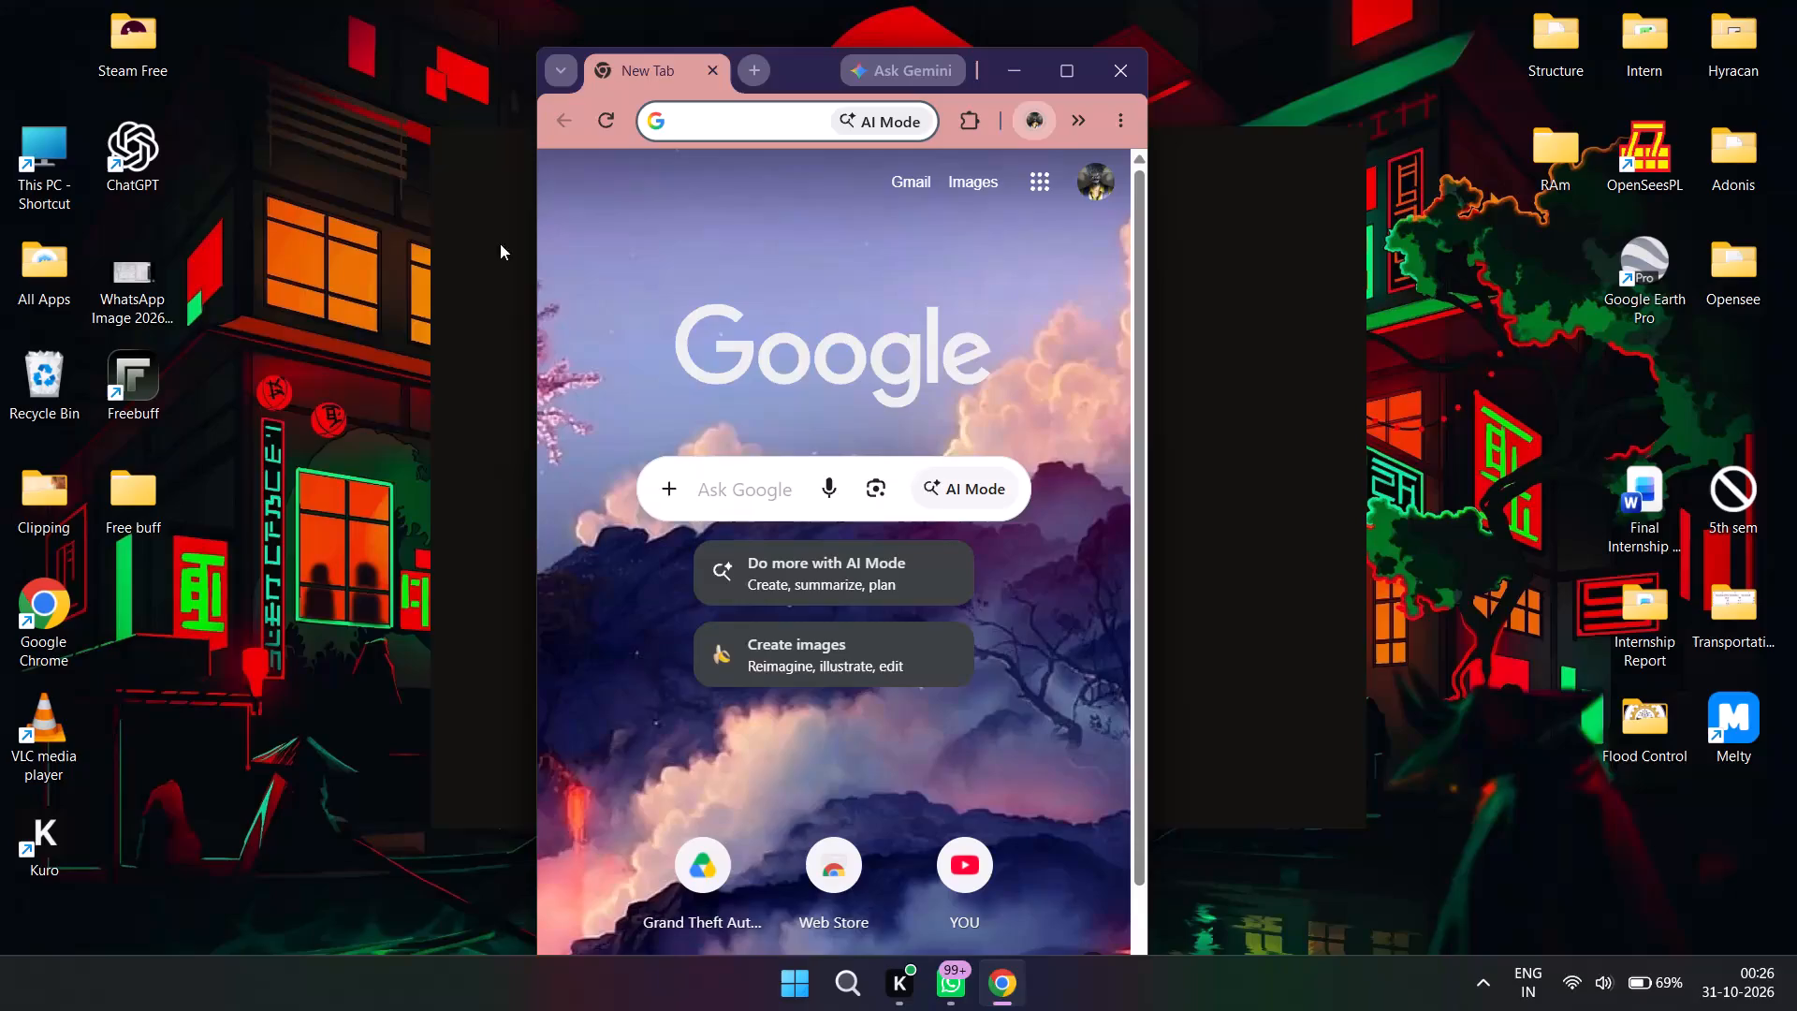
Widen the browser window and reopen the recently closed "Project 90km Radius - Google Earth" tab from the history.
{"action": "left_click_drag", "start_coordinate": [532, 365], "coordinate": [186, 360]}
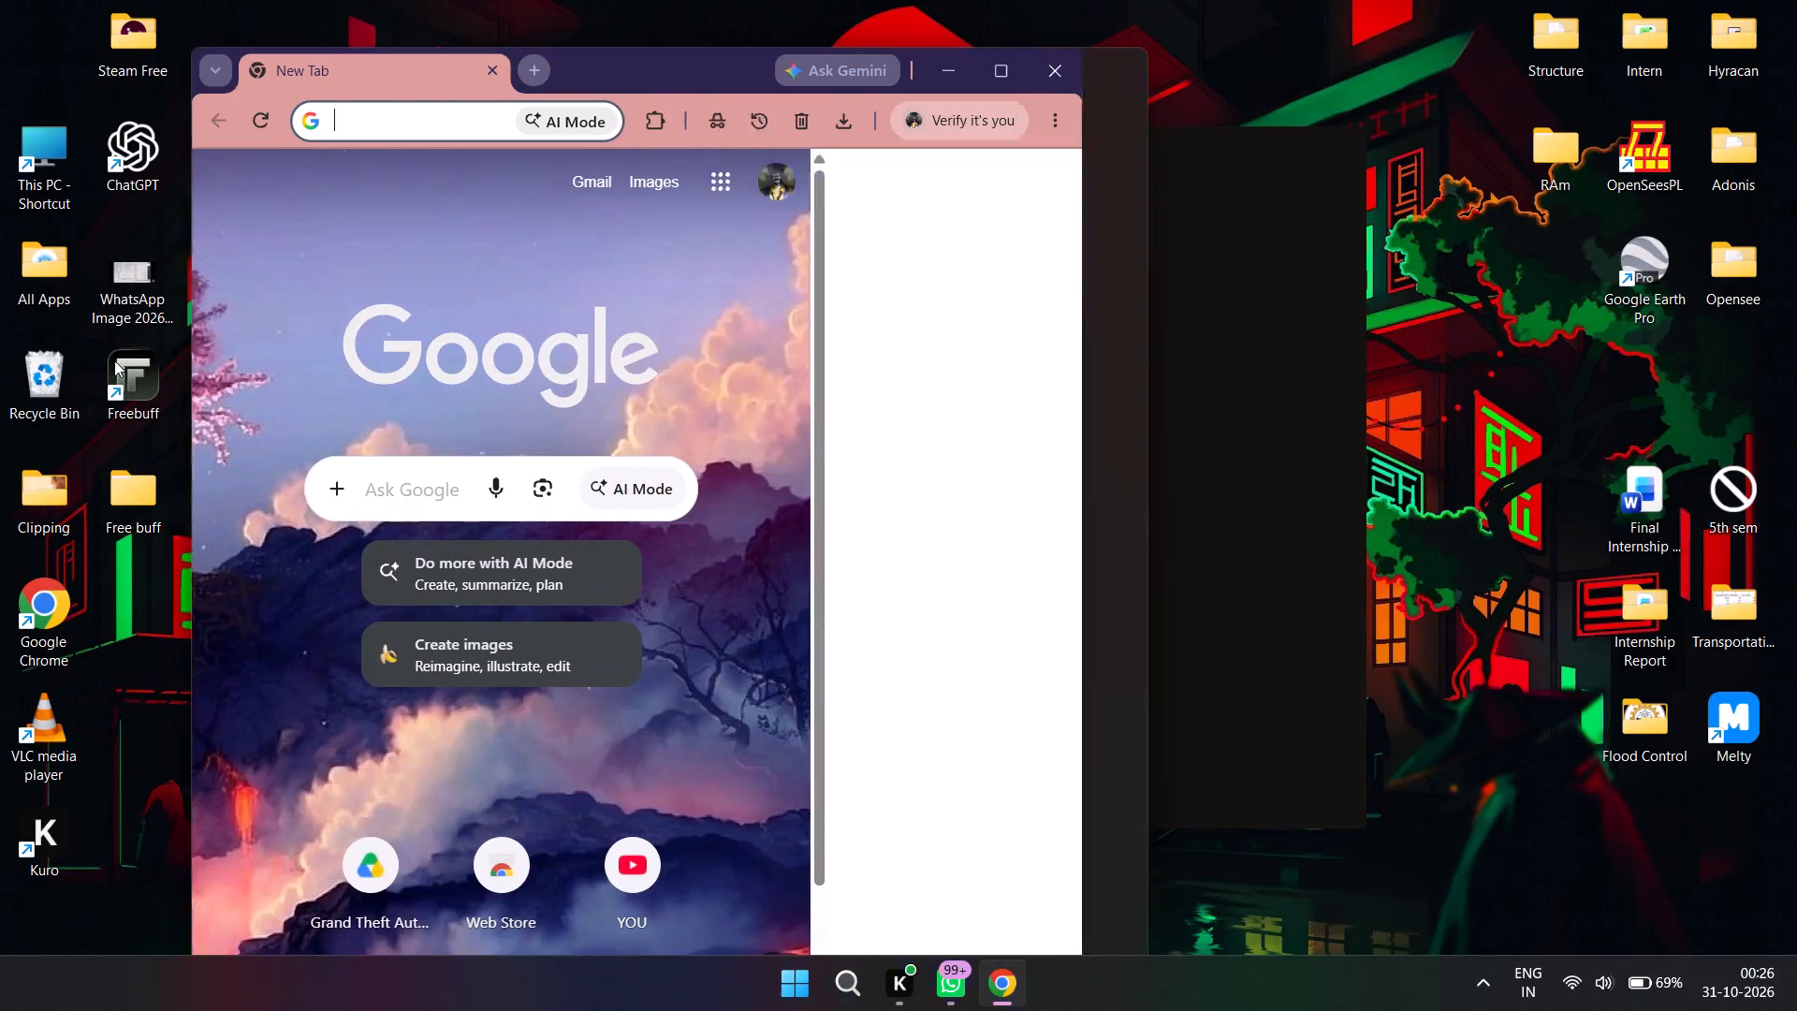
{"action": "left_click", "coordinate": [1086, 124]}
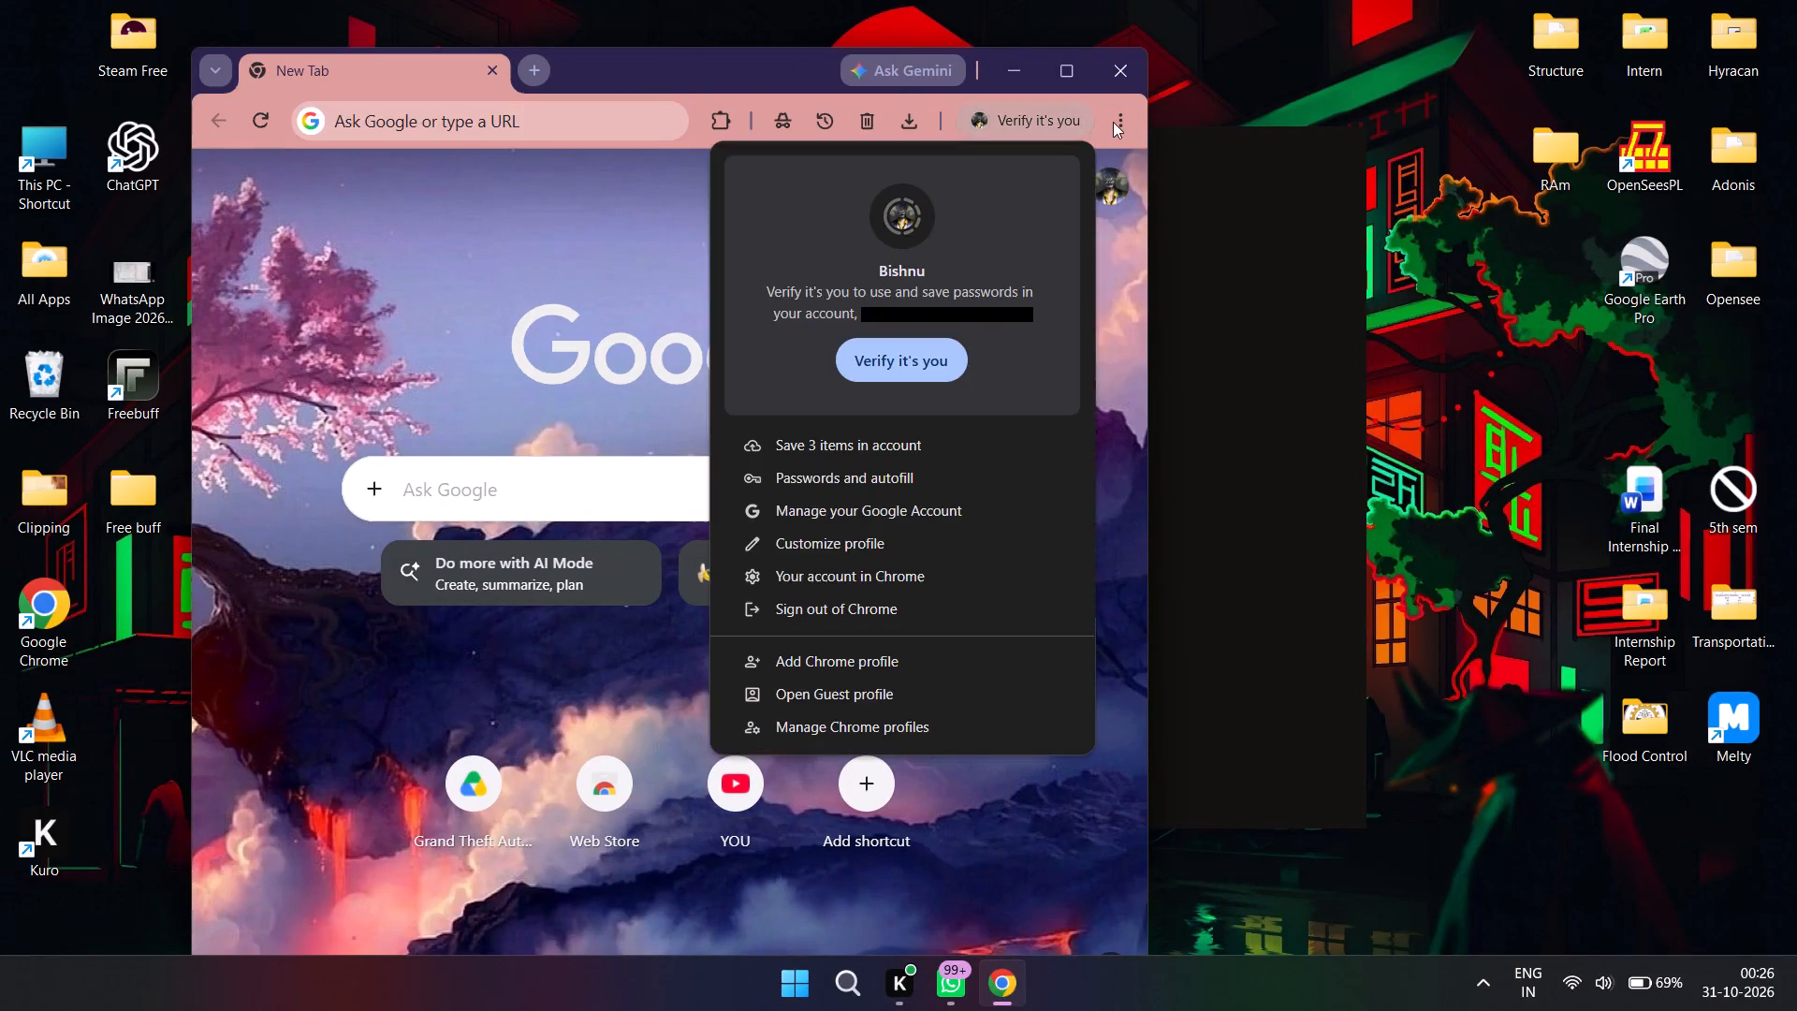
{"action": "left_click", "coordinate": [1118, 123]}
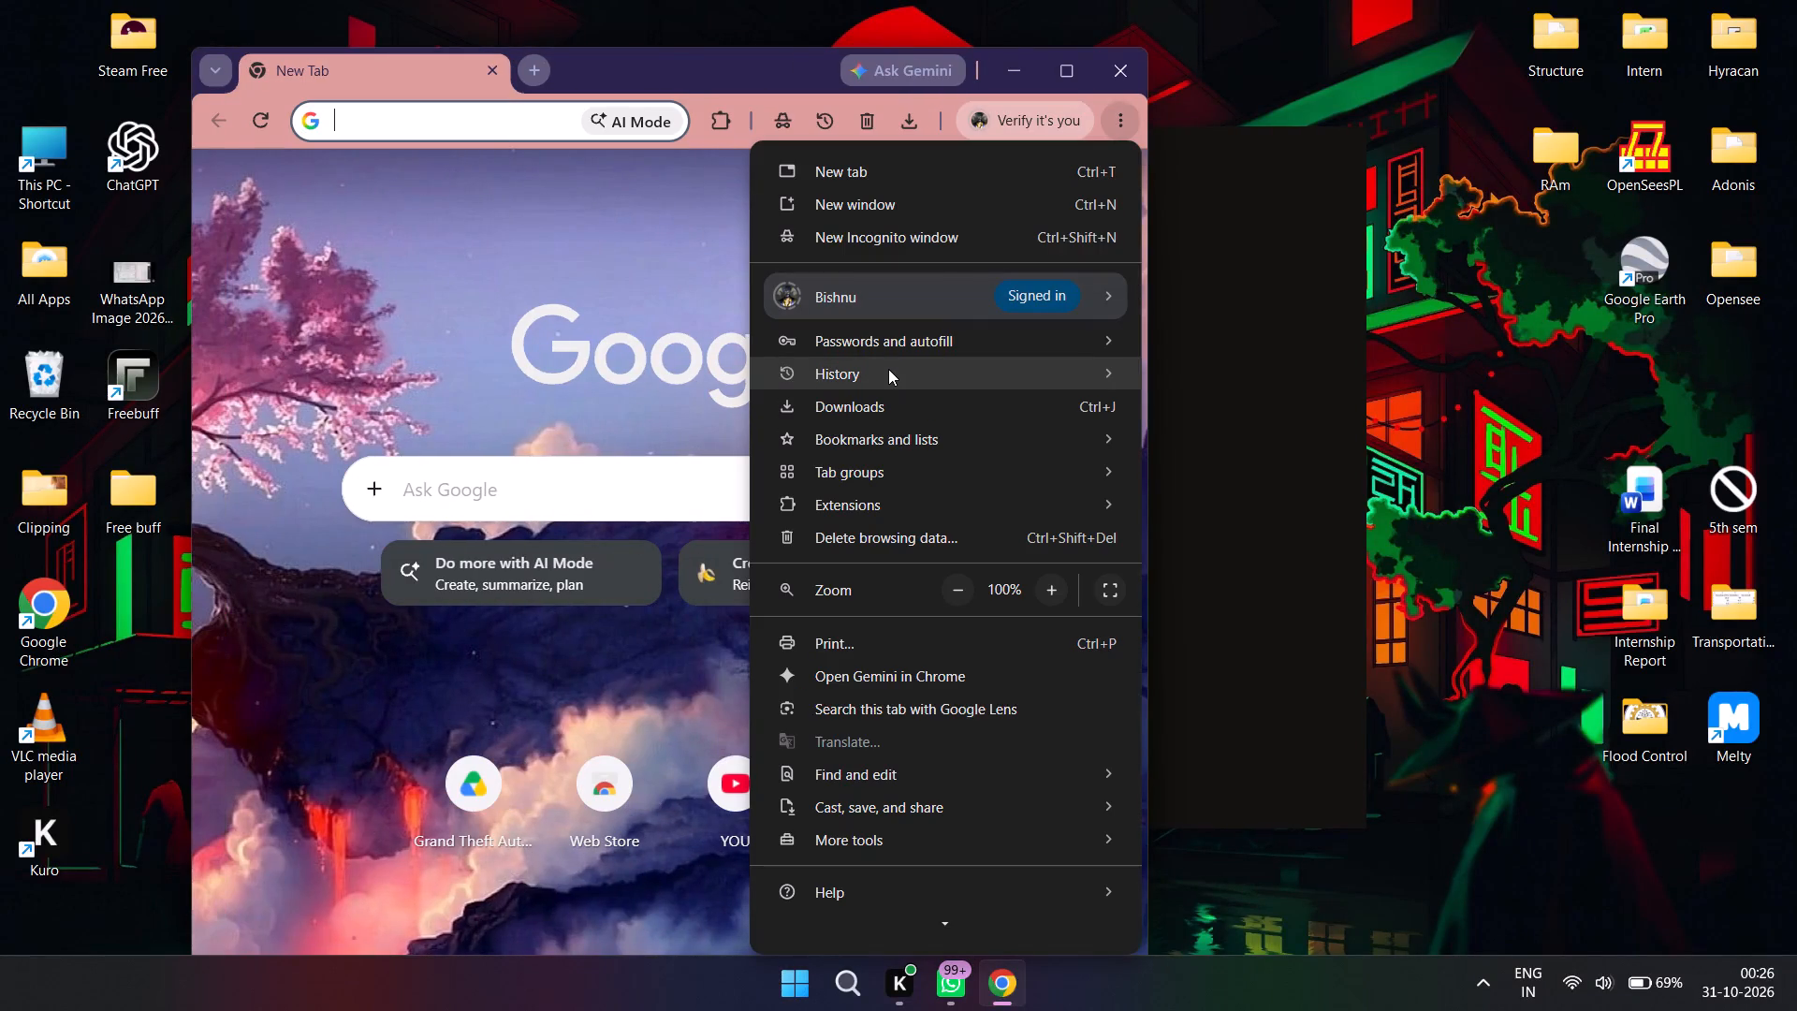
{"action": "left_click", "coordinate": [891, 365]}
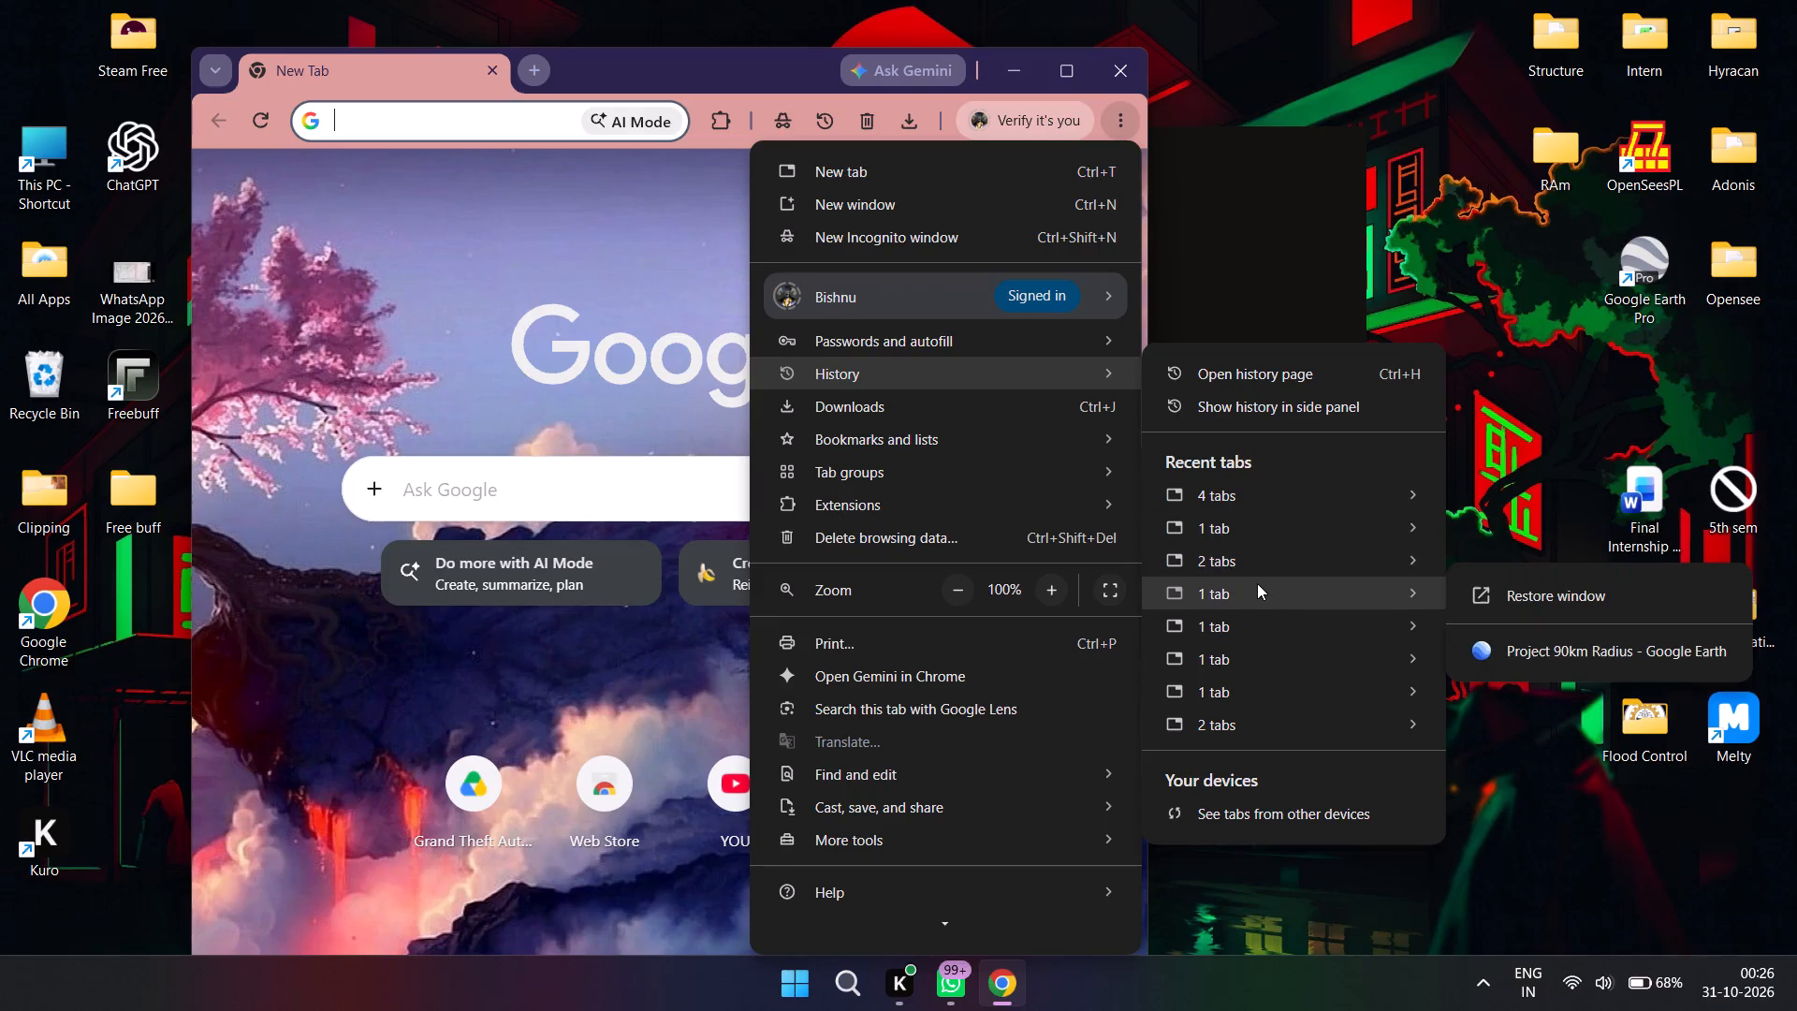
{"action": "left_click", "coordinate": [1511, 640]}
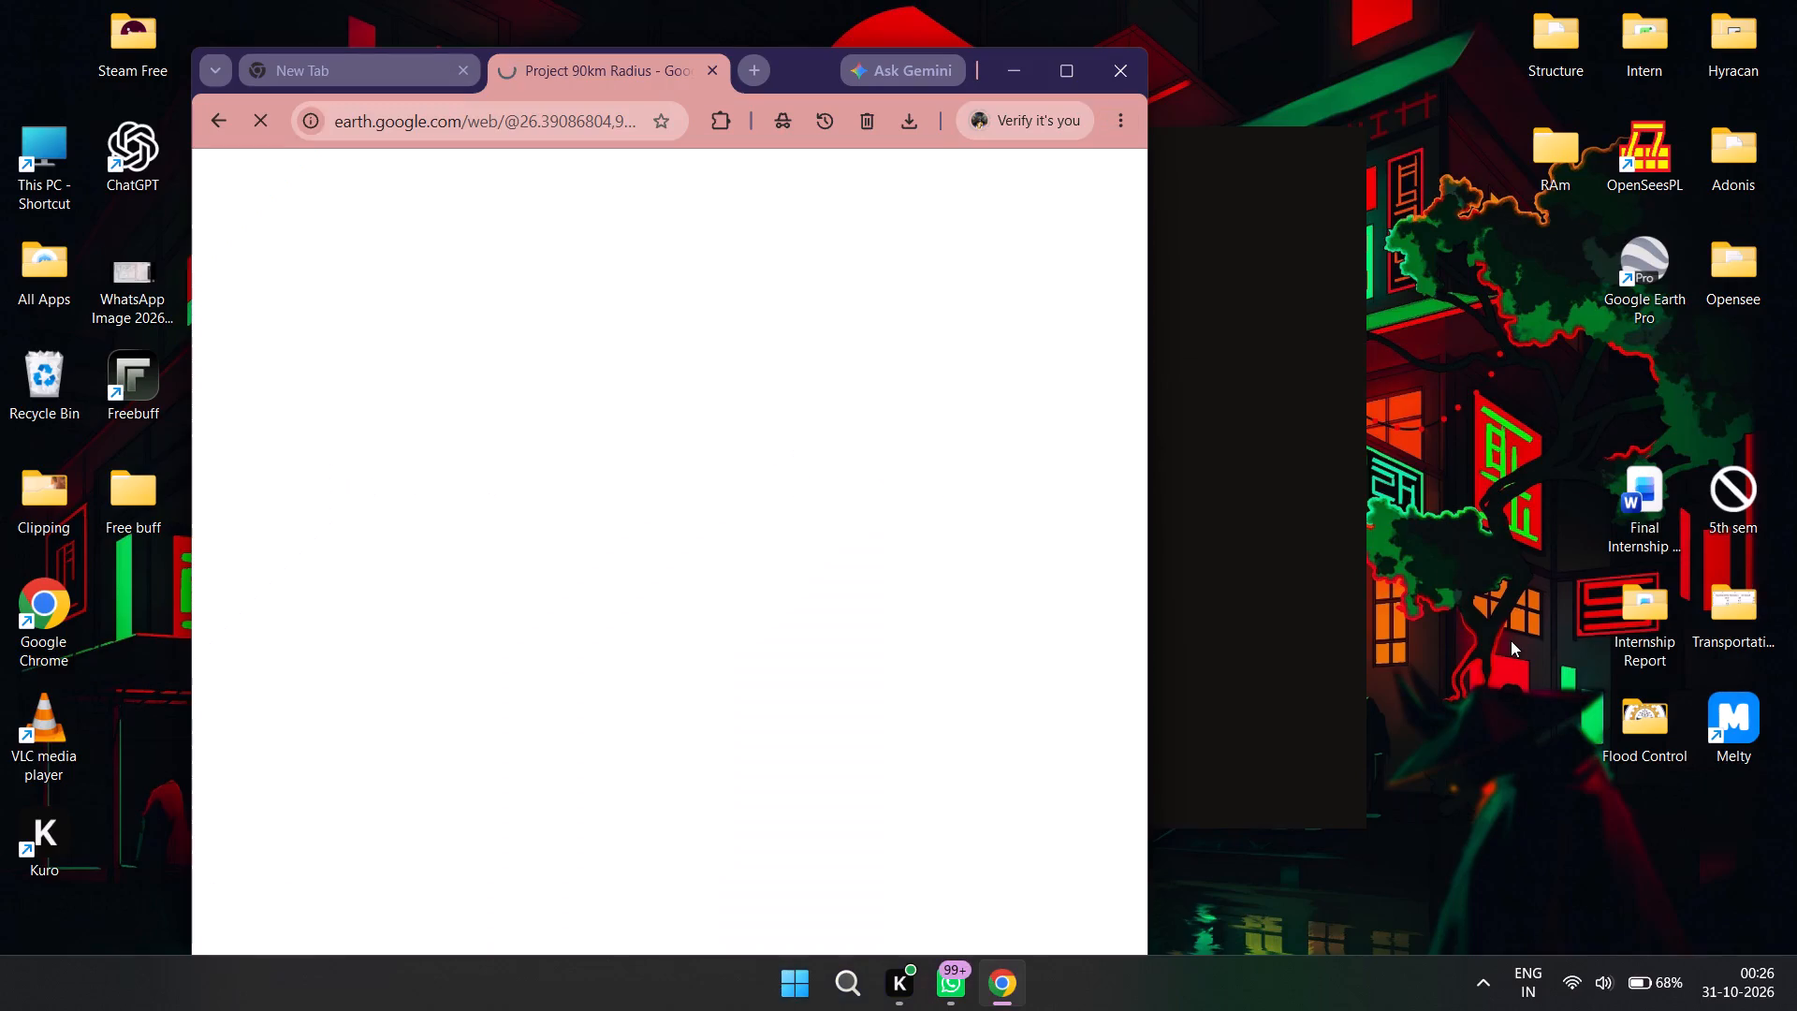
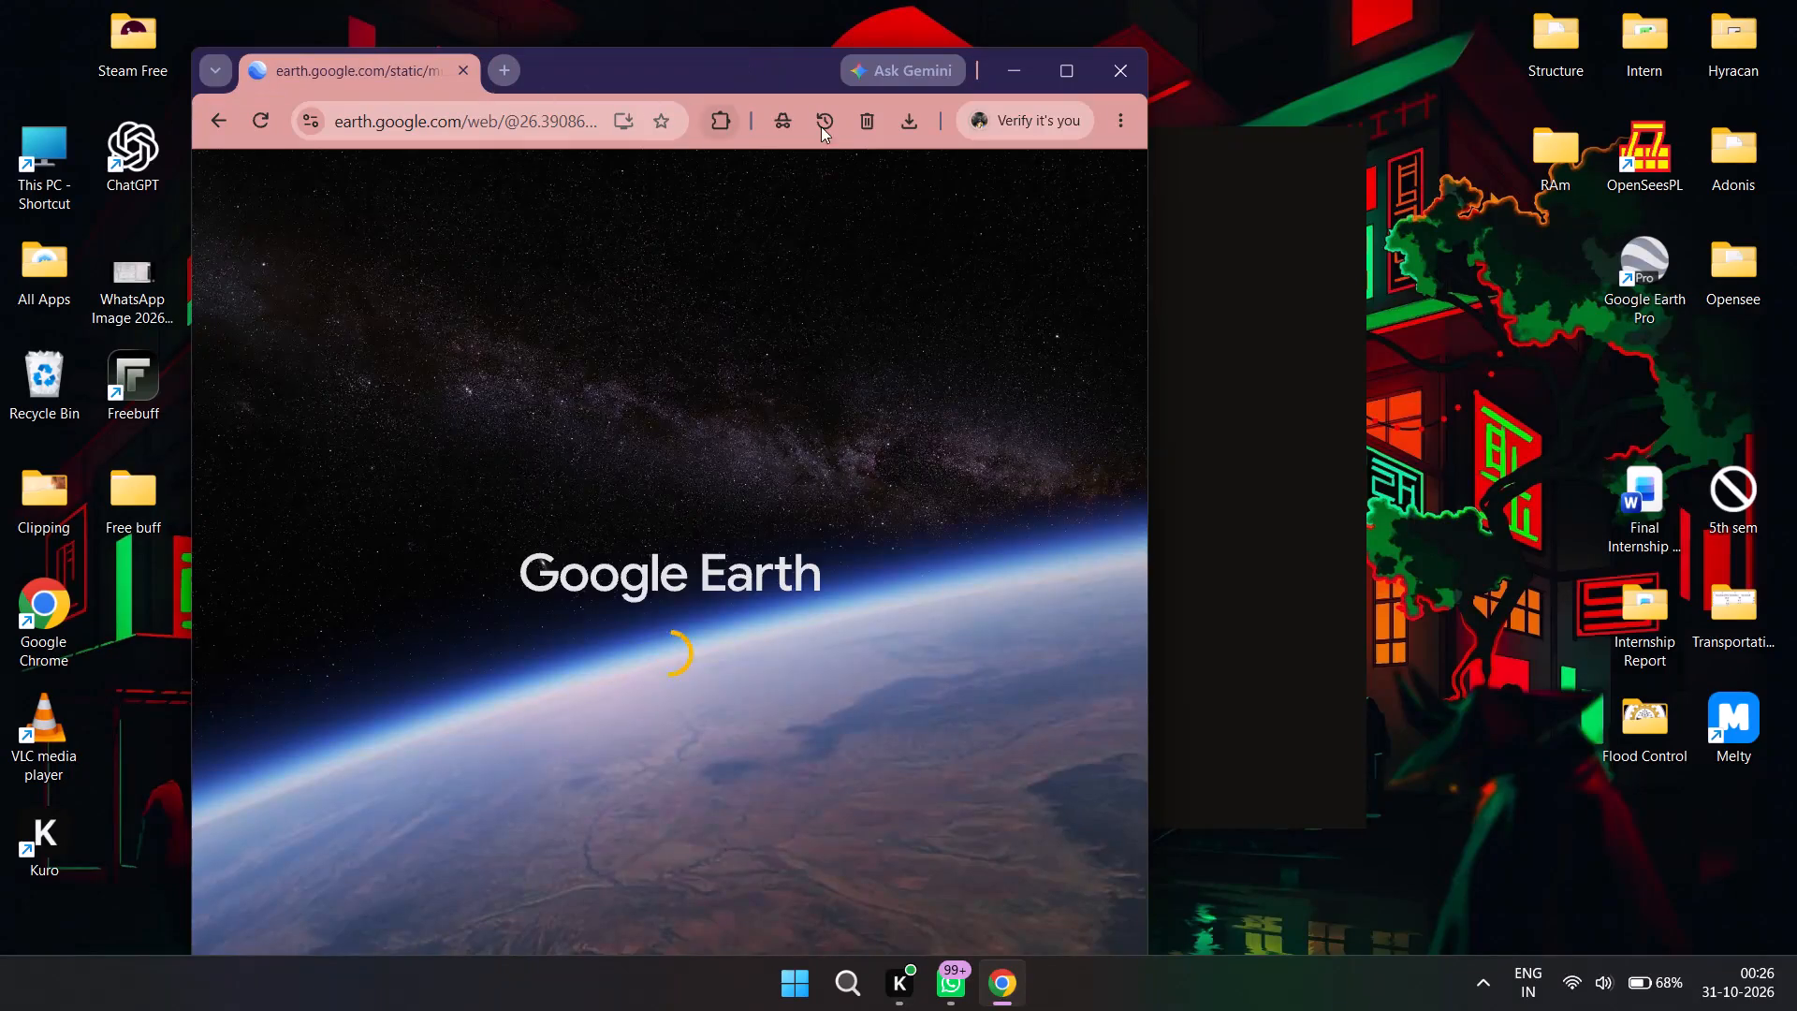
Reopen the recently closed Water Resource Project (left side).xlsx workbook from the browsing history.
{"action": "left_click", "coordinate": [1113, 126]}
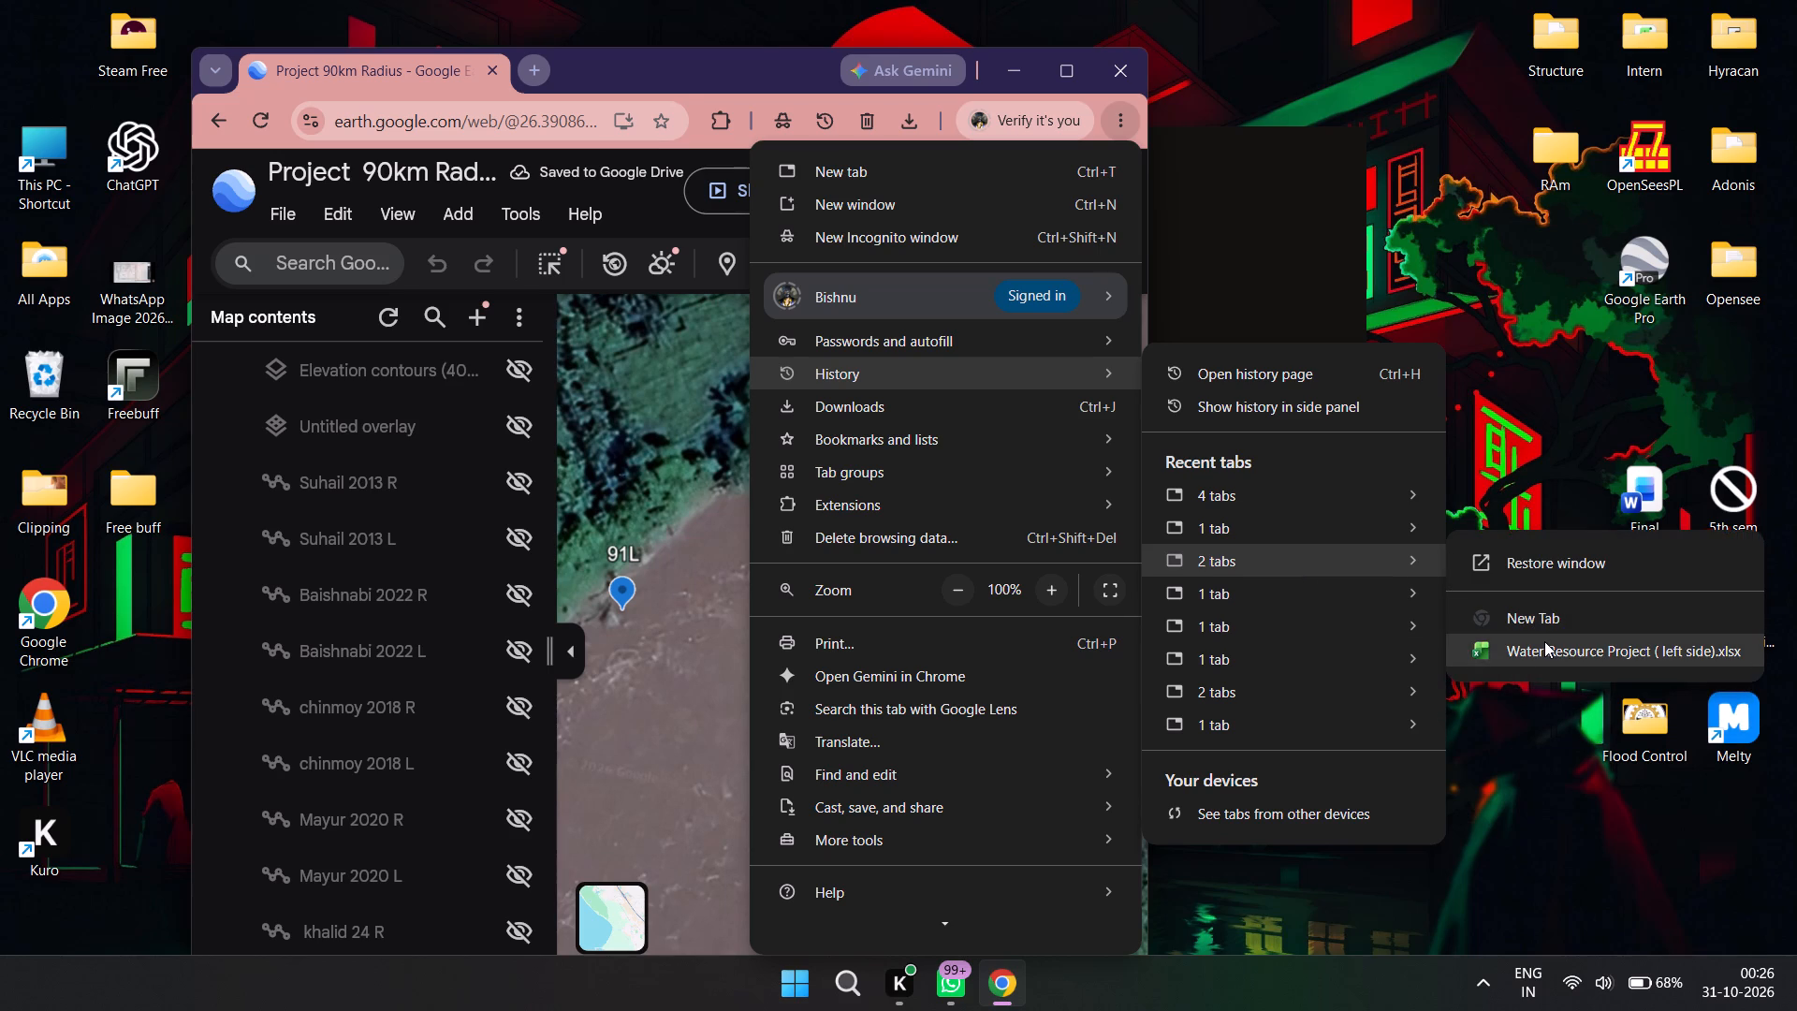
{"action": "left_click", "coordinate": [1544, 641]}
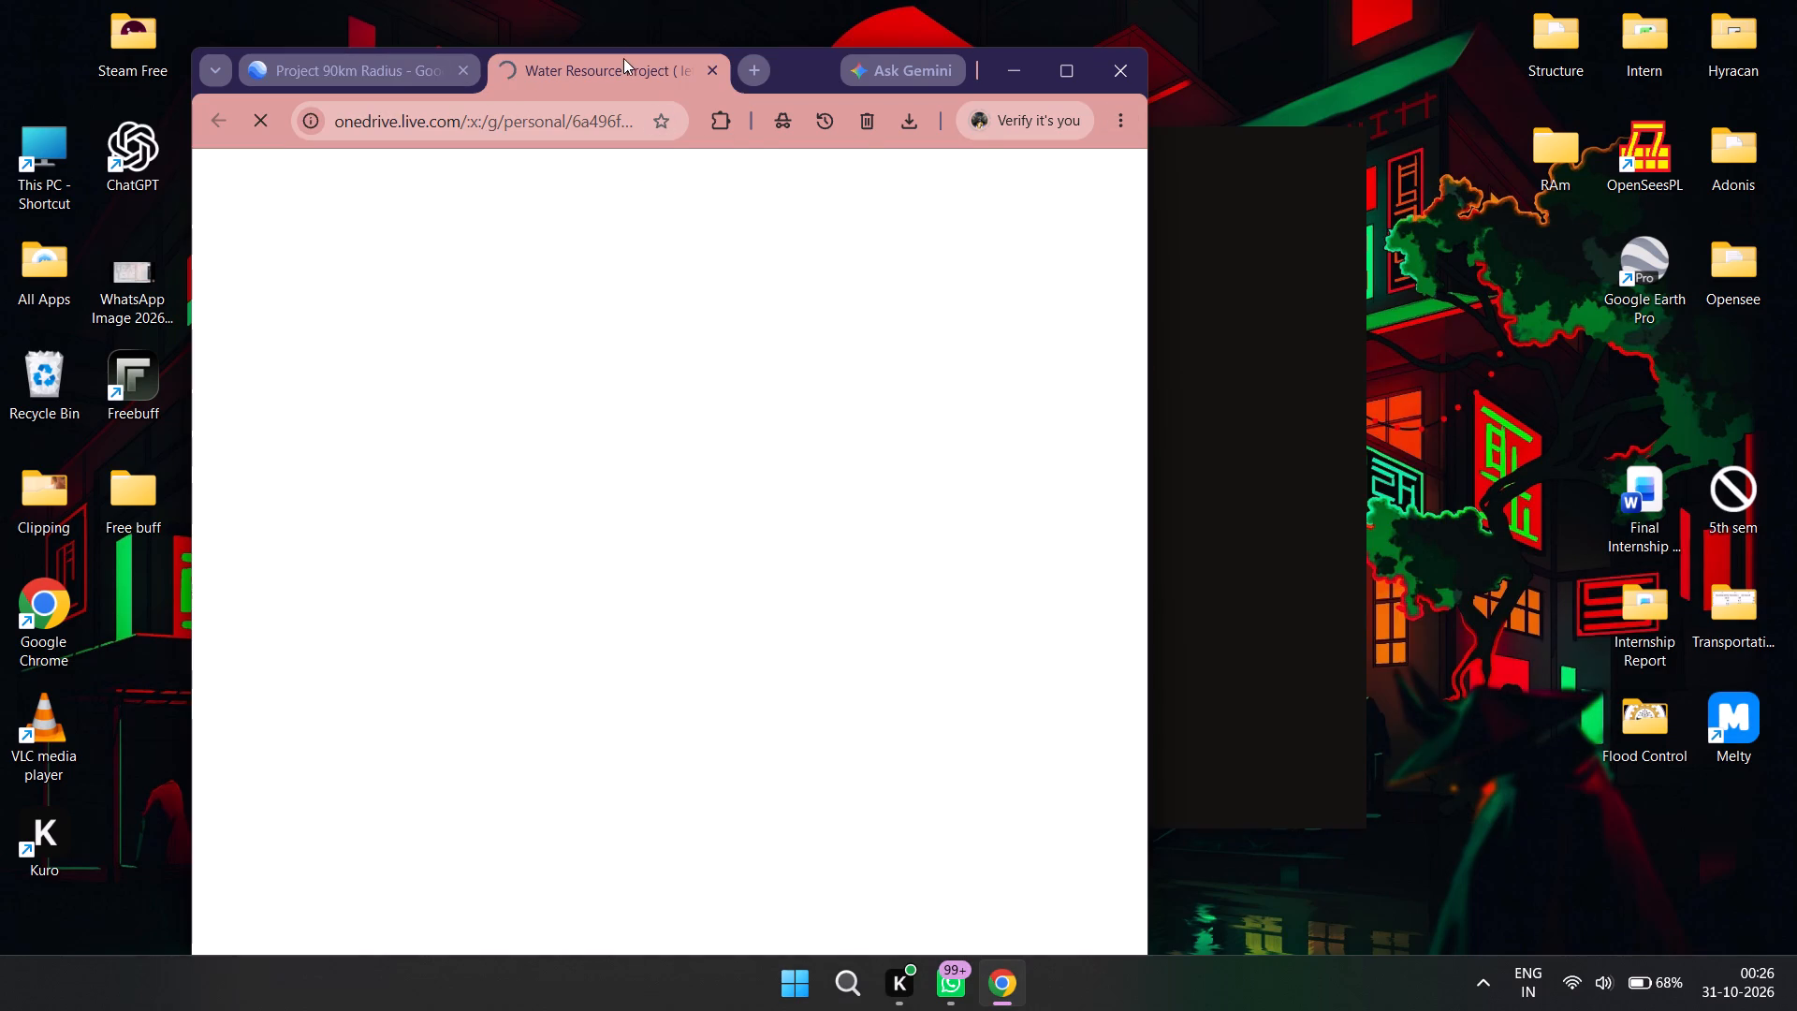
Separate the workbook into its own window and arrange it beside the Project 90km Radius map at full height, with the map wider.
{"action": "left_click_drag", "start_coordinate": [627, 66], "coordinate": [1243, 0]}
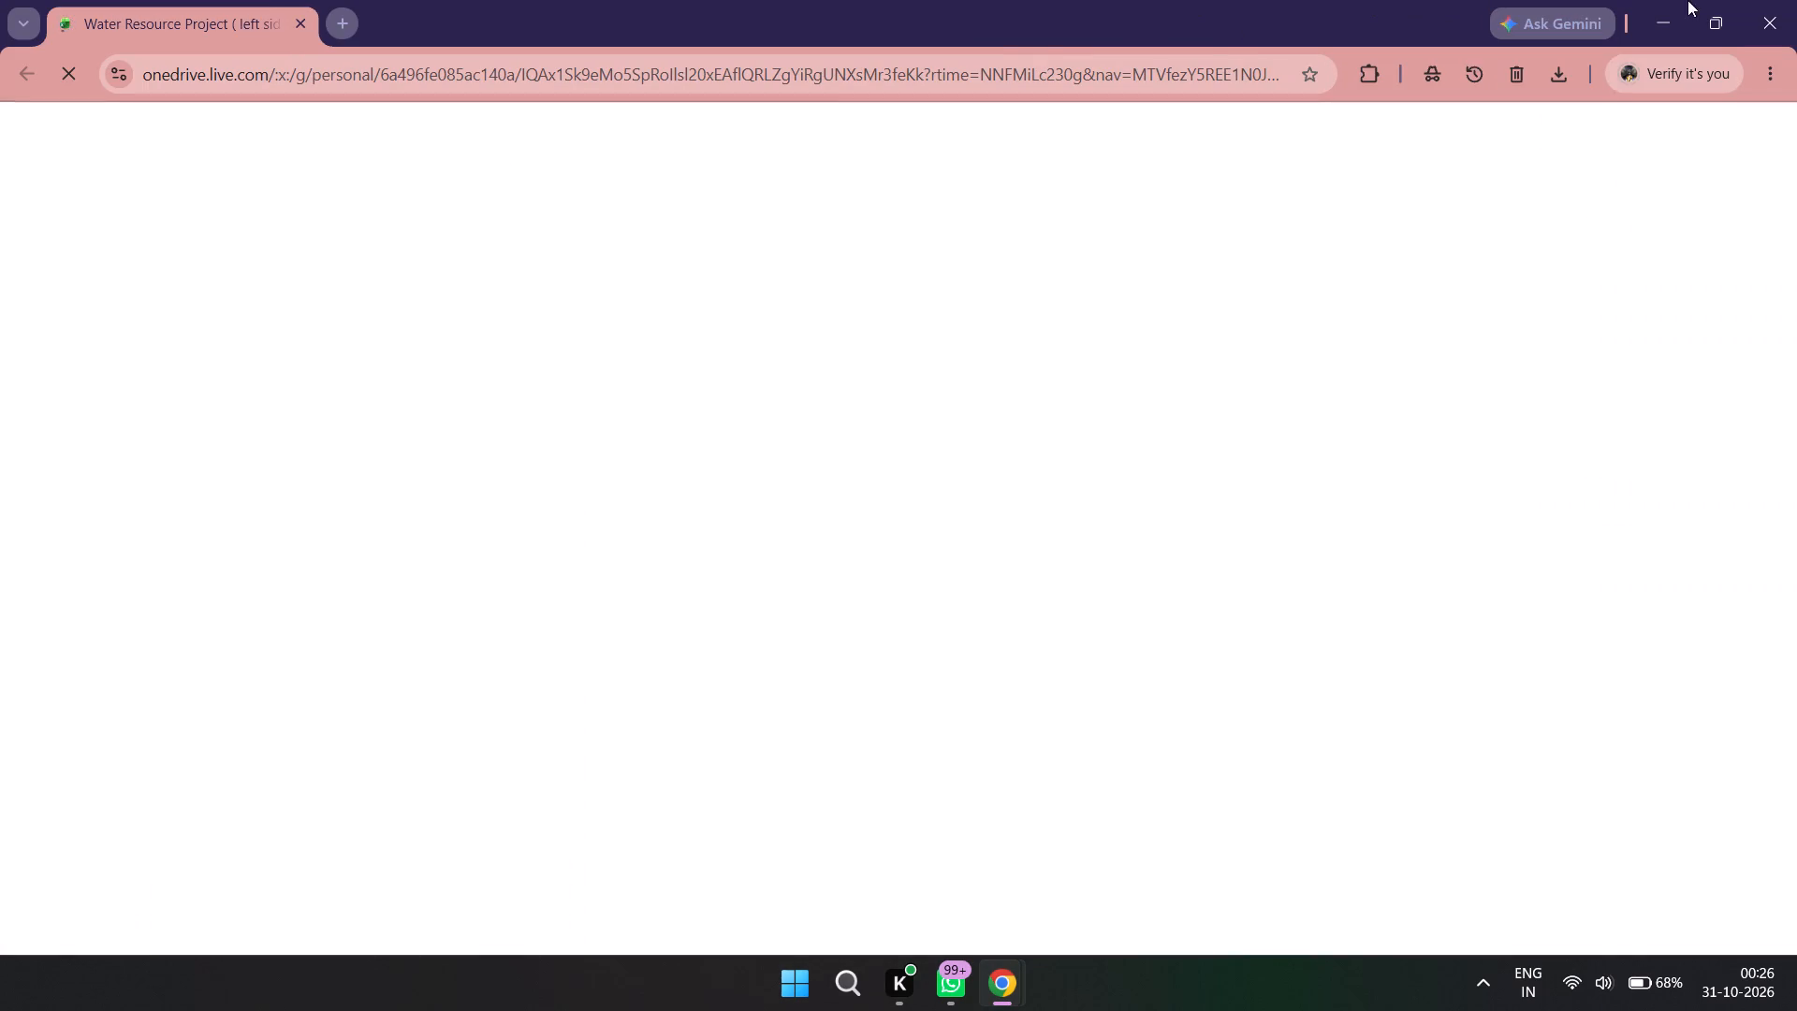
{"action": "left_click", "coordinate": [1700, 20]}
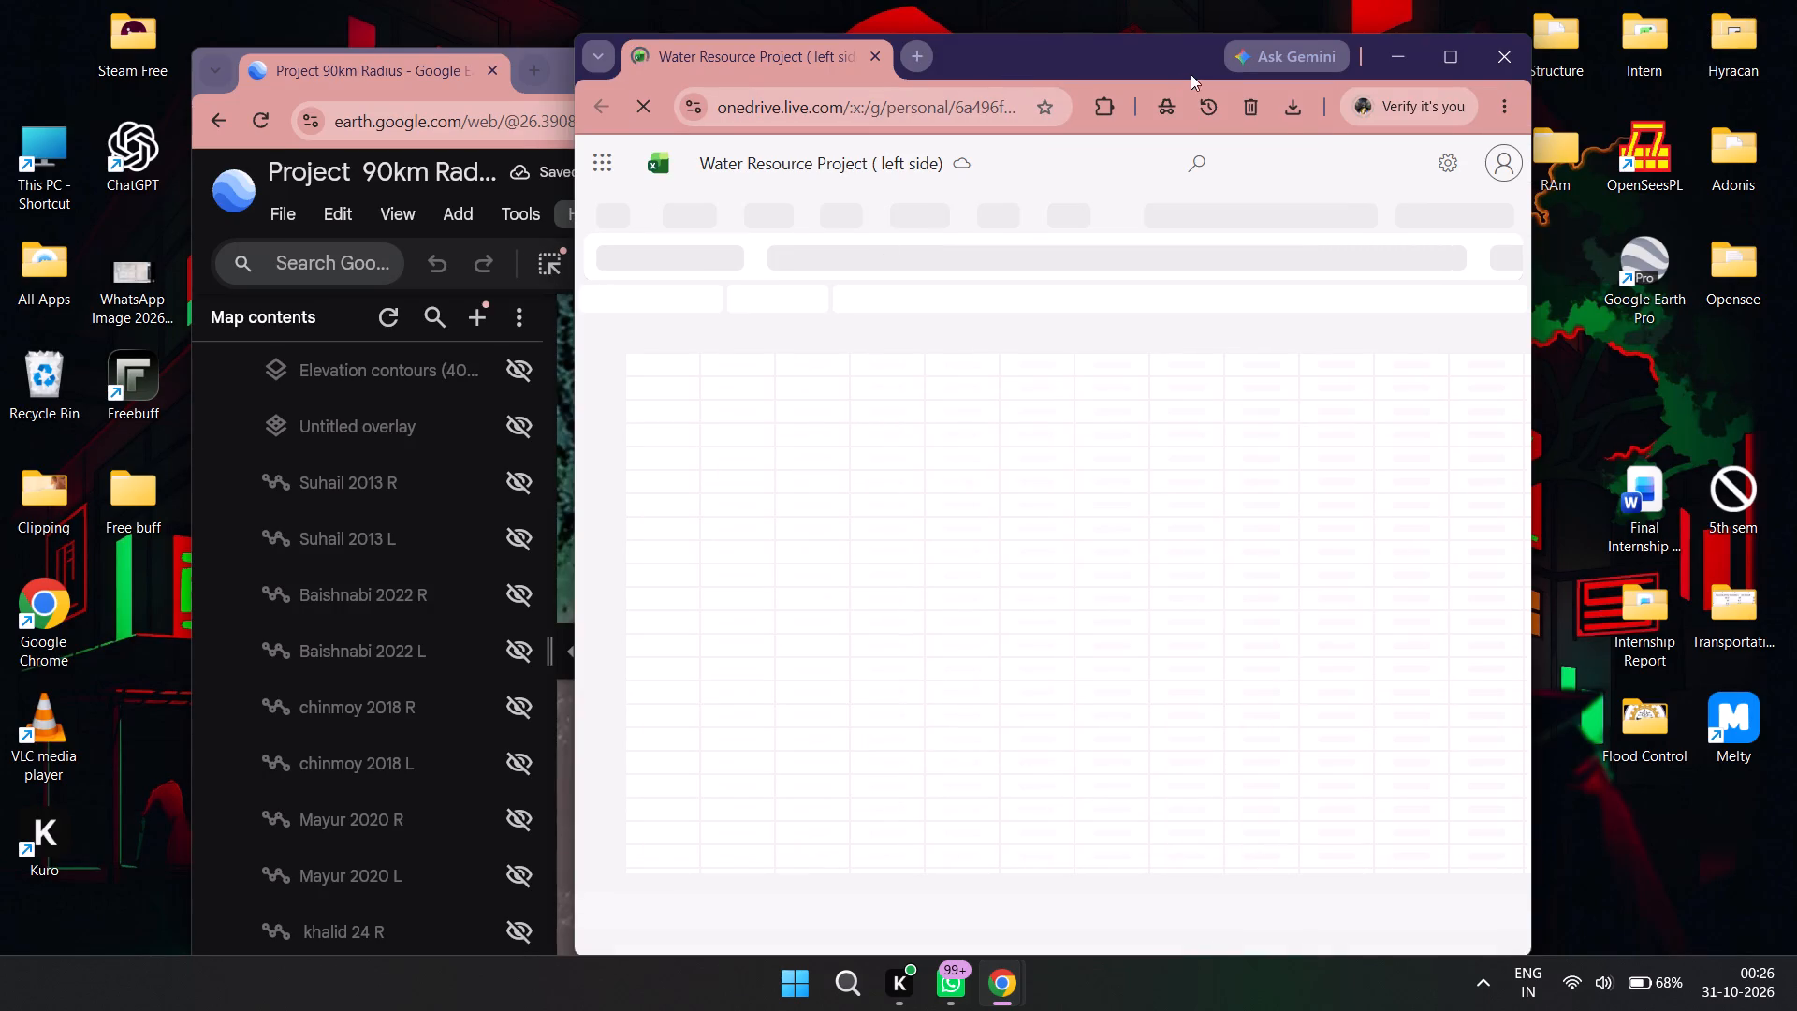
{"action": "left_click_drag", "start_coordinate": [1153, 58], "coordinate": [1796, 15]}
{"action": "left_click", "coordinate": [489, 212]}
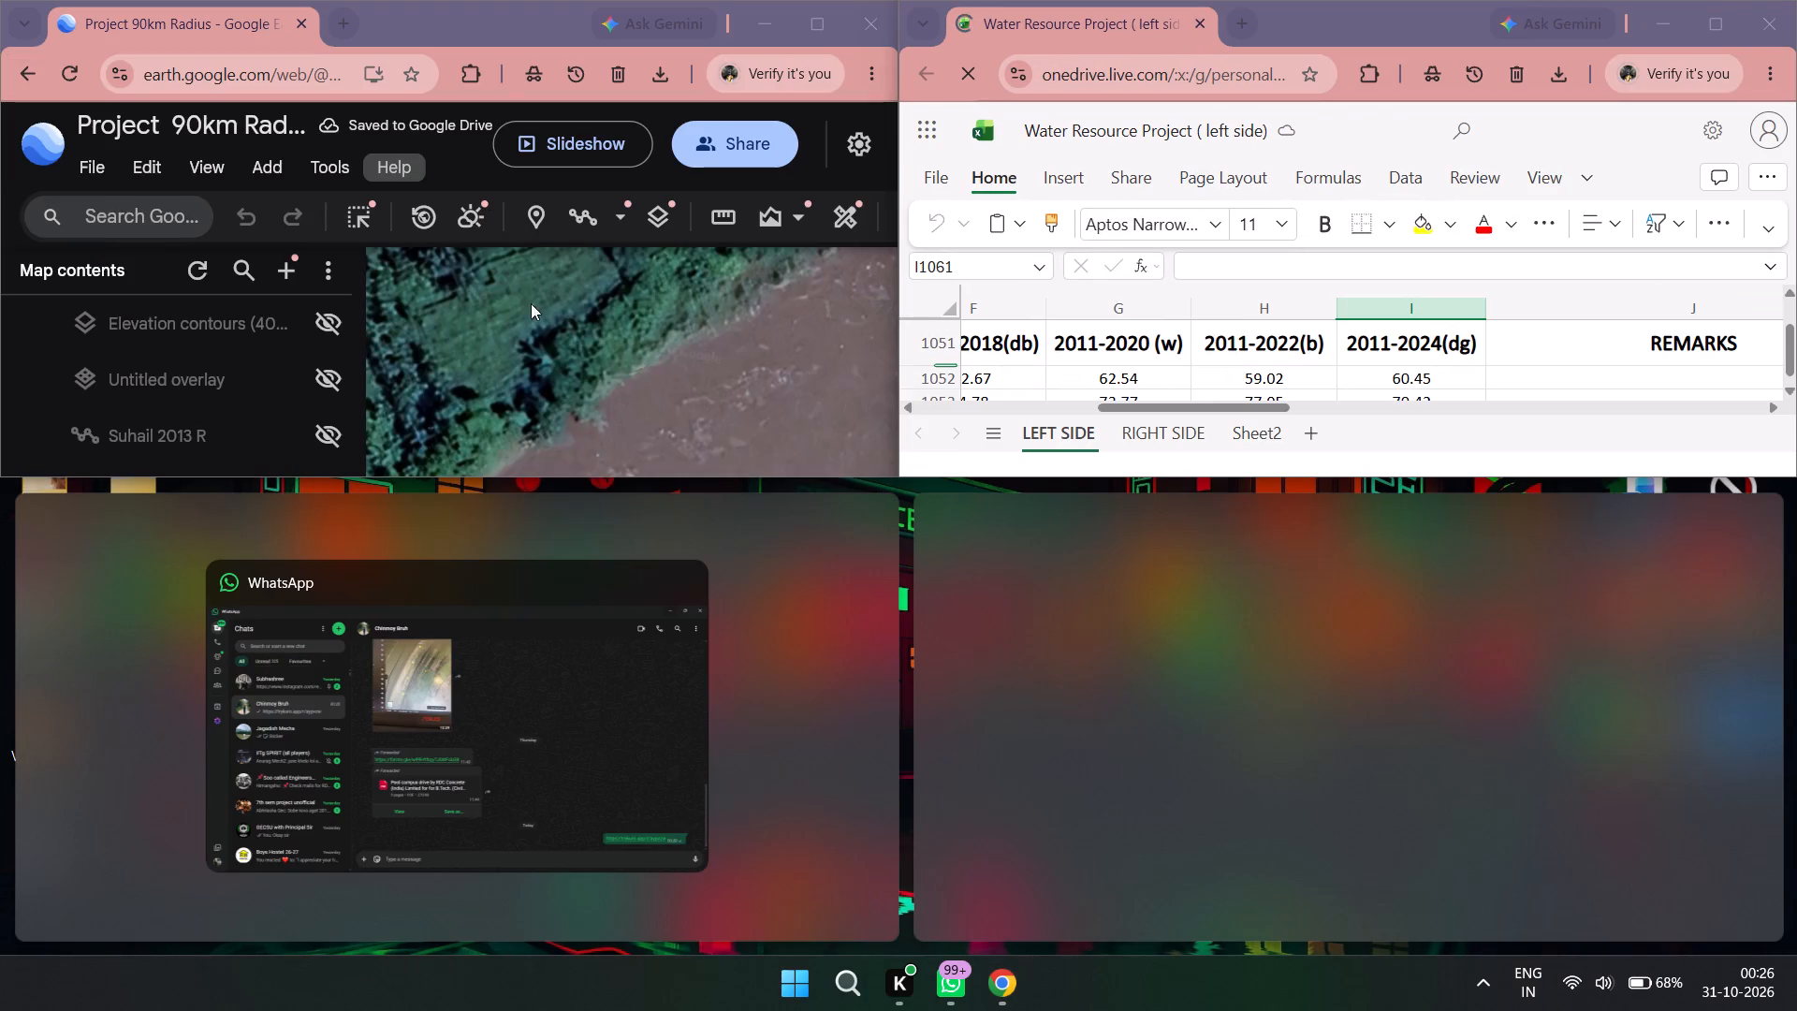
{"action": "left_click_drag", "start_coordinate": [453, 477], "coordinate": [547, 960]}
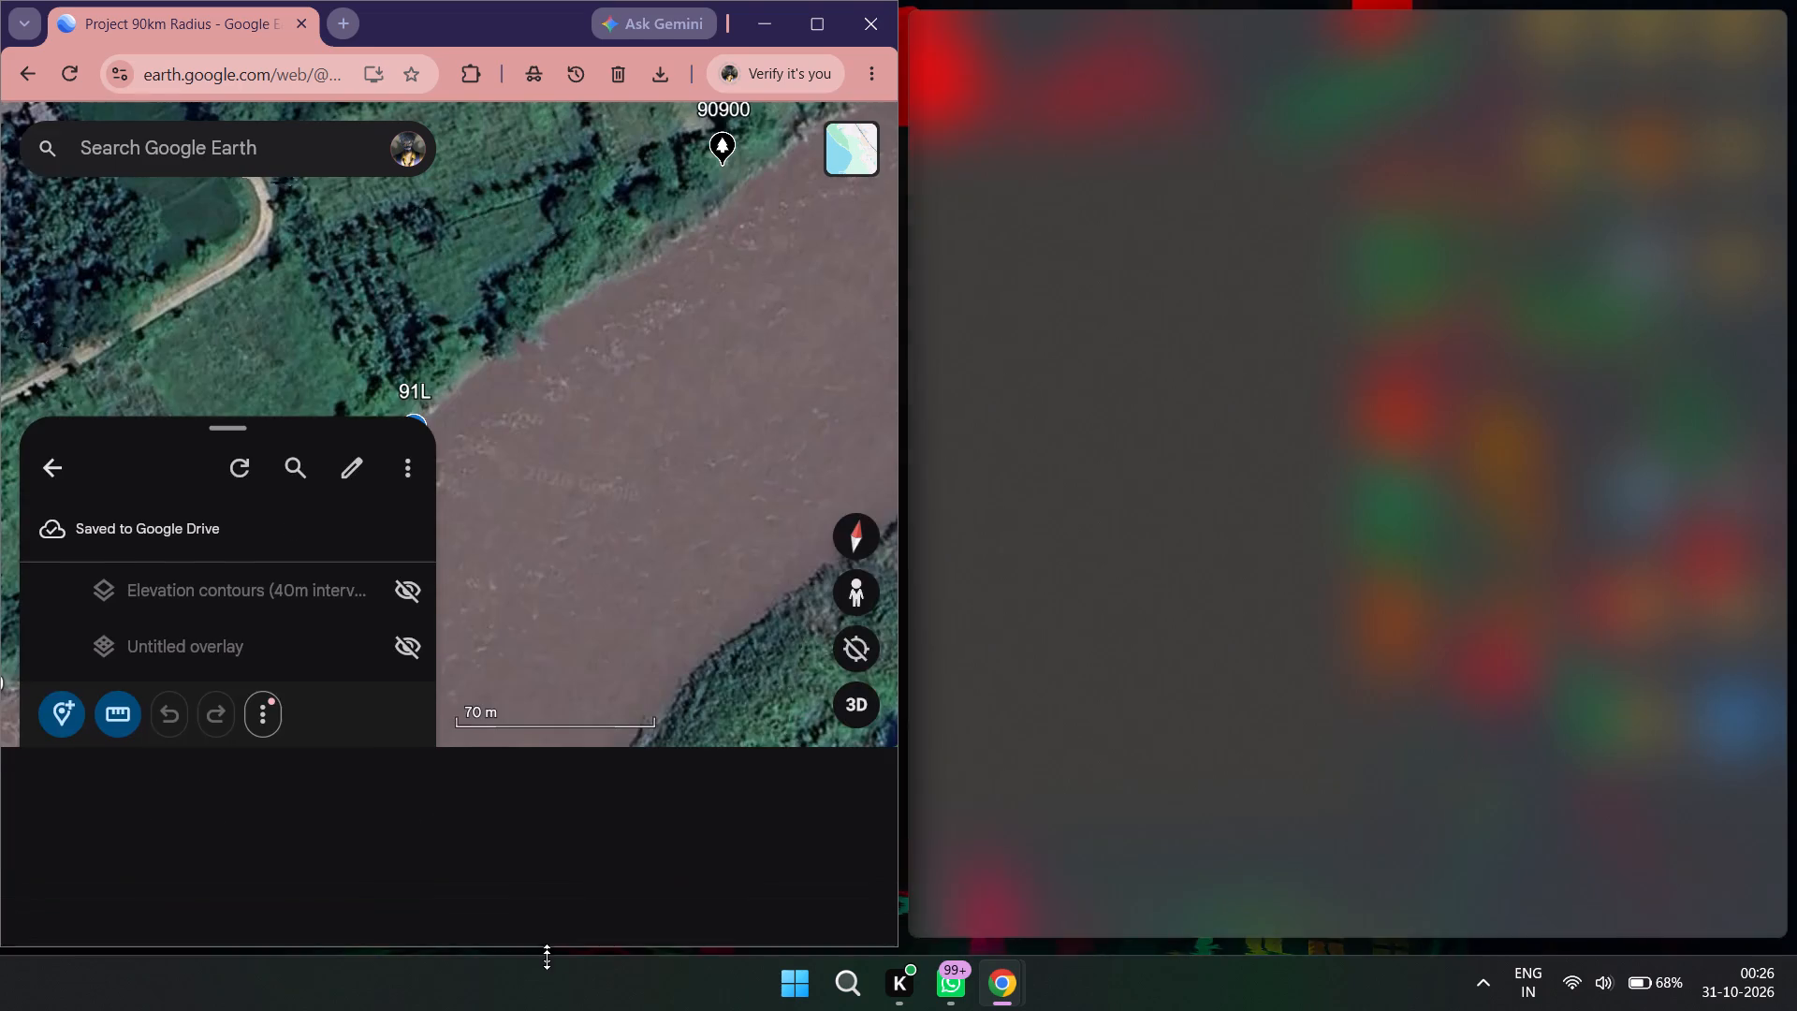
{"action": "left_click_drag", "start_coordinate": [547, 960], "coordinate": [566, 954]}
{"action": "left_click", "coordinate": [896, 416]}
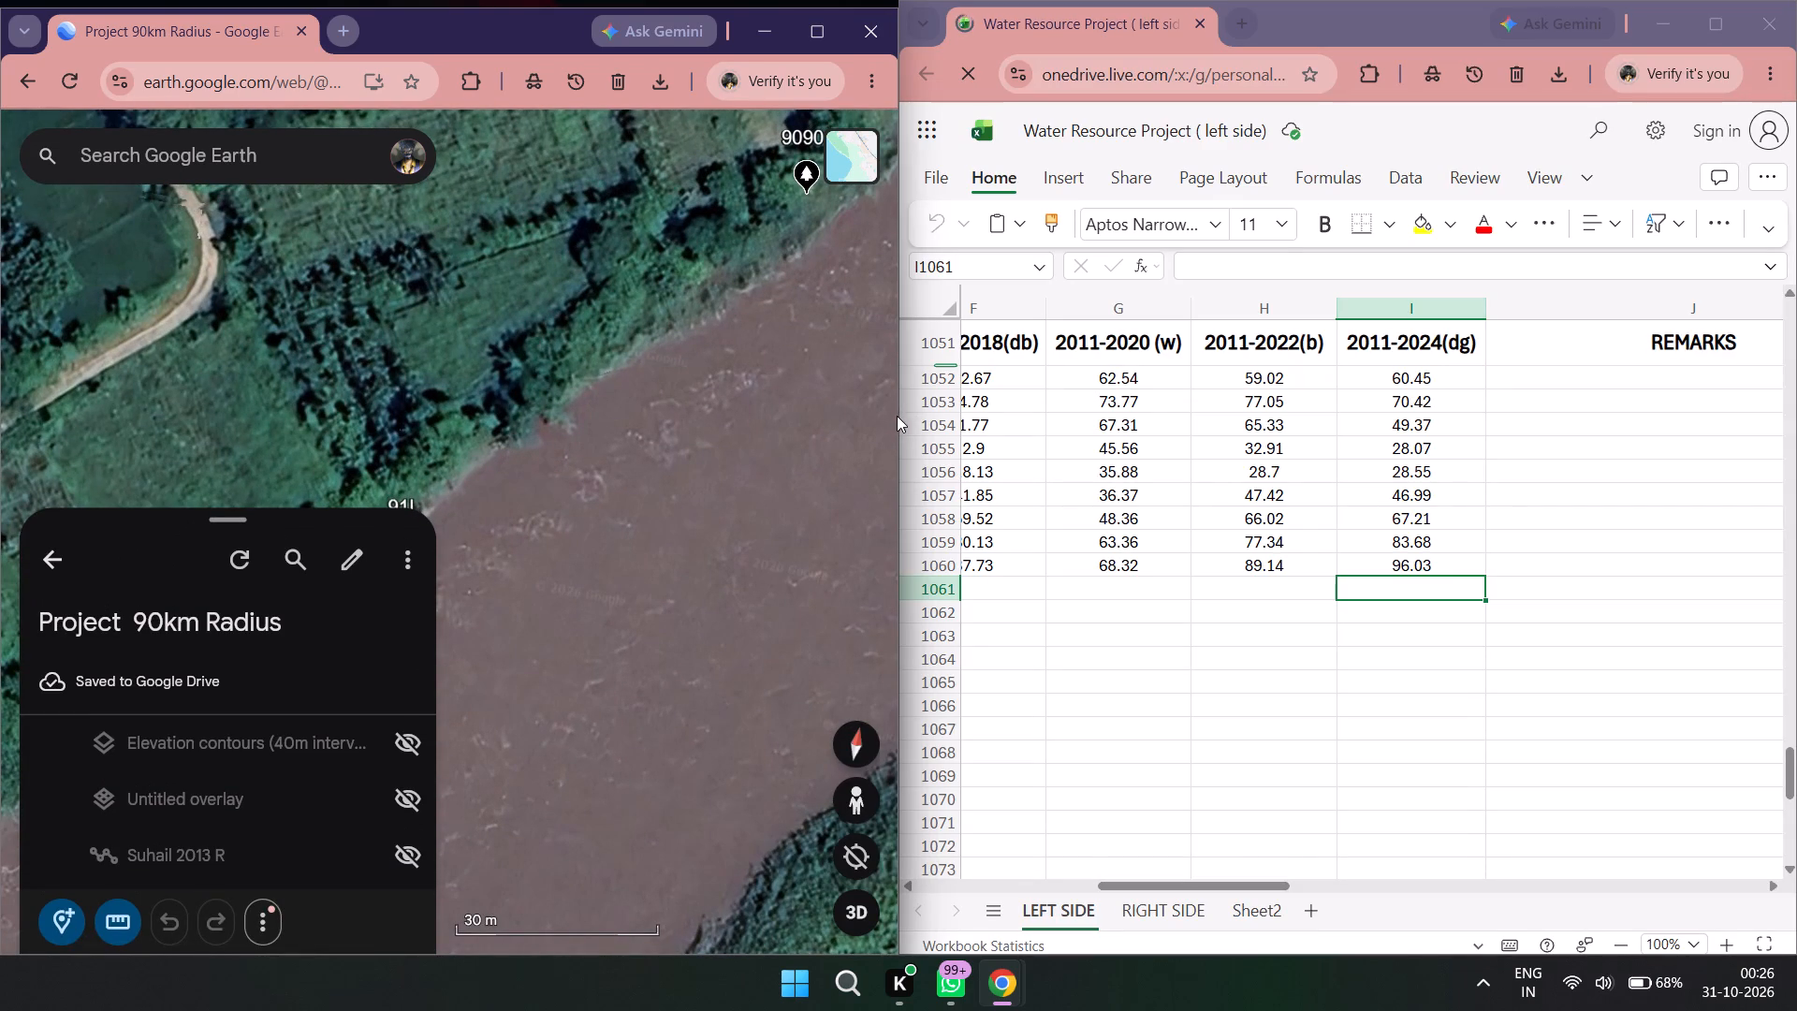
{"action": "left_click_drag", "start_coordinate": [900, 419], "coordinate": [1694, 352]}
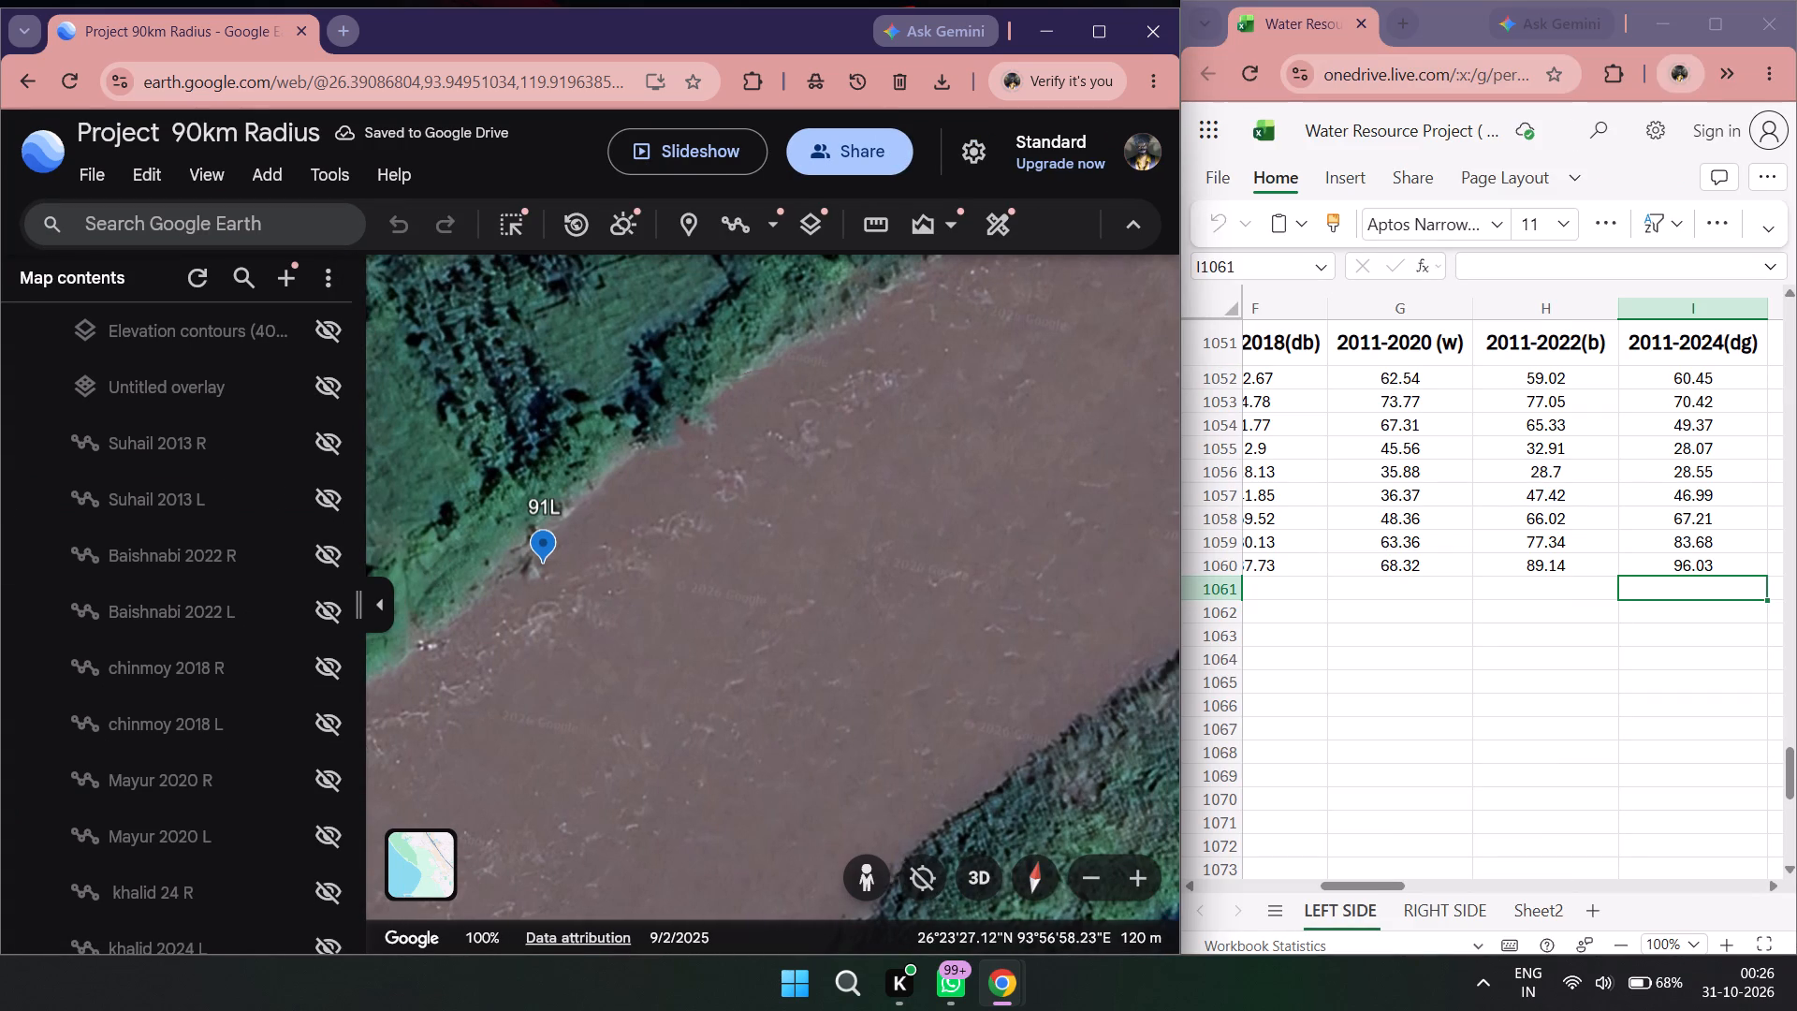
Examine the SUHAIL and MAYUR sections of the LEFT SIDE sheet, from the chainage column across to REMARKS.
{"action": "scroll", "coordinate": [1463, 564], "scroll_direction": "down", "scroll_amount": 2}
{"action": "scroll", "coordinate": [1463, 564], "scroll_direction": "up", "scroll_amount": 3}
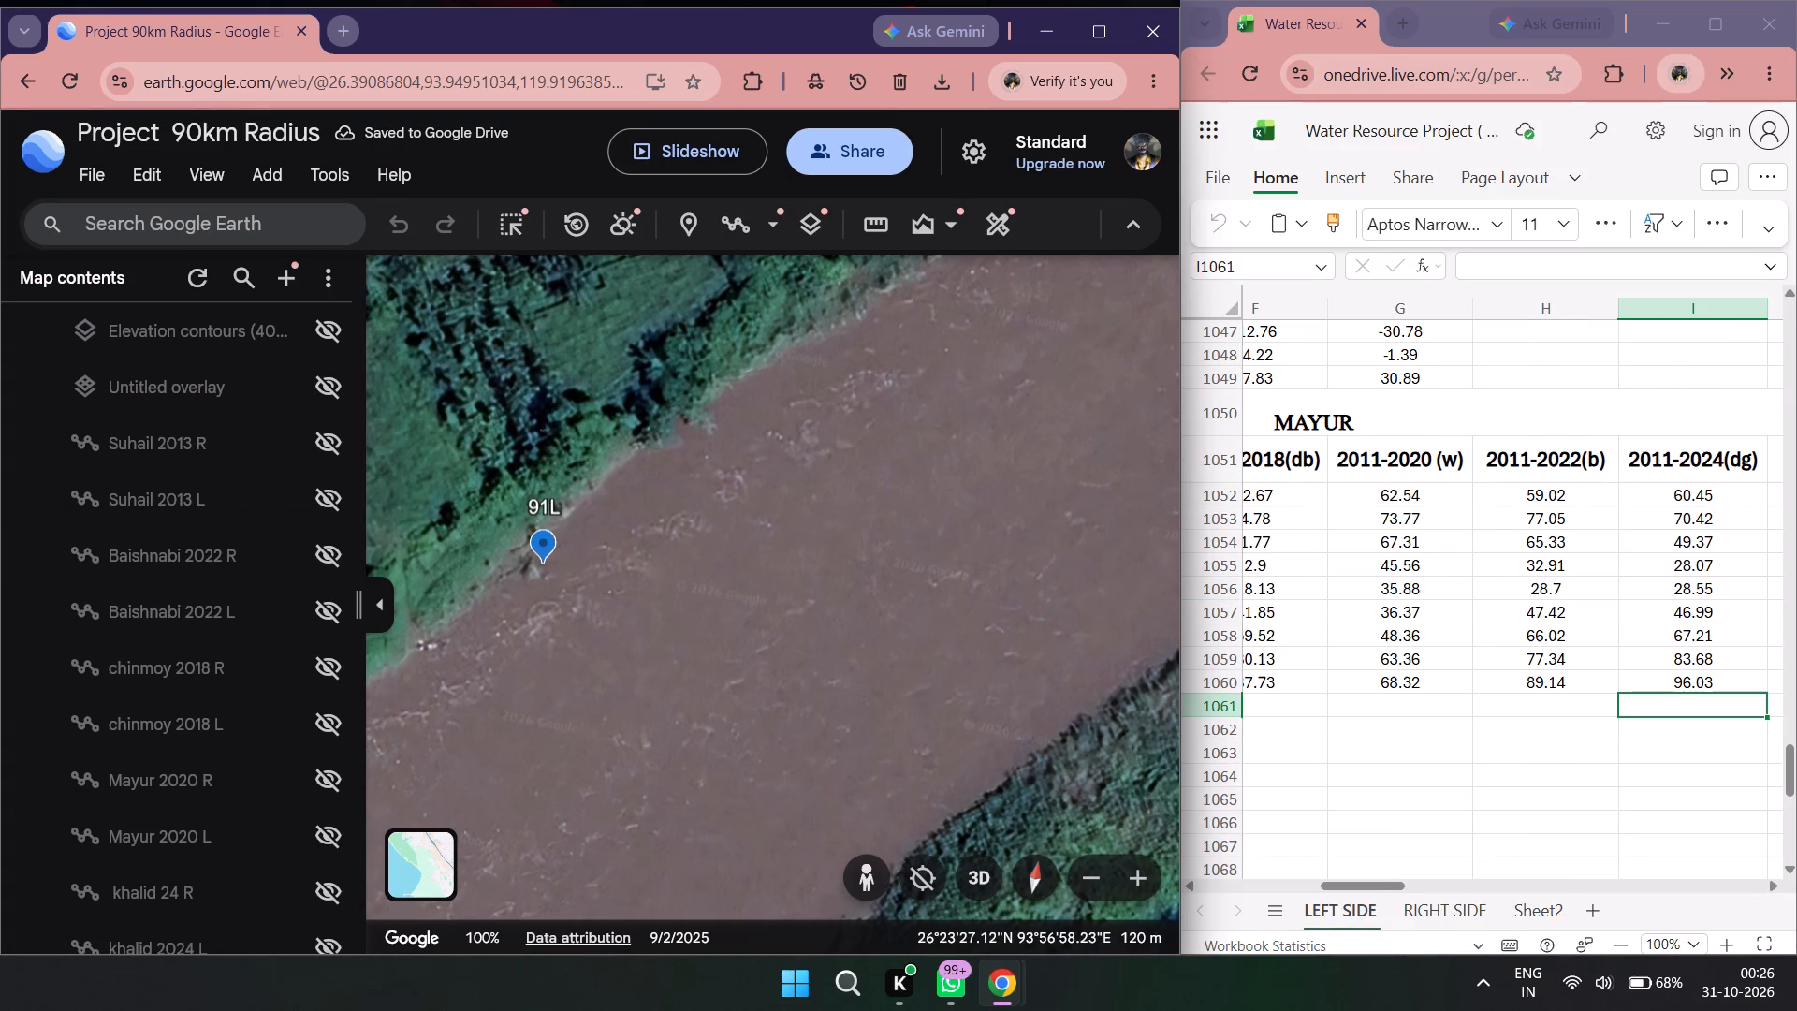
{"action": "scroll", "coordinate": [1463, 564], "scroll_direction": "up", "scroll_amount": 2}
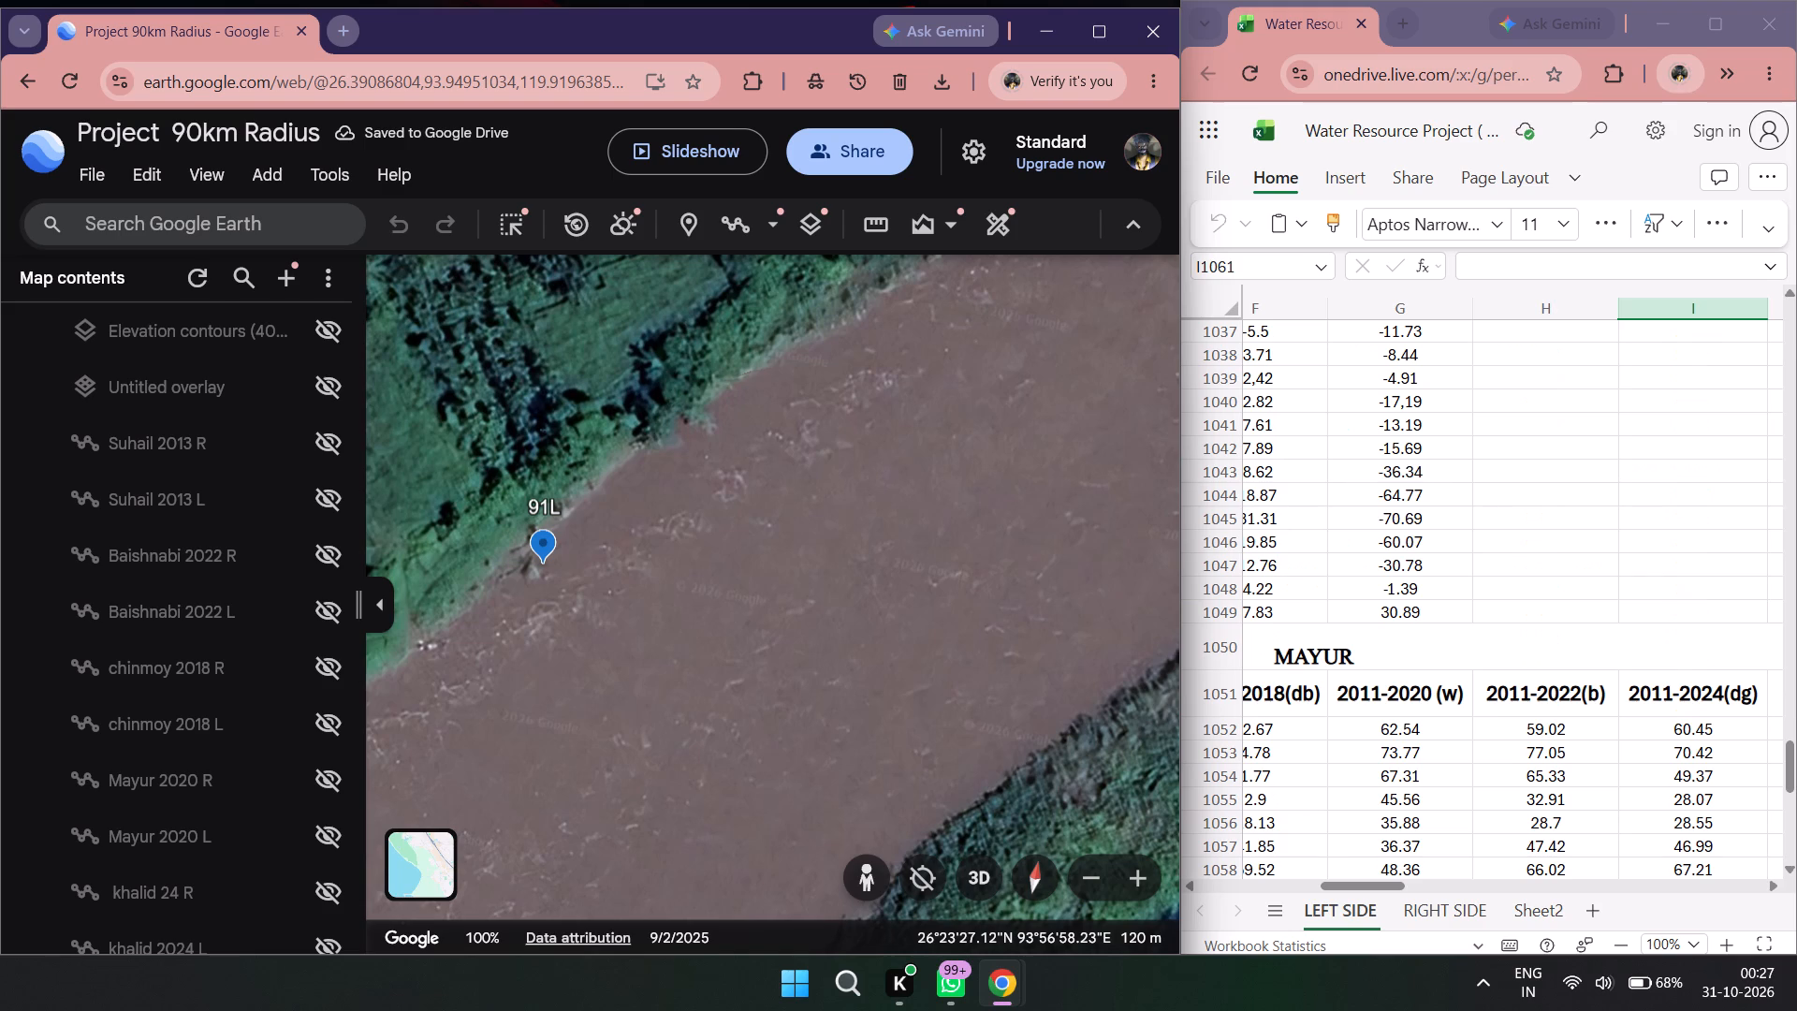
{"action": "scroll", "coordinate": [1463, 564], "scroll_direction": "up", "scroll_amount": 13}
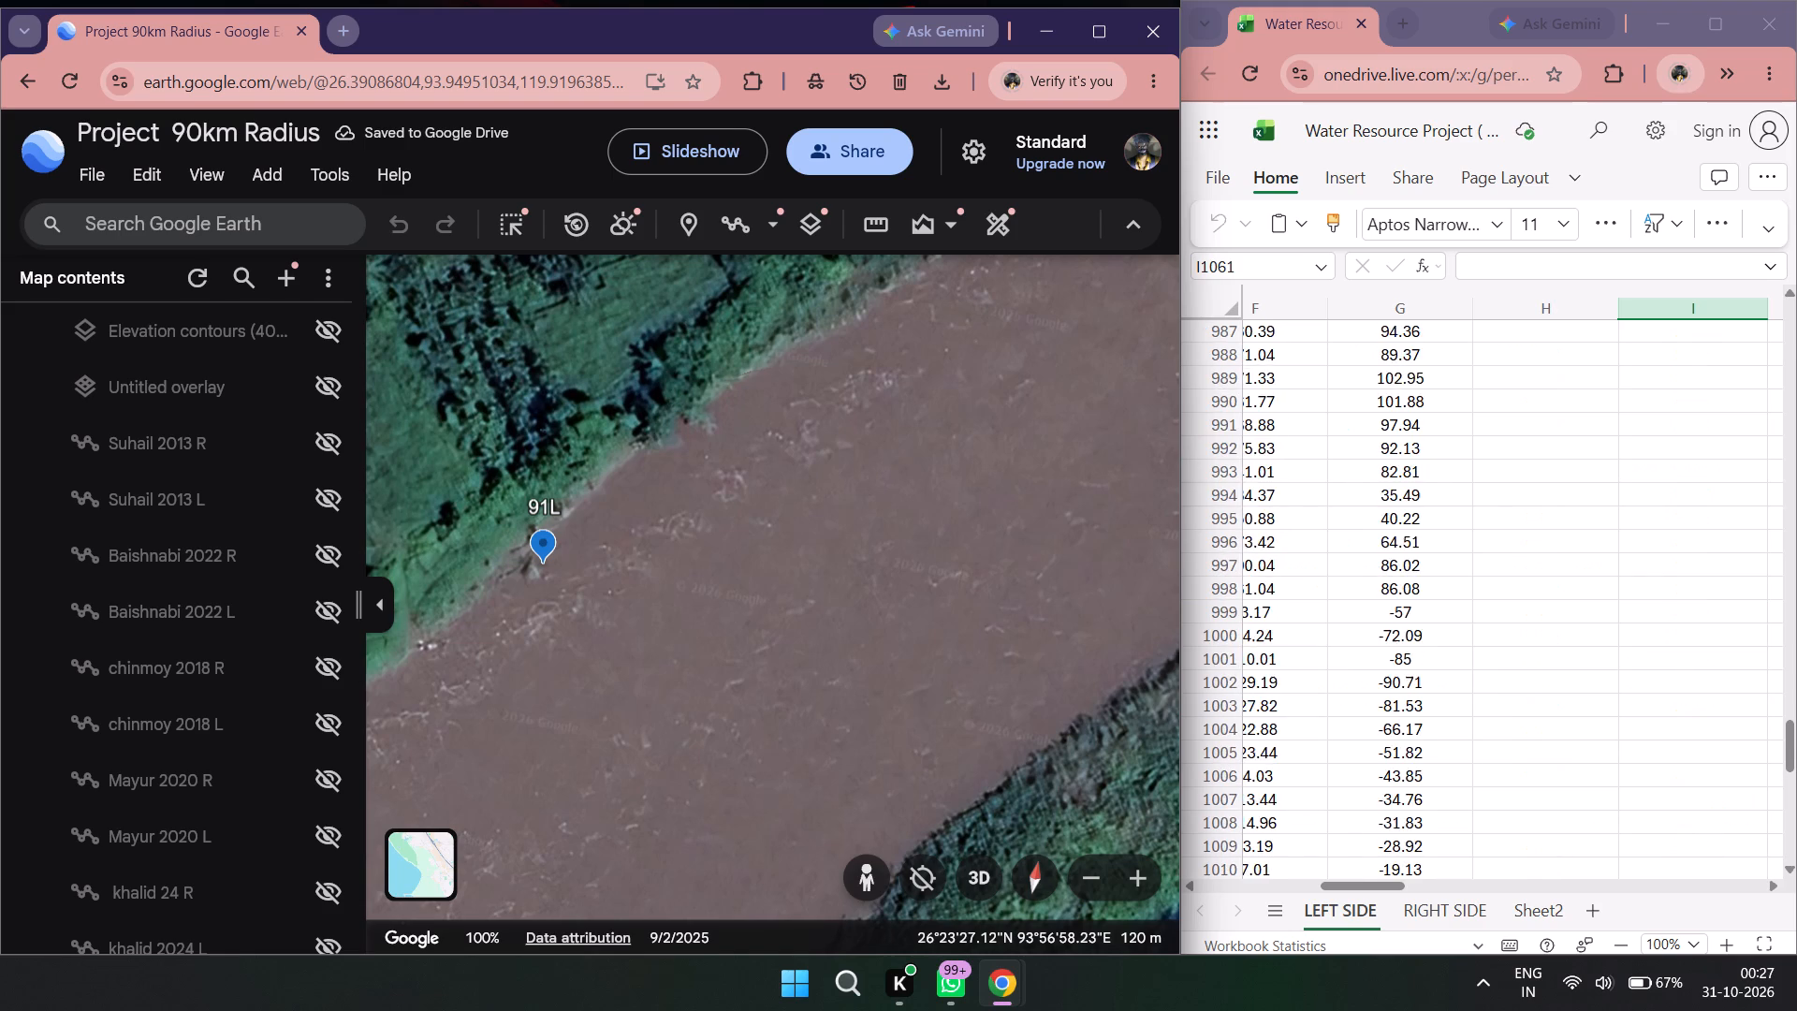
{"action": "scroll", "coordinate": [1463, 564], "scroll_direction": "up", "scroll_amount": 13}
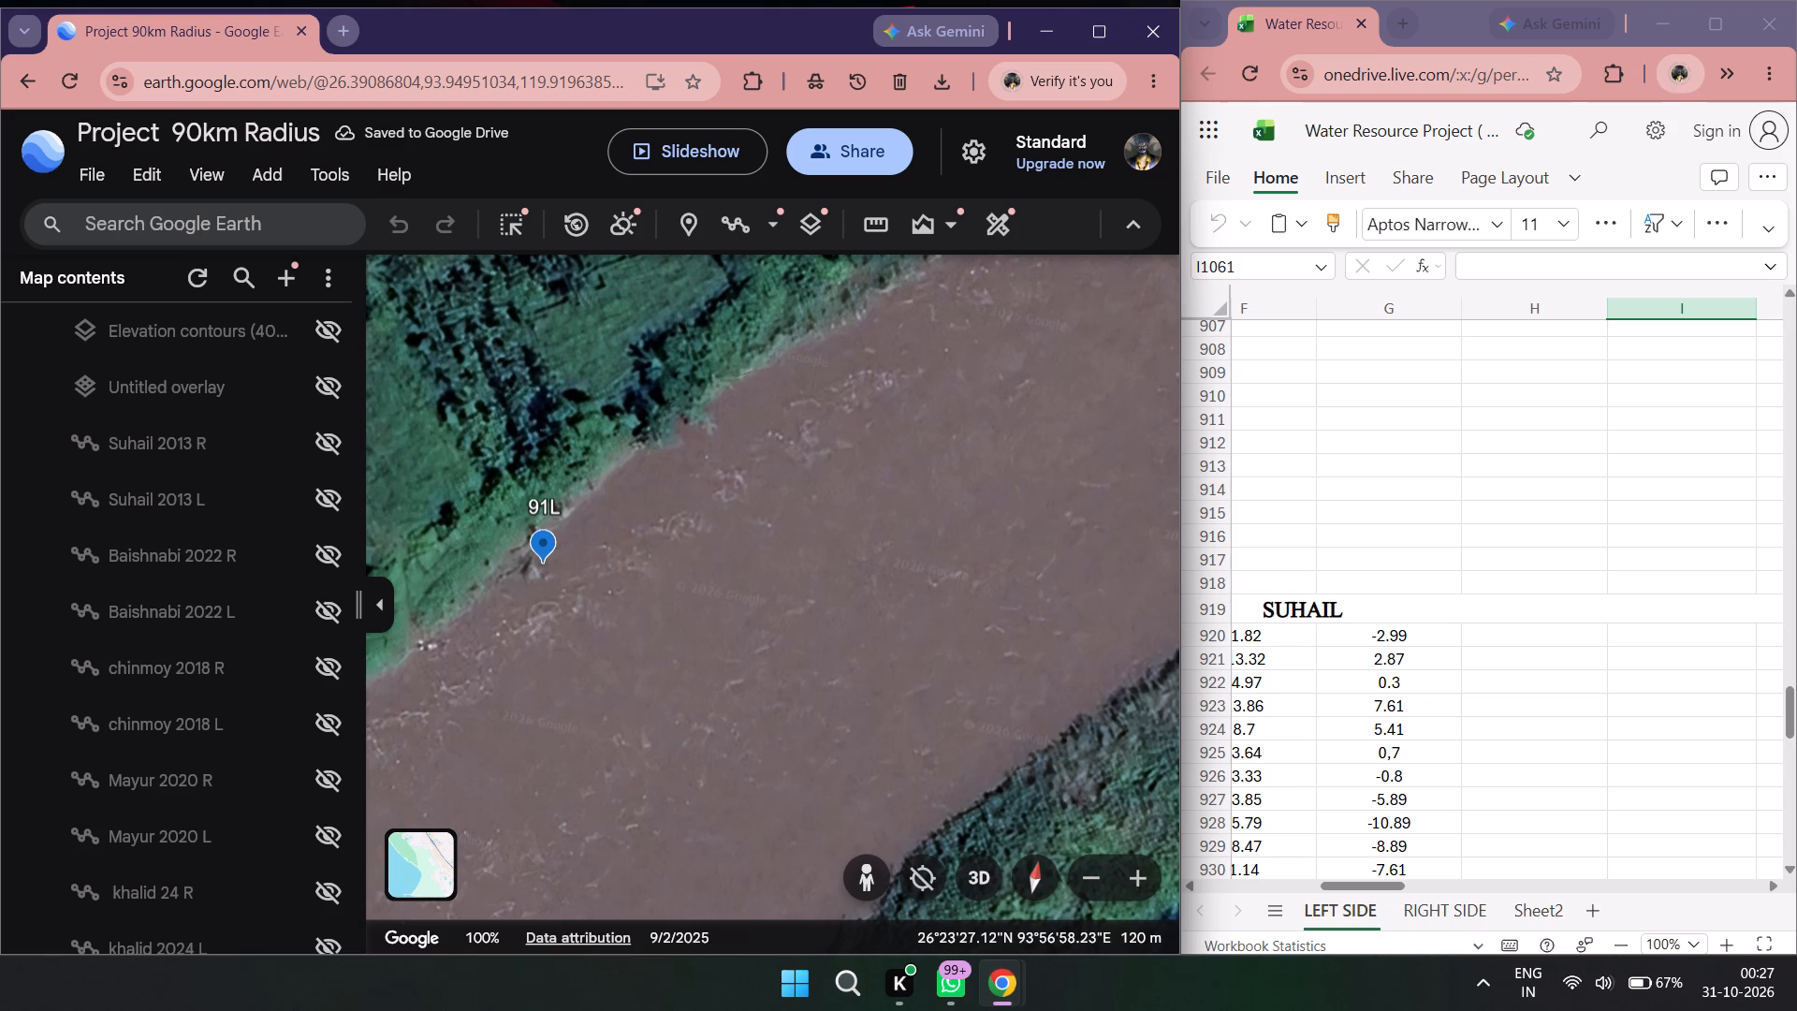
{"action": "left_click_drag", "start_coordinate": [1386, 880], "coordinate": [1192, 898]}
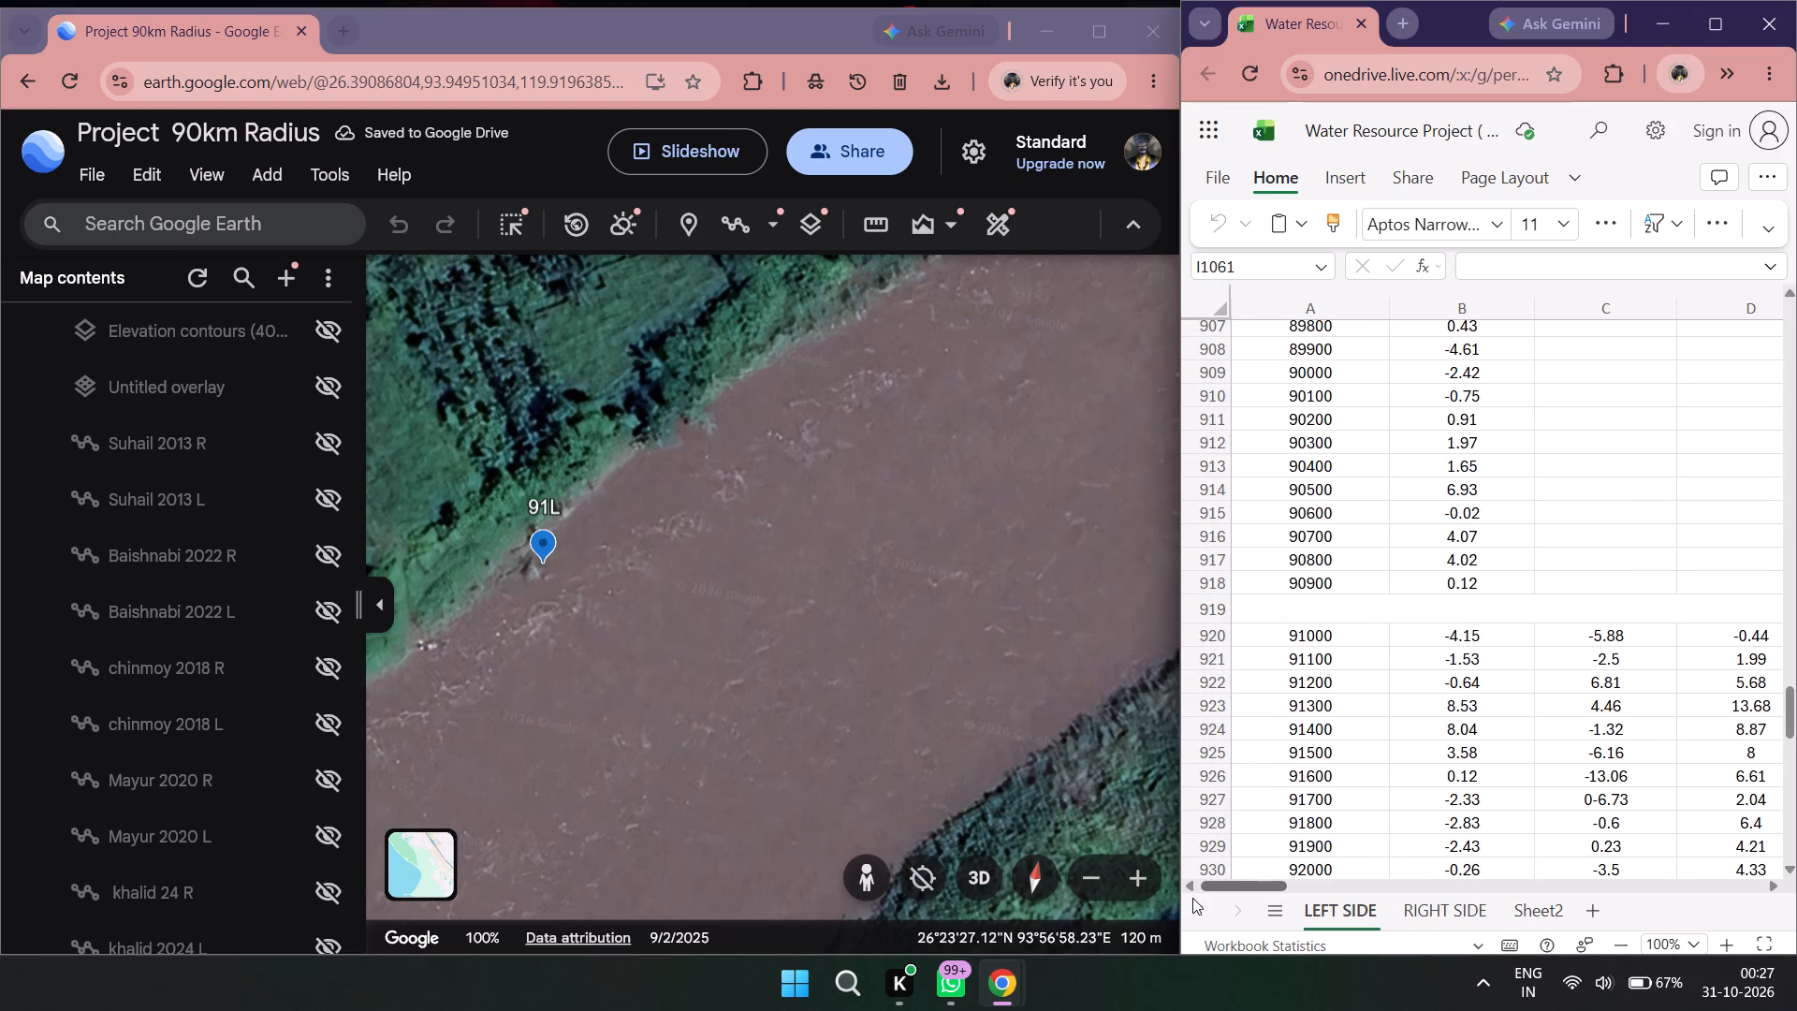
{"action": "left_click_drag", "start_coordinate": [1192, 898], "coordinate": [1381, 857]}
{"action": "scroll", "coordinate": [1398, 760], "scroll_direction": "down", "scroll_amount": 20}
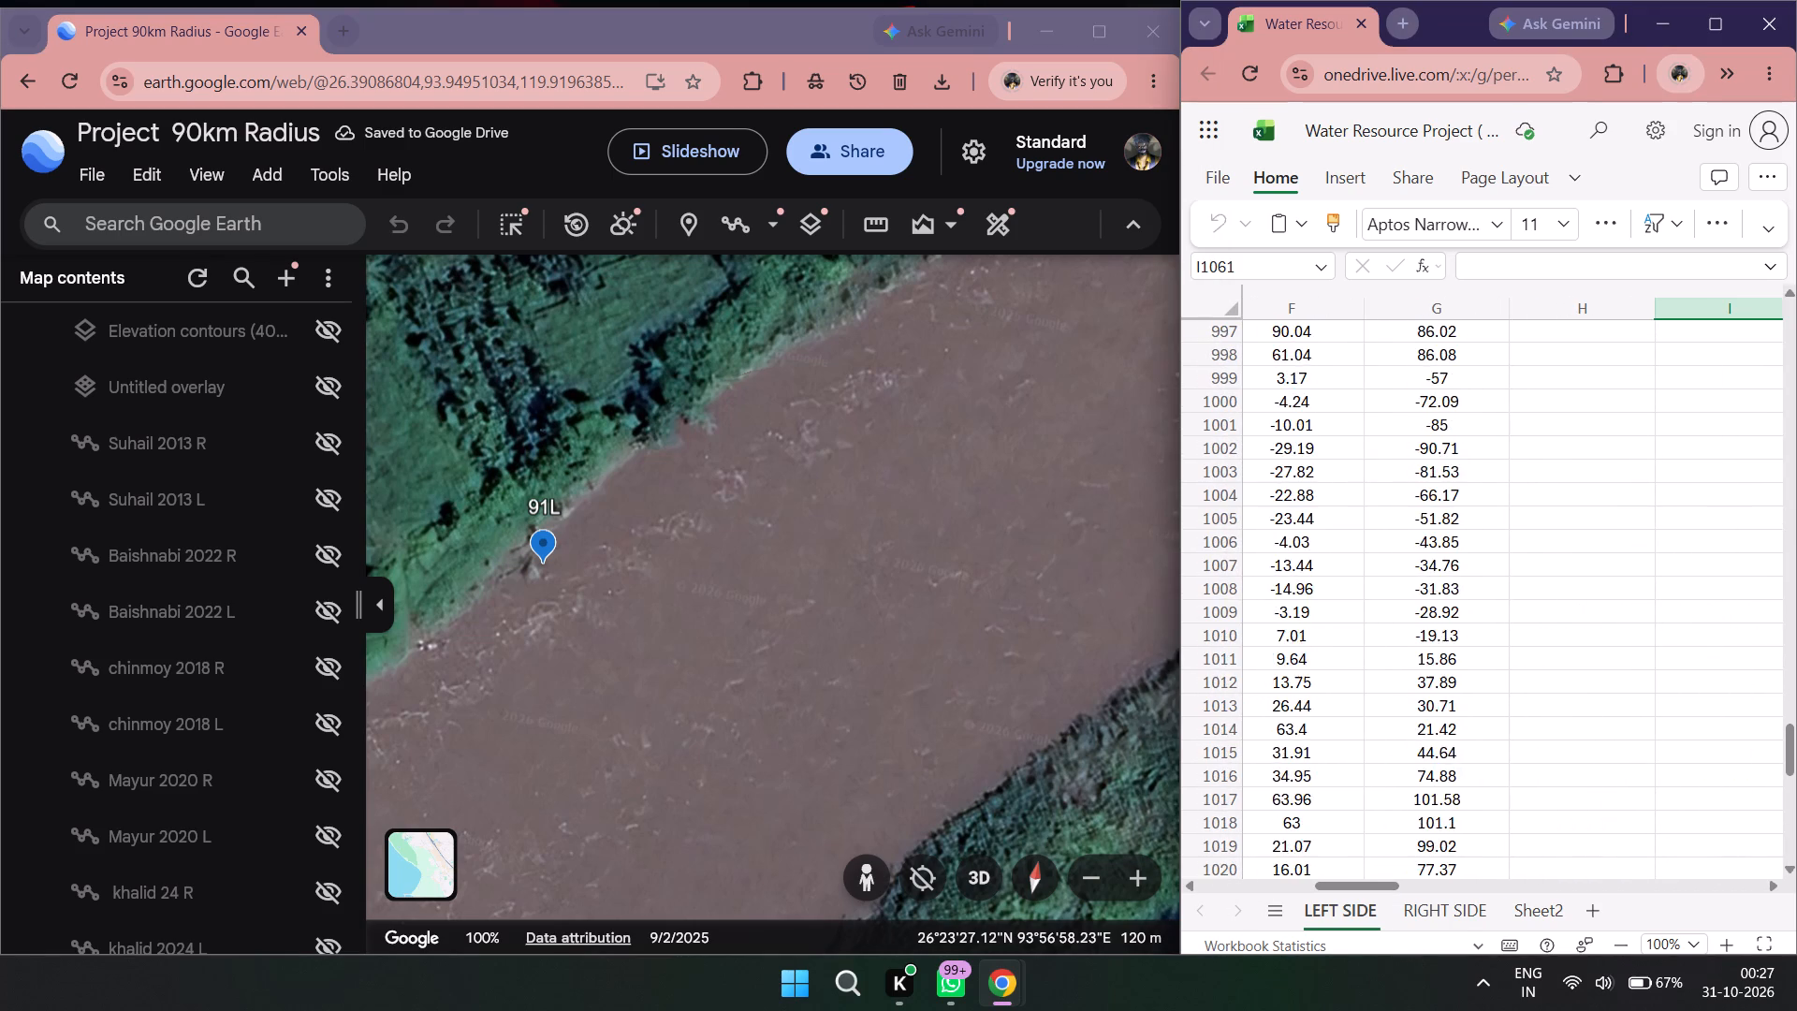
{"action": "scroll", "coordinate": [1398, 752], "scroll_direction": "down", "scroll_amount": 9}
{"action": "scroll", "coordinate": [1398, 752], "scroll_direction": "up", "scroll_amount": 3}
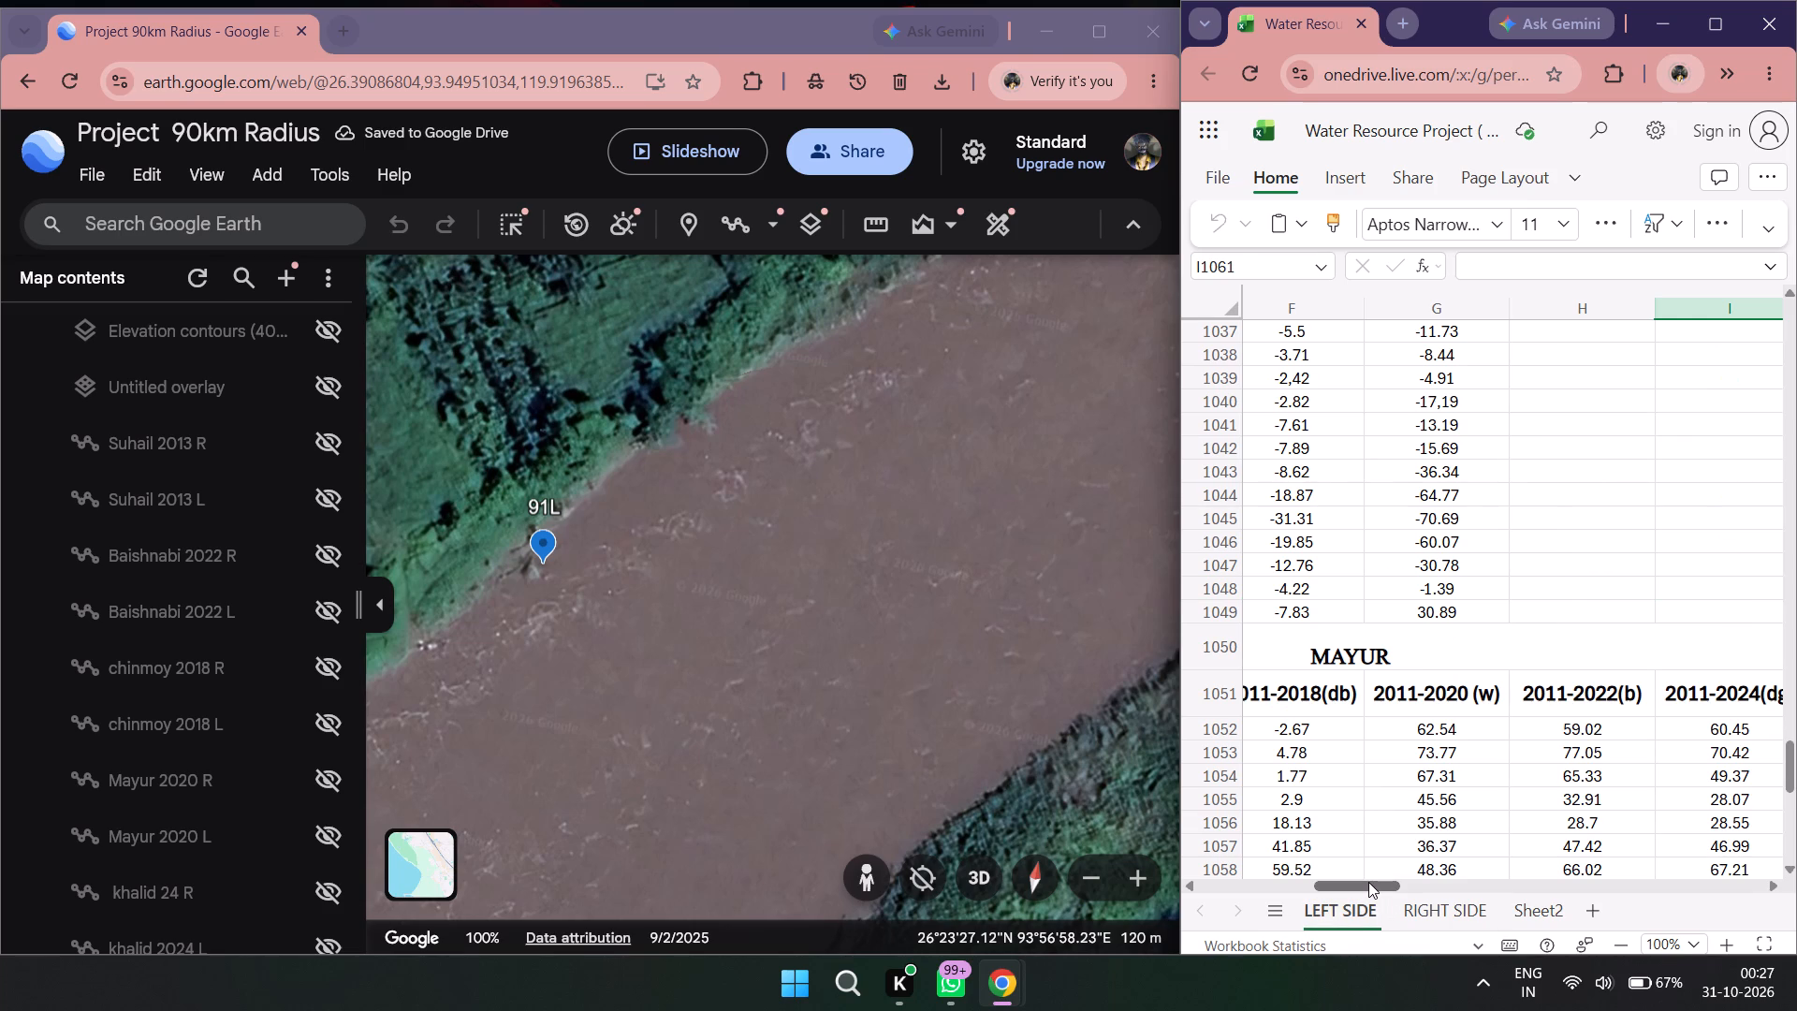
{"action": "left_click_drag", "start_coordinate": [1368, 882], "coordinate": [1393, 867]}
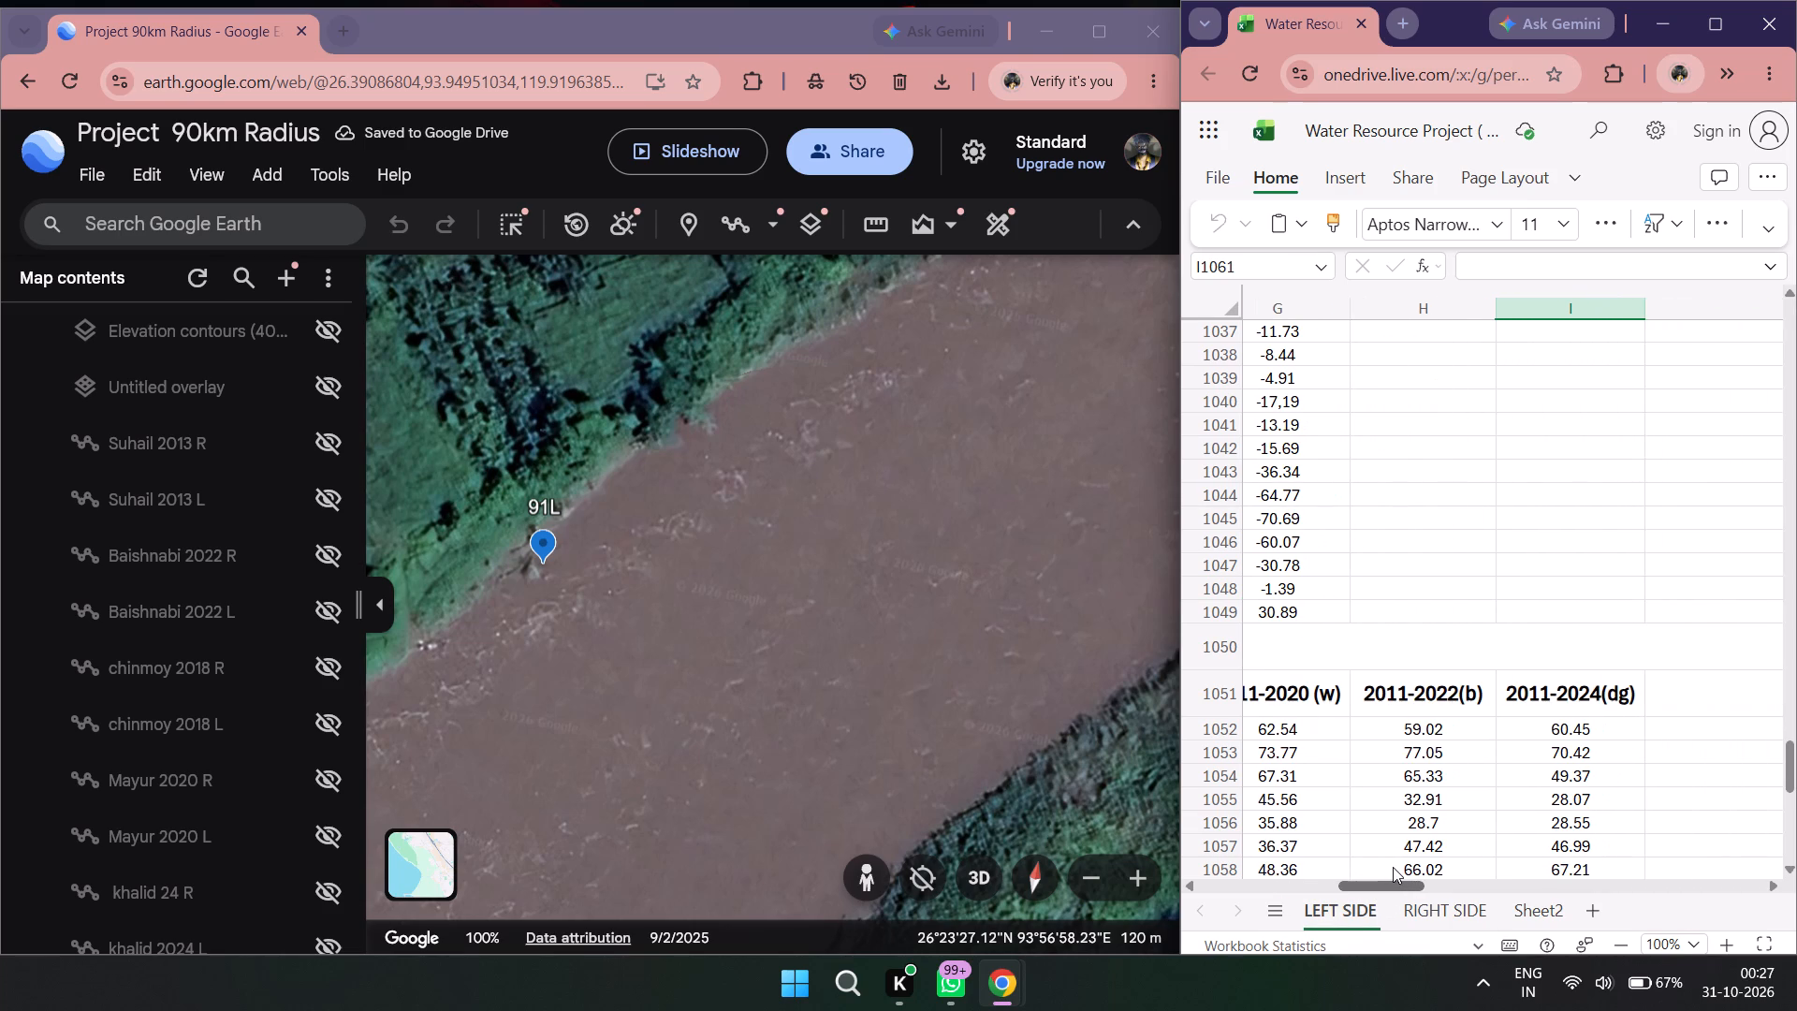
{"action": "left_click_drag", "start_coordinate": [1393, 867], "coordinate": [1404, 861]}
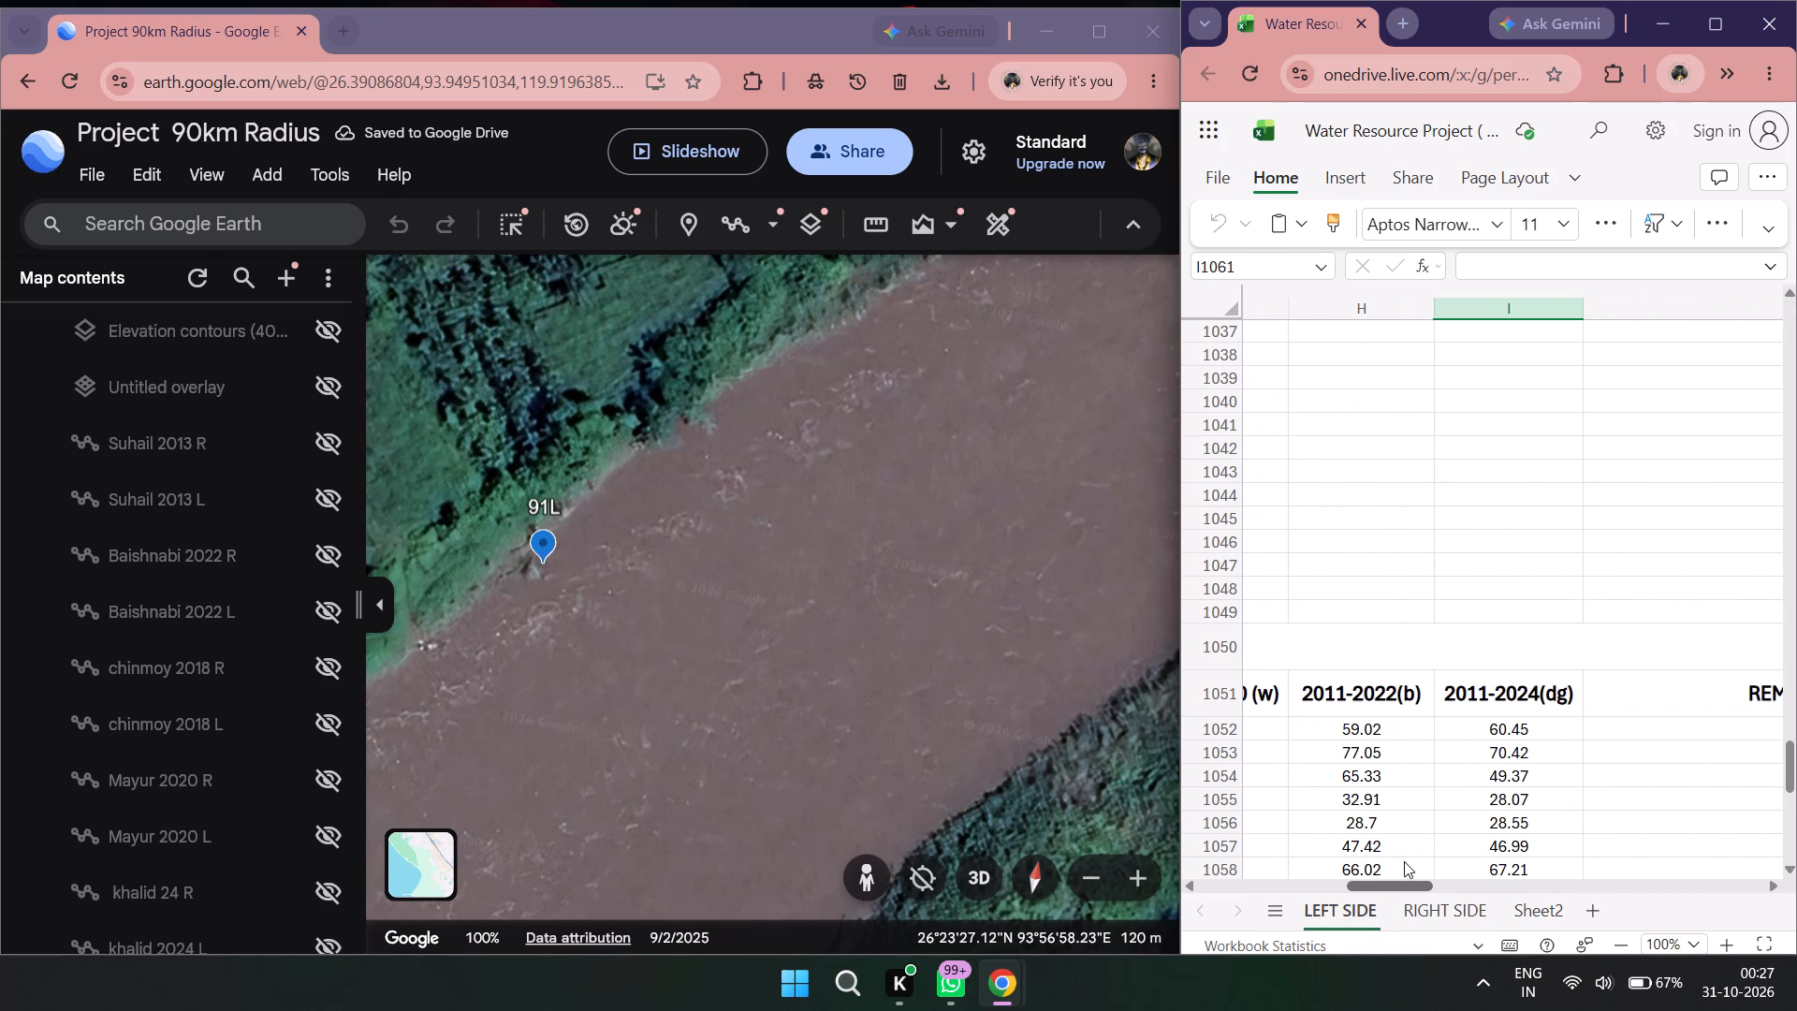
{"action": "left_click_drag", "start_coordinate": [1404, 861], "coordinate": [1439, 859]}
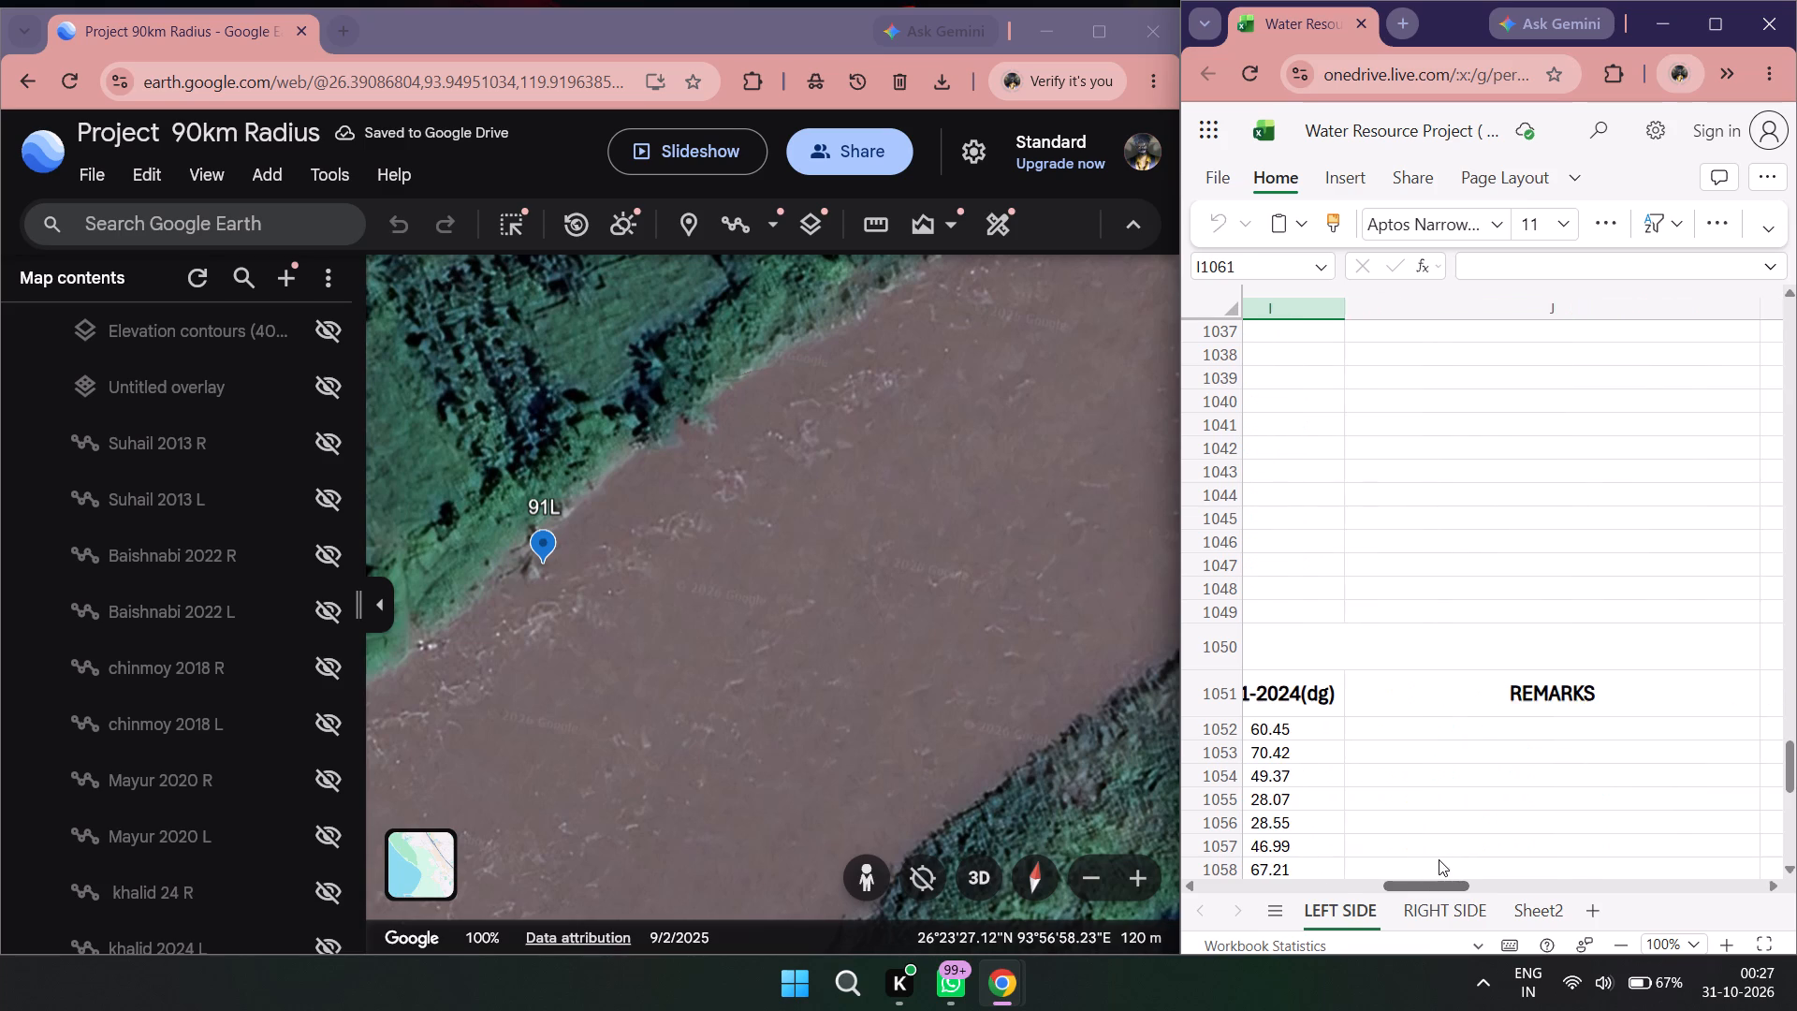
{"action": "left_click_drag", "start_coordinate": [1439, 859], "coordinate": [1395, 877]}
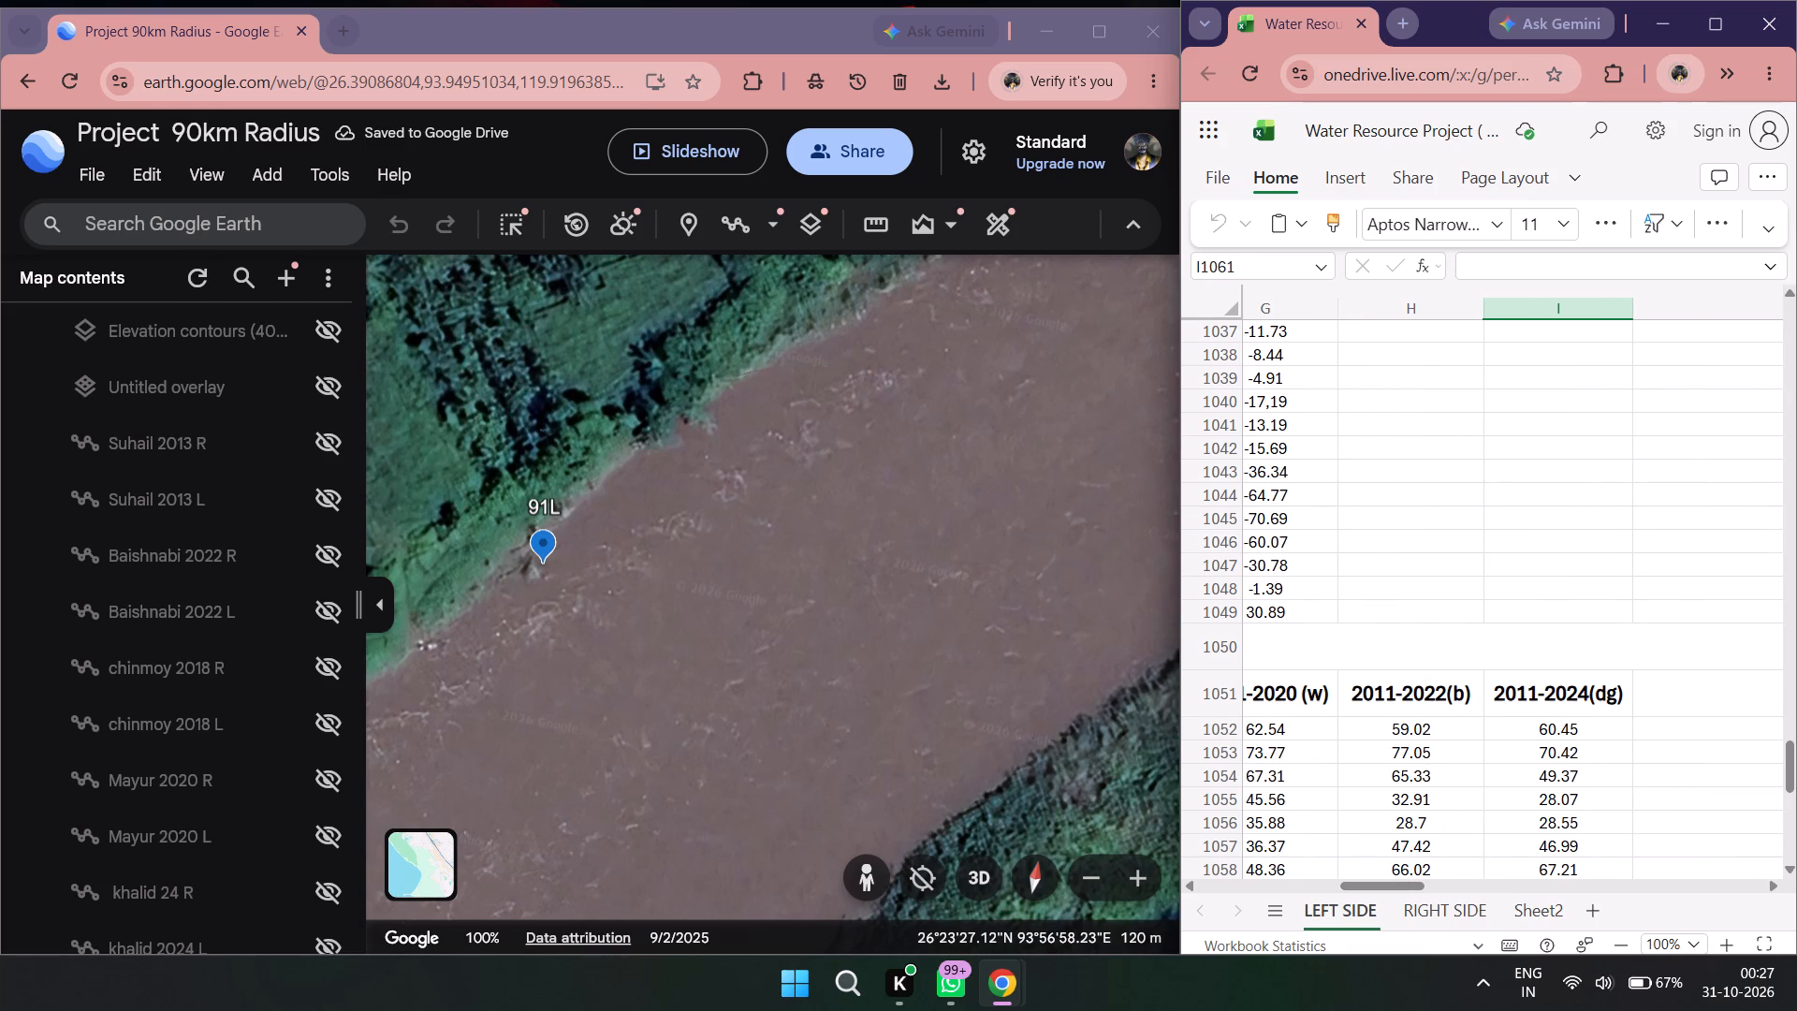
Check the year-range column headers in row 1 of the LEFT SIDE sheet and review how far each column is filled down.
{"action": "scroll", "coordinate": [1407, 723], "scroll_direction": "up", "scroll_amount": 6}
{"action": "scroll", "coordinate": [1406, 718], "scroll_direction": "down", "scroll_amount": 1}
{"action": "scroll", "coordinate": [1406, 718], "scroll_direction": "up", "scroll_amount": 6}
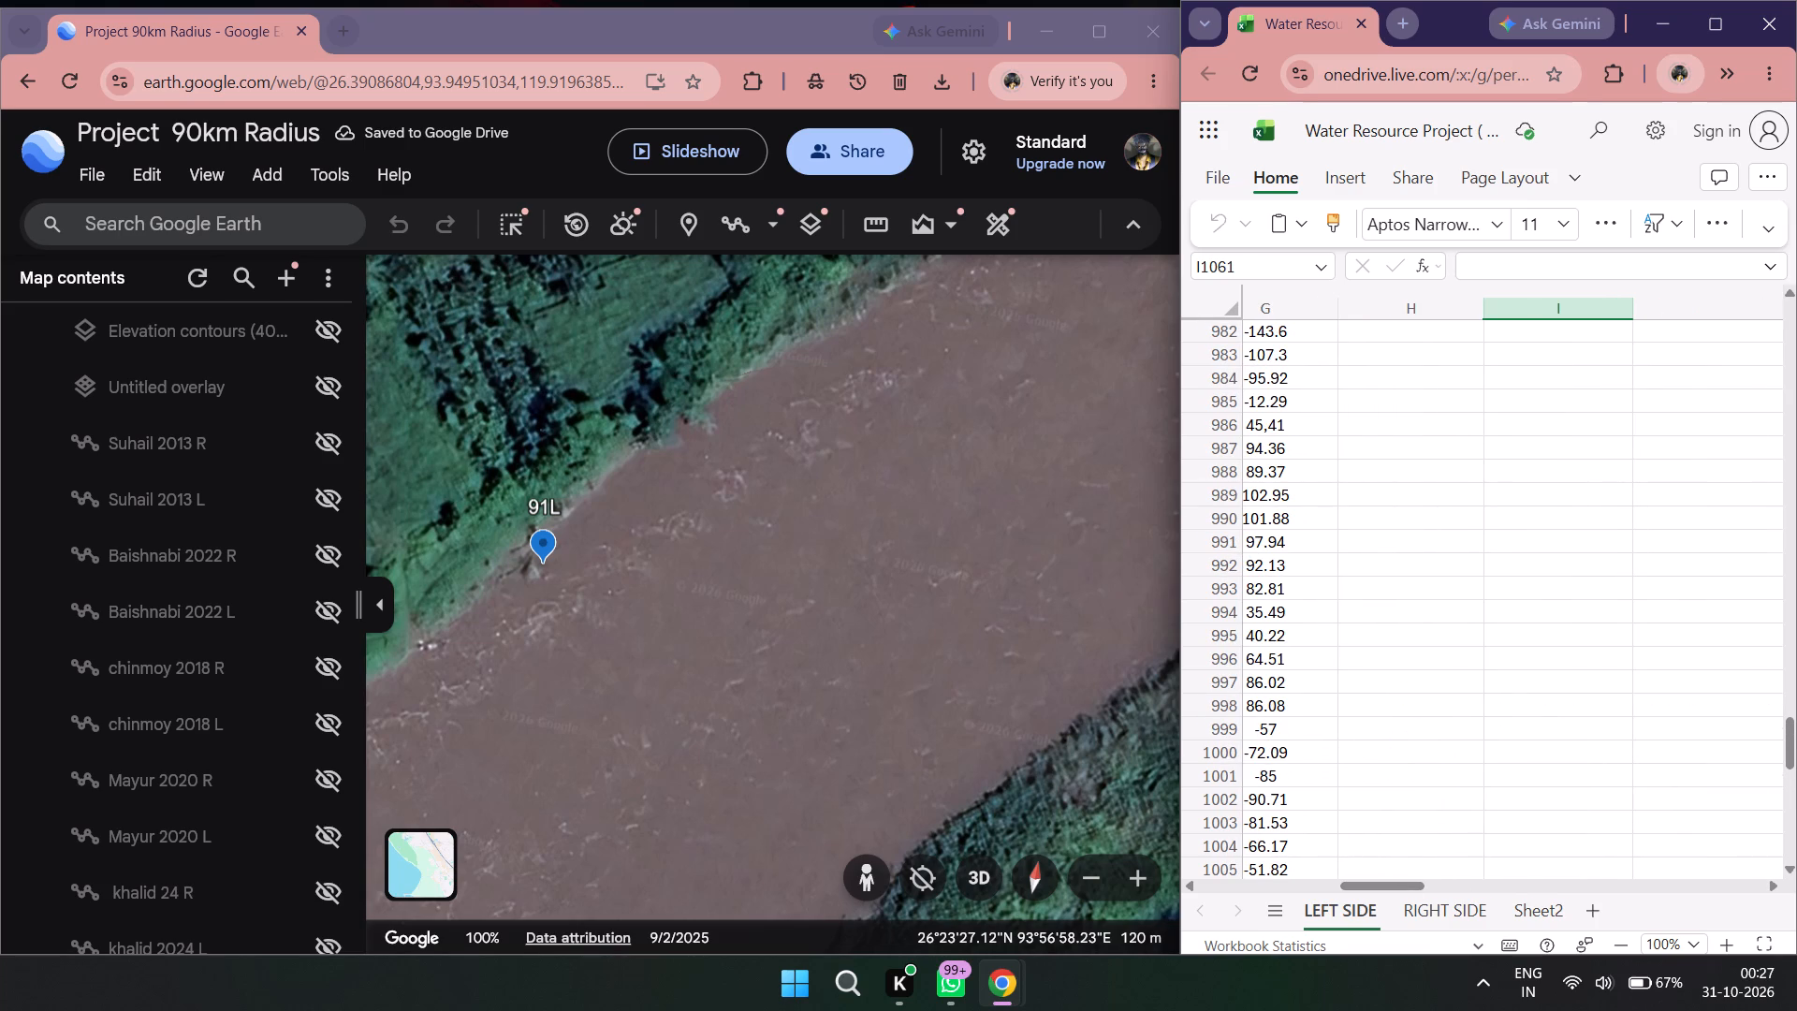
{"action": "left_click_drag", "start_coordinate": [1788, 754], "coordinate": [1722, 286]}
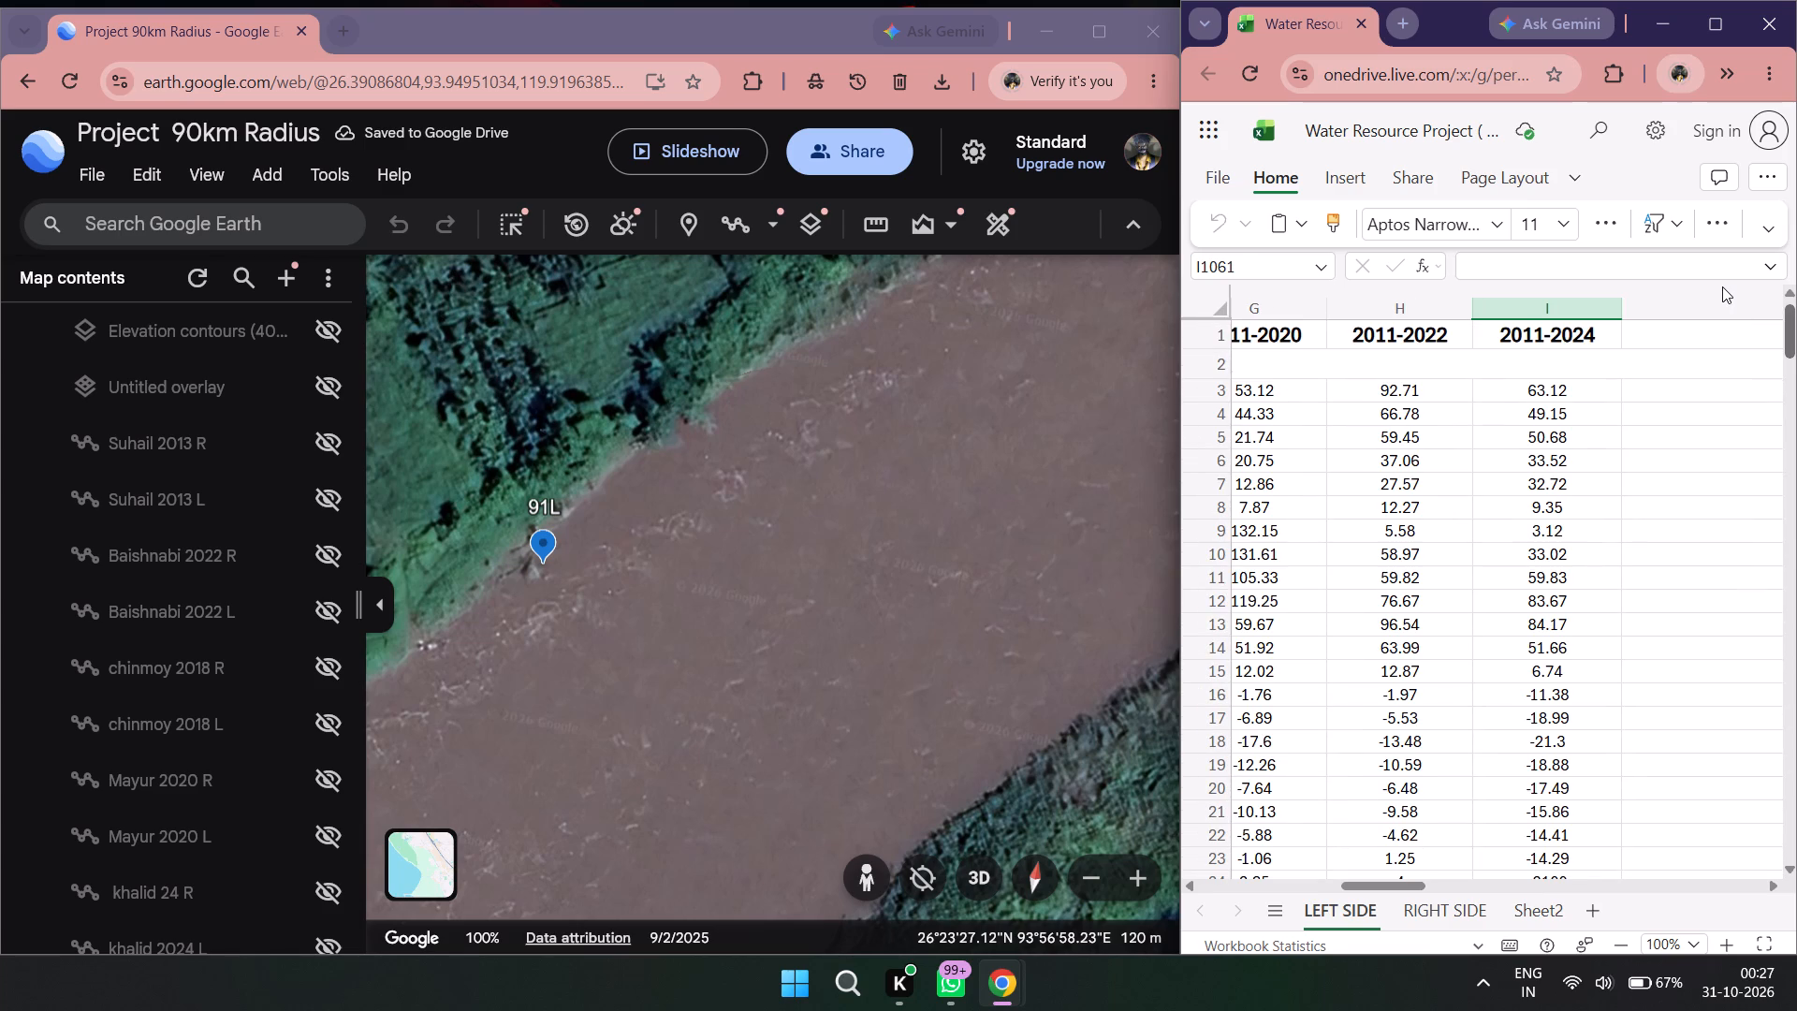
{"action": "left_click_drag", "start_coordinate": [1722, 286], "coordinate": [1658, 301]}
{"action": "left_click_drag", "start_coordinate": [1790, 341], "coordinate": [1793, 357]}
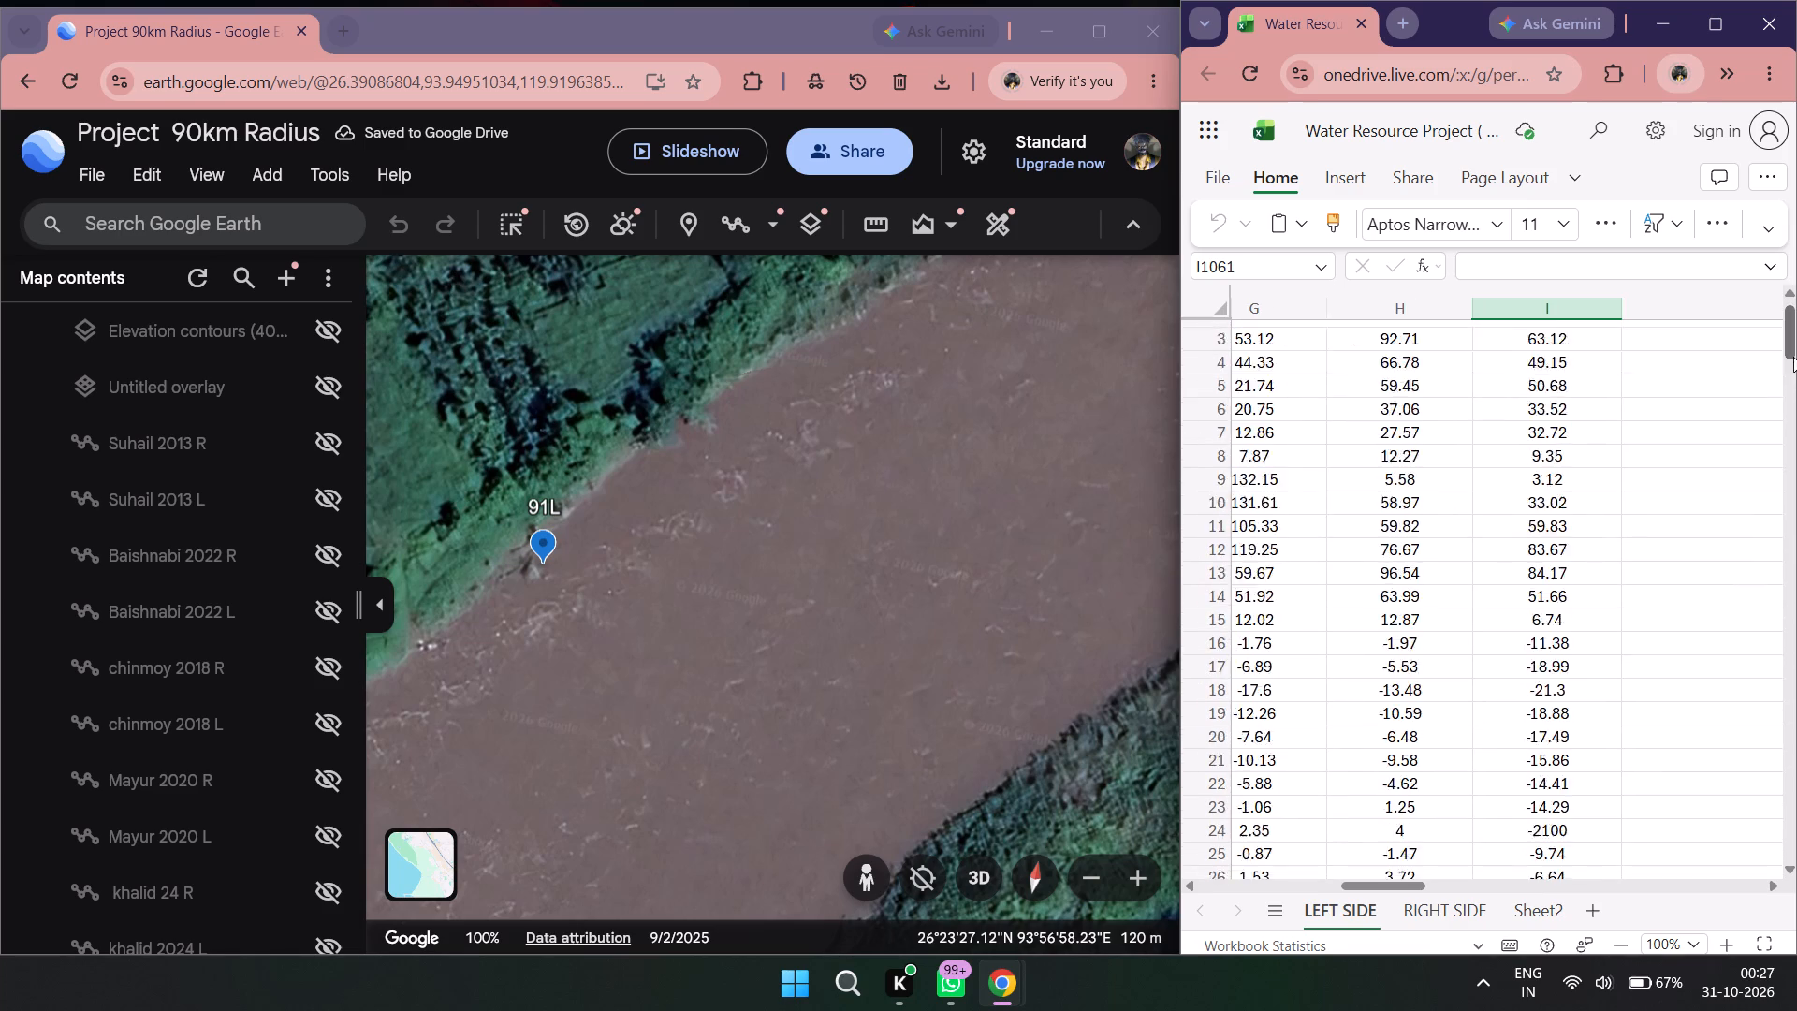
{"action": "left_click_drag", "start_coordinate": [1793, 357], "coordinate": [1796, 640]}
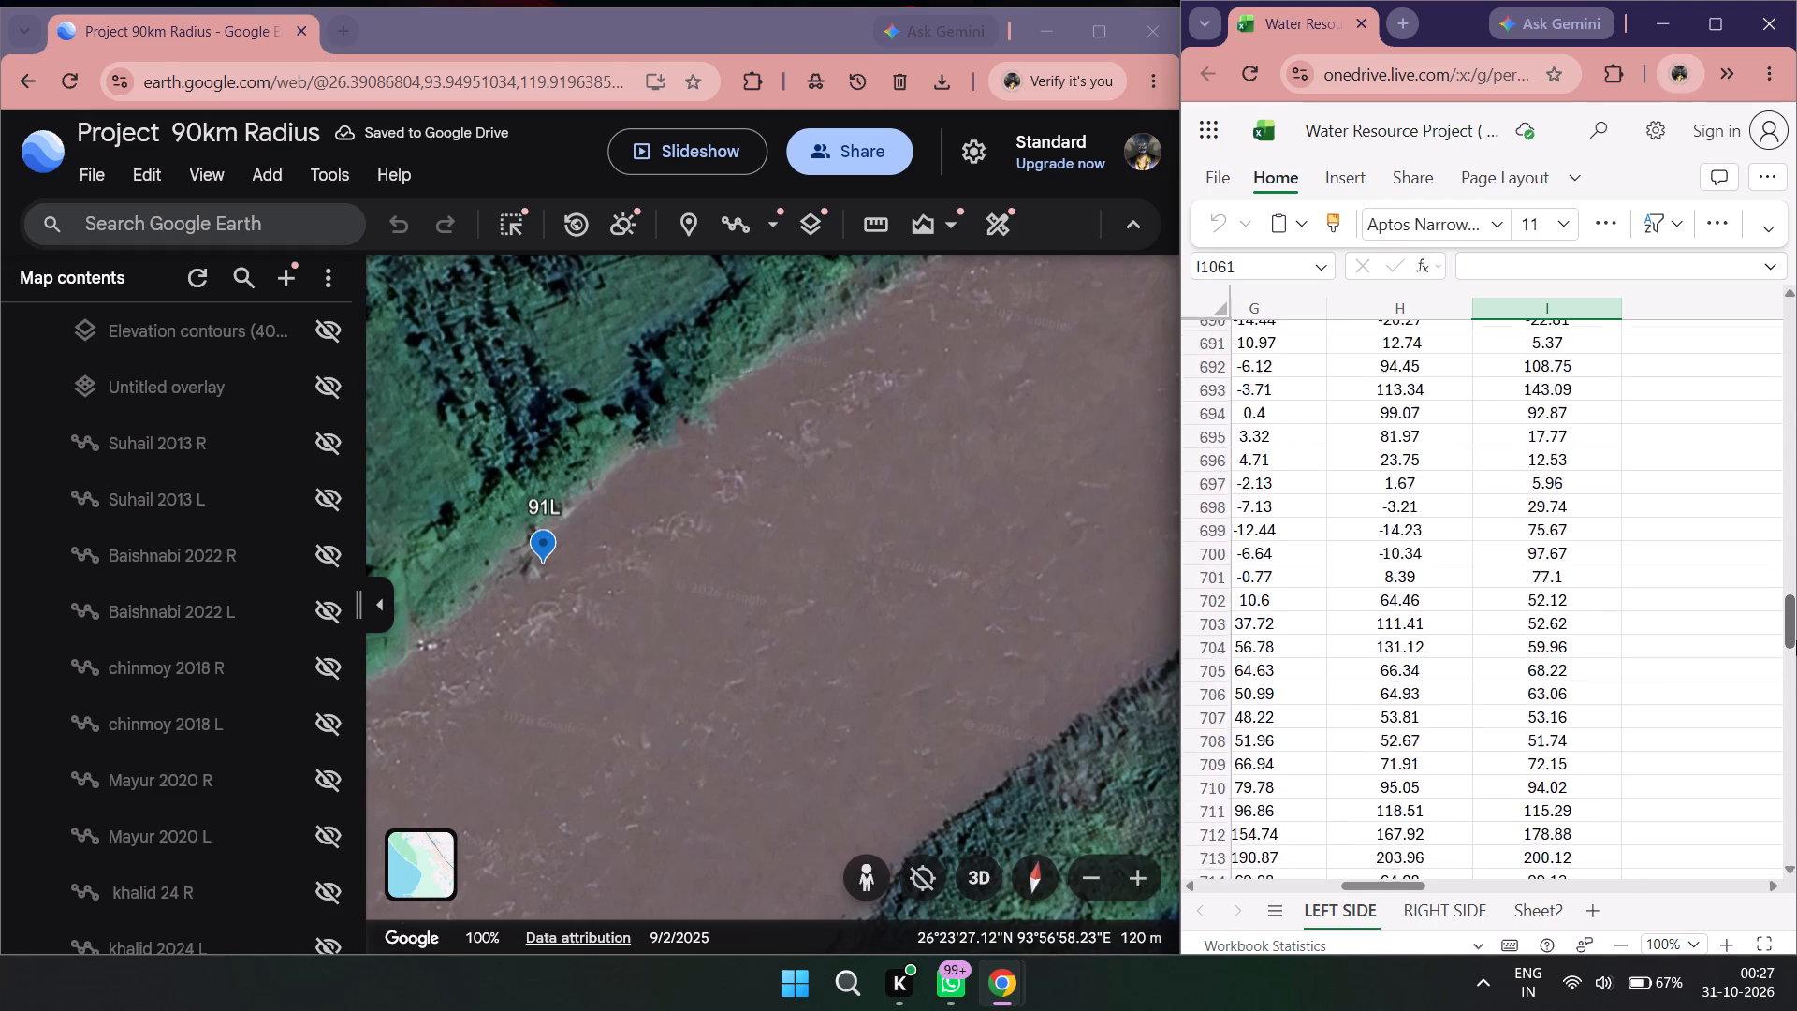
{"action": "left_click_drag", "start_coordinate": [1796, 640], "coordinate": [1791, 761]}
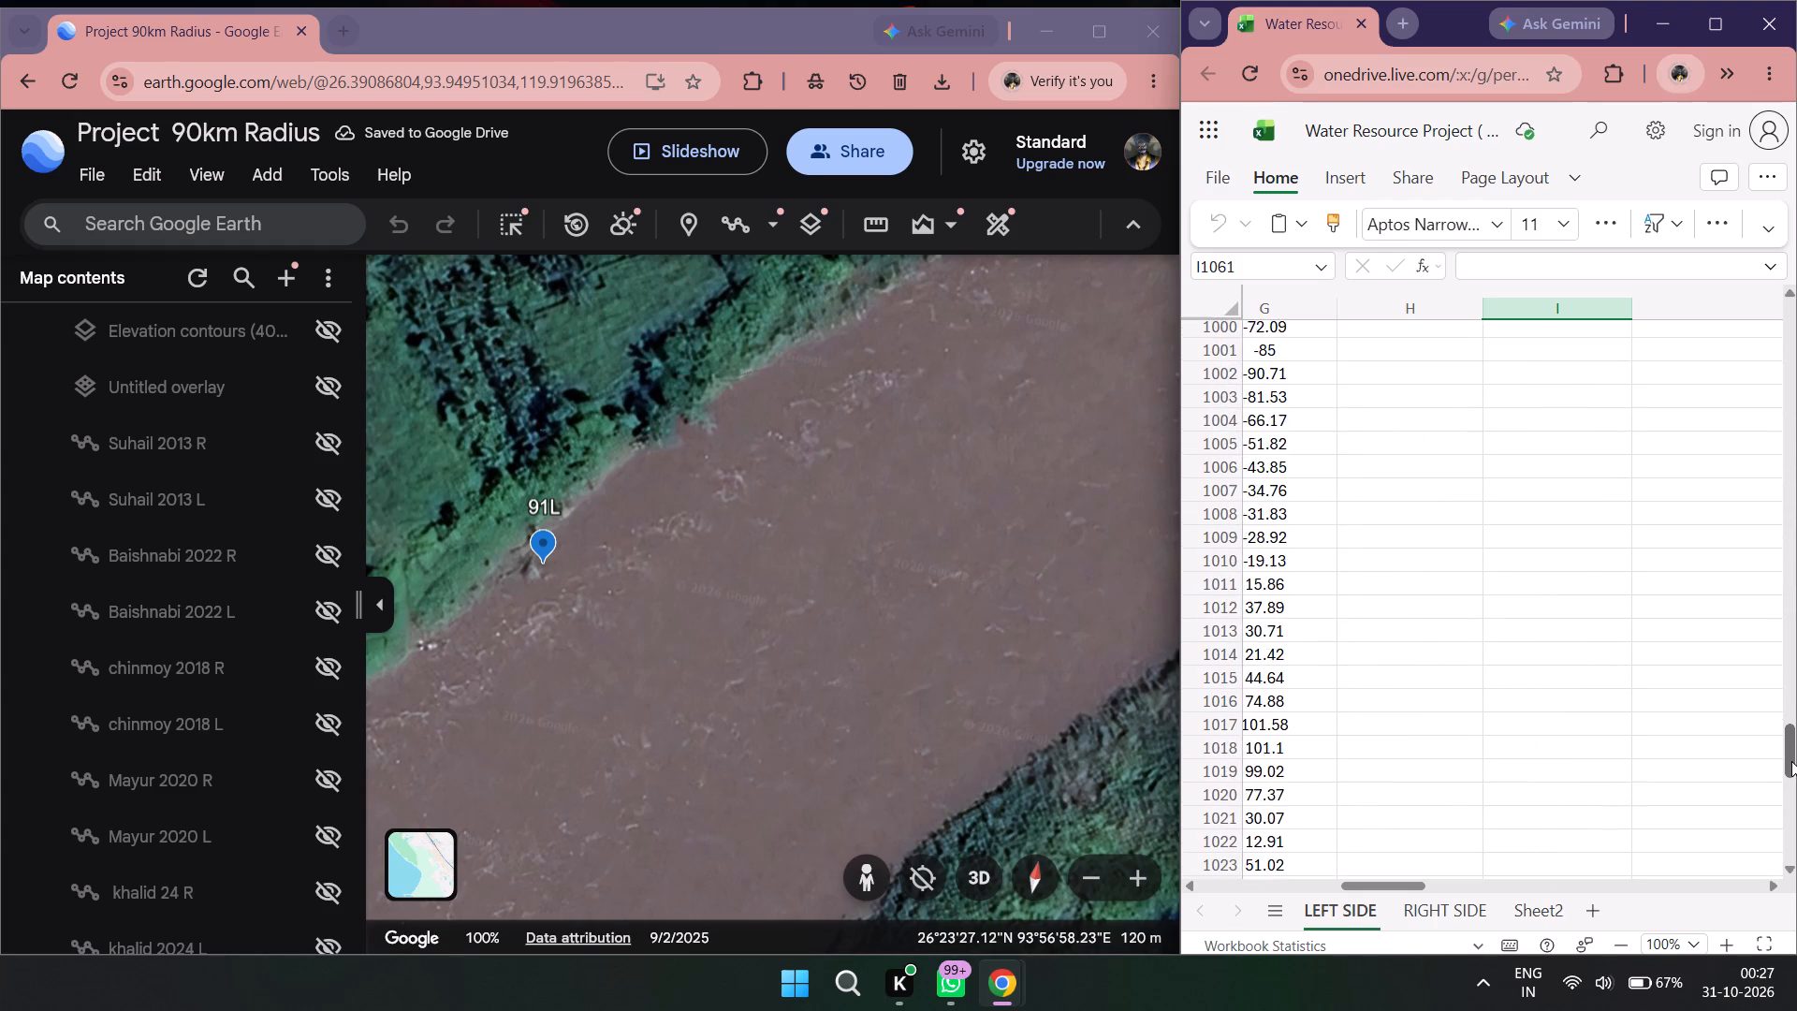
{"action": "left_click_drag", "start_coordinate": [1791, 761], "coordinate": [1781, 720]}
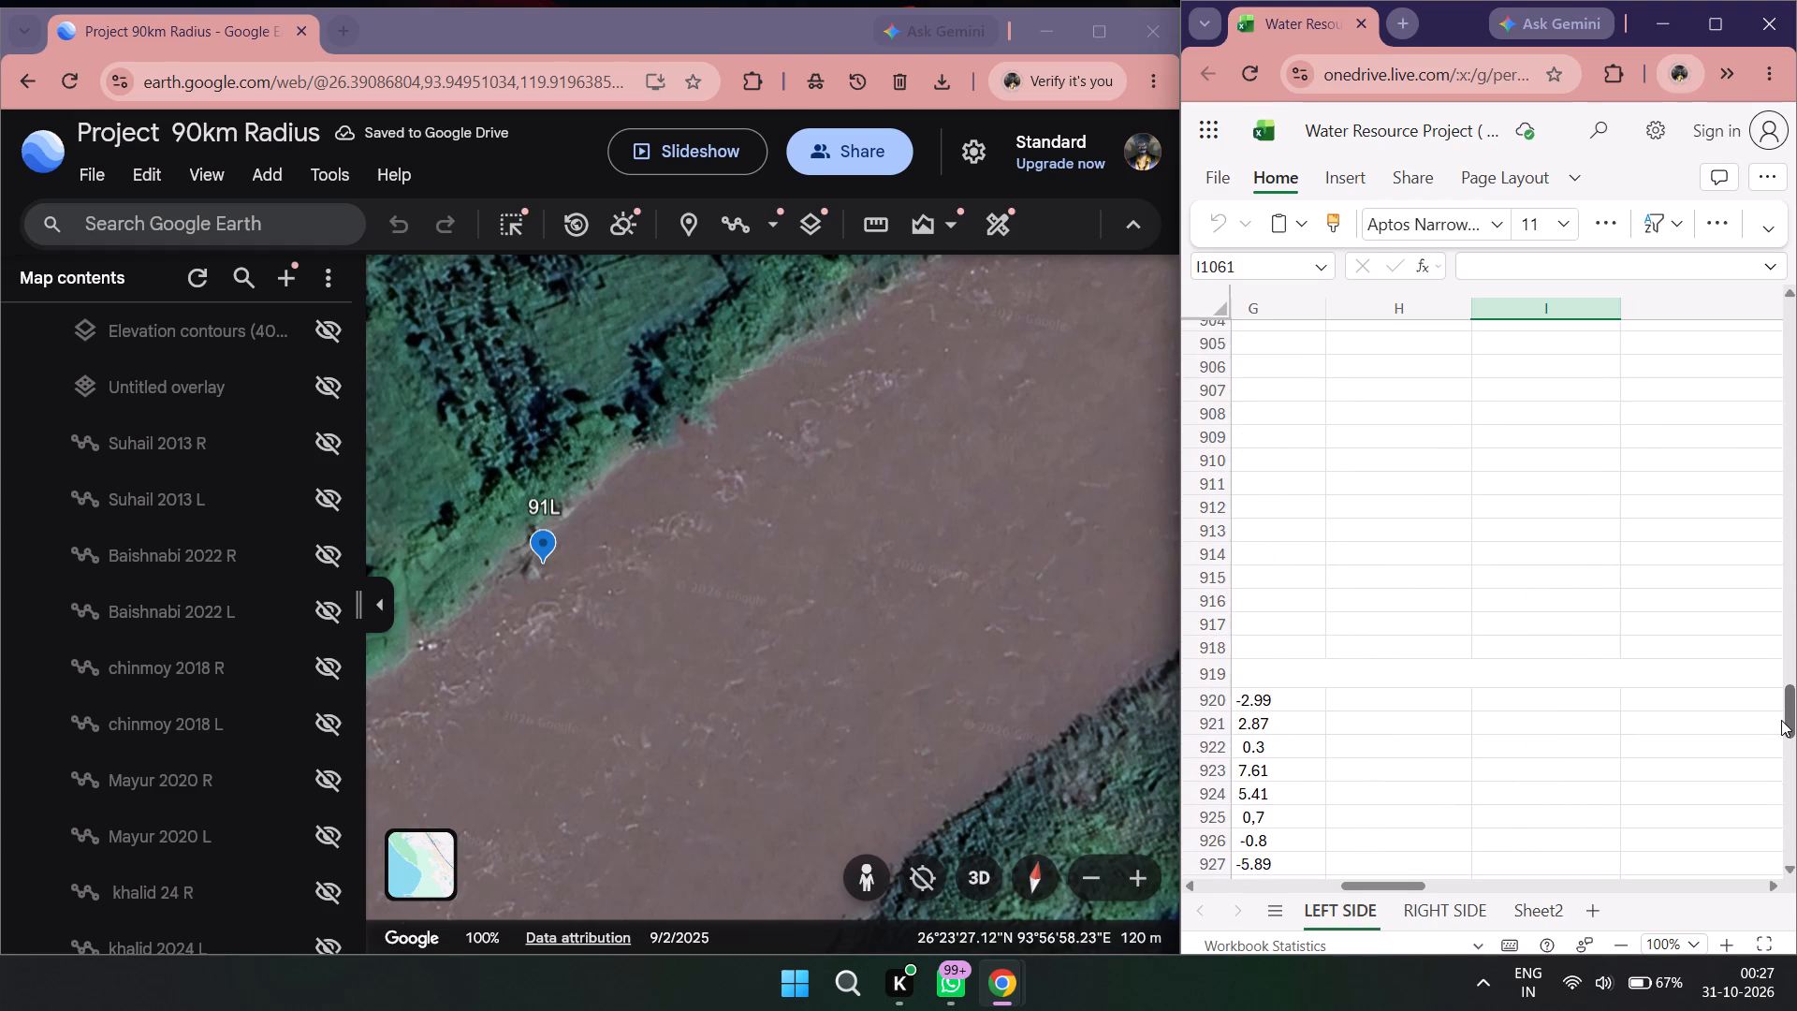
{"action": "left_click_drag", "start_coordinate": [1781, 720], "coordinate": [1783, 728]}
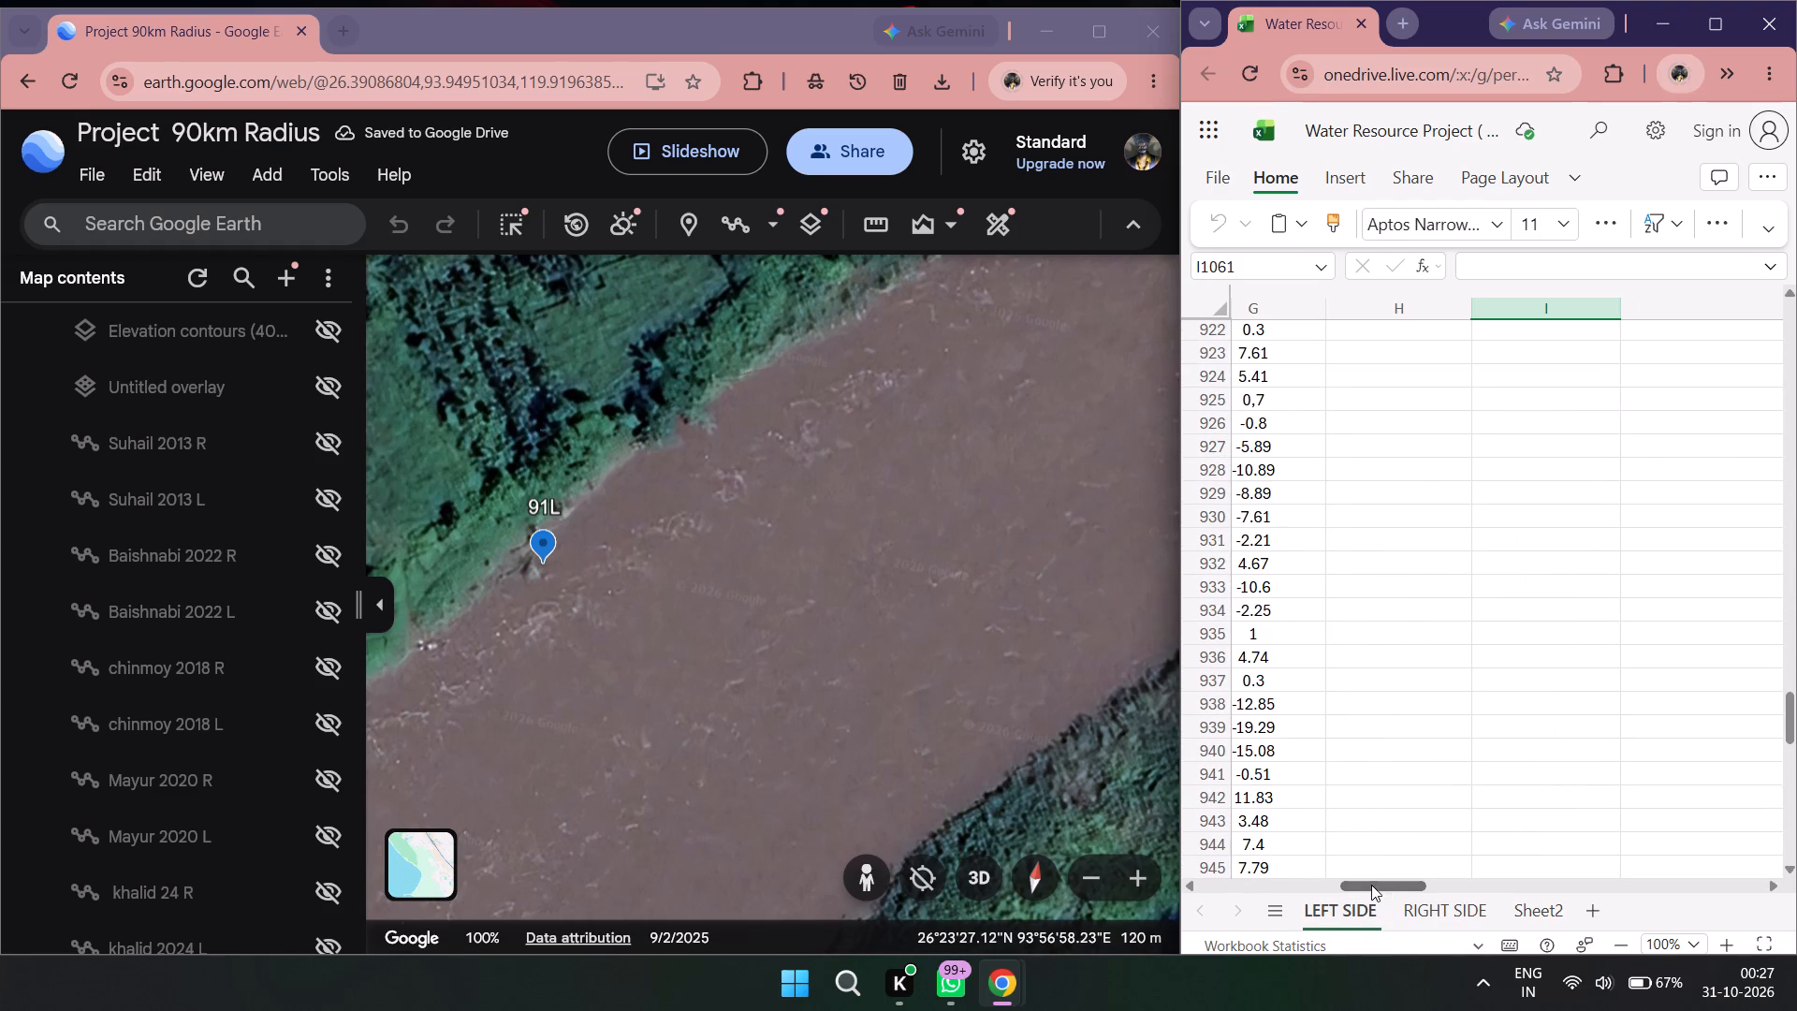
Select cell H920, the 2011-2022 column entry in the first data row under the SUHAIL heading.
{"action": "left_click_drag", "start_coordinate": [1371, 885], "coordinate": [1350, 883]}
{"action": "scroll", "coordinate": [1453, 651], "scroll_direction": "up", "scroll_amount": 3}
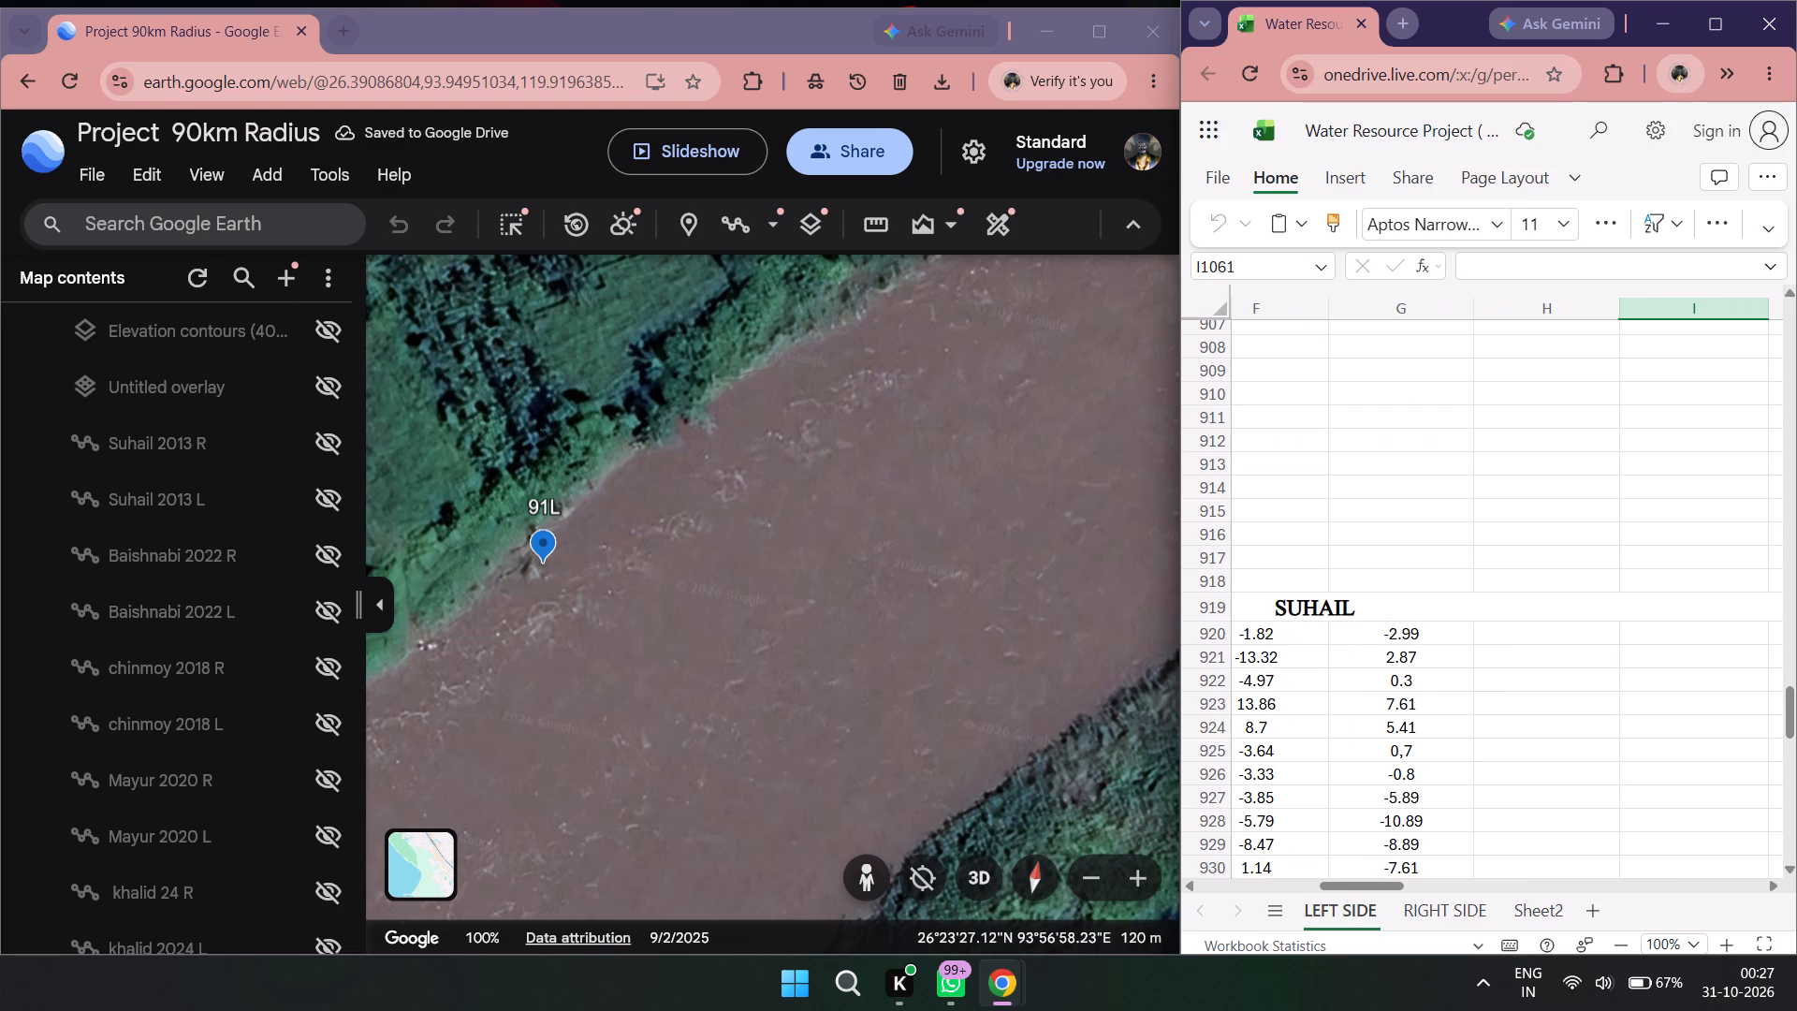
{"action": "left_click", "coordinate": [1497, 638]}
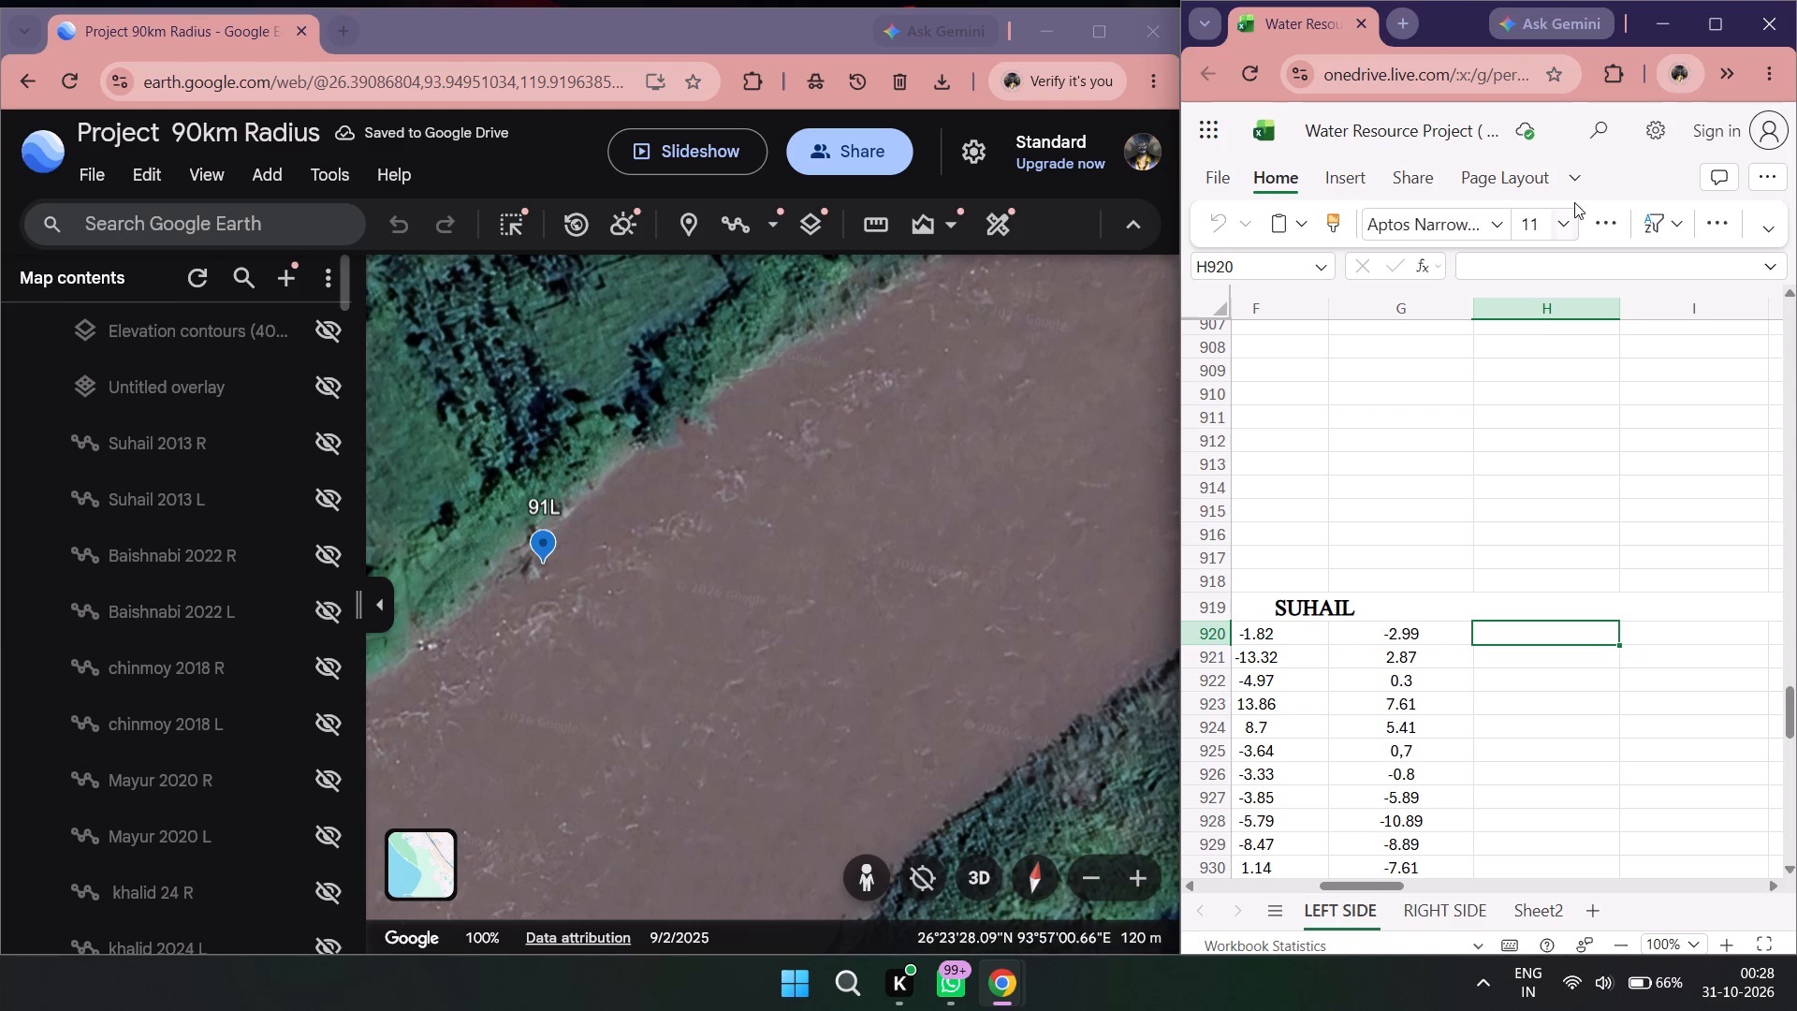
{"action": "left_click", "coordinate": [1790, 724]}
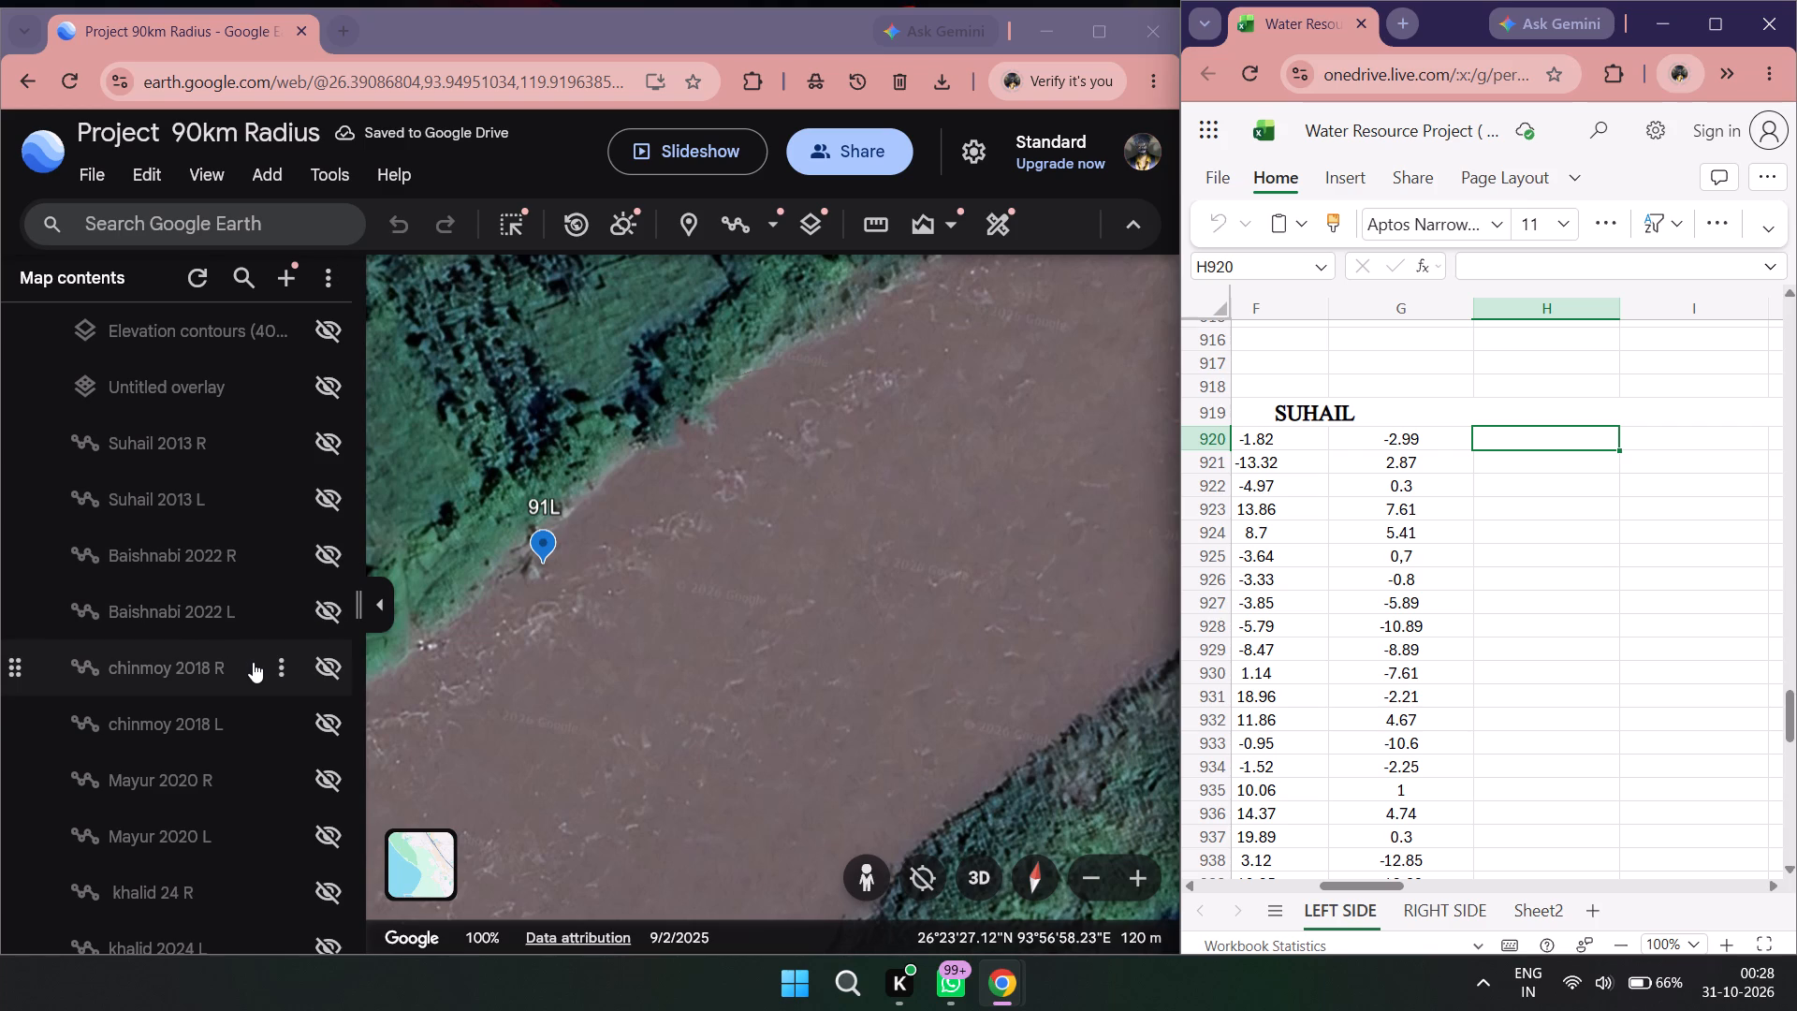
Make the Baishnabi 2022 L path visible on the map, with the river stretch around the 91L placemark in view.
{"action": "left_click", "coordinate": [338, 613]}
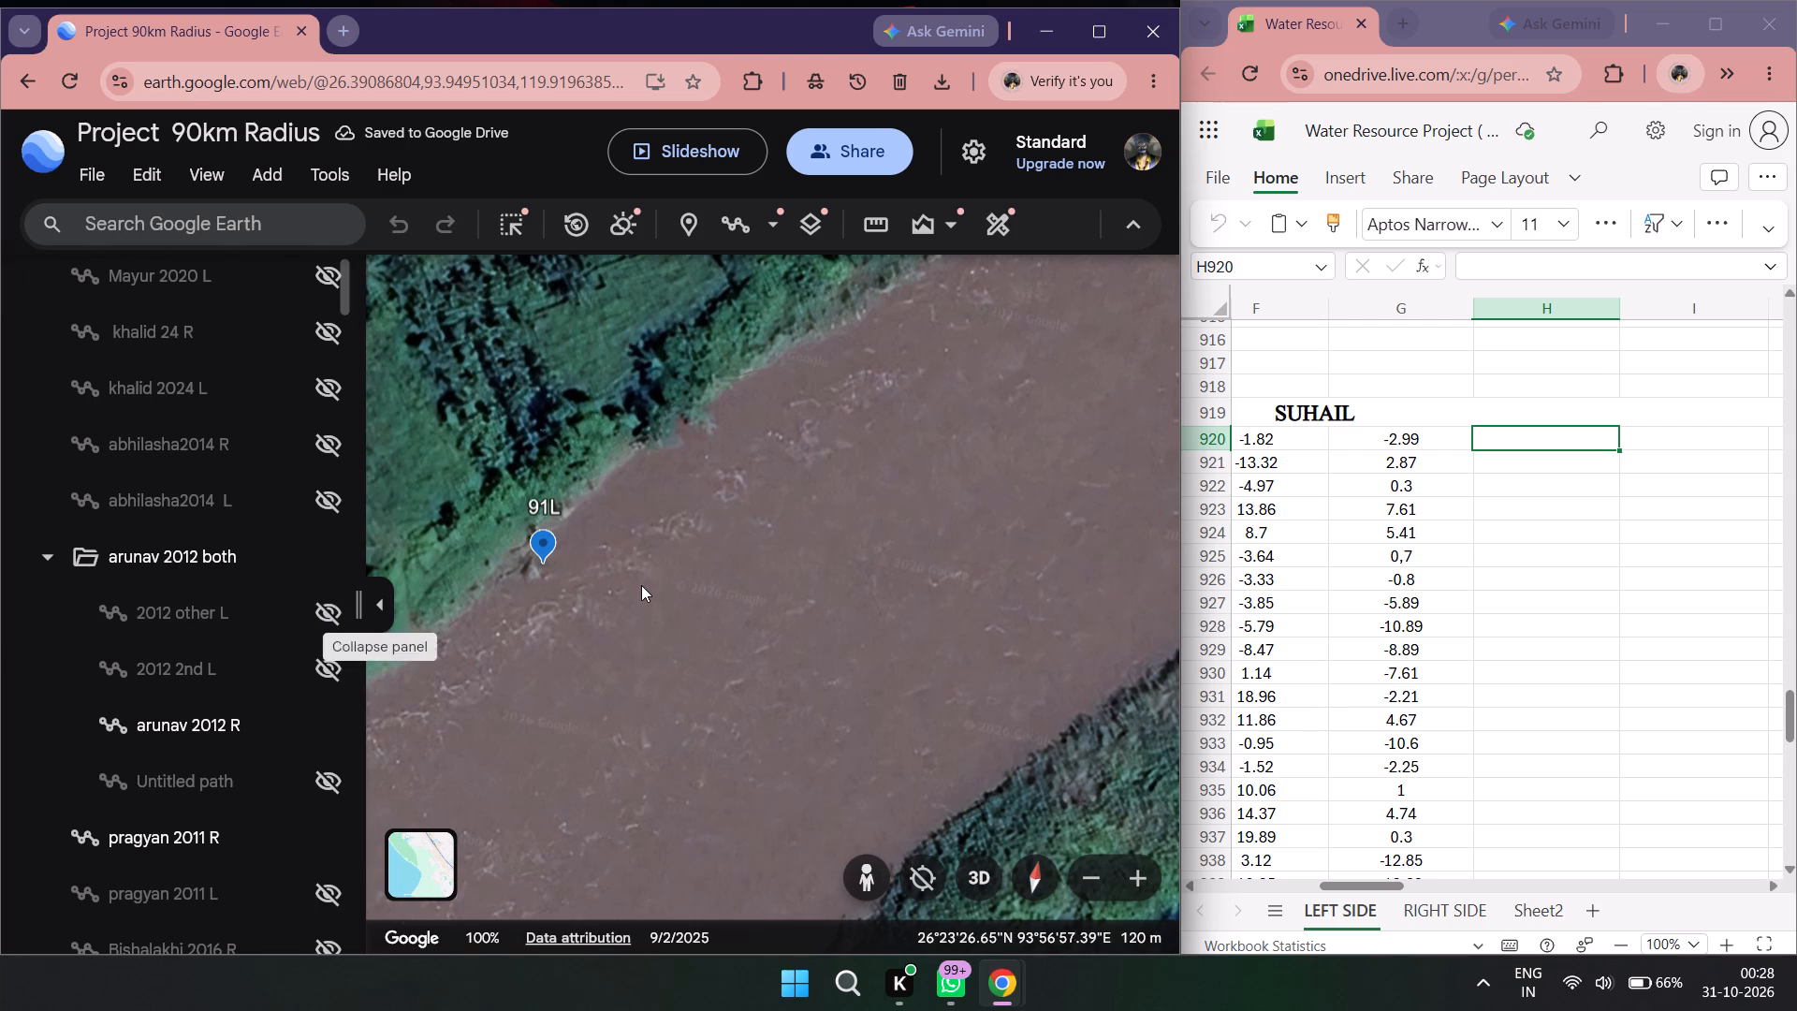
{"action": "scroll", "coordinate": [641, 585], "scroll_direction": "down", "scroll_amount": 6}
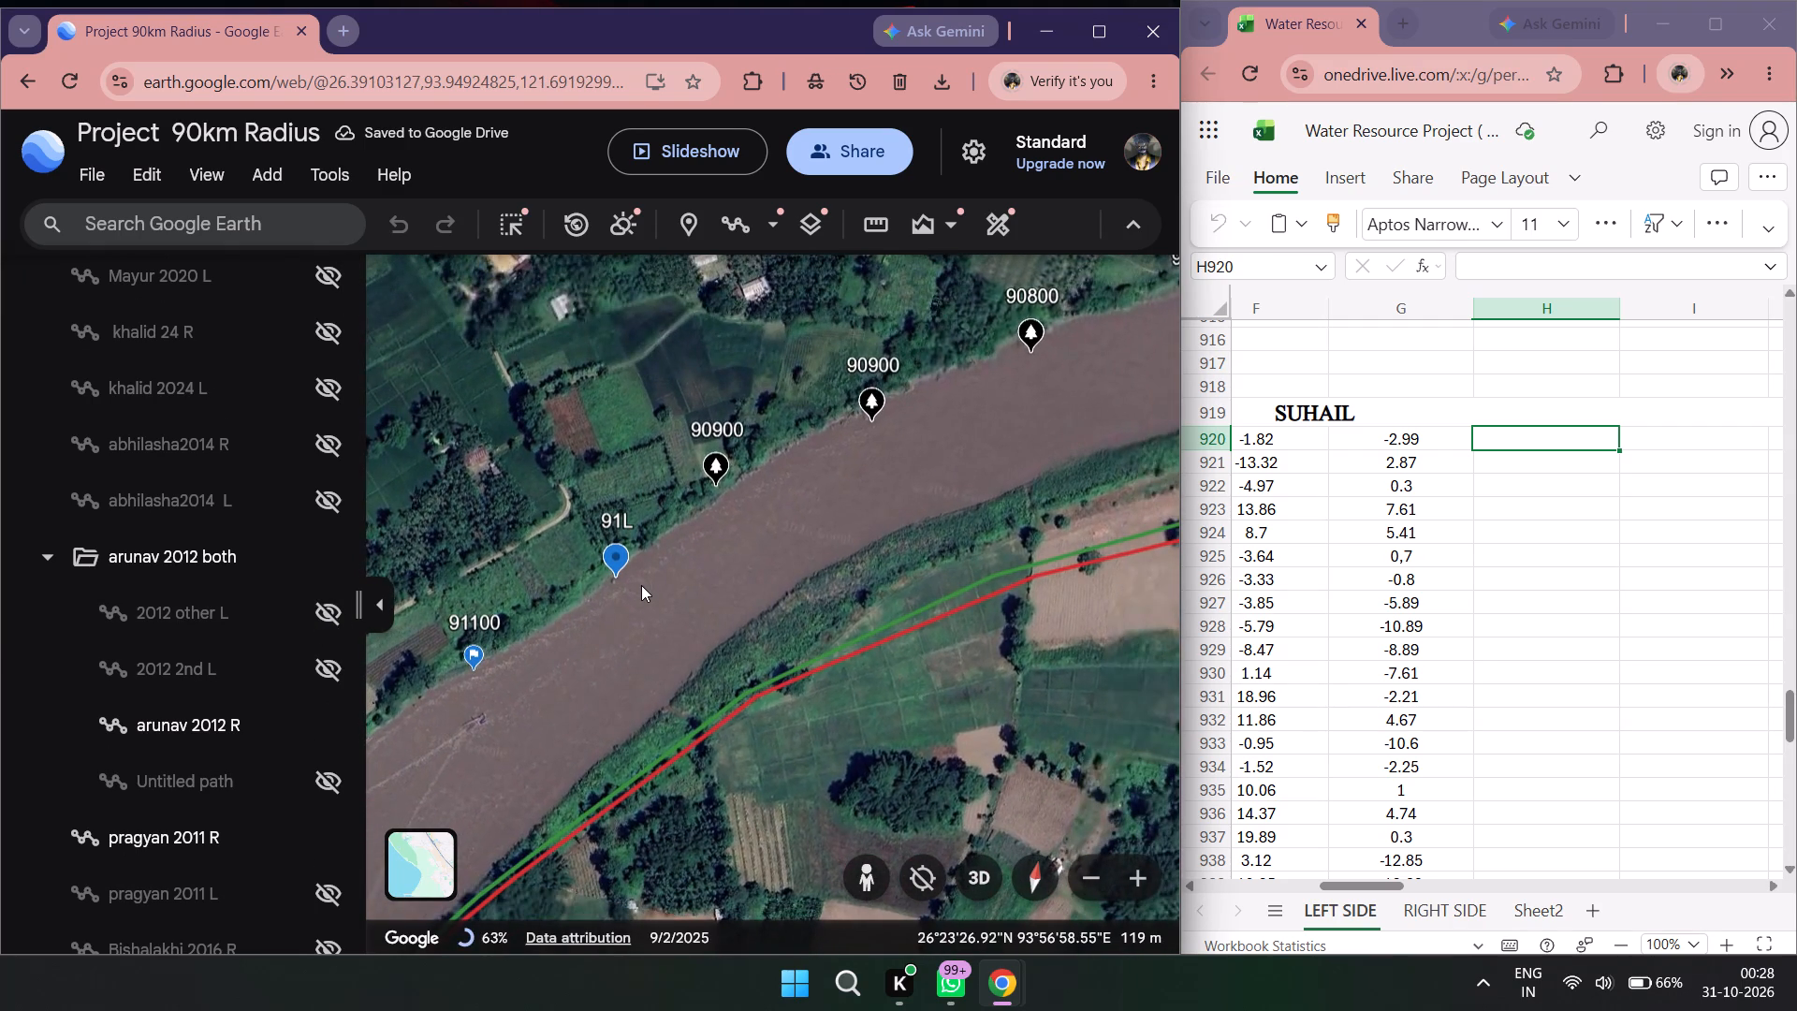
{"action": "scroll", "coordinate": [307, 551], "scroll_direction": "up", "scroll_amount": 9}
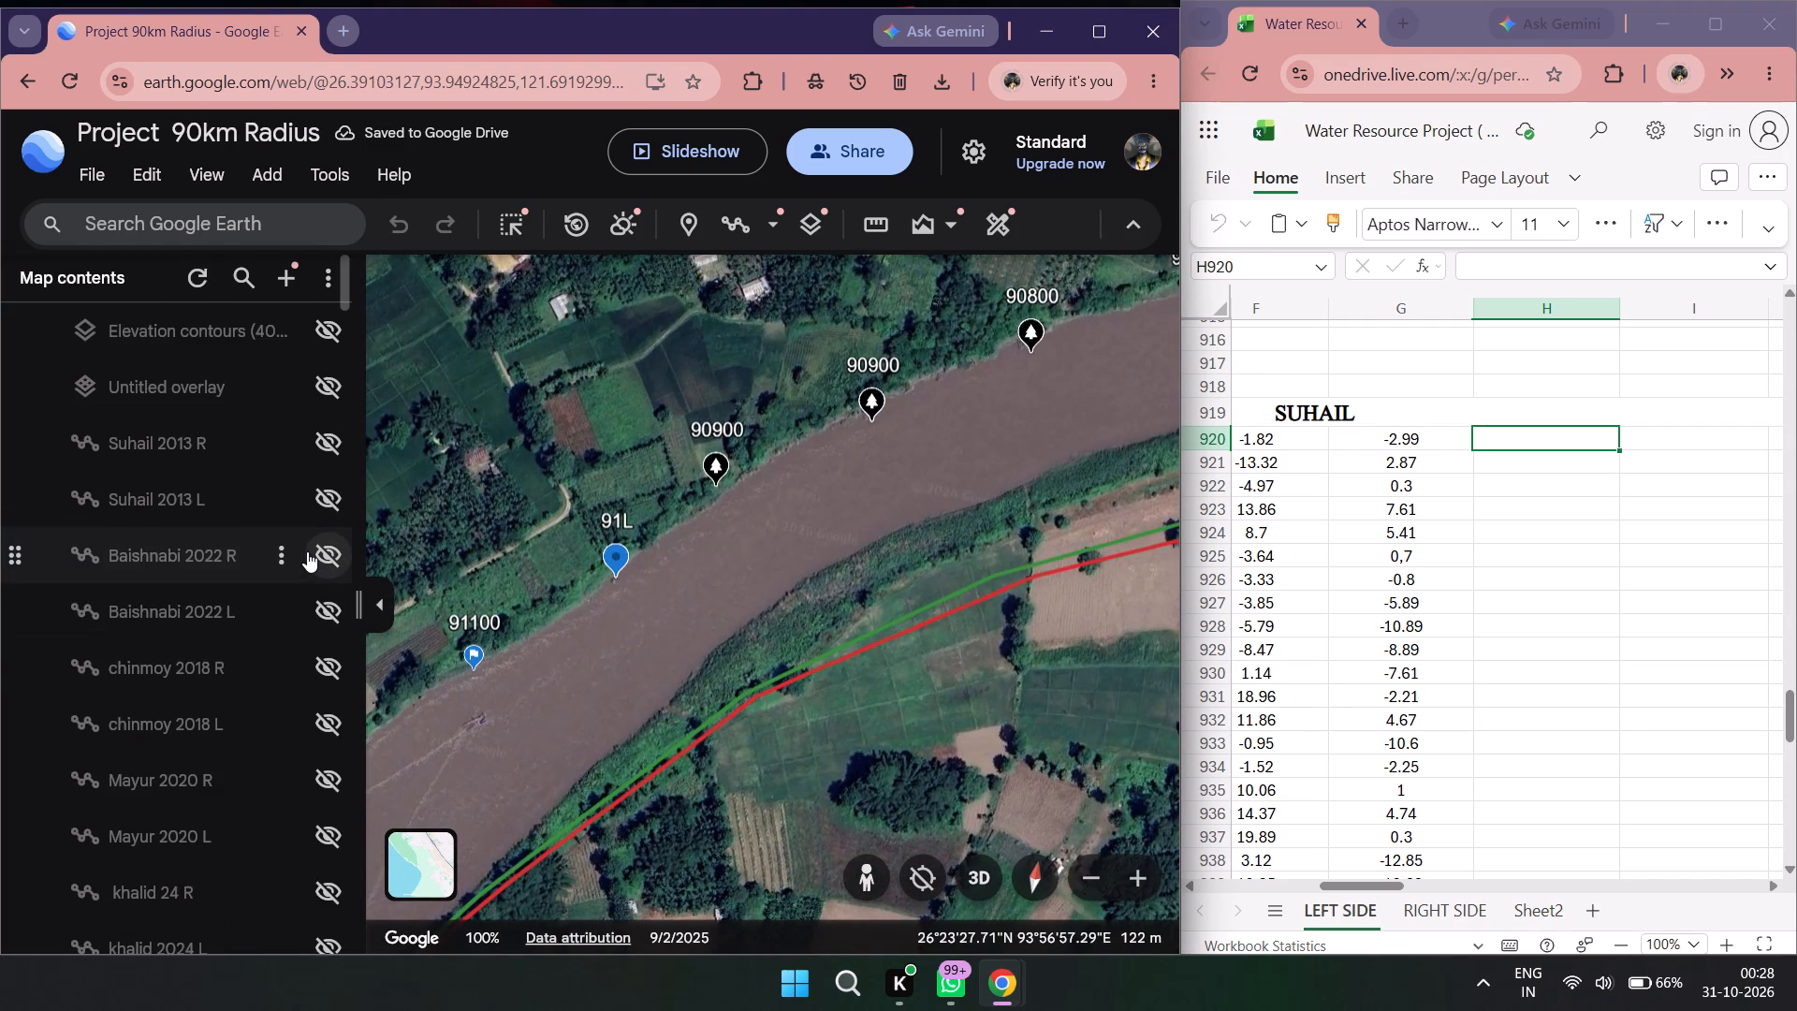
{"action": "scroll", "coordinate": [307, 551], "scroll_direction": "up", "scroll_amount": 4}
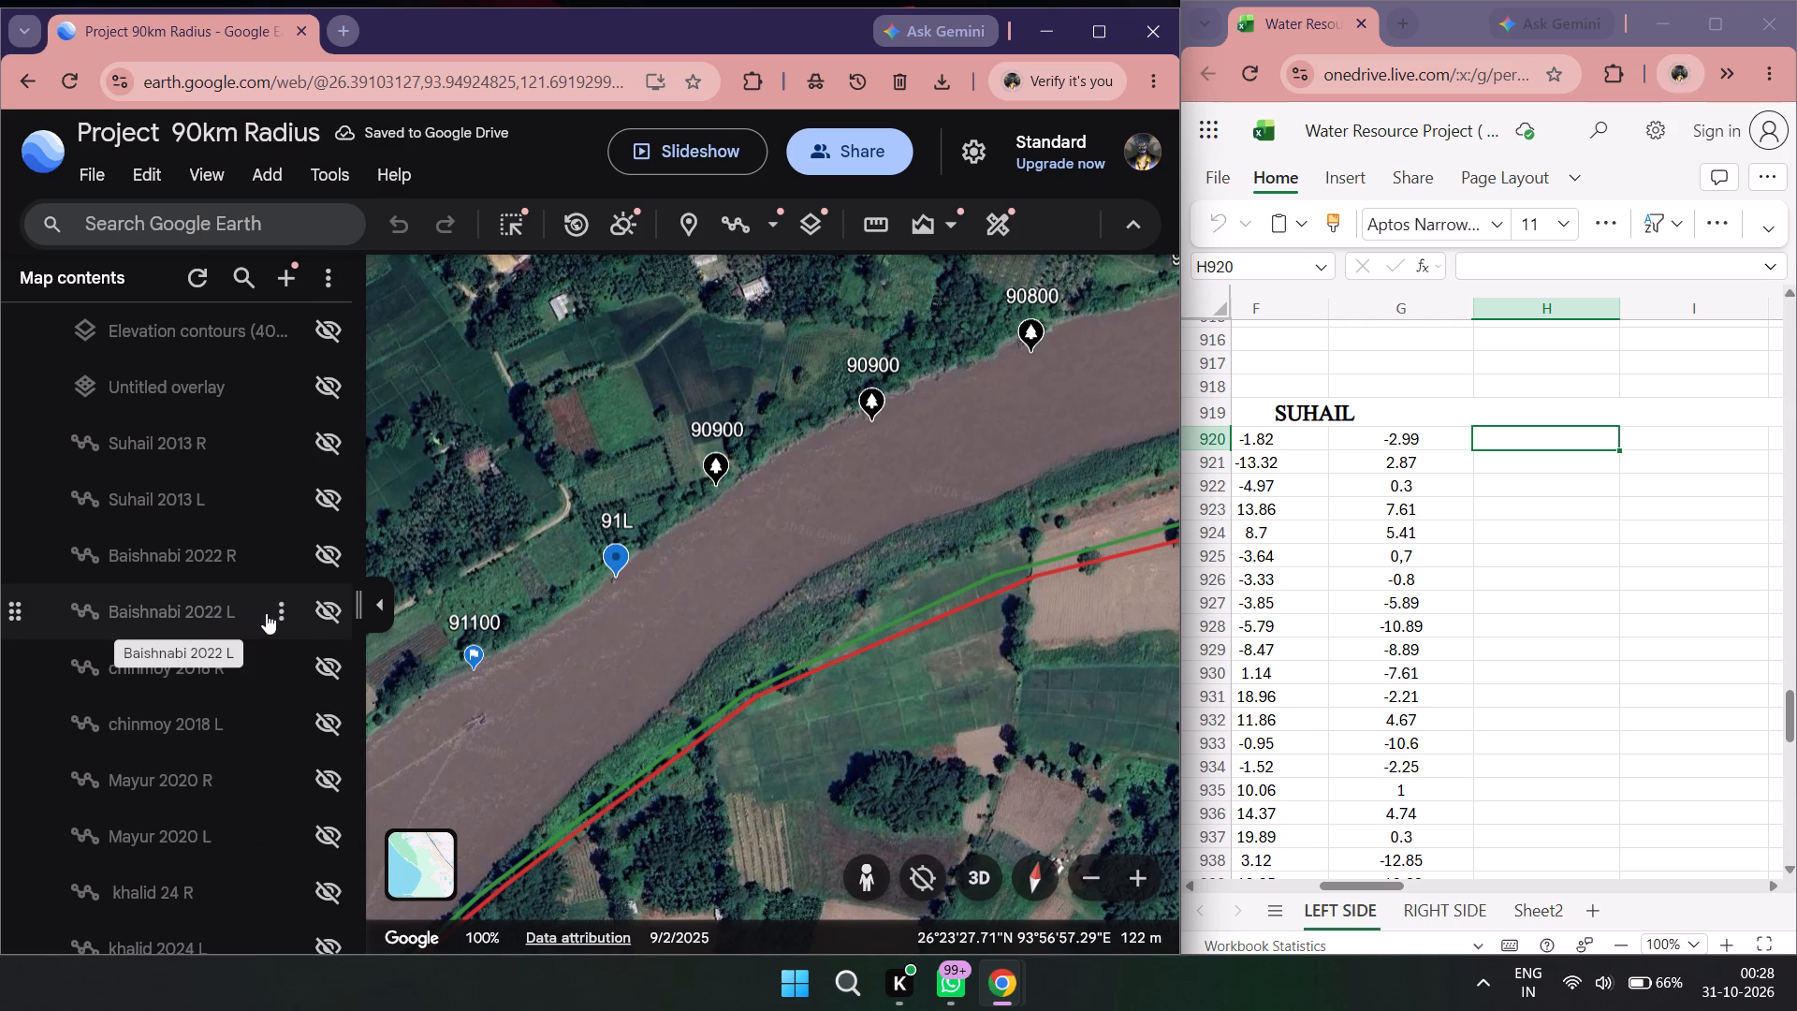
{"action": "left_click", "coordinate": [327, 608]}
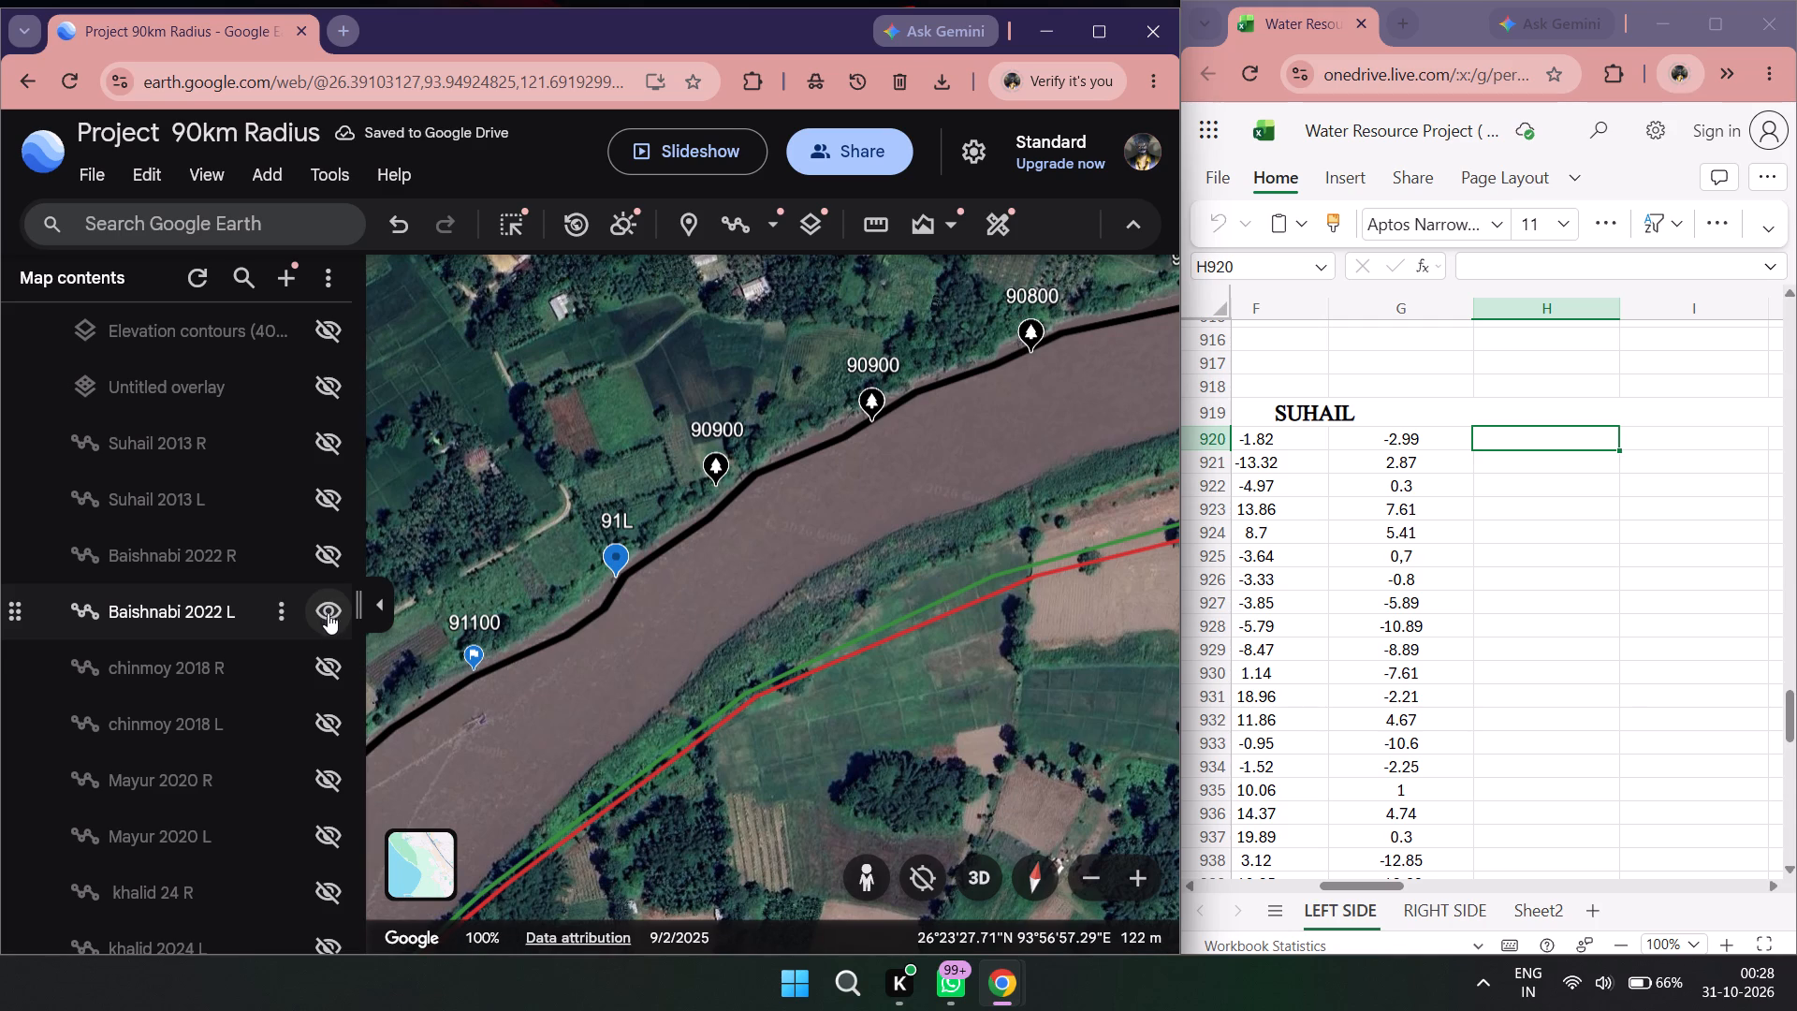
Make the pragyan 2011 L path visible on the map alongside Baishnabi 2022 L.
{"action": "scroll", "coordinate": [232, 629], "scroll_direction": "up", "scroll_amount": 2}
{"action": "scroll", "coordinate": [231, 628], "scroll_direction": "down", "scroll_amount": 2}
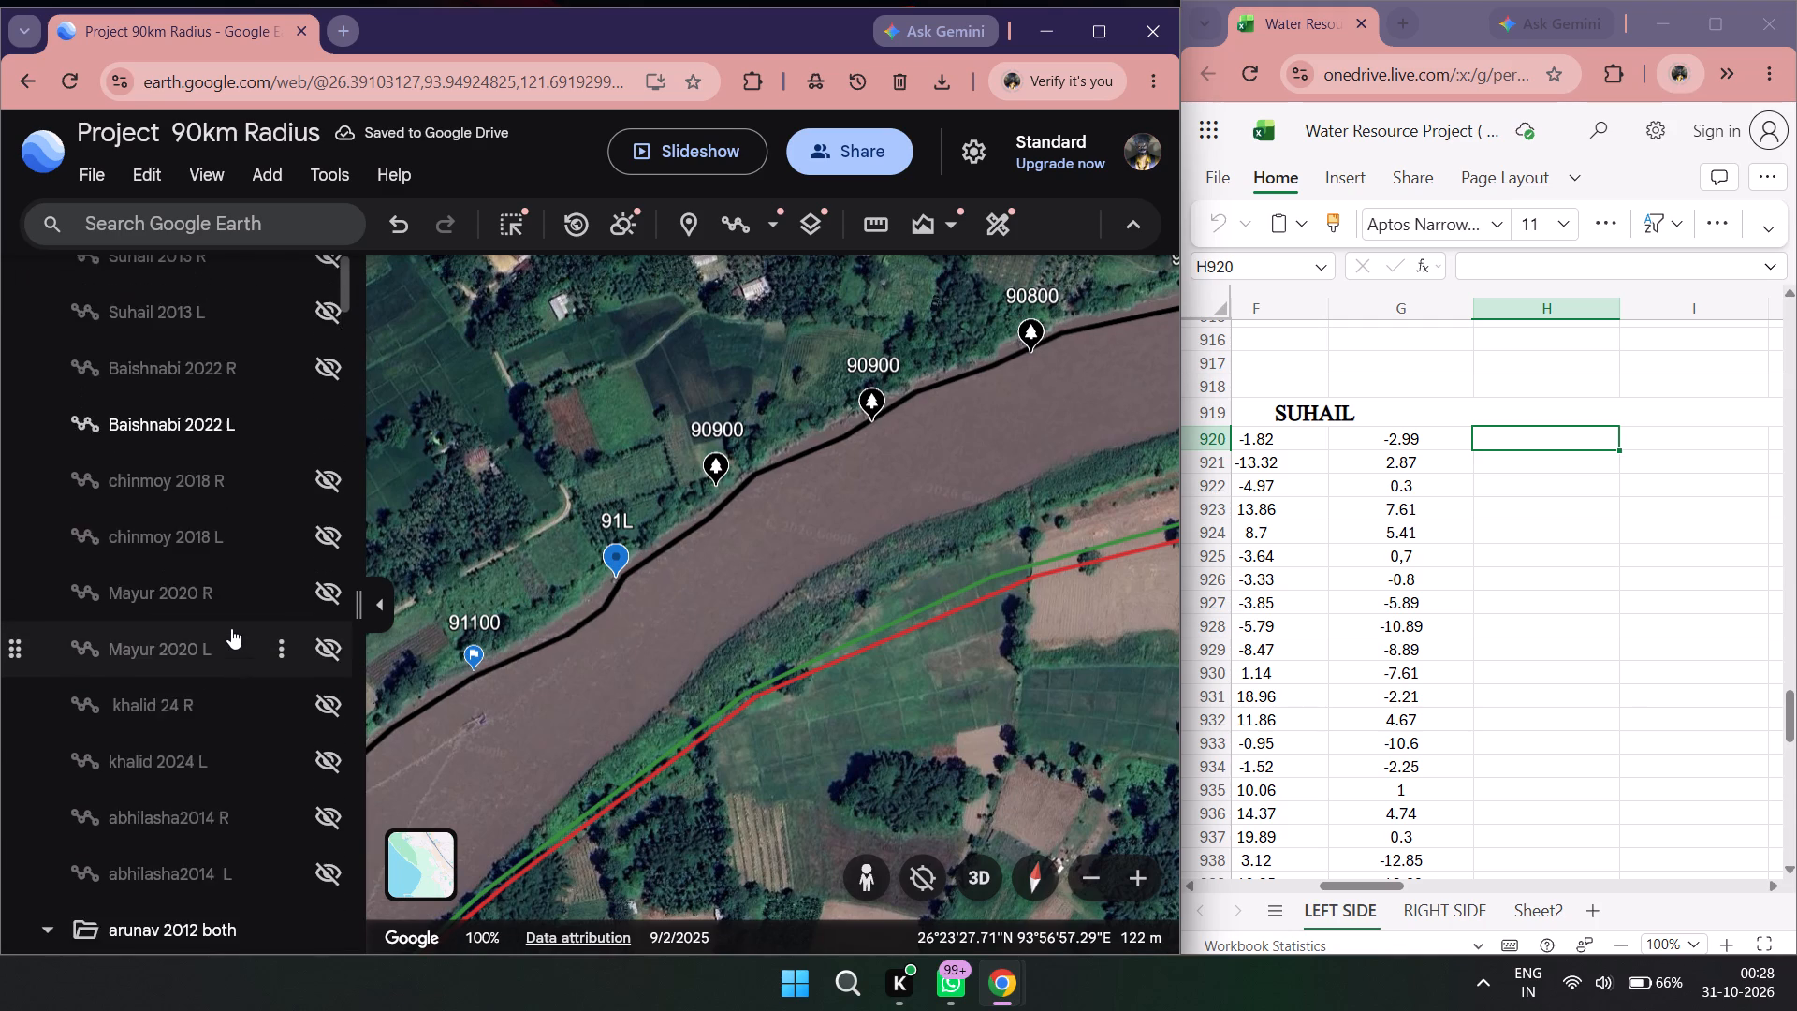
{"action": "scroll", "coordinate": [231, 628], "scroll_direction": "down", "scroll_amount": 1}
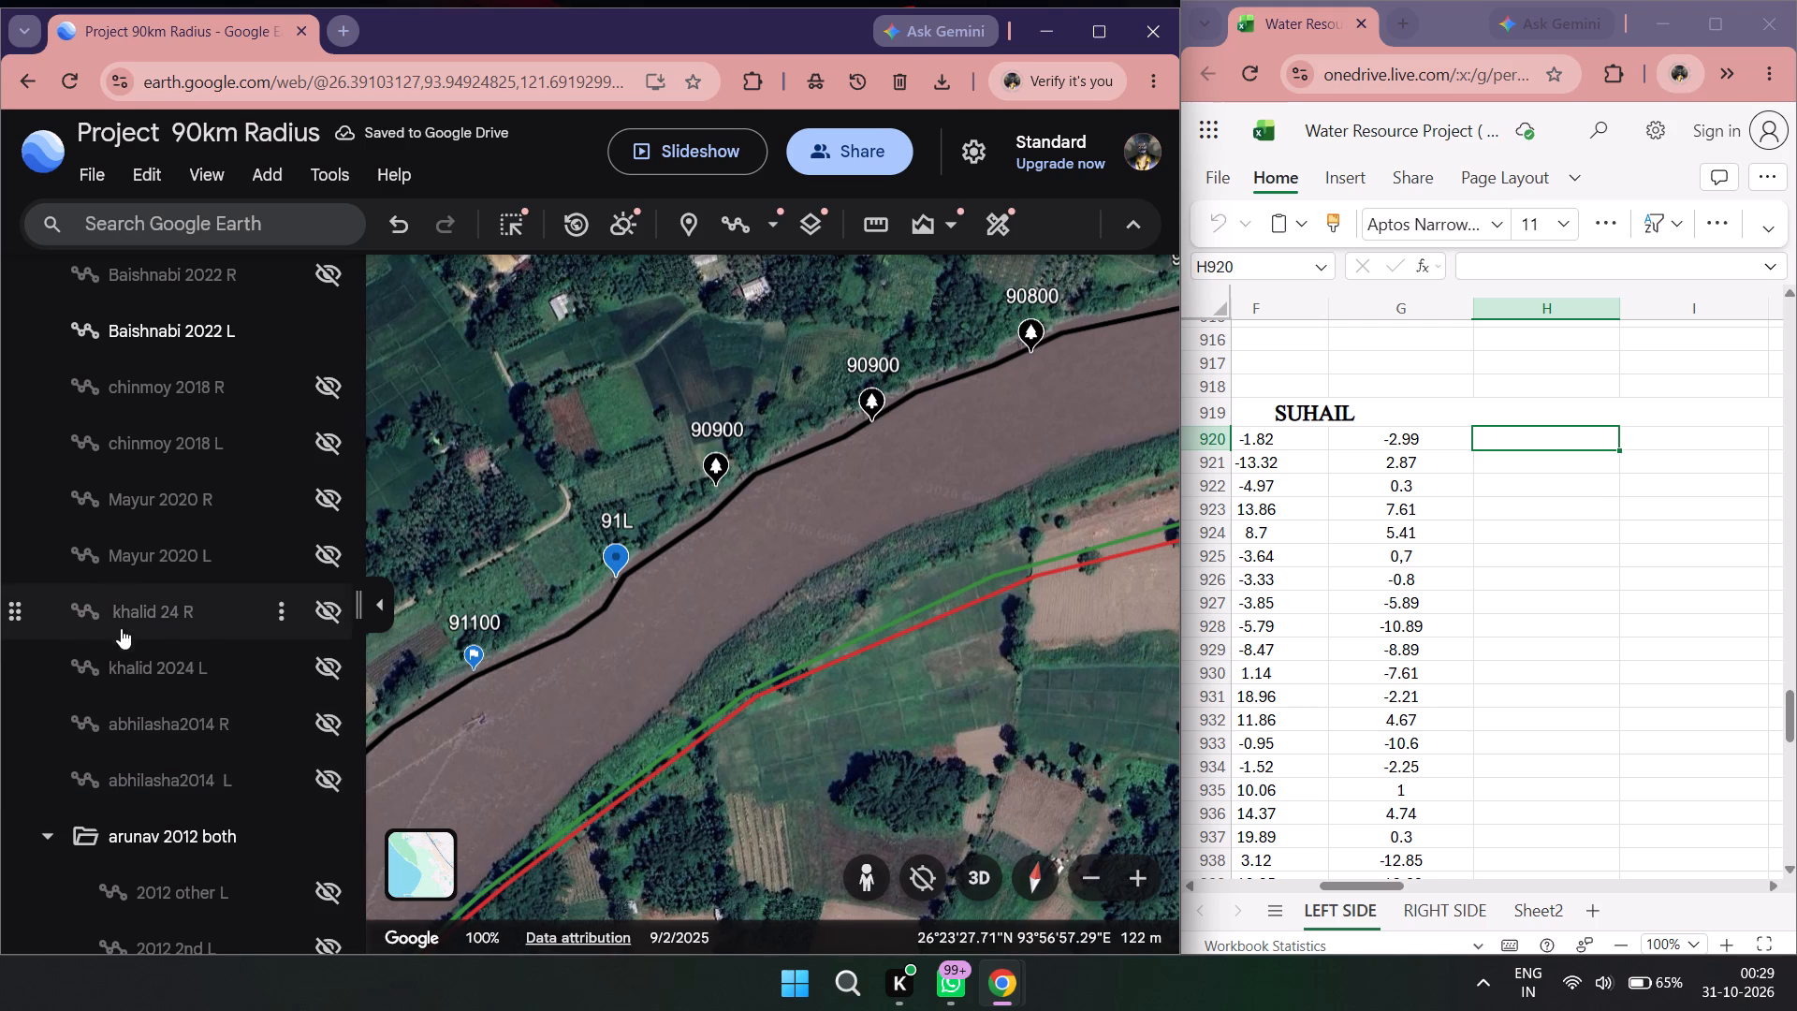
{"action": "scroll", "coordinate": [243, 580], "scroll_direction": "up", "scroll_amount": 3}
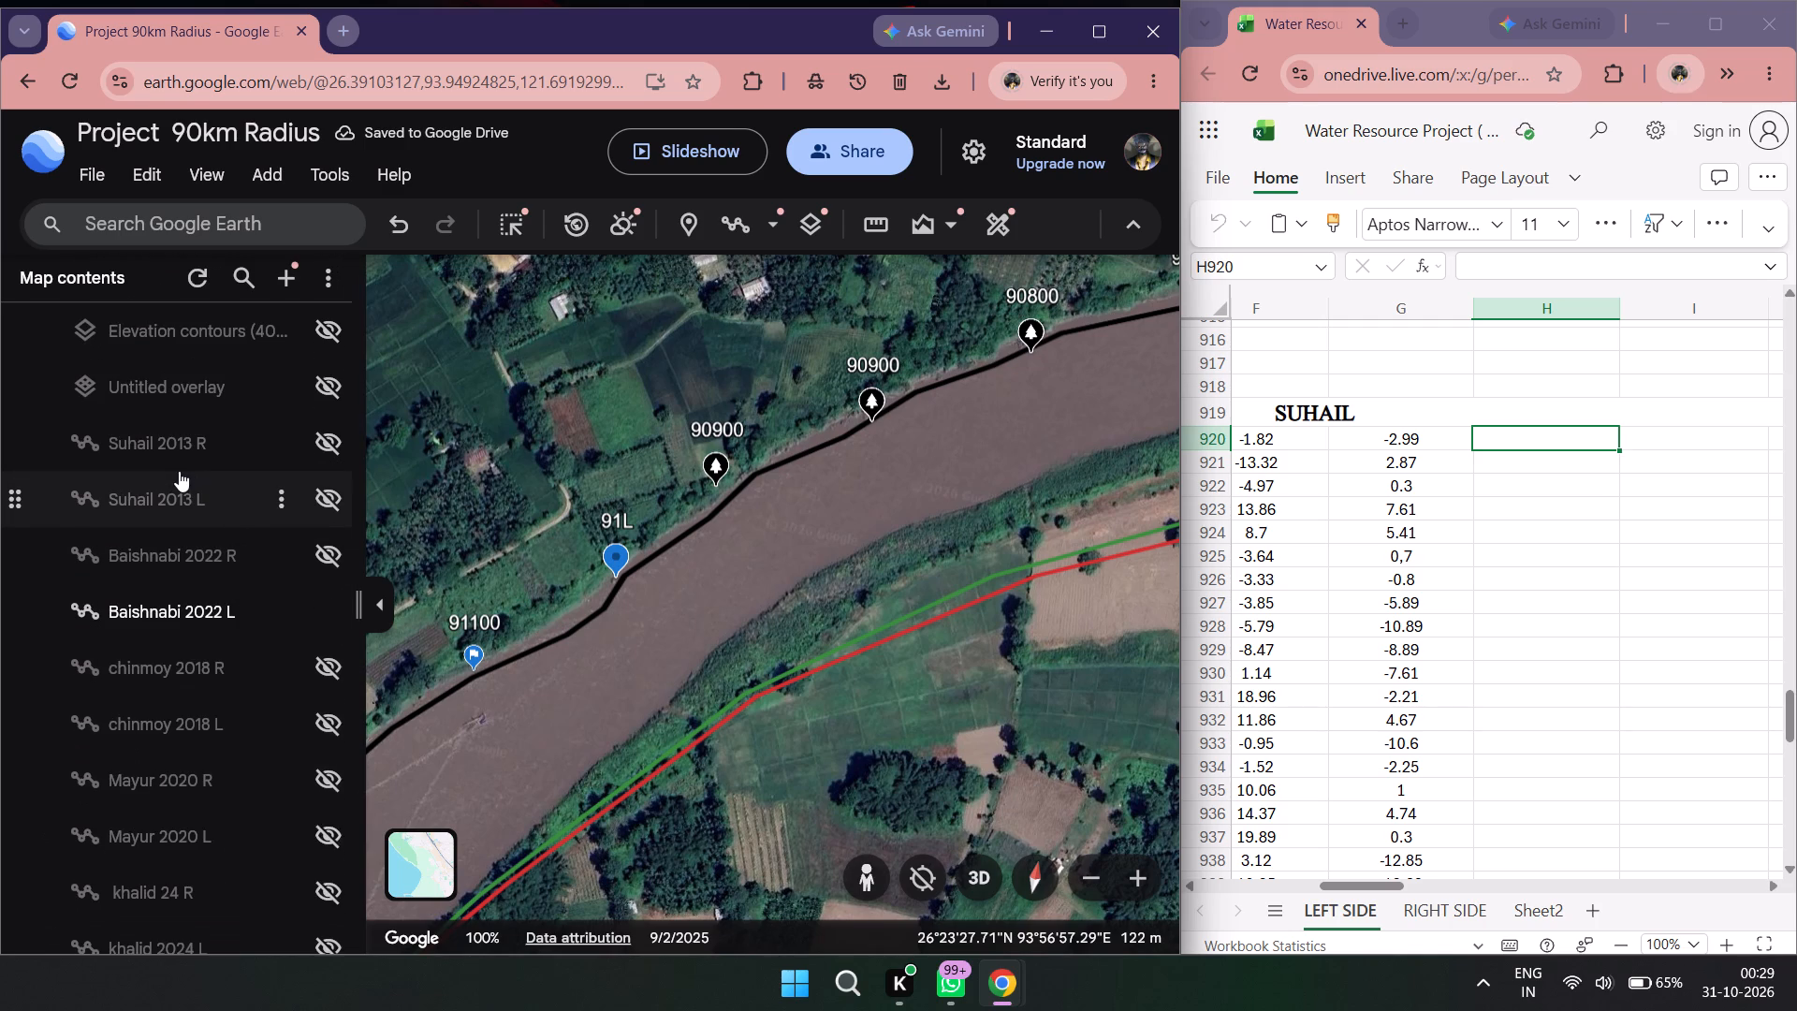
{"action": "scroll", "coordinate": [212, 496], "scroll_direction": "down", "scroll_amount": 3}
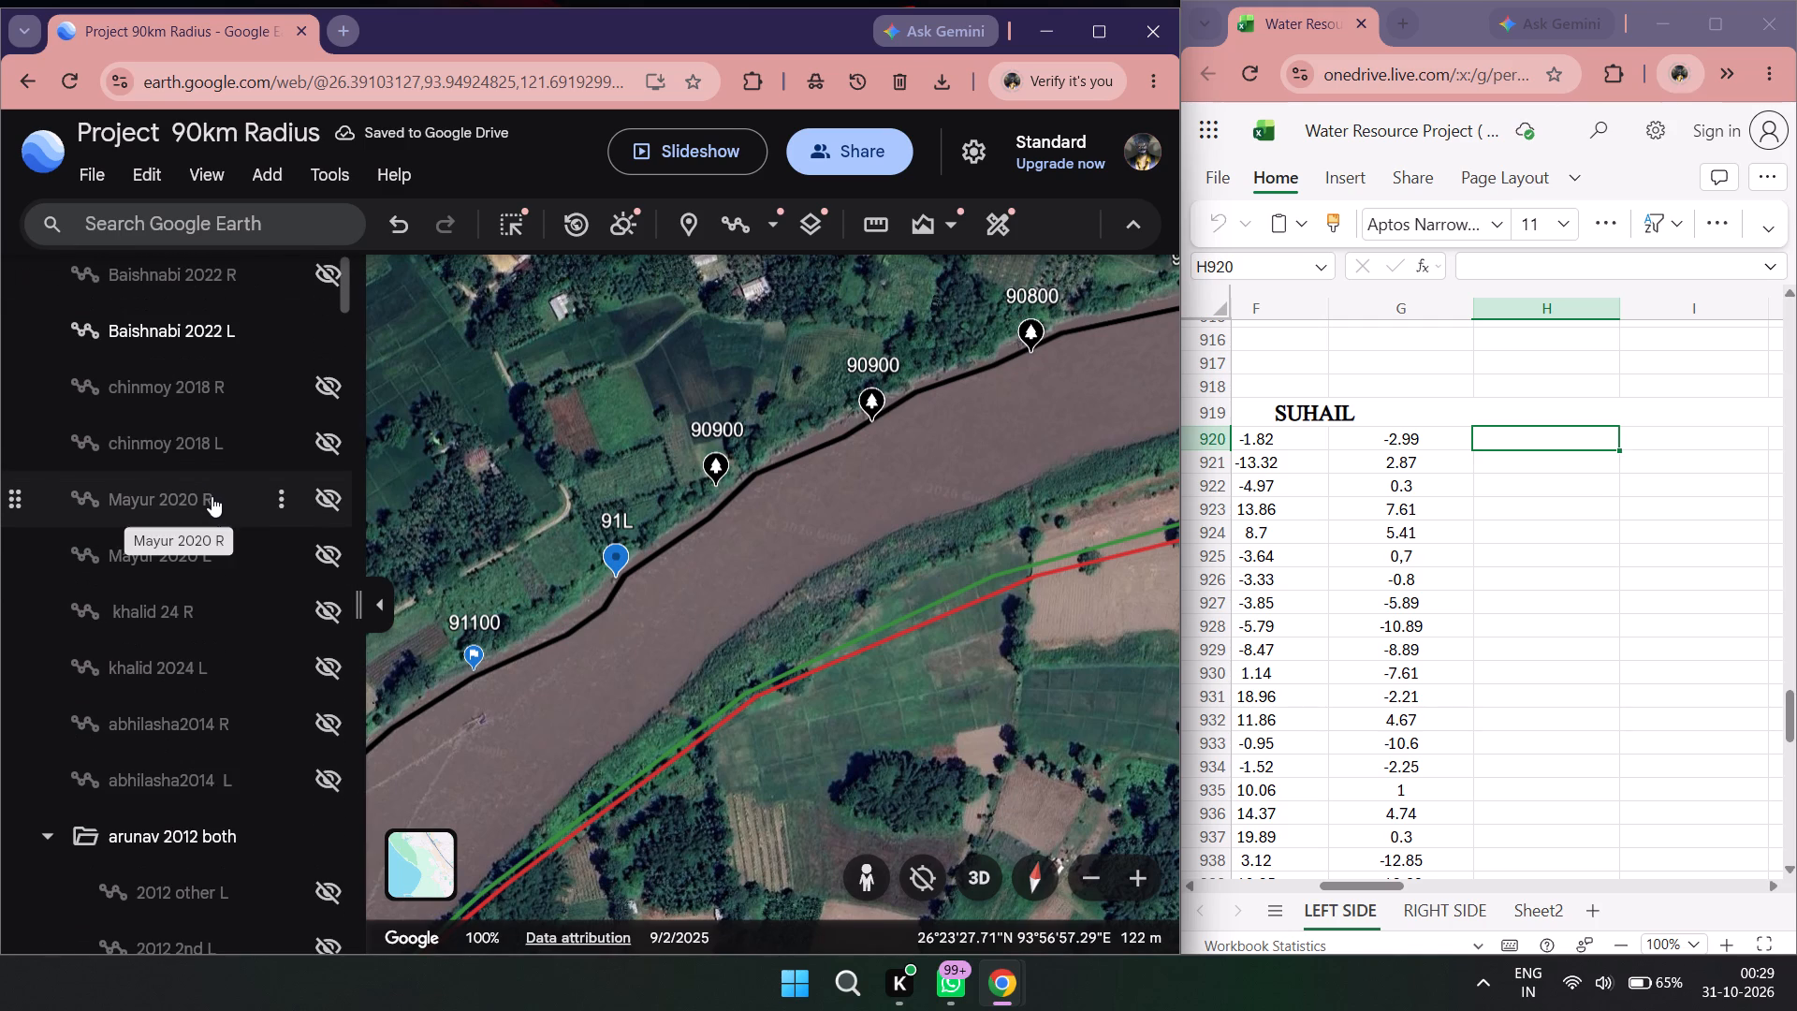
{"action": "scroll", "coordinate": [218, 529], "scroll_direction": "down", "scroll_amount": 5}
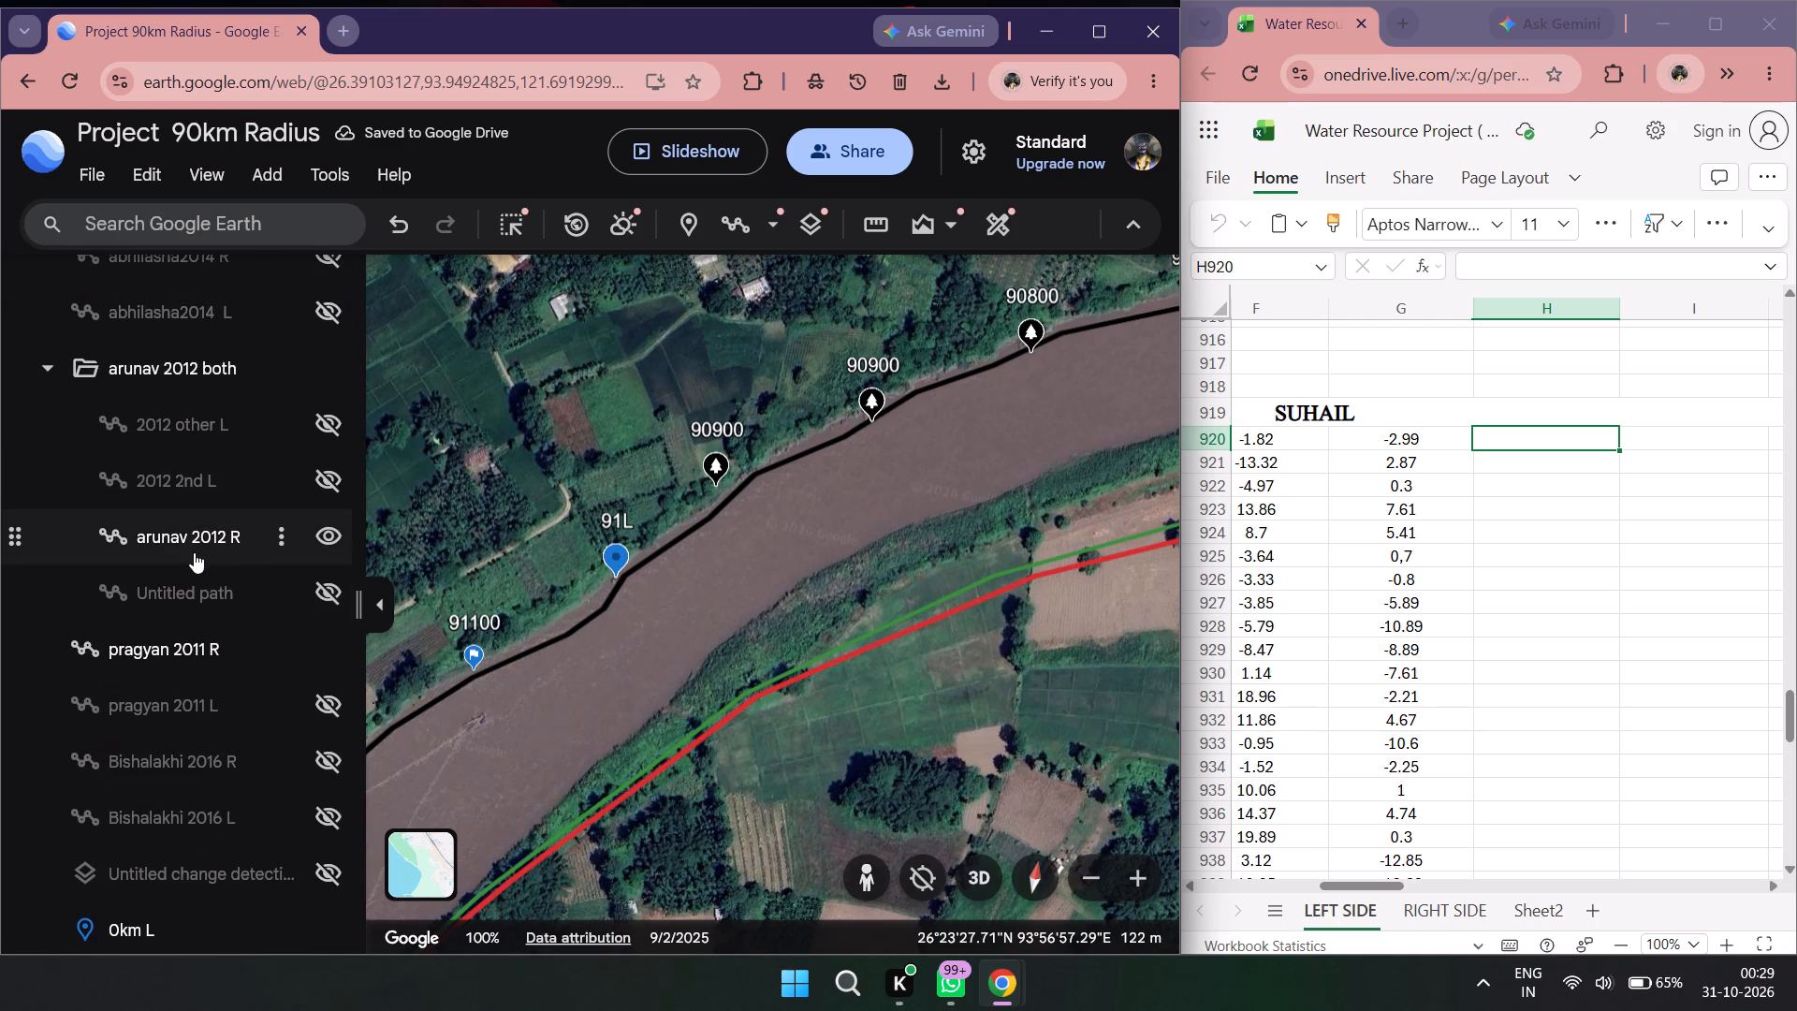
{"action": "left_click", "coordinate": [337, 709]}
Measure from the 2011 left line at placemark 91L to the black 2022 left line and record 2.46 in H920.
{"action": "scroll", "coordinate": [676, 640], "scroll_direction": "up", "scroll_amount": 3}
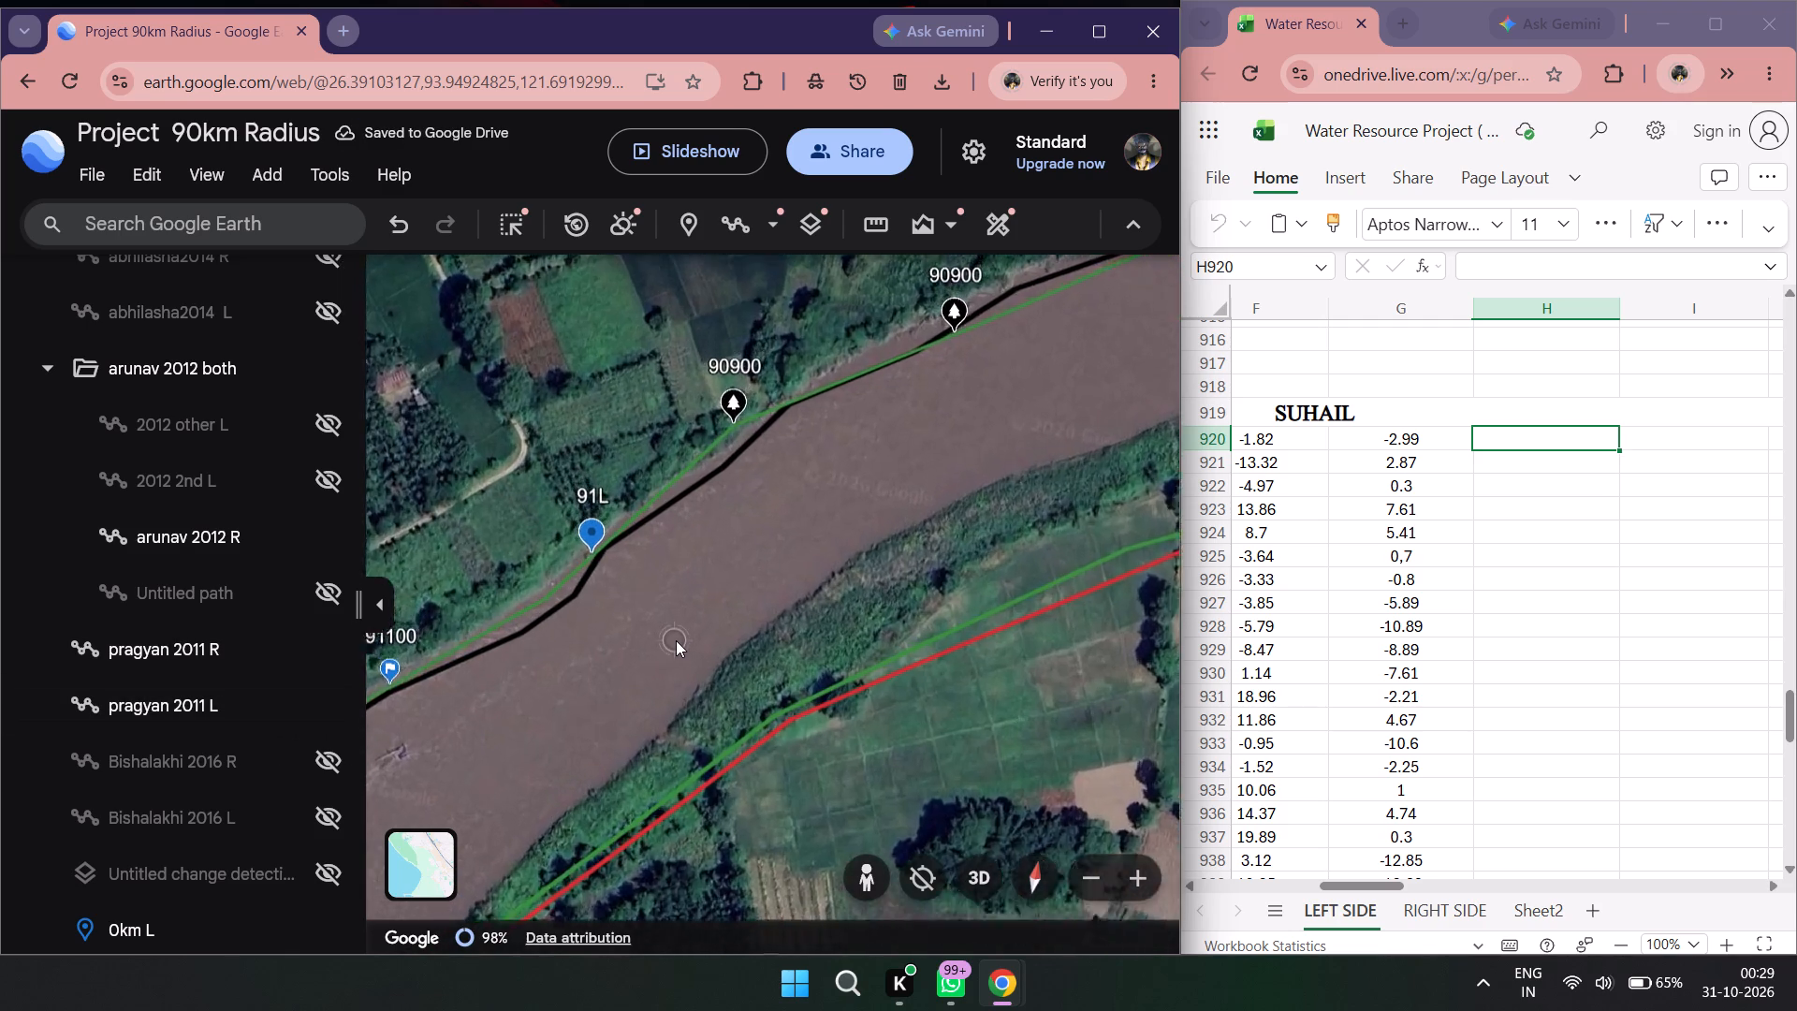
{"action": "scroll", "coordinate": [676, 640], "scroll_direction": "up", "scroll_amount": 1}
{"action": "left_click_drag", "start_coordinate": [641, 616], "coordinate": [735, 699]}
{"action": "scroll", "coordinate": [723, 675], "scroll_direction": "up", "scroll_amount": 2}
{"action": "left_click_drag", "start_coordinate": [671, 637], "coordinate": [705, 642]}
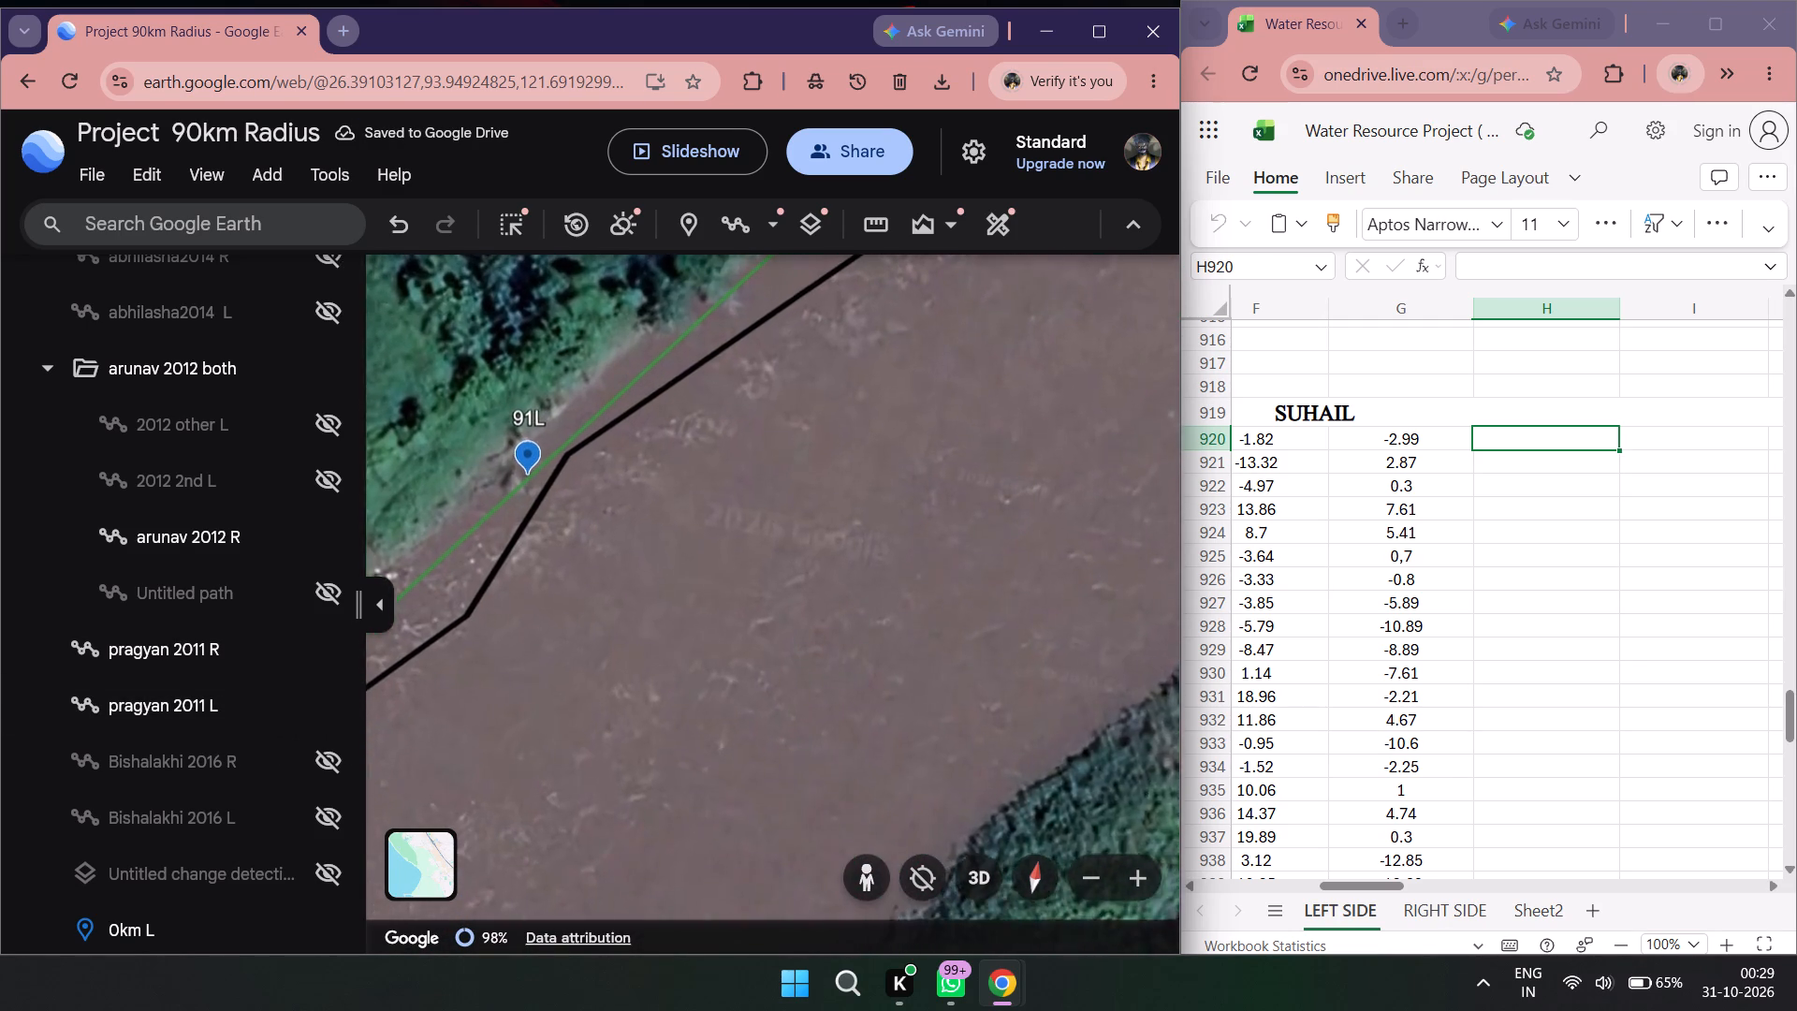
{"action": "left_click_drag", "start_coordinate": [705, 642], "coordinate": [819, 642]}
{"action": "left_click", "coordinate": [671, 465]}
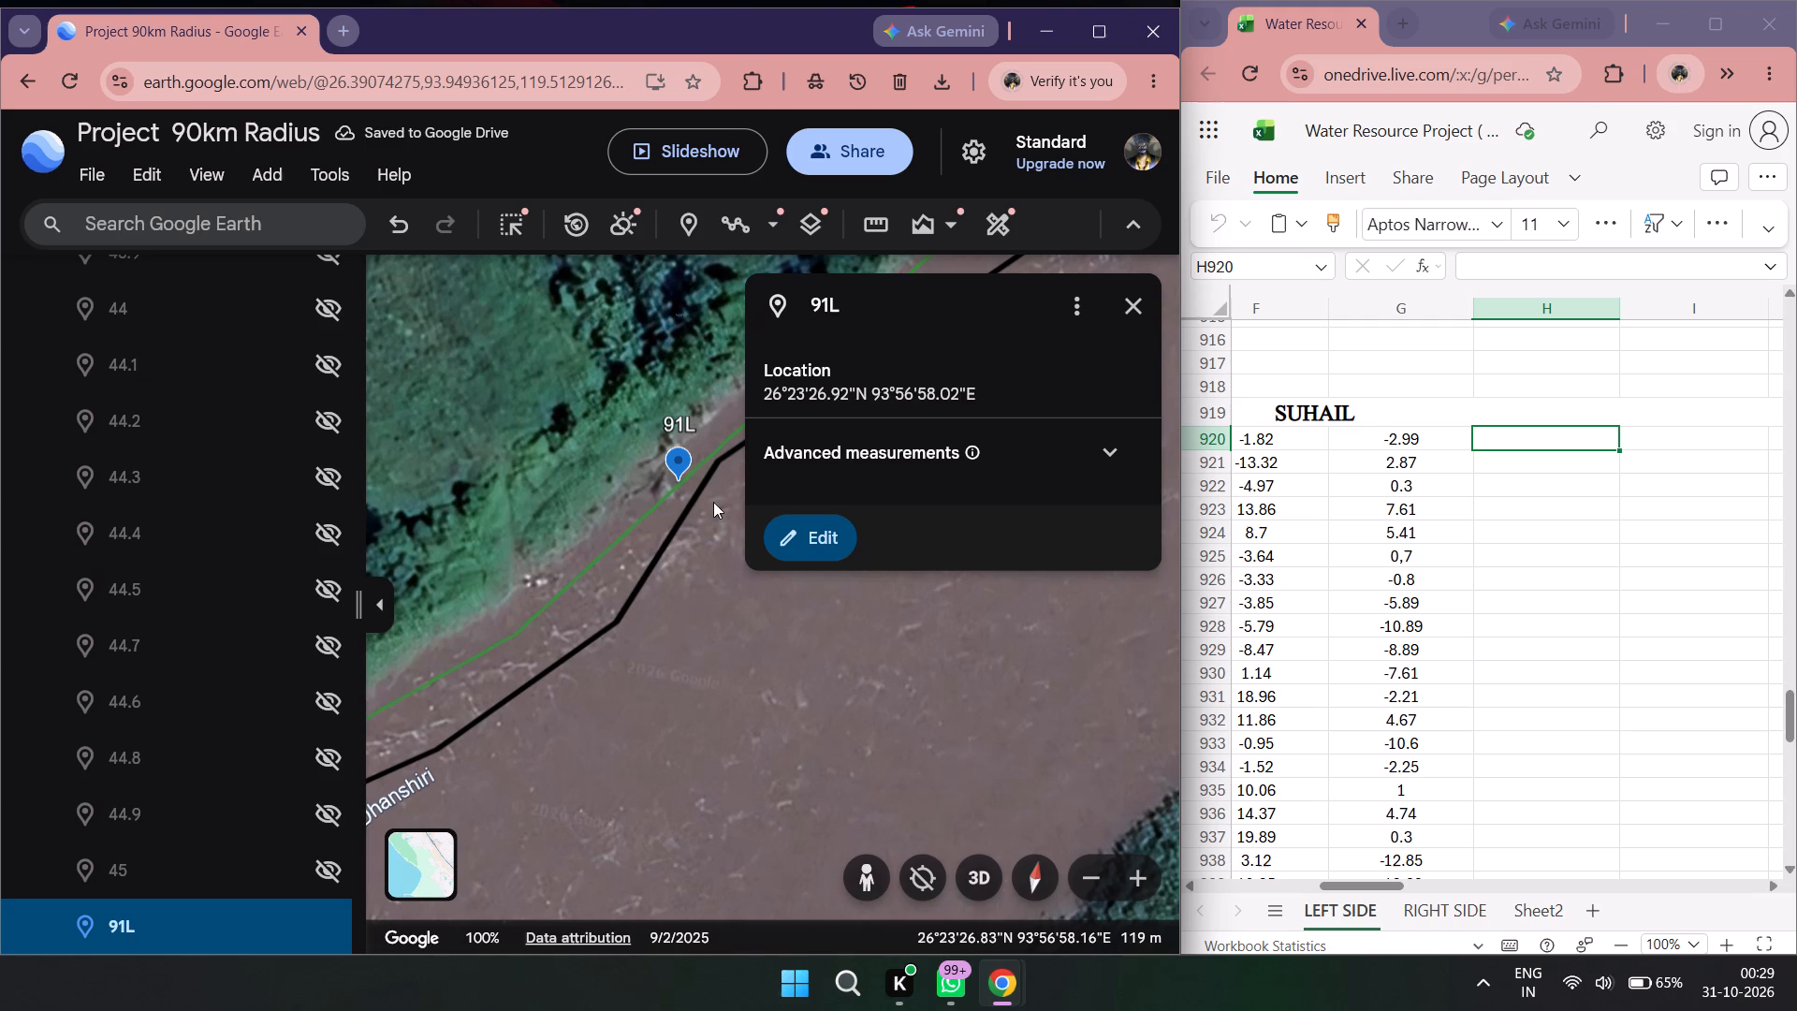
{"action": "left_click", "coordinate": [855, 211]}
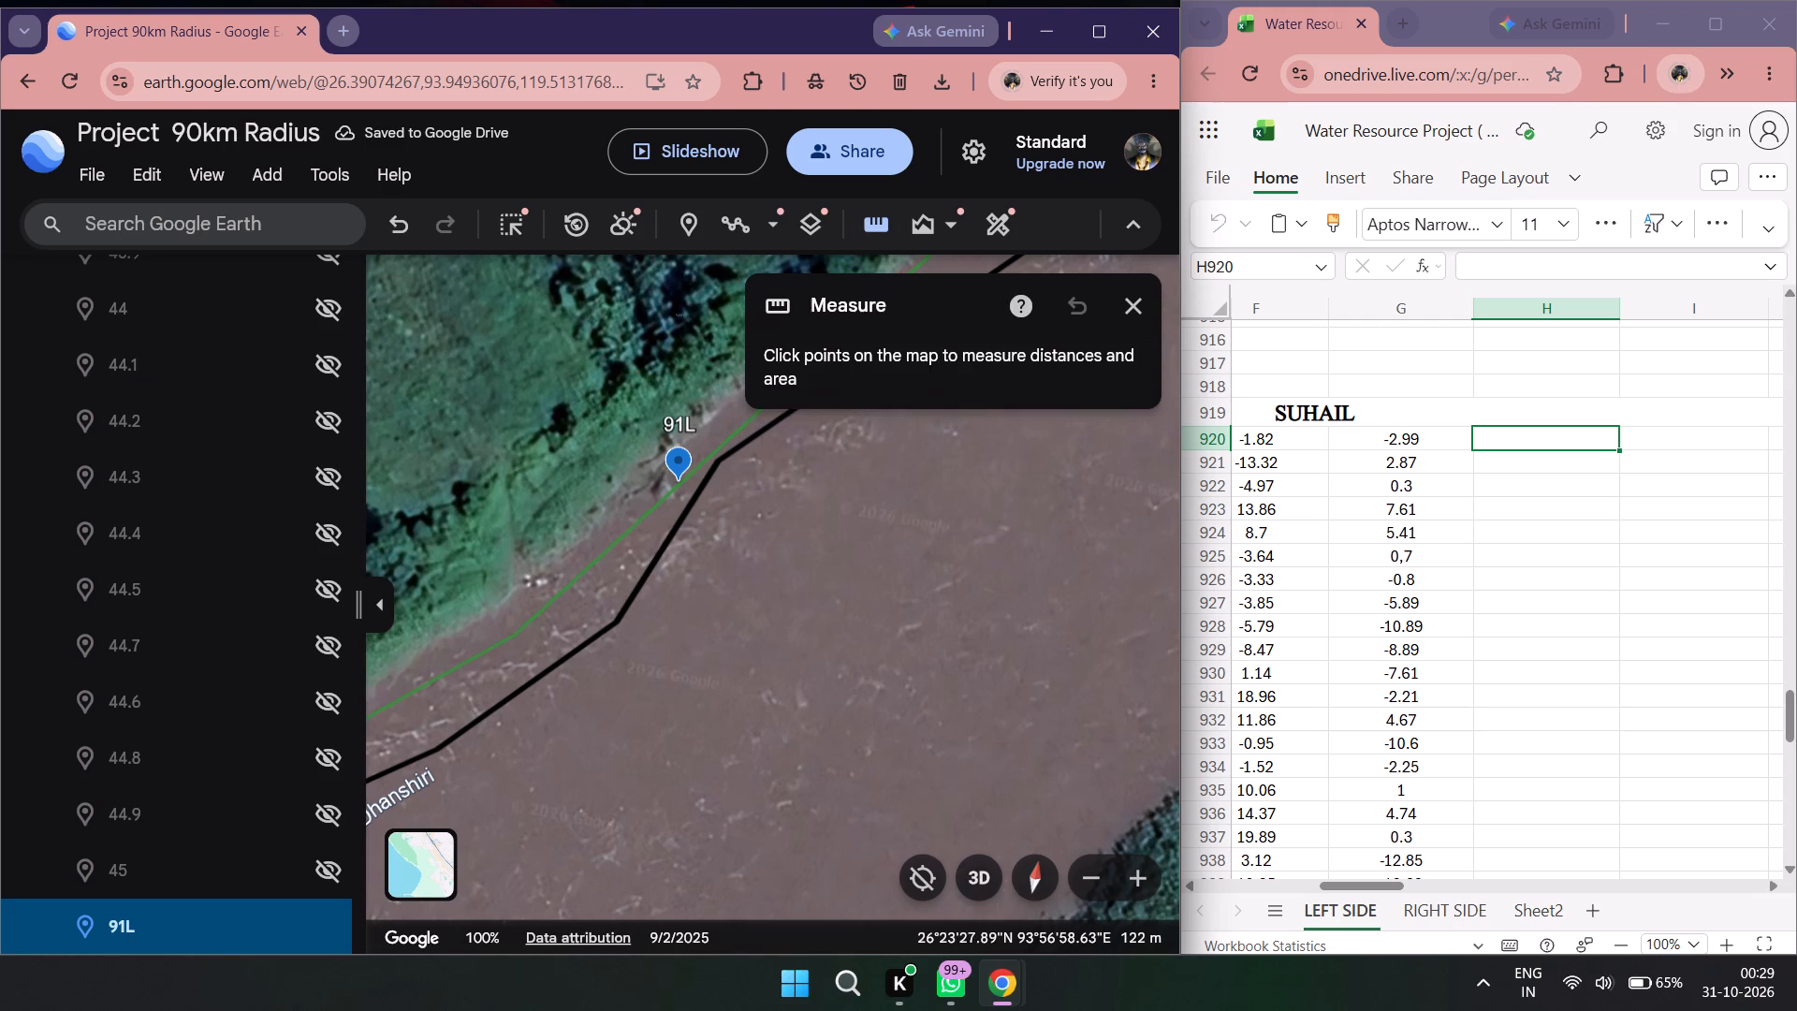
{"action": "scroll", "coordinate": [672, 461], "scroll_direction": "up", "scroll_amount": 4}
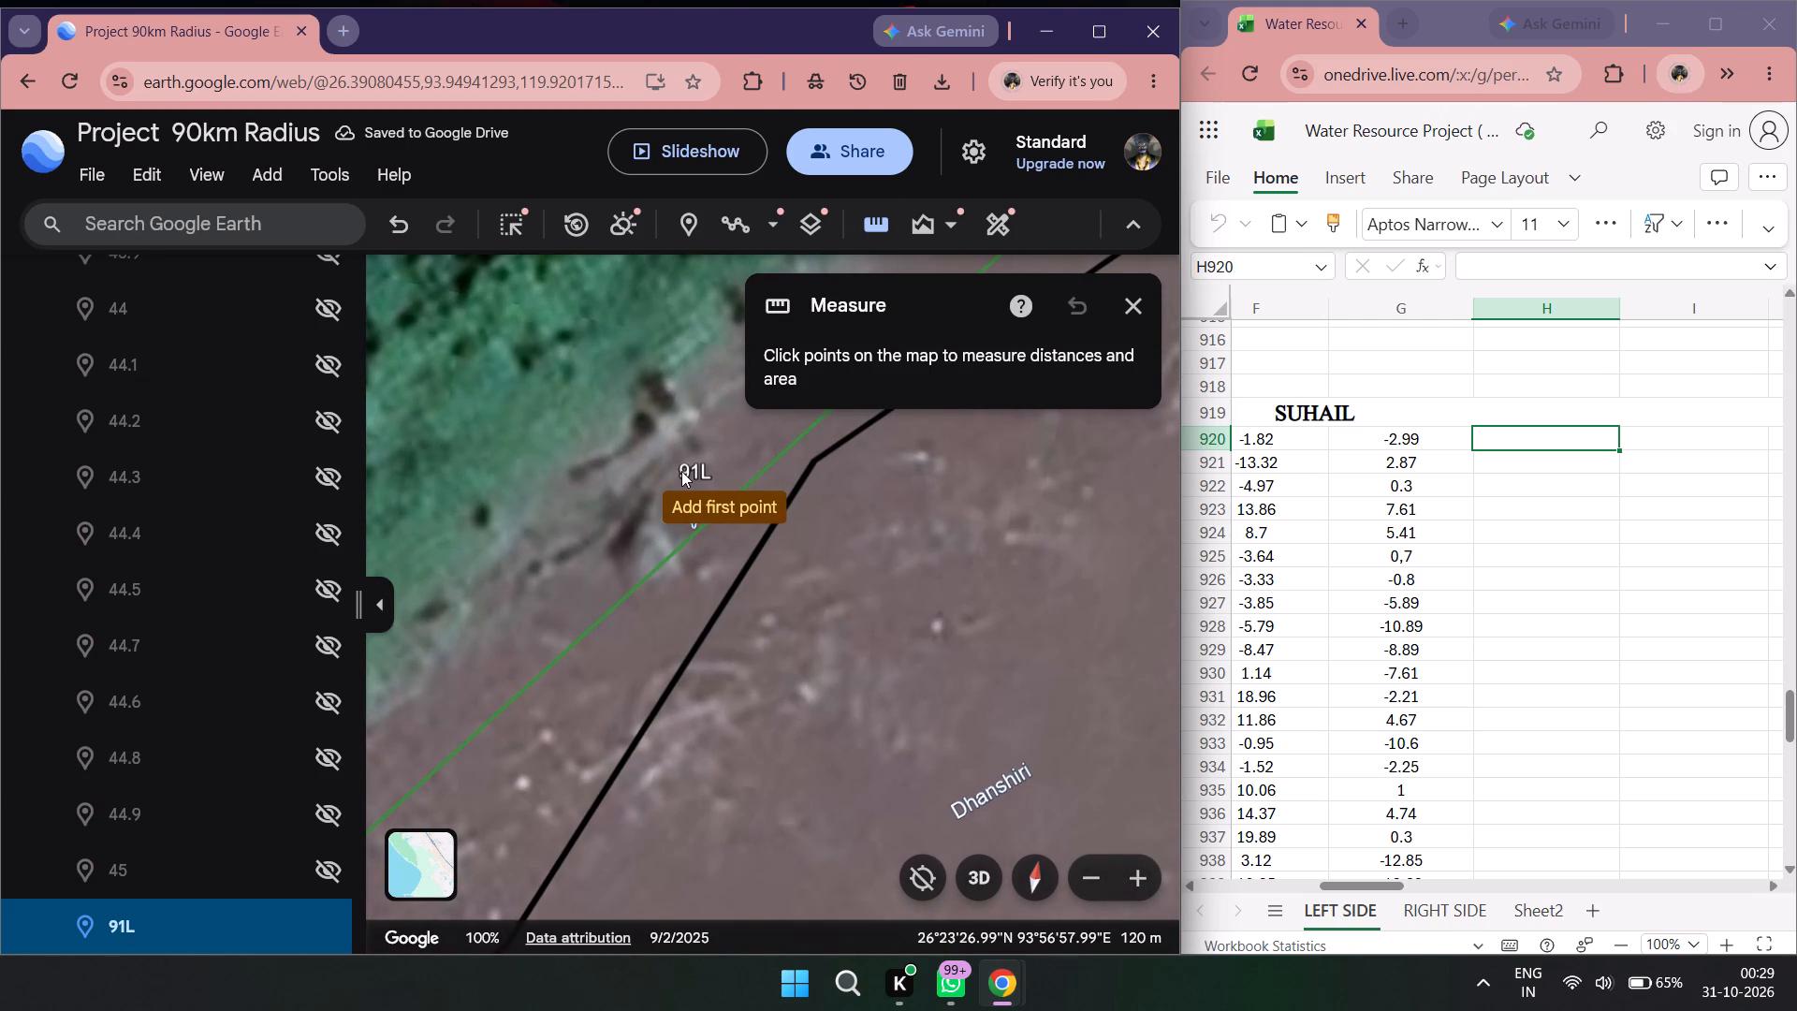
{"action": "scroll", "coordinate": [746, 575], "scroll_direction": "up", "scroll_amount": 4}
{"action": "left_click_drag", "start_coordinate": [746, 575], "coordinate": [783, 602]}
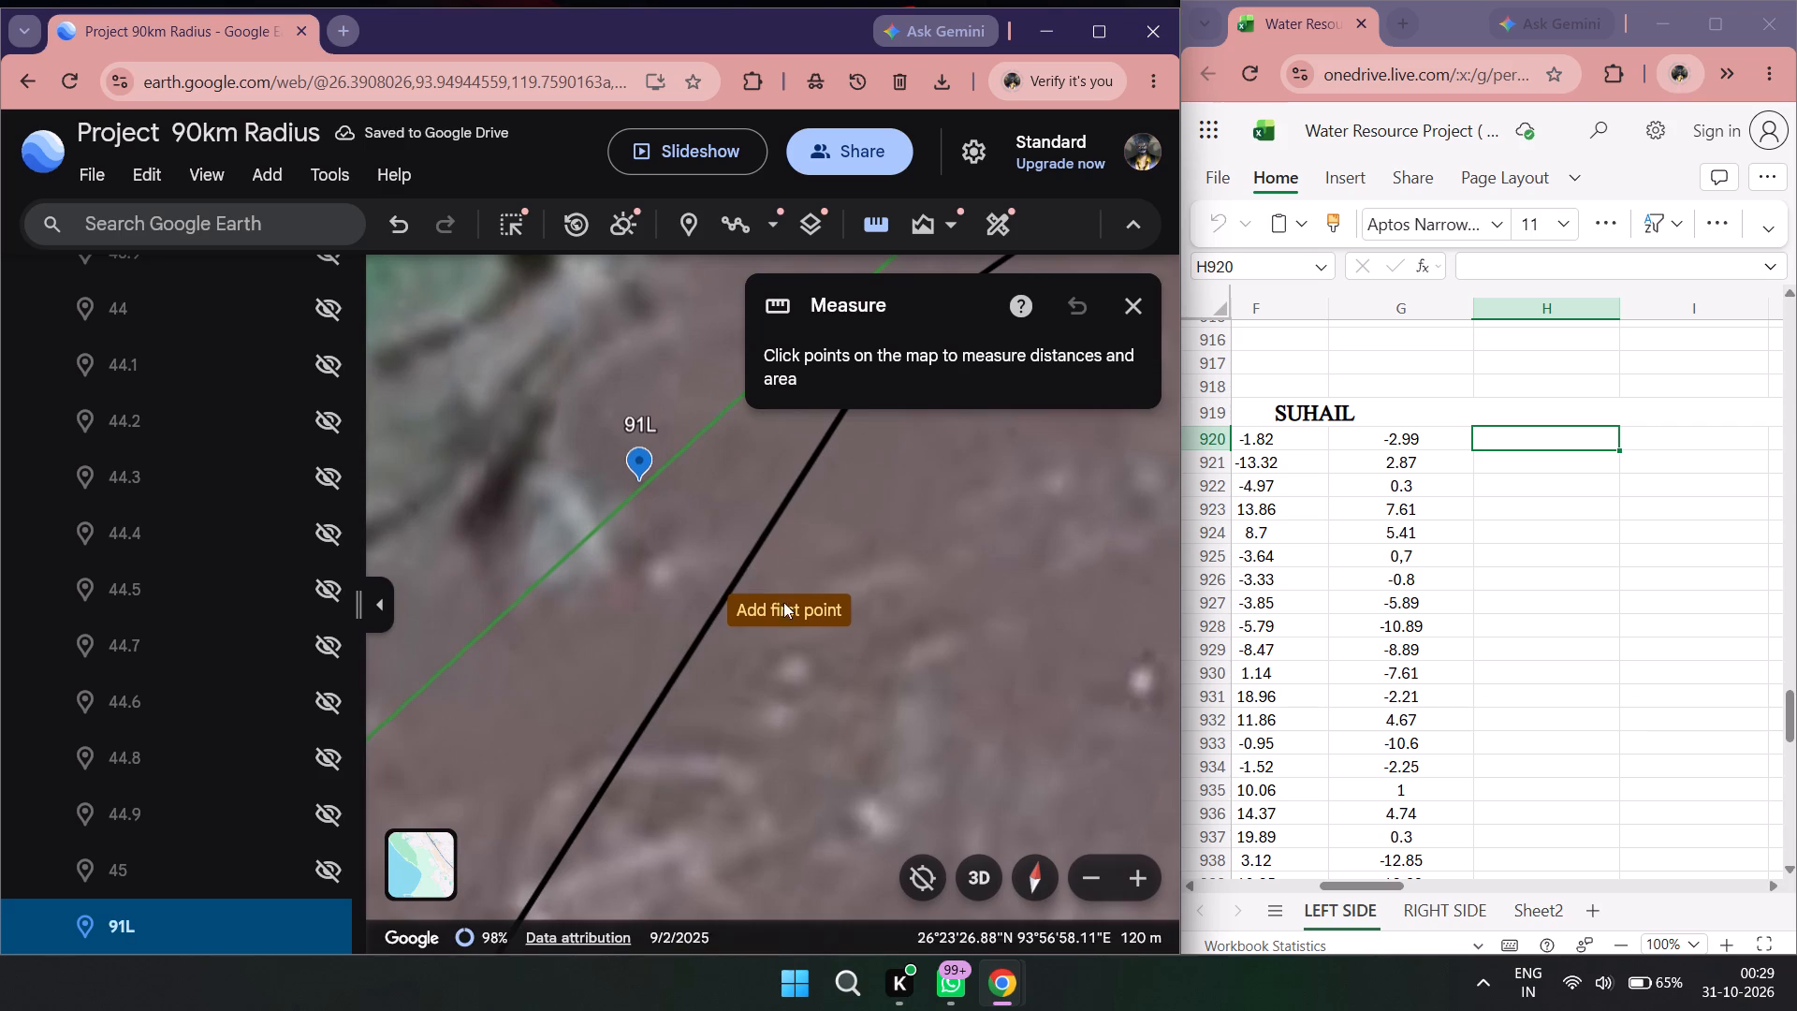
{"action": "left_click_drag", "start_coordinate": [783, 602], "coordinate": [827, 631]}
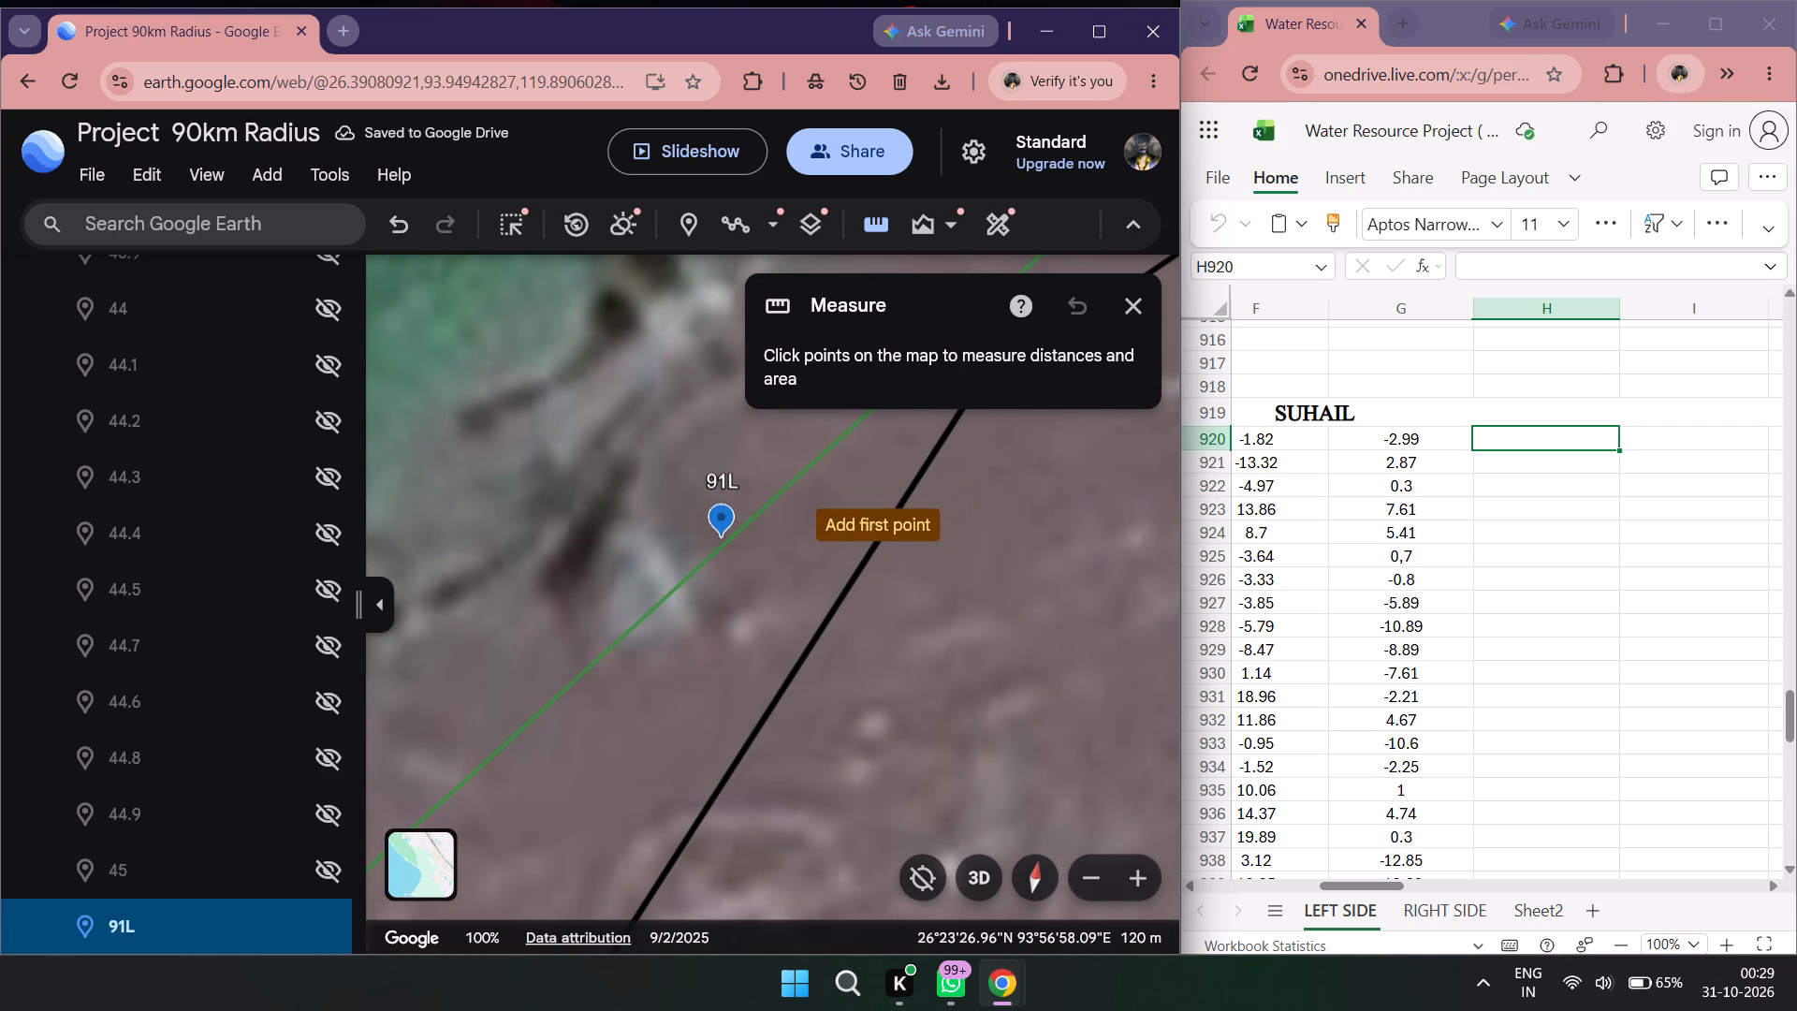
{"action": "left_click", "coordinate": [726, 541]}
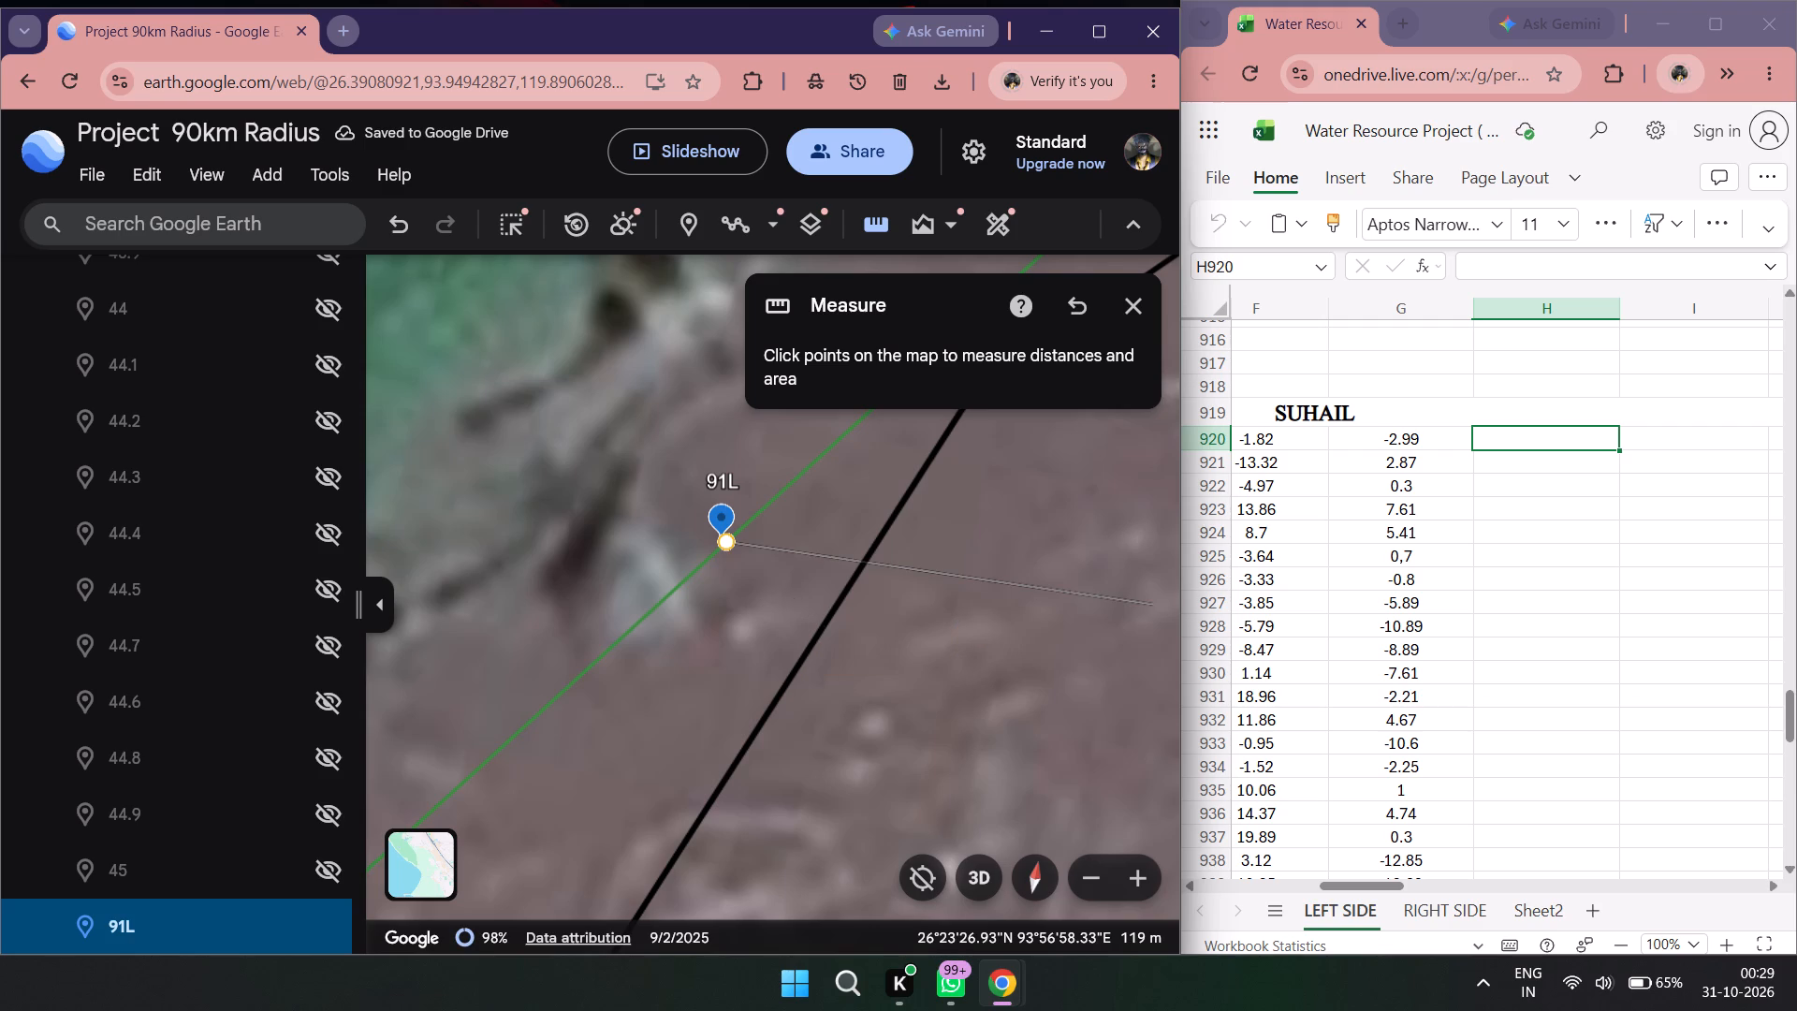
{"action": "double_click", "coordinate": [1508, 436]}
{"action": "type", "text": "2.46"}
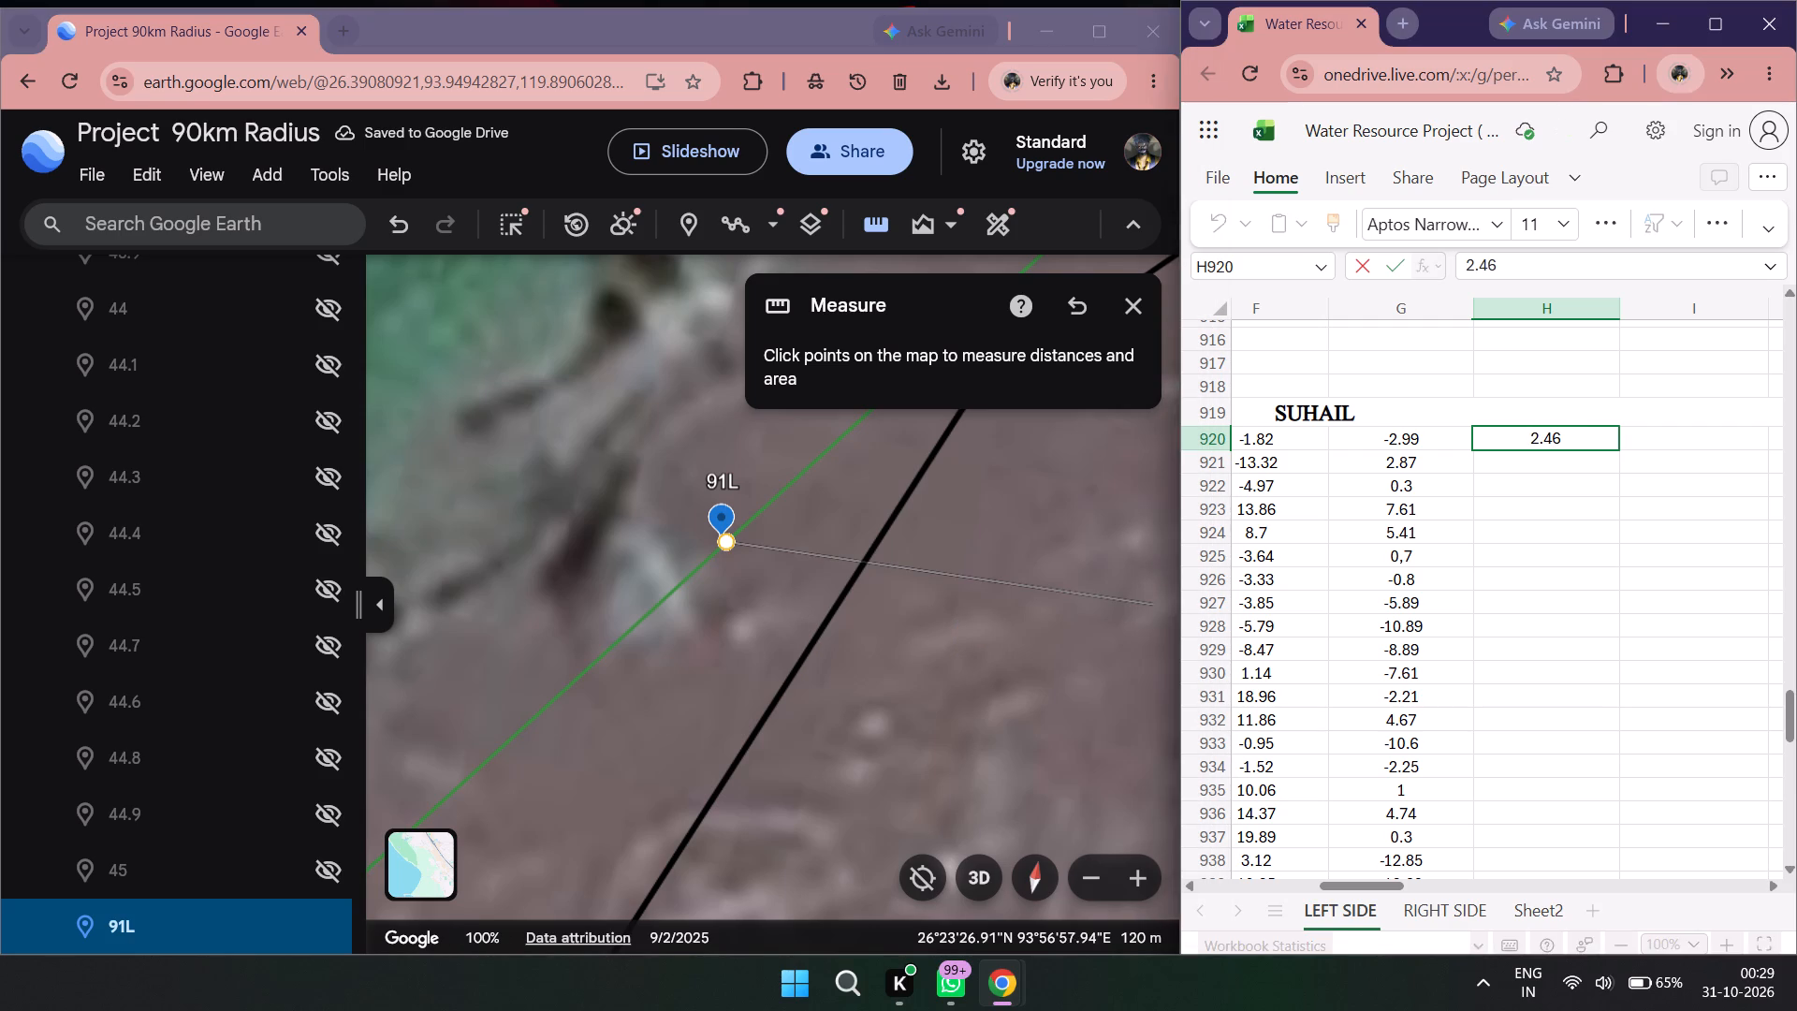
Measure from the 2011 left line at placemark 91100 to the 2022 left line and record 2.09 in H921.
{"action": "scroll", "coordinate": [635, 639], "scroll_direction": "down", "scroll_amount": 2}
{"action": "left_click_drag", "start_coordinate": [656, 675], "coordinate": [681, 625]}
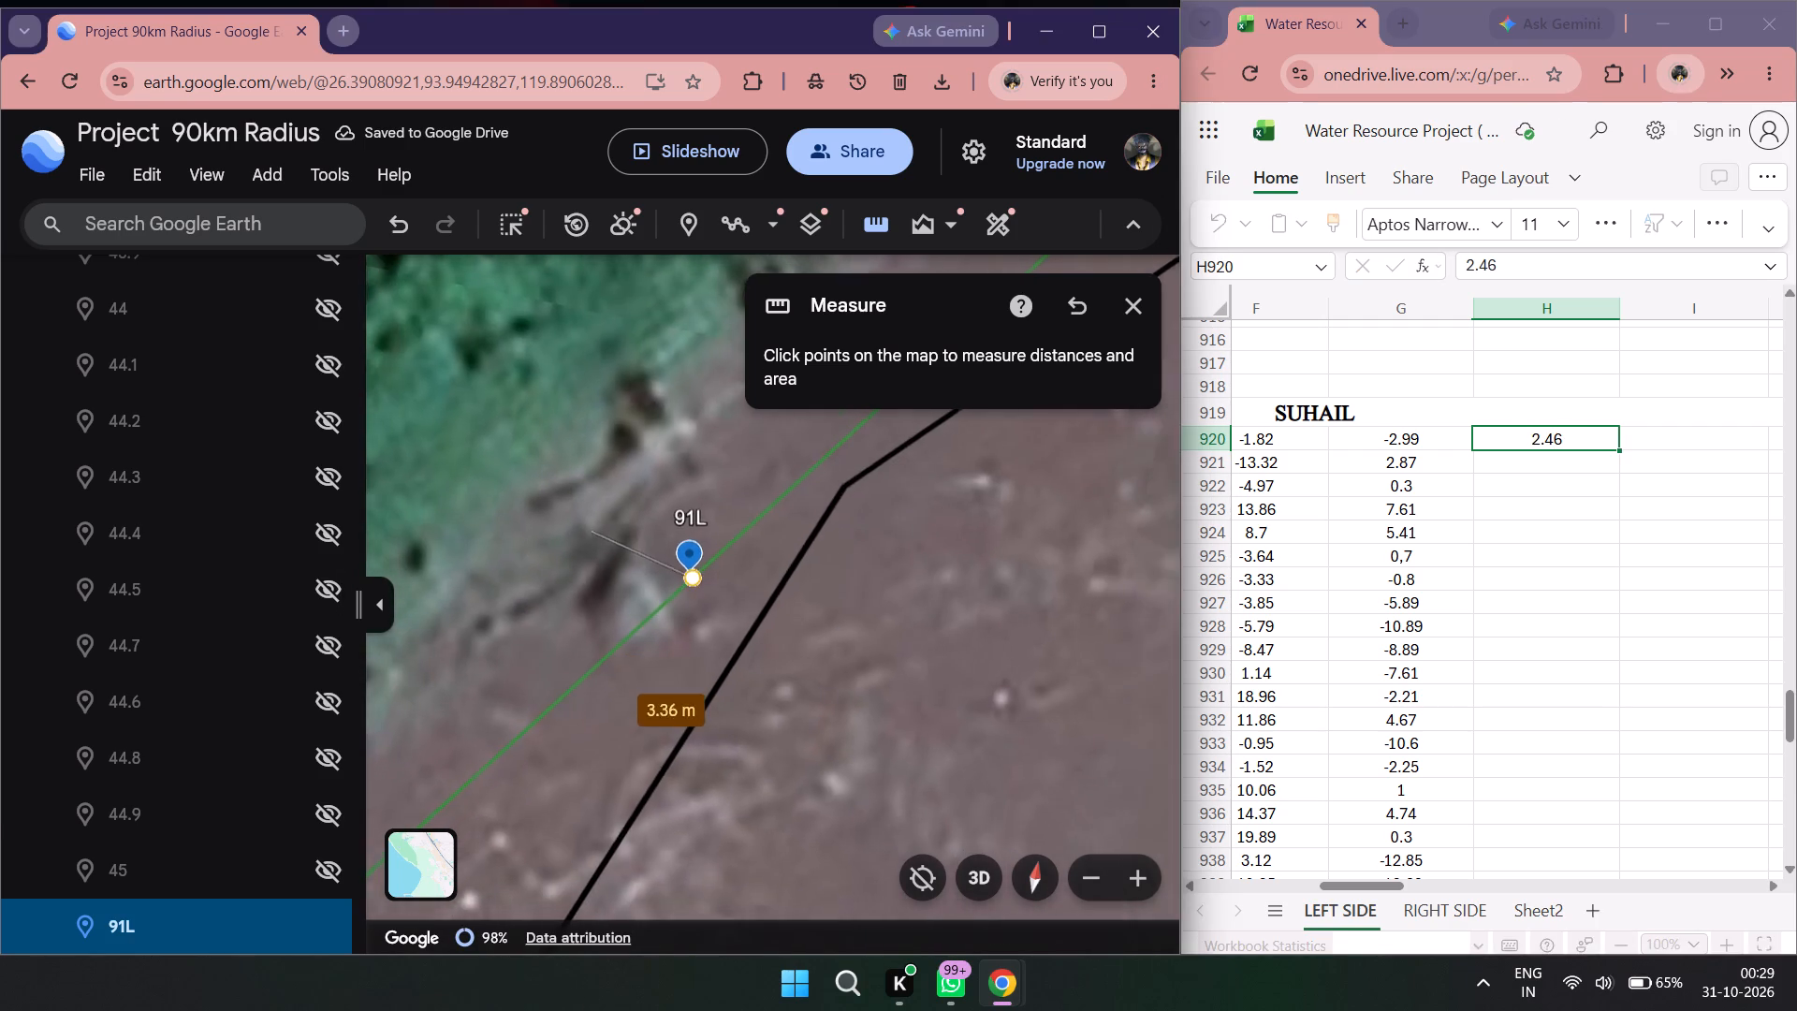
{"action": "left_click_drag", "start_coordinate": [681, 625], "coordinate": [1017, 298]}
{"action": "double_click", "coordinate": [884, 222]}
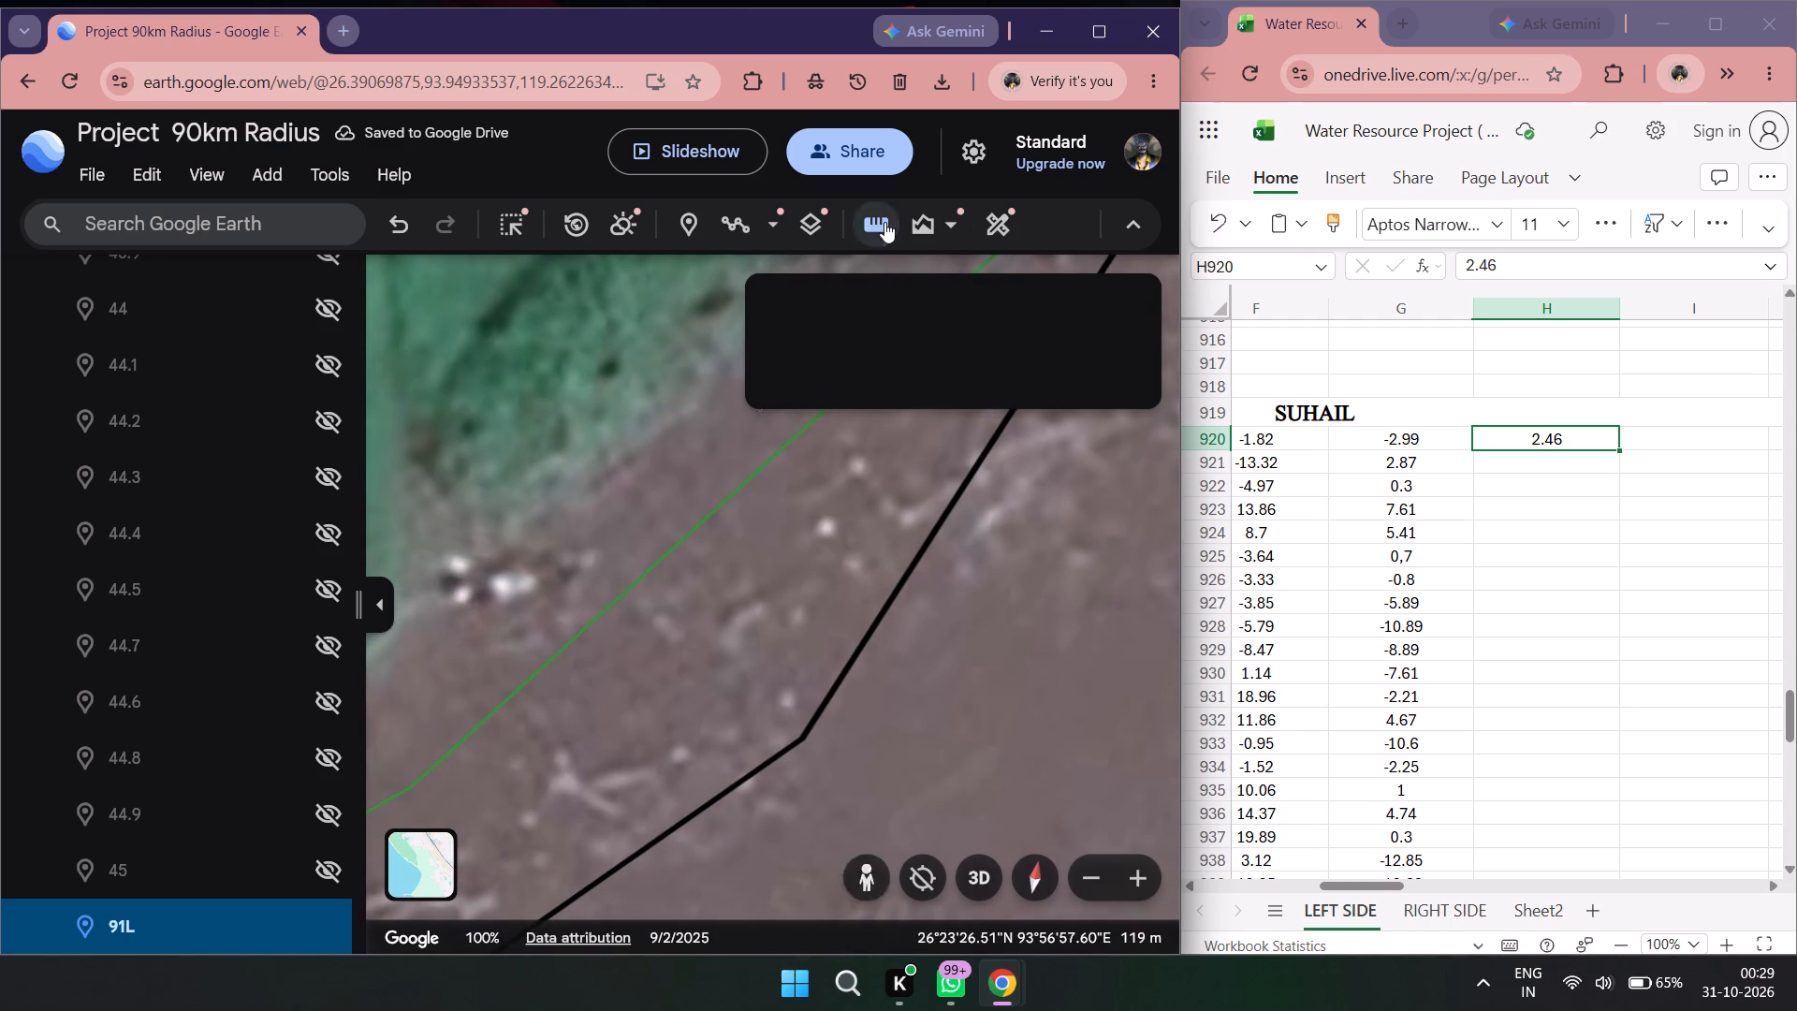
{"action": "left_click_drag", "start_coordinate": [643, 646], "coordinate": [1021, 354]}
{"action": "left_click_drag", "start_coordinate": [620, 778], "coordinate": [978, 589]}
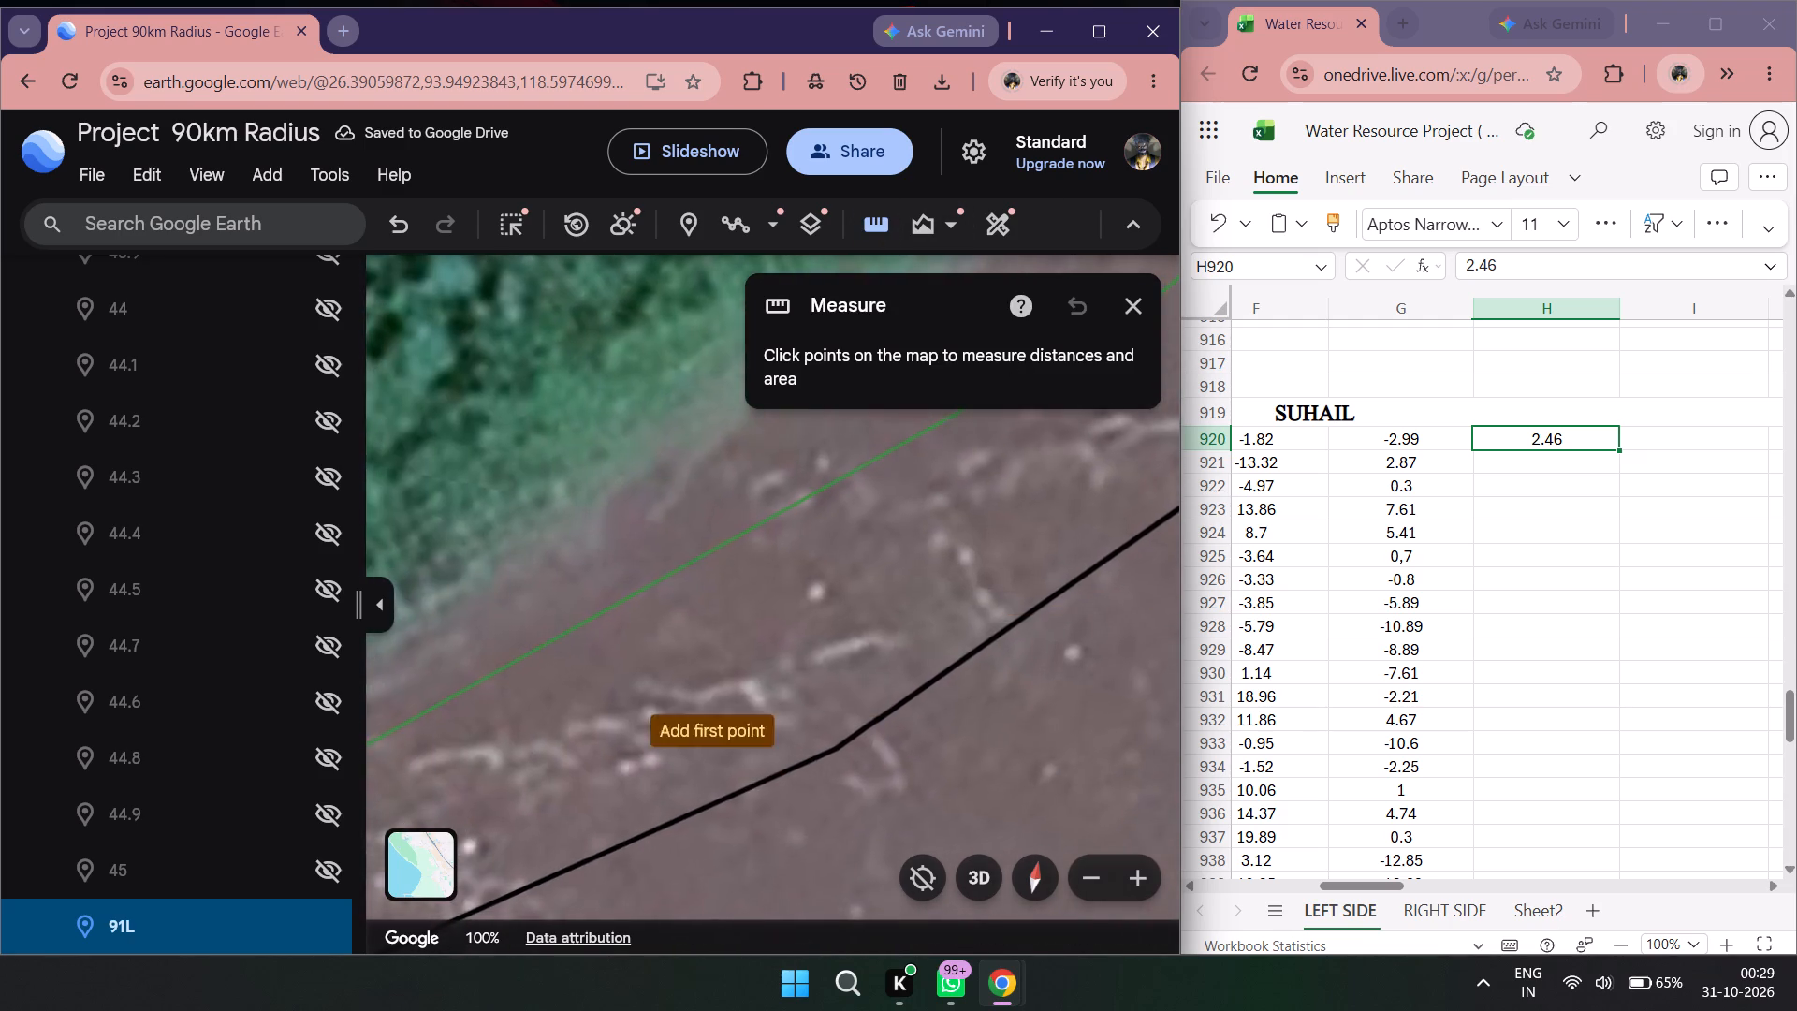
{"action": "left_click_drag", "start_coordinate": [492, 742], "coordinate": [865, 564]}
{"action": "left_click_drag", "start_coordinate": [626, 737], "coordinate": [982, 578]}
{"action": "left_click_drag", "start_coordinate": [654, 723], "coordinate": [931, 571]}
{"action": "left_click_drag", "start_coordinate": [461, 825], "coordinate": [624, 732]}
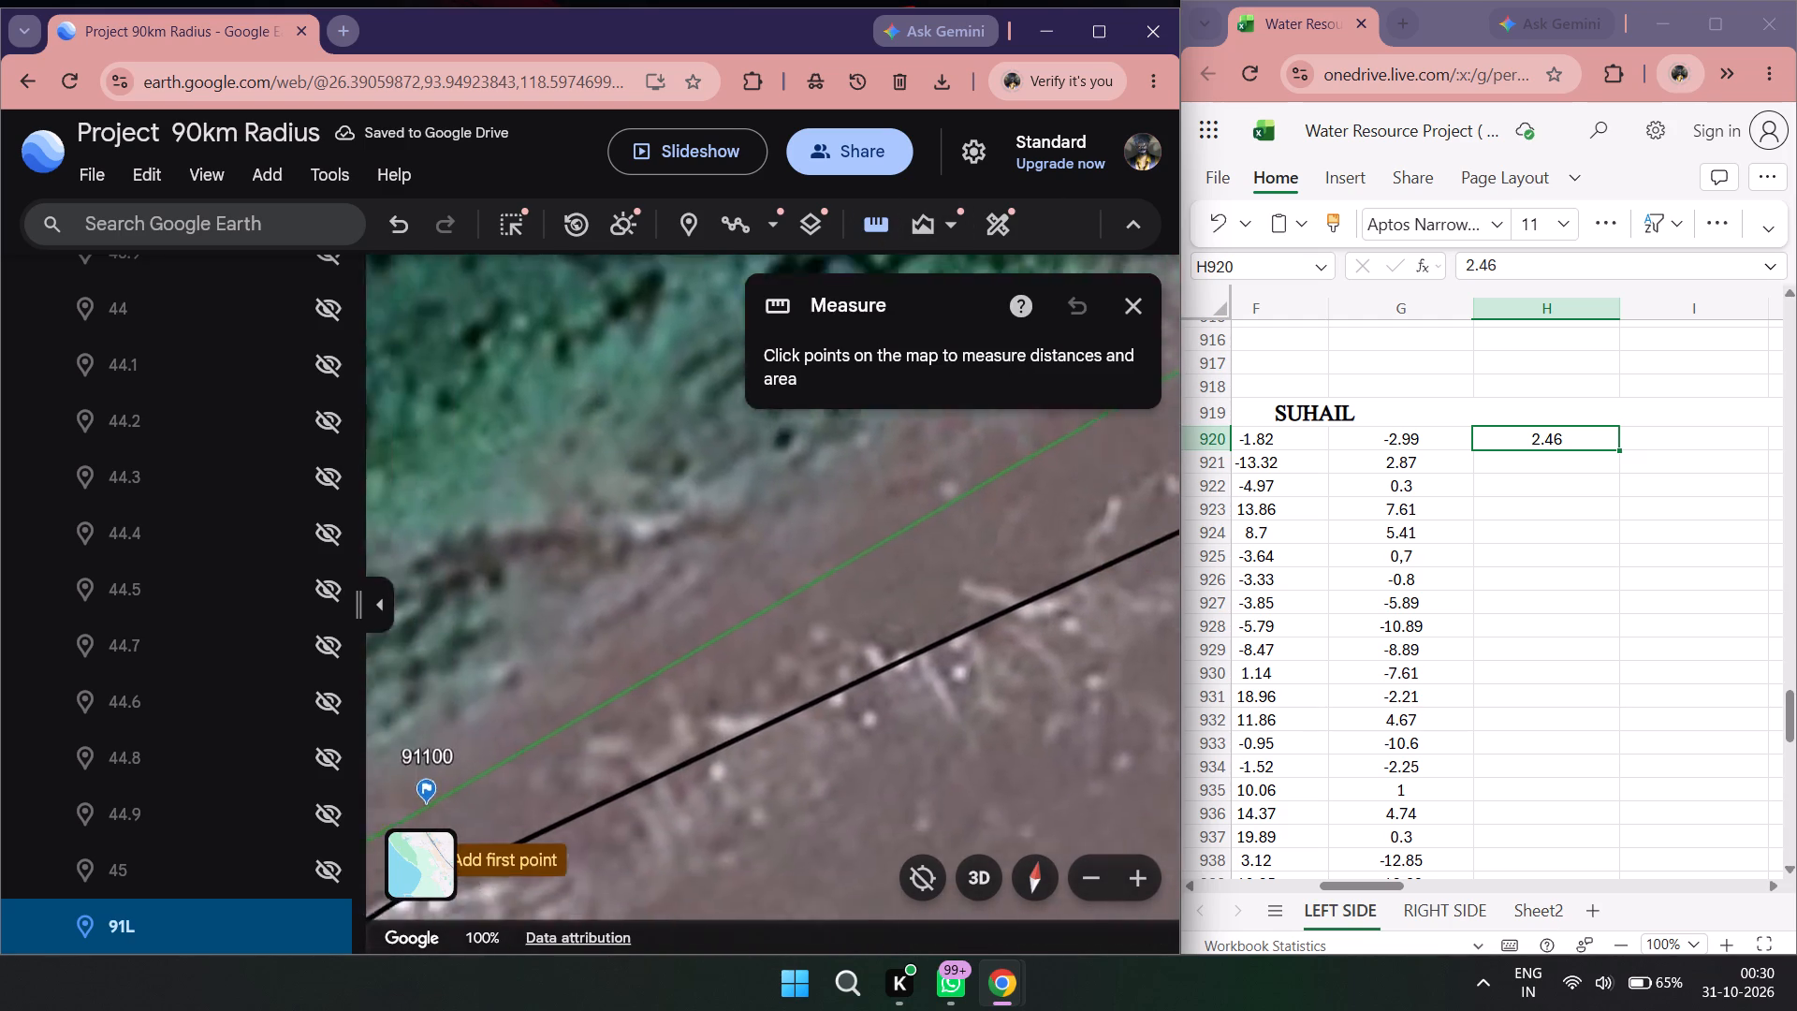
{"action": "left_click_drag", "start_coordinate": [624, 732], "coordinate": [836, 623]}
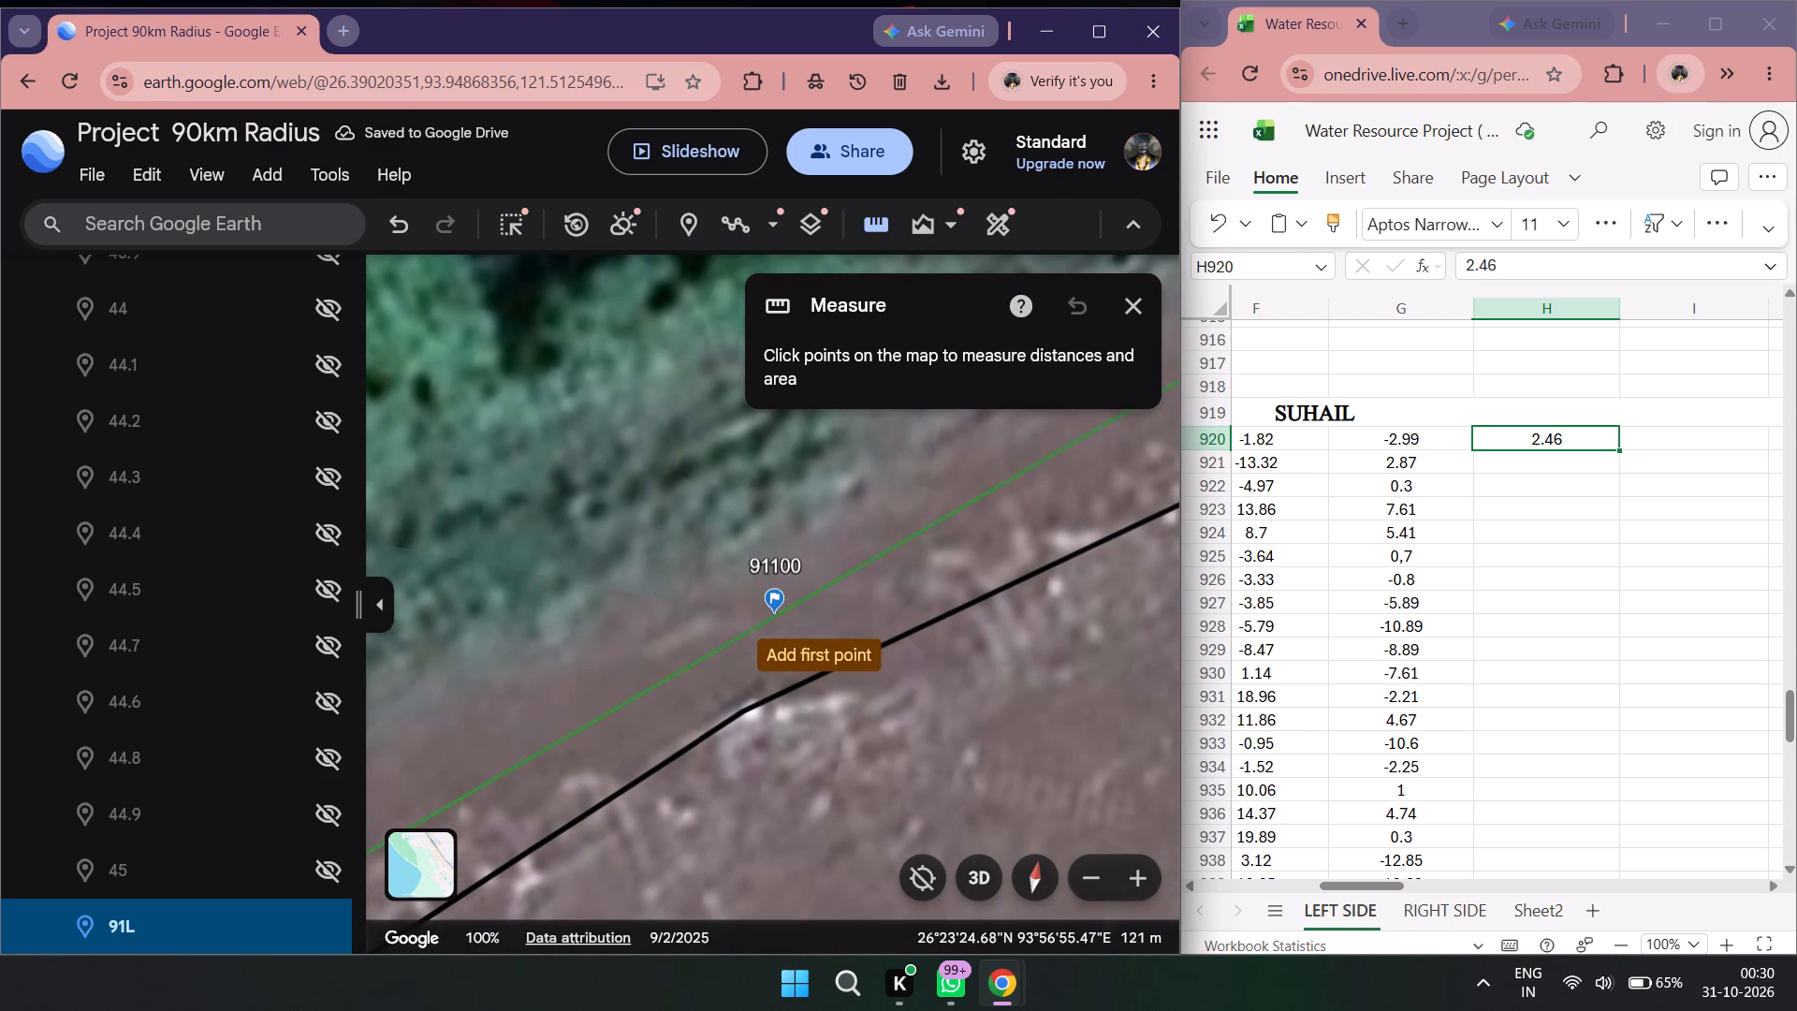
{"action": "left_click", "coordinate": [776, 617]}
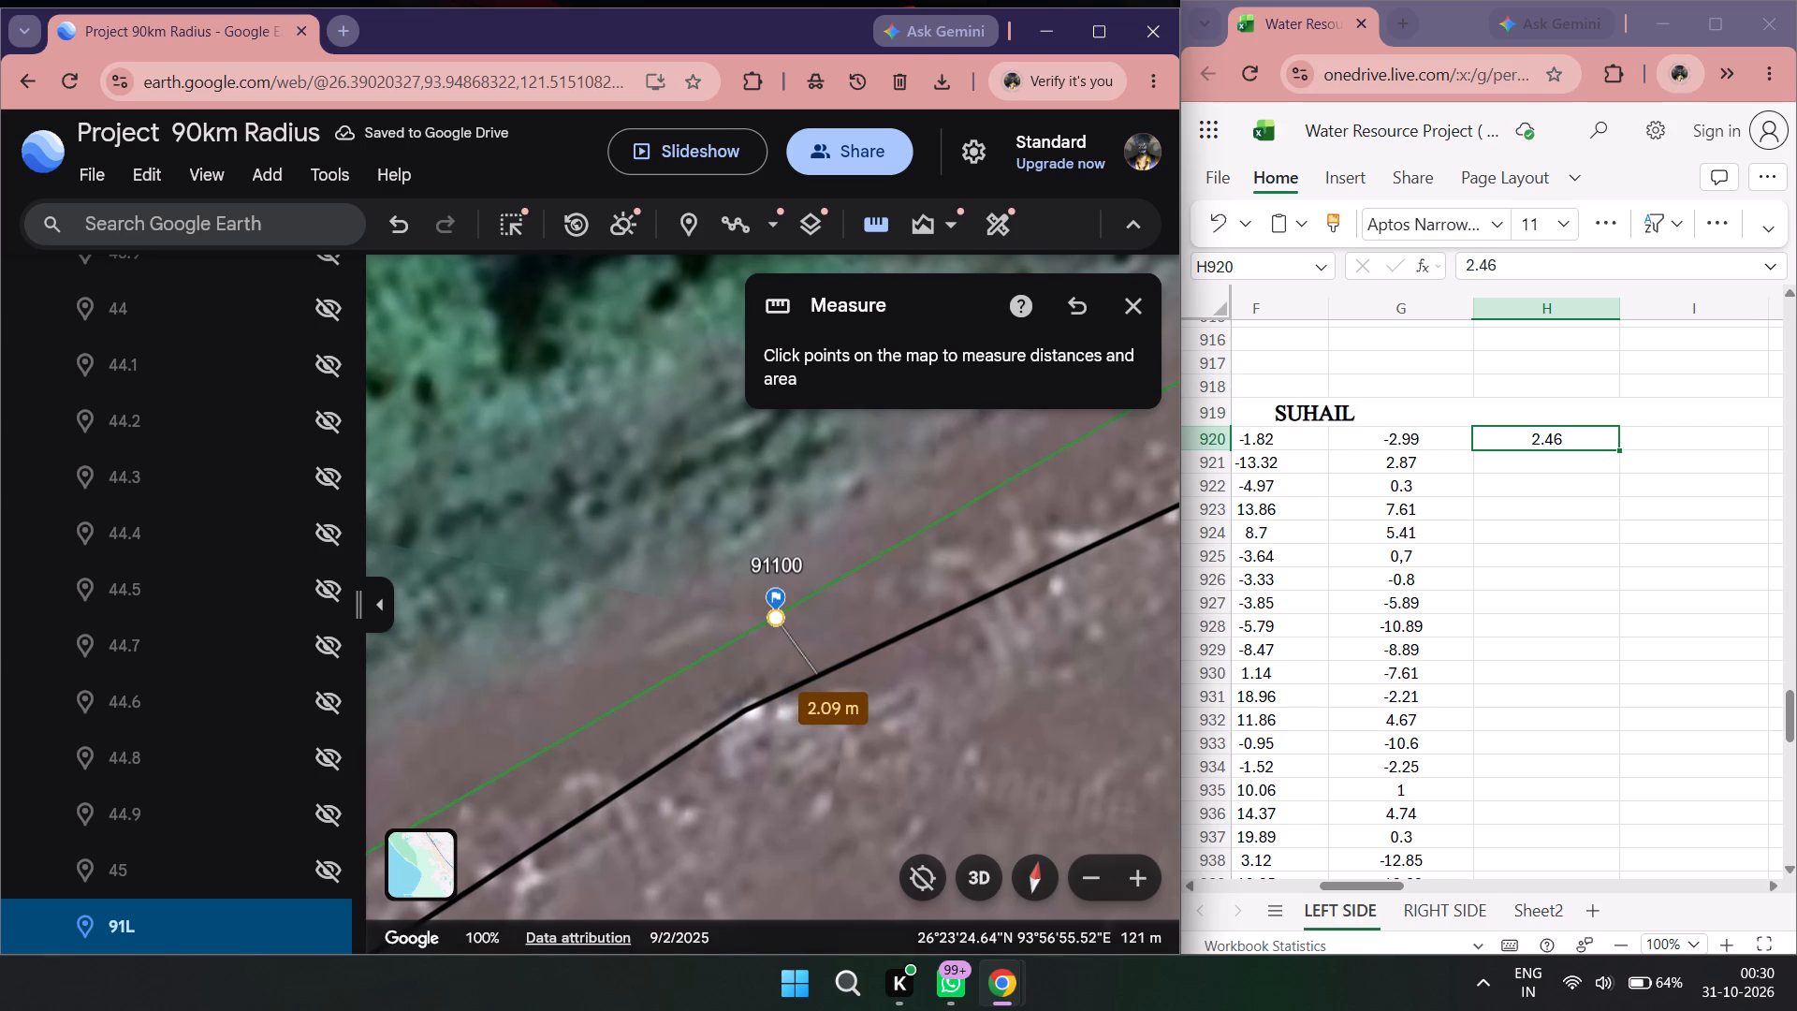
{"action": "double_click", "coordinate": [1529, 467]}
{"action": "type", "text": "2.09"}
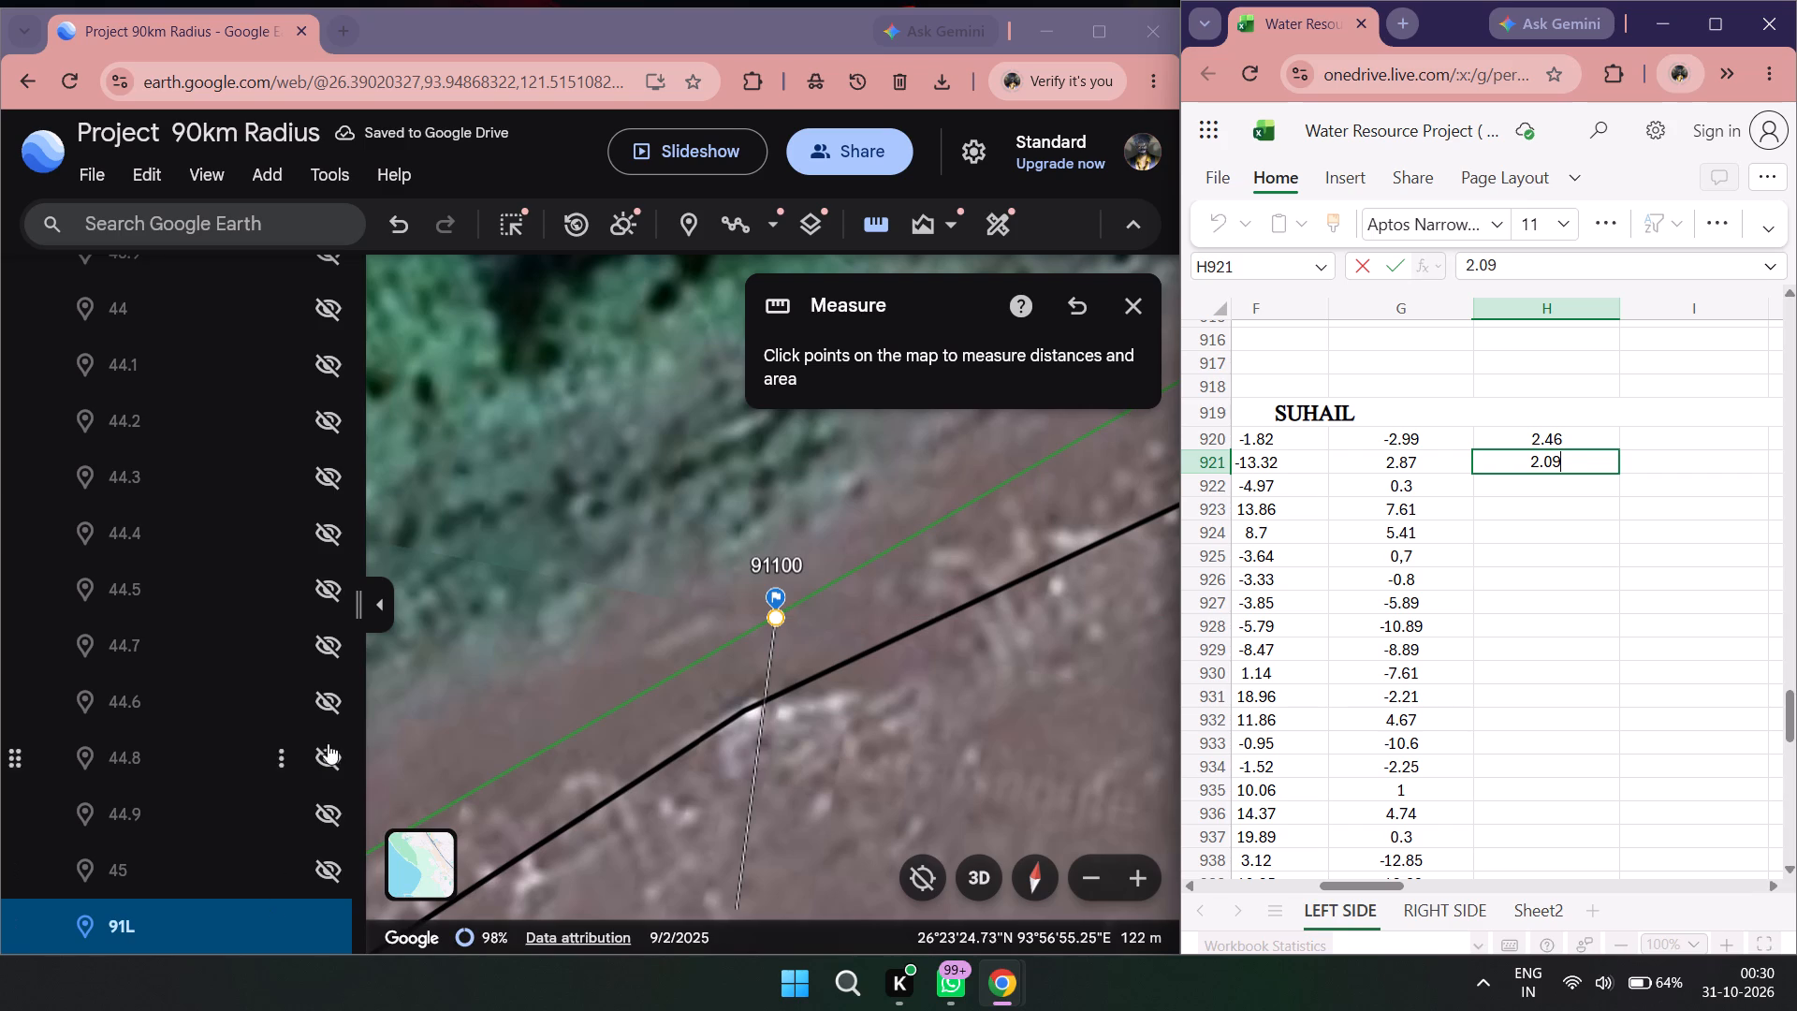
Go to placemark 91200, measure from the 2011 left line to the 2022 left line, and record 7.76 in H922.
{"action": "left_click", "coordinate": [893, 224]}
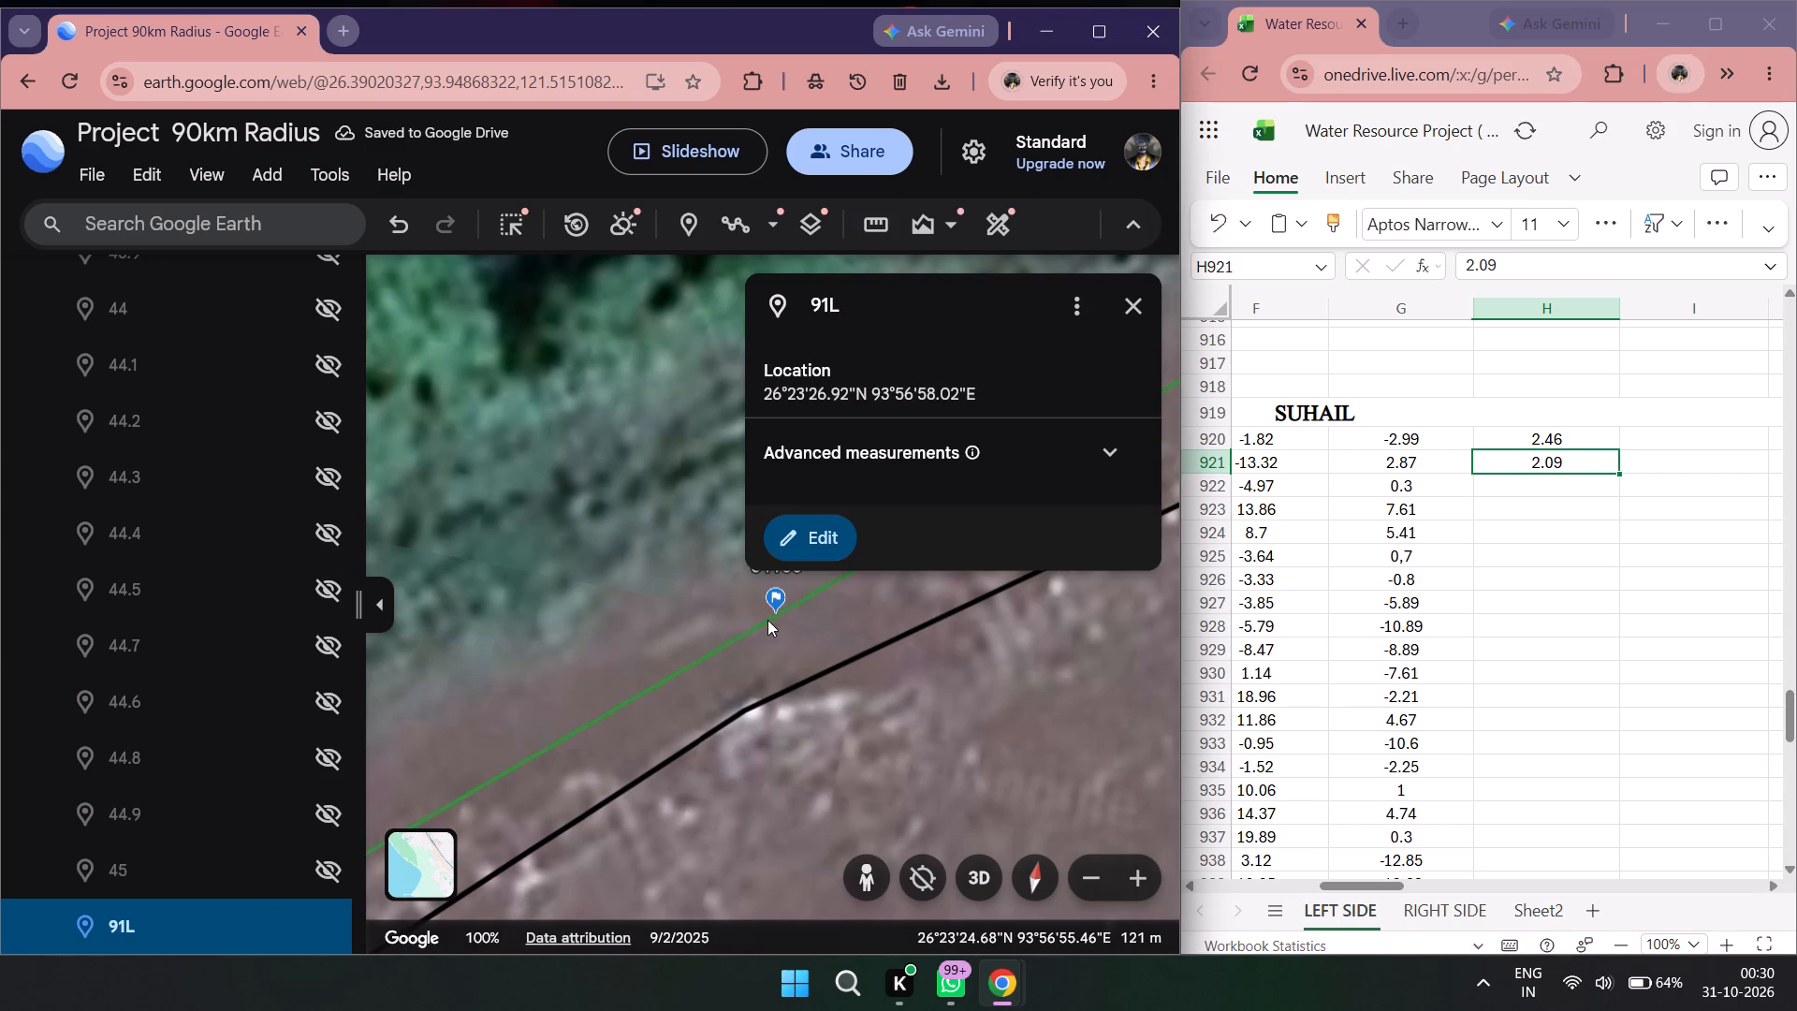
{"action": "left_click", "coordinate": [782, 595]}
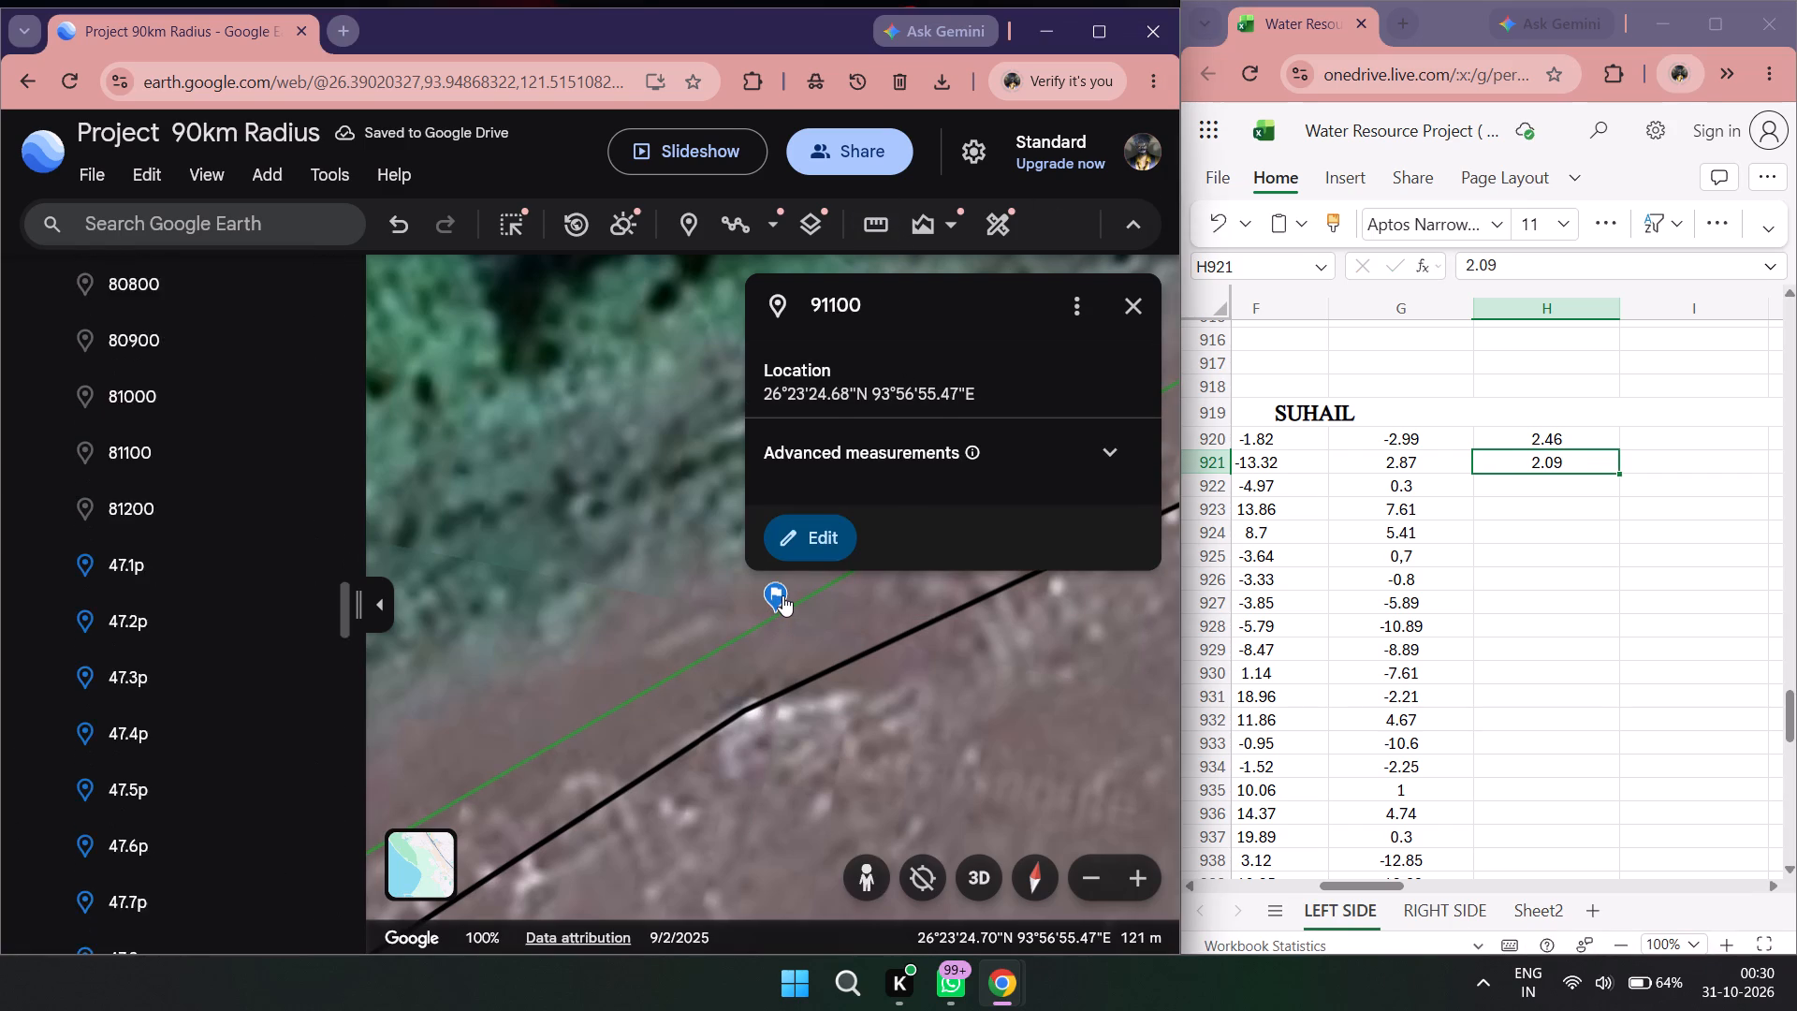
{"action": "scroll", "coordinate": [202, 790], "scroll_direction": "down", "scroll_amount": 3}
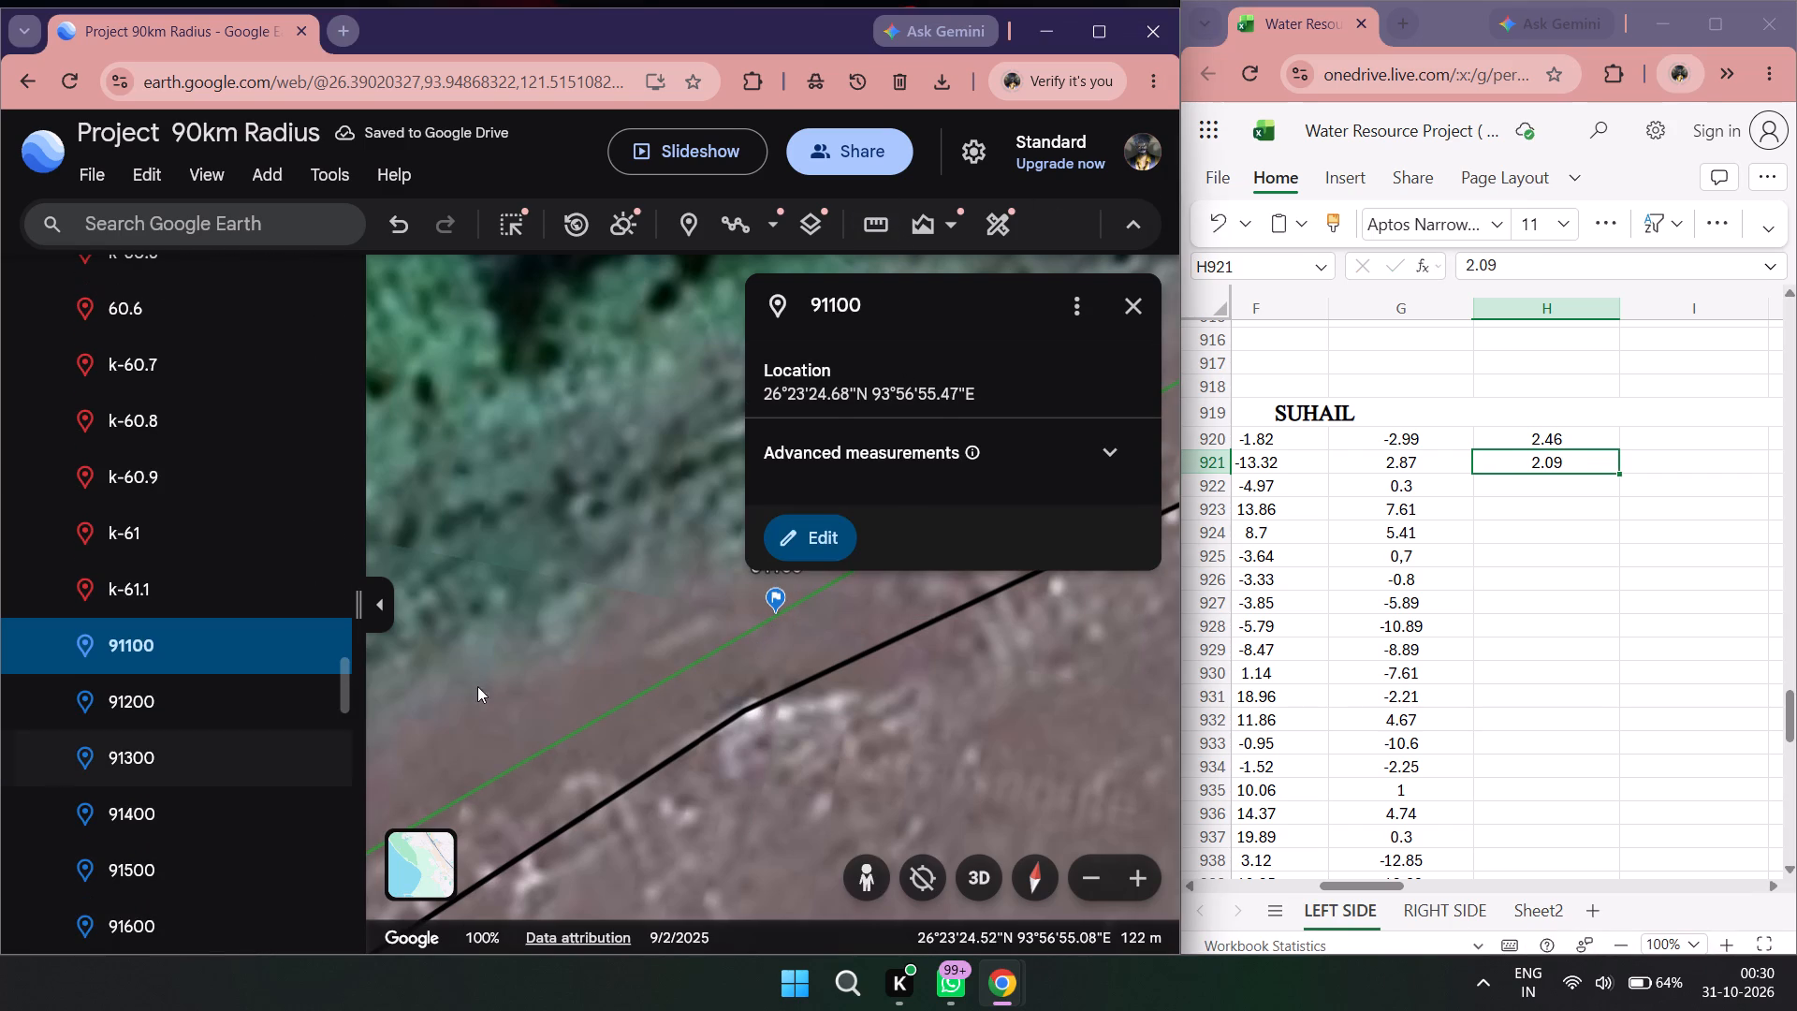
{"action": "scroll", "coordinate": [610, 790], "scroll_direction": "down", "scroll_amount": 3}
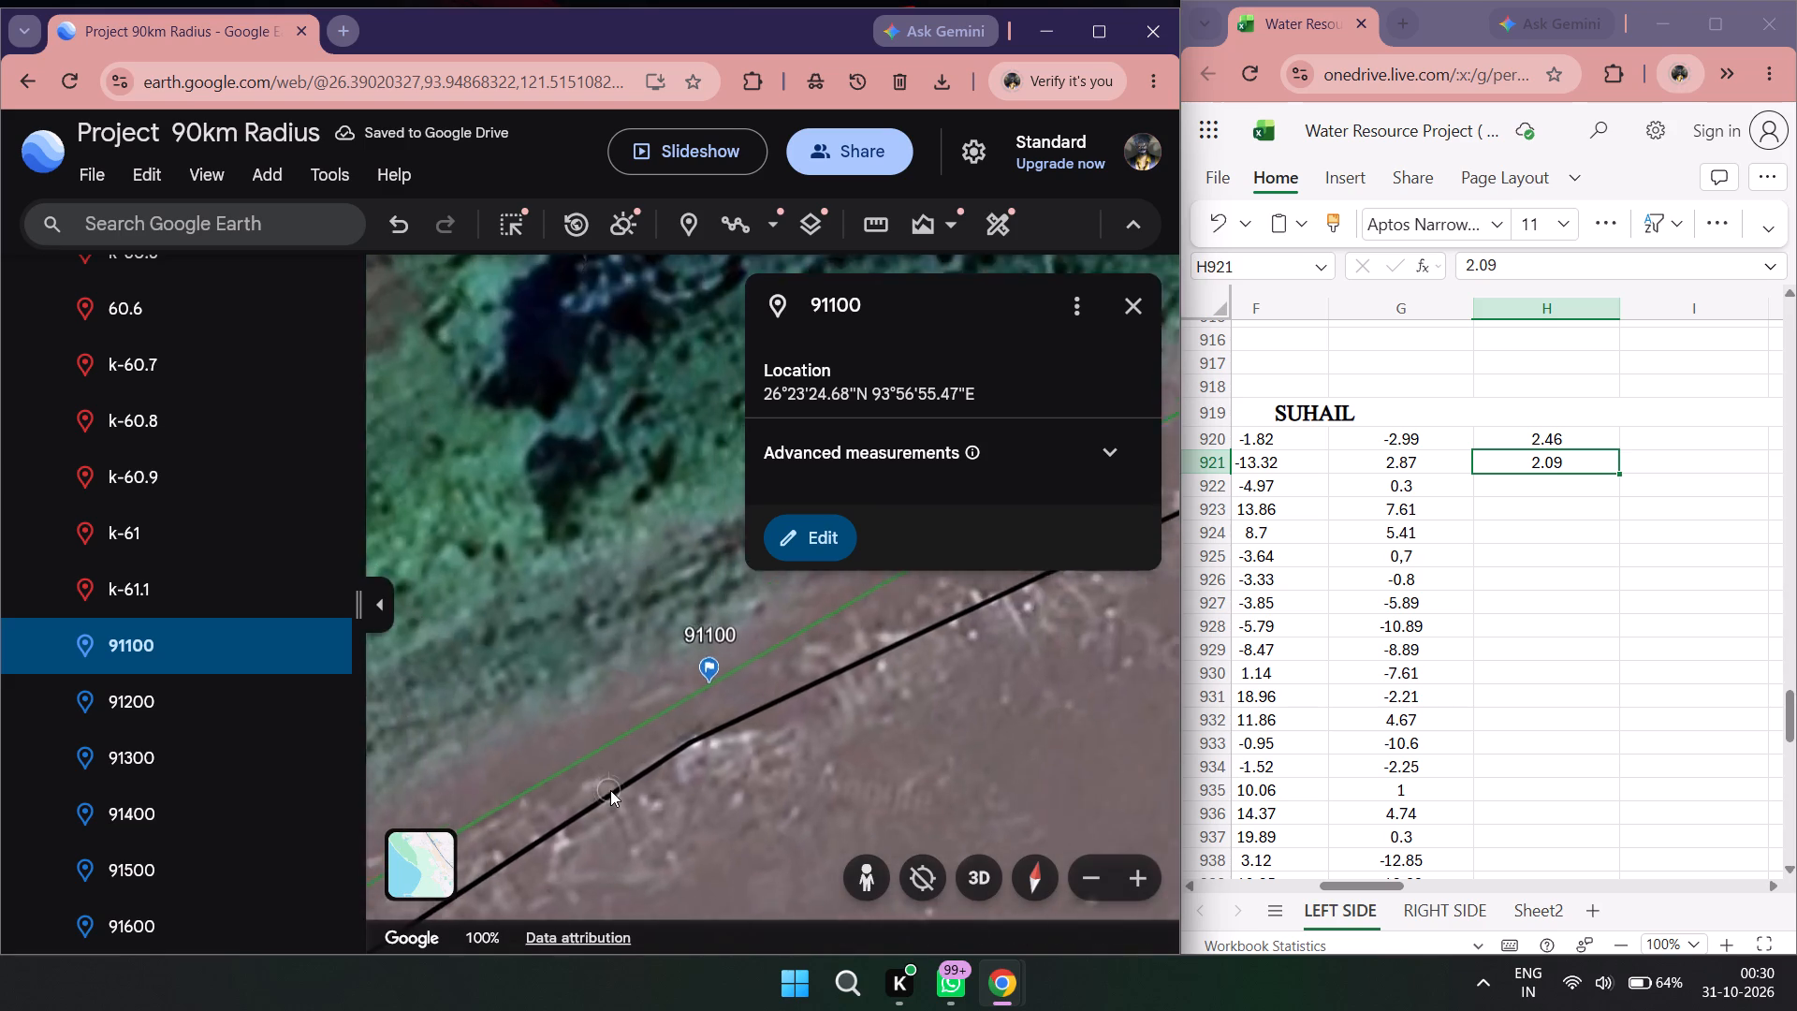
{"action": "left_click_drag", "start_coordinate": [588, 766], "coordinate": [925, 501]}
{"action": "scroll", "coordinate": [600, 781], "scroll_direction": "down", "scroll_amount": 3}
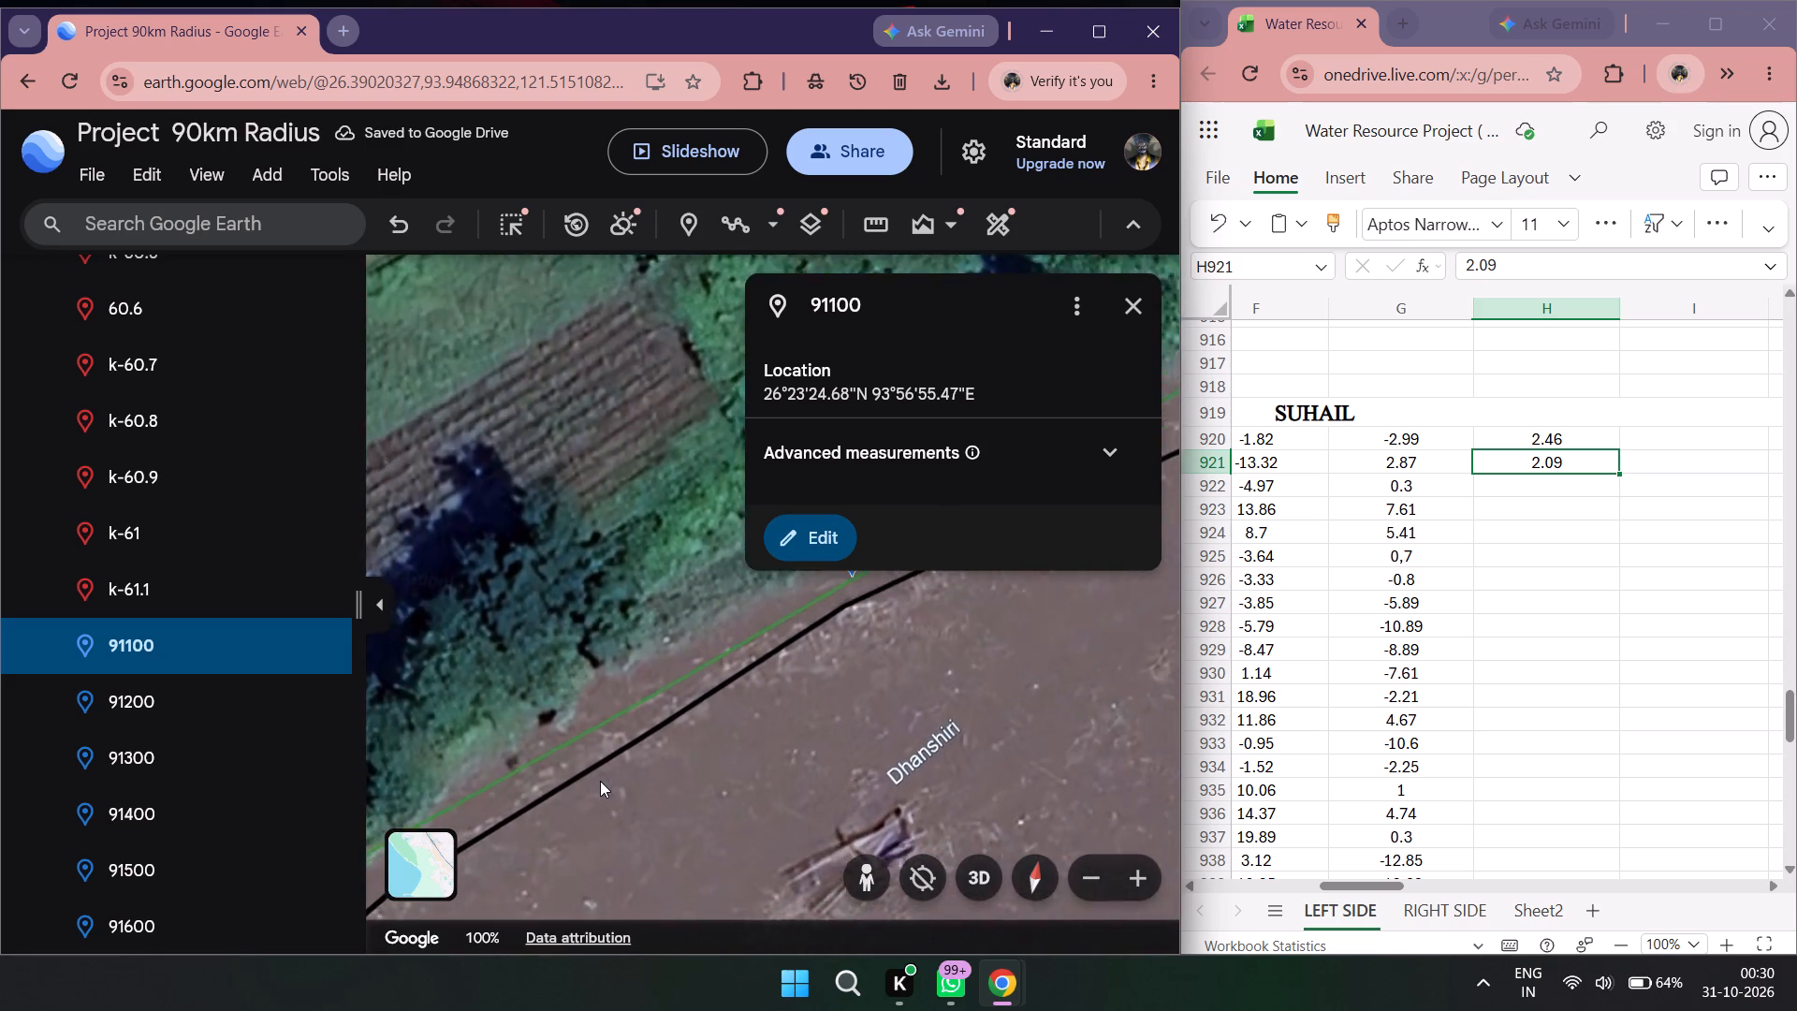
{"action": "left_click_drag", "start_coordinate": [580, 786], "coordinate": [864, 548]}
{"action": "double_click", "coordinate": [214, 702]}
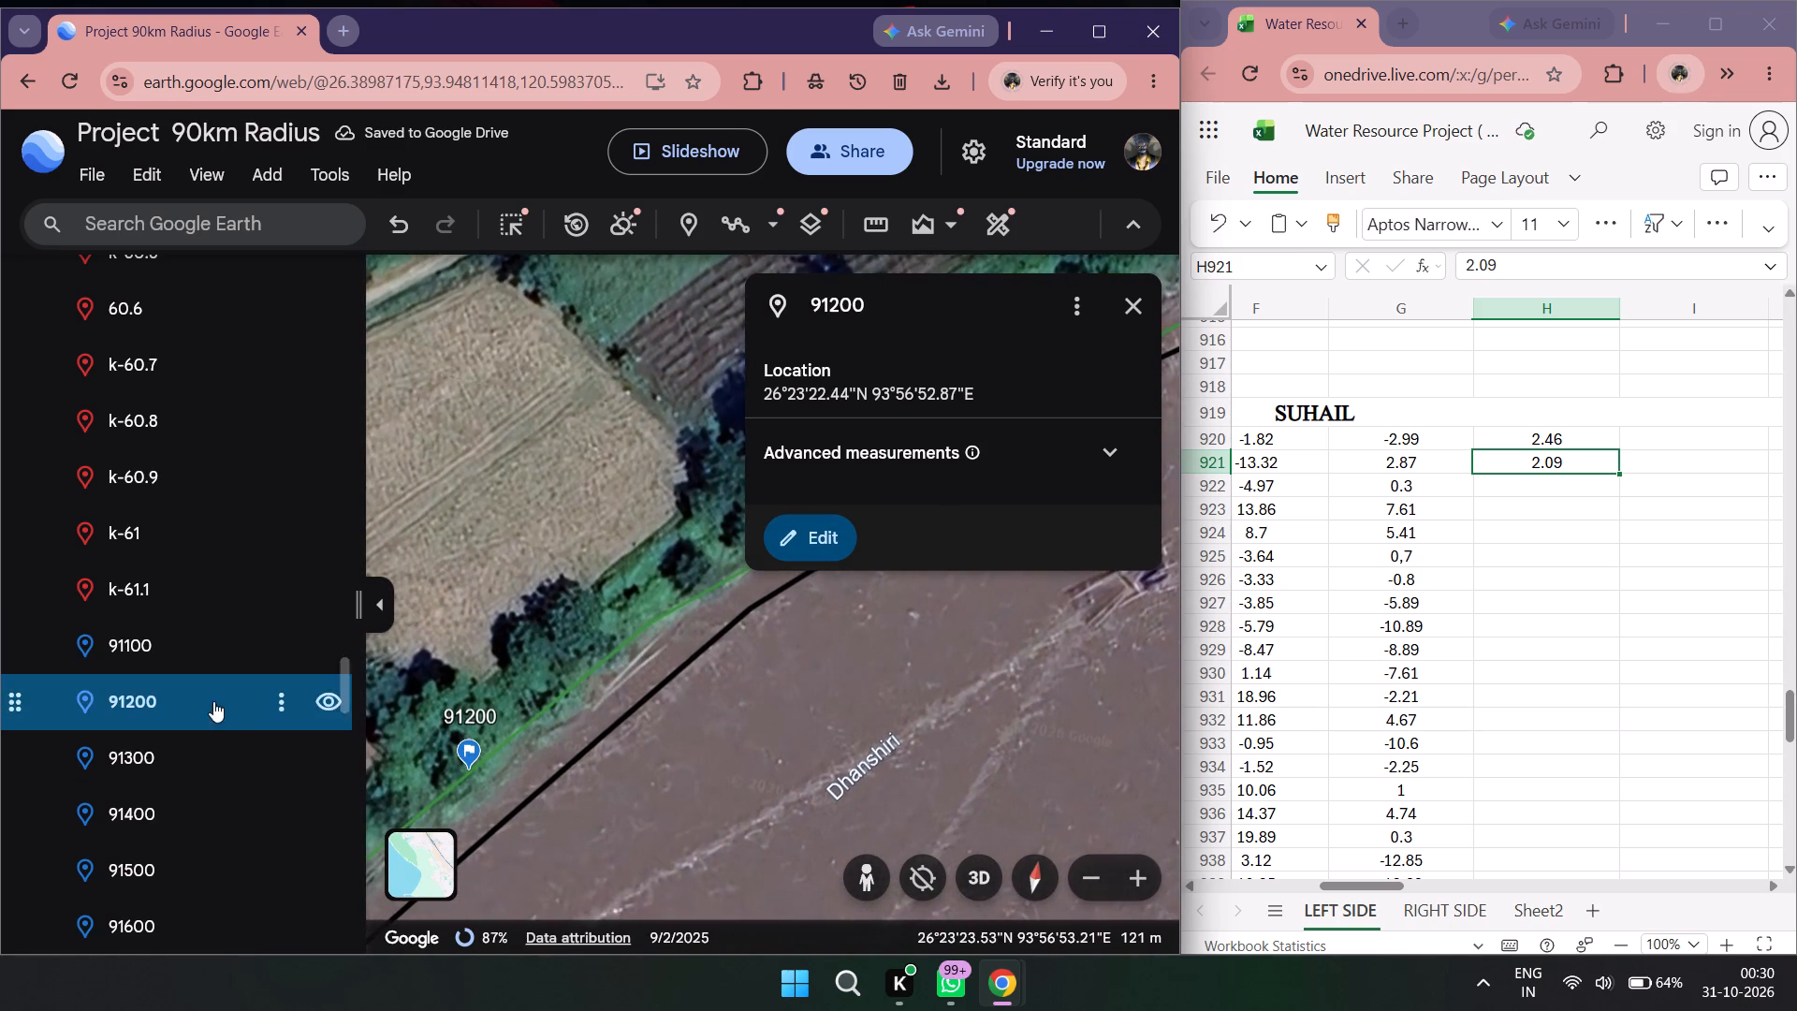
{"action": "left_click_drag", "start_coordinate": [735, 691], "coordinate": [644, 692]}
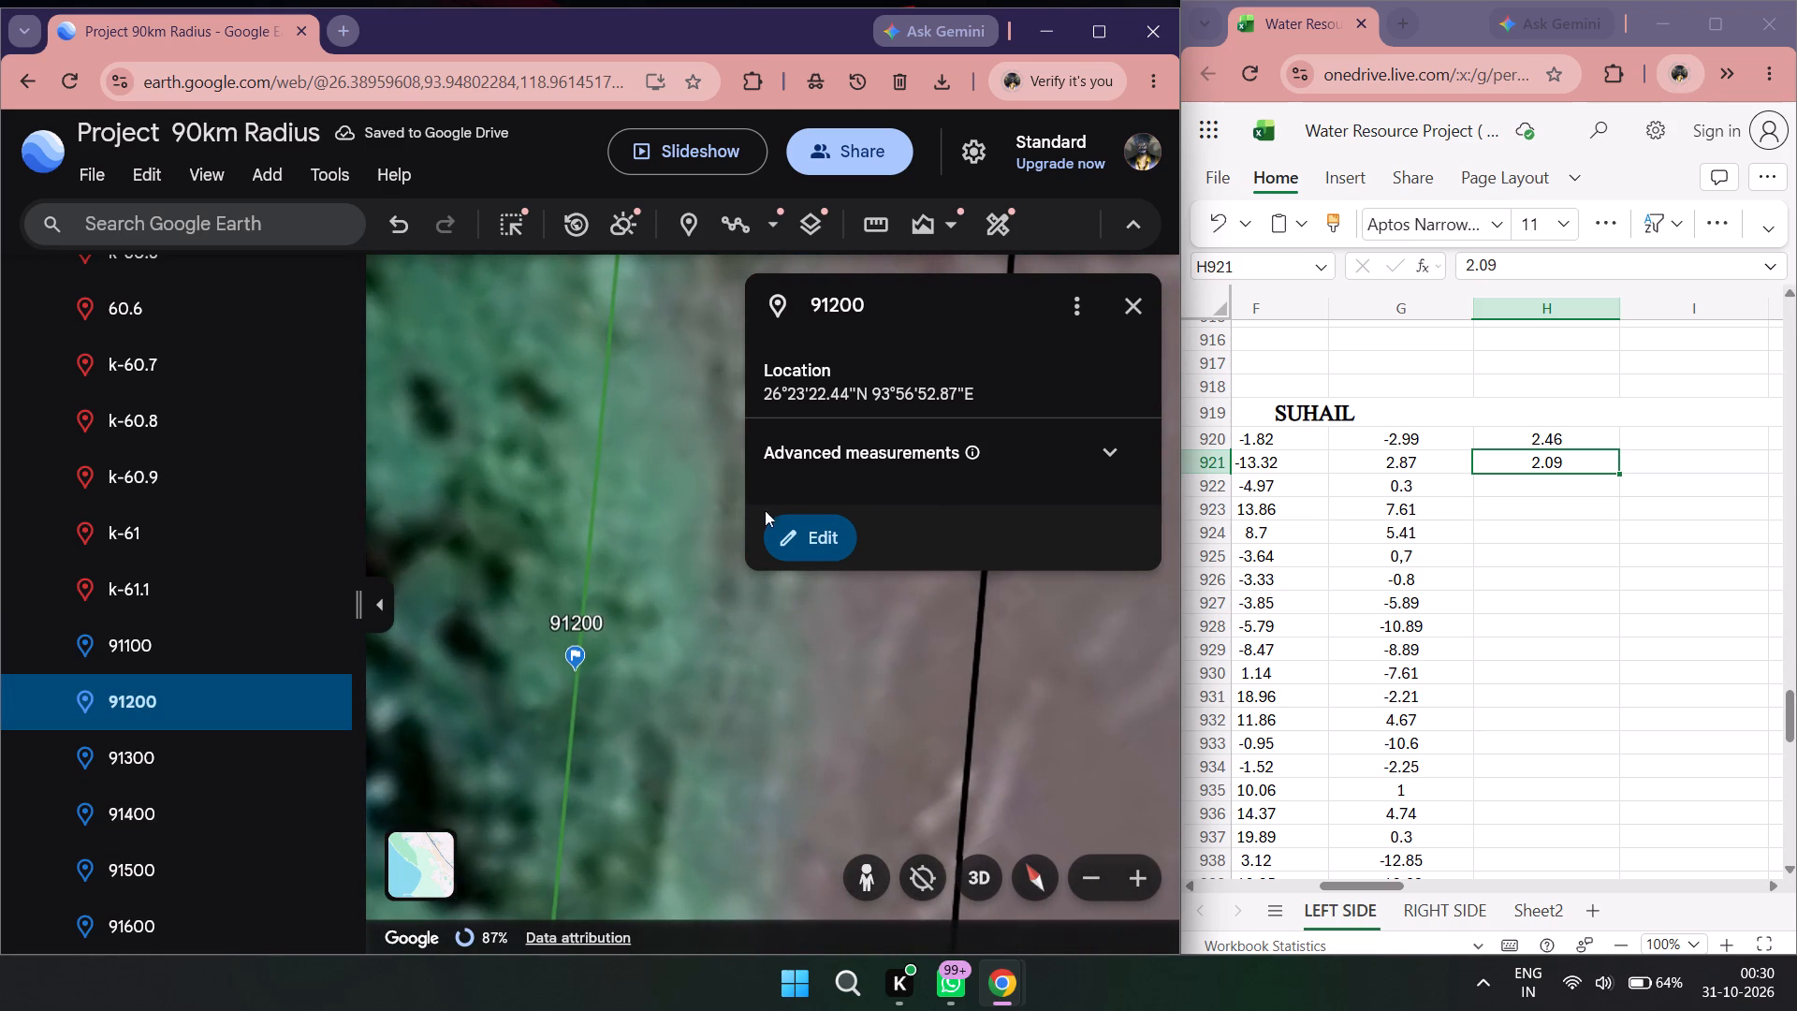
{"action": "left_click", "coordinate": [878, 225]}
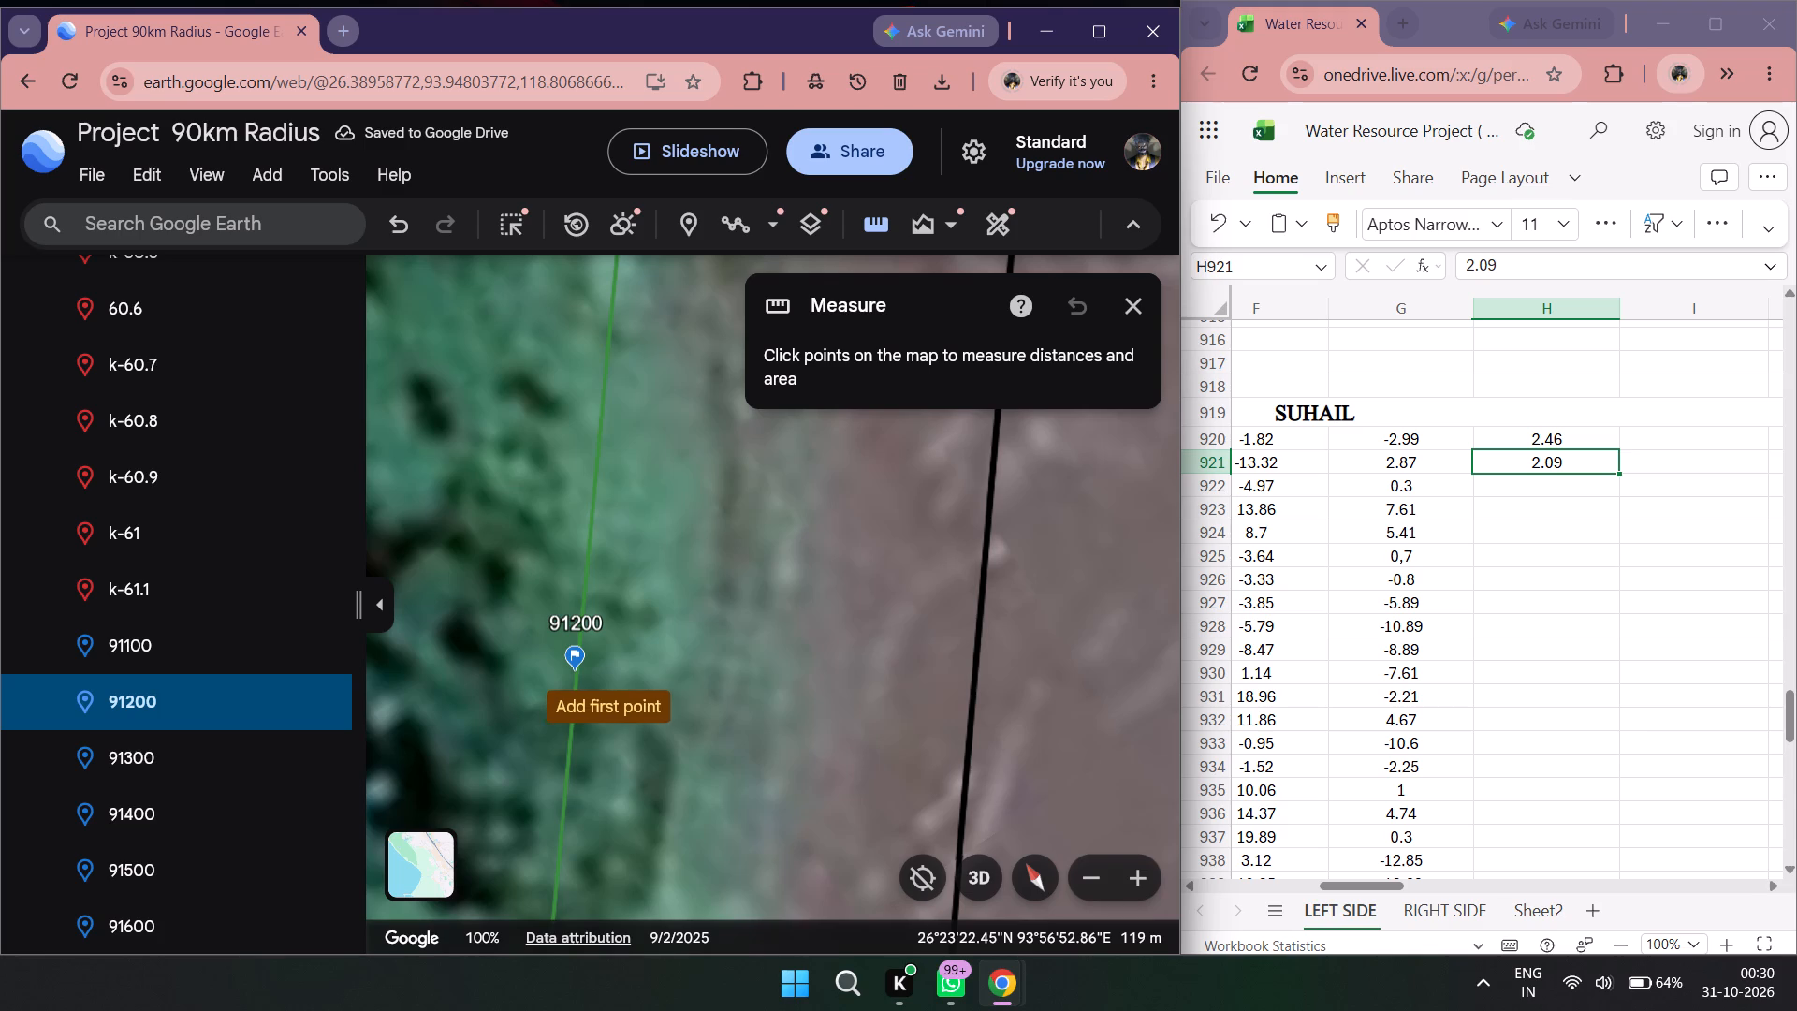
{"action": "left_click", "coordinate": [576, 667]}
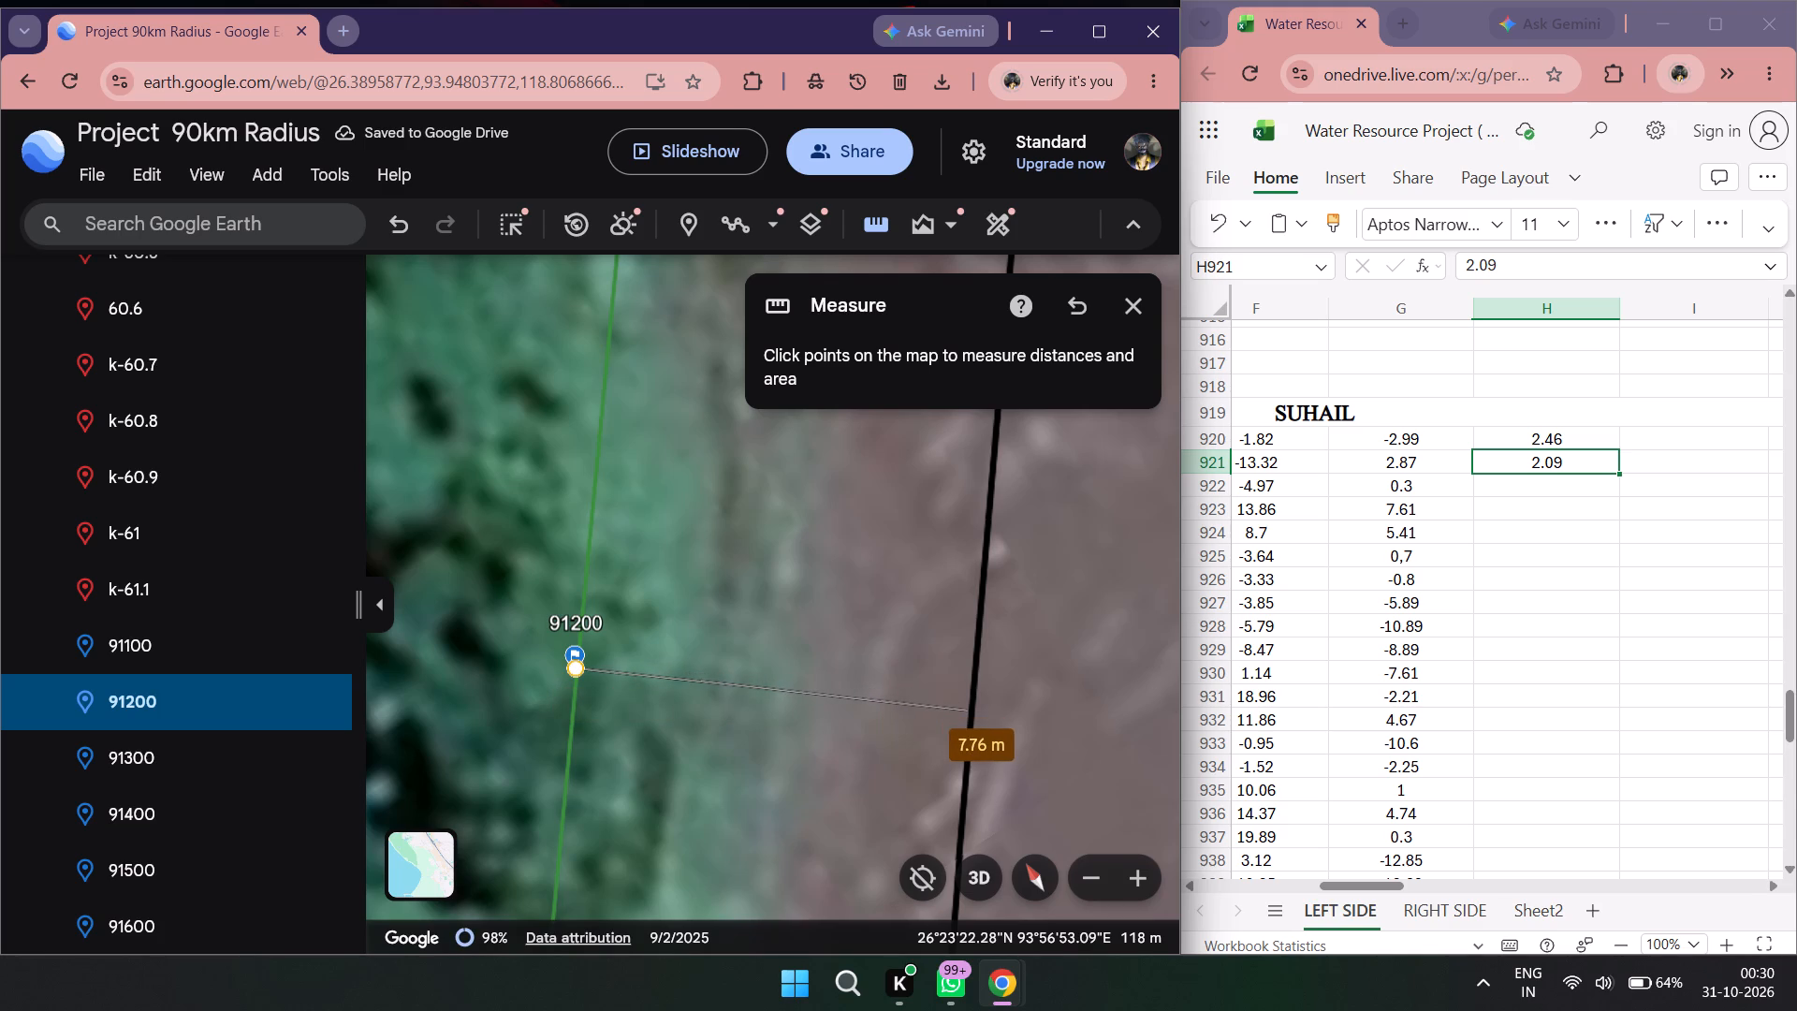
{"action": "double_click", "coordinate": [1531, 484]}
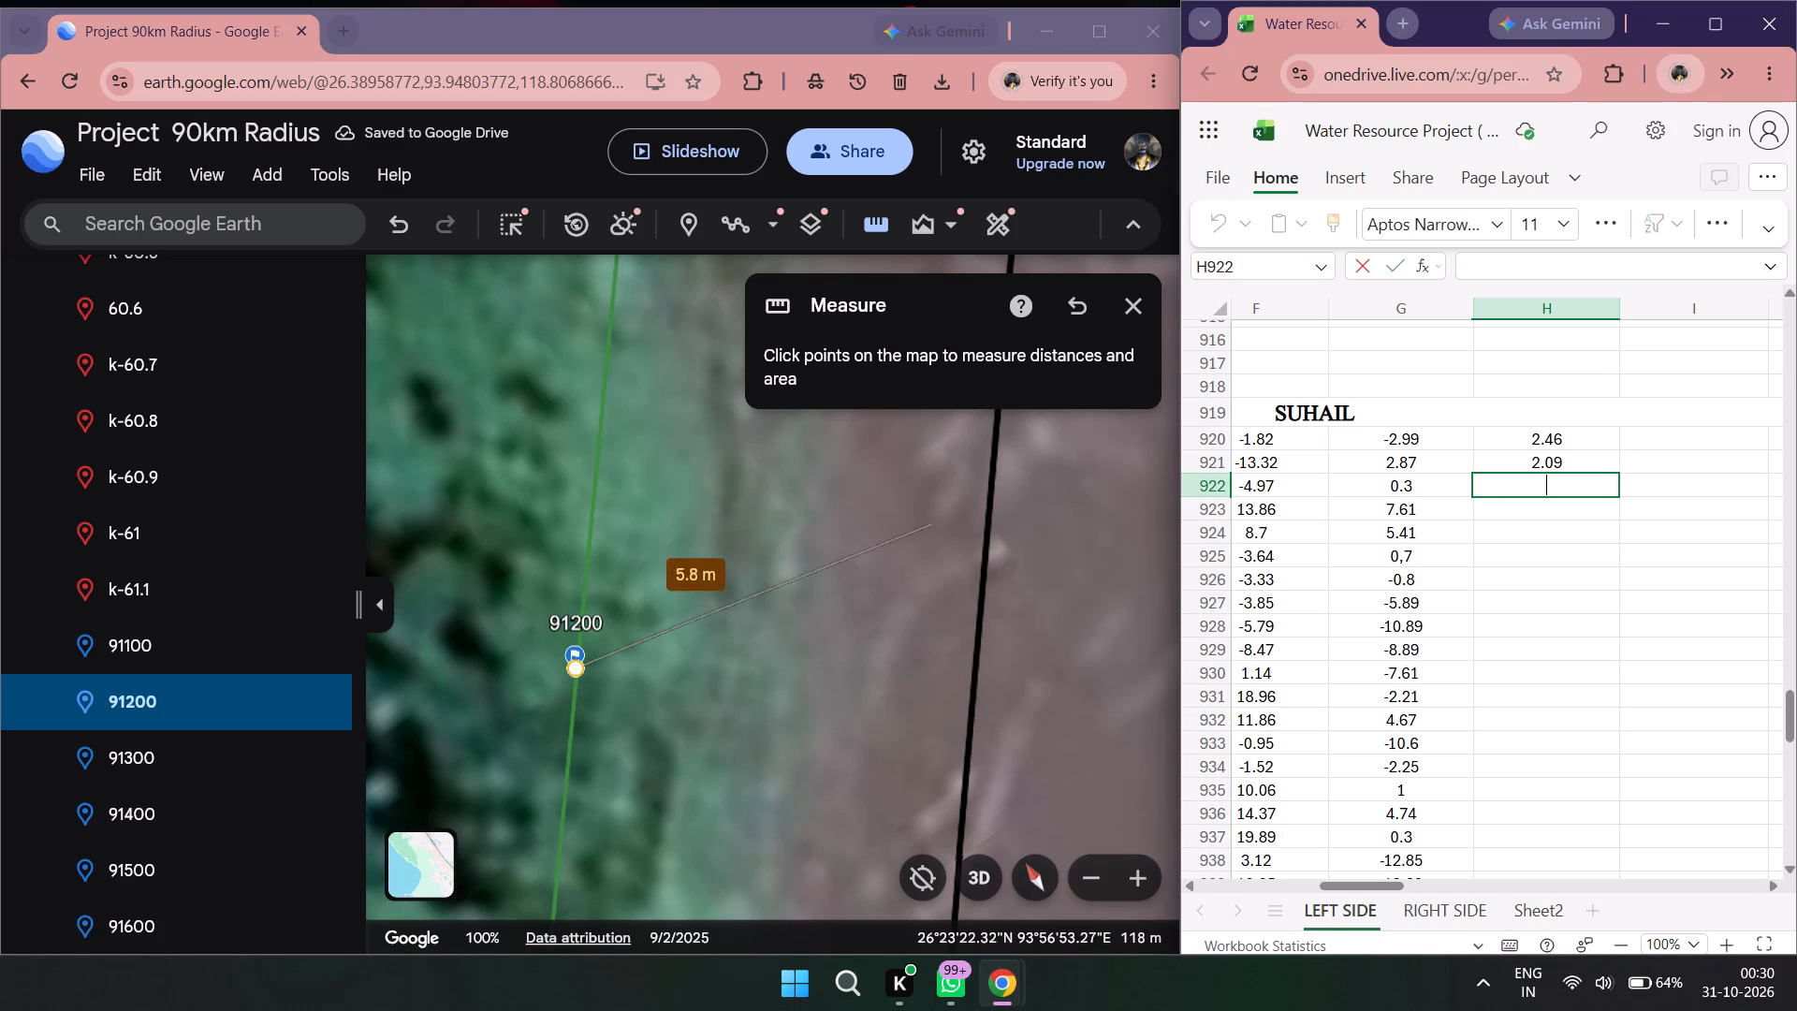
{"action": "type", "text": "7.7"}
{"action": "key", "text": "6"}
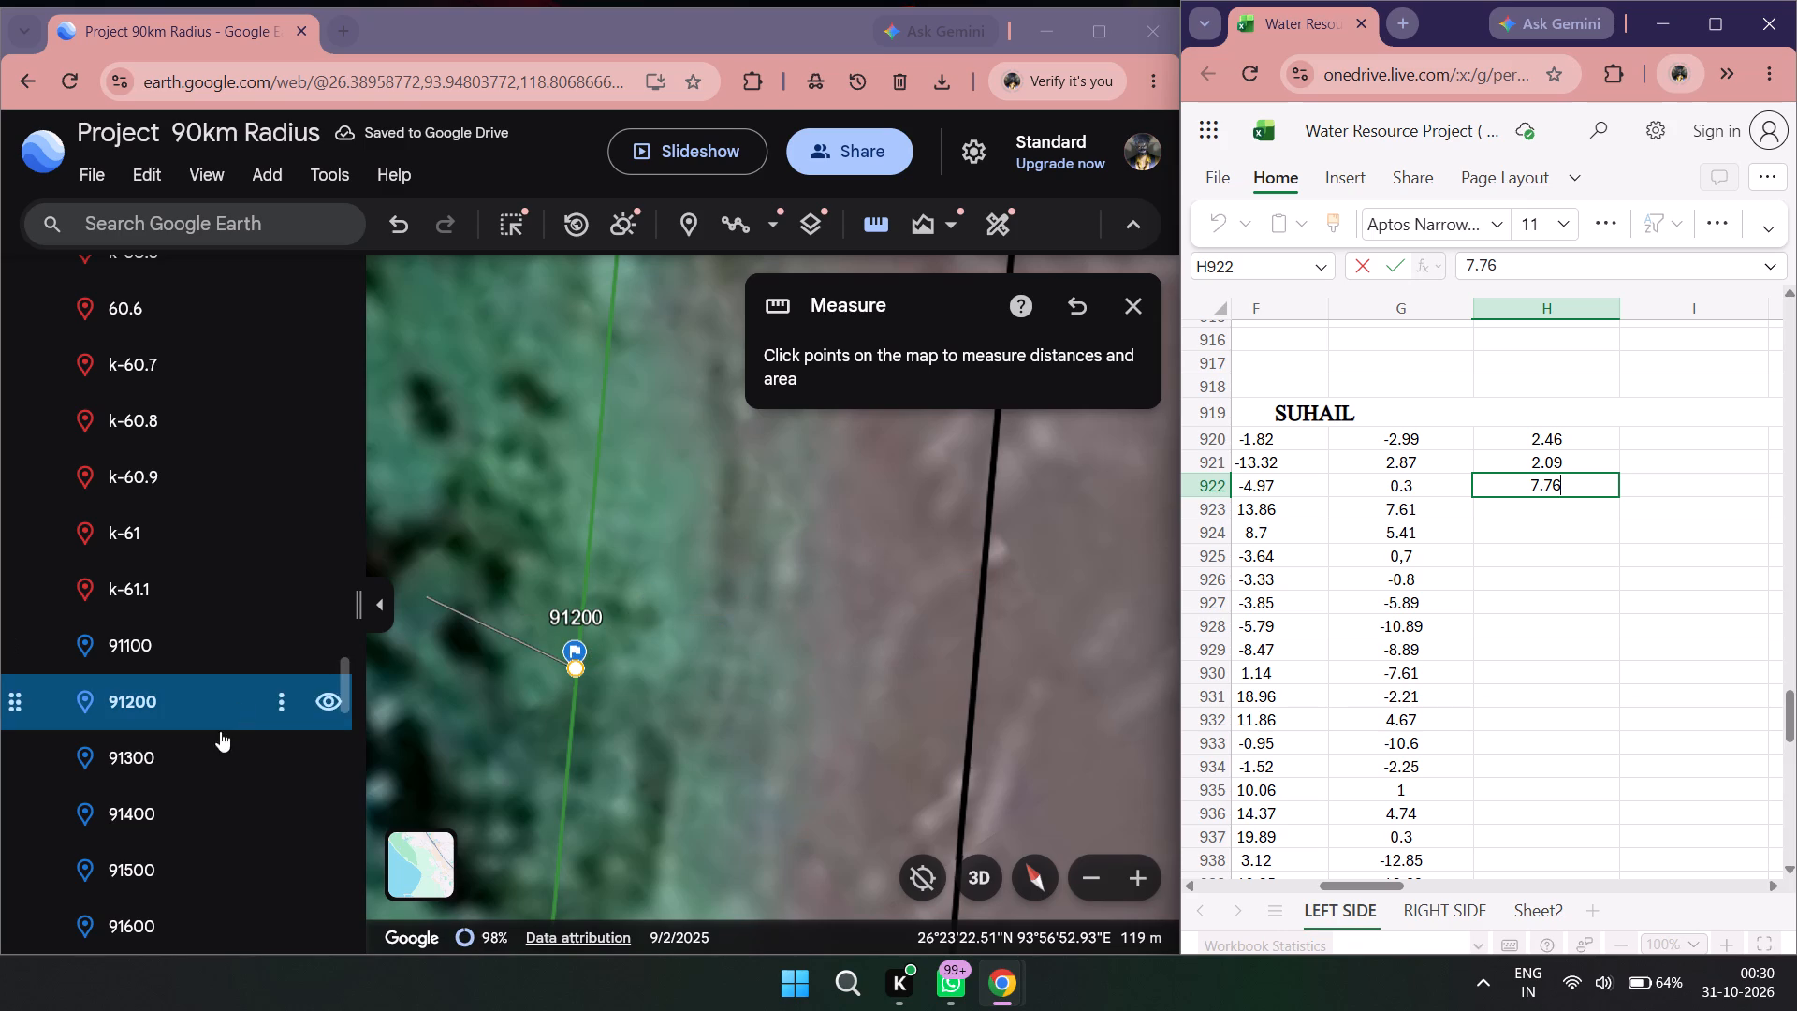
Go to placemark 91300, measure from the 2011 left line to the black 2022 left line, and record 20.87 in H923.
{"action": "double_click", "coordinate": [186, 743]}
{"action": "scroll", "coordinate": [588, 679], "scroll_direction": "down", "scroll_amount": 2}
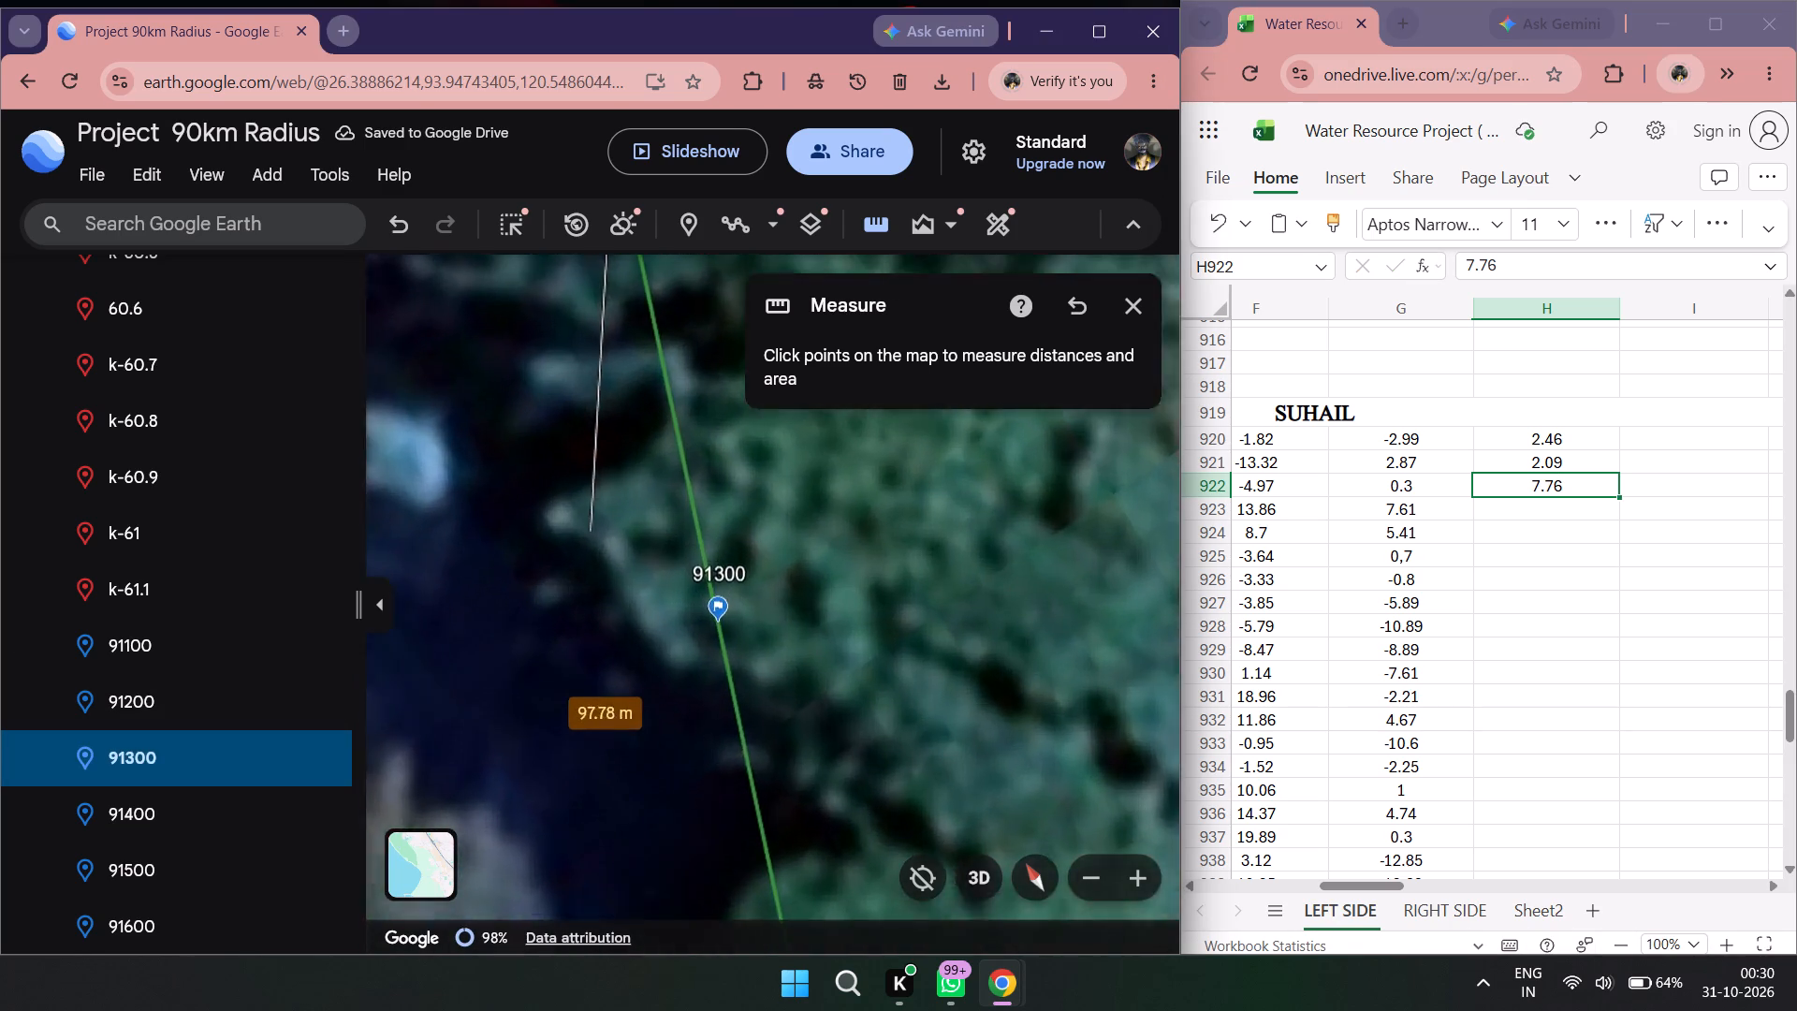
{"action": "scroll", "coordinate": [588, 679], "scroll_direction": "down", "scroll_amount": 2}
{"action": "double_click", "coordinate": [879, 233]}
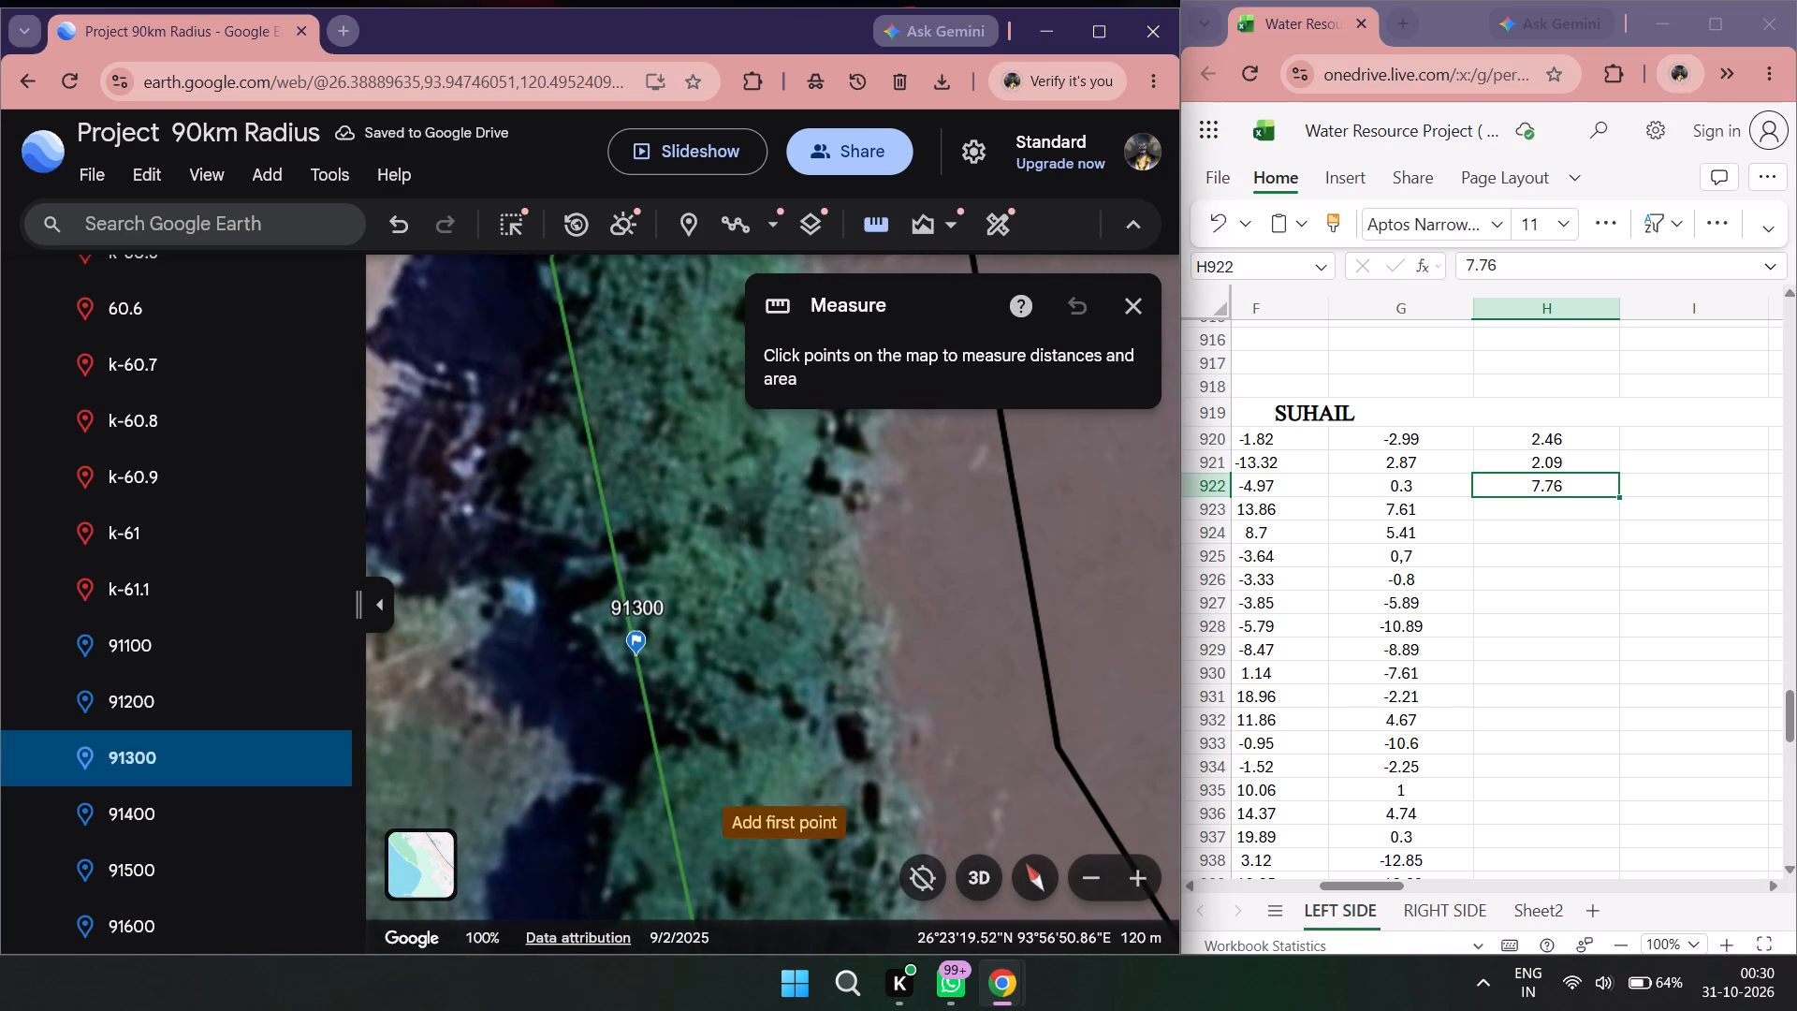
{"action": "left_click", "coordinate": [637, 665]}
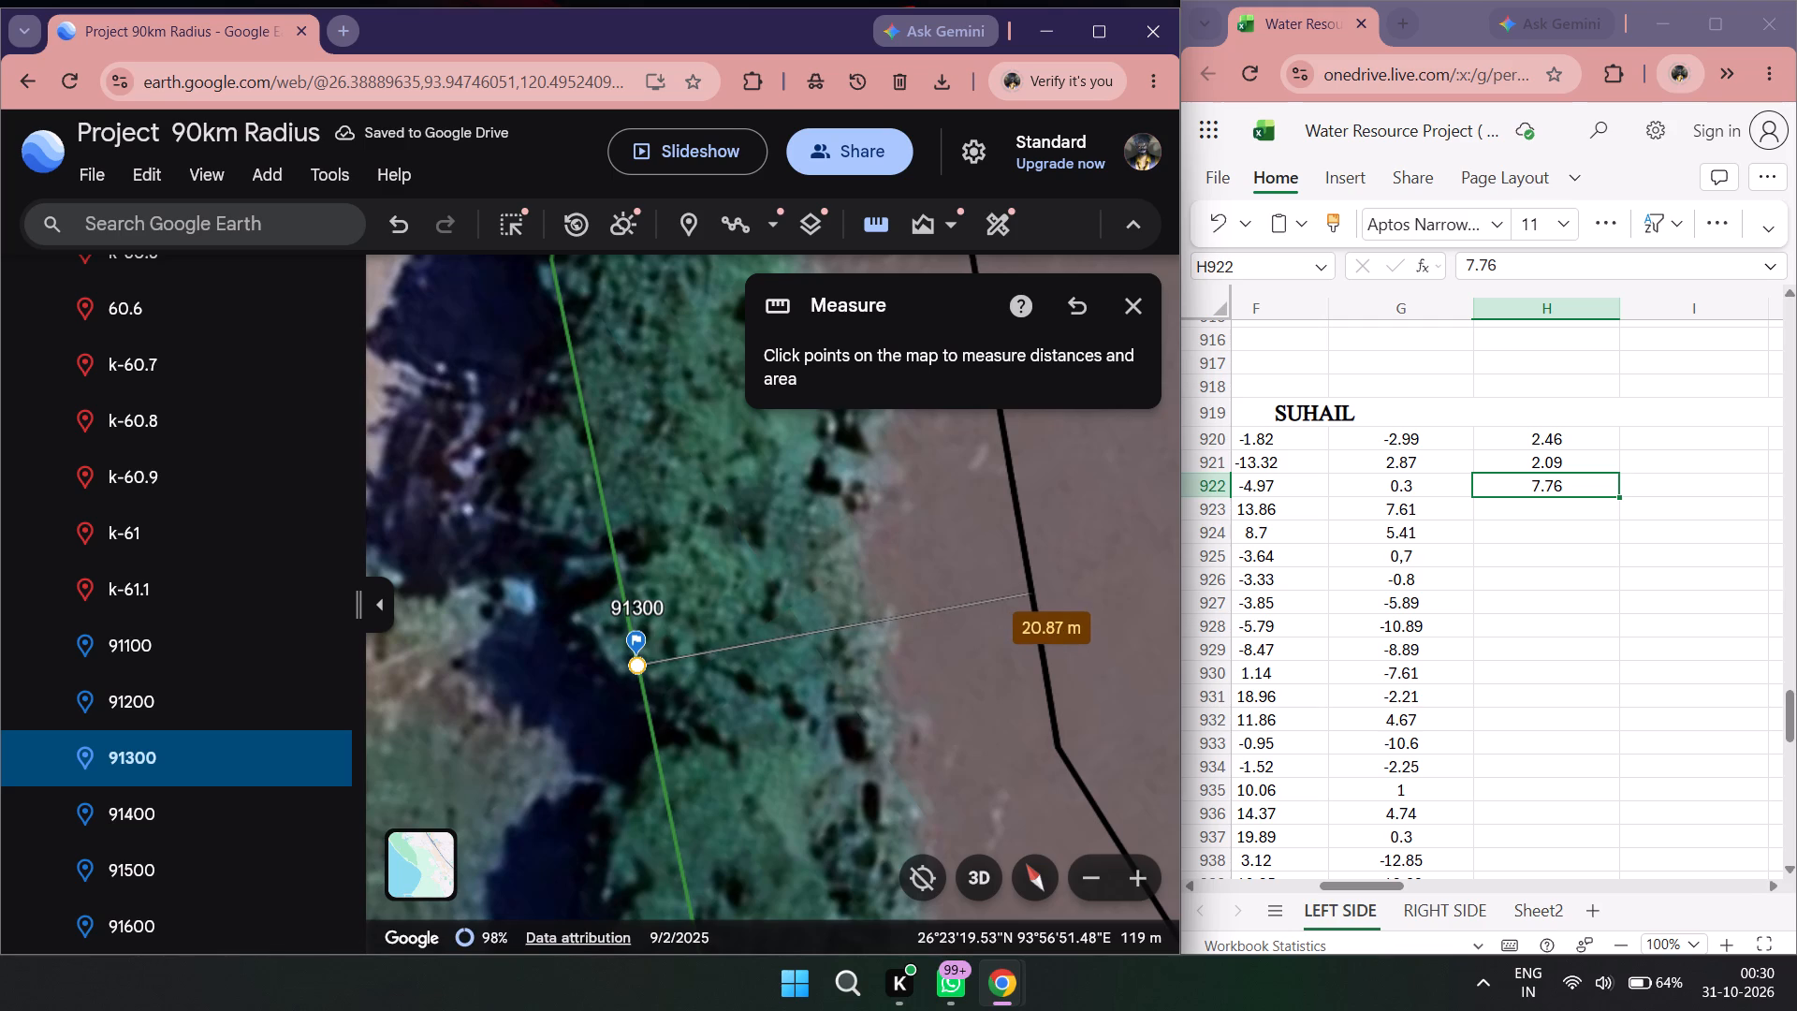
{"action": "double_click", "coordinate": [1486, 515]}
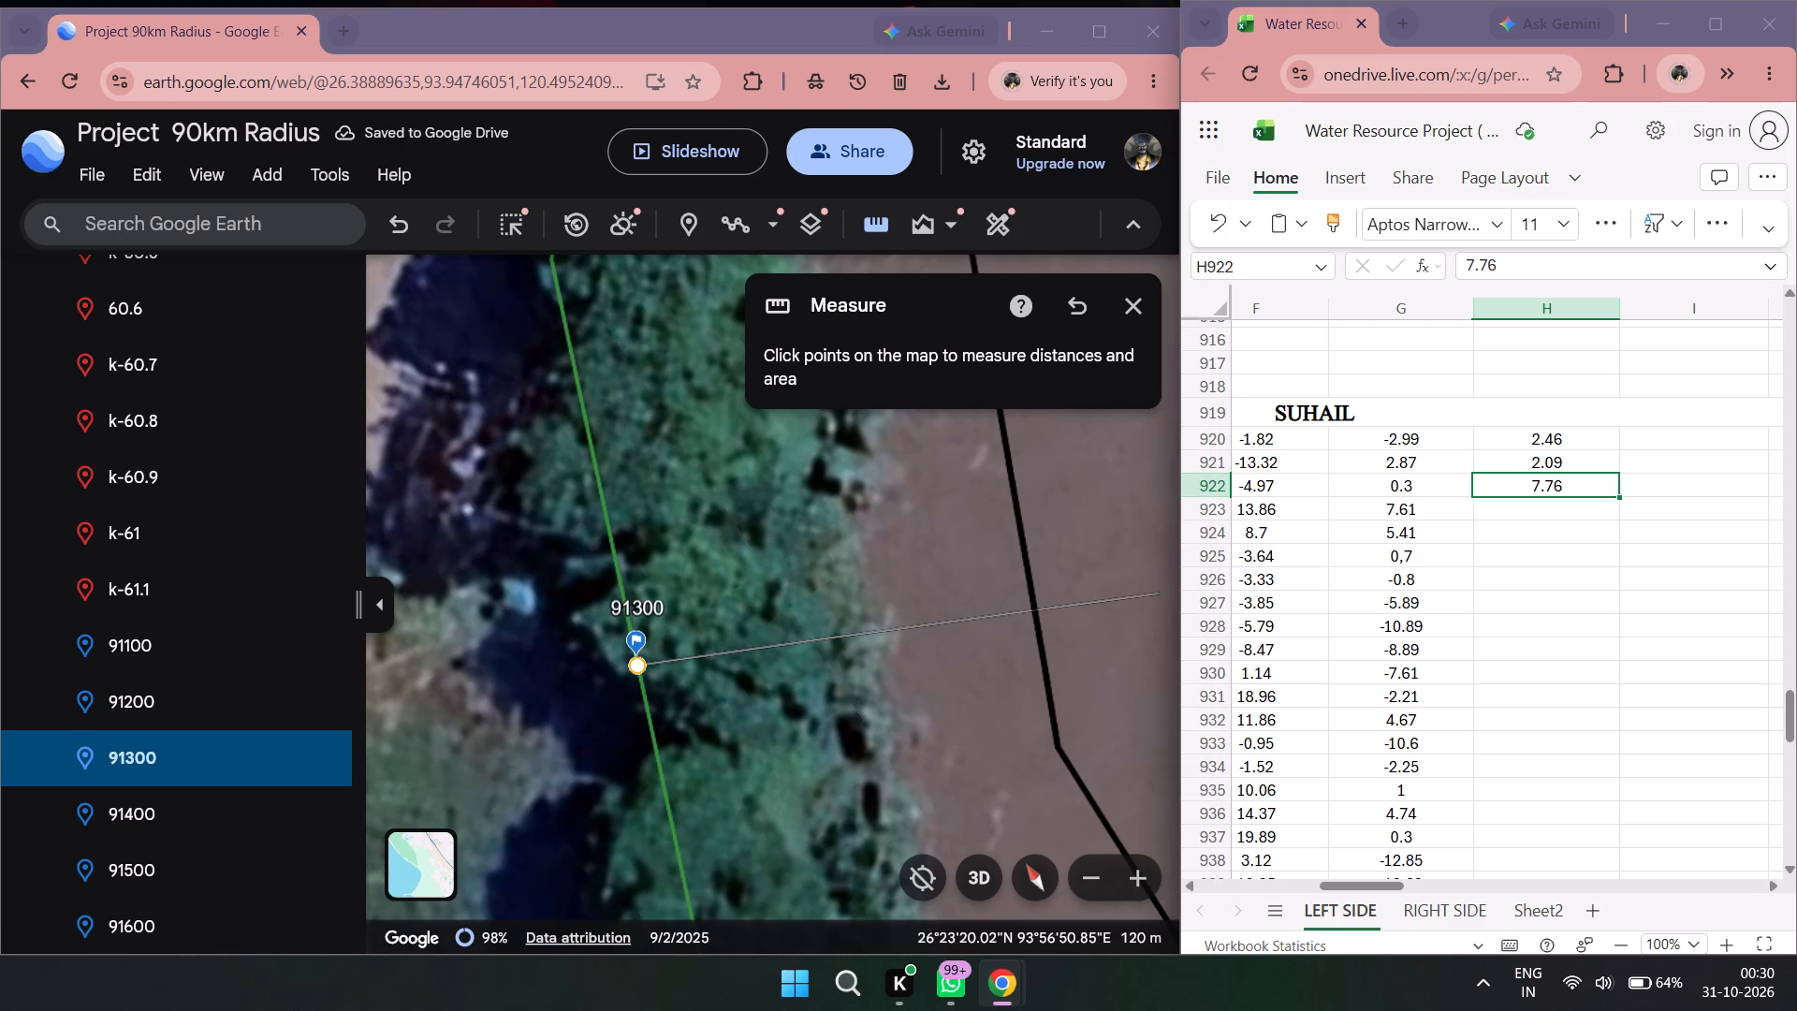
{"action": "type", "text": "20.87"}
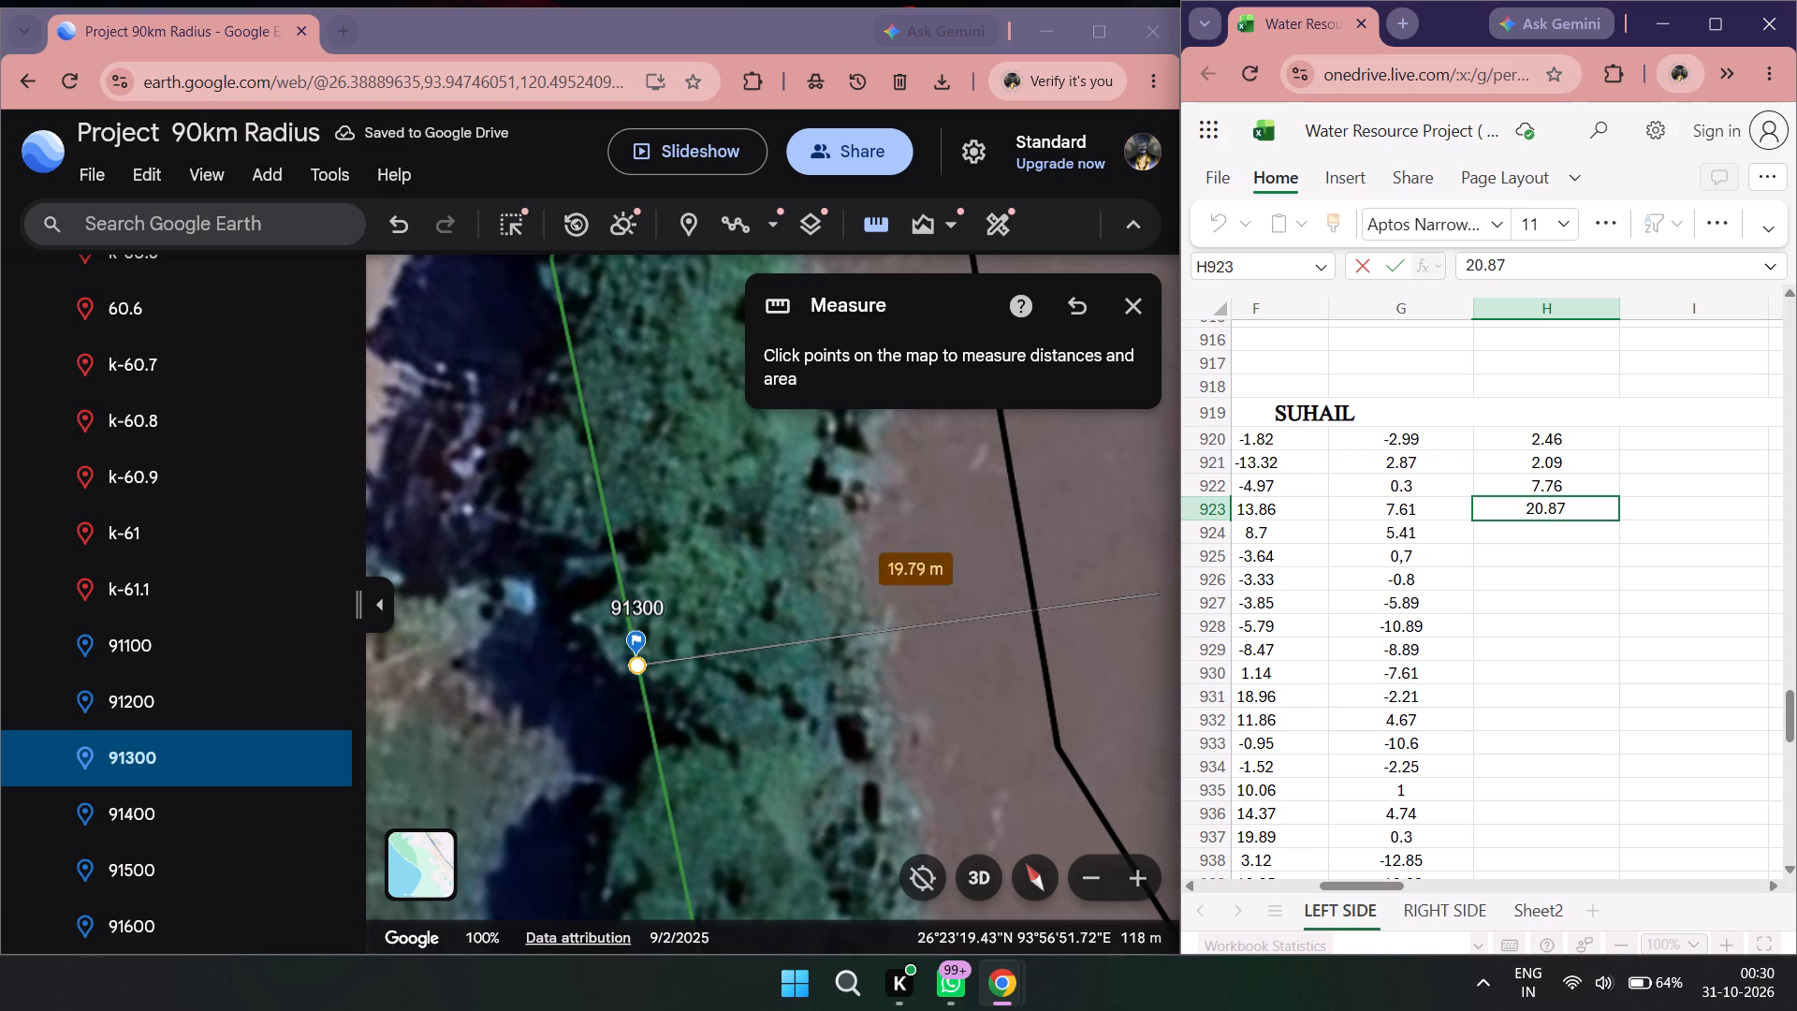
Go to placemark 91400, measure from the 2011 left line to the 2022 left line, and record 38.15 in H924.
{"action": "double_click", "coordinate": [183, 821]}
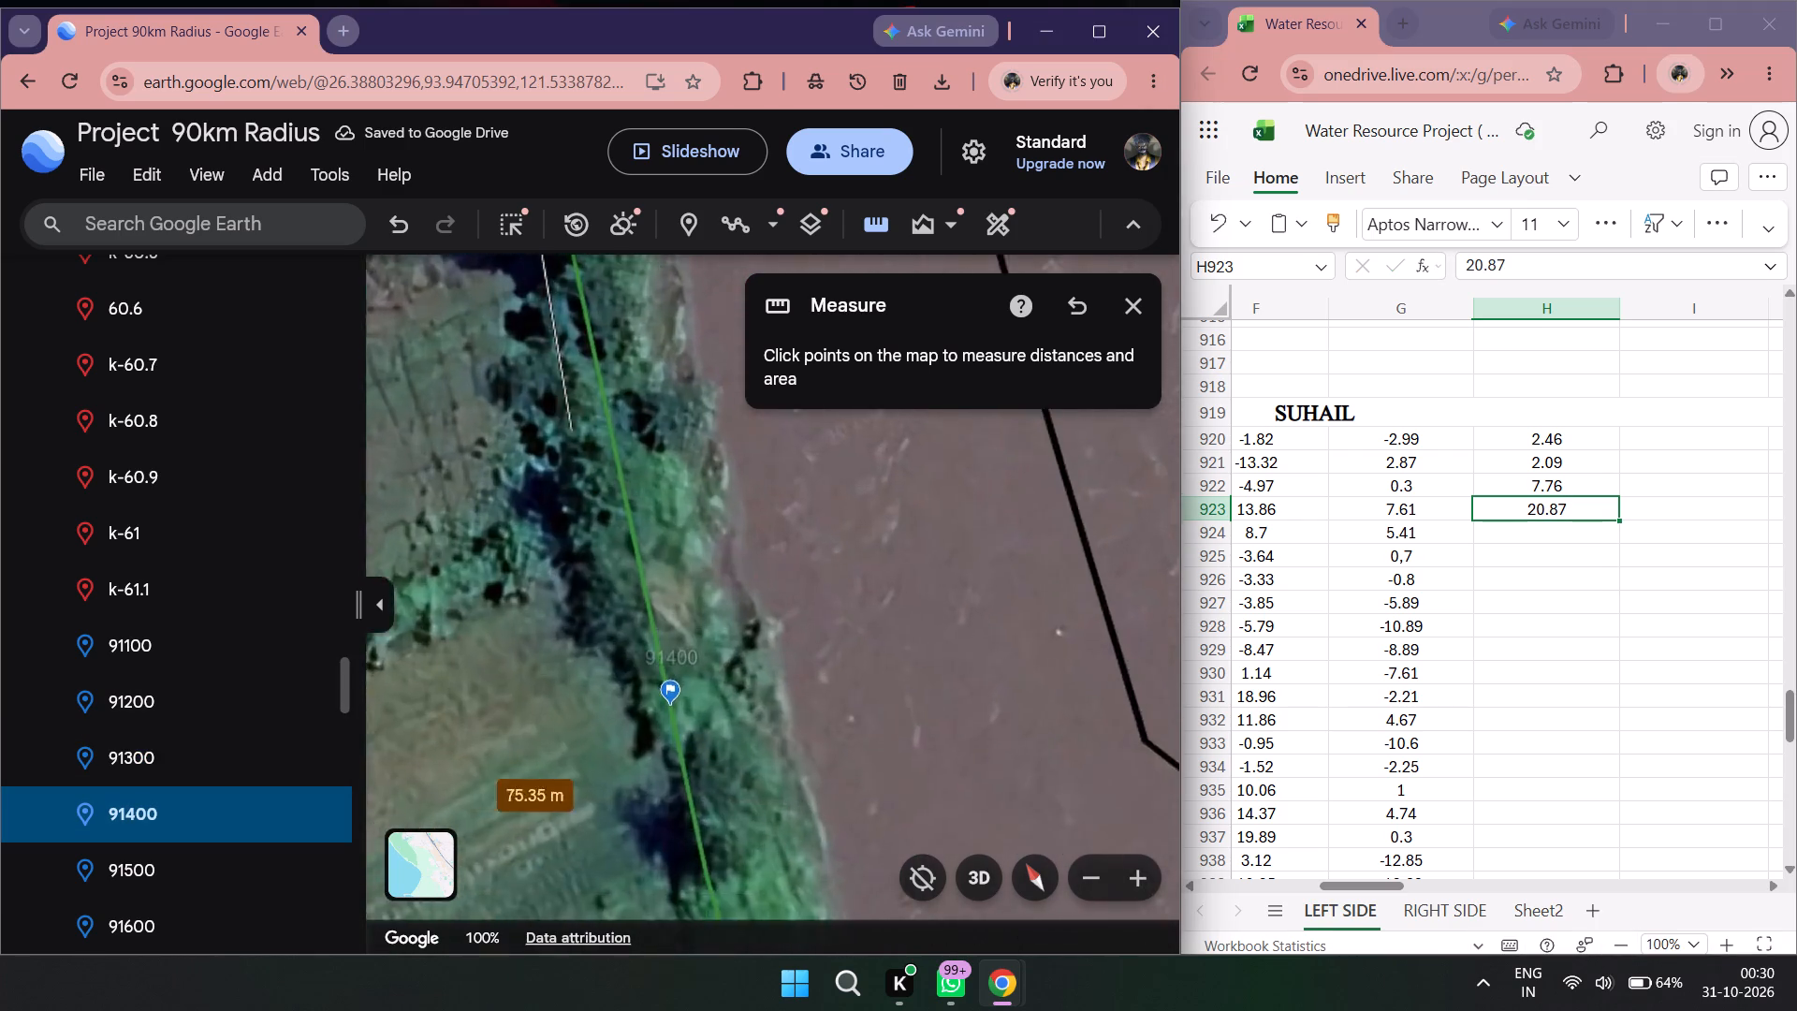
{"action": "scroll", "coordinate": [581, 746], "scroll_direction": "down", "scroll_amount": 3}
{"action": "double_click", "coordinate": [869, 225]}
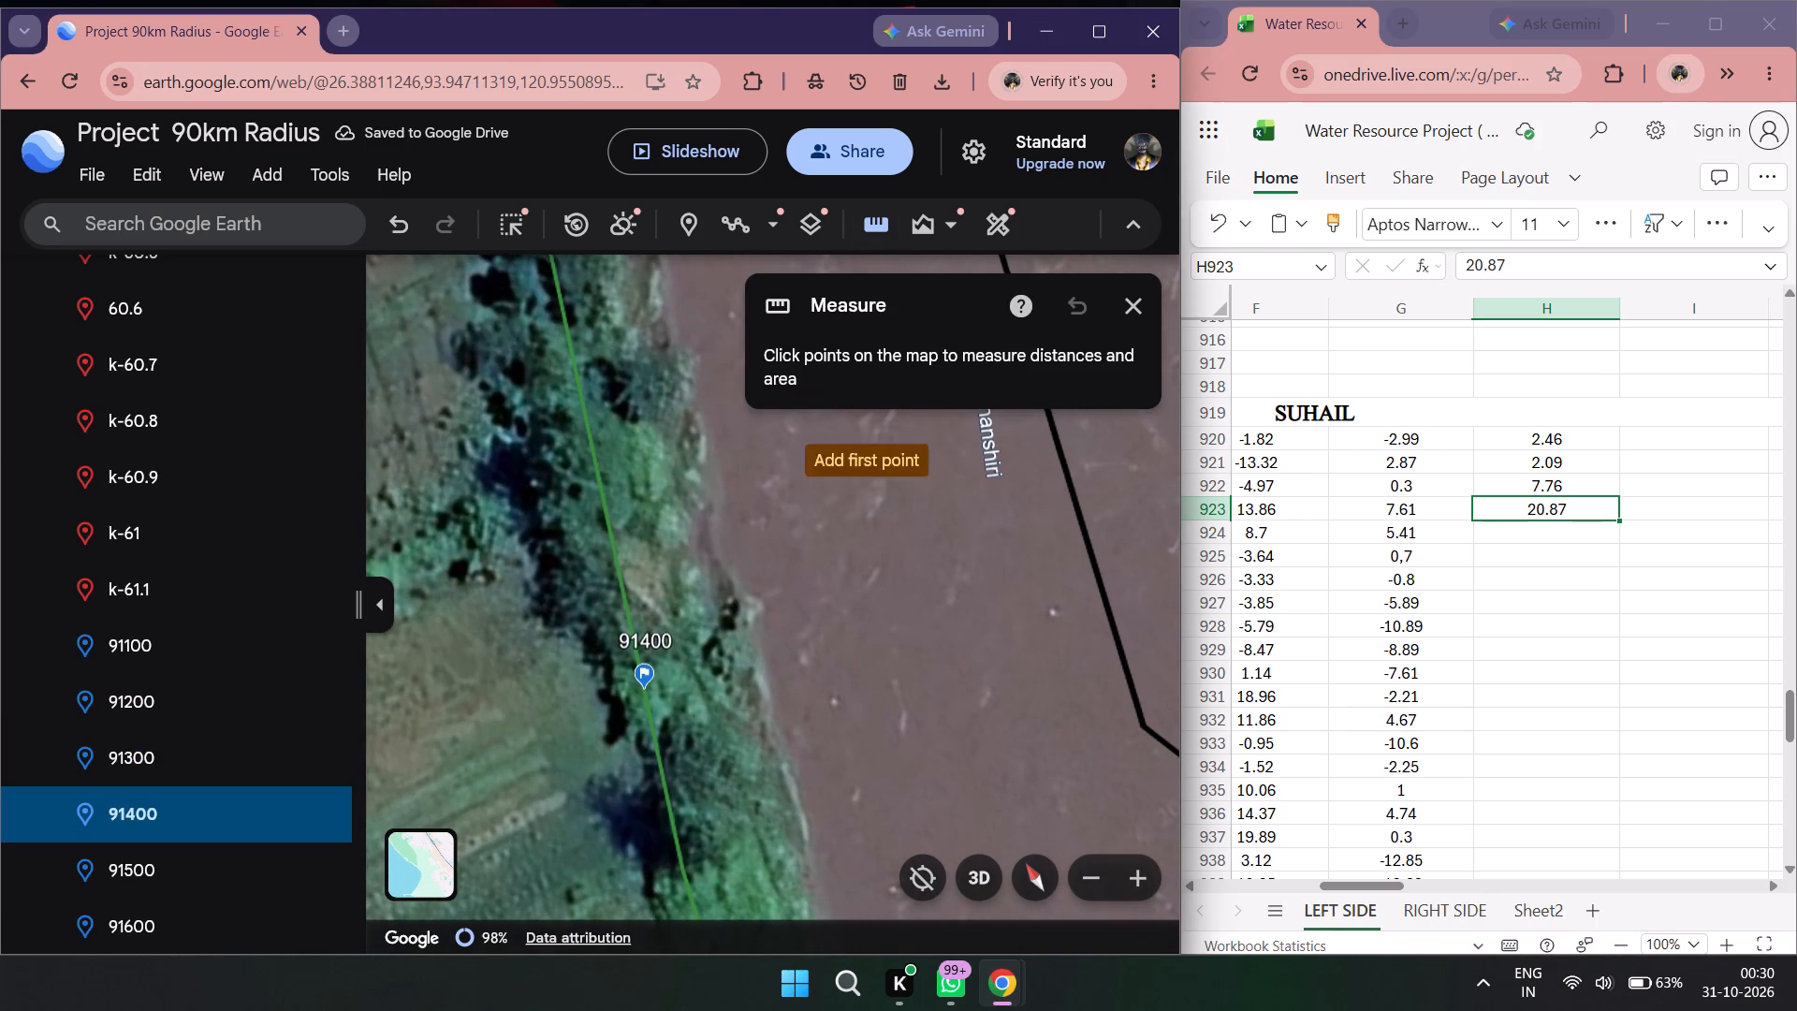
{"action": "left_click", "coordinate": [645, 692]}
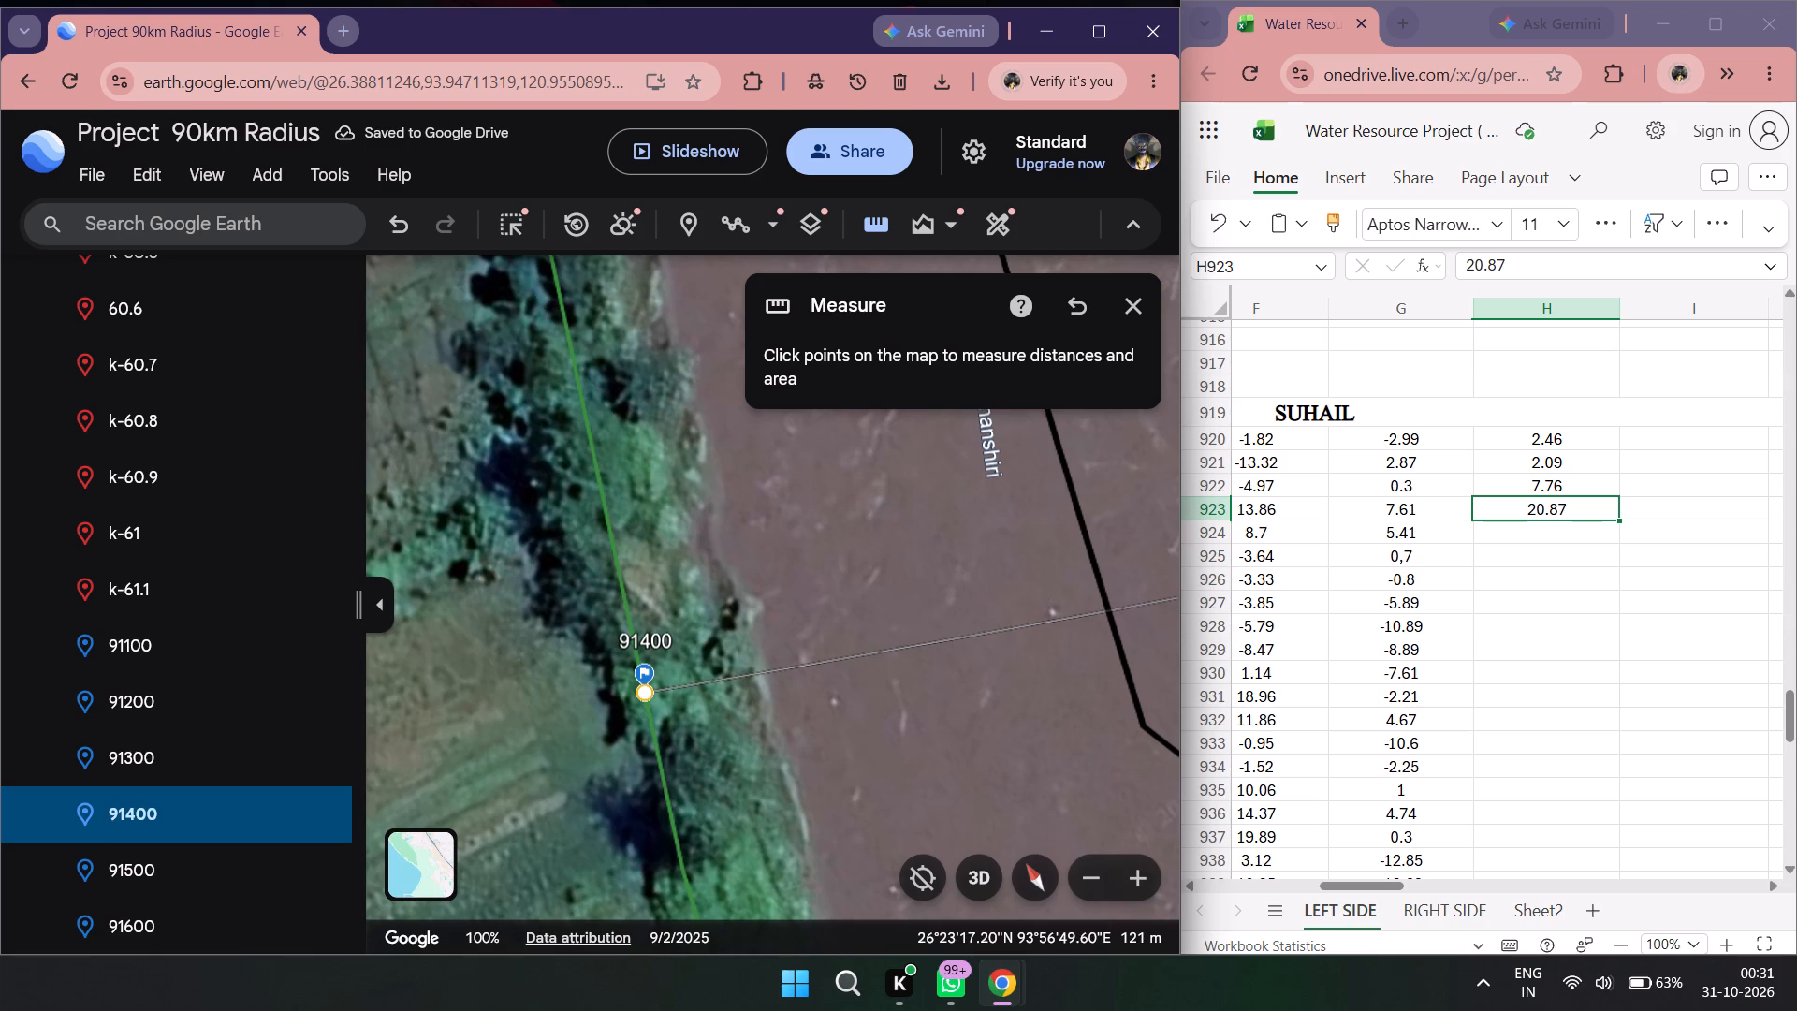
{"action": "double_click", "coordinate": [1517, 540]}
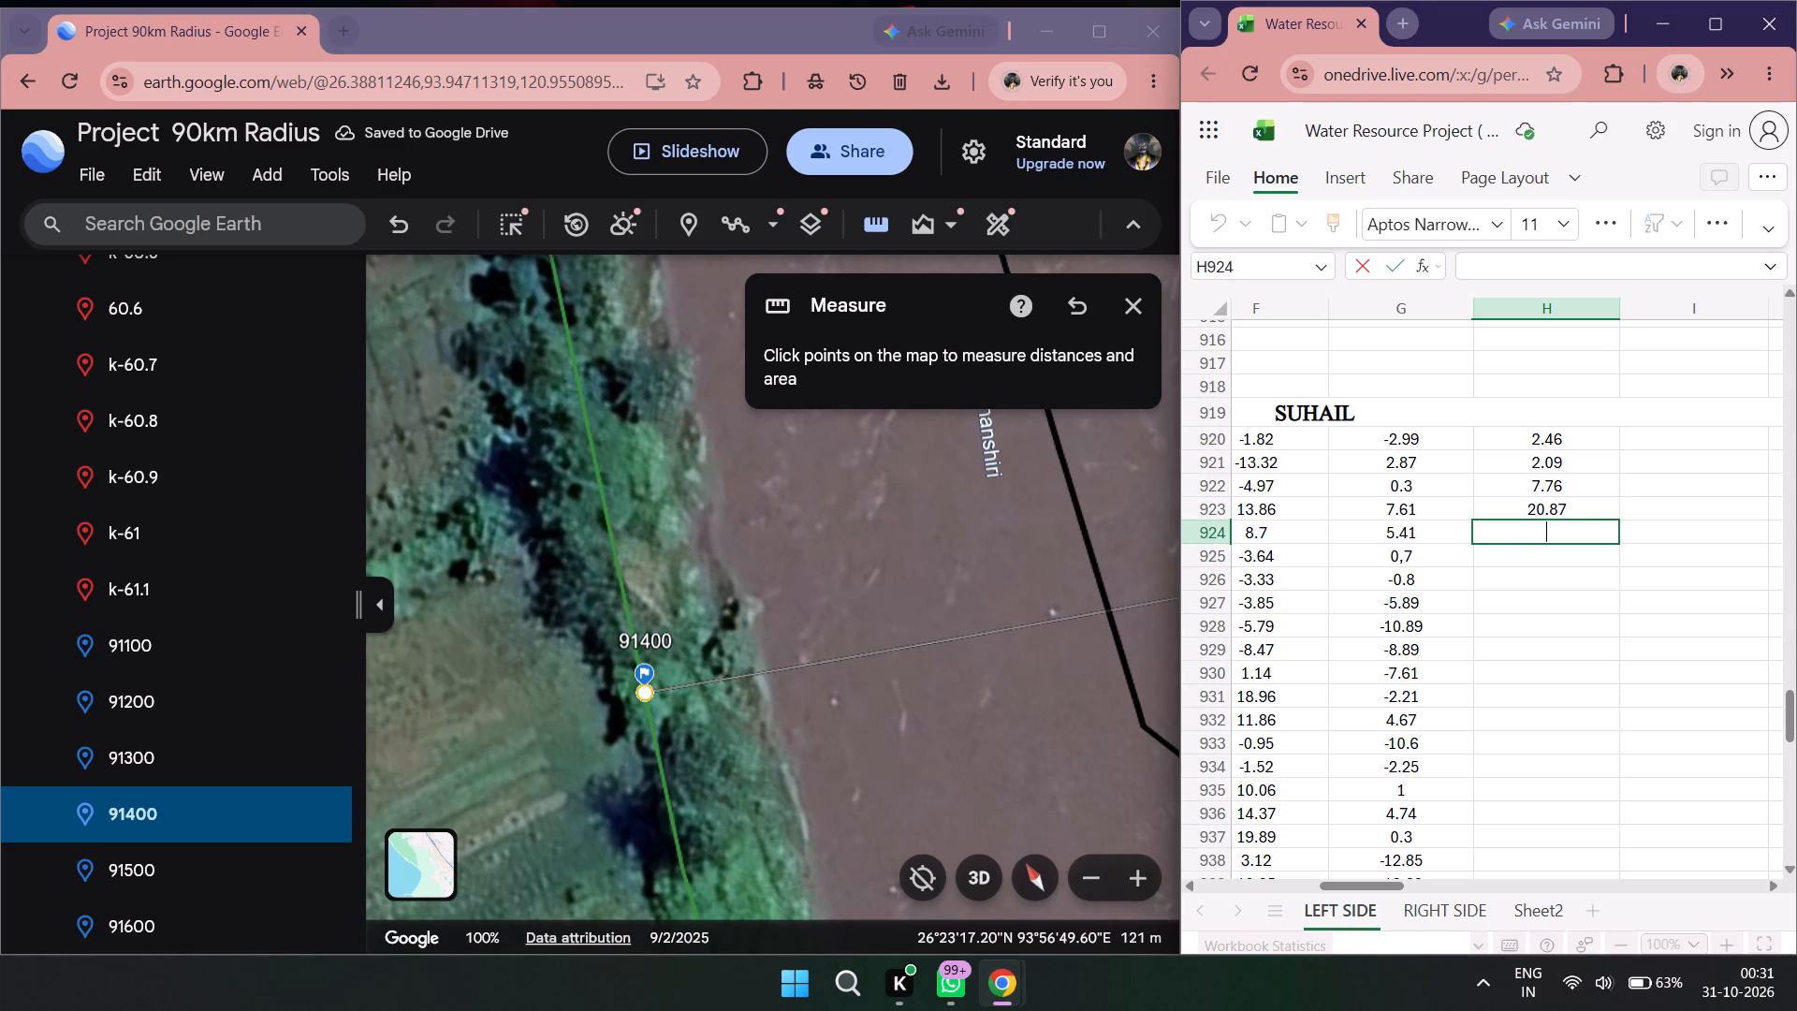
{"action": "type", "text": "38.15"}
Go to placemark 91500, measure from the 2011 left line to the 2022 left line, and record 40.61 in H925.
{"action": "double_click", "coordinate": [176, 873]}
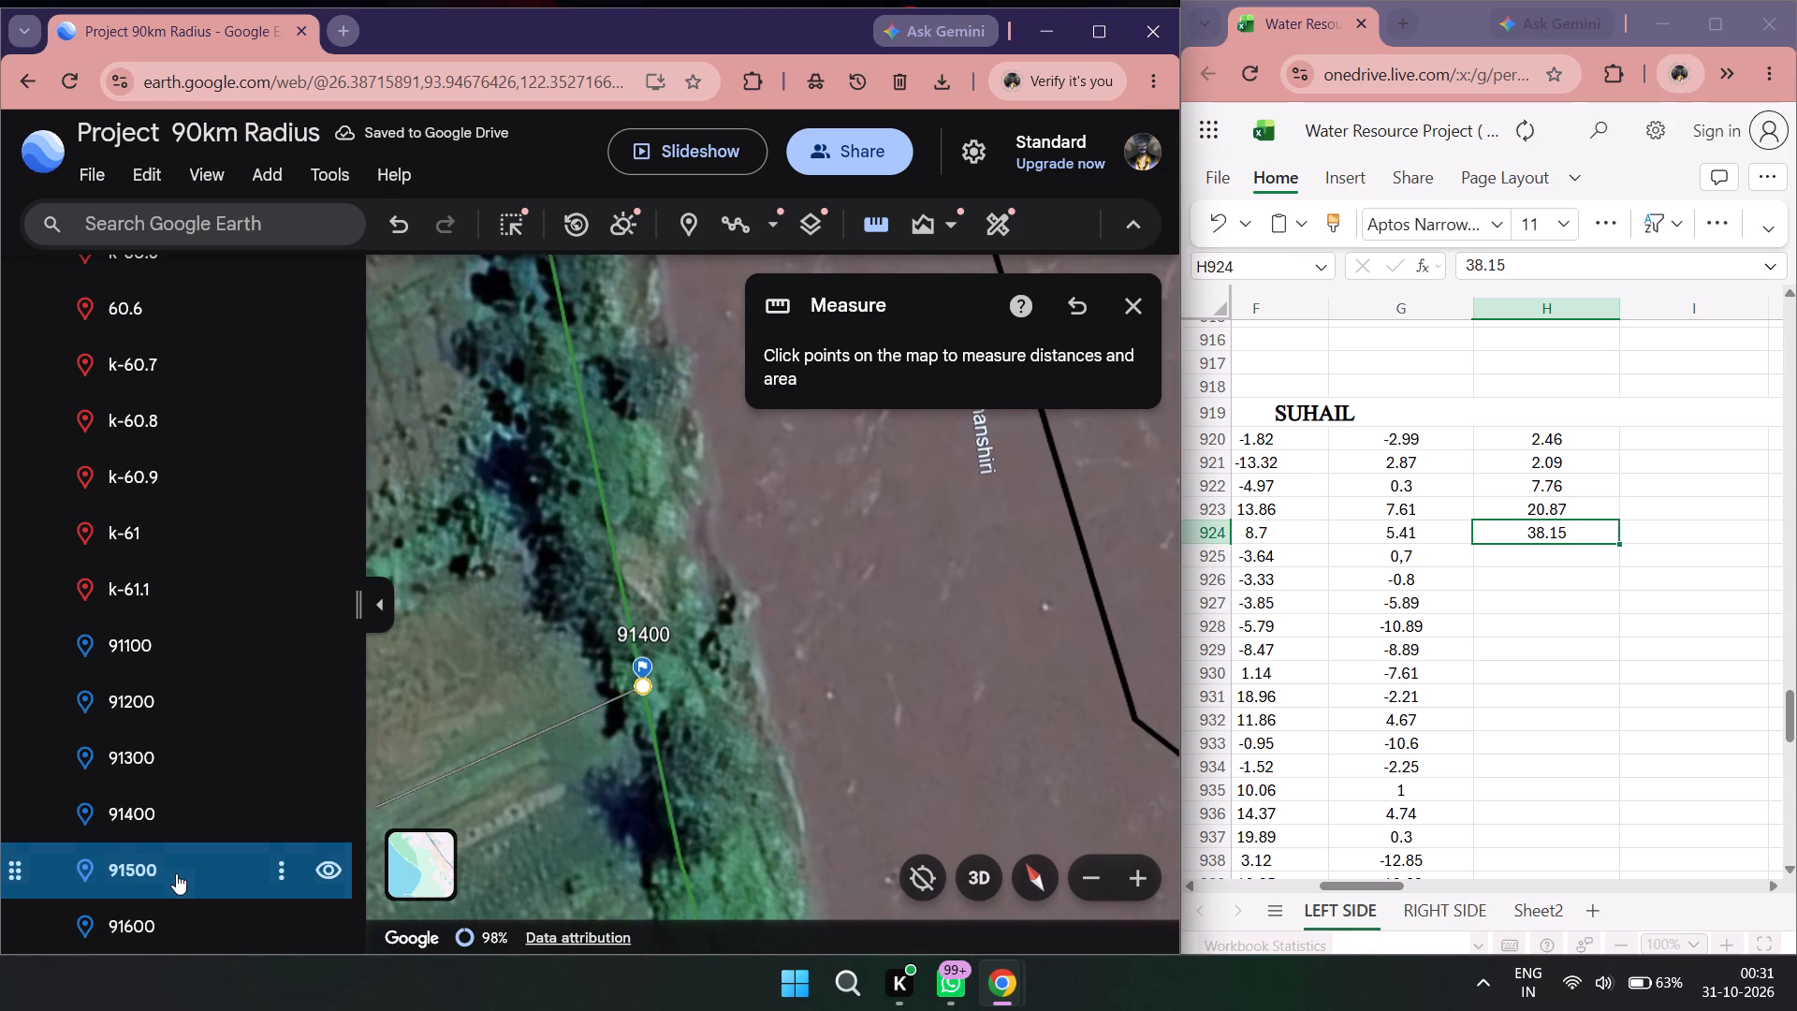
{"action": "scroll", "coordinate": [694, 670], "scroll_direction": "down", "scroll_amount": 3}
{"action": "left_click_drag", "start_coordinate": [688, 670], "coordinate": [579, 669]}
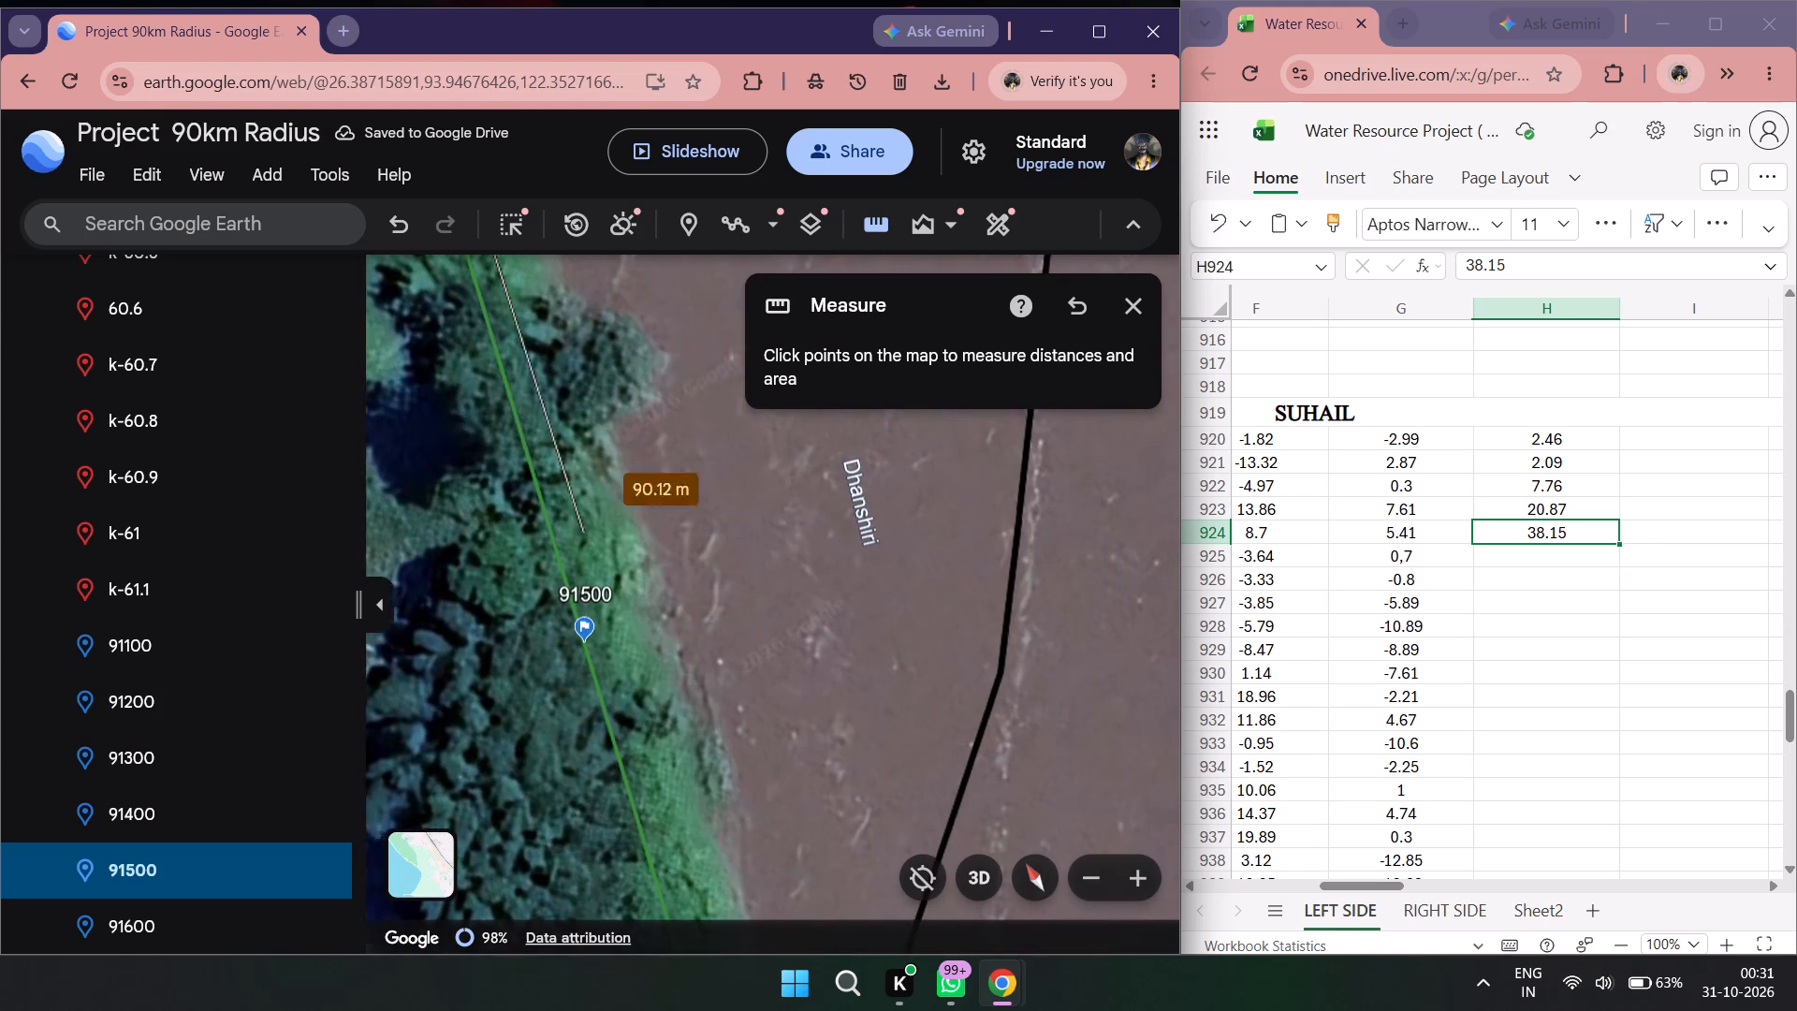
{"action": "double_click", "coordinate": [875, 217]}
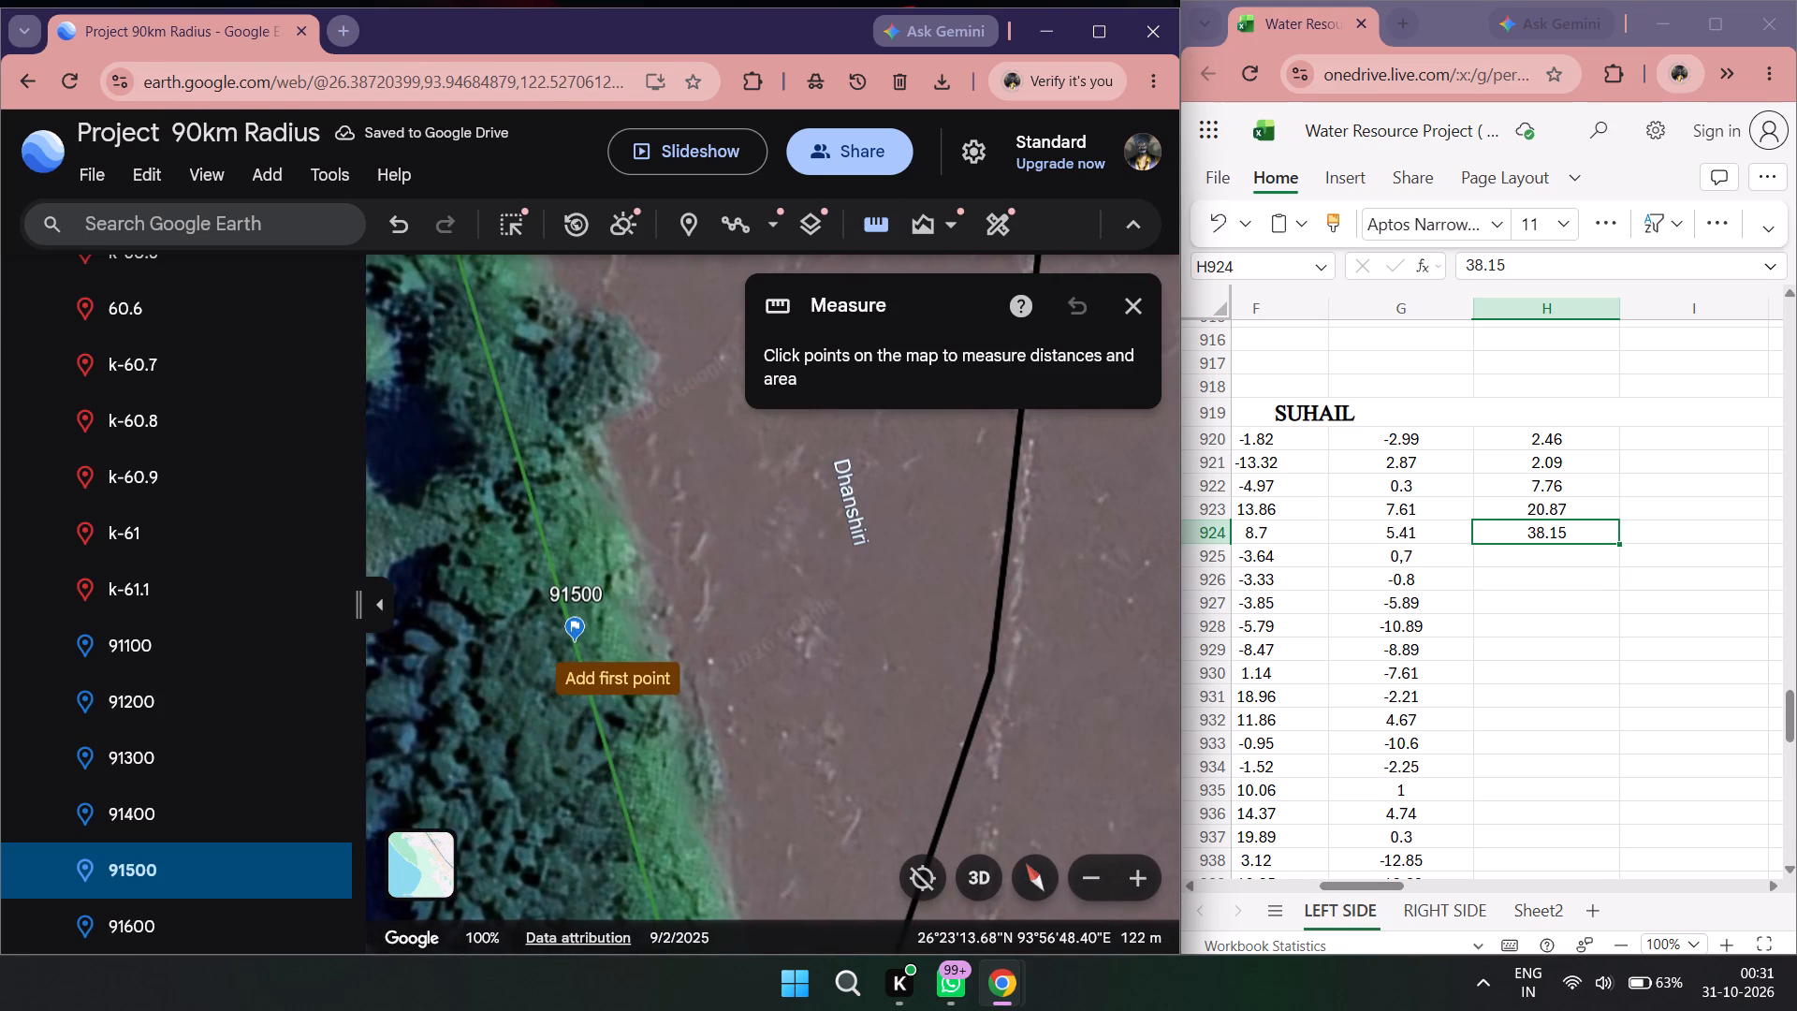
{"action": "left_click", "coordinate": [575, 643]}
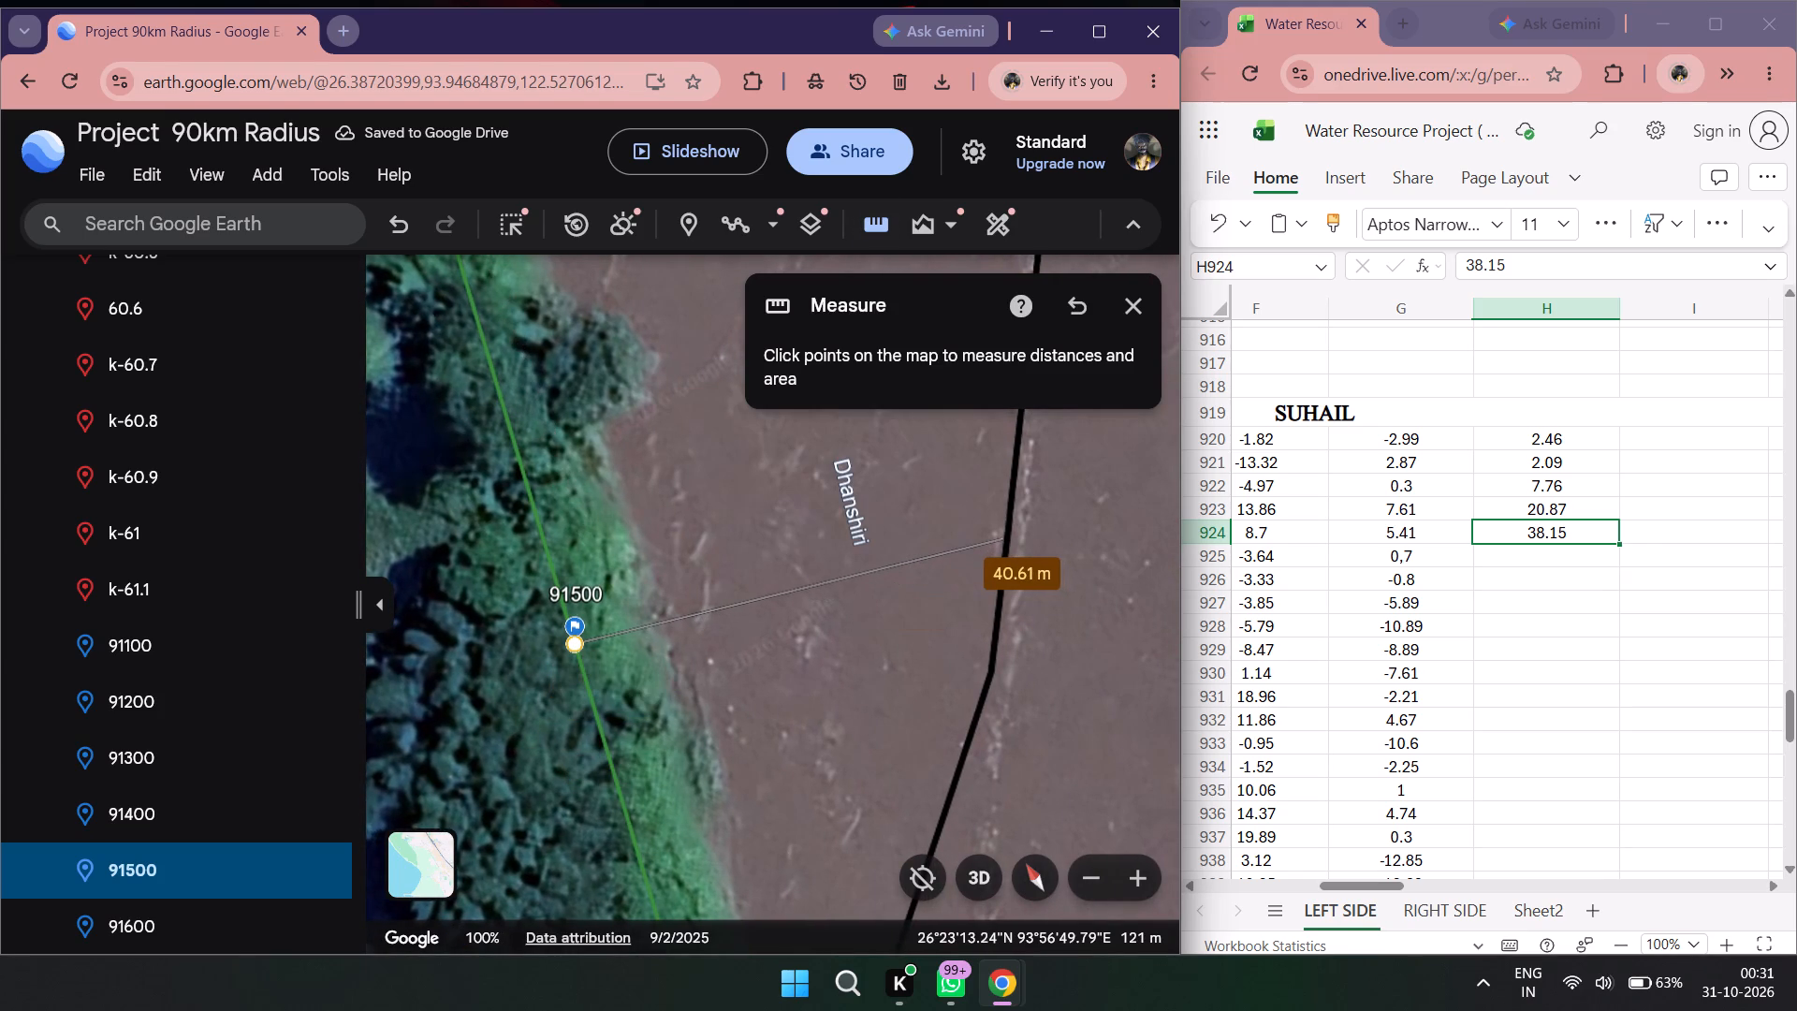
{"action": "double_click", "coordinate": [1531, 554]}
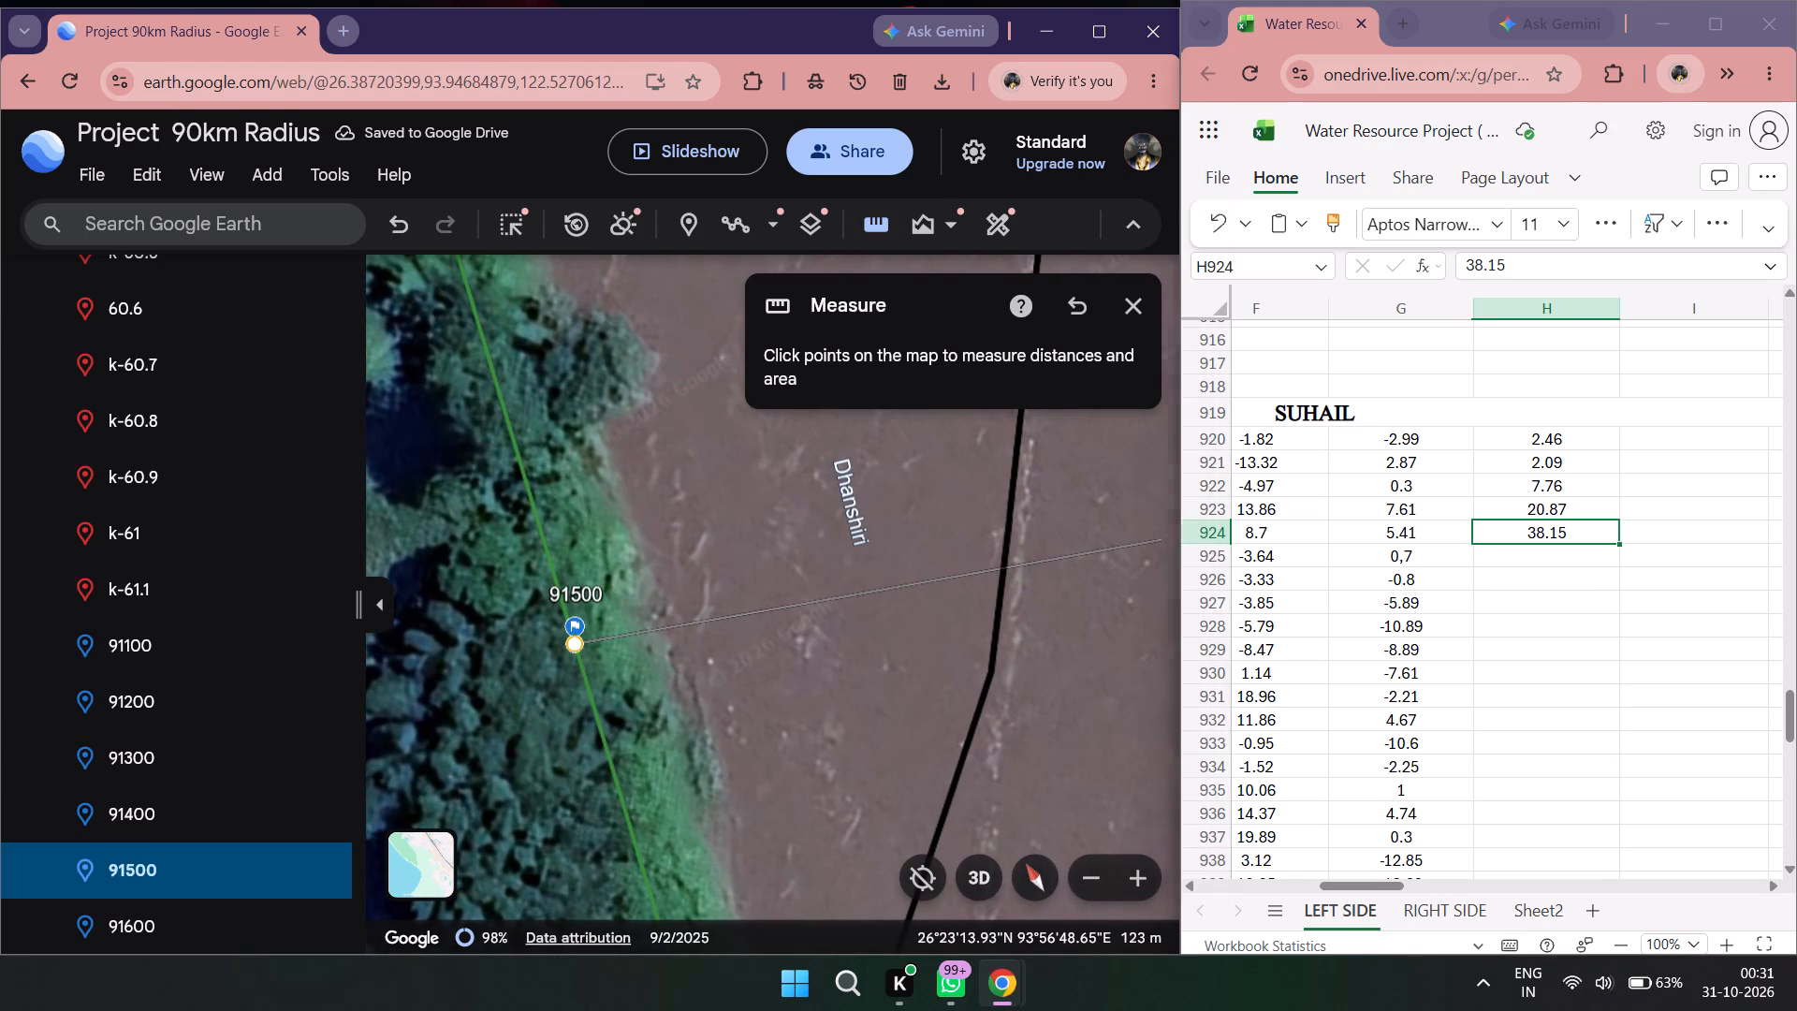
{"action": "type", "text": "40.61"}
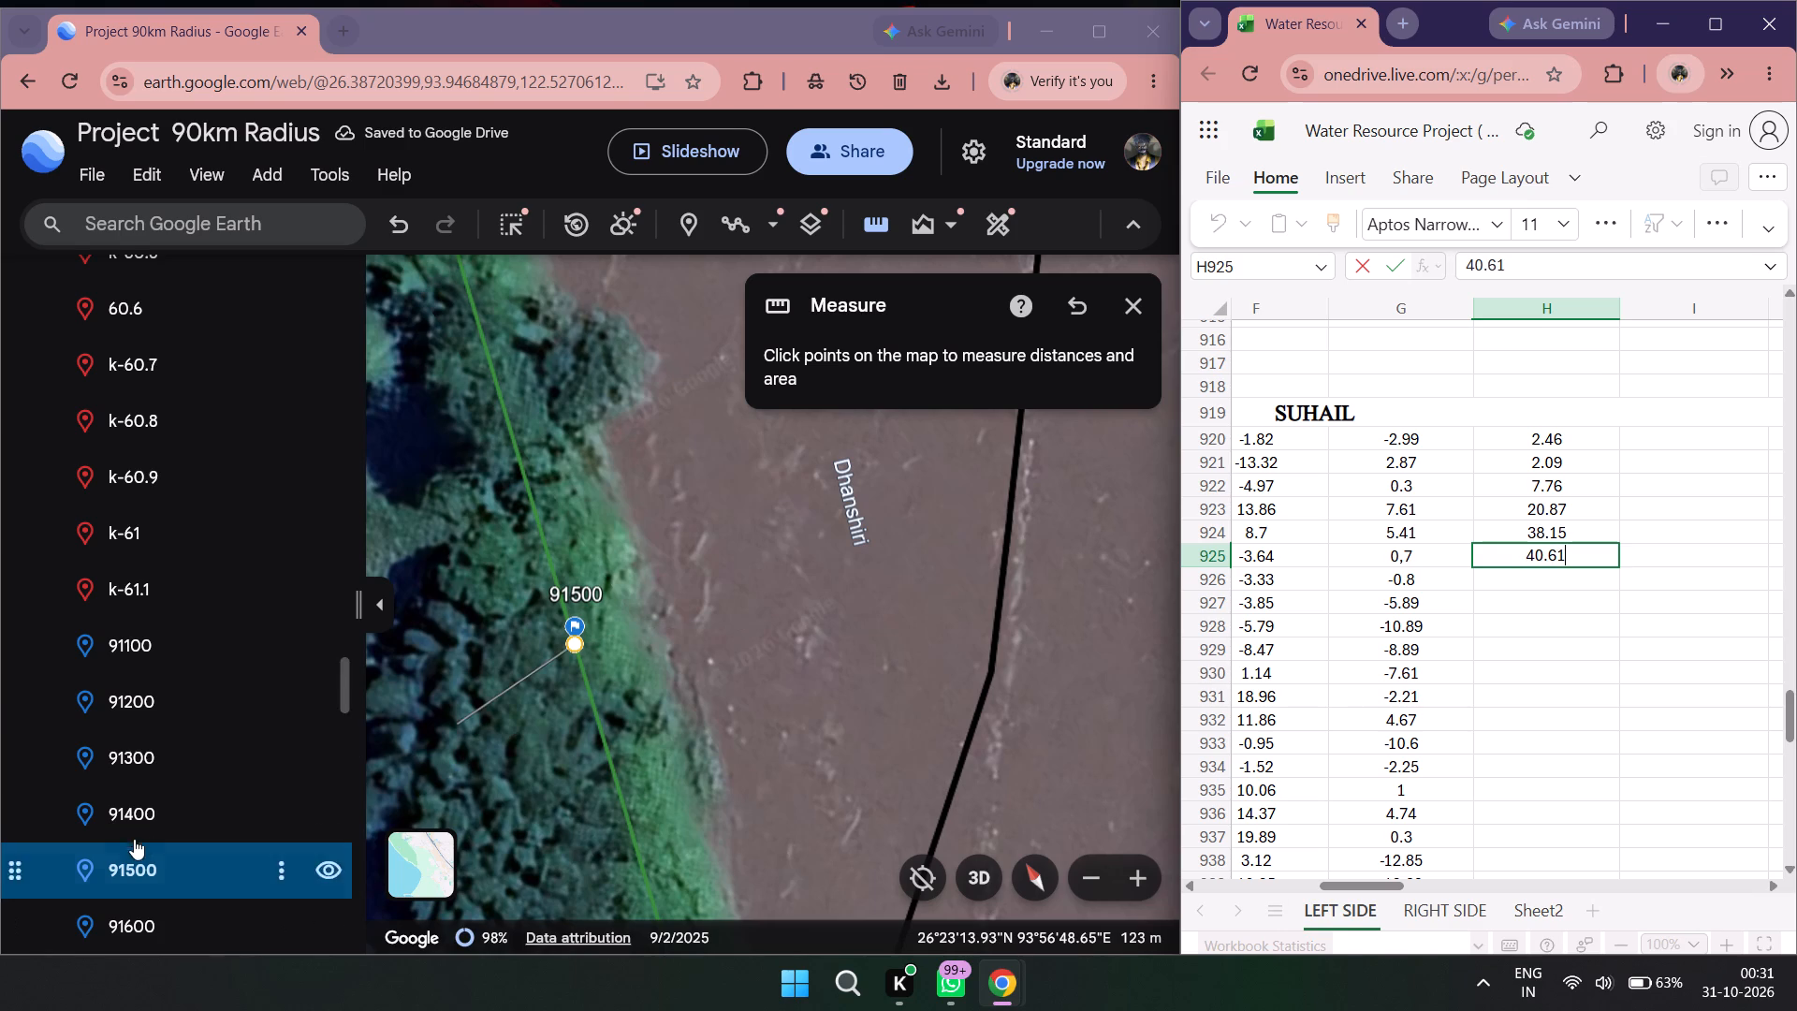
Go to placemark 91600, measure from the 2011 left line to the 2022 left line, and record 11.84 in H926.
{"action": "scroll", "coordinate": [141, 834], "scroll_direction": "down", "scroll_amount": 5}
{"action": "double_click", "coordinate": [224, 465]}
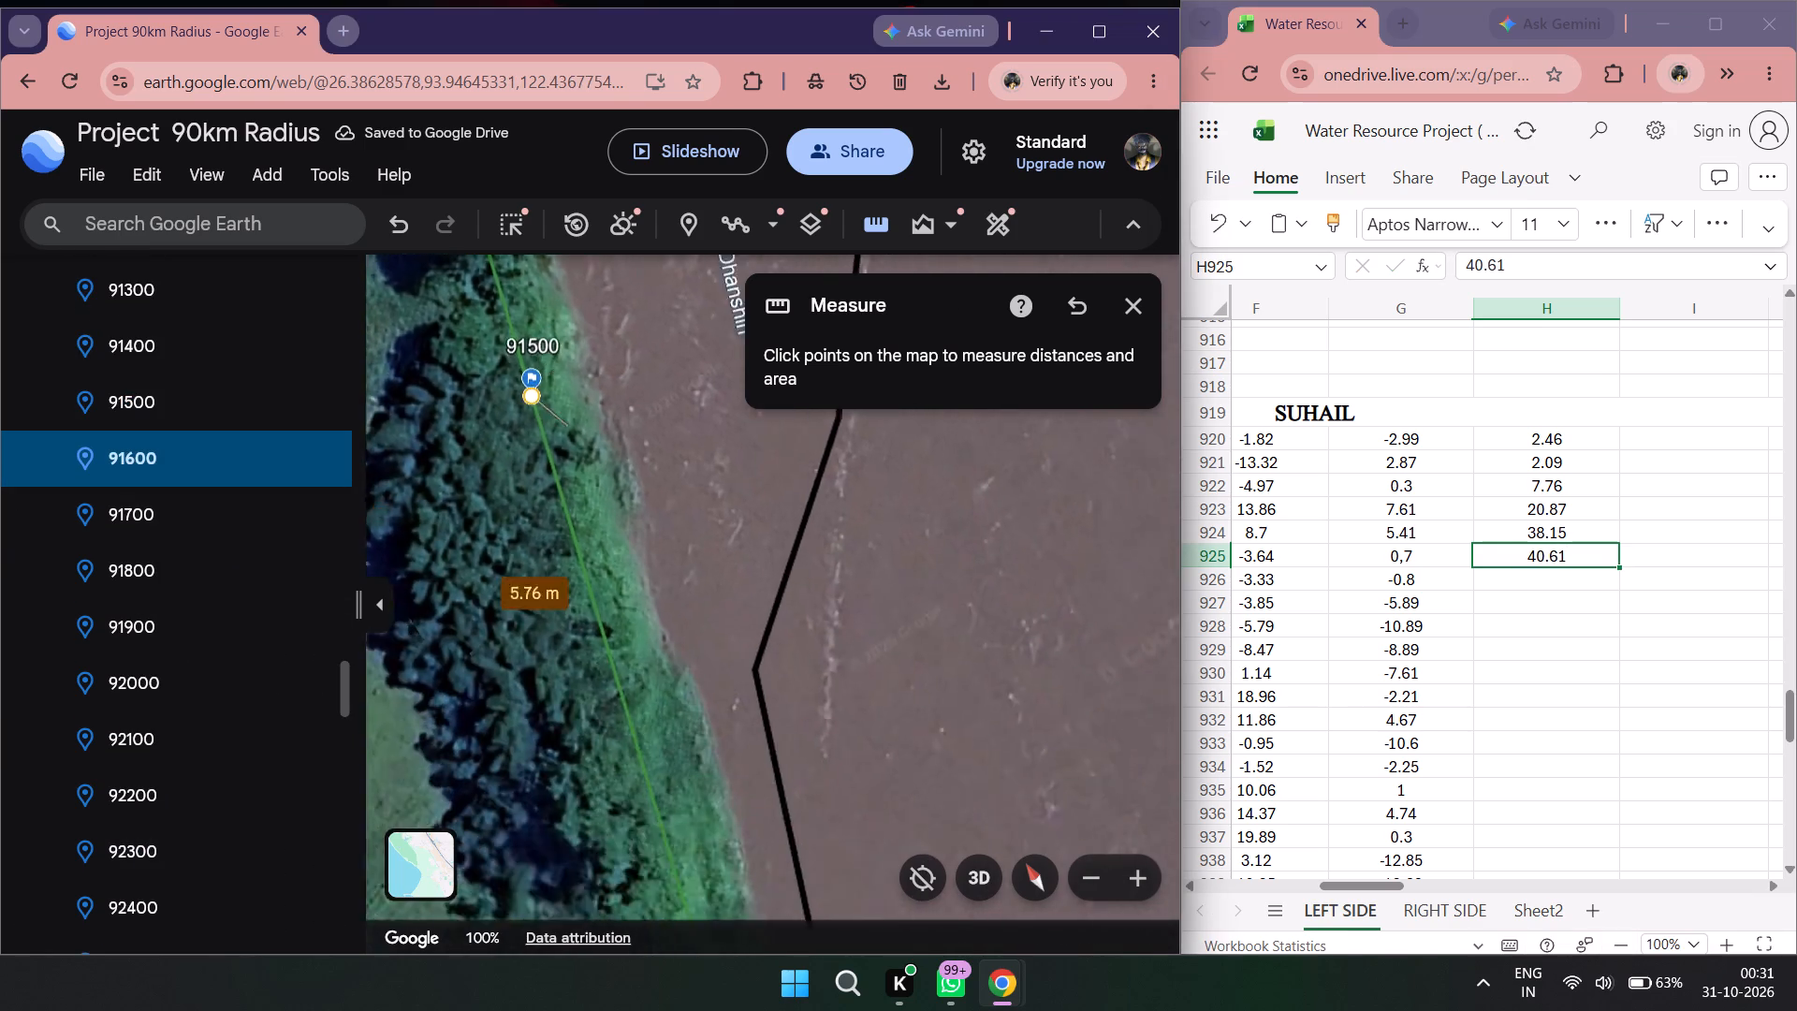
{"action": "scroll", "coordinate": [635, 656], "scroll_direction": "down", "scroll_amount": 2}
{"action": "double_click", "coordinate": [858, 236]}
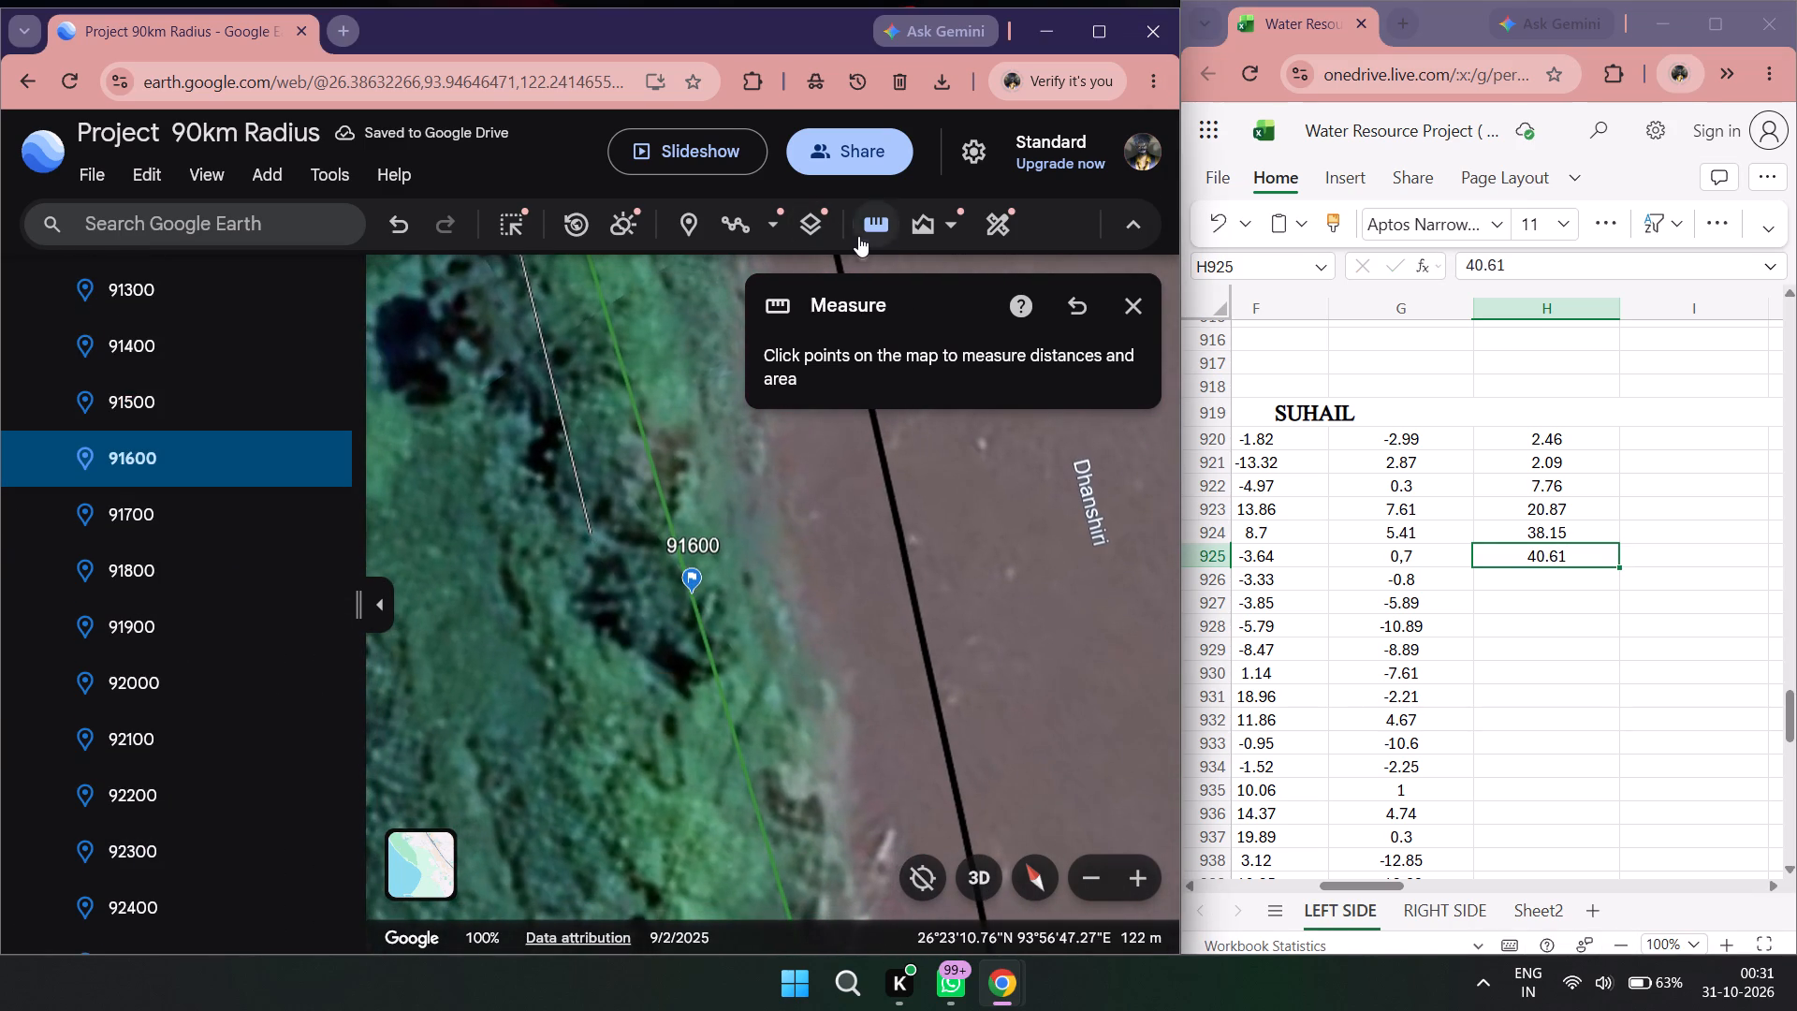
{"action": "left_click", "coordinate": [693, 598]}
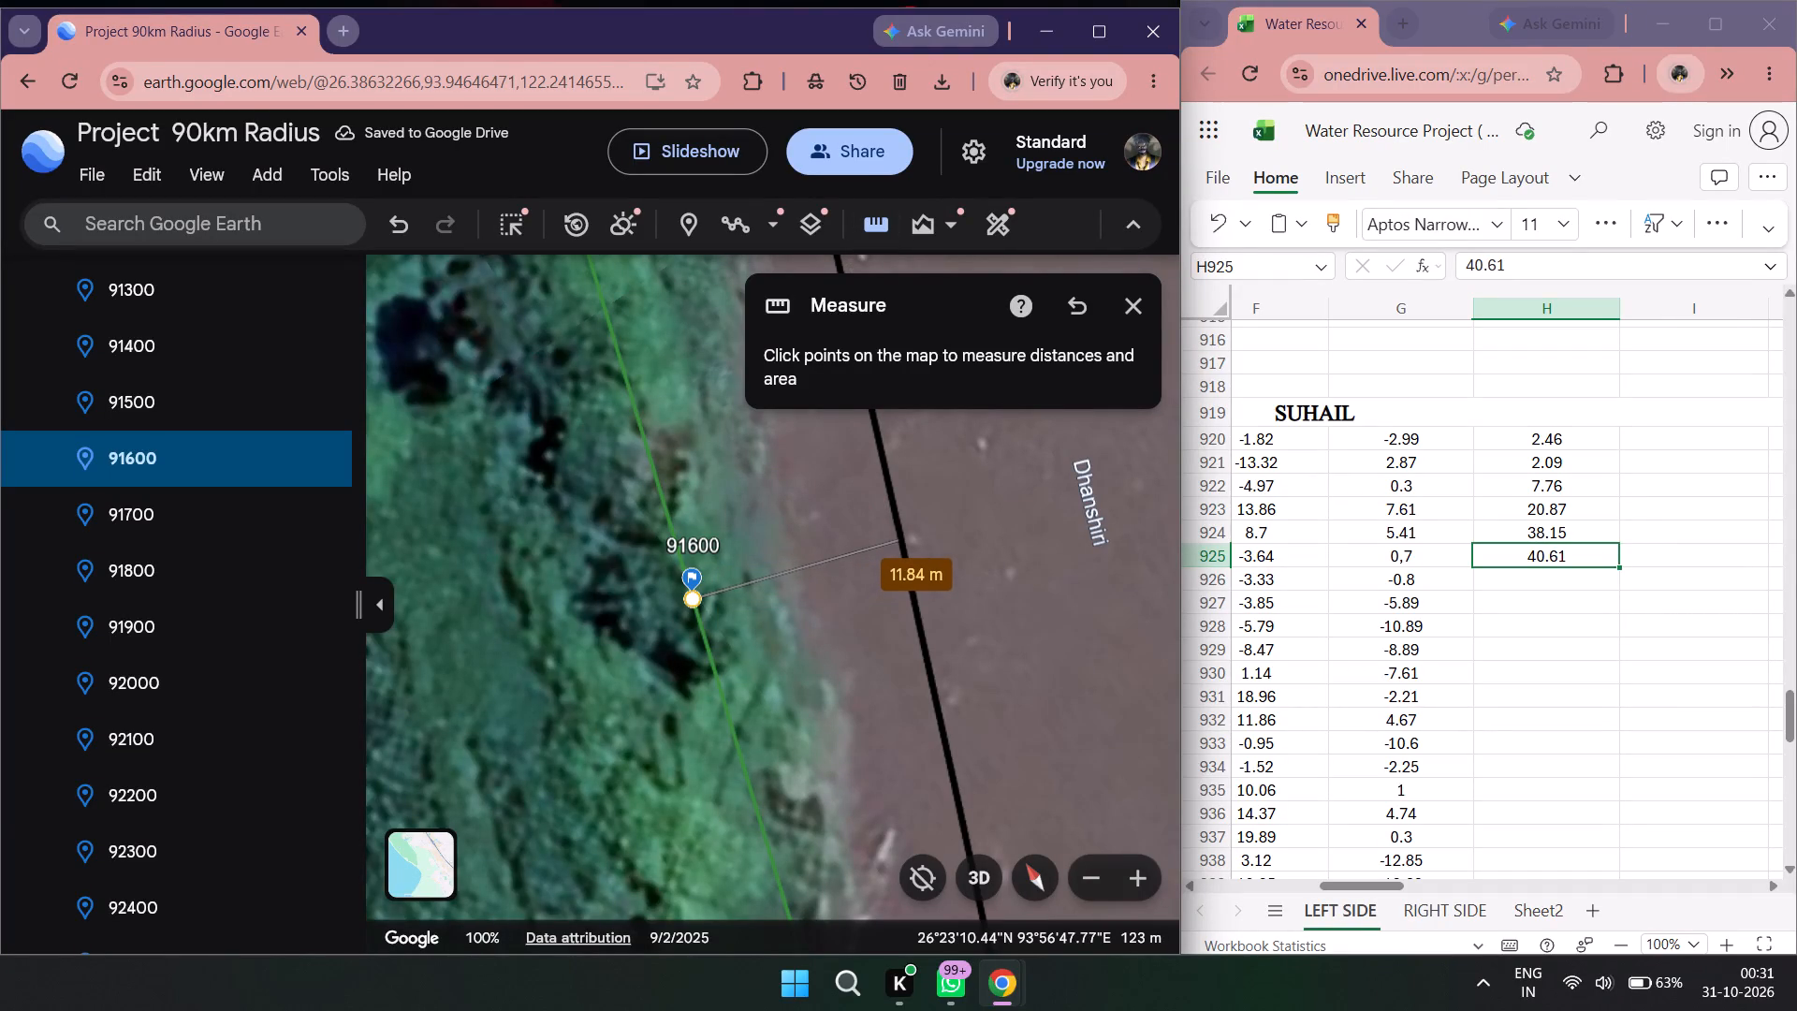
{"action": "left_click", "coordinate": [1514, 571]}
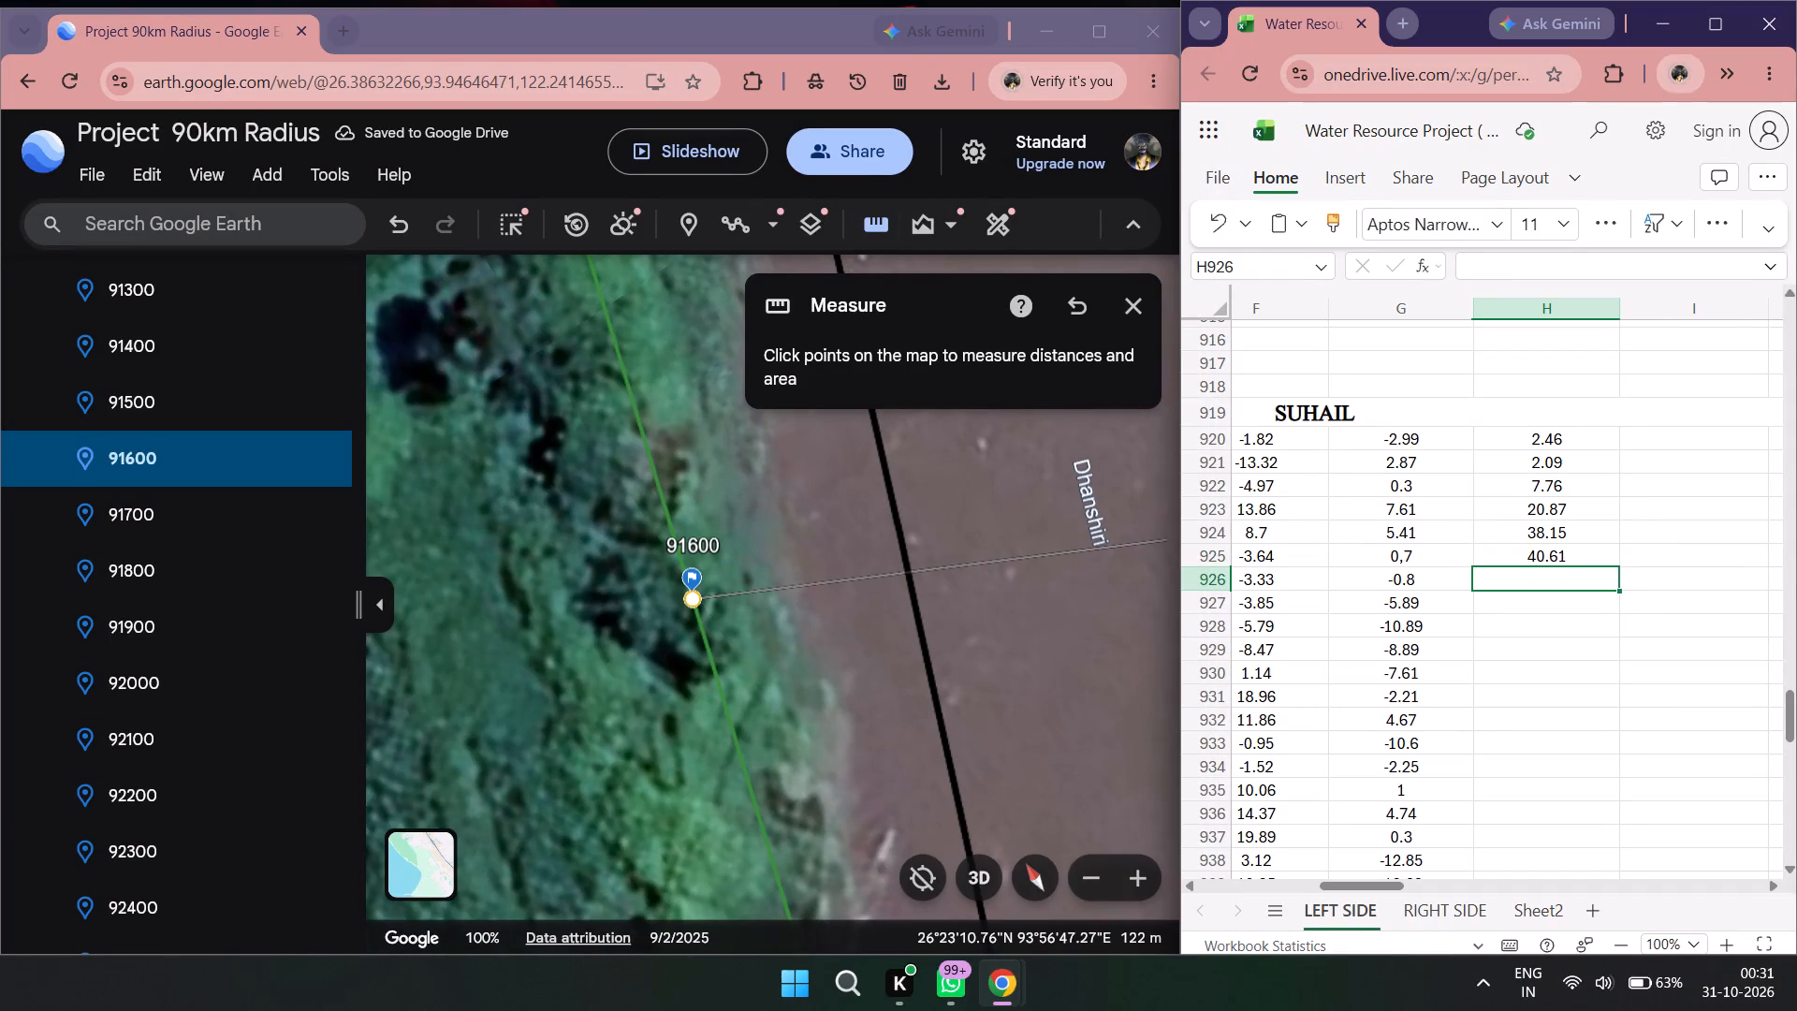
{"action": "double_click", "coordinate": [1524, 578]}
{"action": "type", "text": "11"}
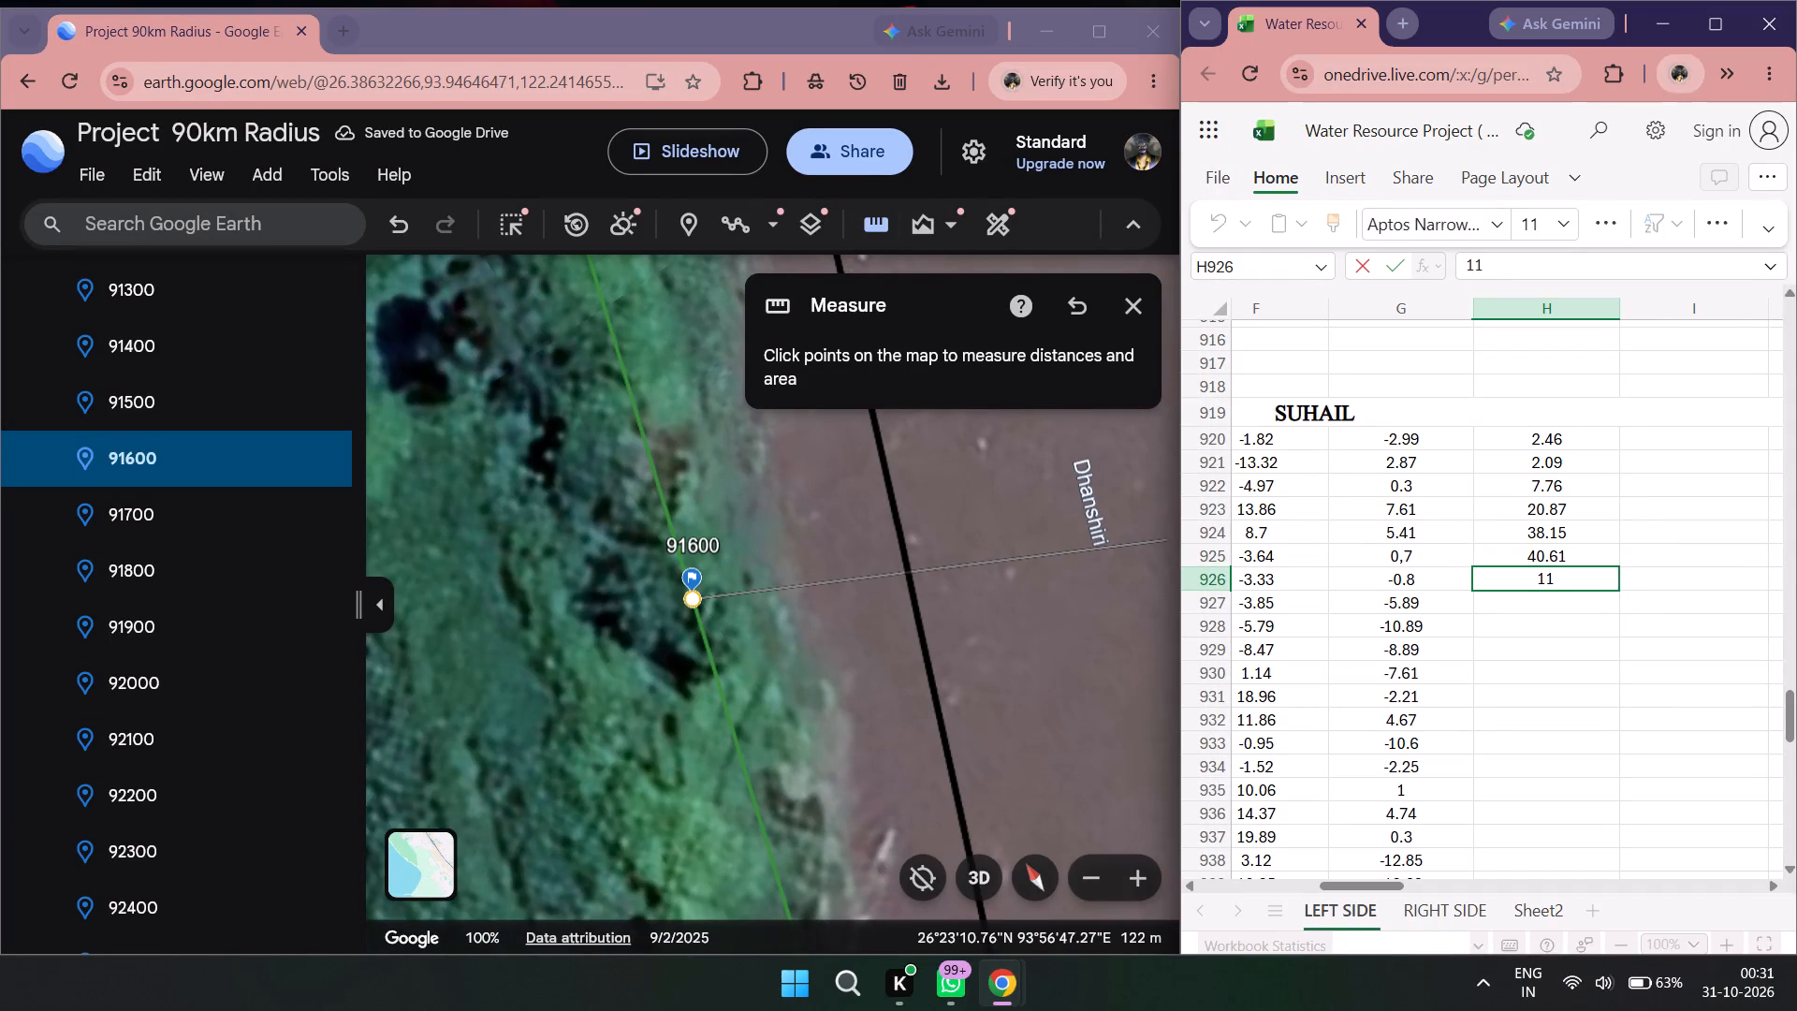
{"action": "type", "text": ".84"}
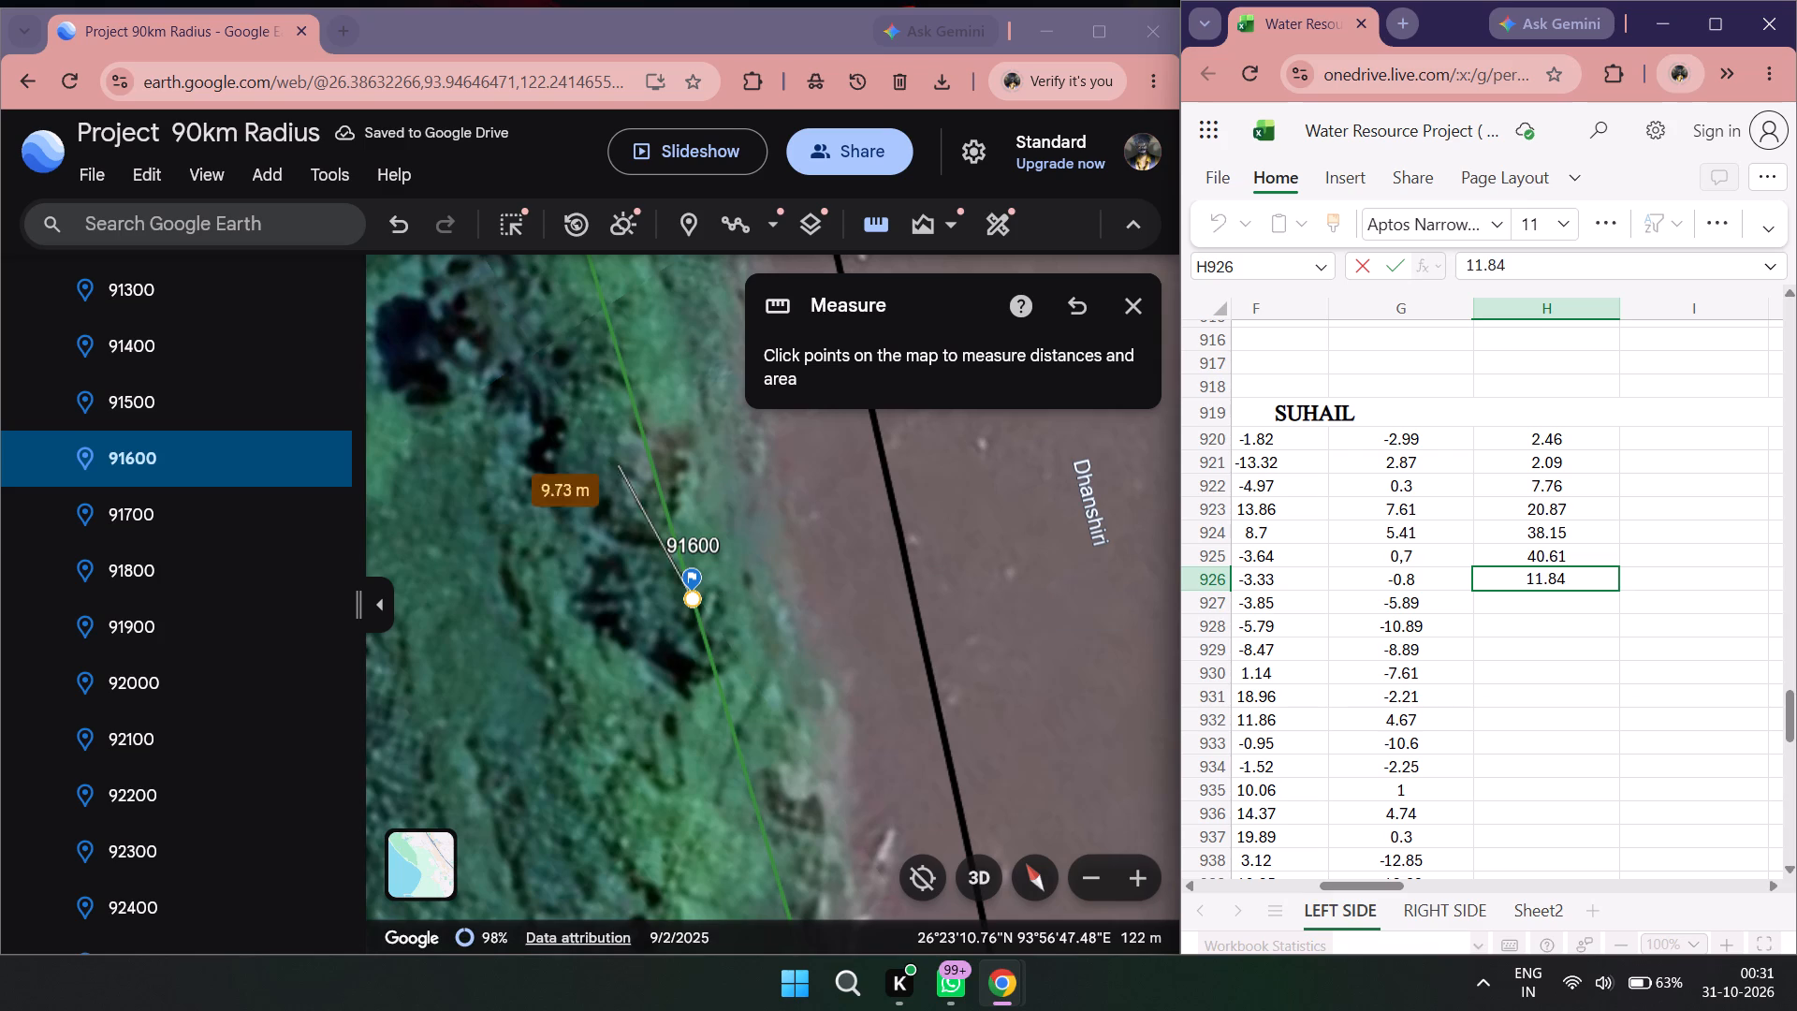
Go to placemark 91700, measure from the 2011 left line to the 2022 left line, and record 5.43 in H927.
{"action": "double_click", "coordinate": [156, 507]}
{"action": "scroll", "coordinate": [639, 637], "scroll_direction": "down", "scroll_amount": 2}
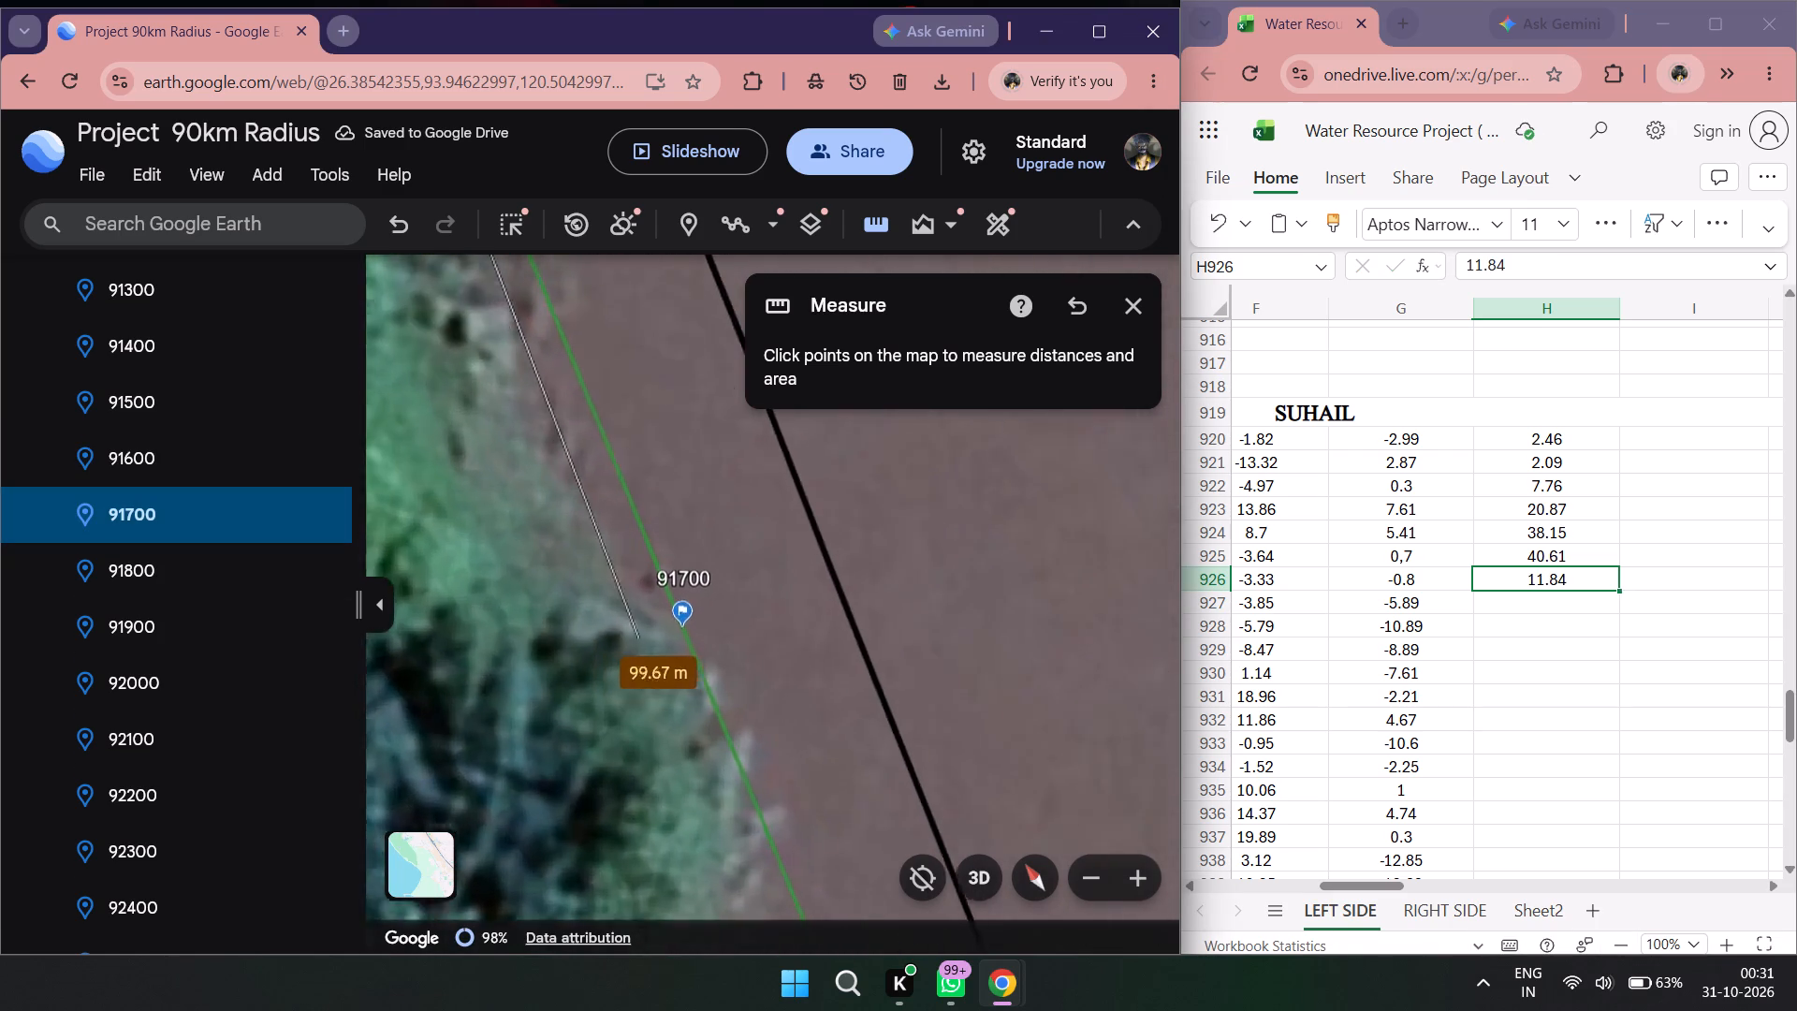
{"action": "left_click", "coordinate": [886, 245]}
{"action": "left_click", "coordinate": [875, 226]}
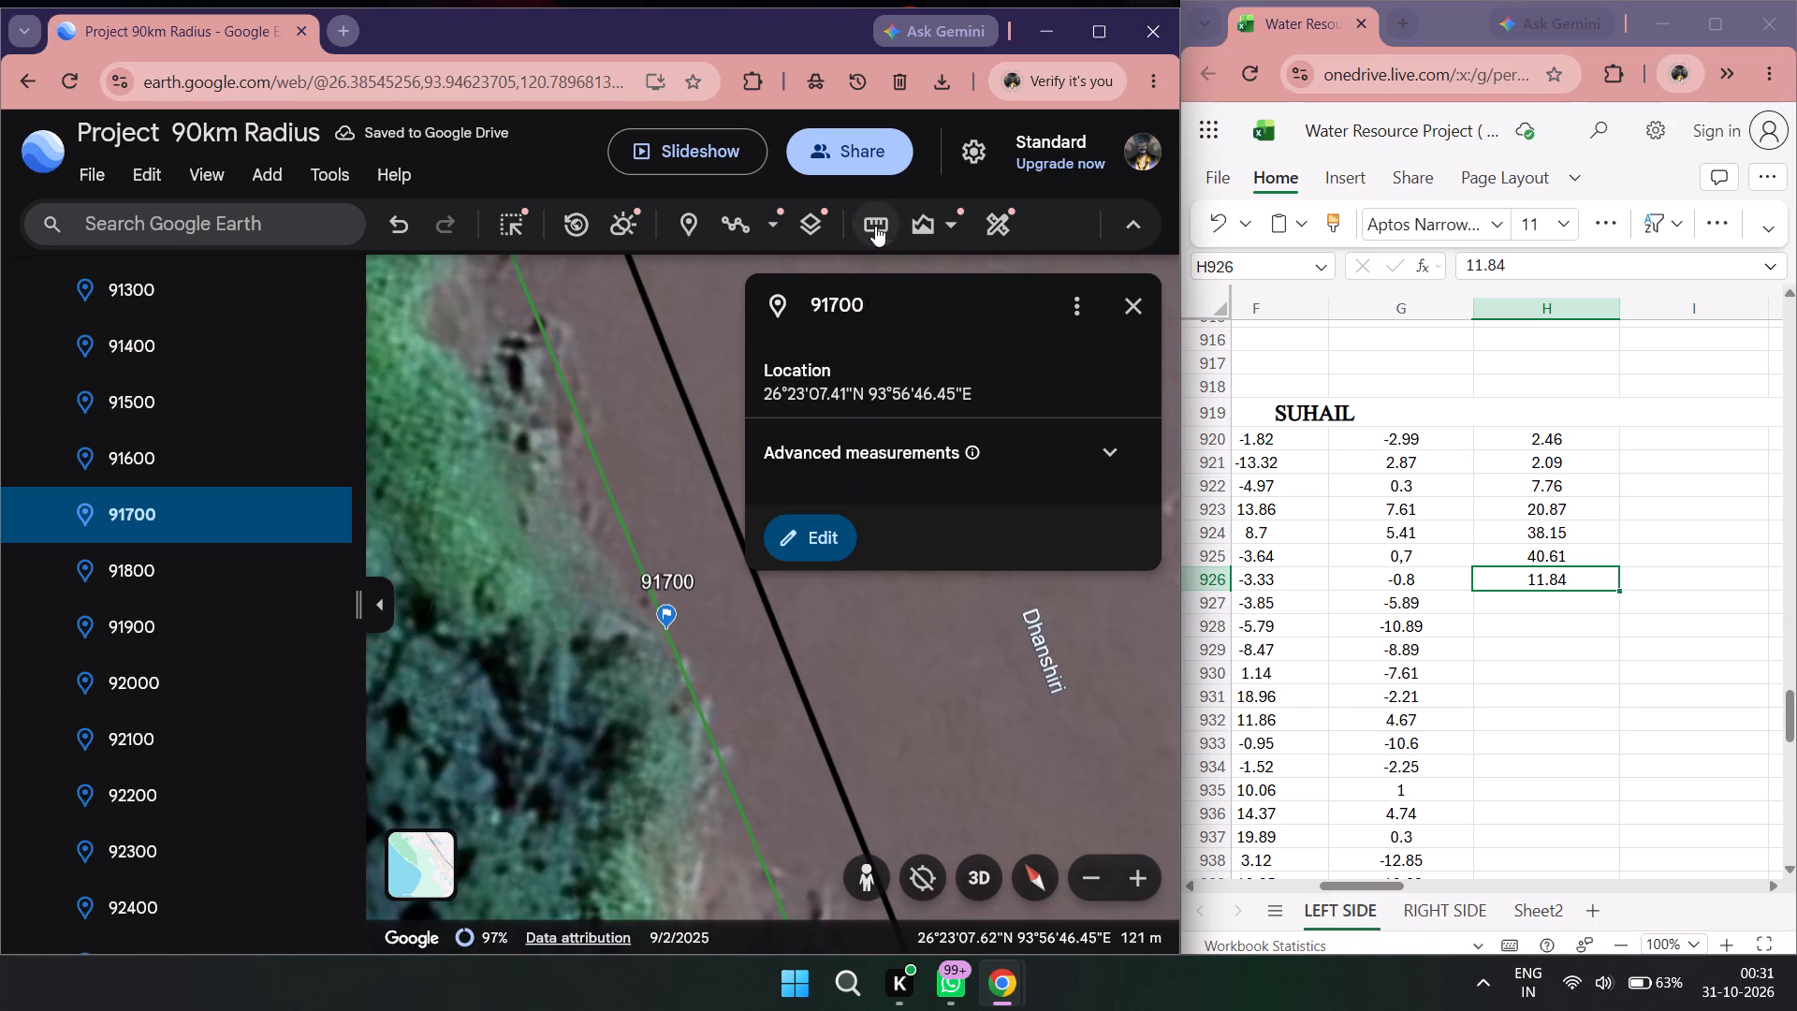
{"action": "scroll", "coordinate": [693, 674], "scroll_direction": "up", "scroll_amount": 3}
{"action": "left_click", "coordinate": [636, 582]}
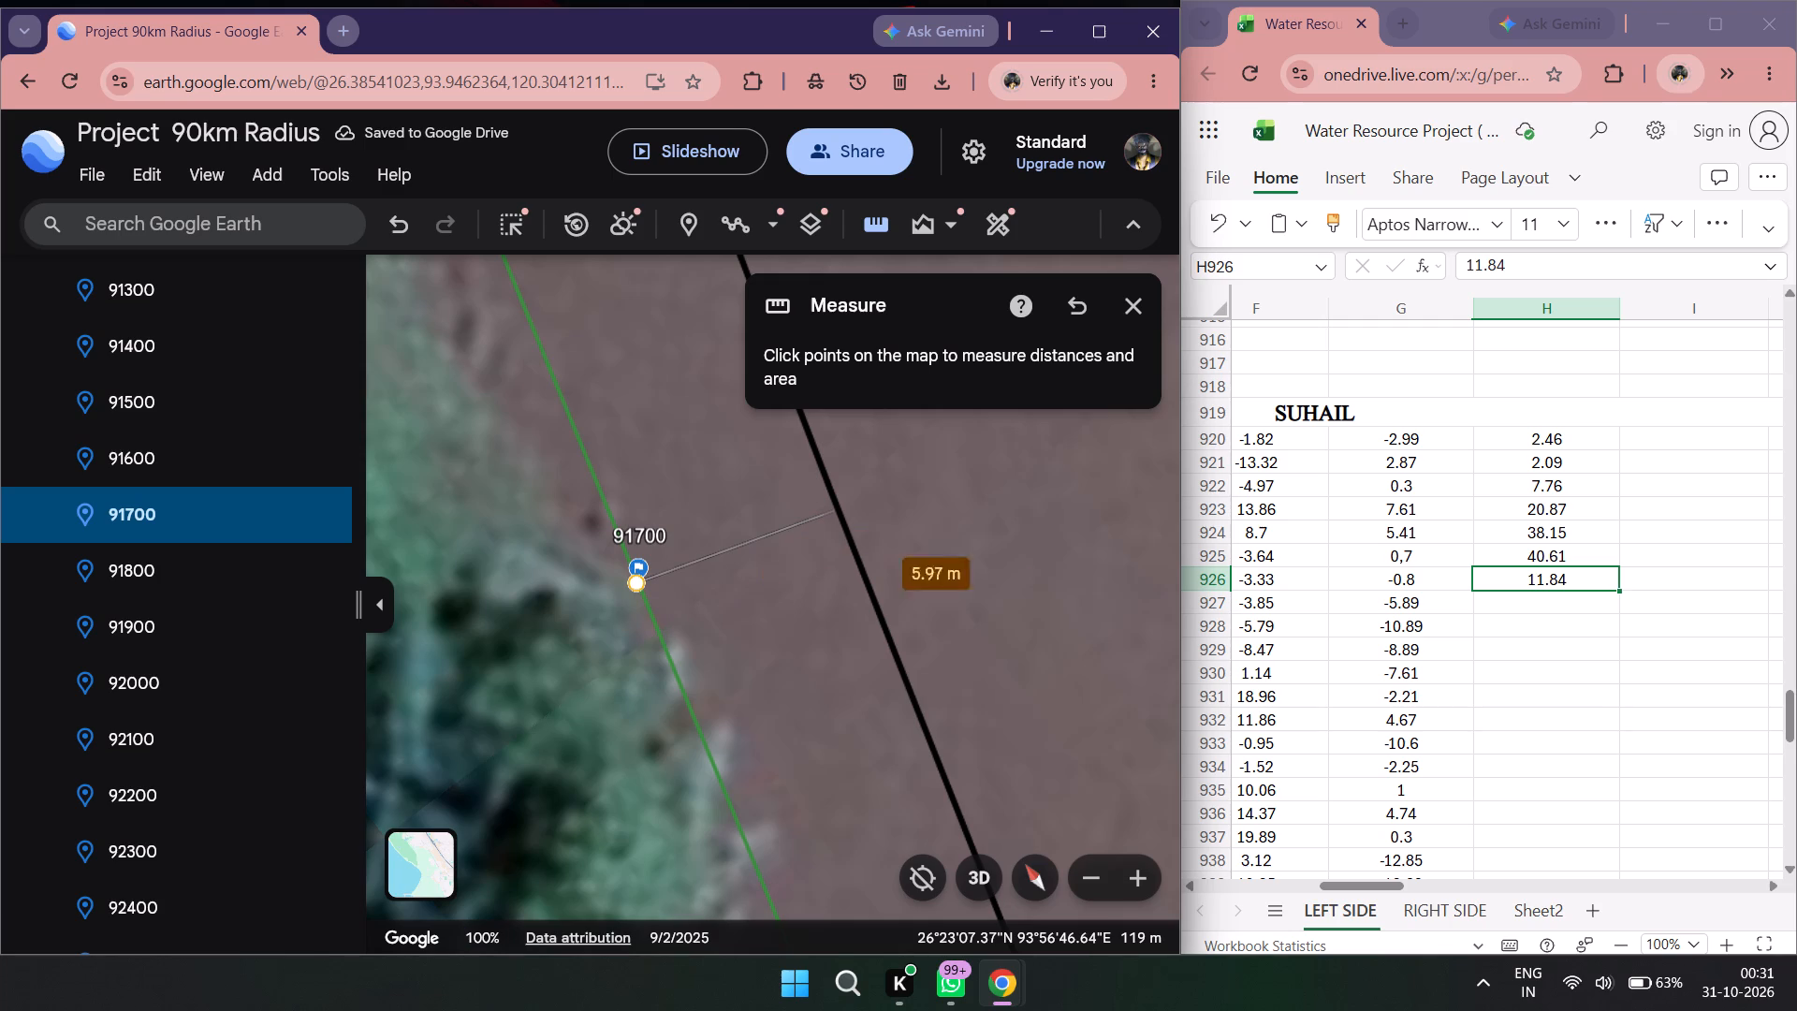
{"action": "double_click", "coordinate": [1541, 604]}
{"action": "type", "text": "5."}
{"action": "type", "text": "43"}
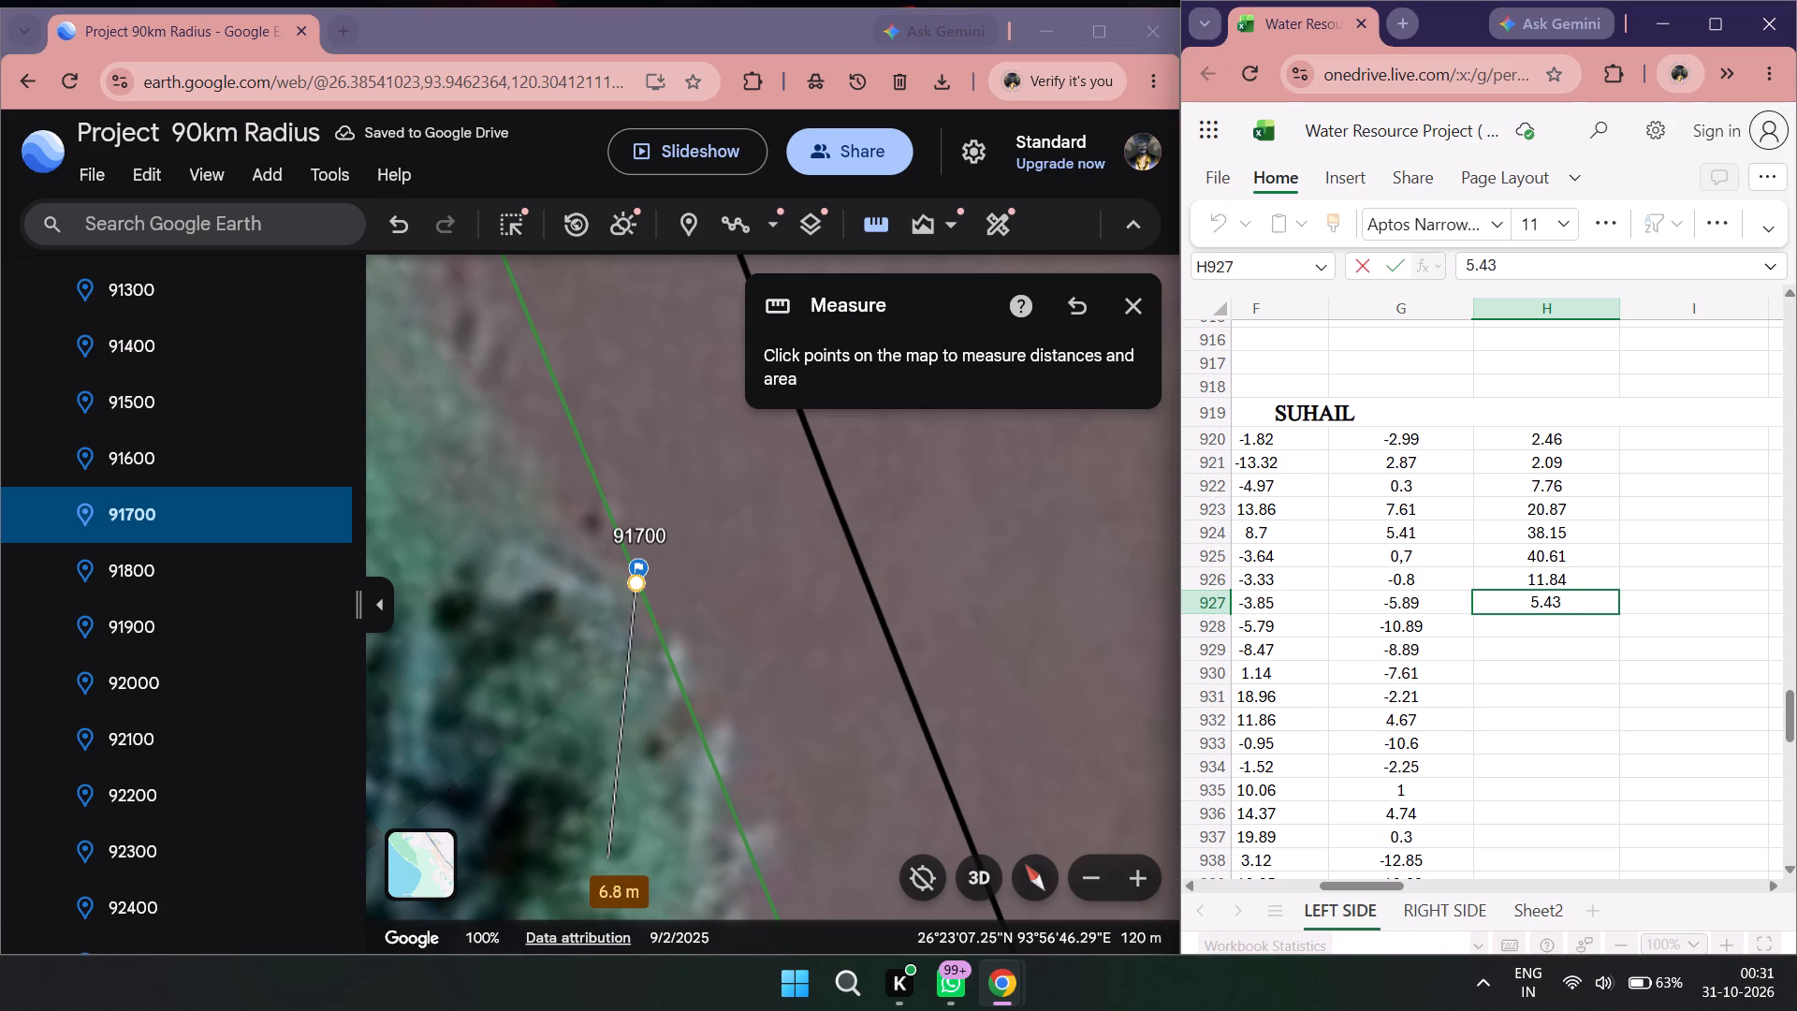
Go to placemark 91800, measure from the 2011 left line to the 2022 left line, and record 4.47 in H928.
{"action": "double_click", "coordinate": [94, 575]}
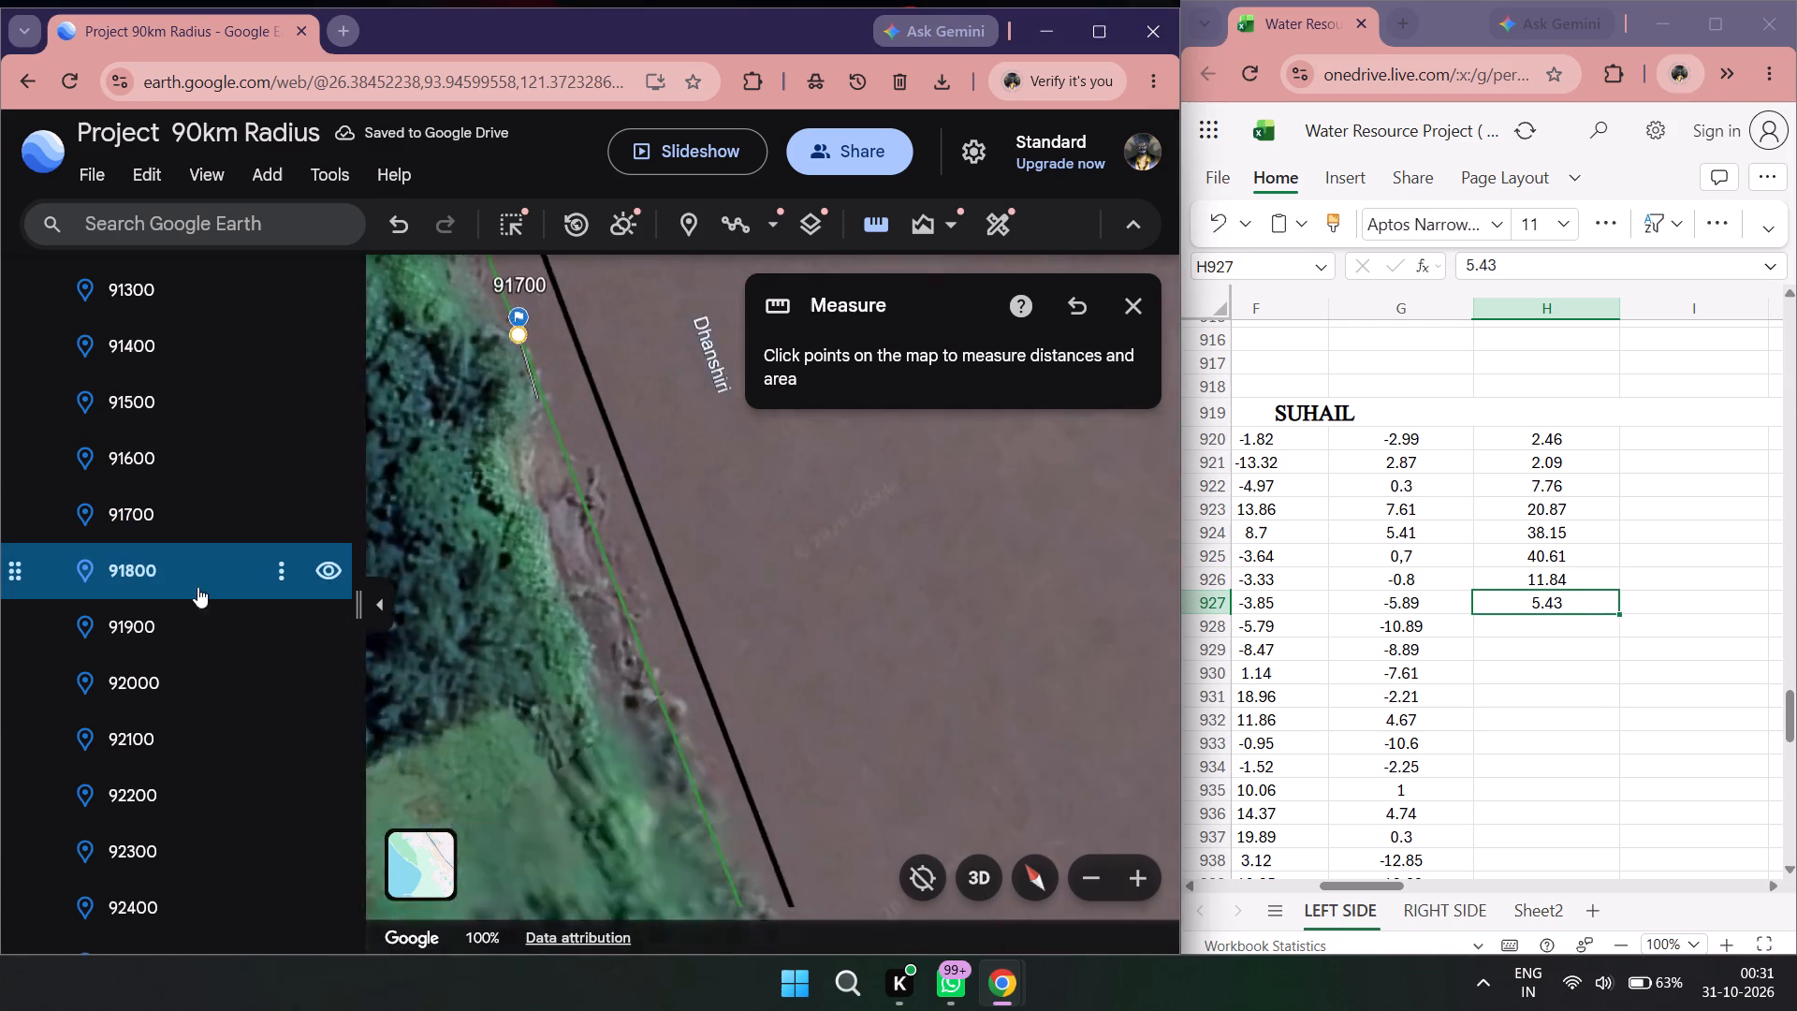
{"action": "scroll", "coordinate": [479, 626], "scroll_direction": "down", "scroll_amount": 1}
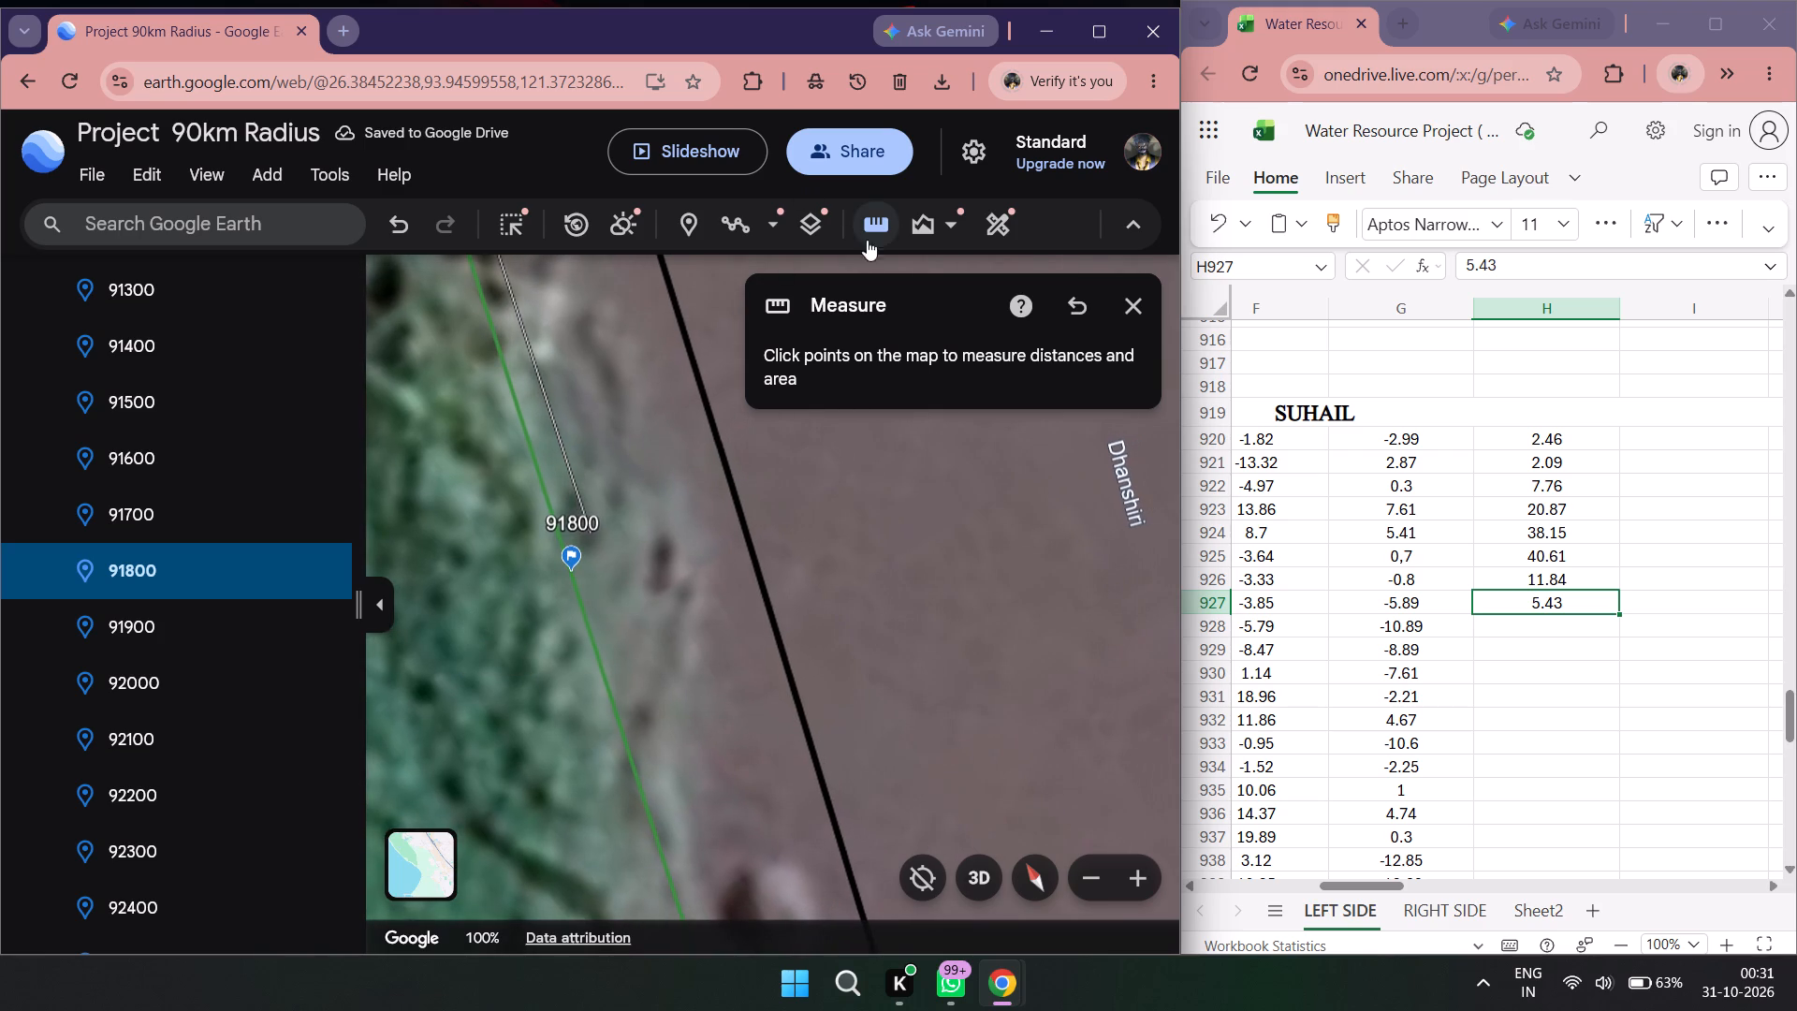
{"action": "double_click", "coordinate": [875, 218]}
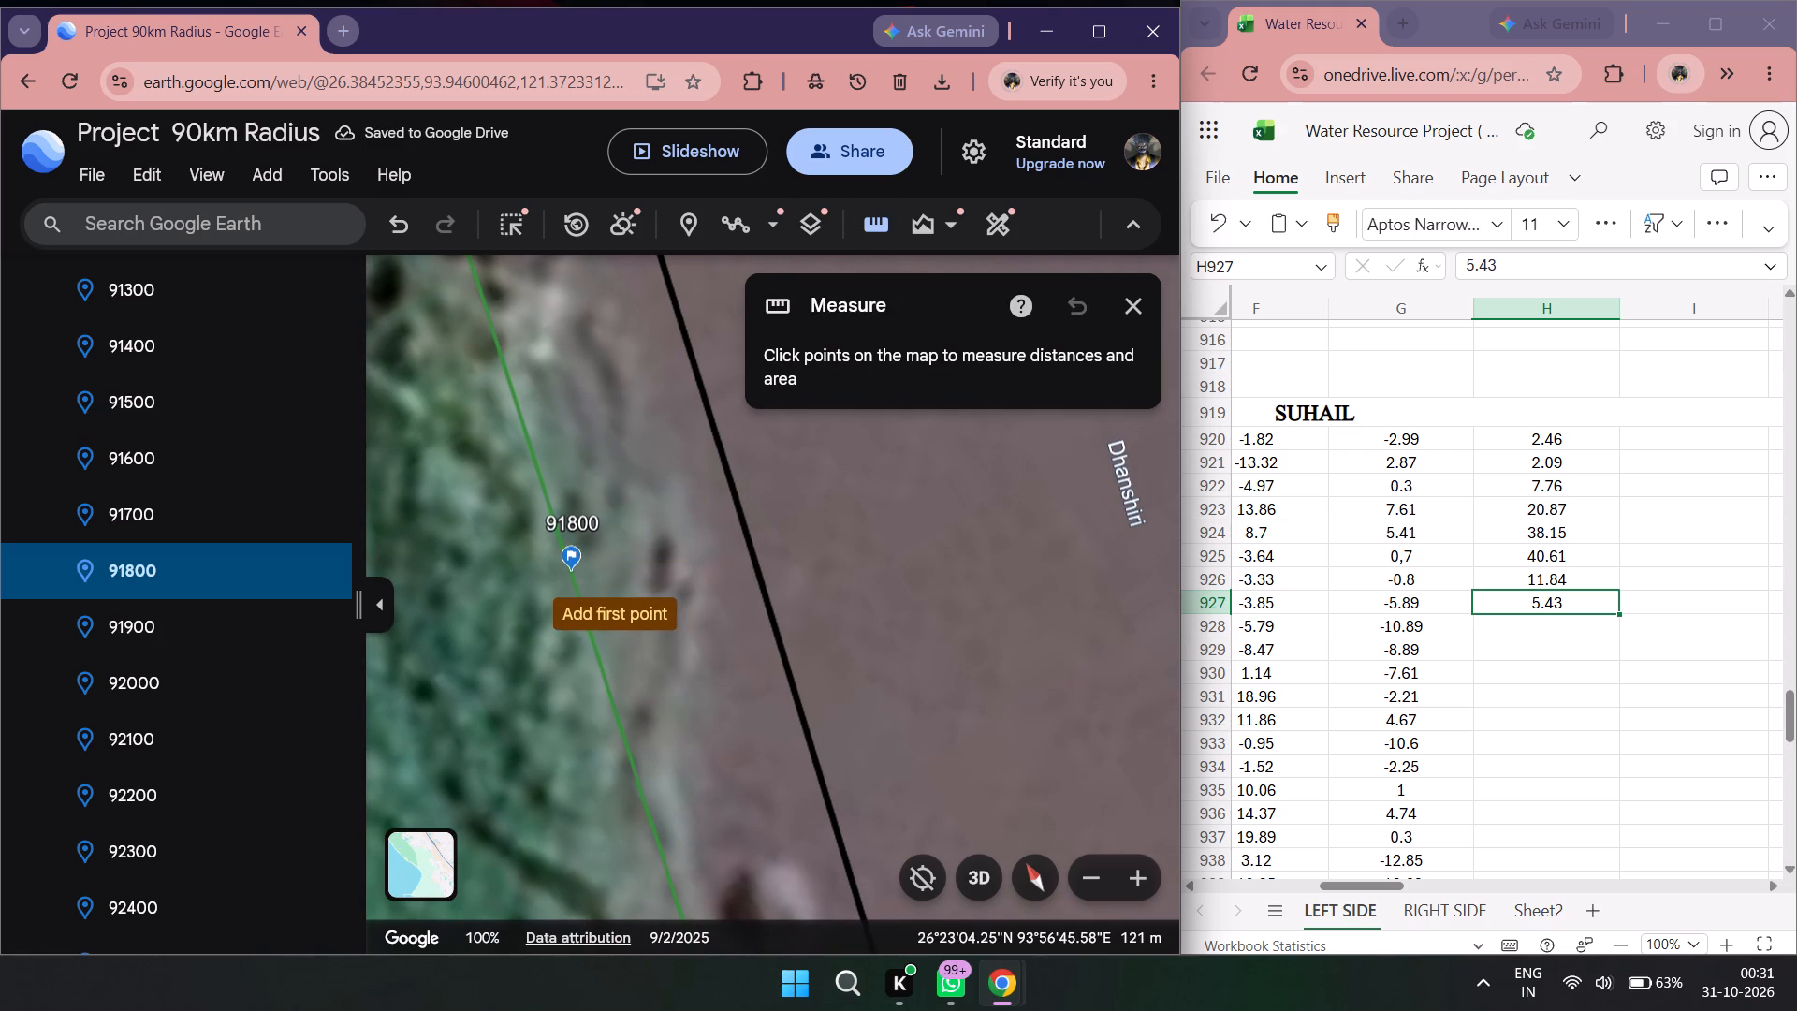
{"action": "left_click", "coordinate": [572, 579]}
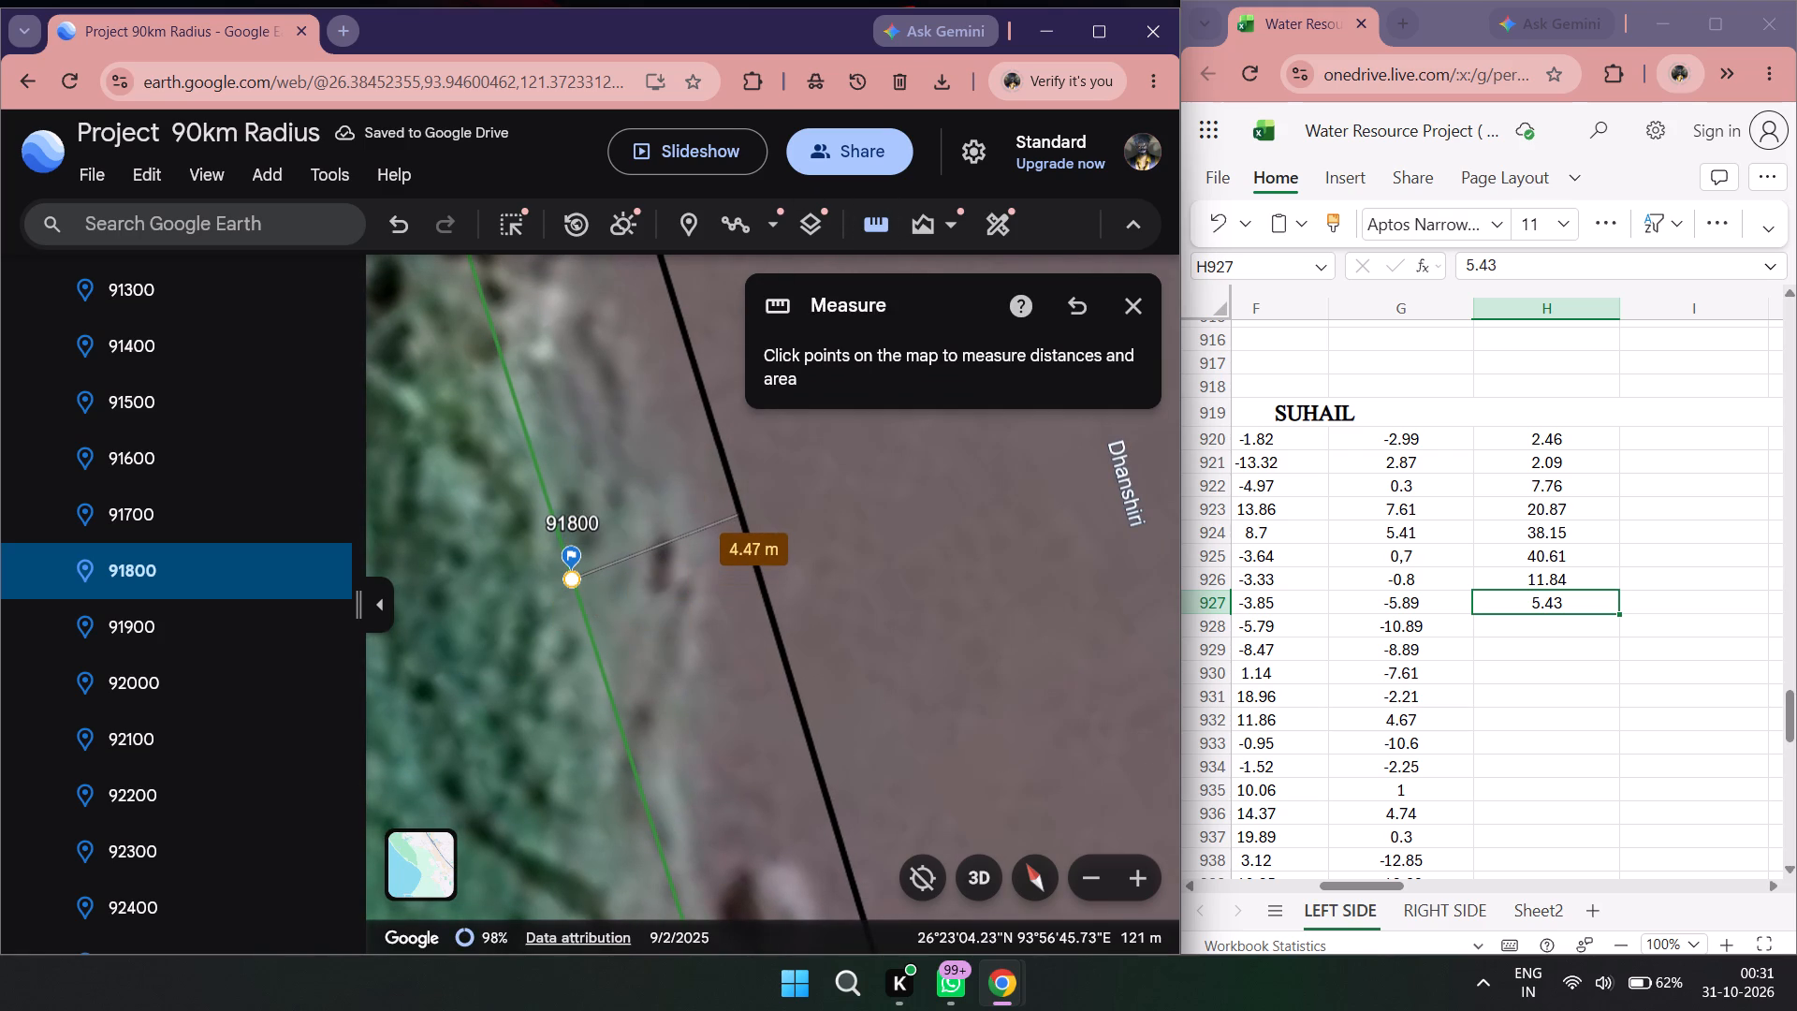
{"action": "double_click", "coordinate": [1516, 621]}
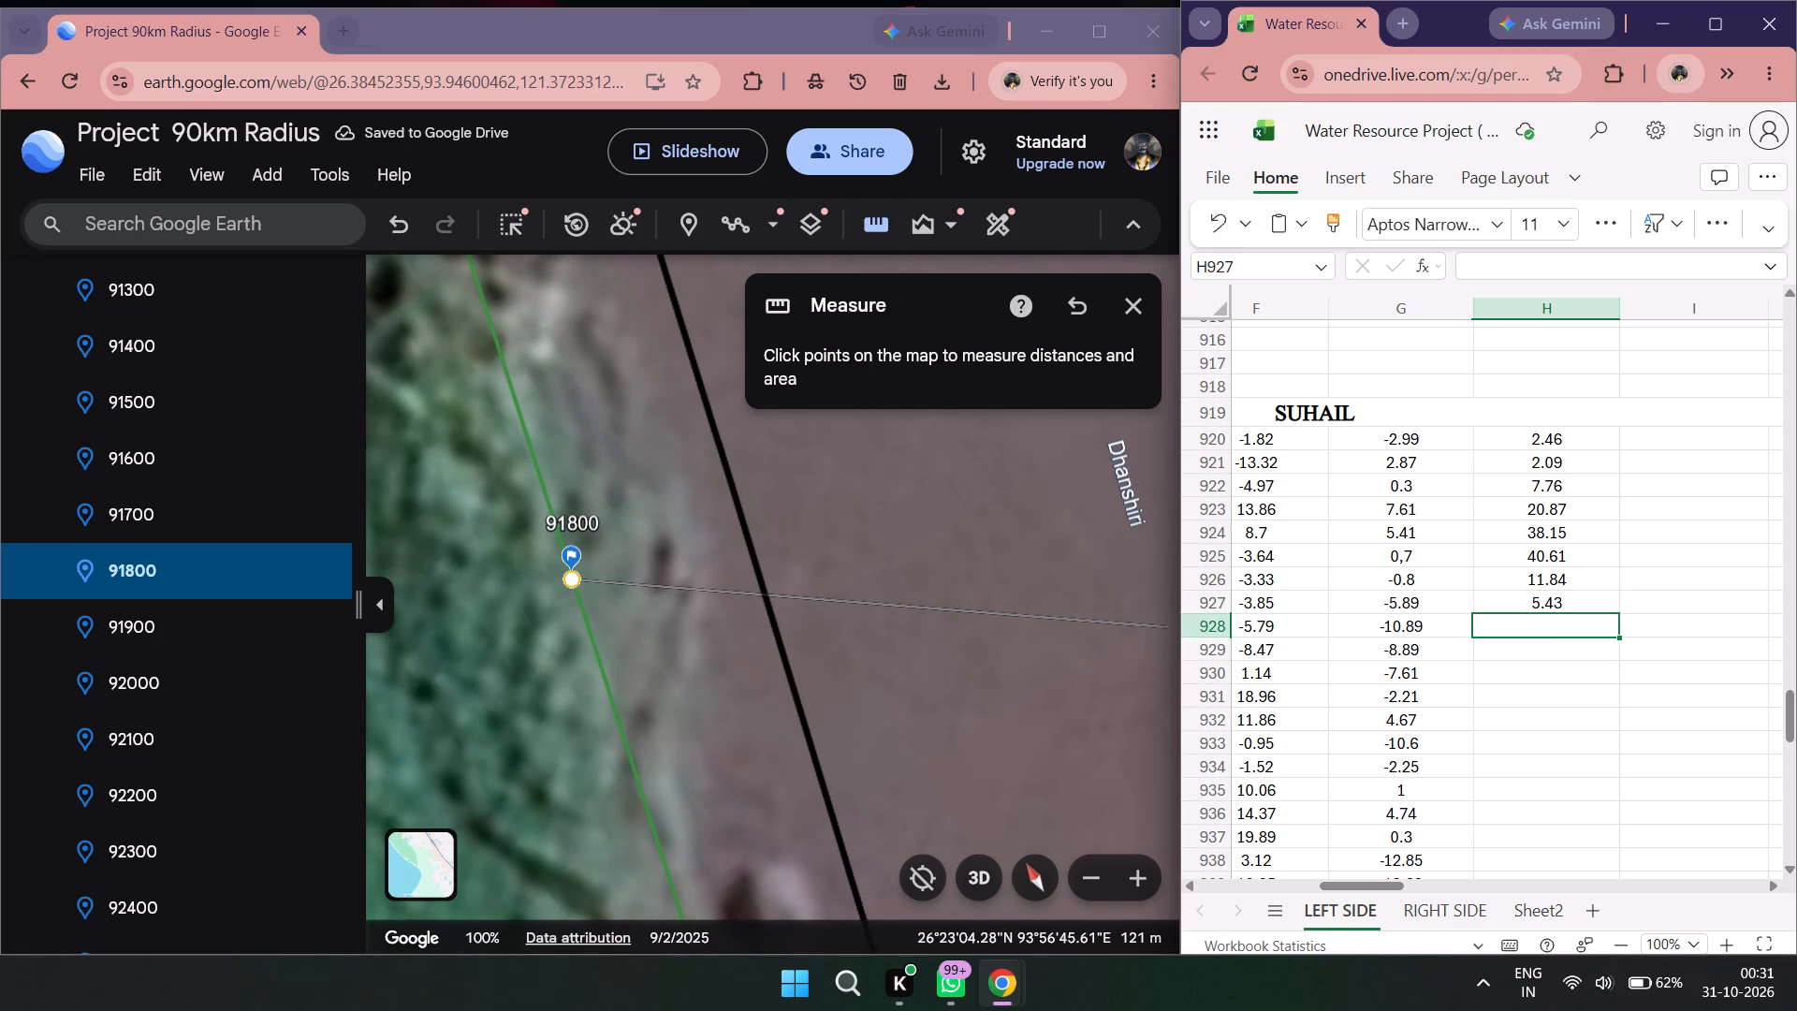
{"action": "type", "text": "4.47"}
Go to placemark 91900, measure from the 2011 left line to the 2022 left line, and record 1.85 in H929.
{"action": "double_click", "coordinate": [215, 598]}
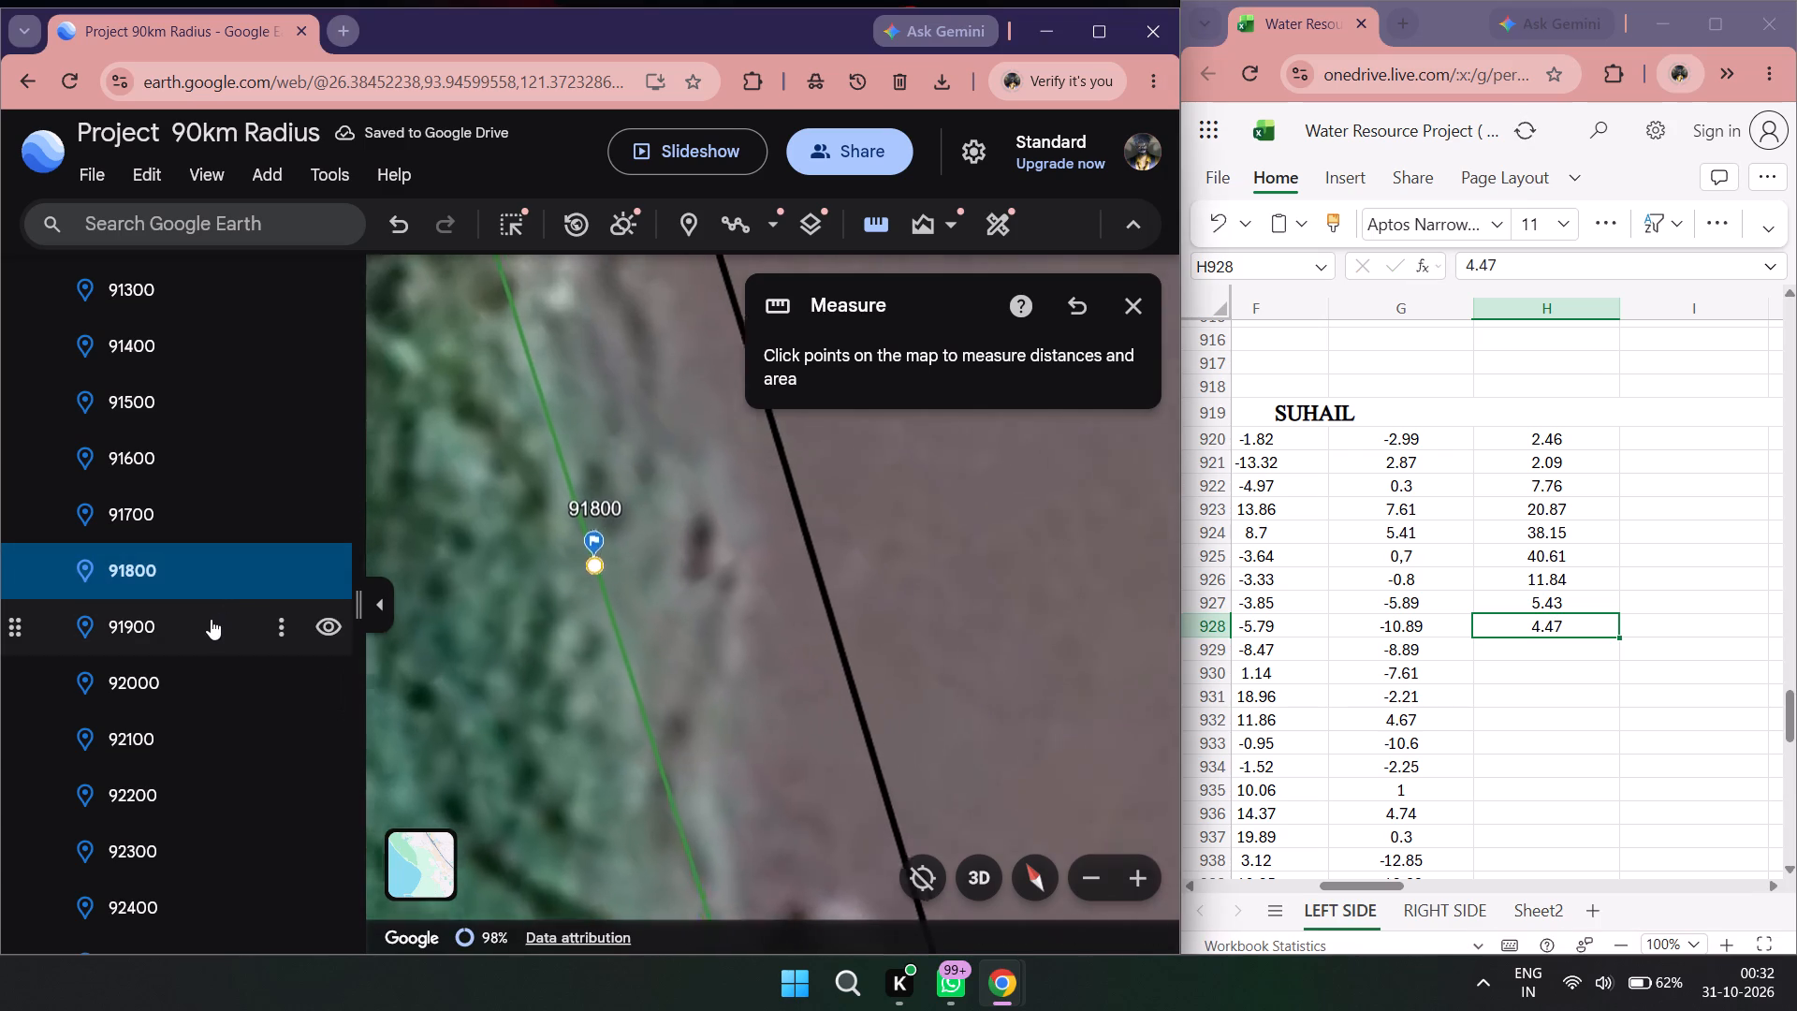
{"action": "double_click", "coordinate": [208, 619]}
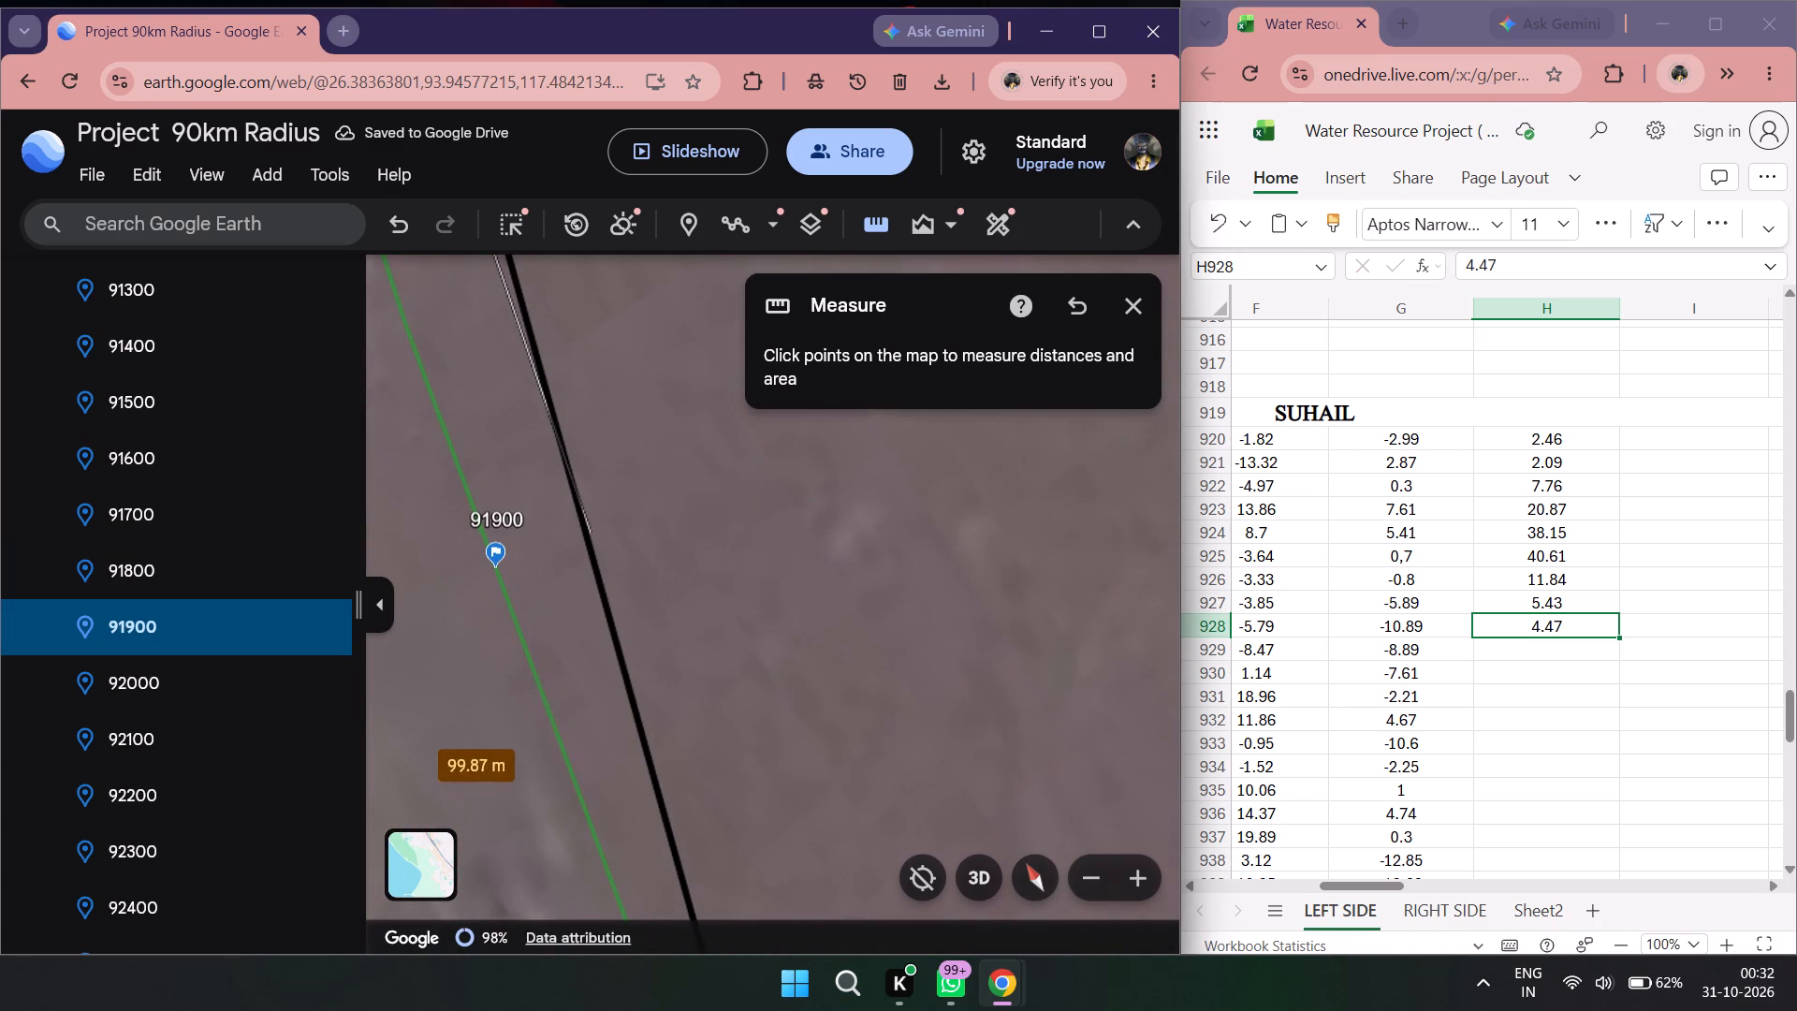
{"action": "double_click", "coordinate": [891, 223]}
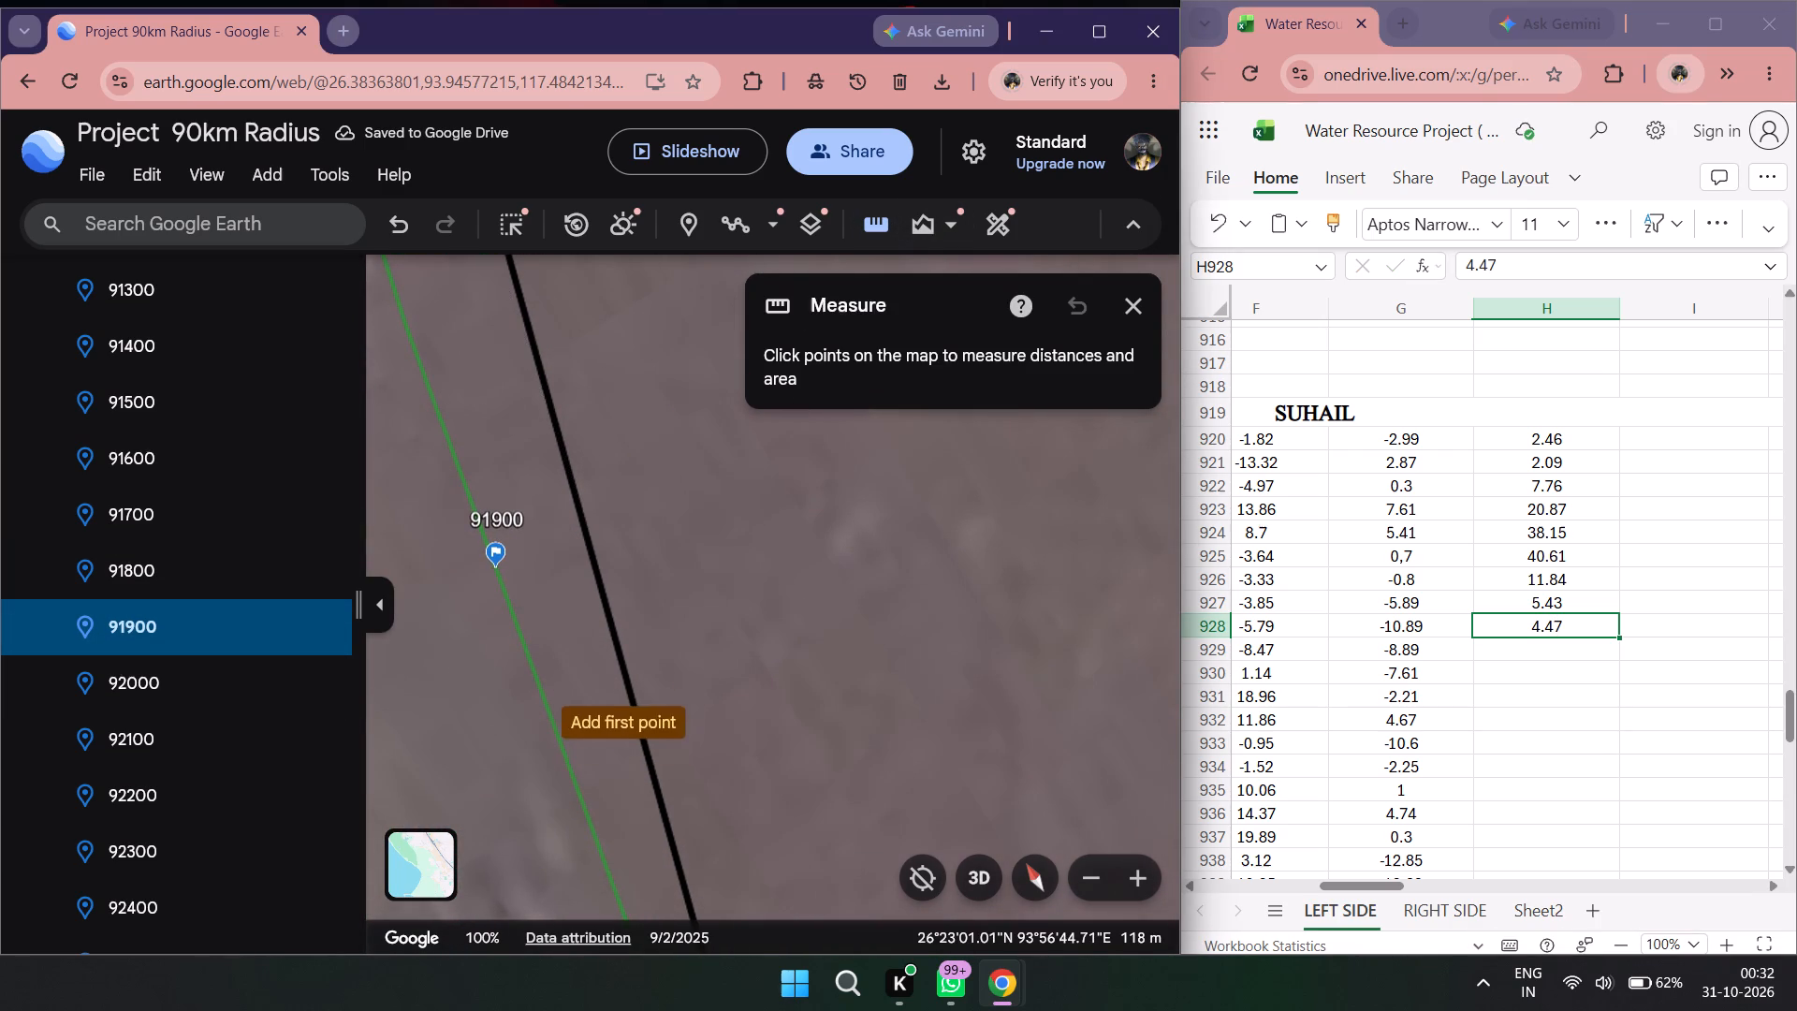
{"action": "left_click", "coordinate": [496, 573]}
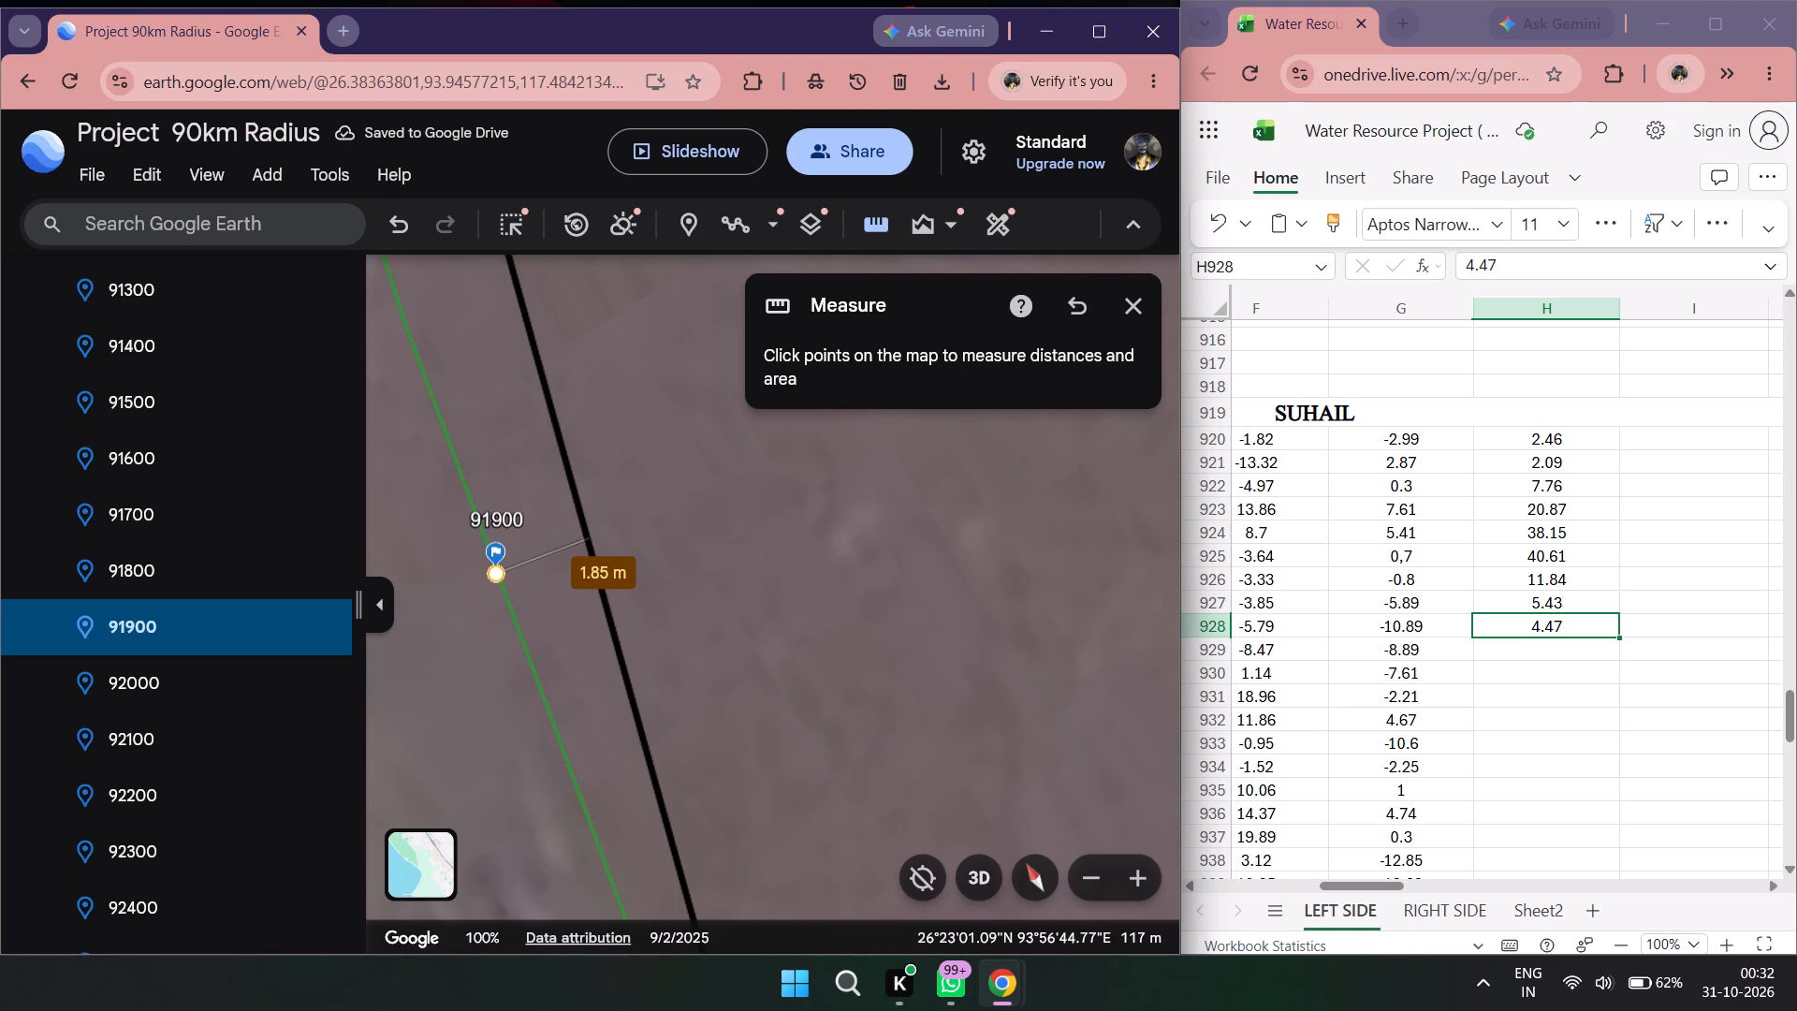
{"action": "double_click", "coordinate": [1575, 653]}
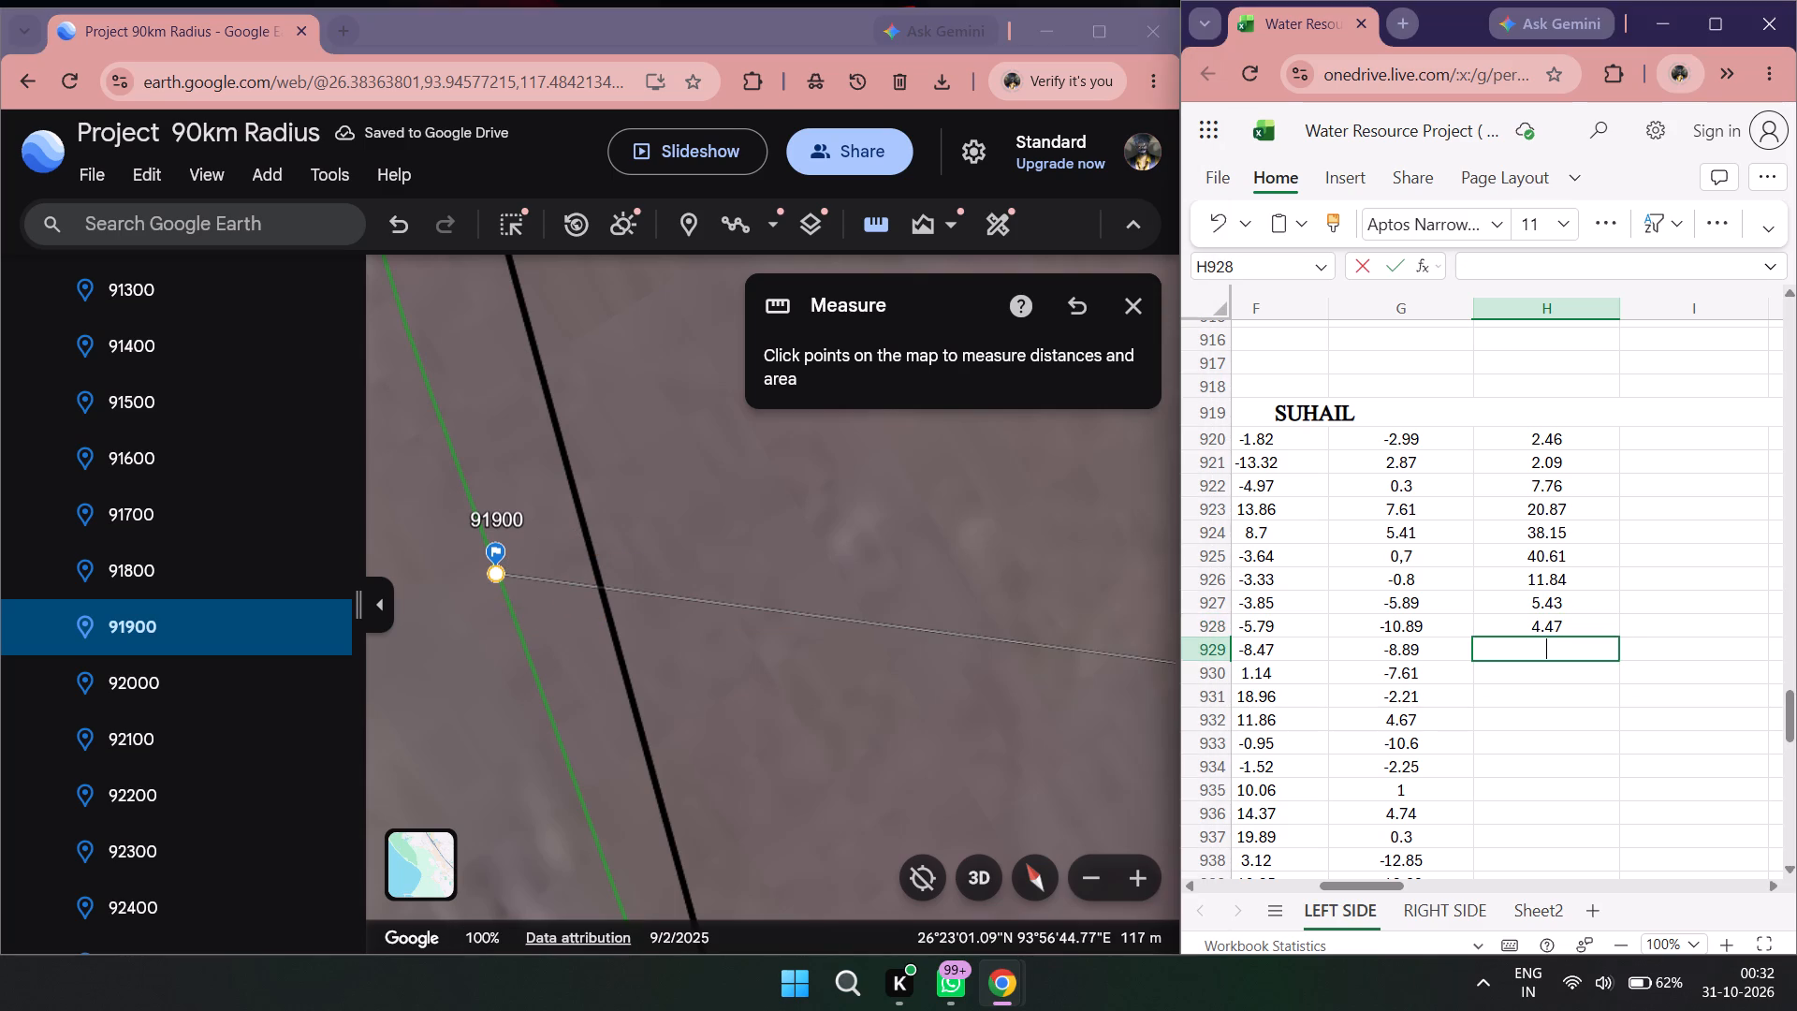
{"action": "type", "text": "1."}
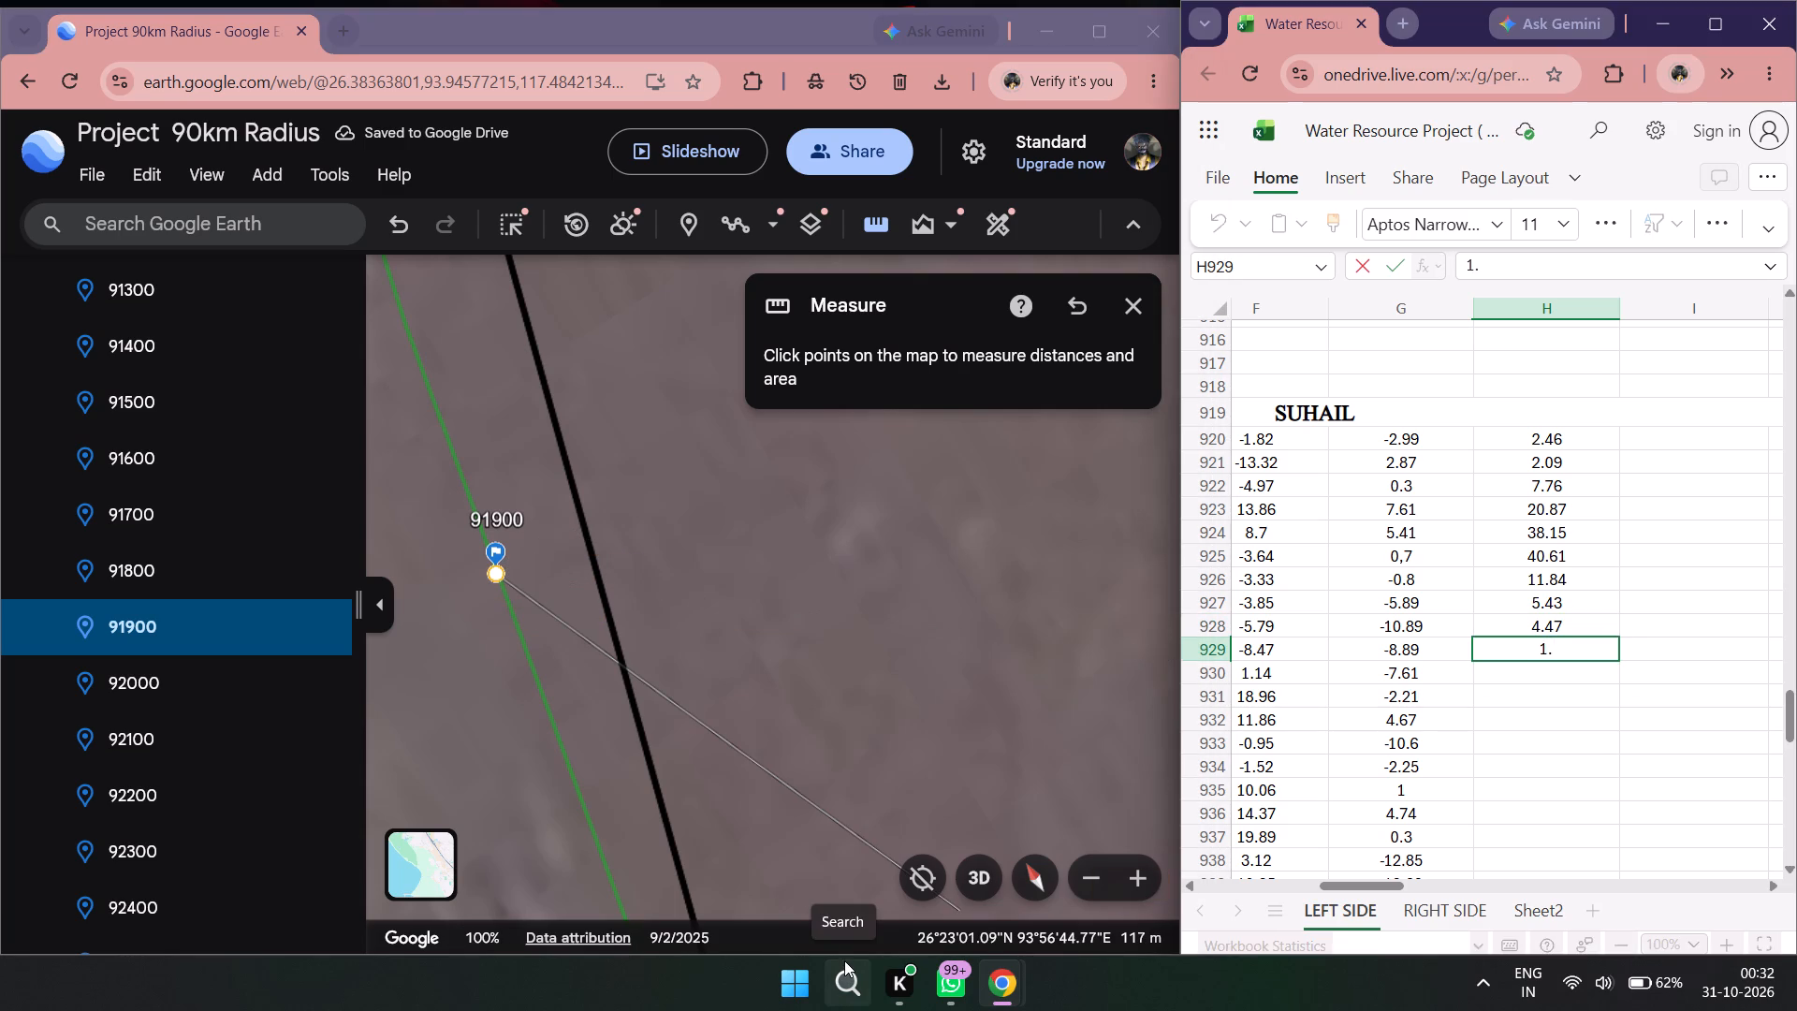
{"action": "type", "text": "84"}
{"action": "key", "text": "BackSpace"}
{"action": "key", "text": "5"}
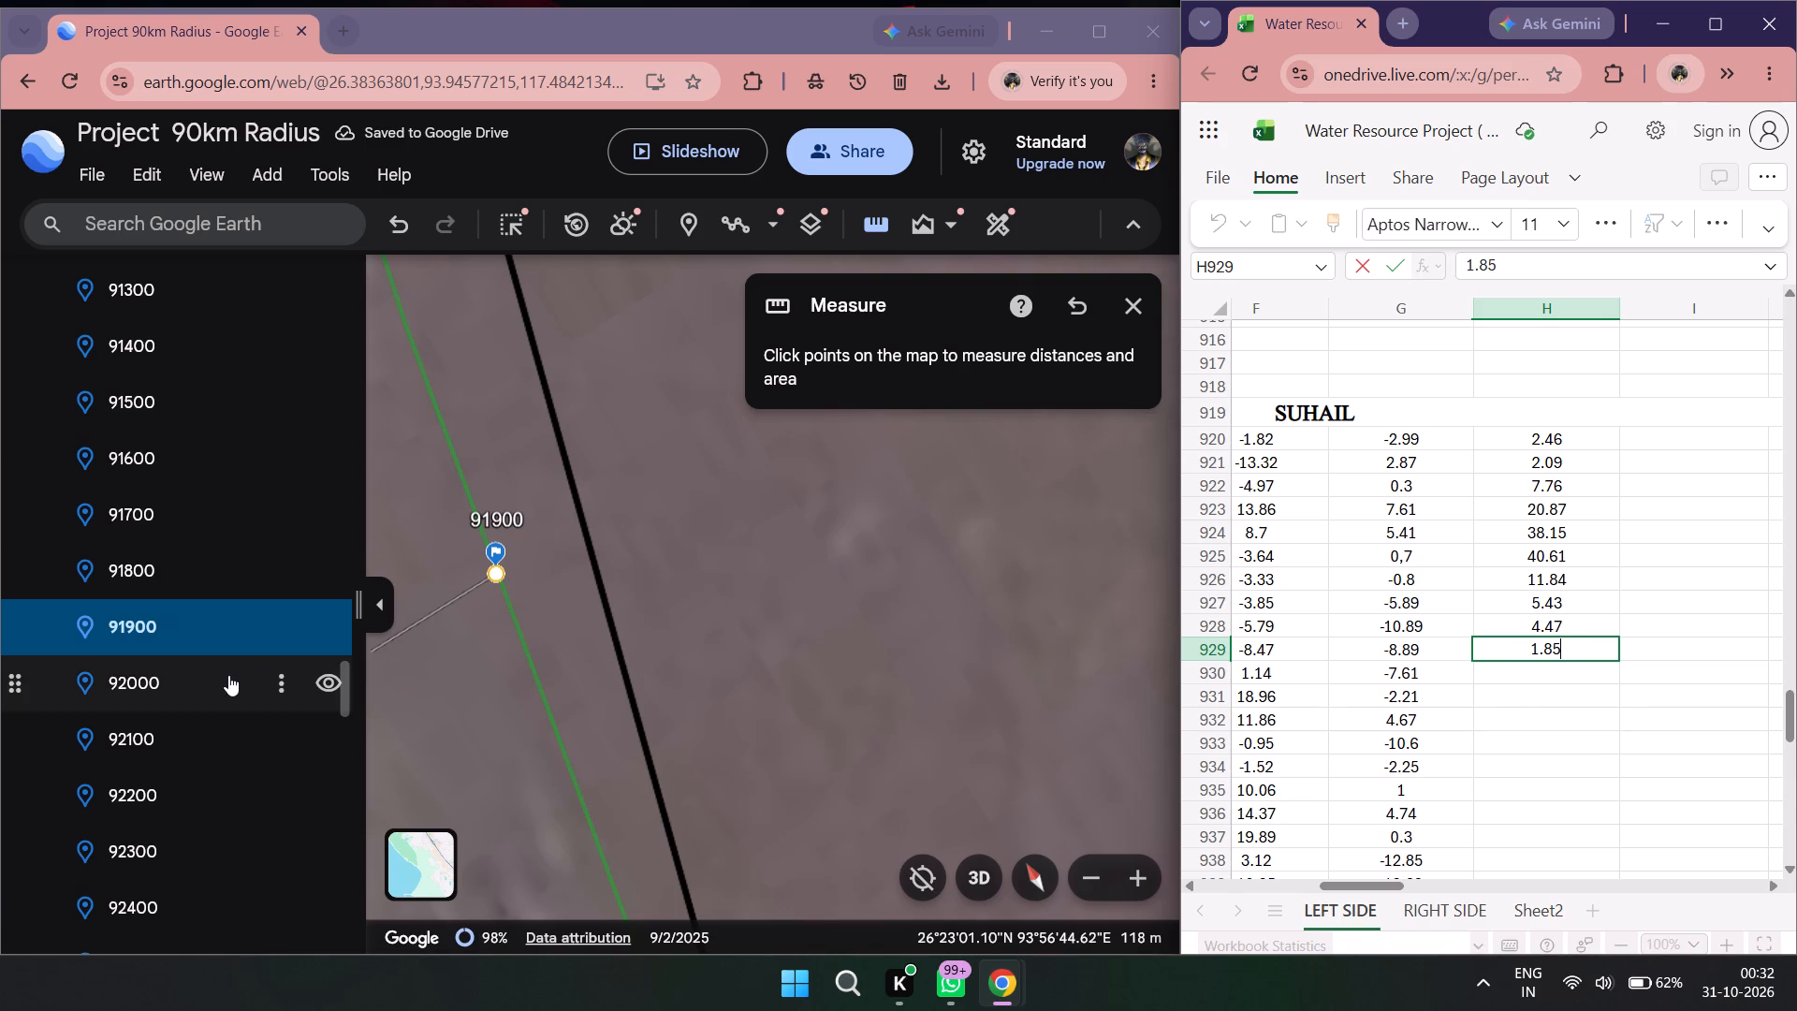
Go to placemark 92000, measure from the 2011 left line to the 2022 left line, and record 0.46 in H930.
{"action": "double_click", "coordinate": [228, 675]}
{"action": "scroll", "coordinate": [477, 767], "scroll_direction": "down", "scroll_amount": 2}
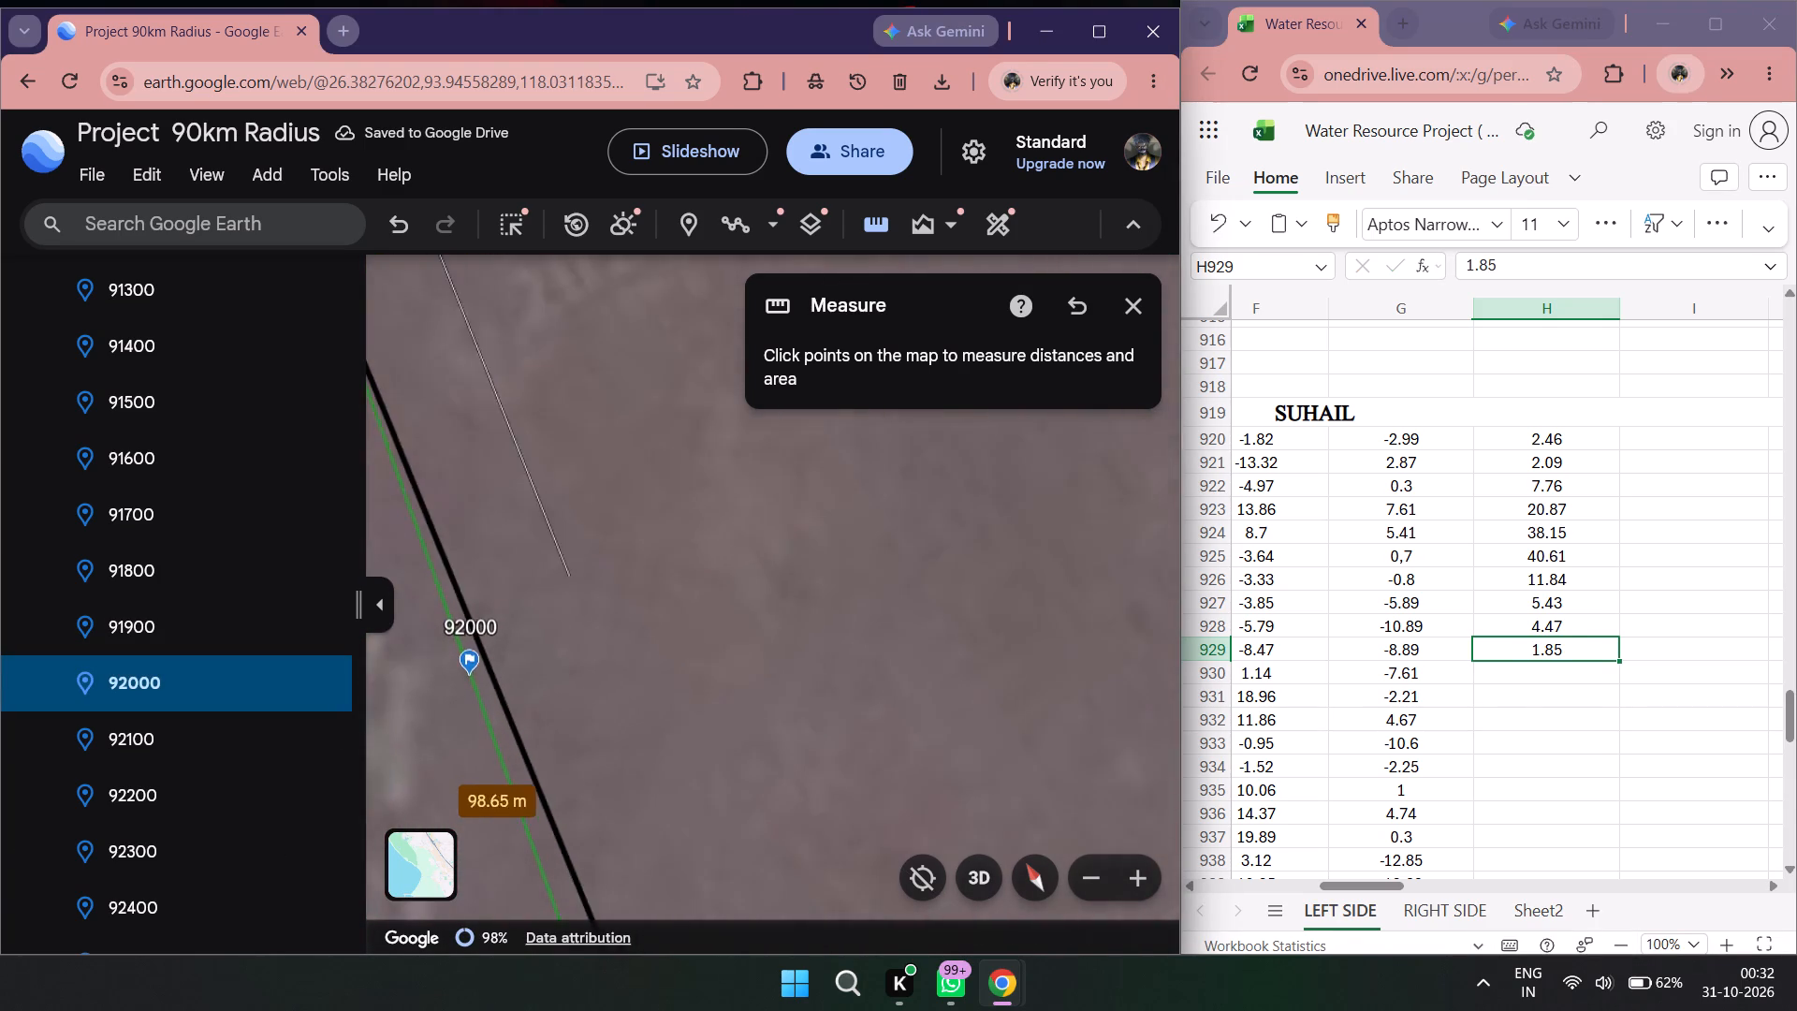
{"action": "left_click_drag", "start_coordinate": [484, 767], "coordinate": [576, 751]}
{"action": "double_click", "coordinate": [869, 227]}
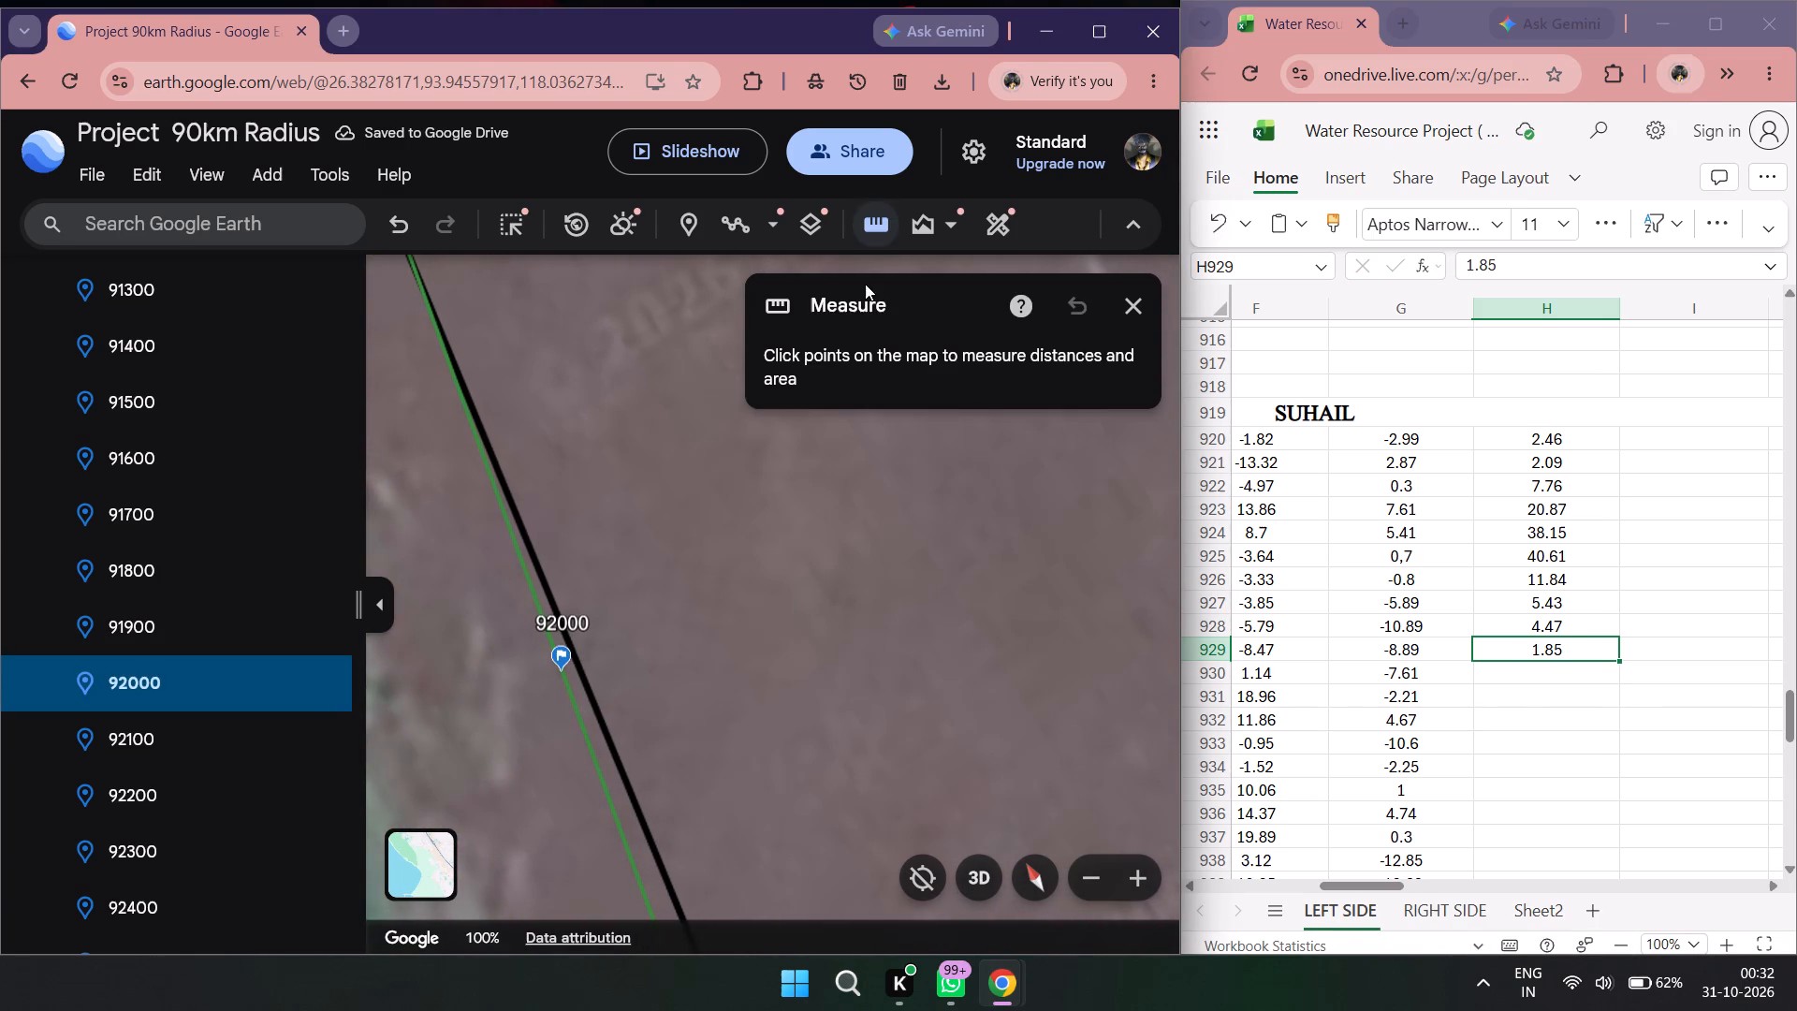
{"action": "scroll", "coordinate": [498, 808], "scroll_direction": "up", "scroll_amount": 3}
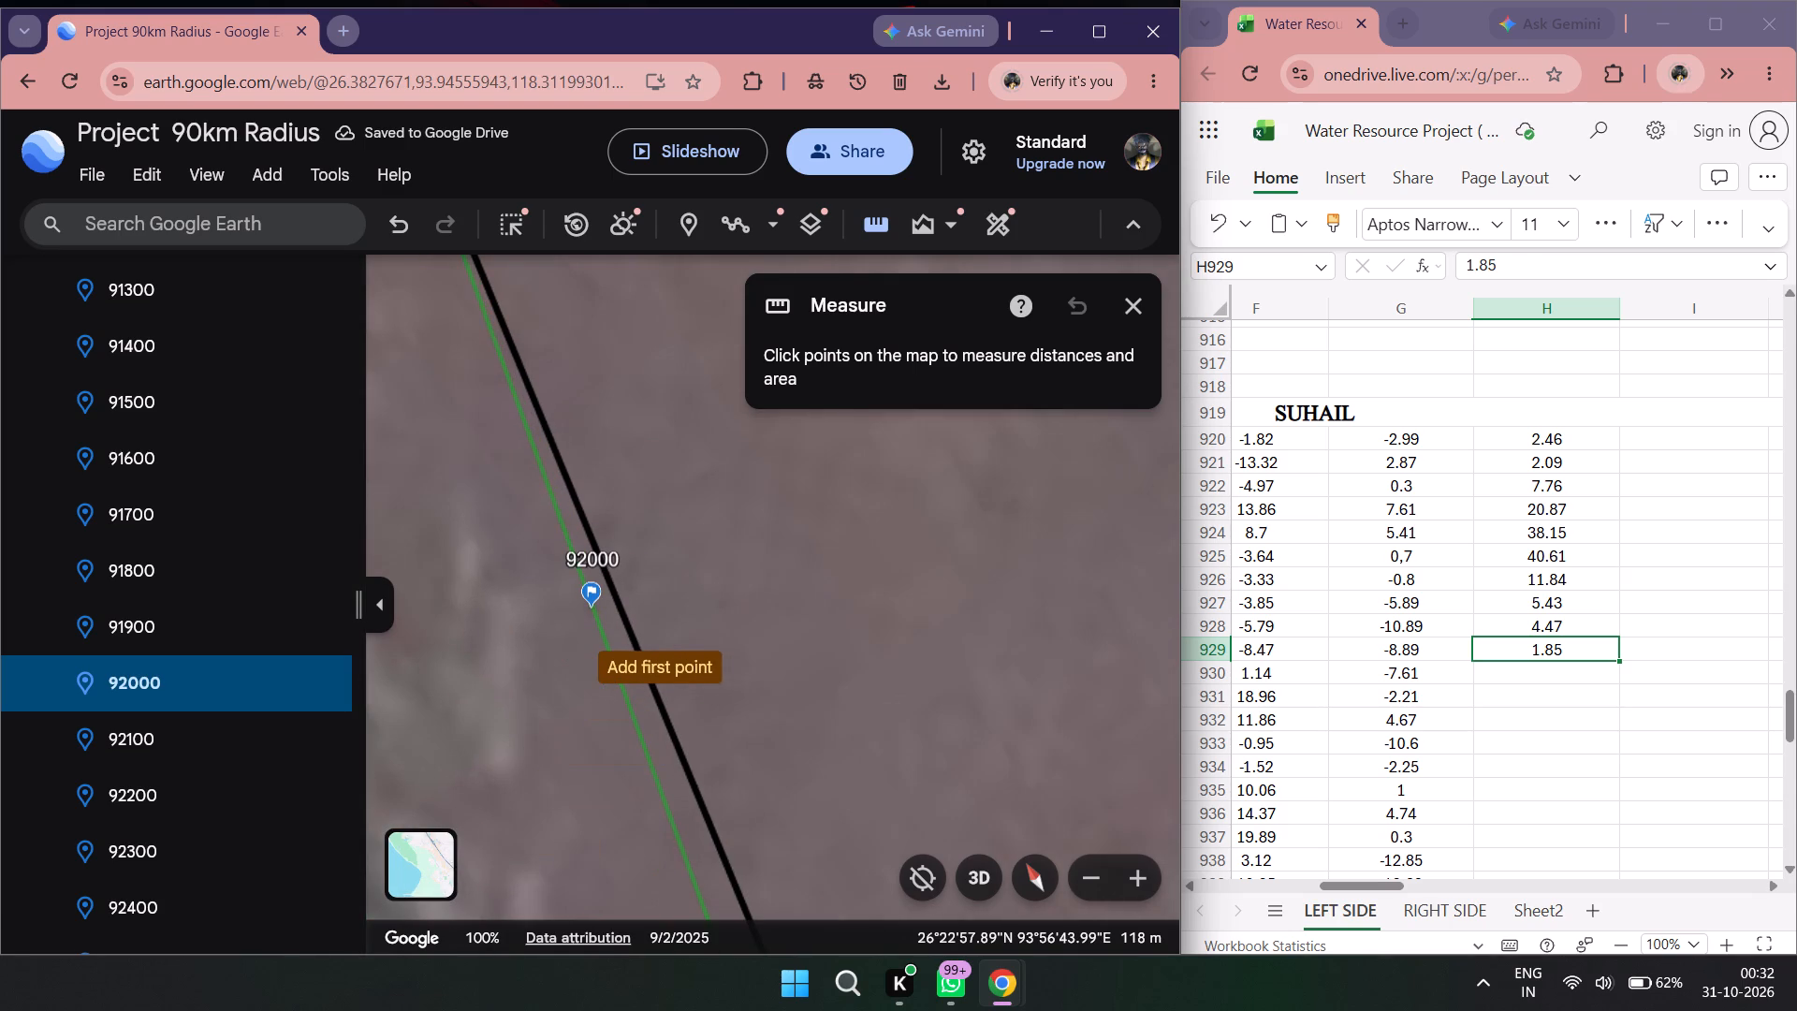
{"action": "left_click", "coordinate": [592, 610]}
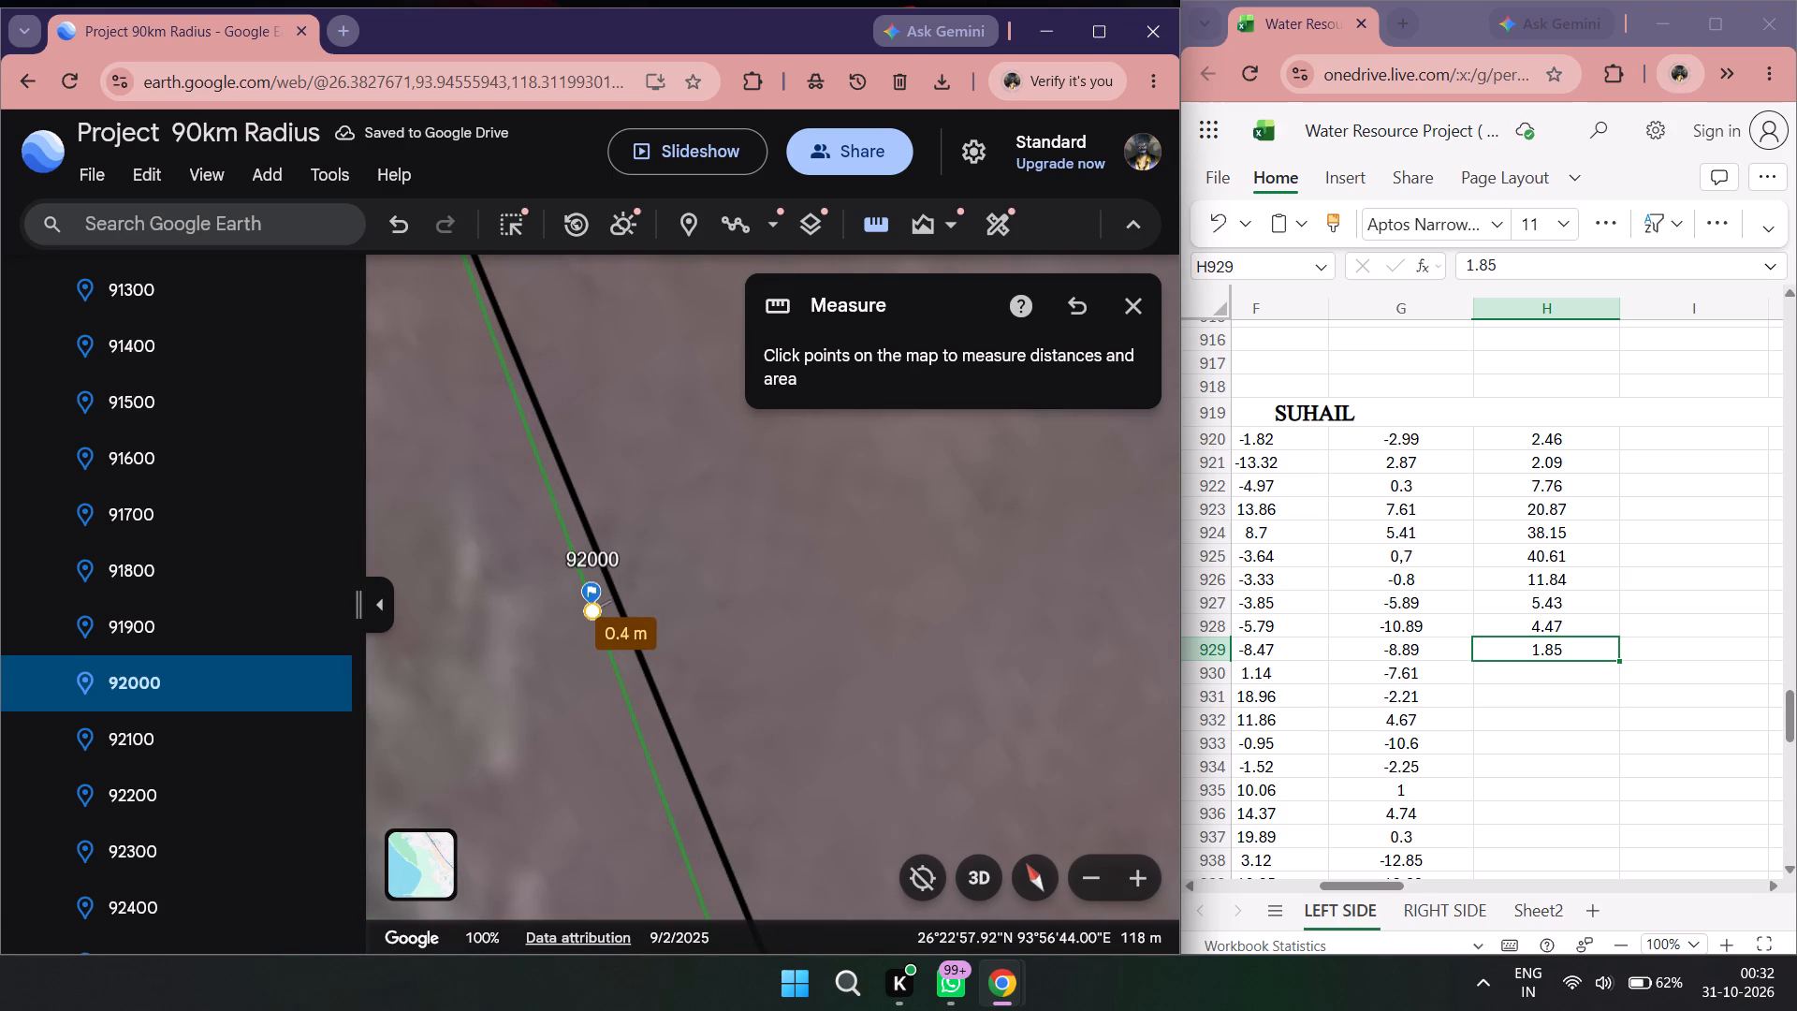
{"action": "double_click", "coordinate": [1597, 672]}
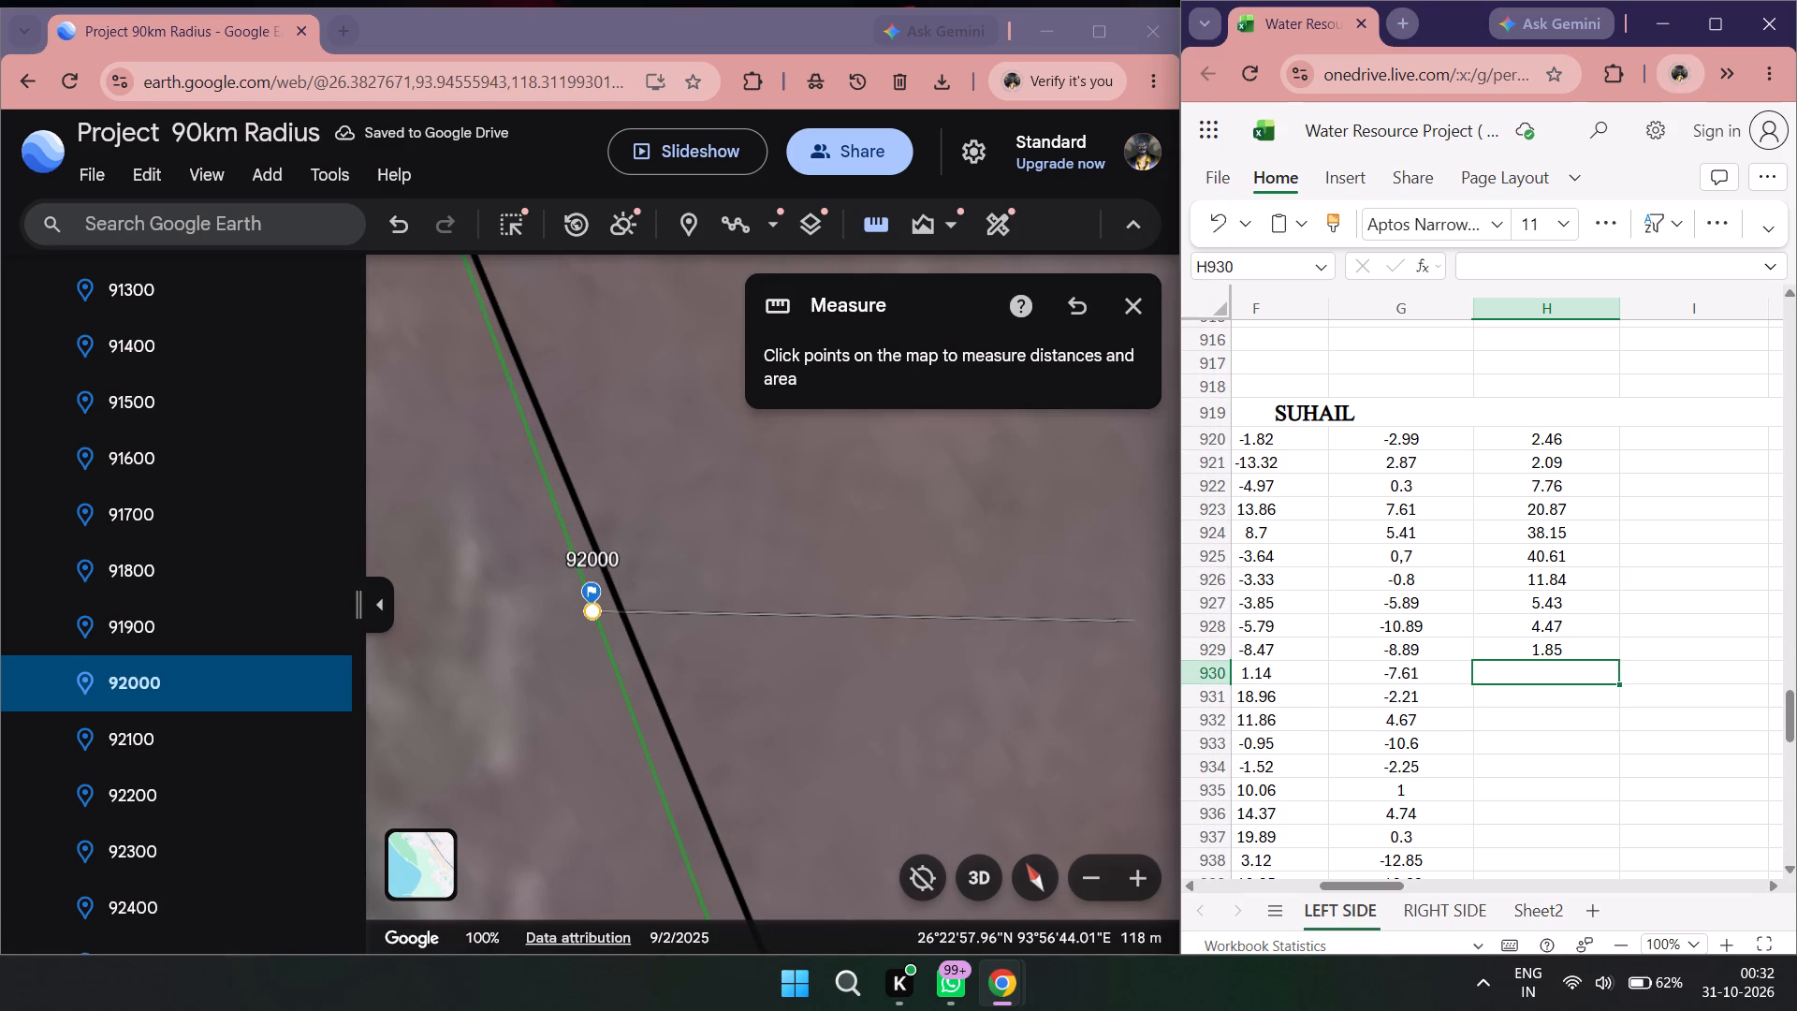
{"action": "type", "text": "0.4"}
{"action": "key", "text": "6"}
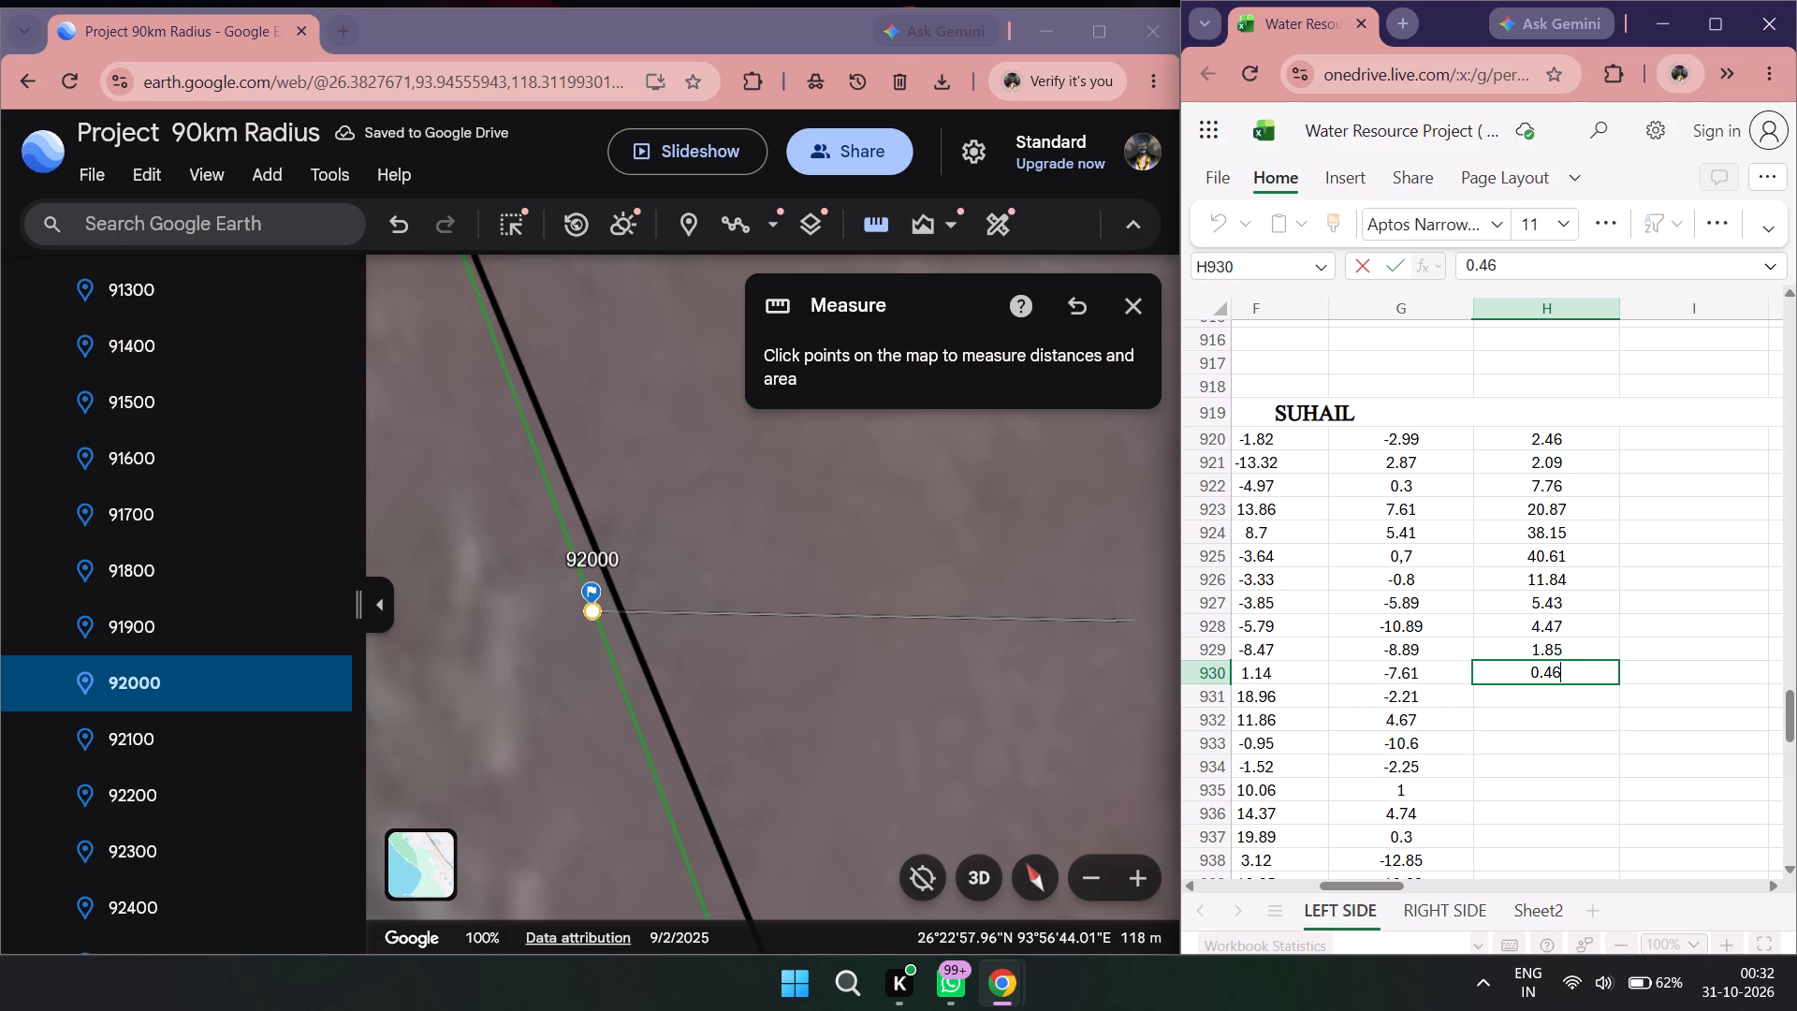
Go to placemark 92100, measure from the 2011 left line to the 2022 left line, and record 5.73 in H931.
{"action": "double_click", "coordinate": [168, 730]}
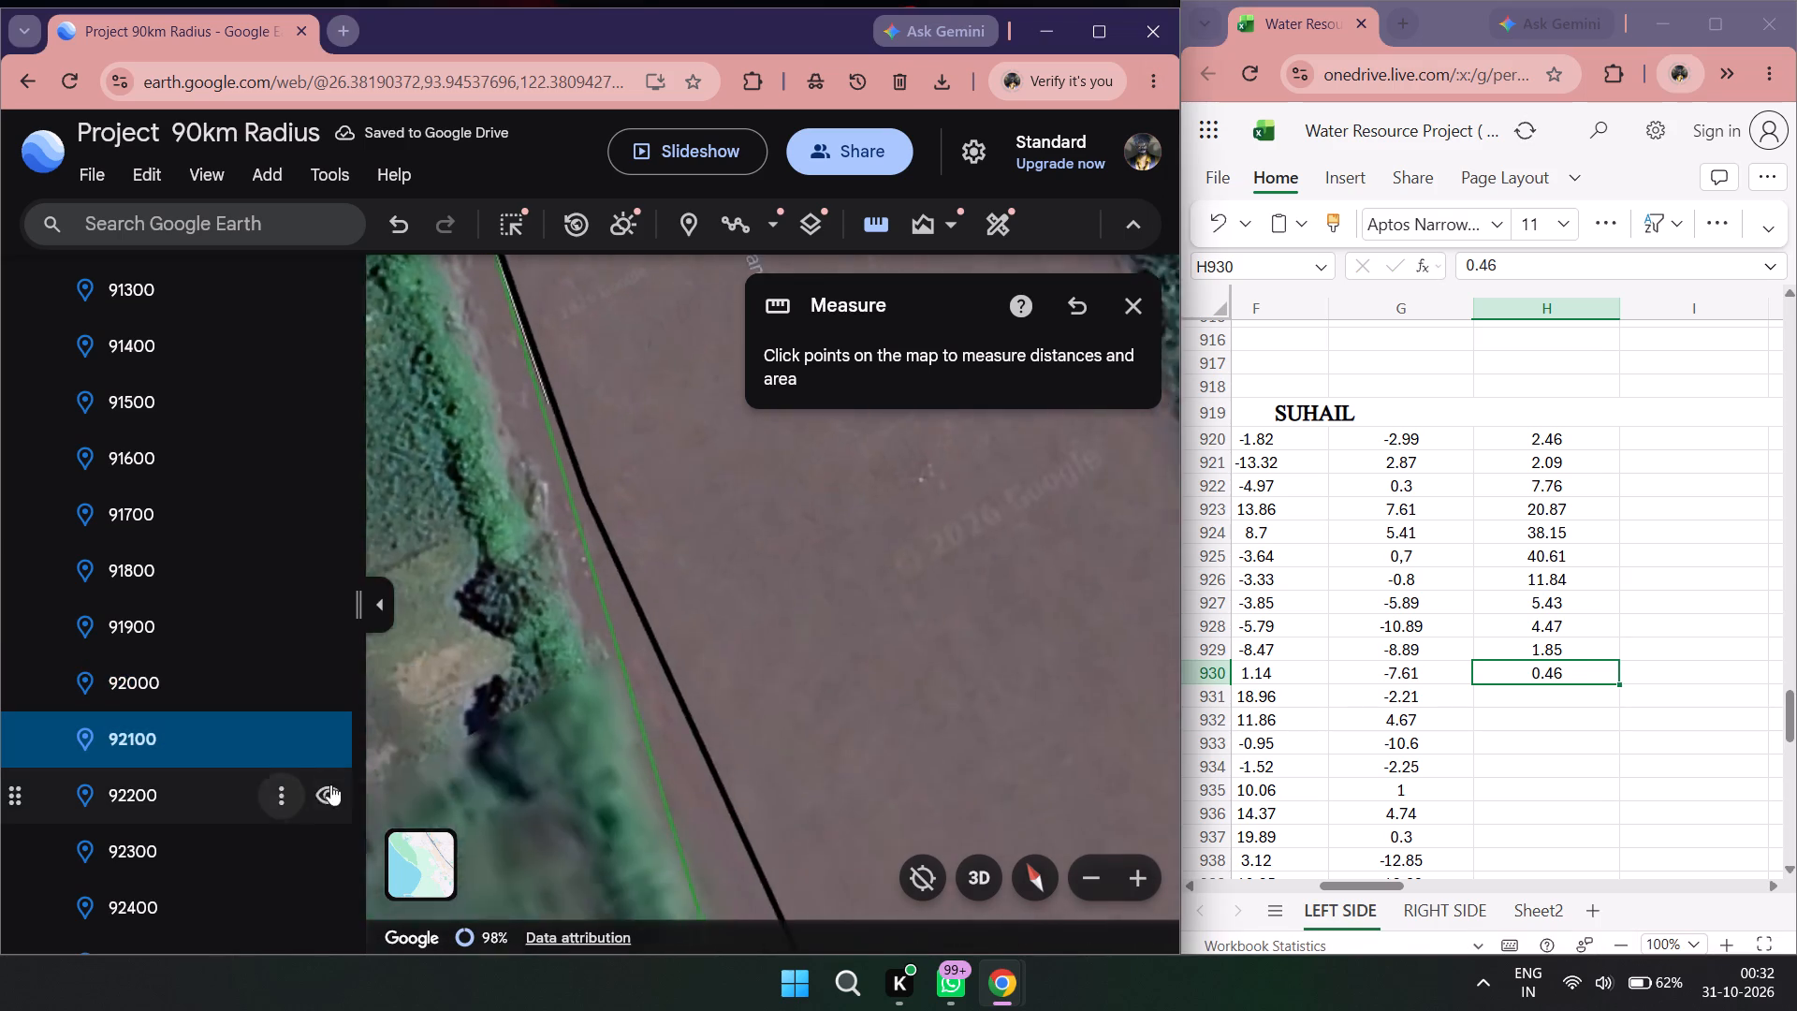
{"action": "scroll", "coordinate": [639, 719], "scroll_direction": "down", "scroll_amount": 1}
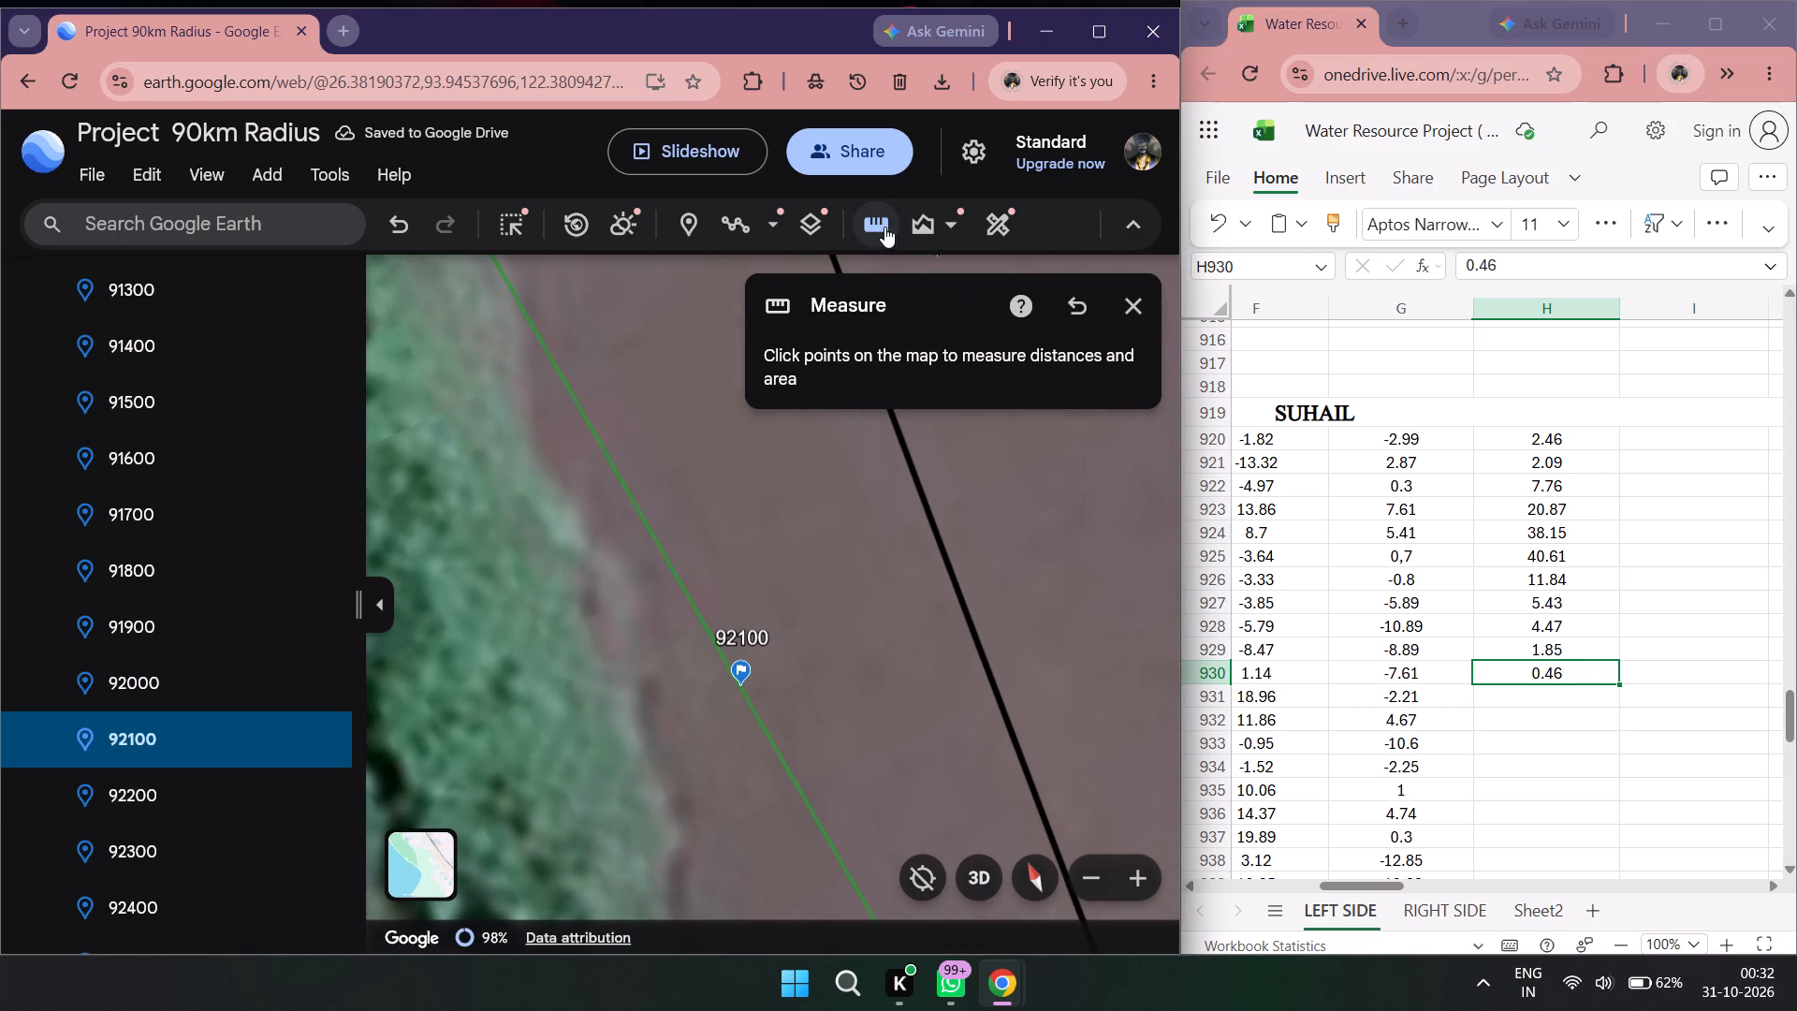
{"action": "double_click", "coordinate": [882, 226]}
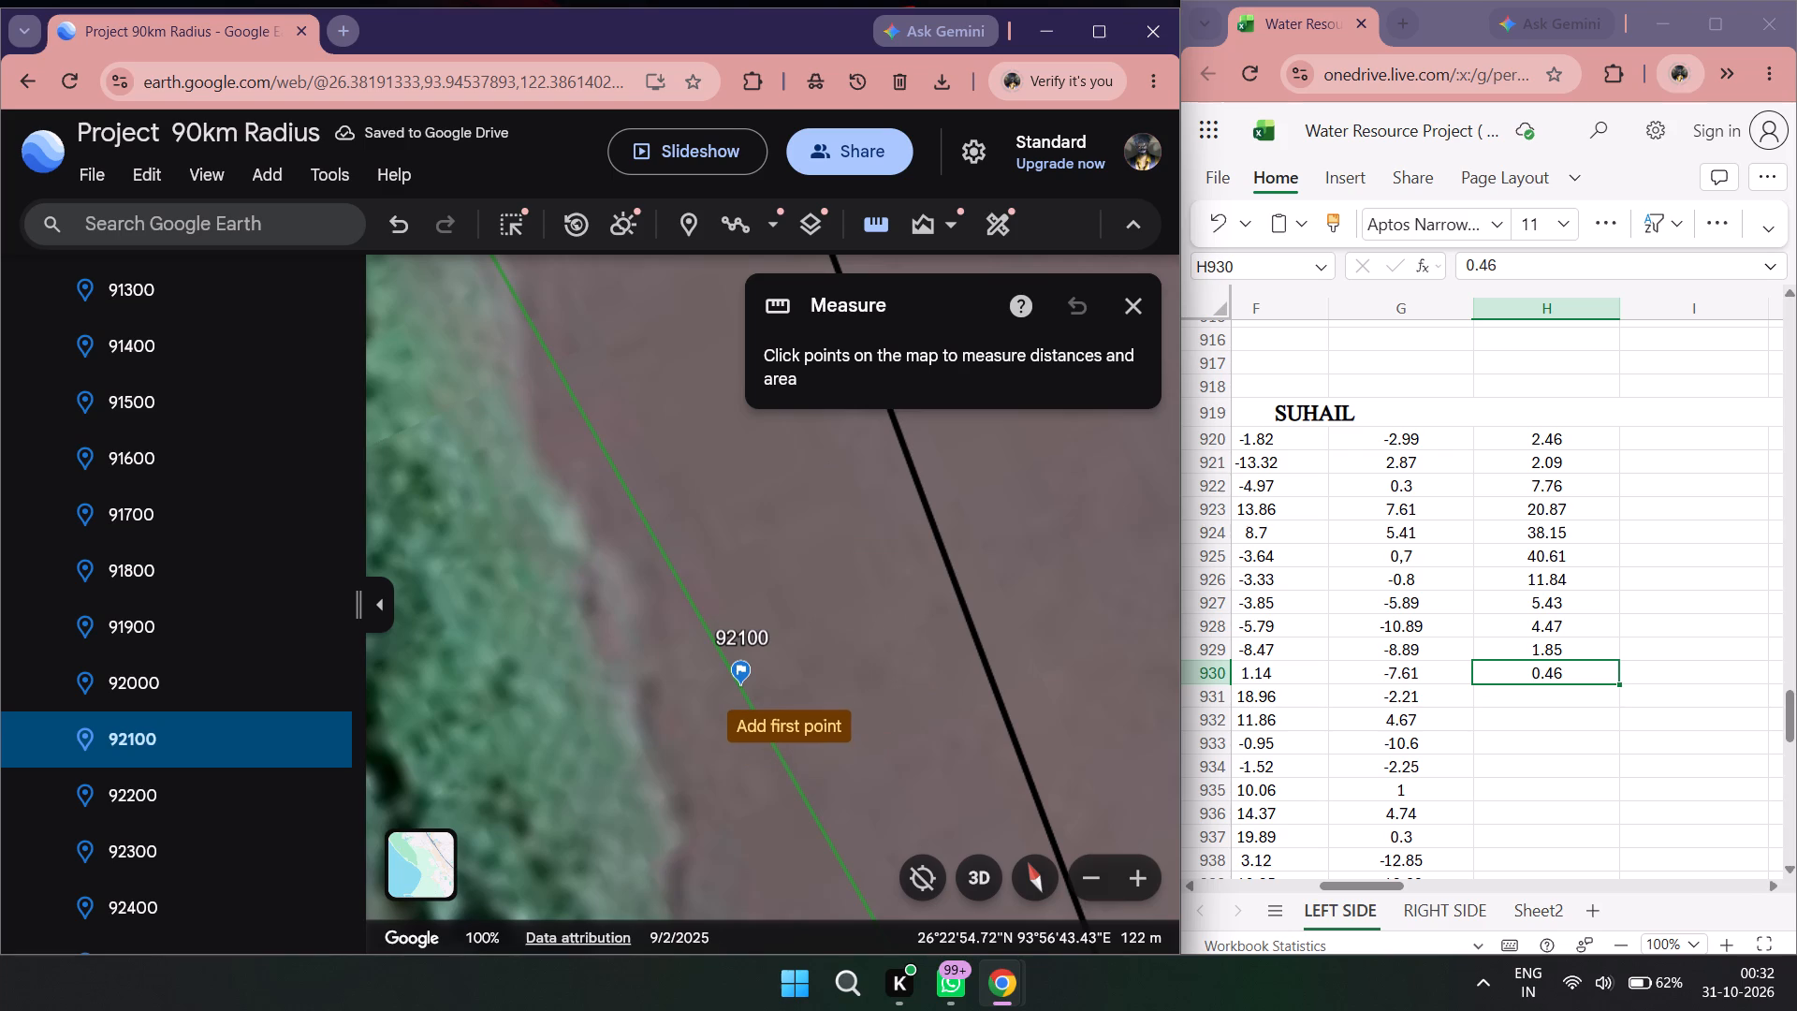
{"action": "left_click", "coordinate": [743, 691]}
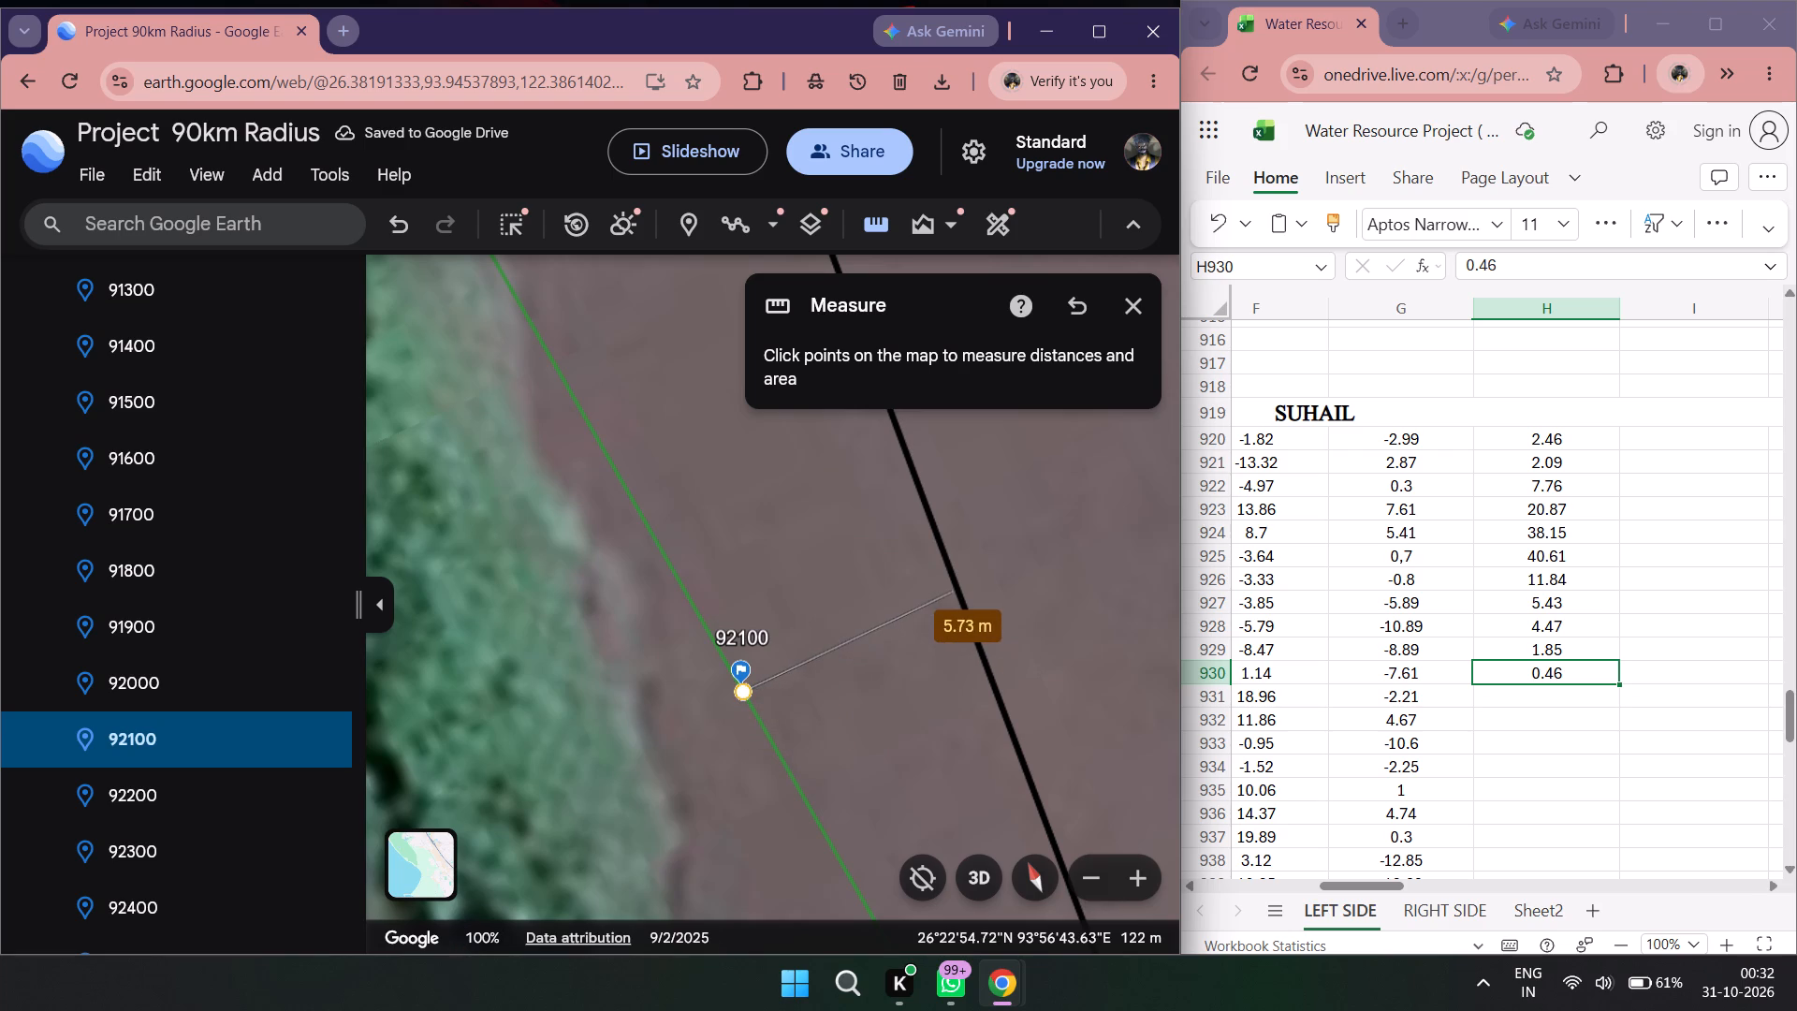
{"action": "left_click", "coordinate": [1554, 682]}
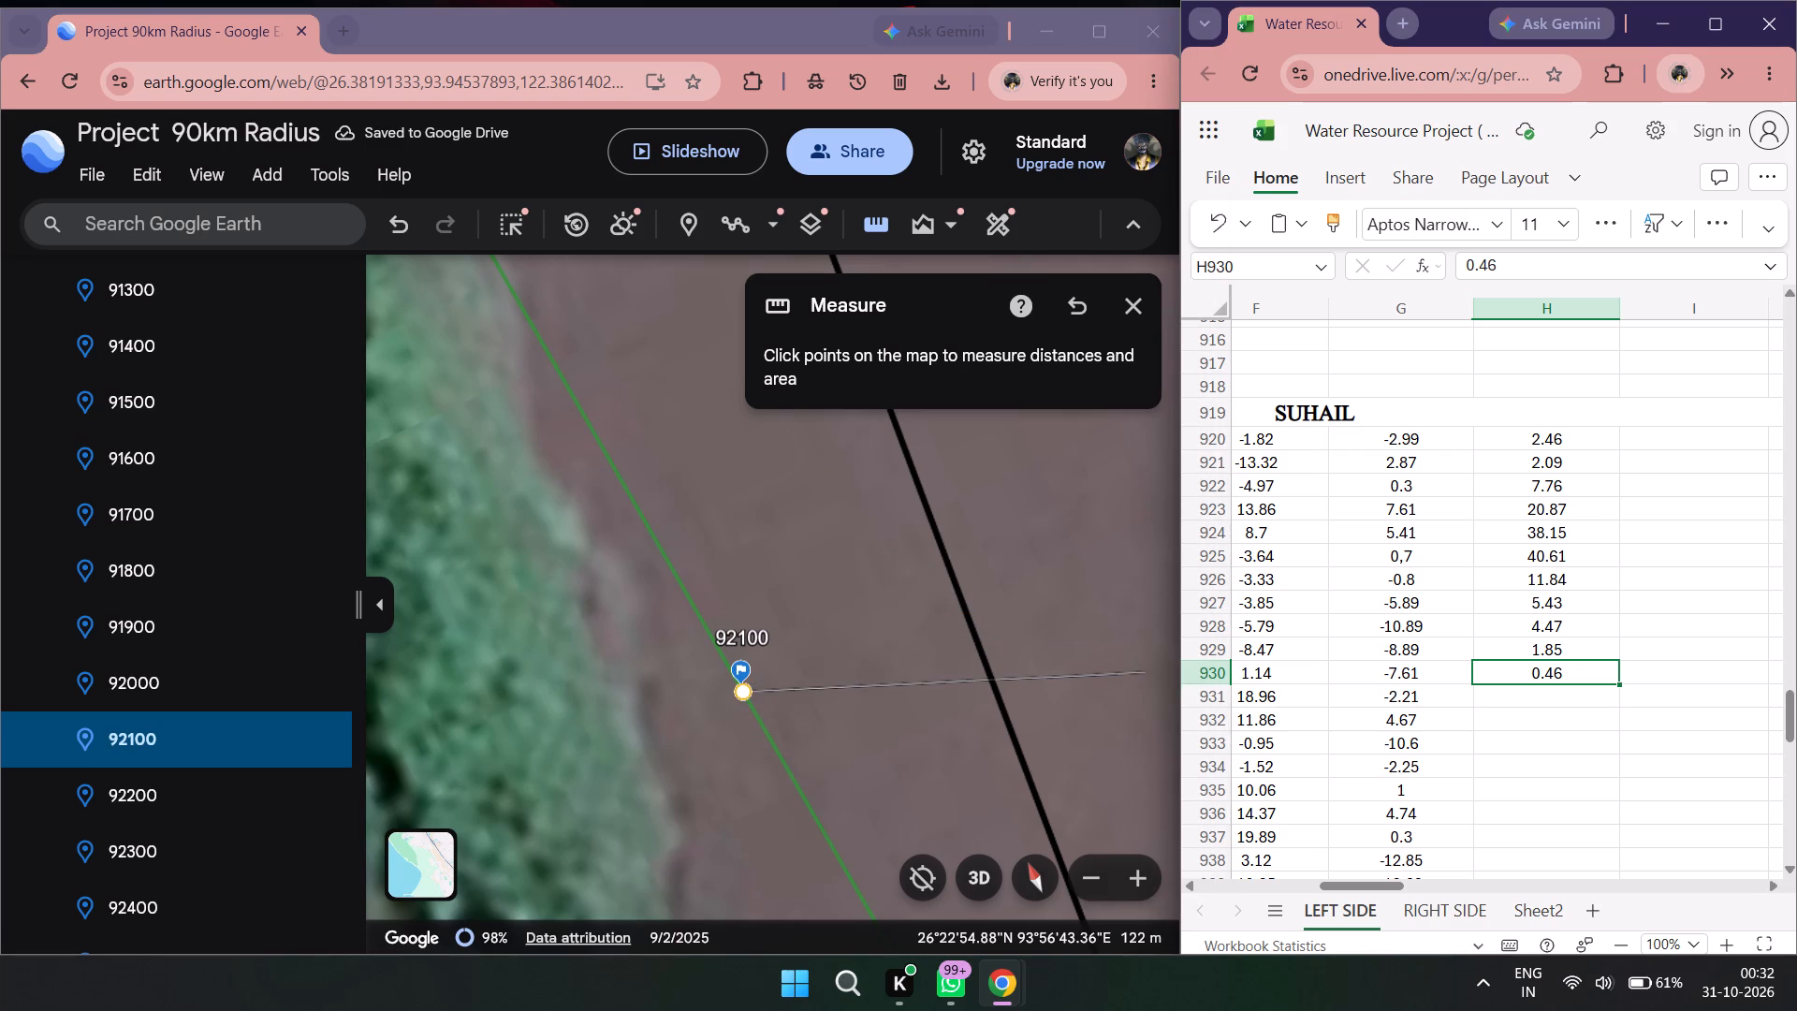
{"action": "double_click", "coordinate": [1546, 696]}
{"action": "type", "text": "5.73"}
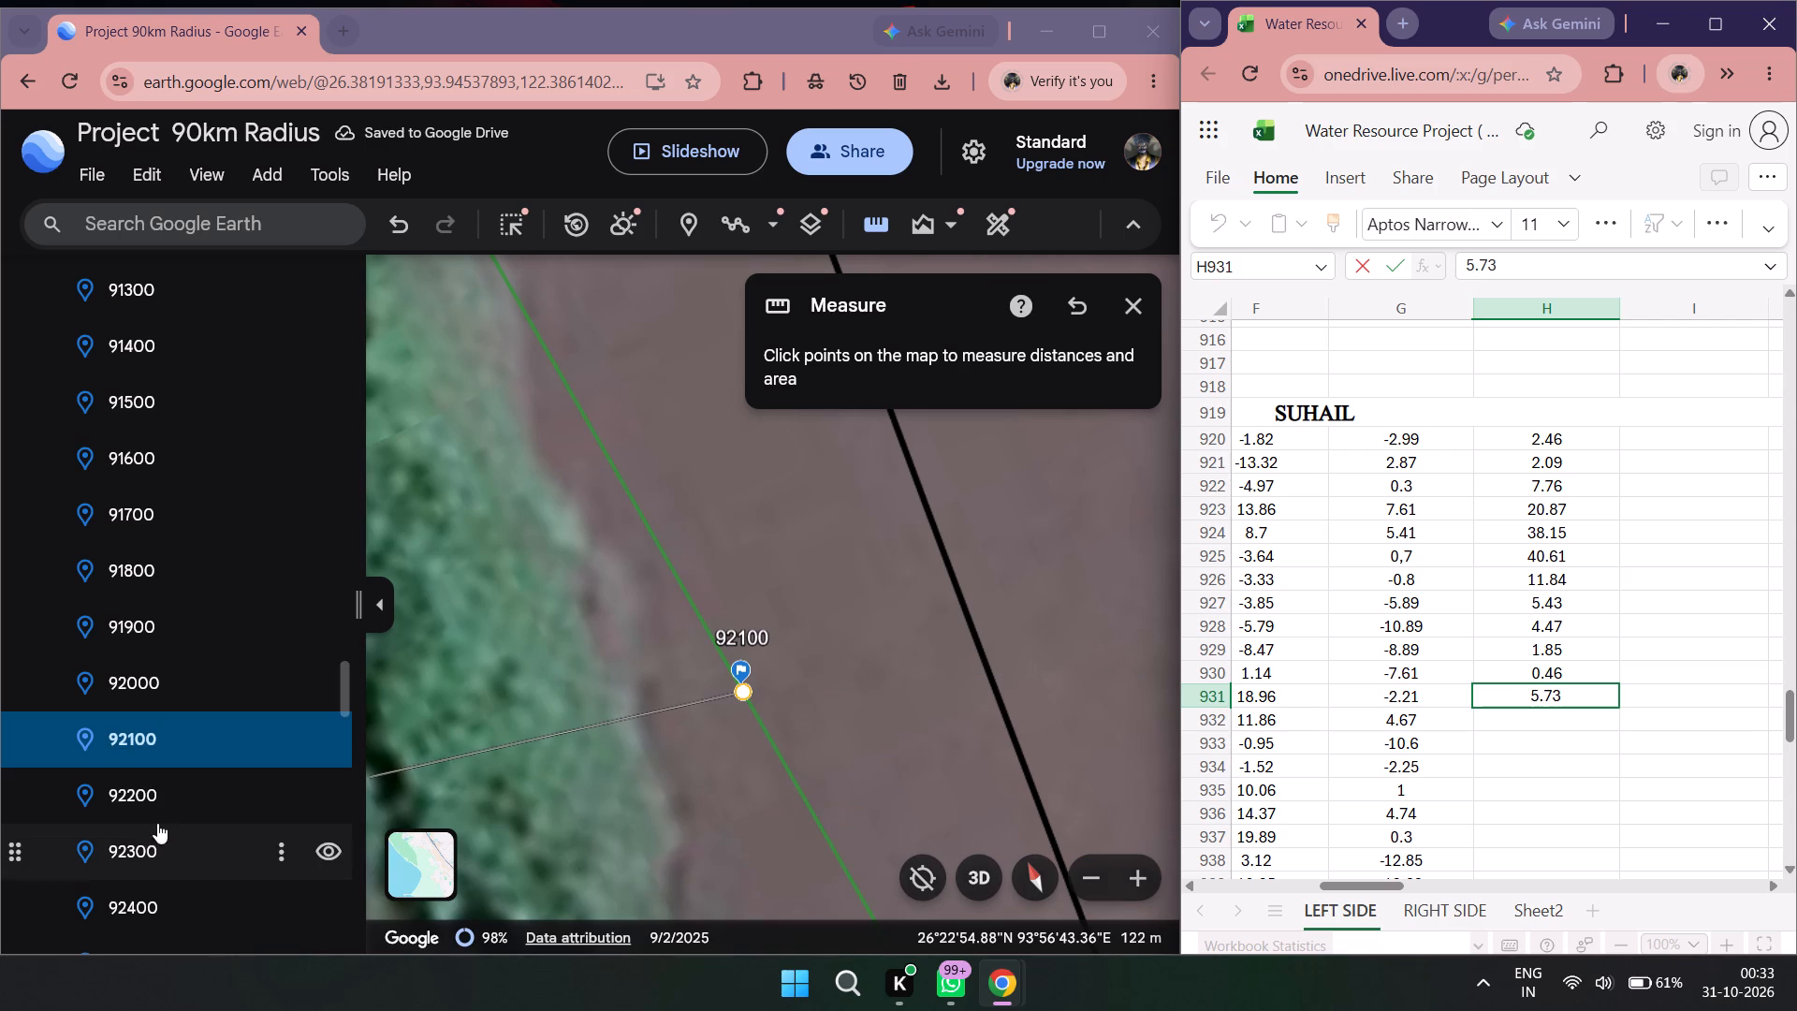
Go to placemark 92200, measure from the 2011 left line to the 2022 left line, and record 2.66 in H932.
{"action": "double_click", "coordinate": [191, 804]}
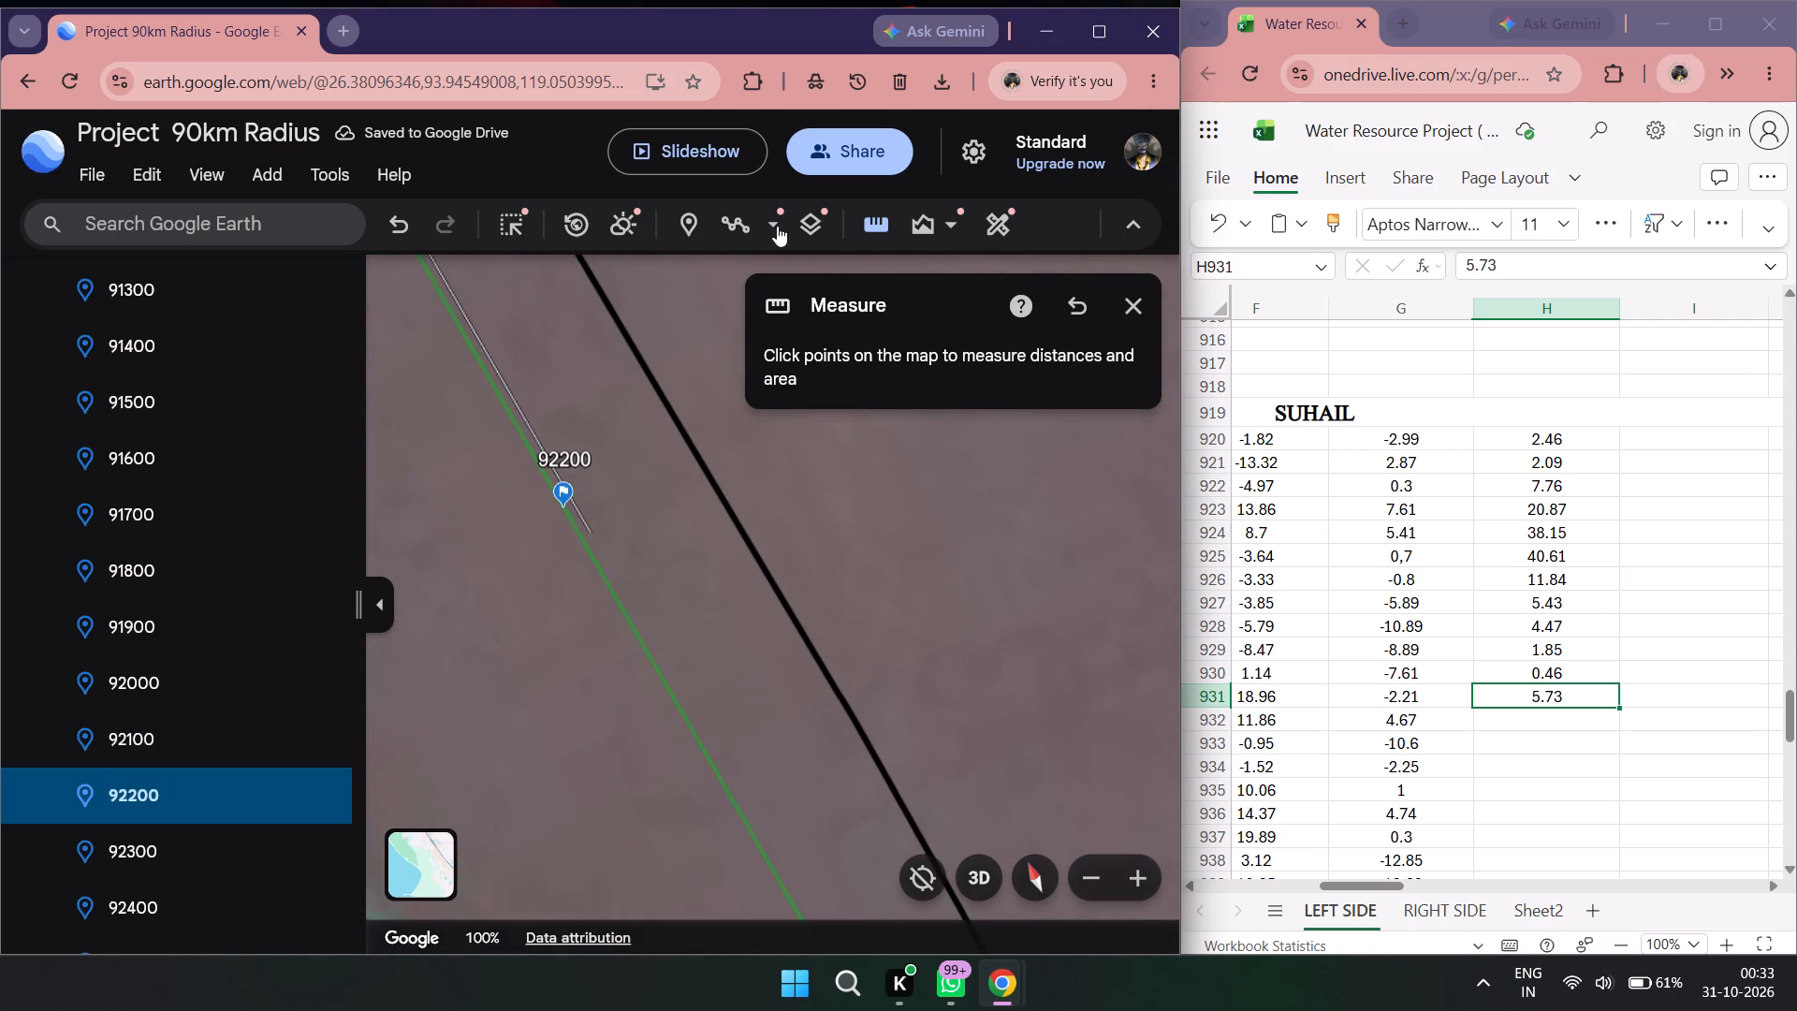
{"action": "left_click", "coordinate": [912, 222]}
{"action": "left_click", "coordinate": [909, 225]}
{"action": "double_click", "coordinate": [875, 218]}
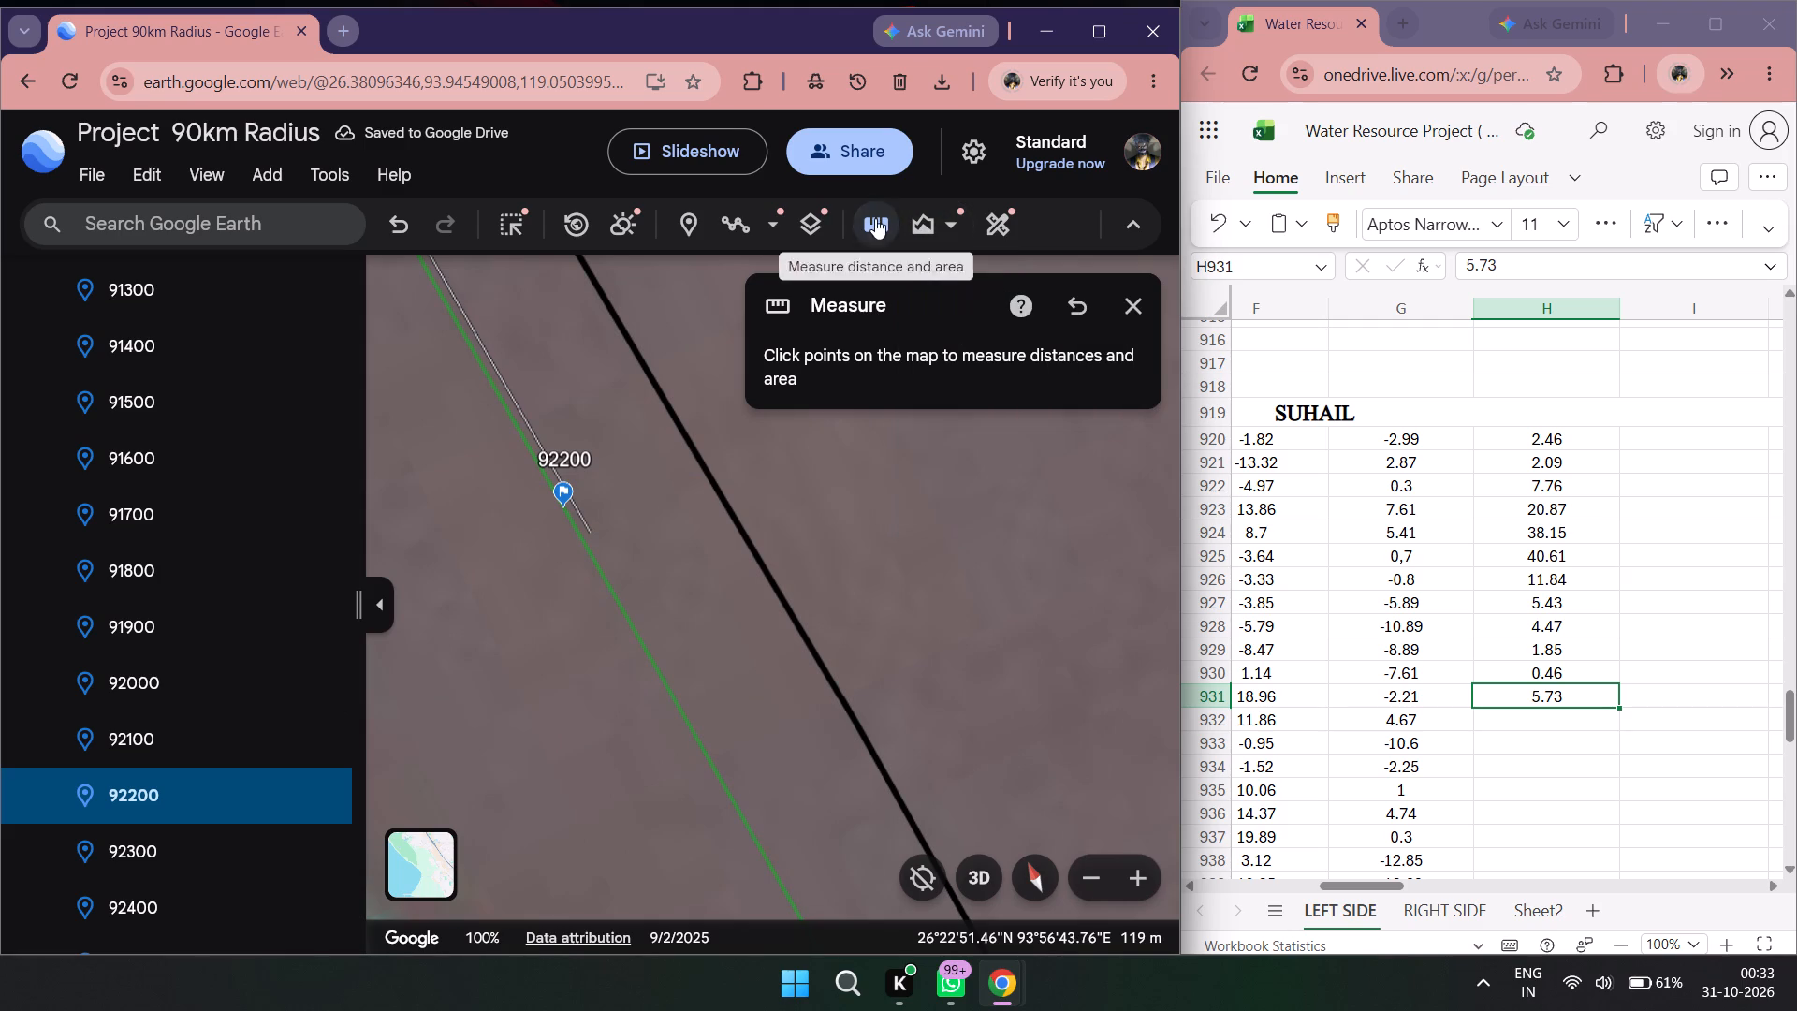
{"action": "left_click", "coordinate": [571, 520]}
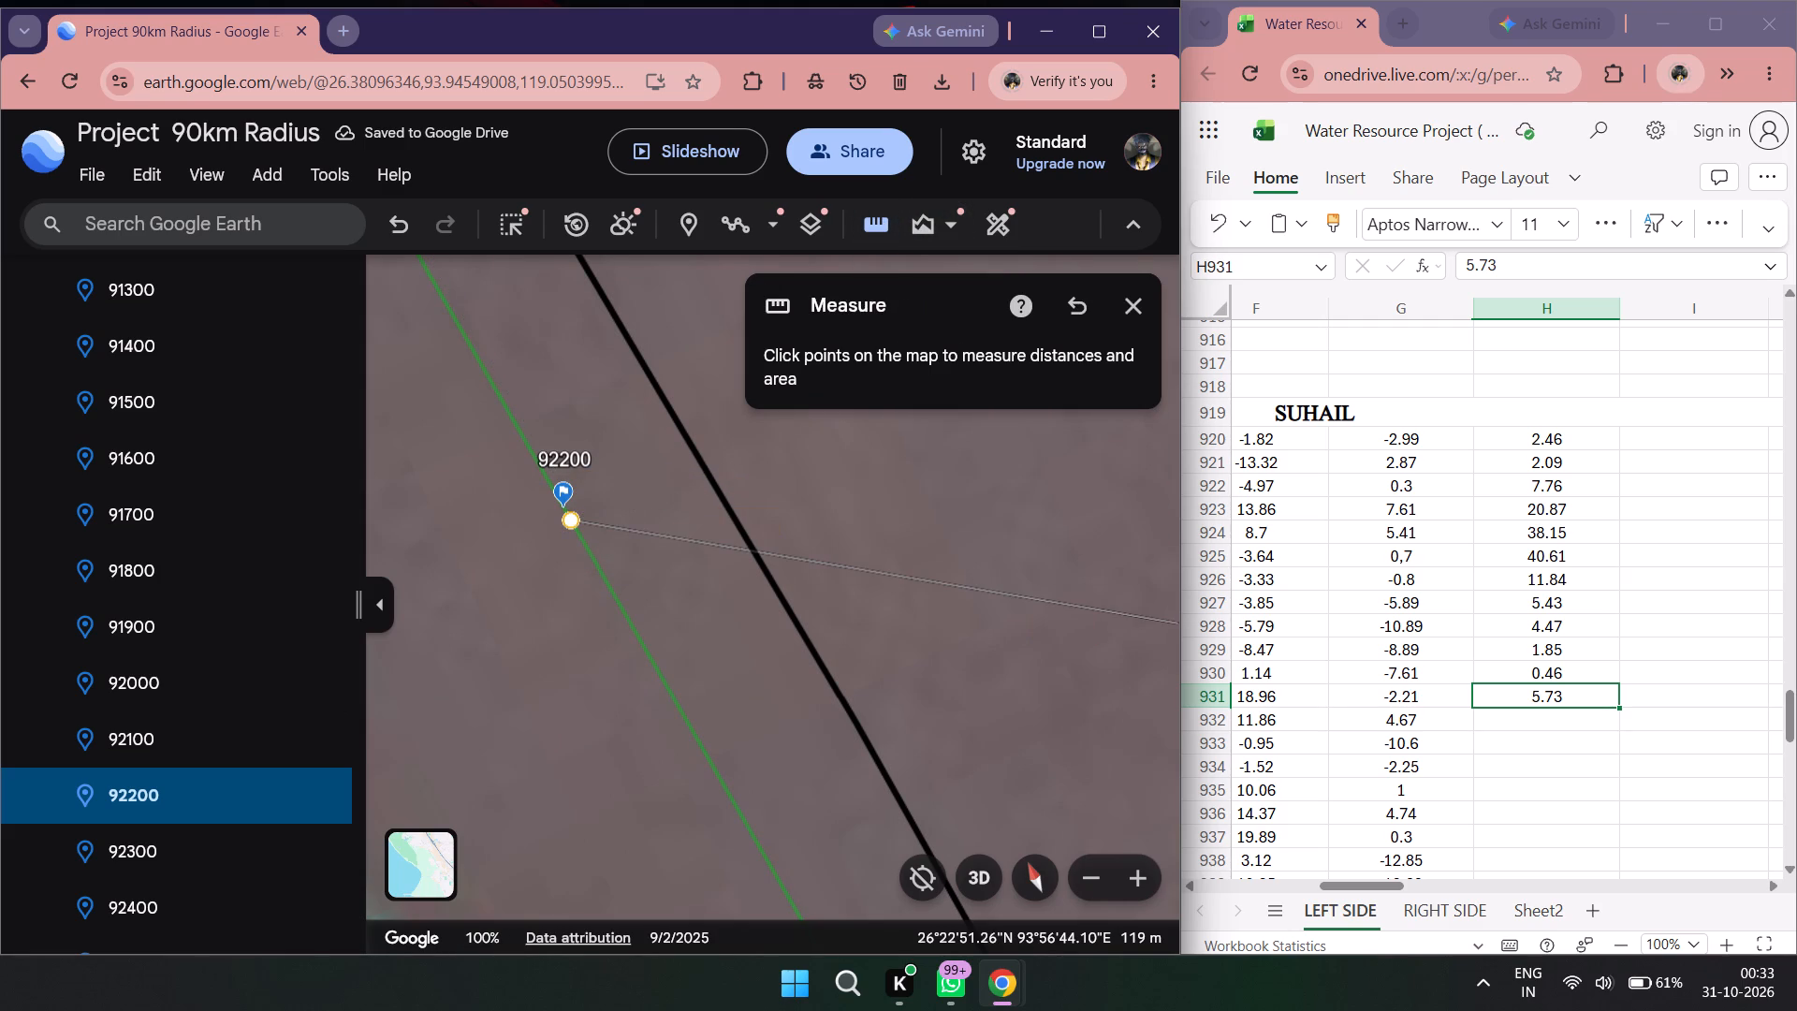
{"action": "double_click", "coordinate": [1547, 721]}
{"action": "type", "text": "2."}
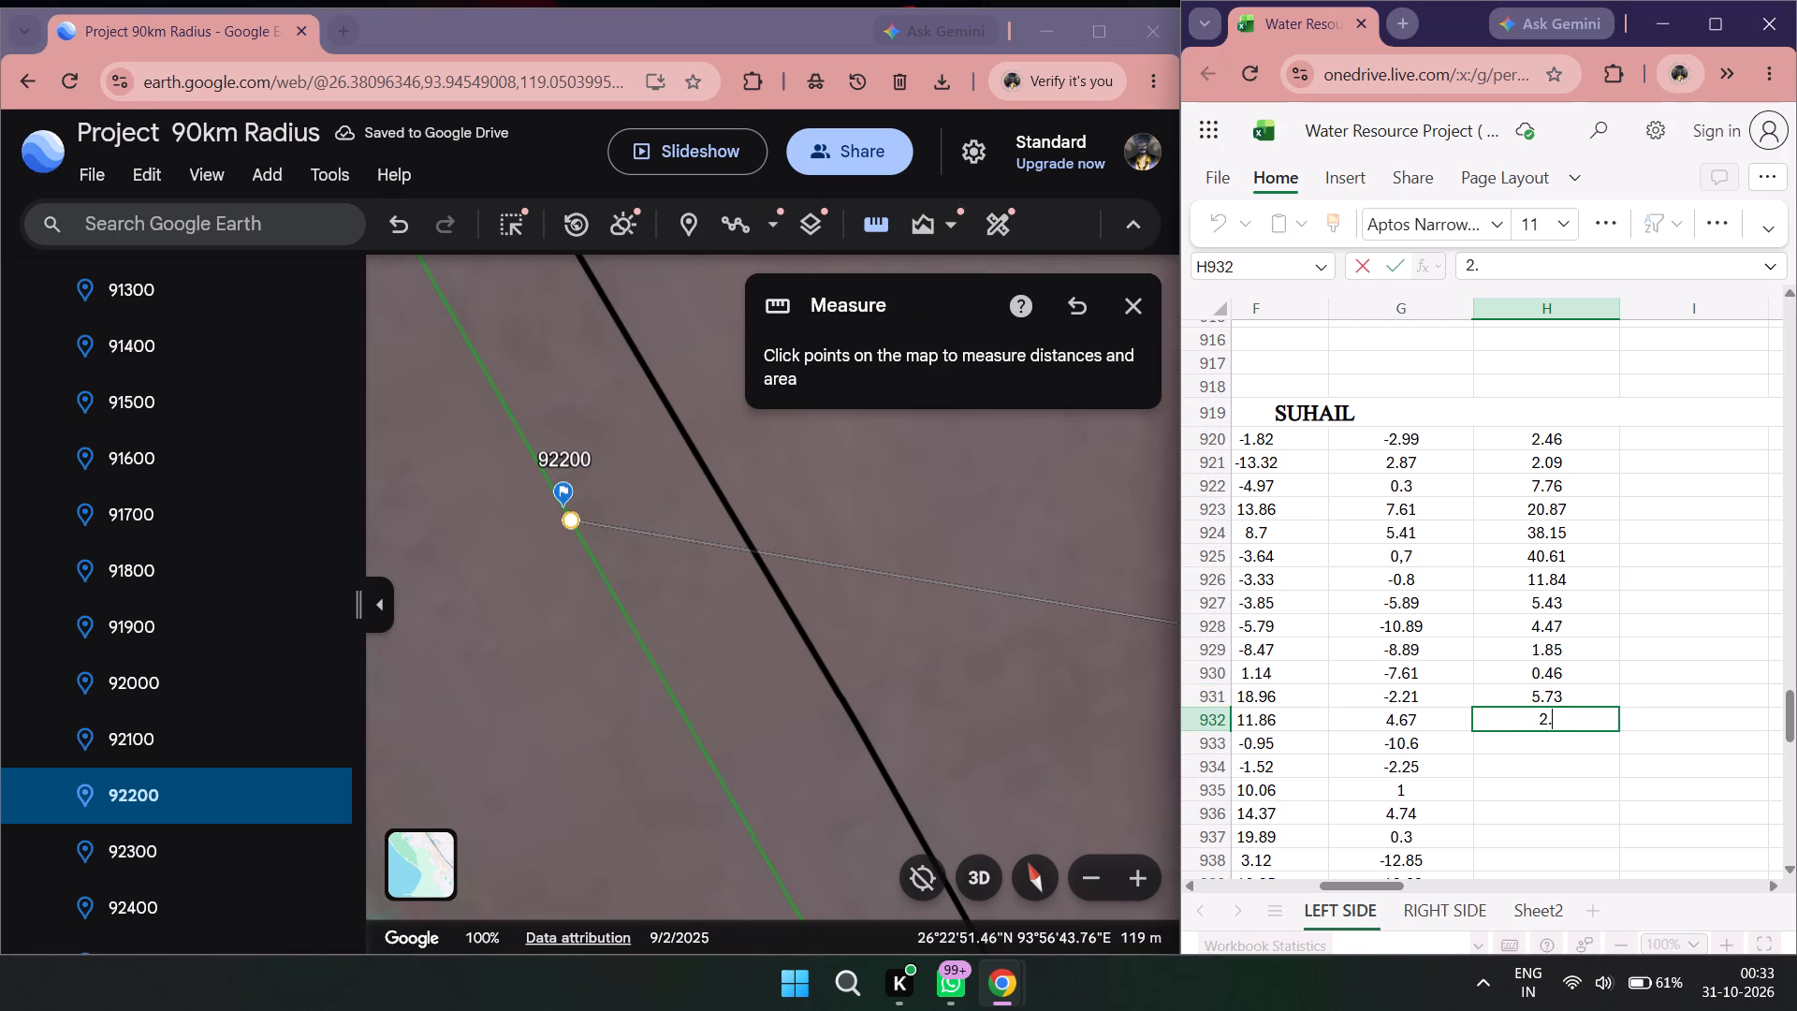
{"action": "type", "text": "66"}
Go to placemark 92300, measure from the 2011 left line to the 2022 left line, and record -3.74 in H933.
{"action": "double_click", "coordinate": [165, 833]}
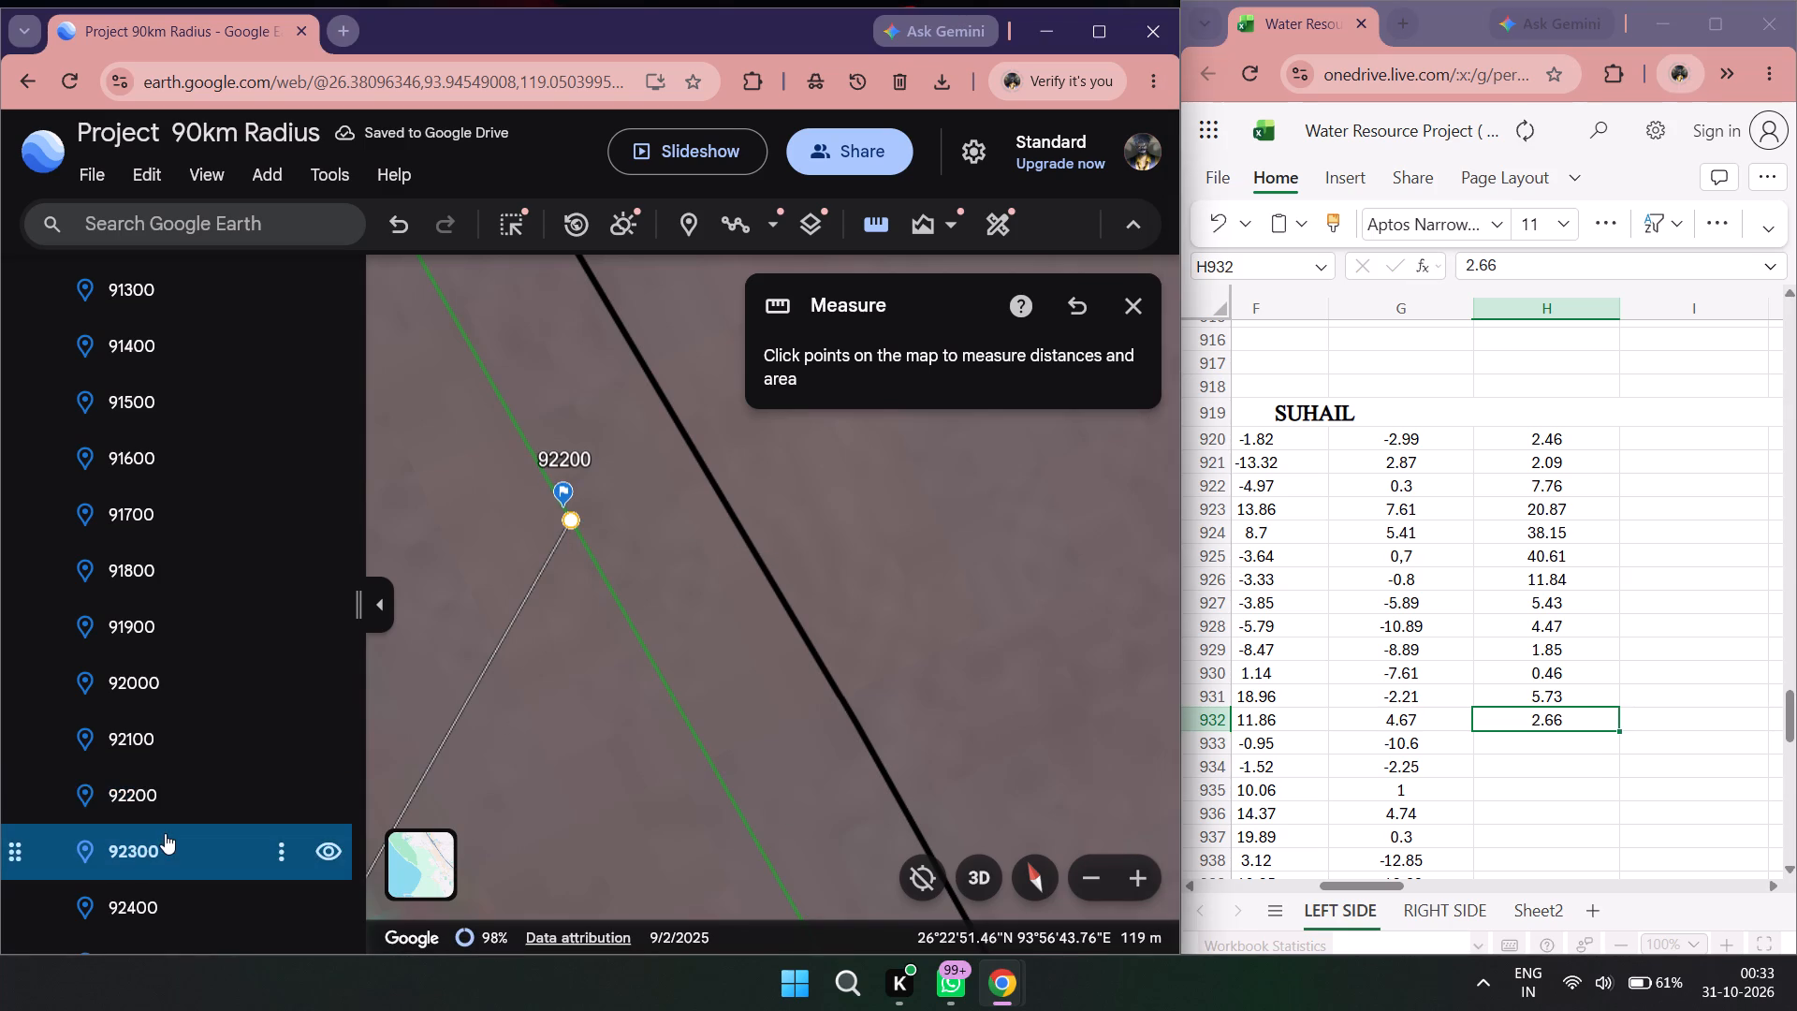
{"action": "left_click_drag", "start_coordinate": [533, 693], "coordinate": [761, 602]}
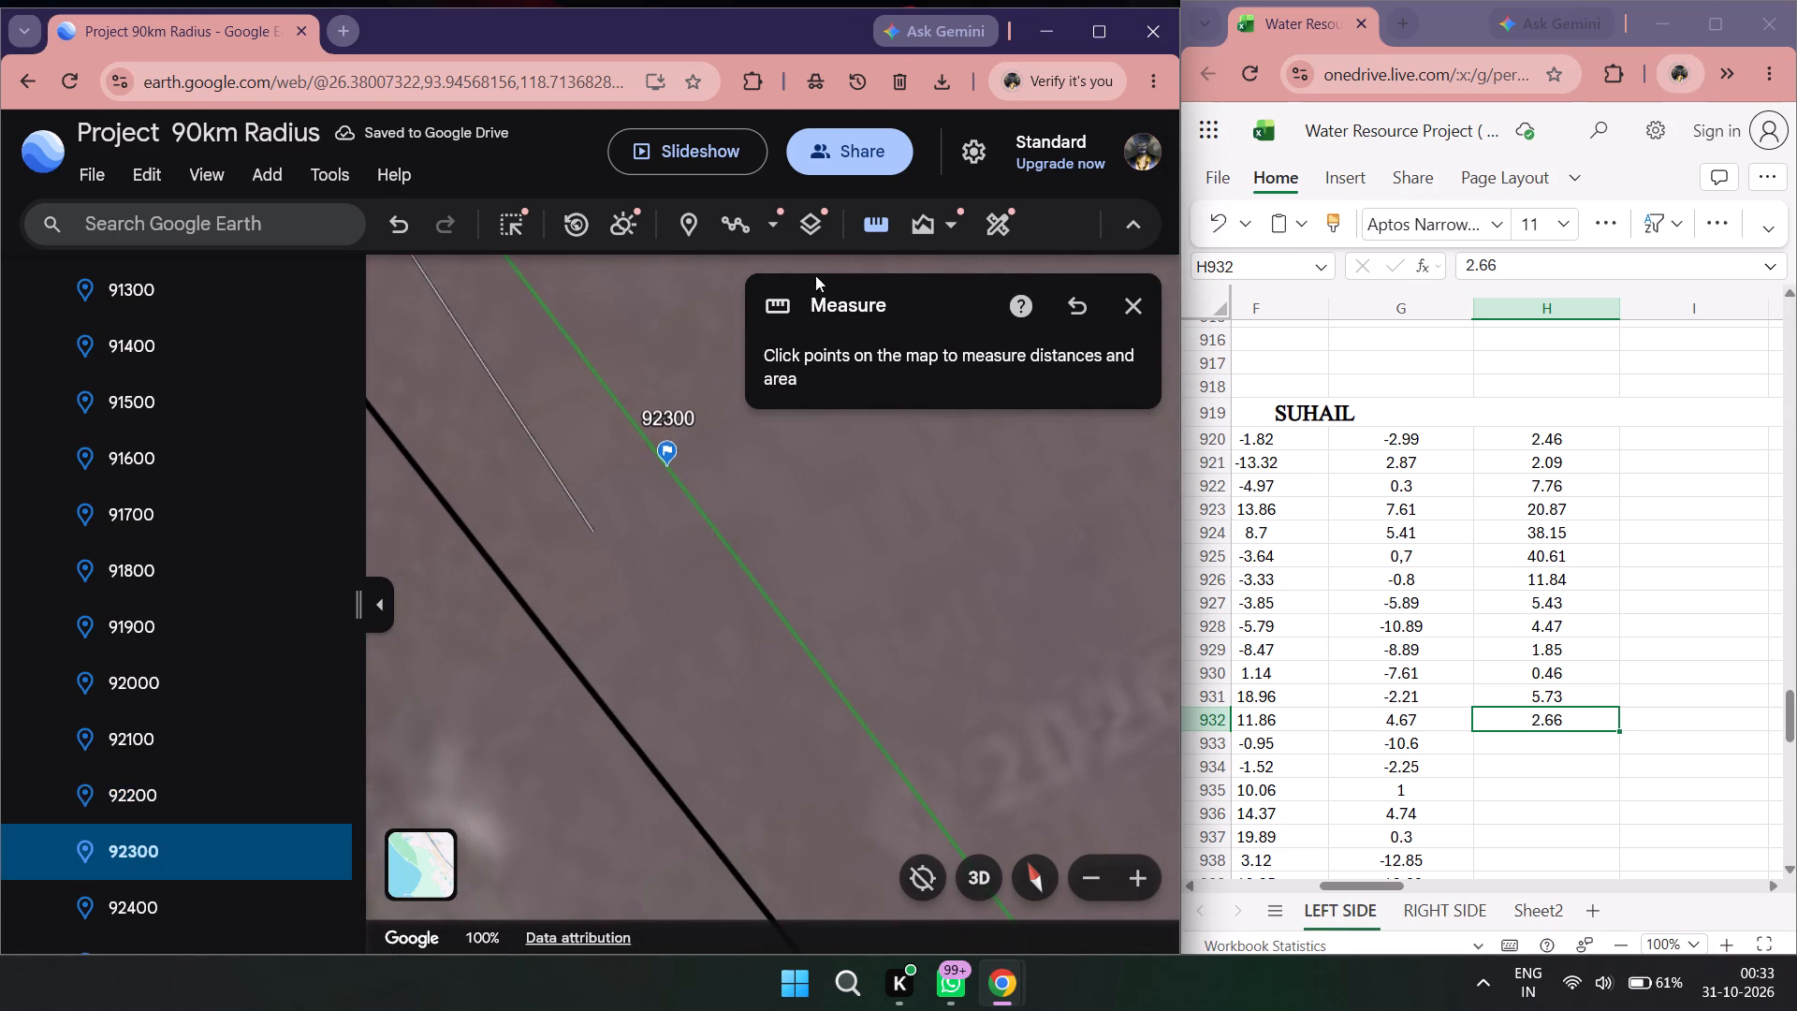
{"action": "double_click", "coordinate": [881, 212]}
{"action": "left_click", "coordinate": [674, 466]}
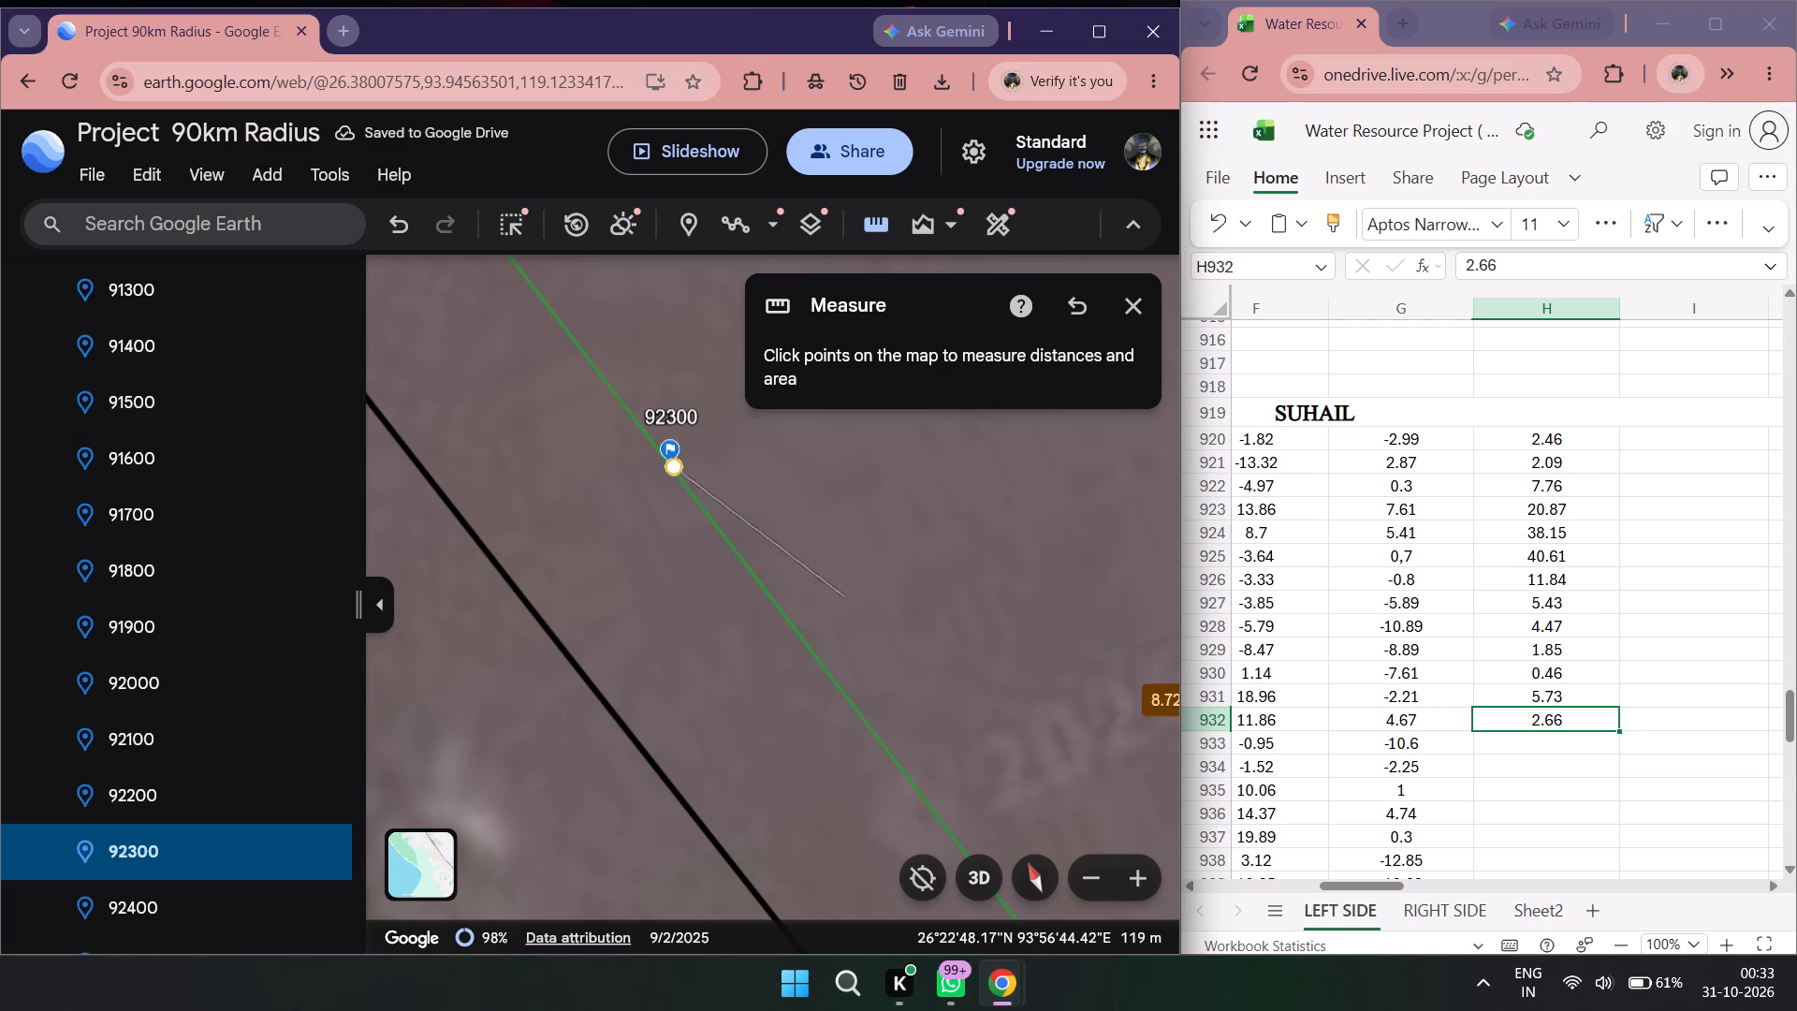
{"action": "double_click", "coordinate": [1499, 743]}
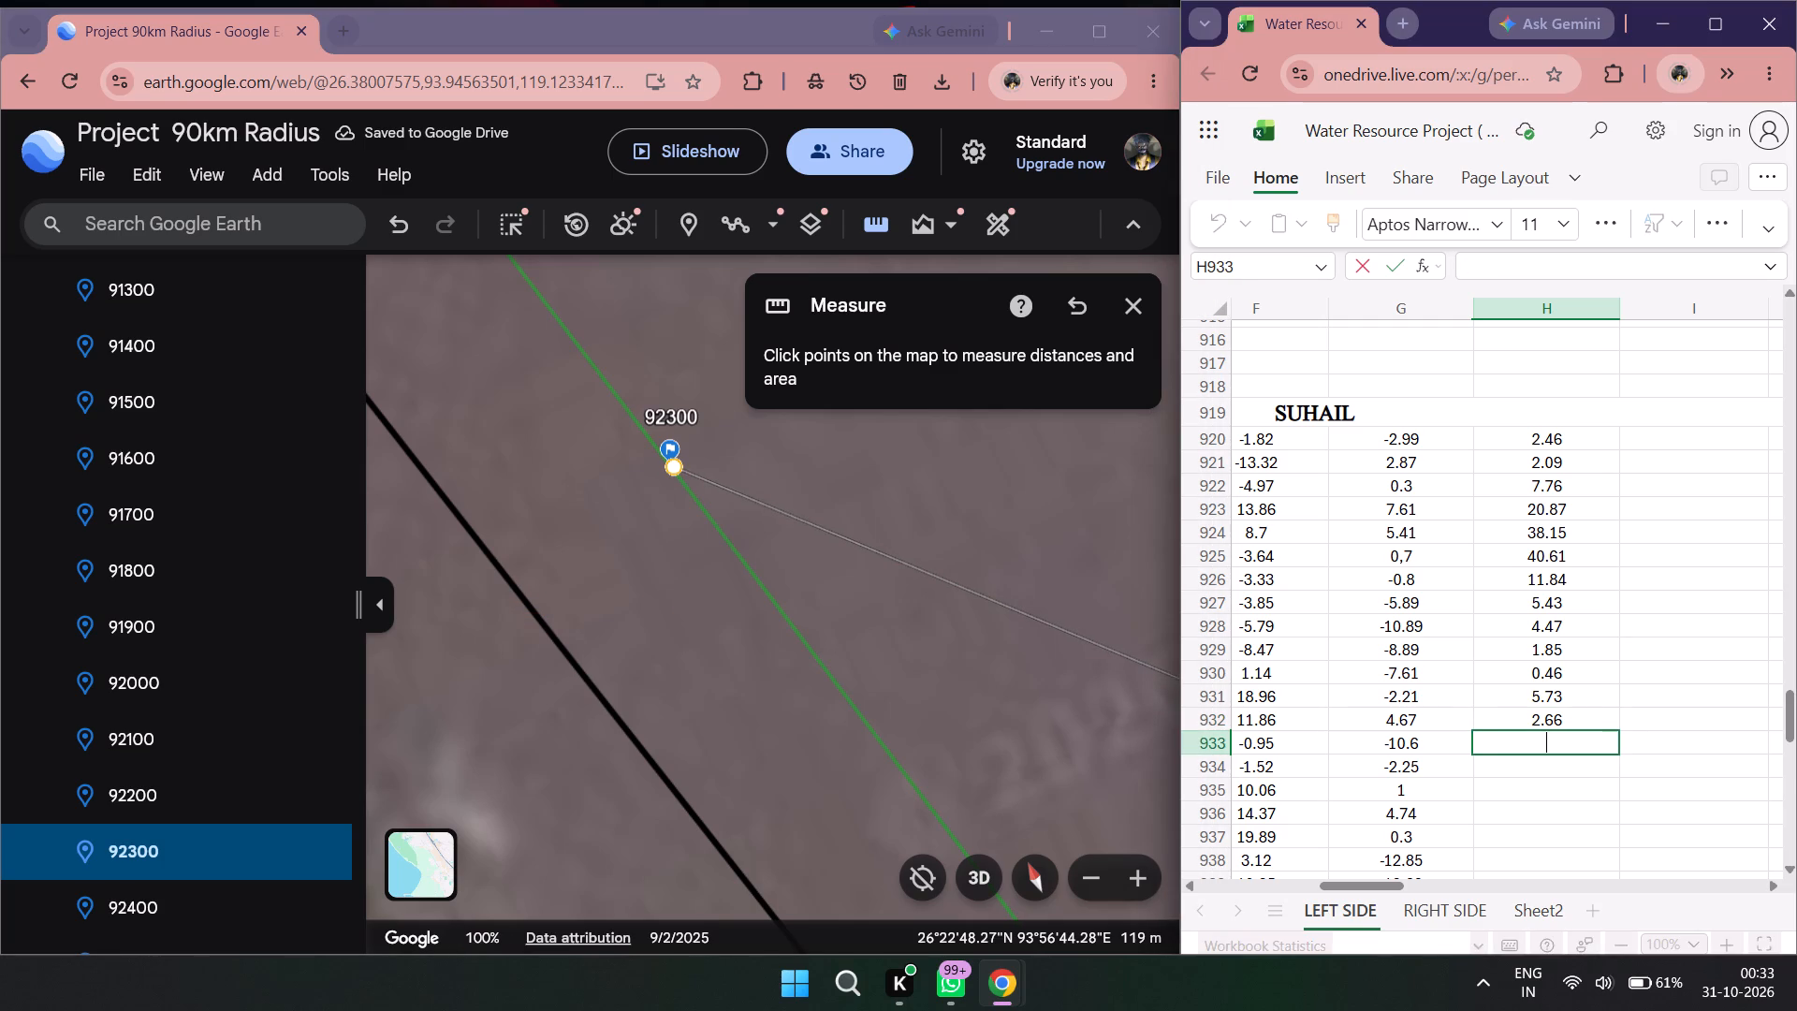
{"action": "key", "text": "minus"}
{"action": "type", "text": "3."}
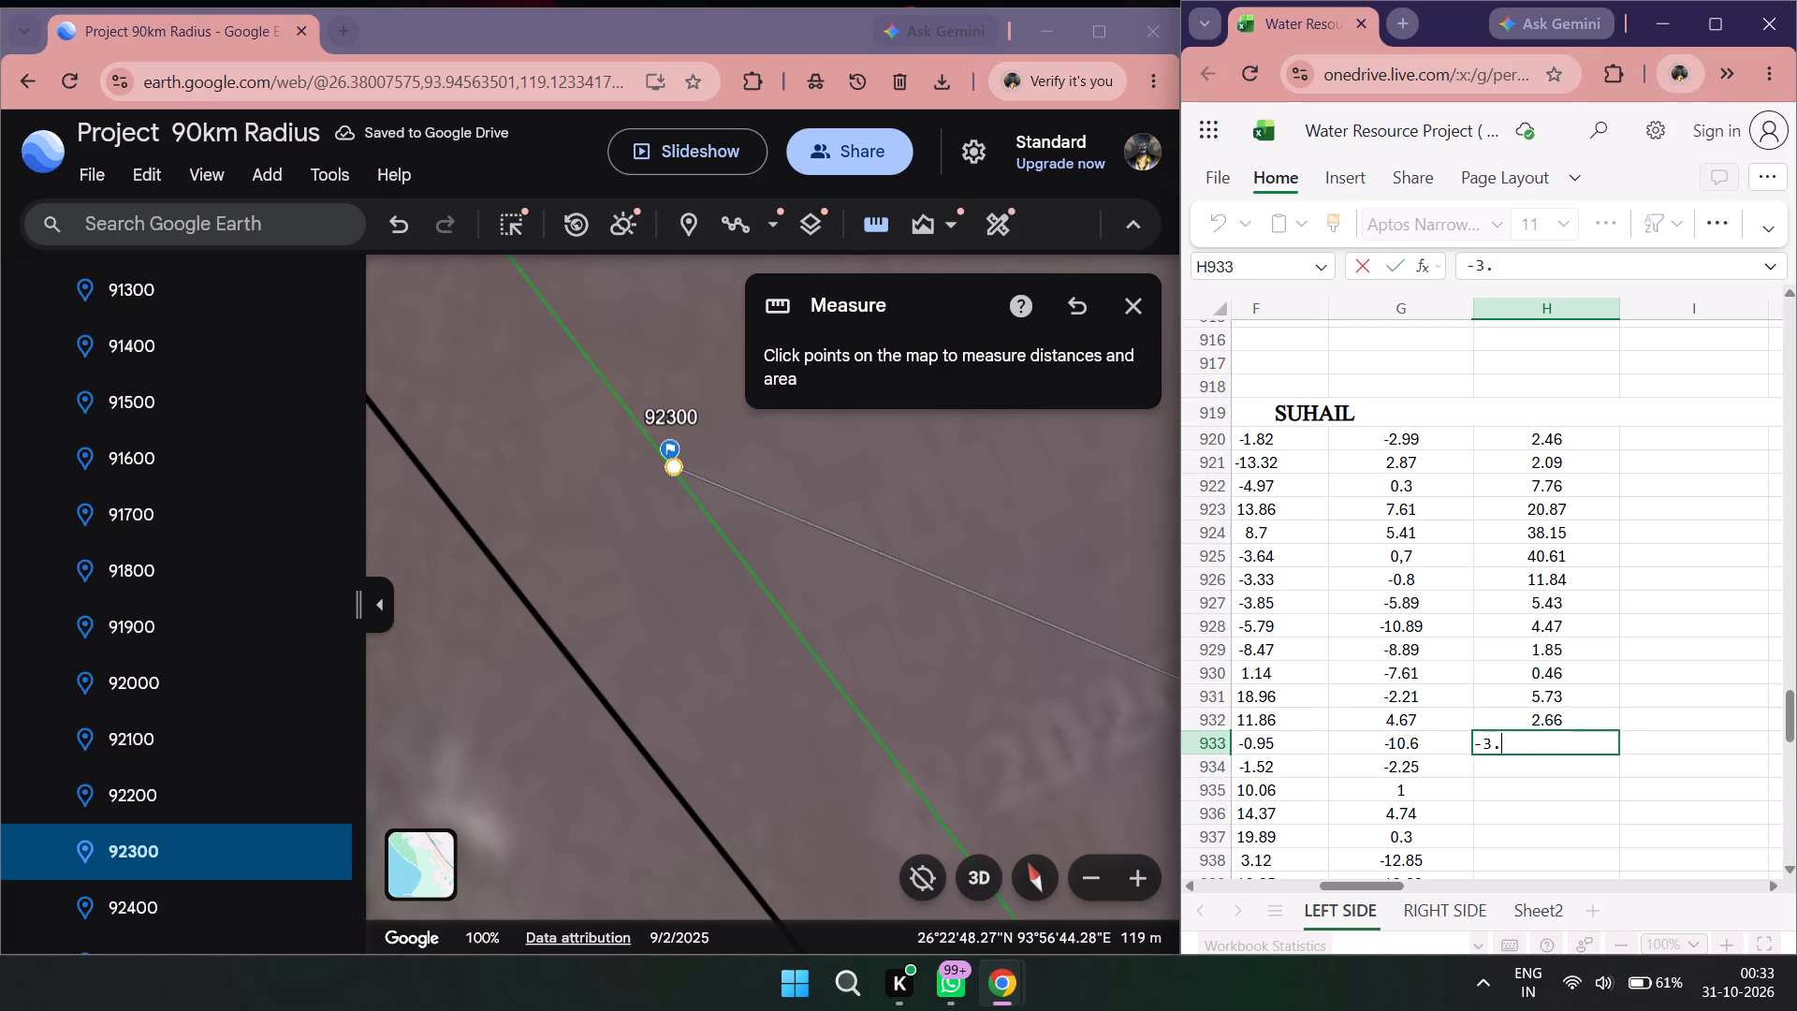
{"action": "key", "text": "7"}
{"action": "key", "text": "4"}
Go to placemark 92400, measure from the 2011 left line to the 2022 left line, and record 5 in H934.
{"action": "scroll", "coordinate": [139, 711], "scroll_direction": "down", "scroll_amount": 6}
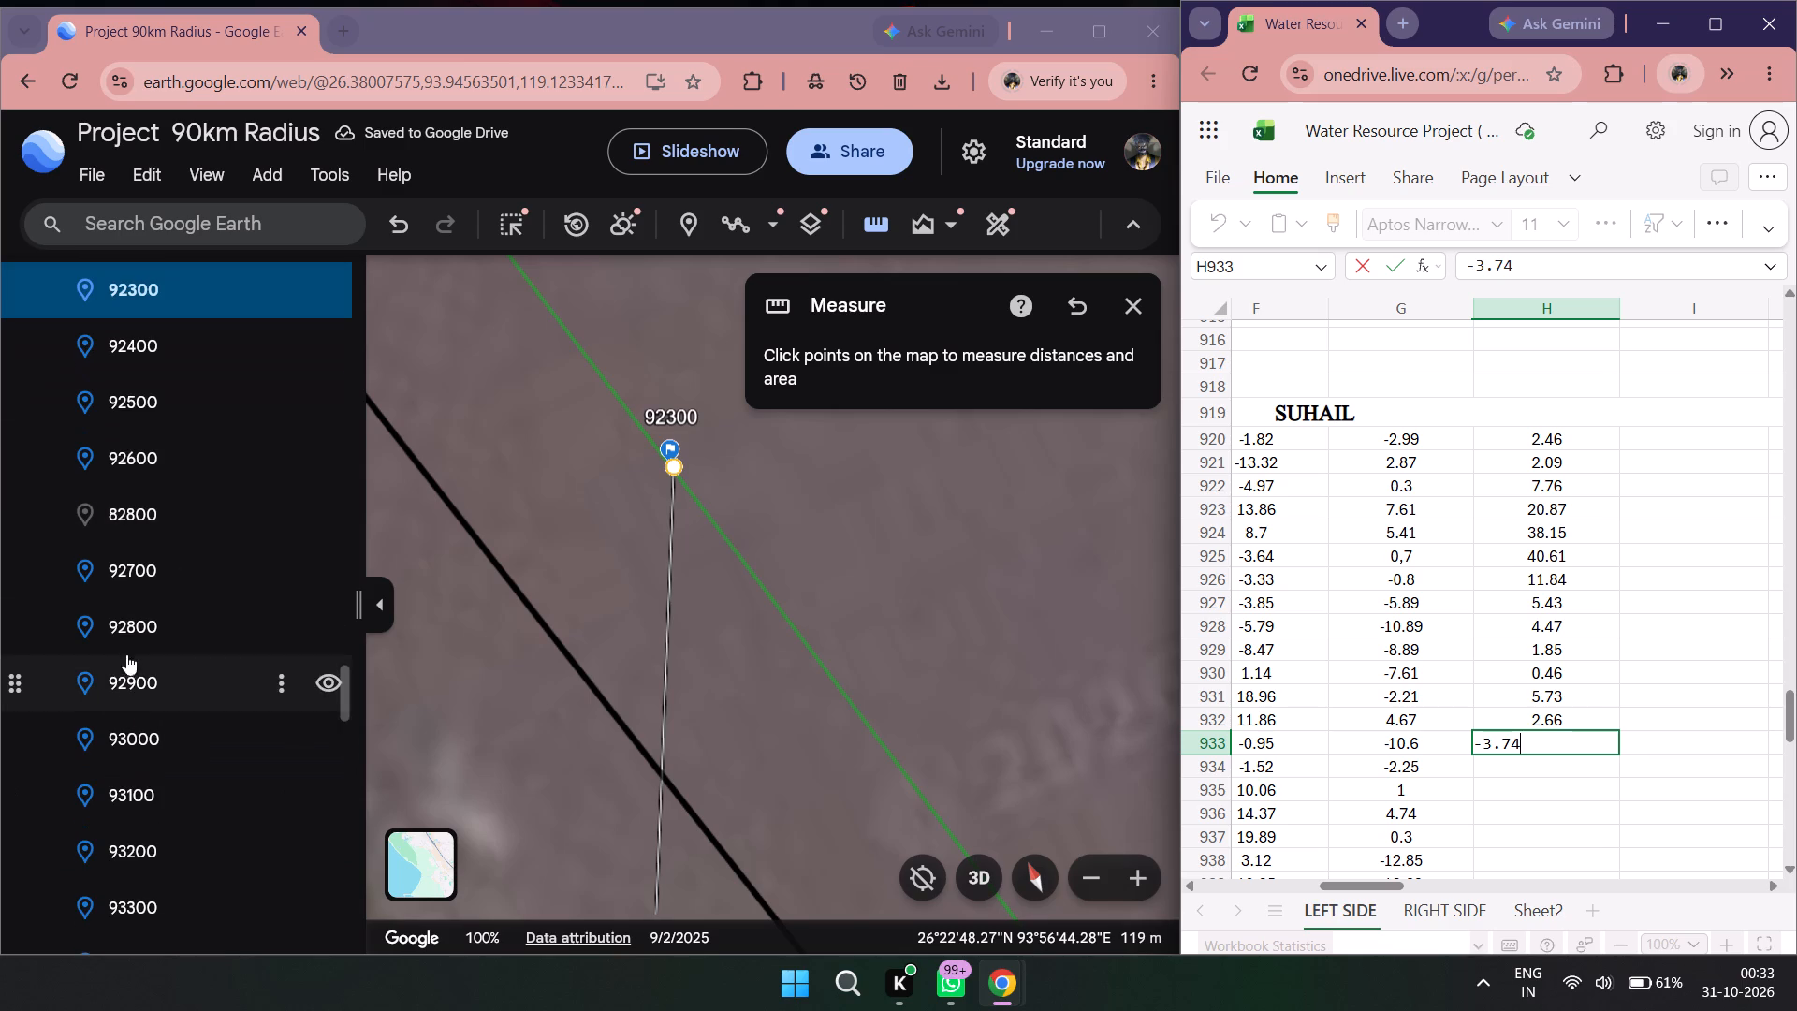
{"action": "double_click", "coordinate": [155, 361]}
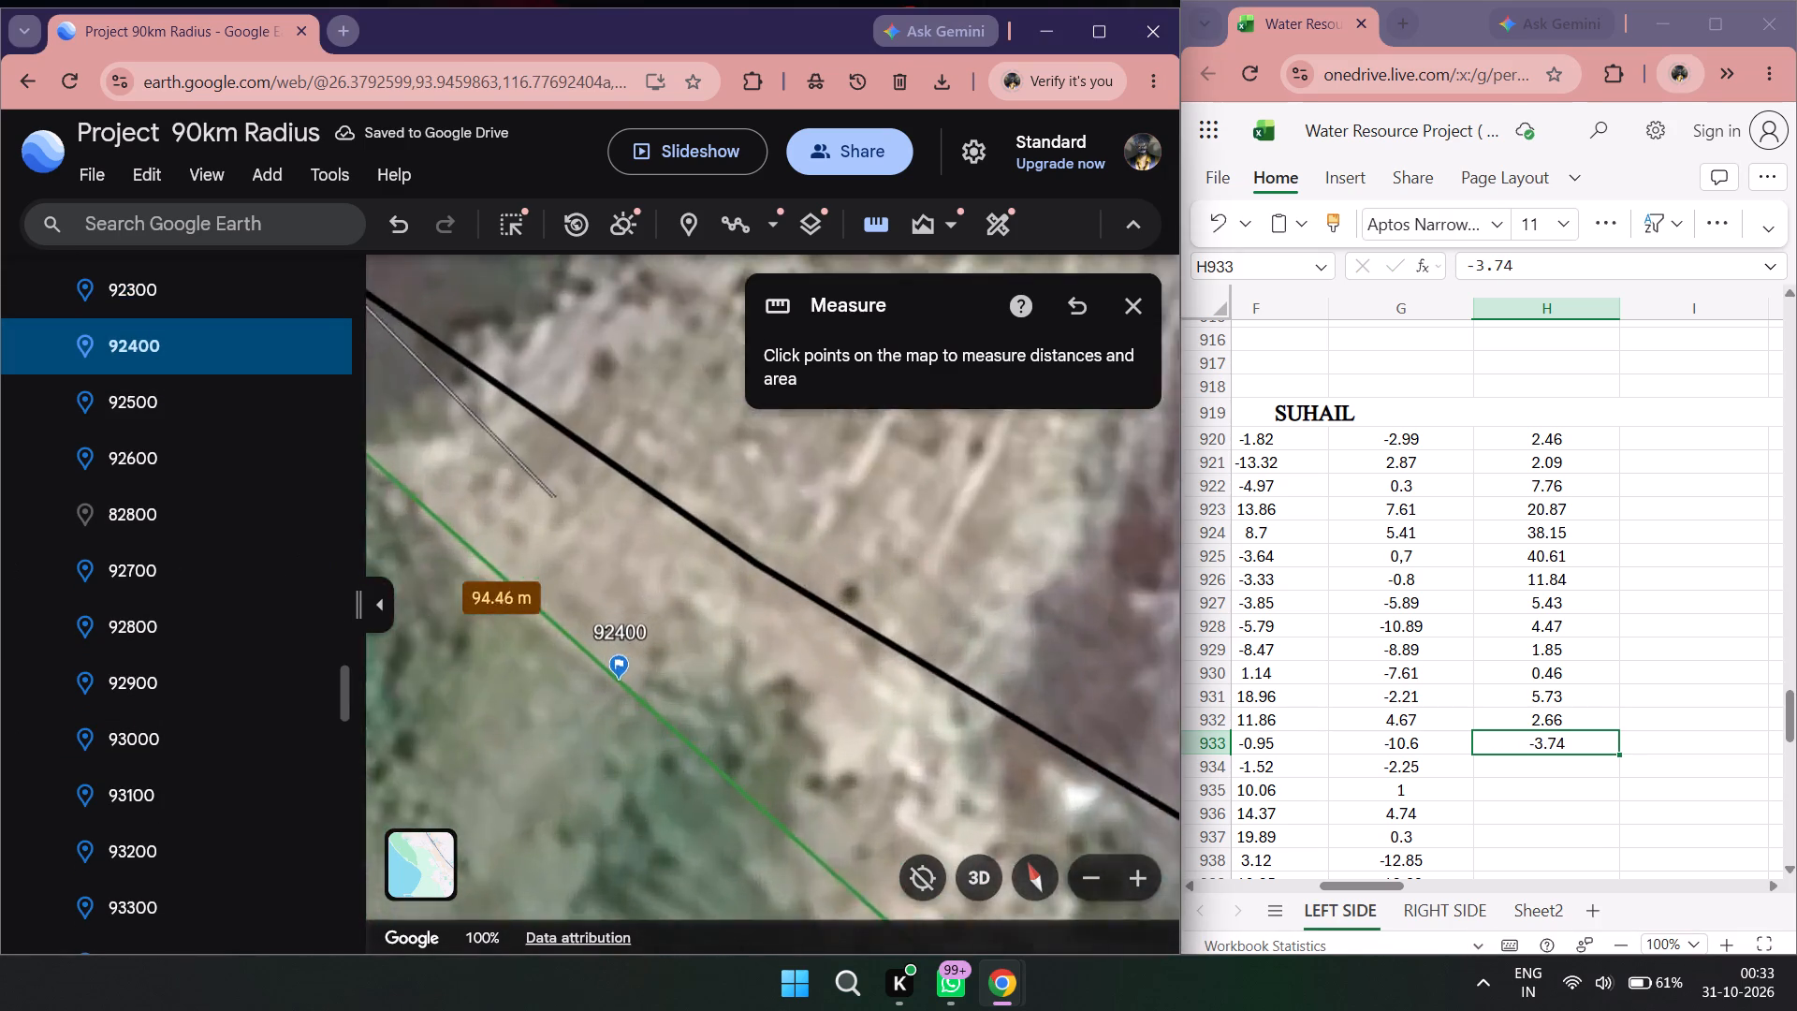
{"action": "scroll", "coordinate": [516, 568], "scroll_direction": "down", "scroll_amount": 1}
{"action": "double_click", "coordinate": [893, 227]}
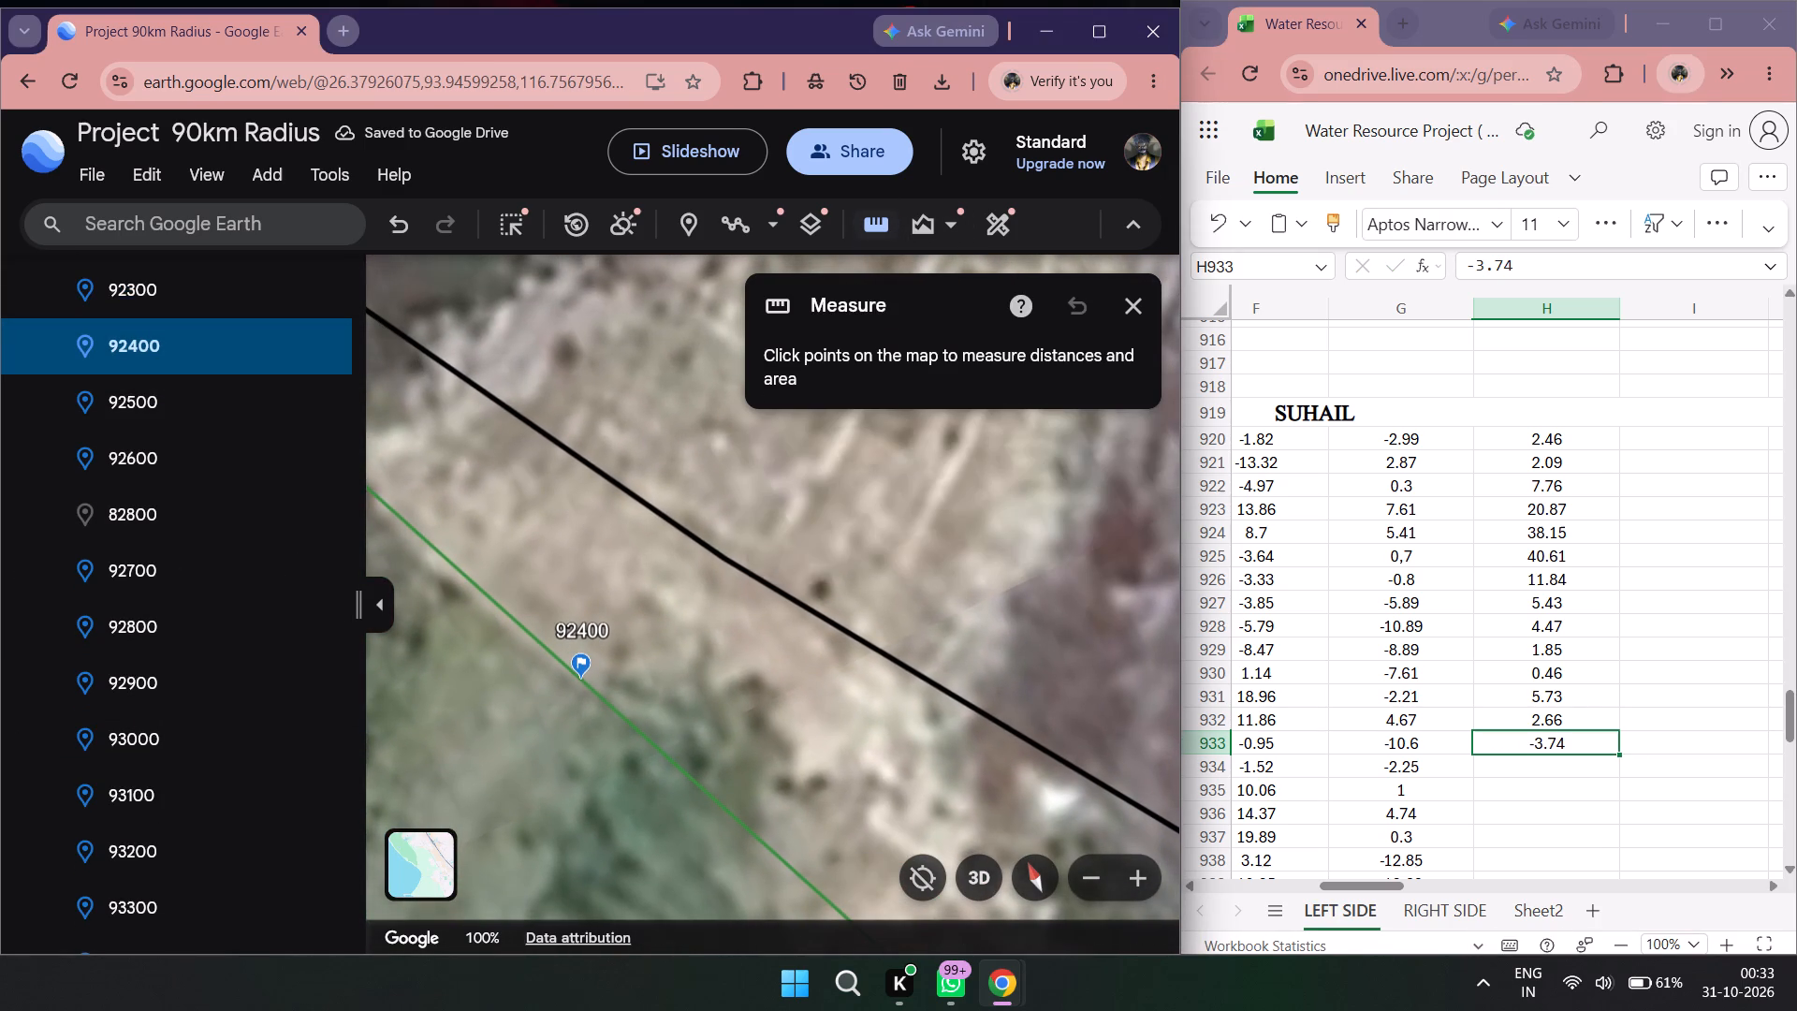
{"action": "left_click", "coordinate": [579, 678]}
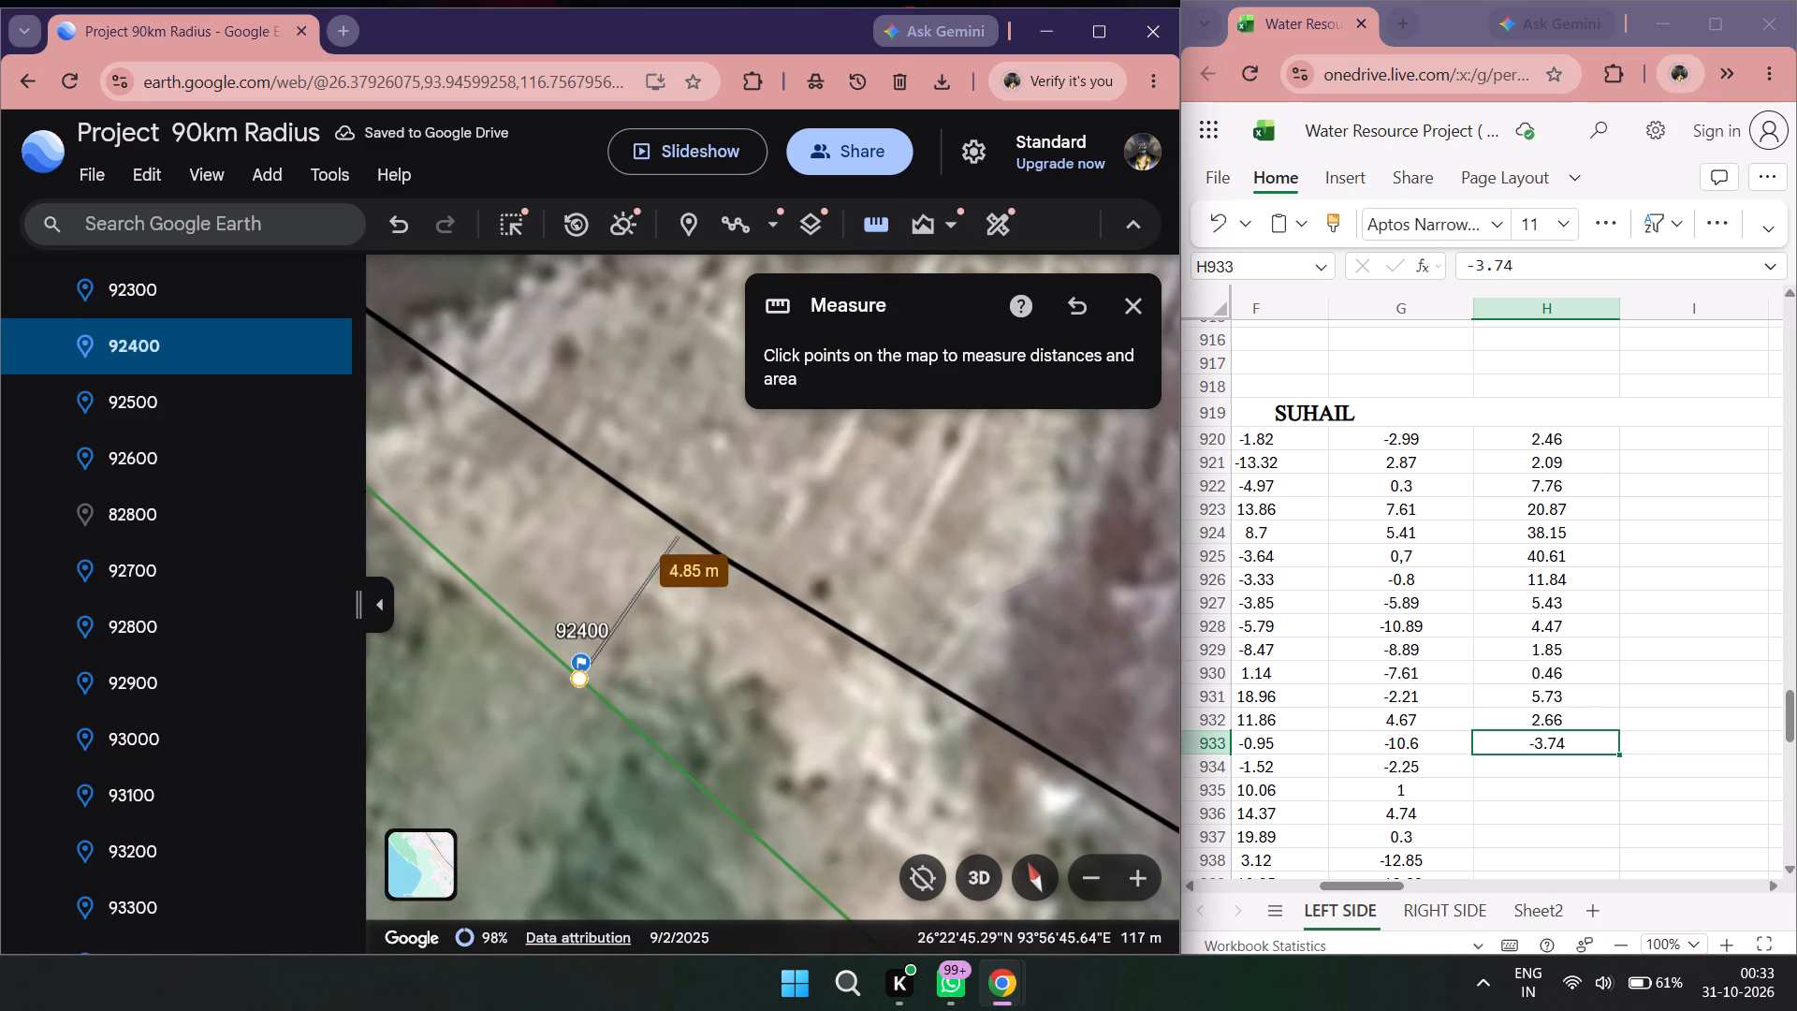
{"action": "double_click", "coordinate": [1519, 771]}
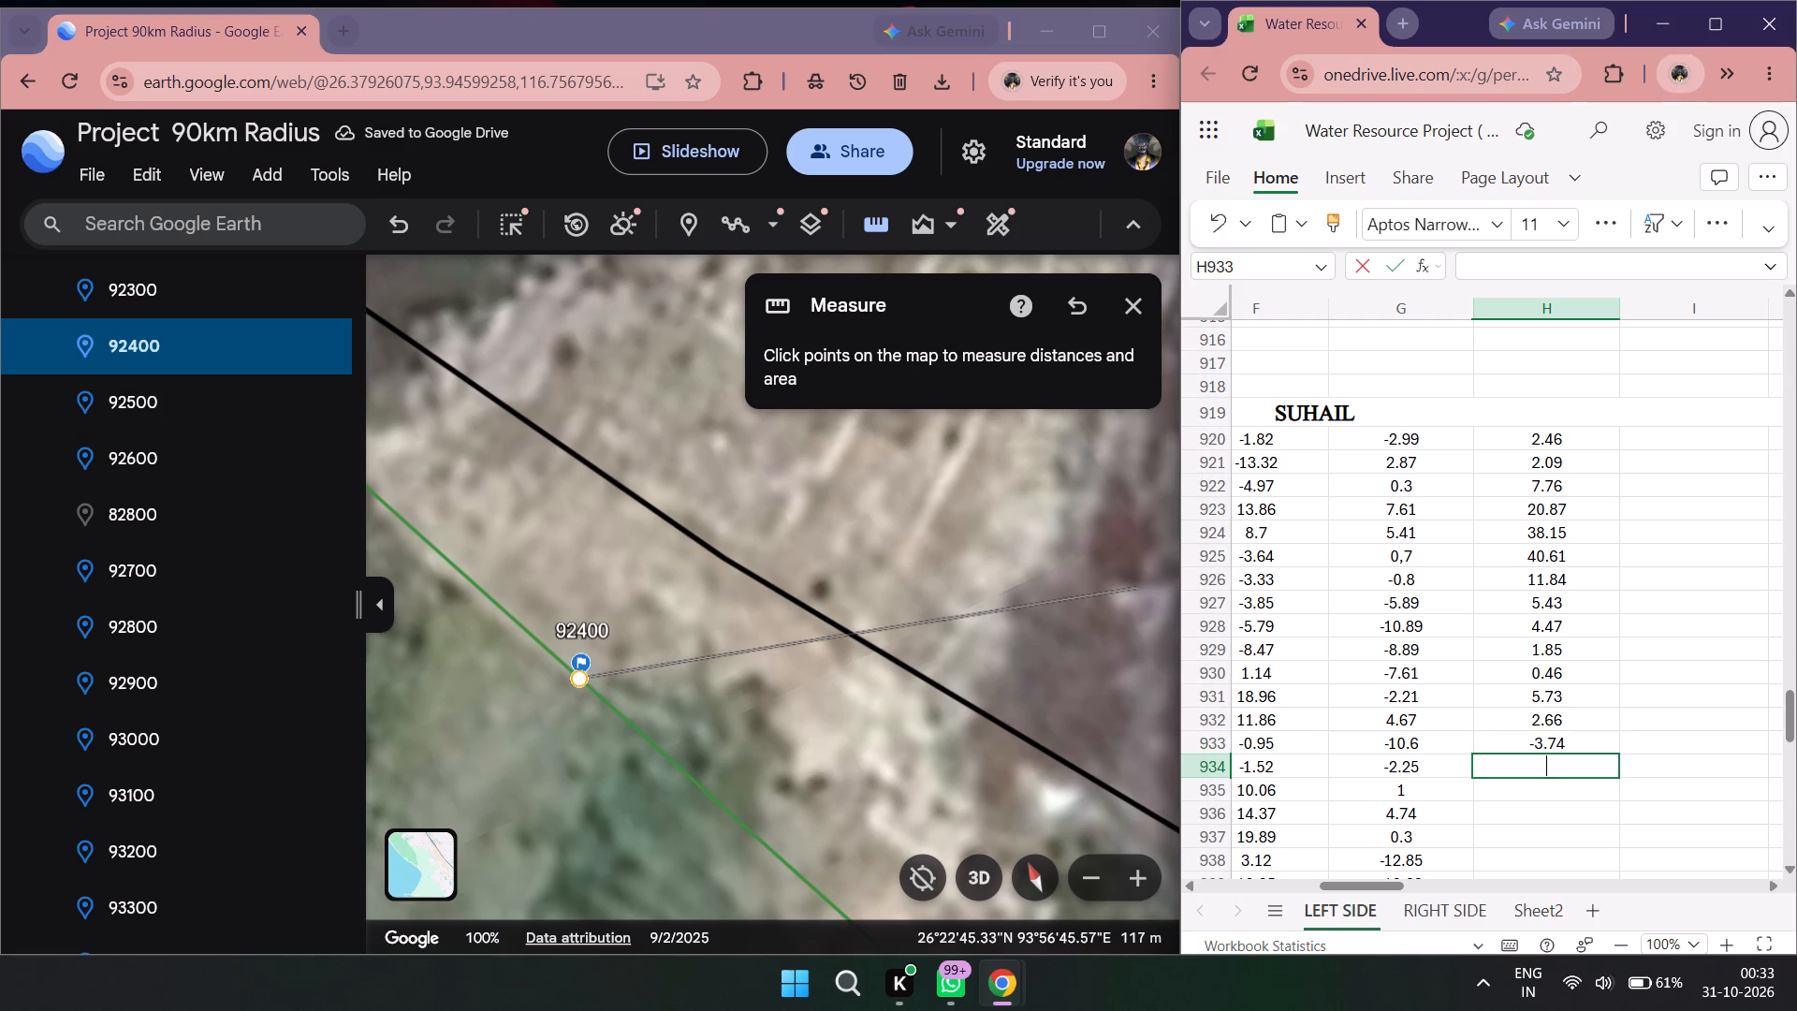
{"action": "key", "text": "5"}
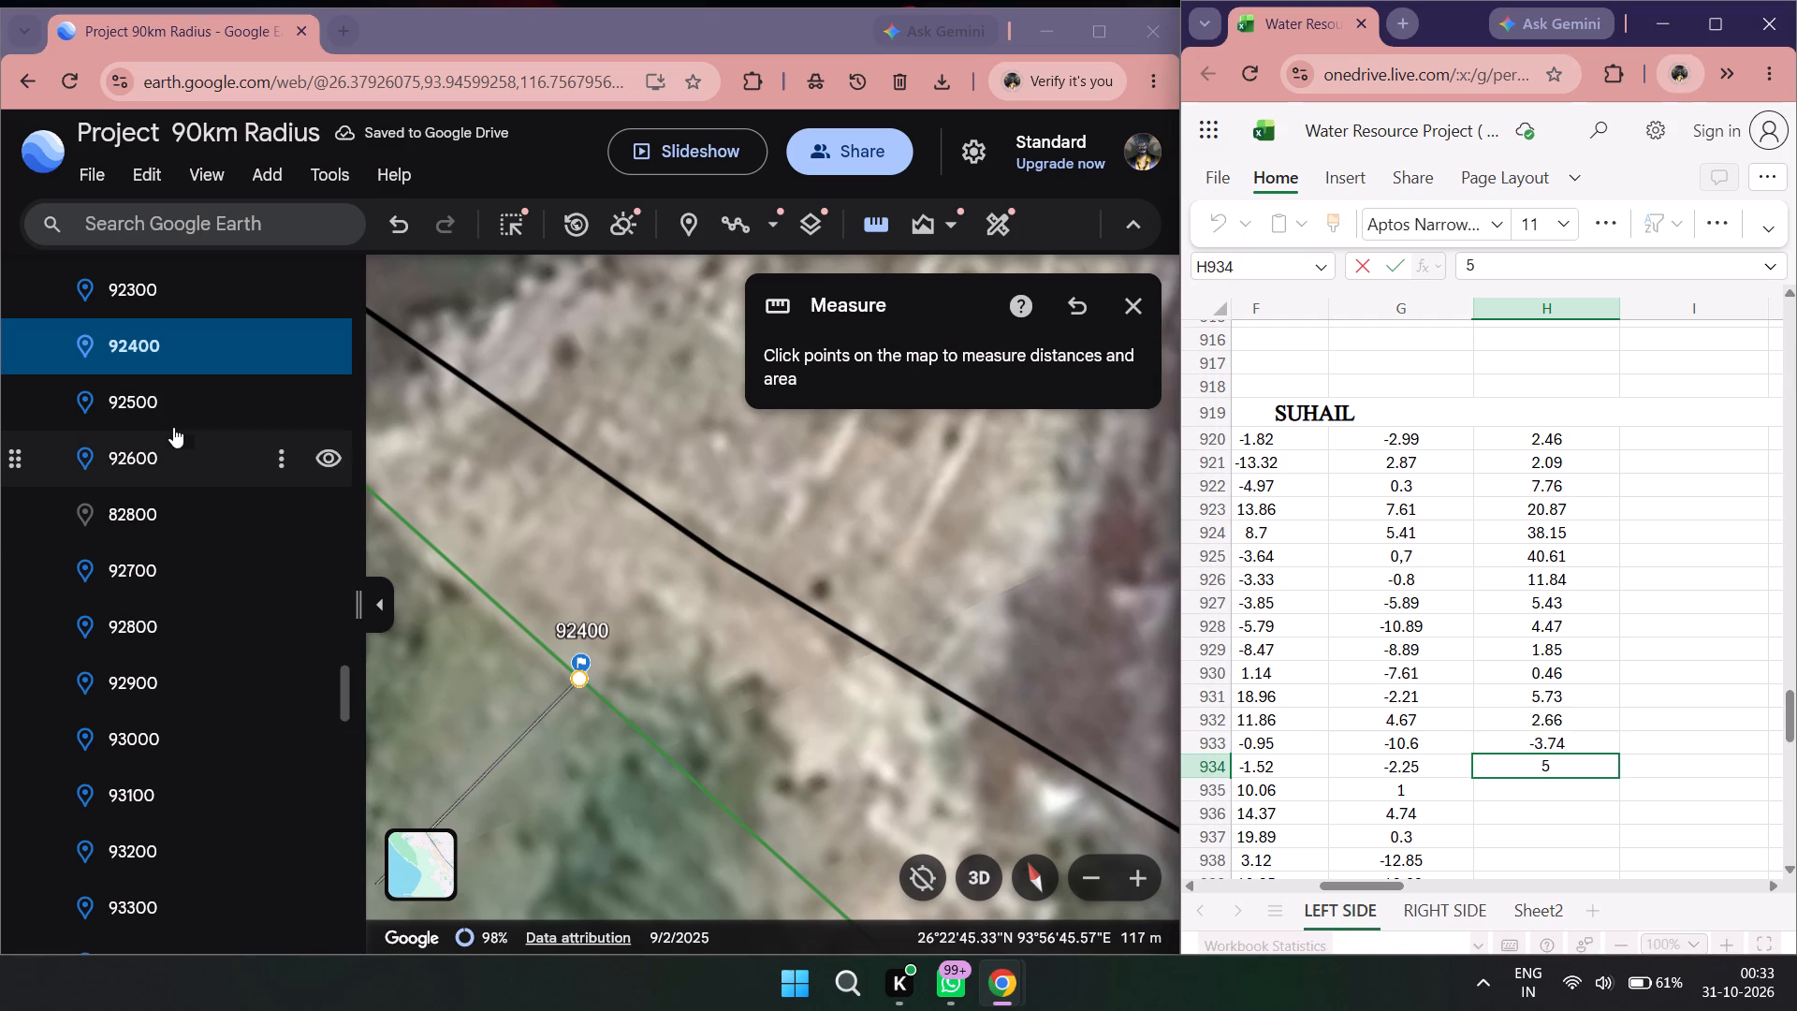
Go to placemark 92500, measure from the 2011 left line to the 2022 left line, and record 12.79 in H935.
{"action": "double_click", "coordinate": [173, 418]}
{"action": "scroll", "coordinate": [597, 580], "scroll_direction": "down", "scroll_amount": 2}
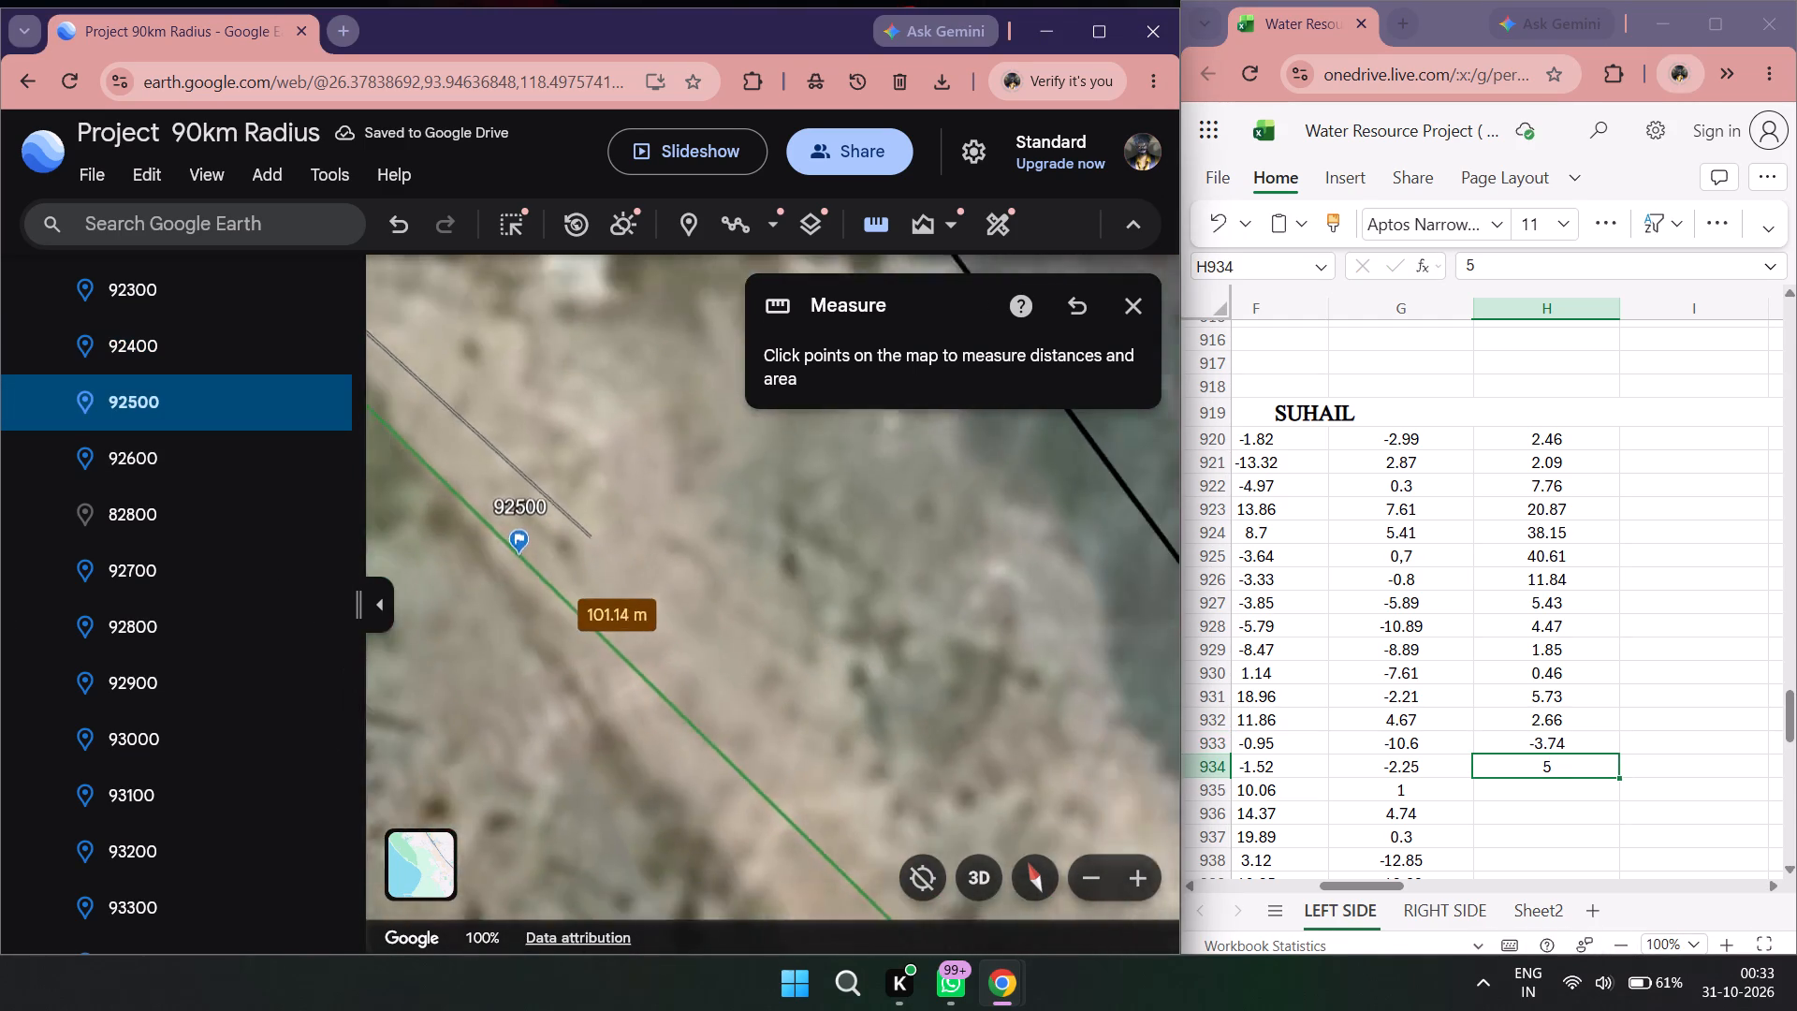
{"action": "scroll", "coordinate": [597, 580], "scroll_direction": "down", "scroll_amount": 1}
{"action": "double_click", "coordinate": [883, 235]}
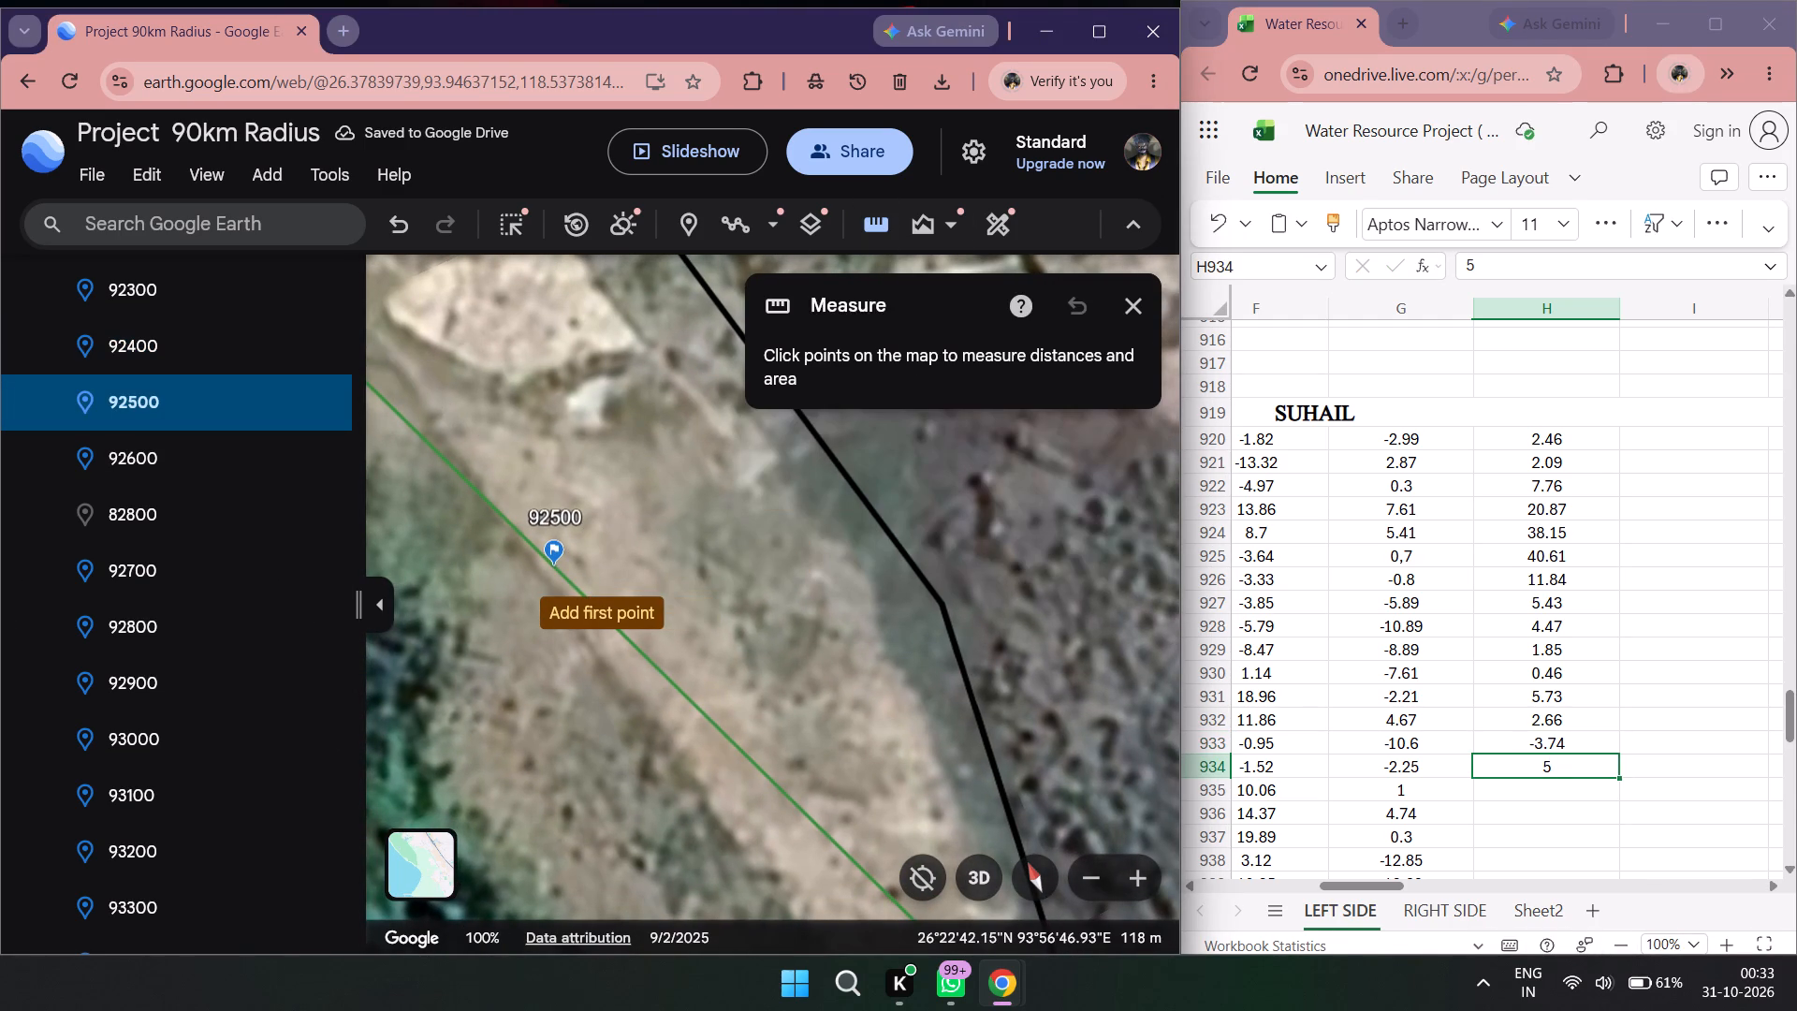
{"action": "left_click", "coordinate": [558, 568]}
{"action": "left_click_drag", "start_coordinate": [771, 479], "coordinate": [728, 573]}
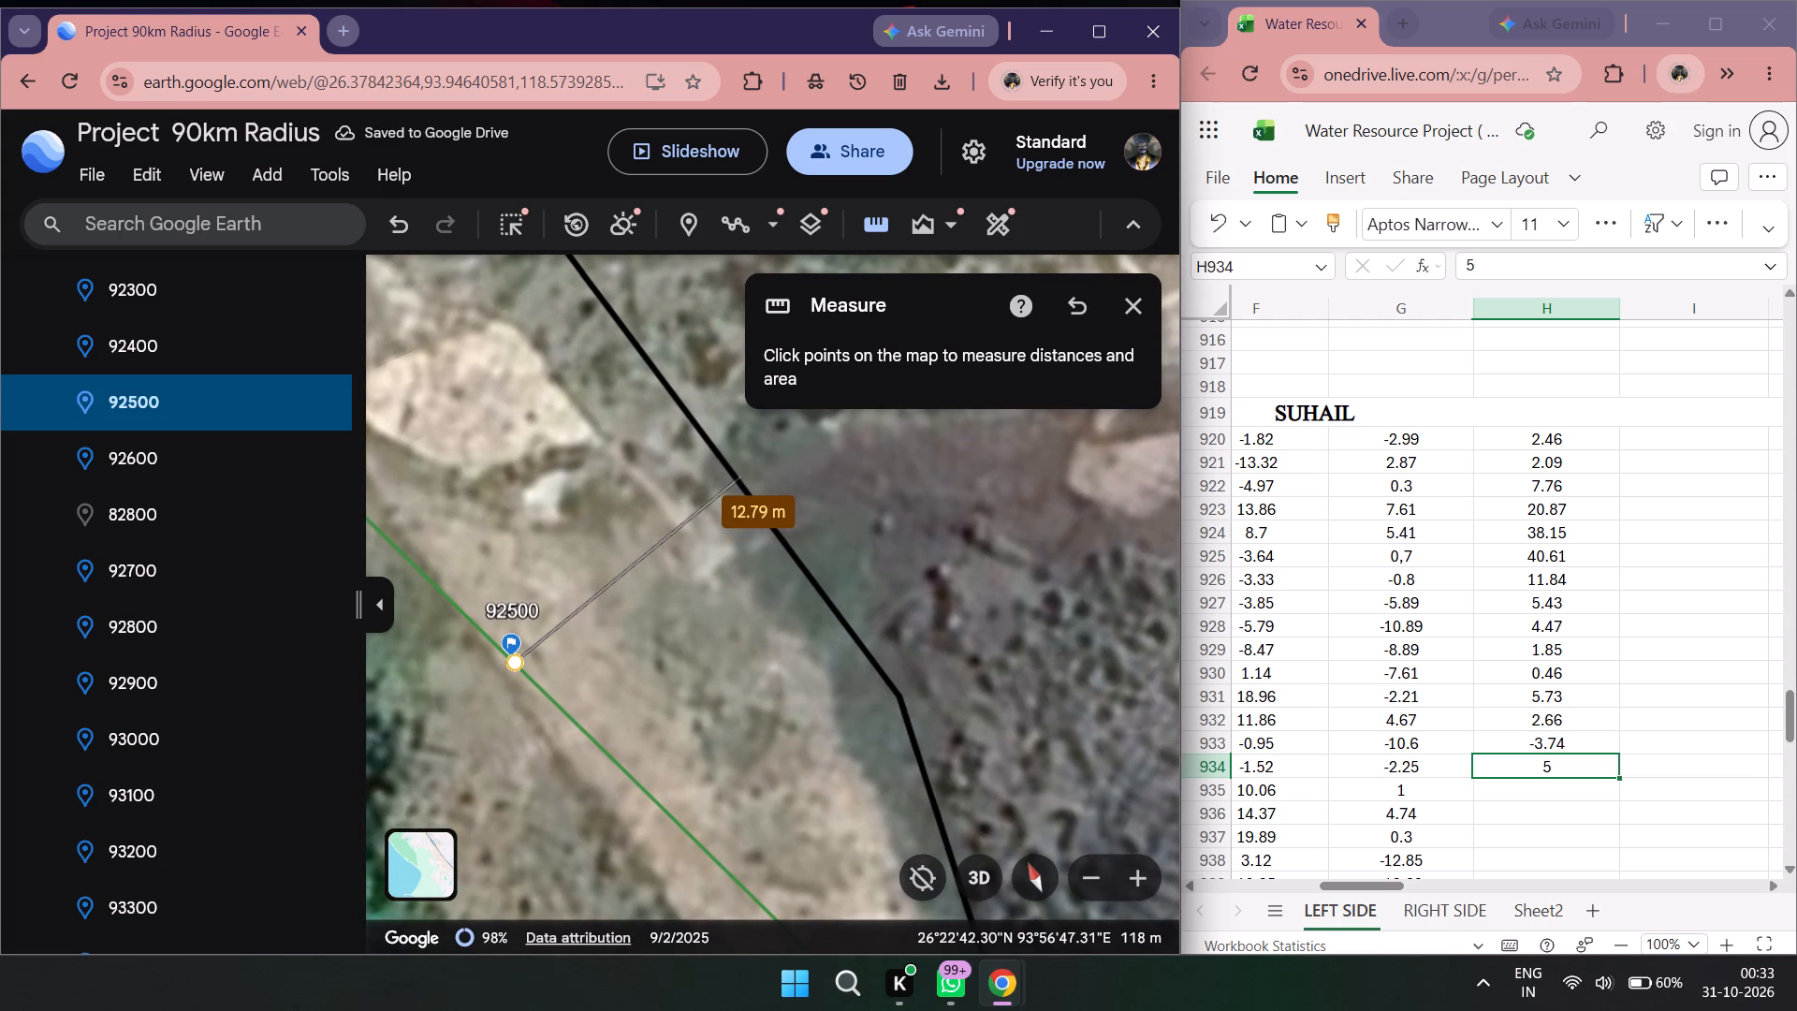
{"action": "double_click", "coordinate": [1565, 790]}
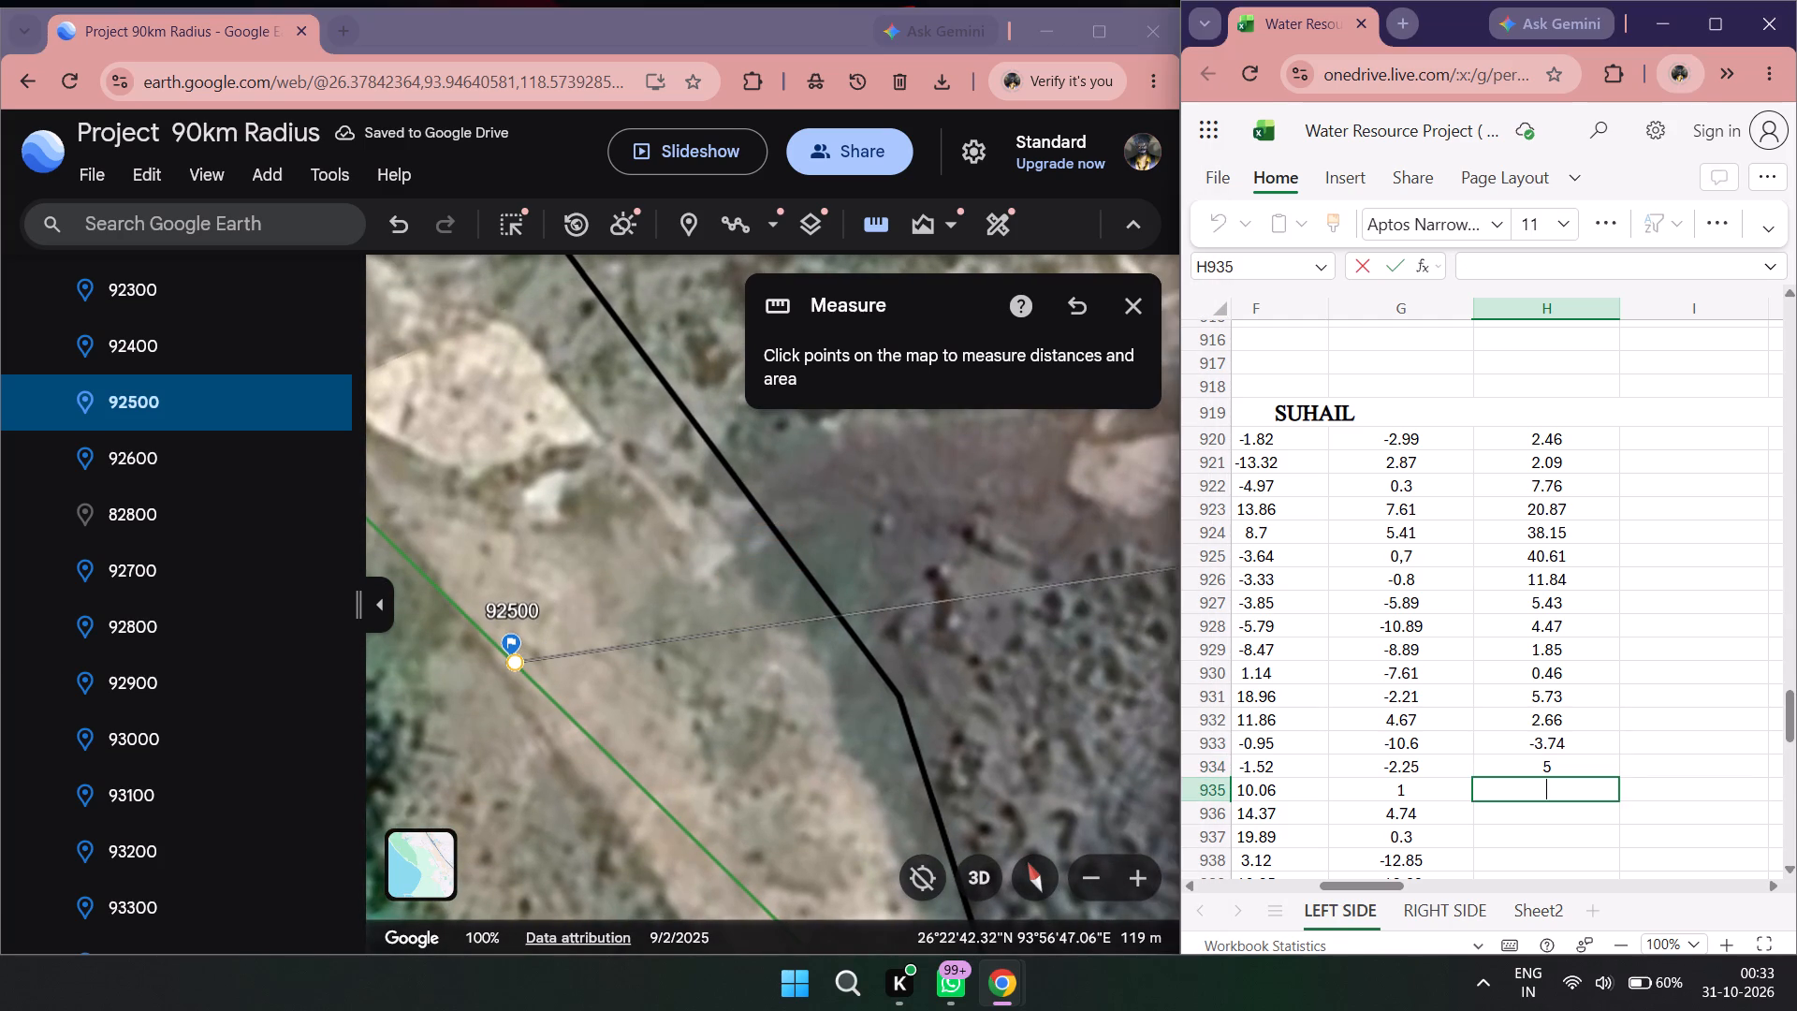
{"action": "key", "text": "1"}
{"action": "key", "text": "2"}
{"action": "type", "text": ".79"}
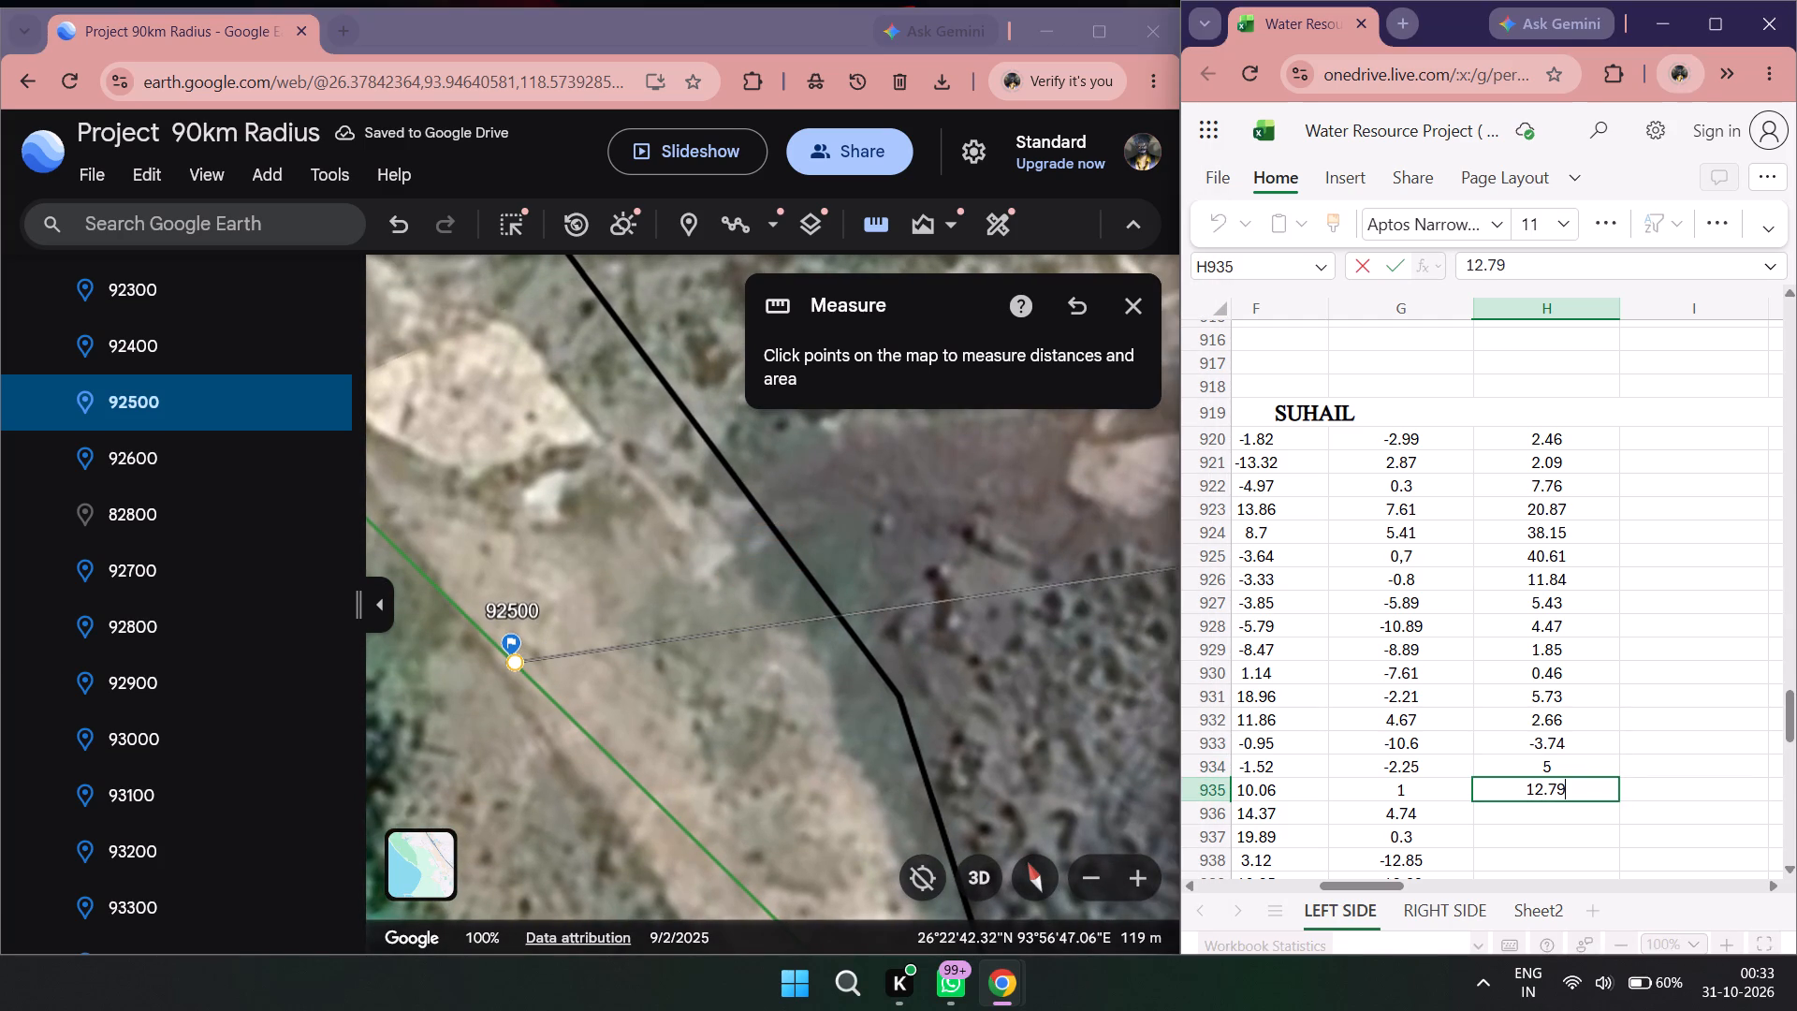
Go to placemark 92600, measure from the 2011 left line to the 2022 left line, and record 12.16 in H936.
{"action": "double_click", "coordinate": [164, 469]}
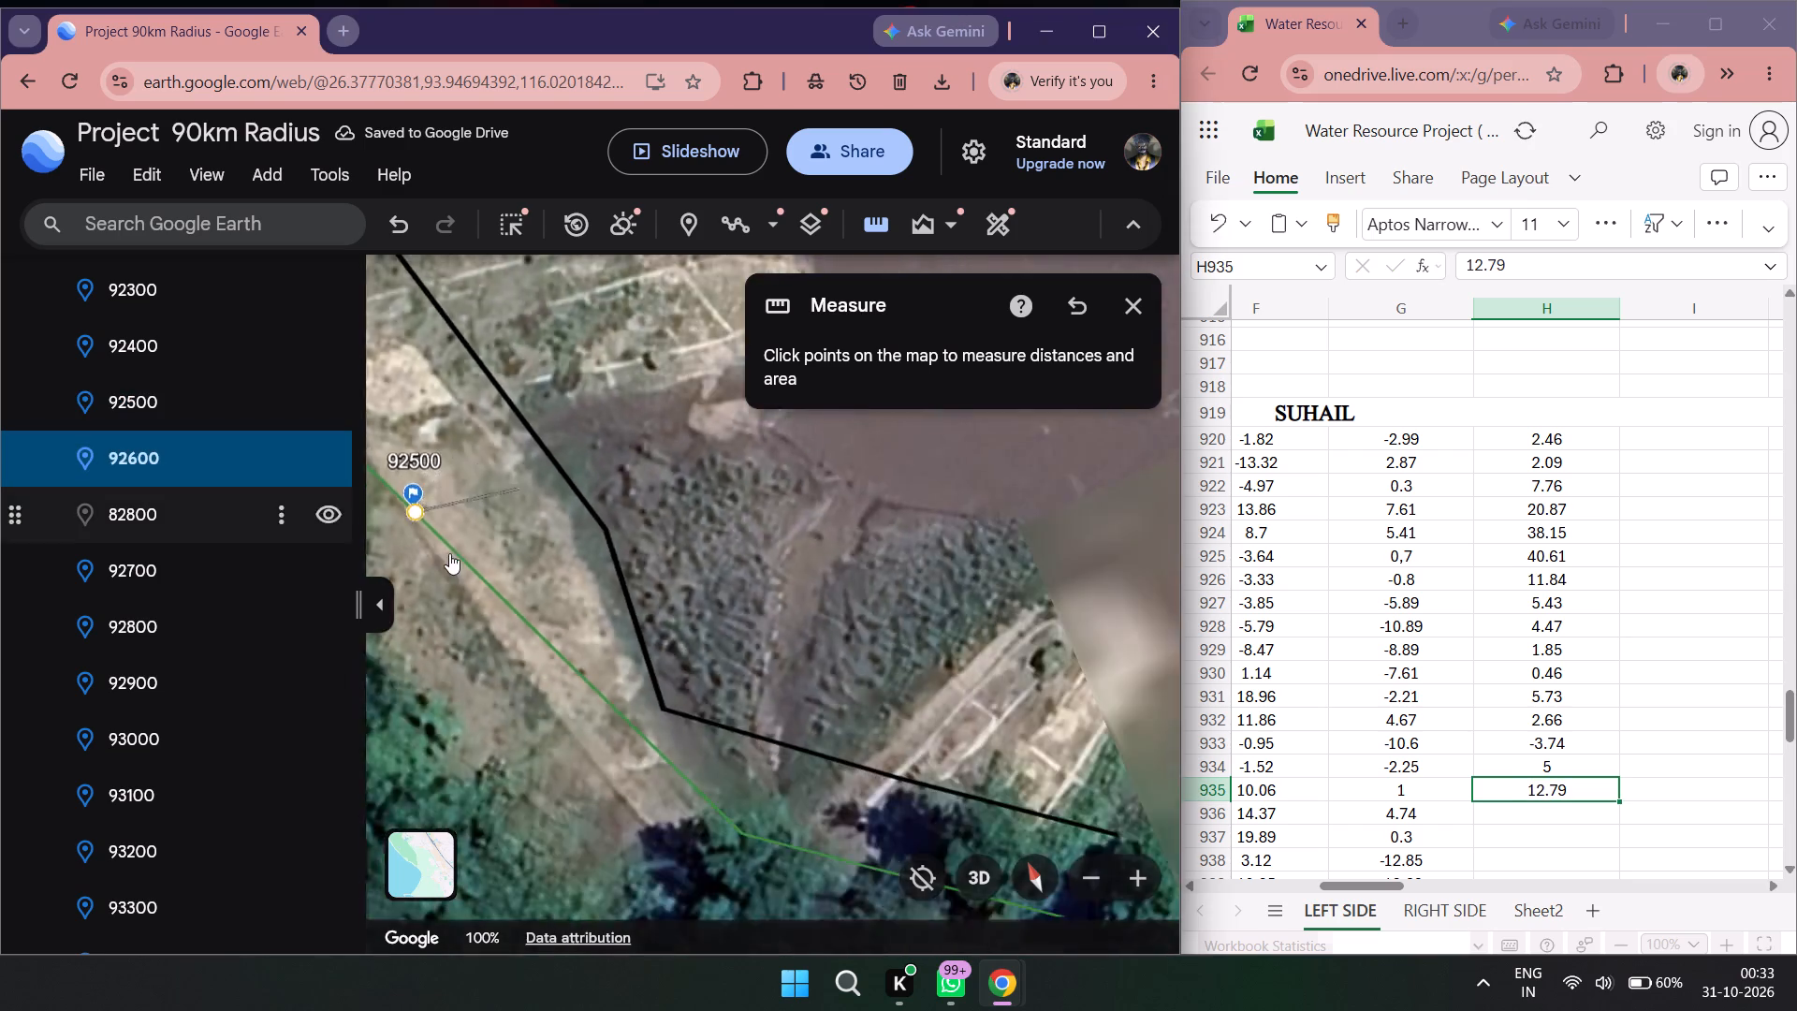
{"action": "scroll", "coordinate": [612, 645], "scroll_direction": "down", "scroll_amount": 1}
{"action": "scroll", "coordinate": [666, 540], "scroll_direction": "down", "scroll_amount": 1}
{"action": "left_click_drag", "start_coordinate": [715, 438], "coordinate": [699, 553]}
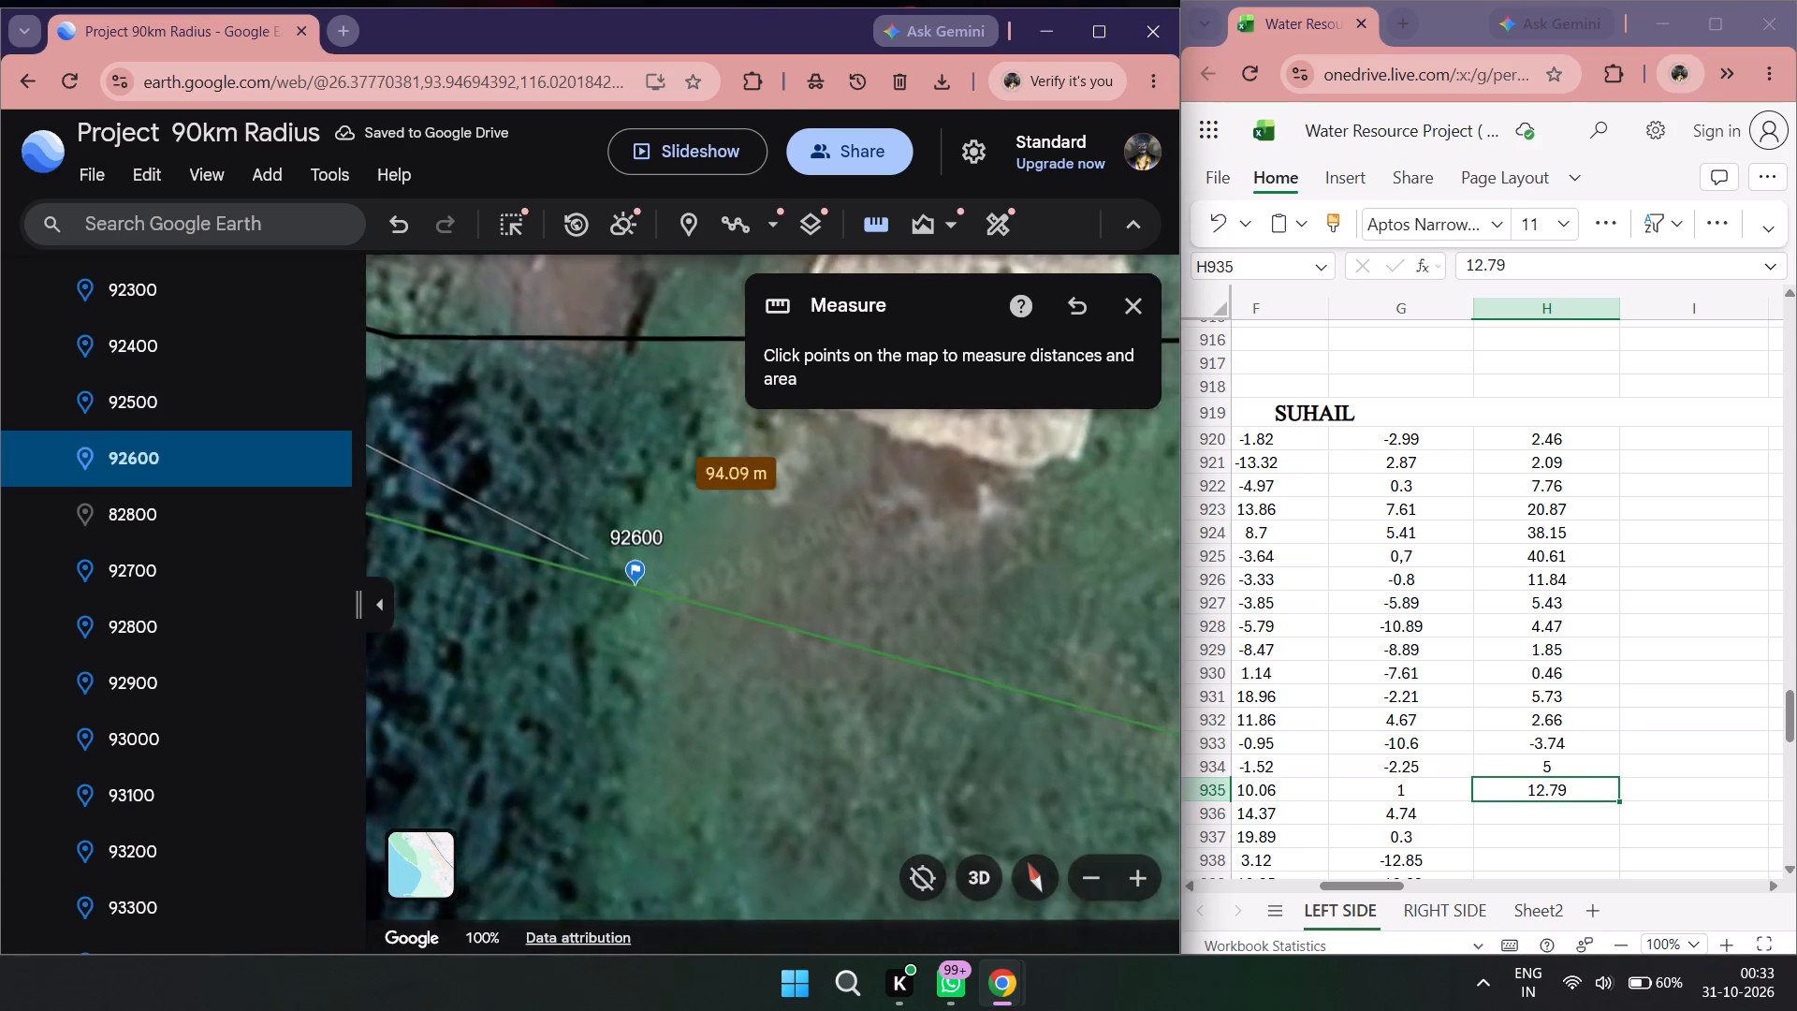
{"action": "left_click_drag", "start_coordinate": [699, 553], "coordinate": [699, 574]}
{"action": "double_click", "coordinate": [886, 227]}
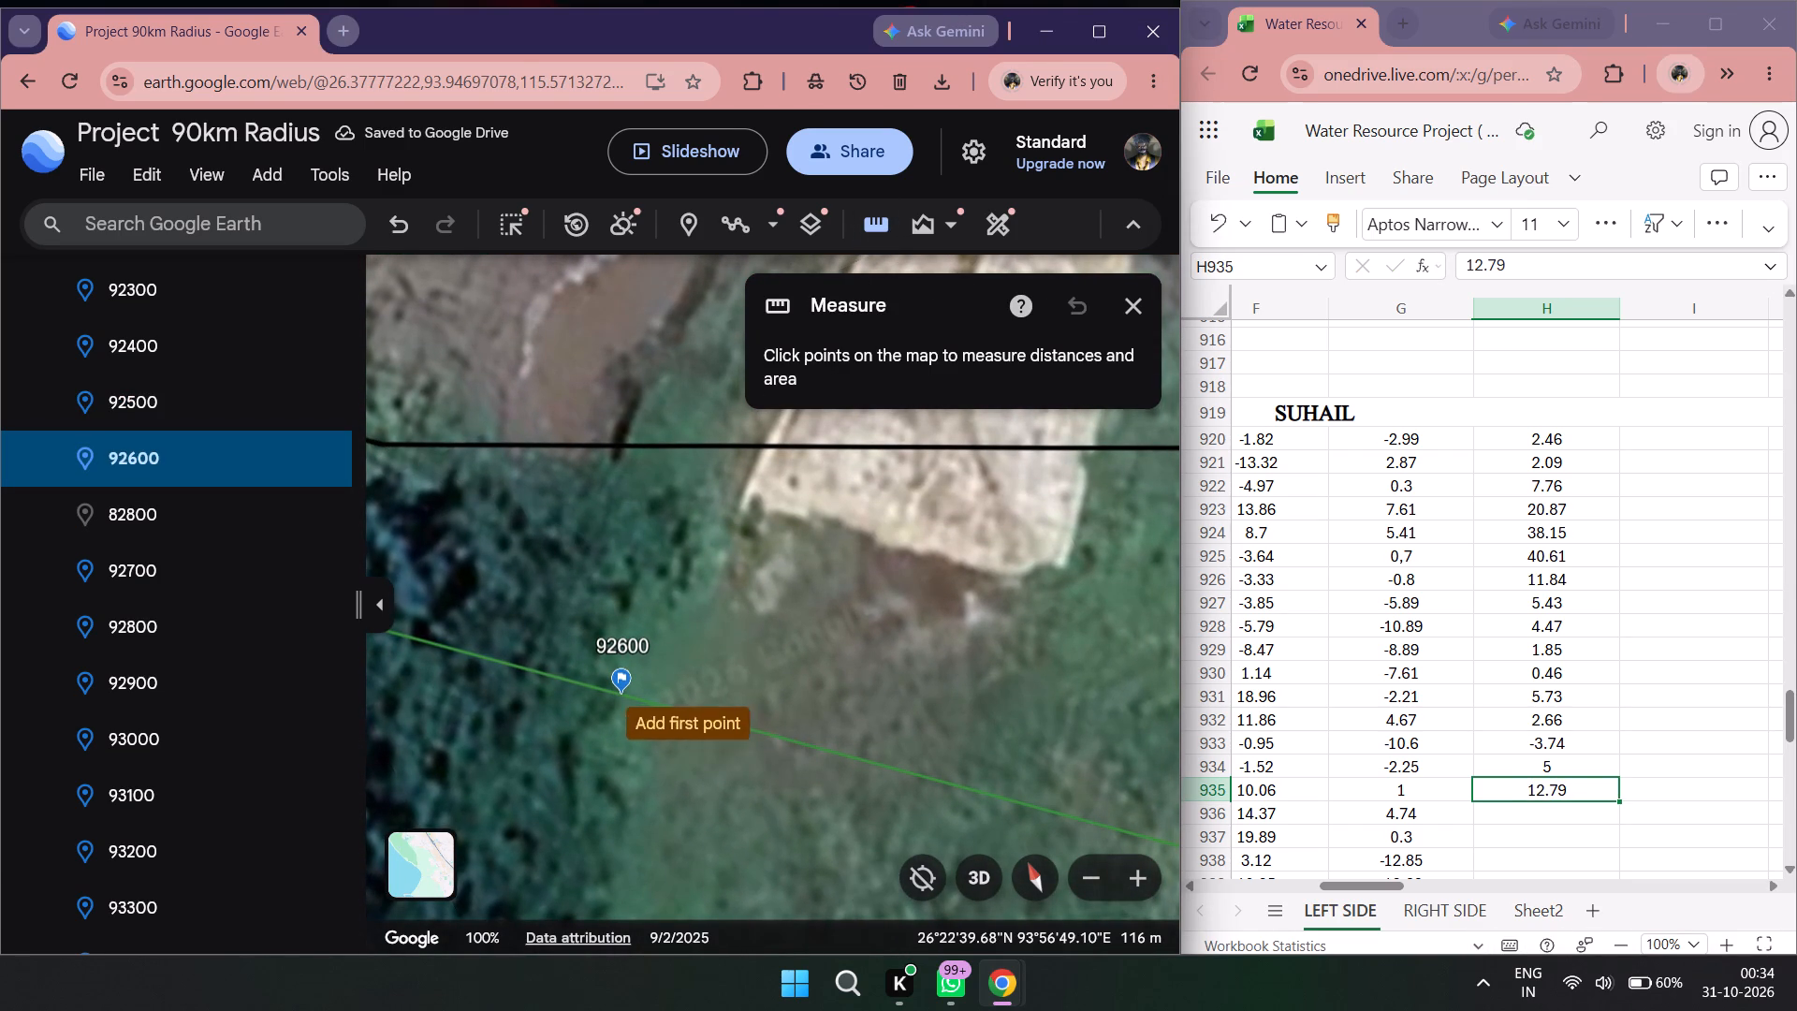
{"action": "left_click", "coordinate": [628, 697]}
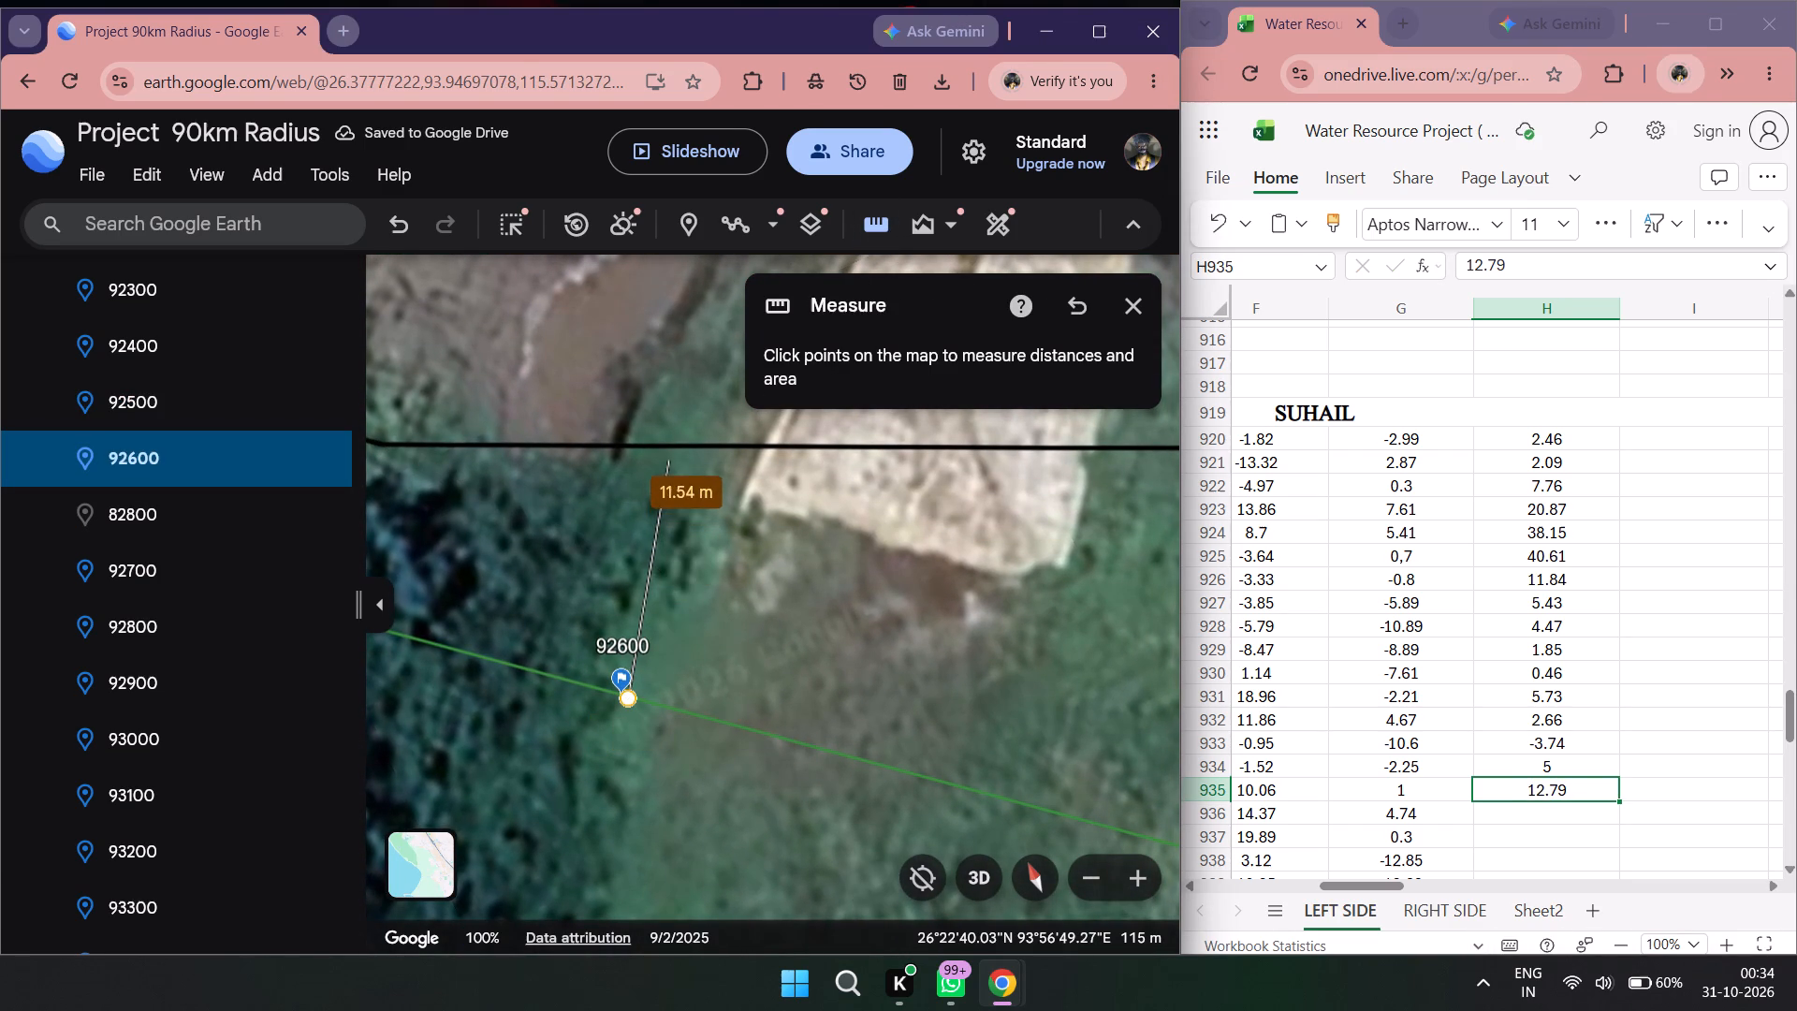
{"action": "double_click", "coordinate": [1529, 818]}
{"action": "type", "text": "12"}
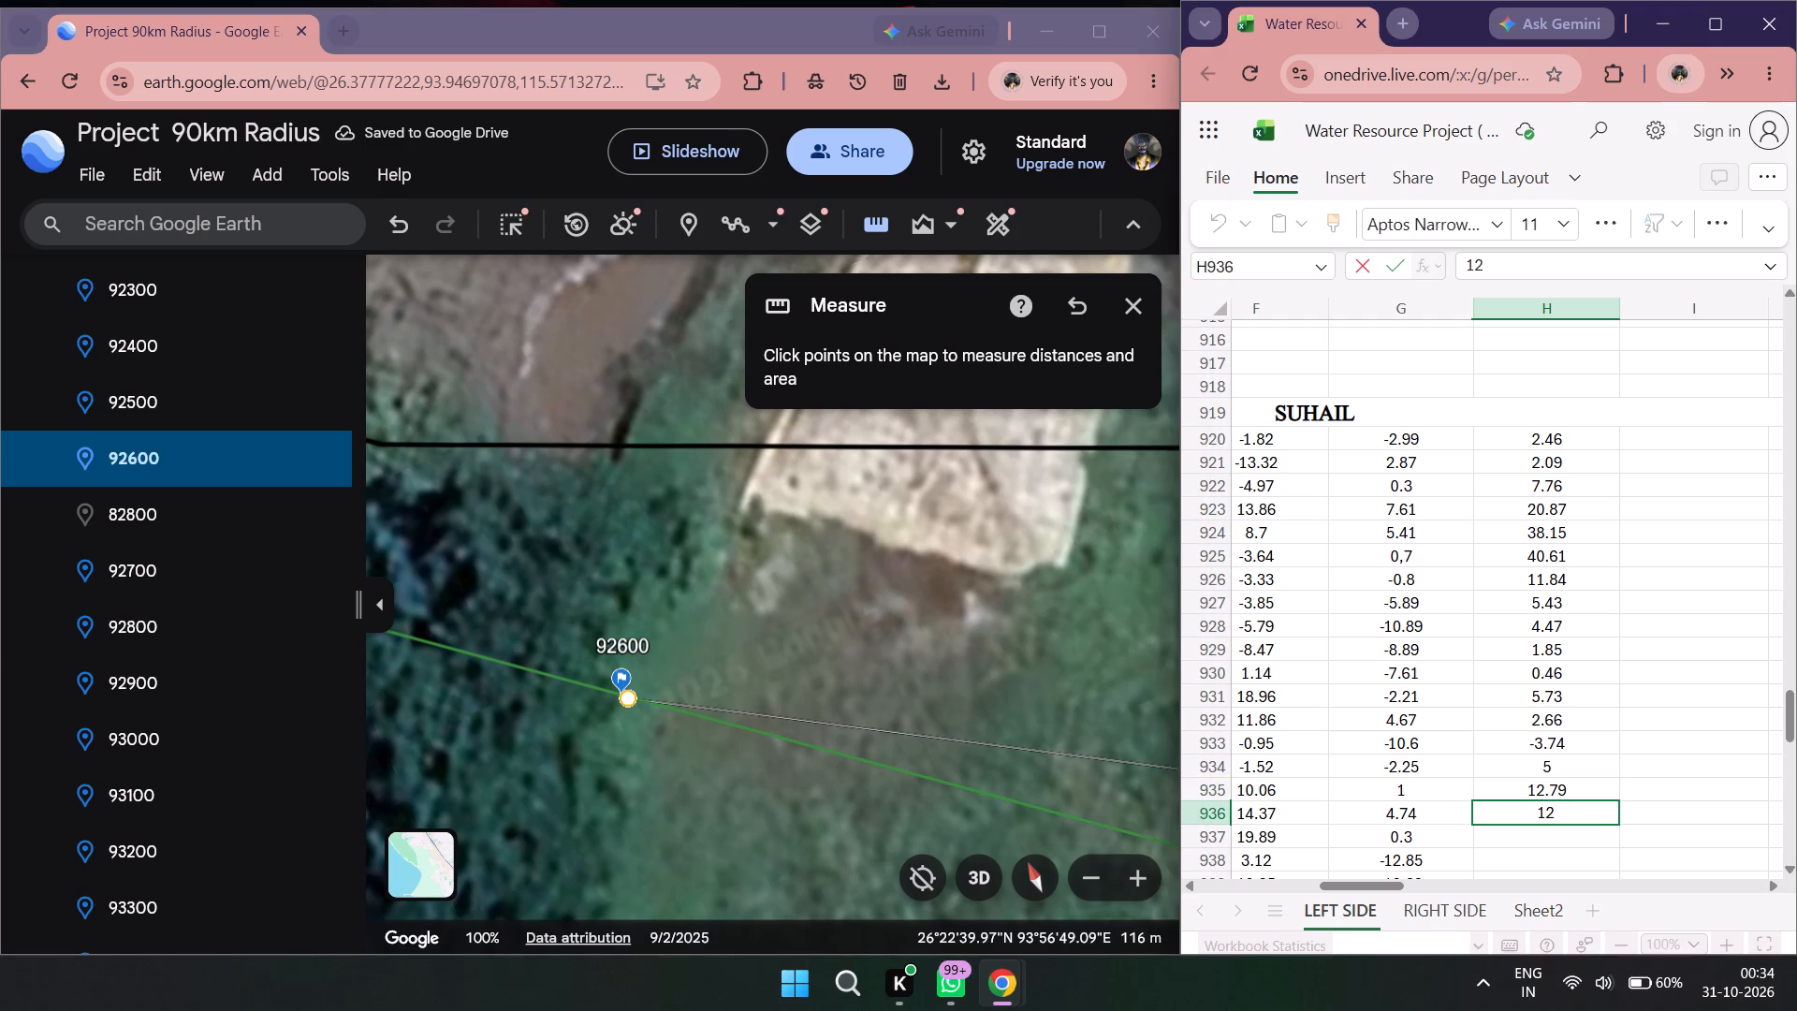
{"action": "key", "text": "period"}
{"action": "type", "text": "16"}
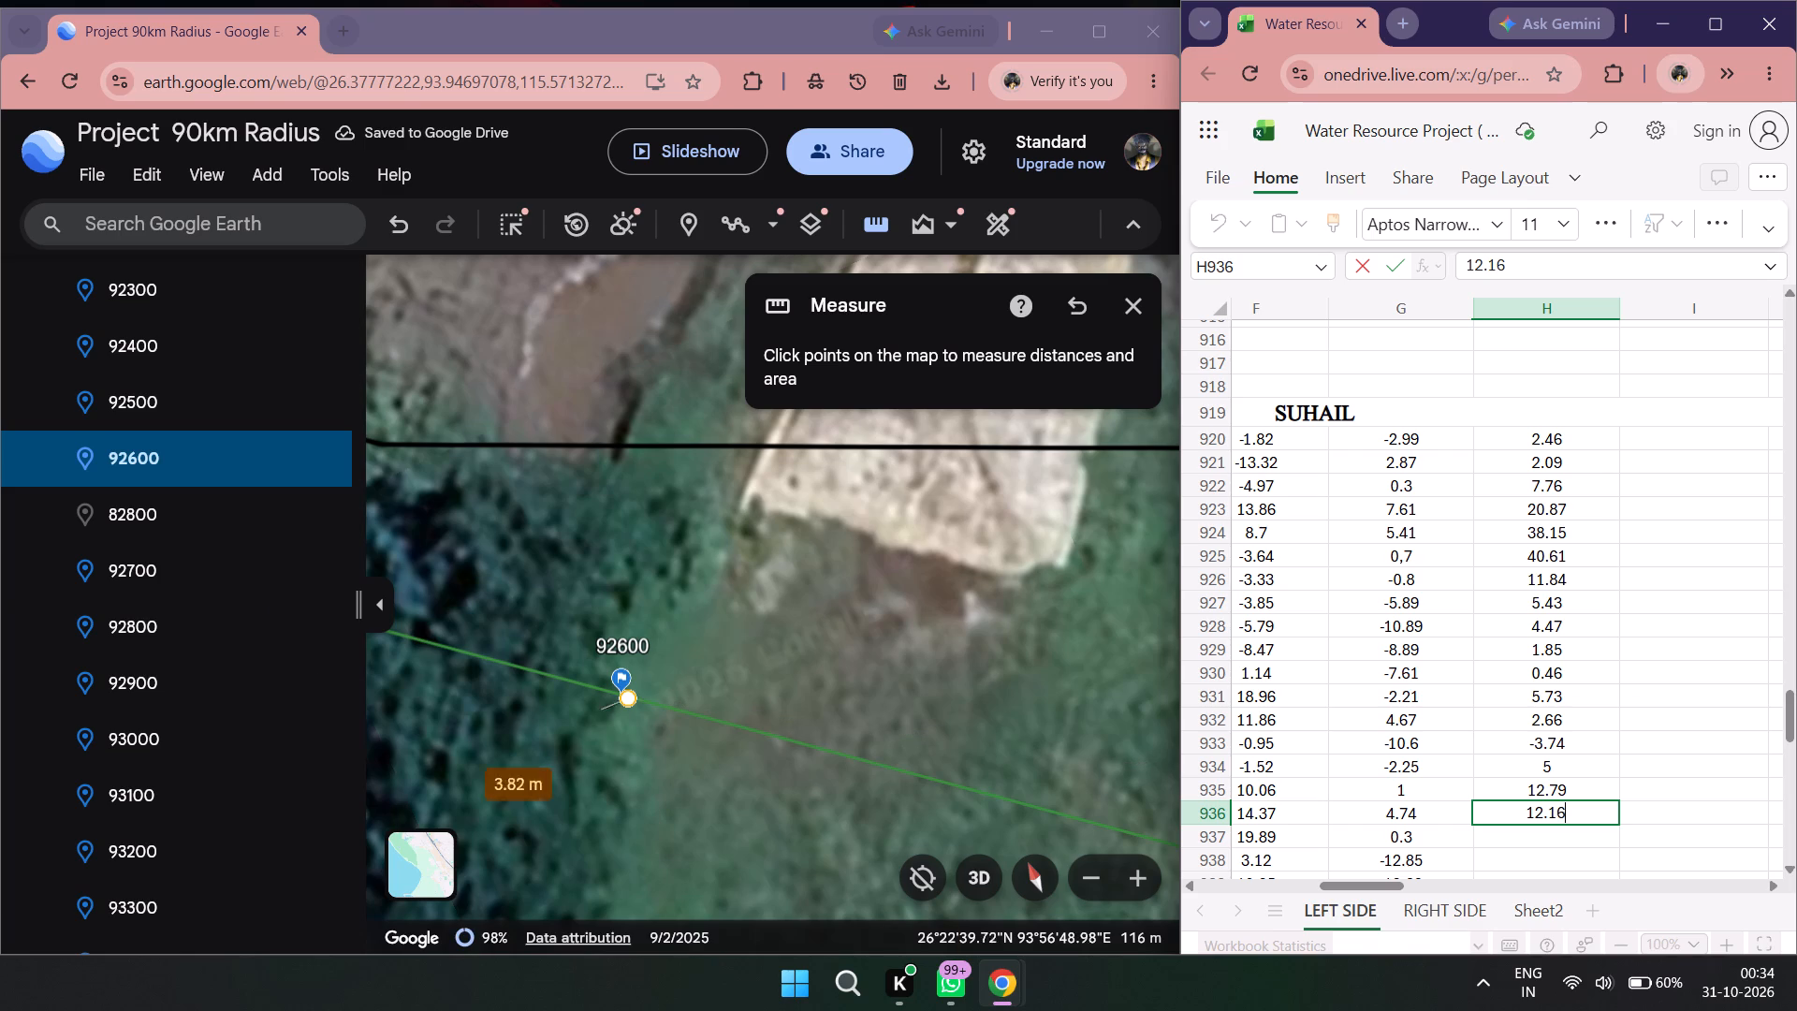
Go to placemark 92700, measure from the 2011 left line to the 2022 left line, and record 16.66 in H937.
{"action": "double_click", "coordinate": [242, 585]}
{"action": "scroll", "coordinate": [722, 765], "scroll_direction": "down", "scroll_amount": 2}
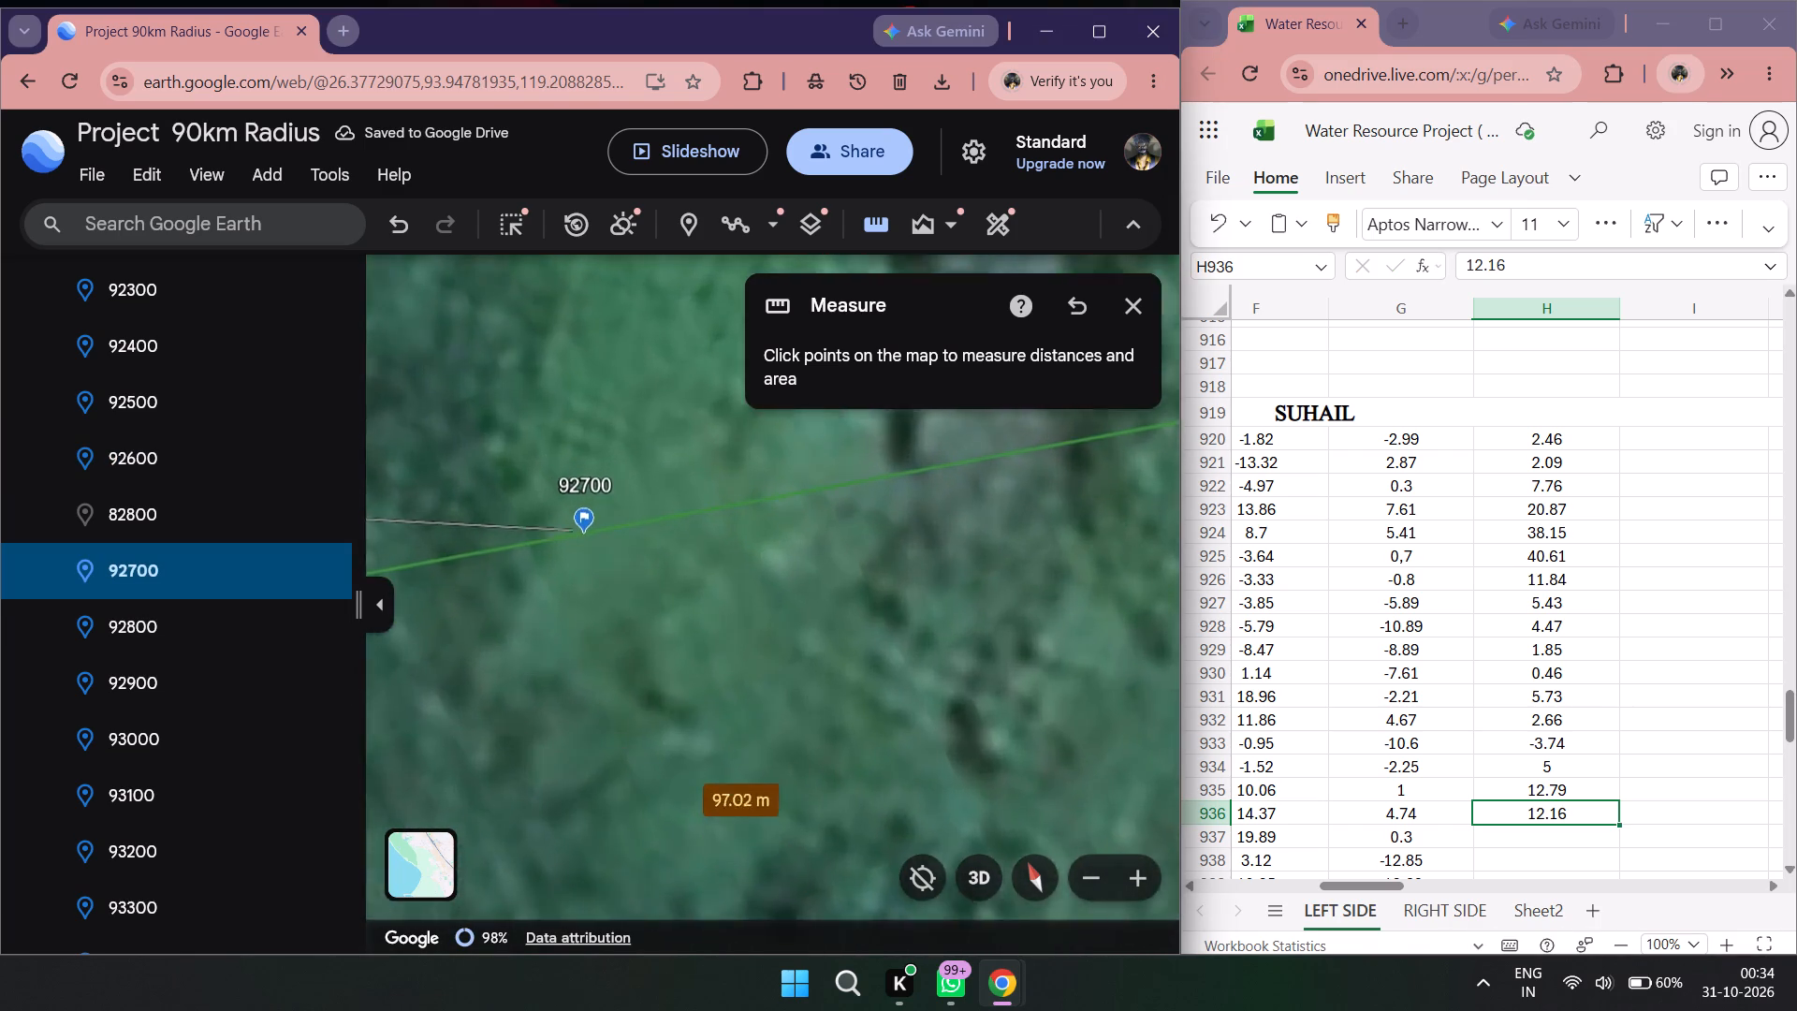
{"action": "scroll", "coordinate": [649, 533], "scroll_direction": "down", "scroll_amount": 1}
{"action": "left_click_drag", "start_coordinate": [645, 499], "coordinate": [645, 647]}
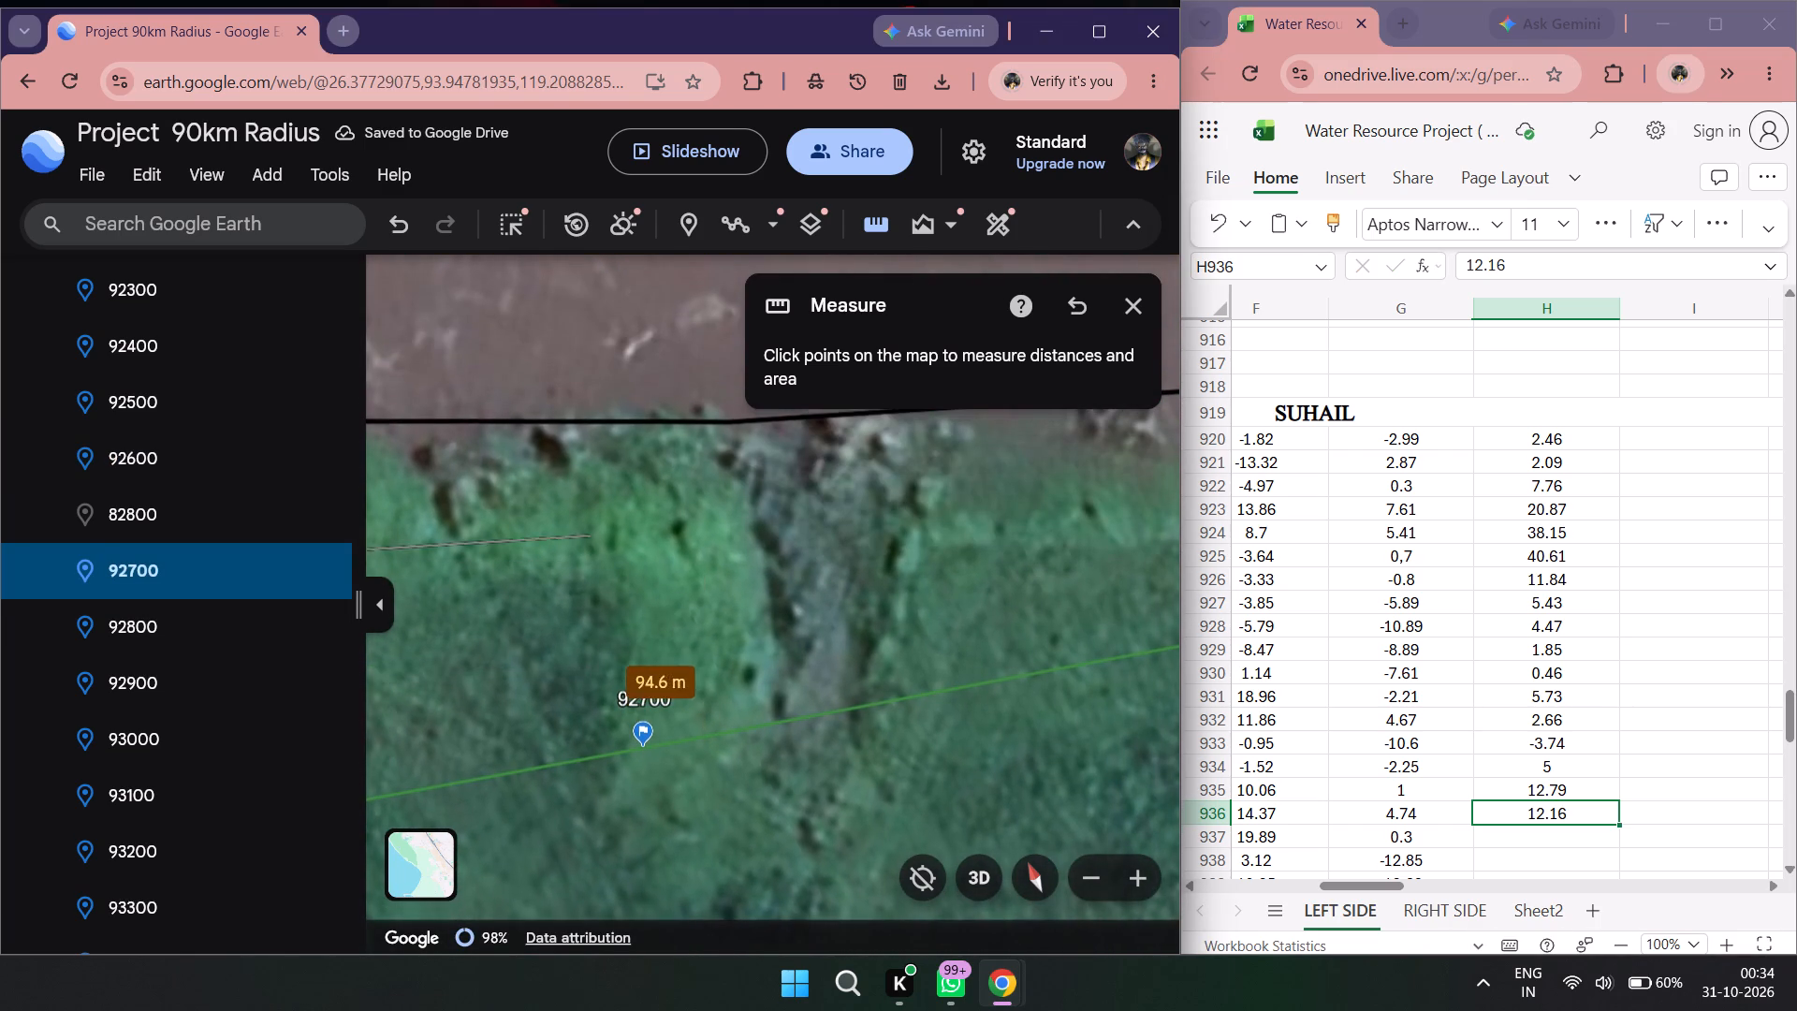
{"action": "double_click", "coordinate": [879, 236]}
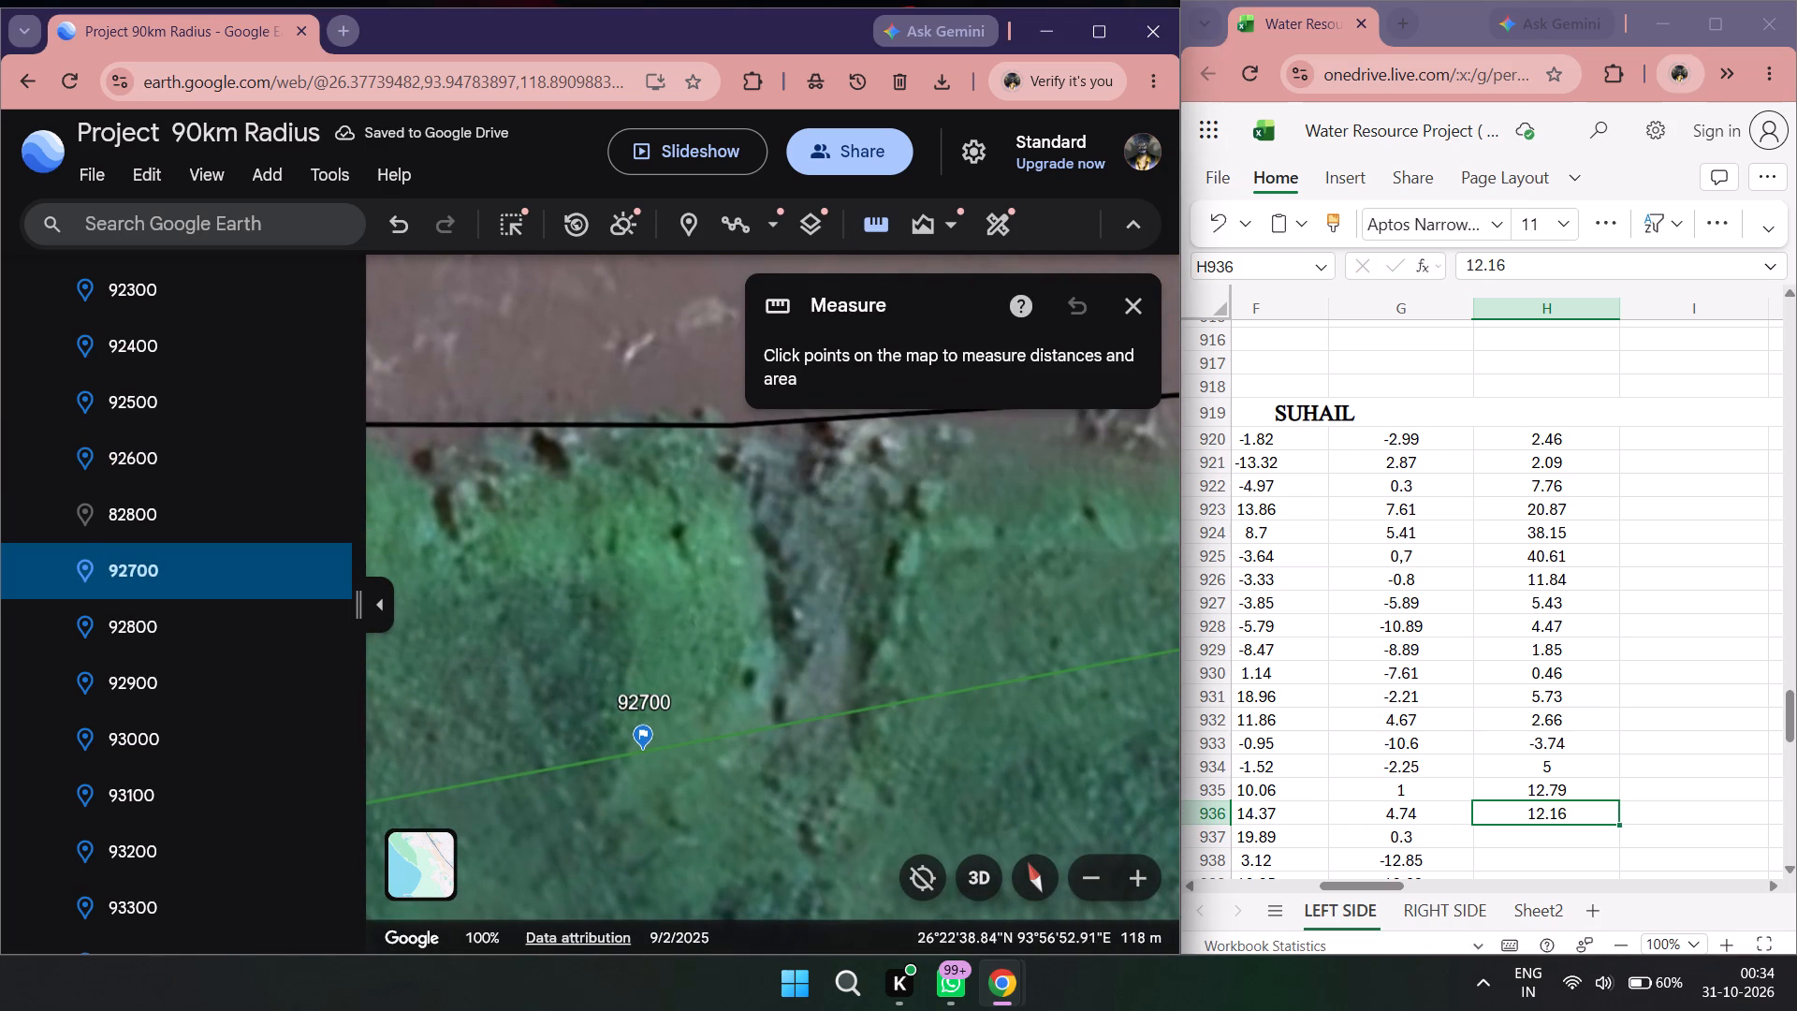
{"action": "scroll", "coordinate": [594, 819], "scroll_direction": "up", "scroll_amount": 3}
{"action": "left_click_drag", "start_coordinate": [747, 691], "coordinate": [744, 722]}
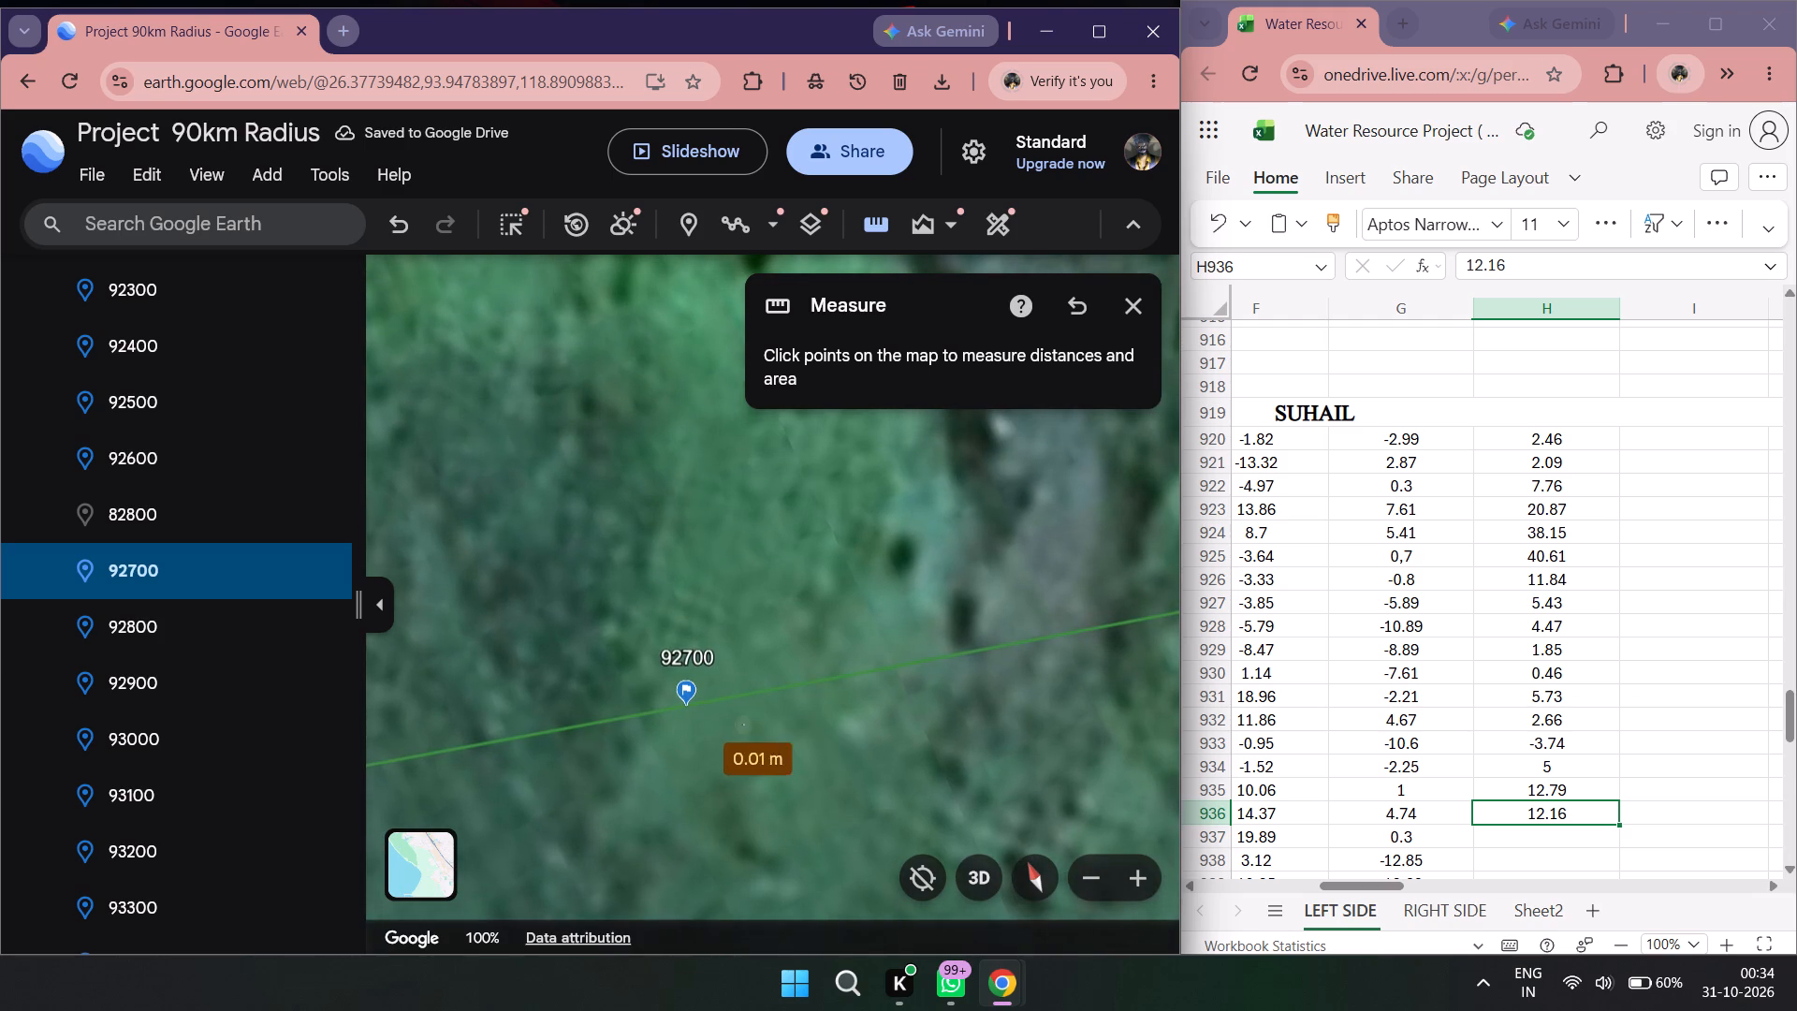
{"action": "double_click", "coordinate": [873, 229]}
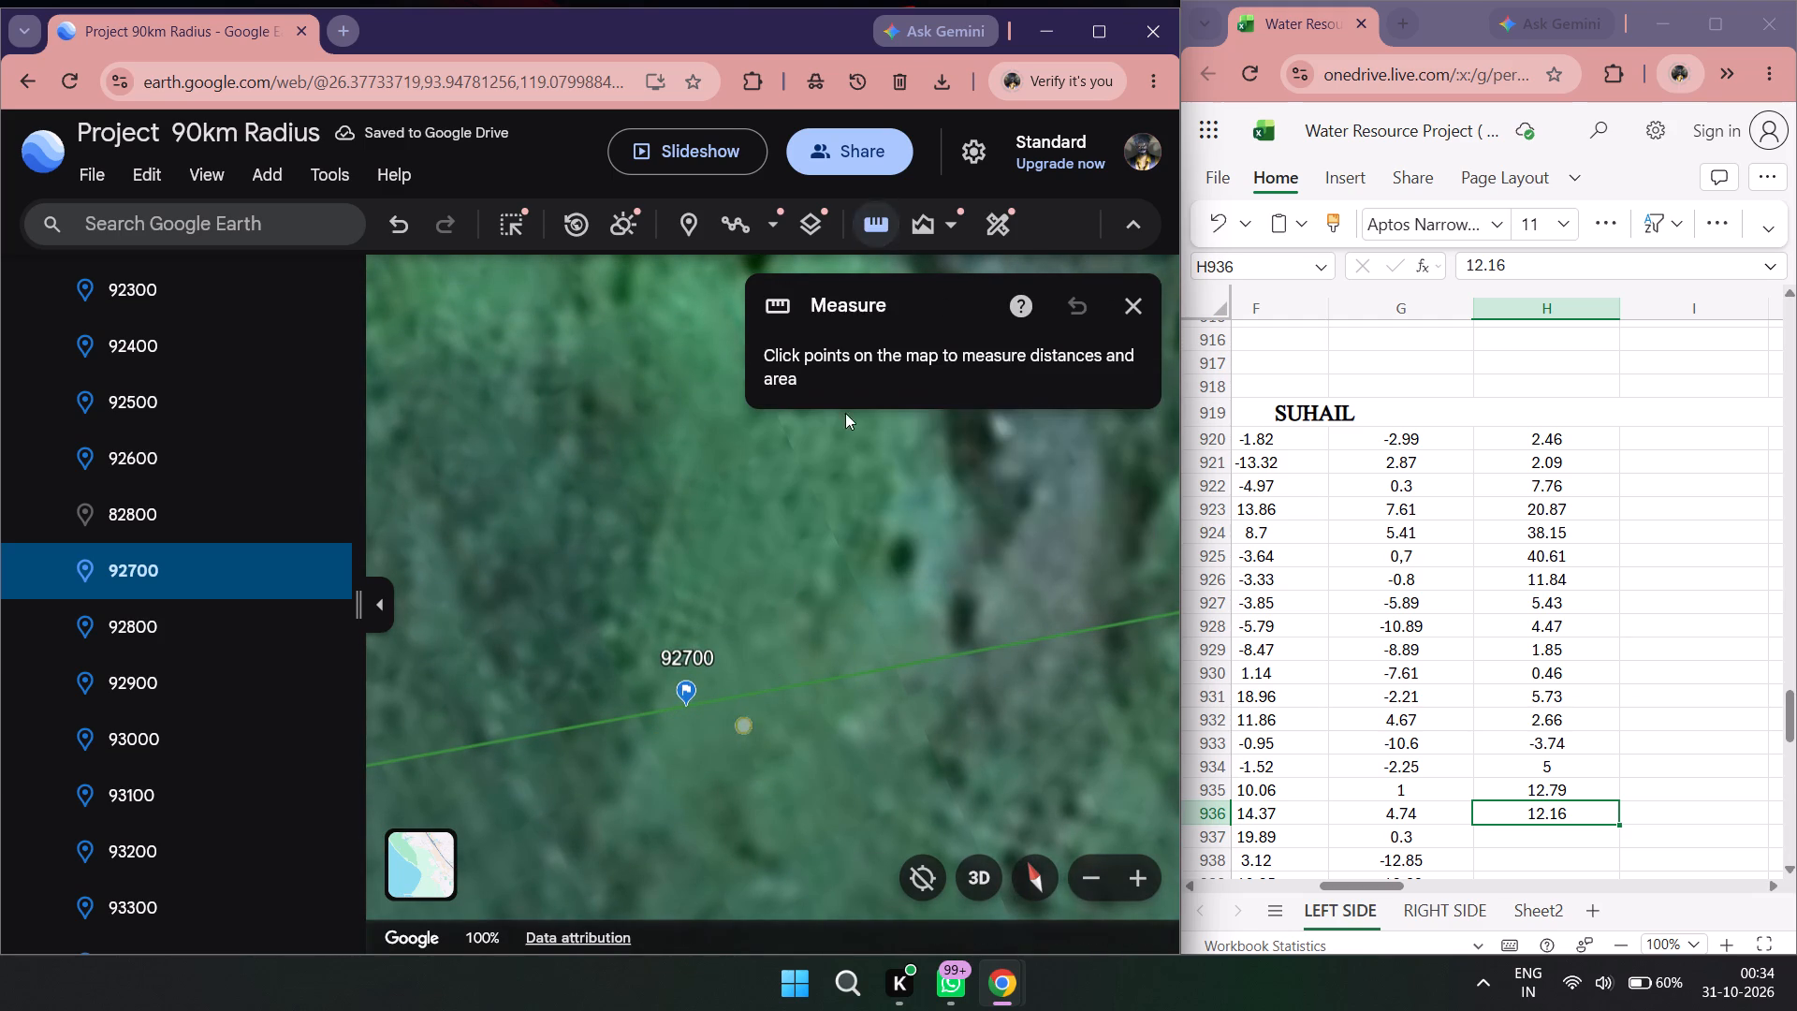
{"action": "left_click", "coordinate": [686, 699]}
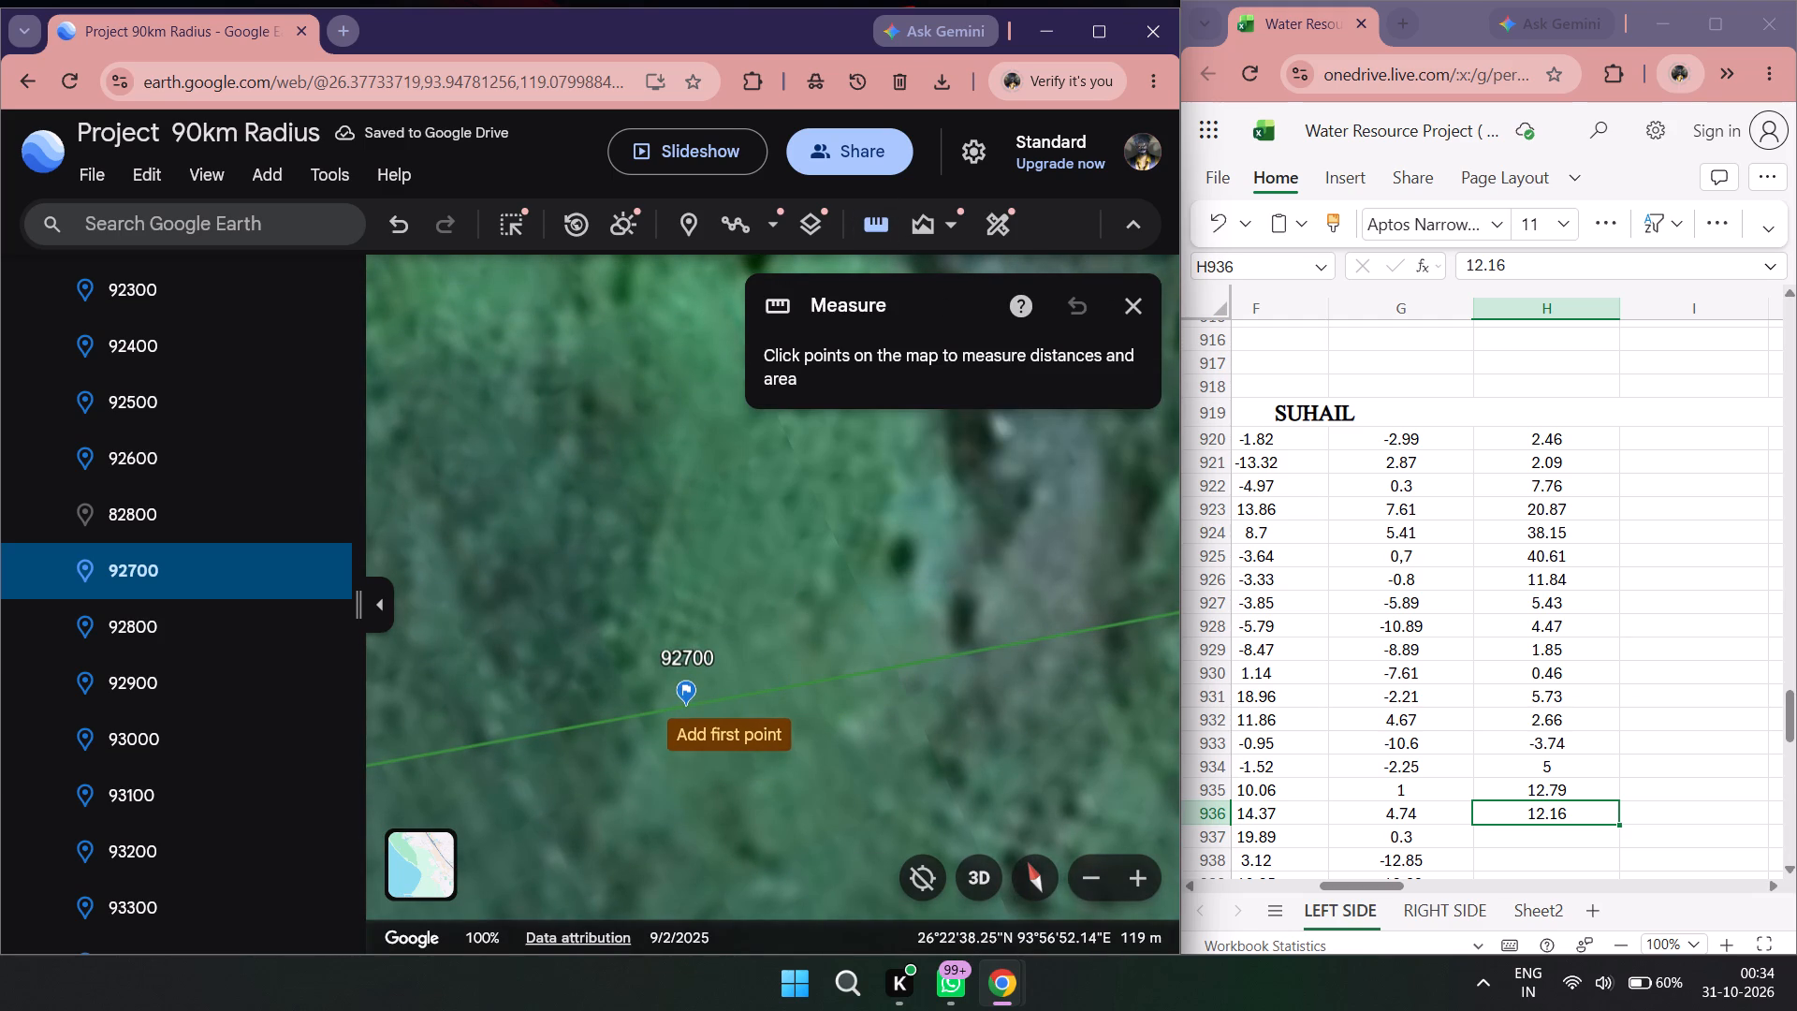
{"action": "left_click_drag", "start_coordinate": [653, 550], "coordinate": [692, 793]}
{"action": "scroll", "coordinate": [697, 773], "scroll_direction": "down", "scroll_amount": 1}
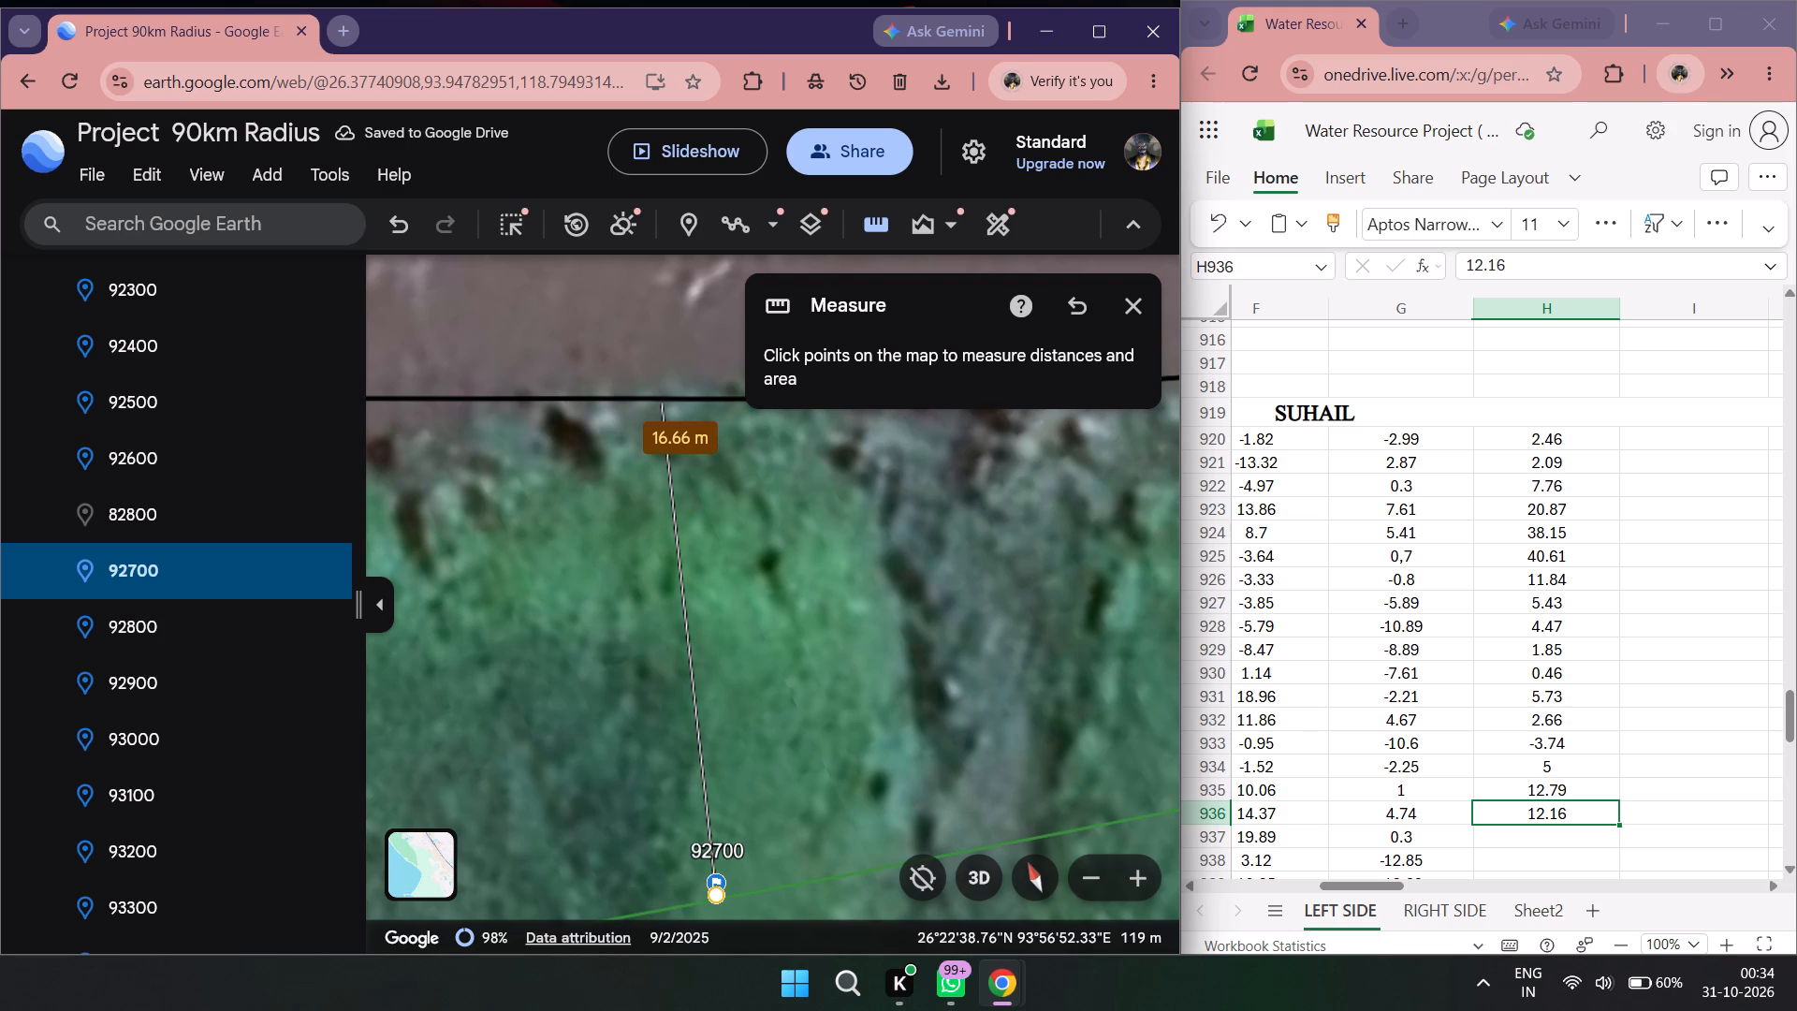
{"action": "double_click", "coordinate": [1508, 832]}
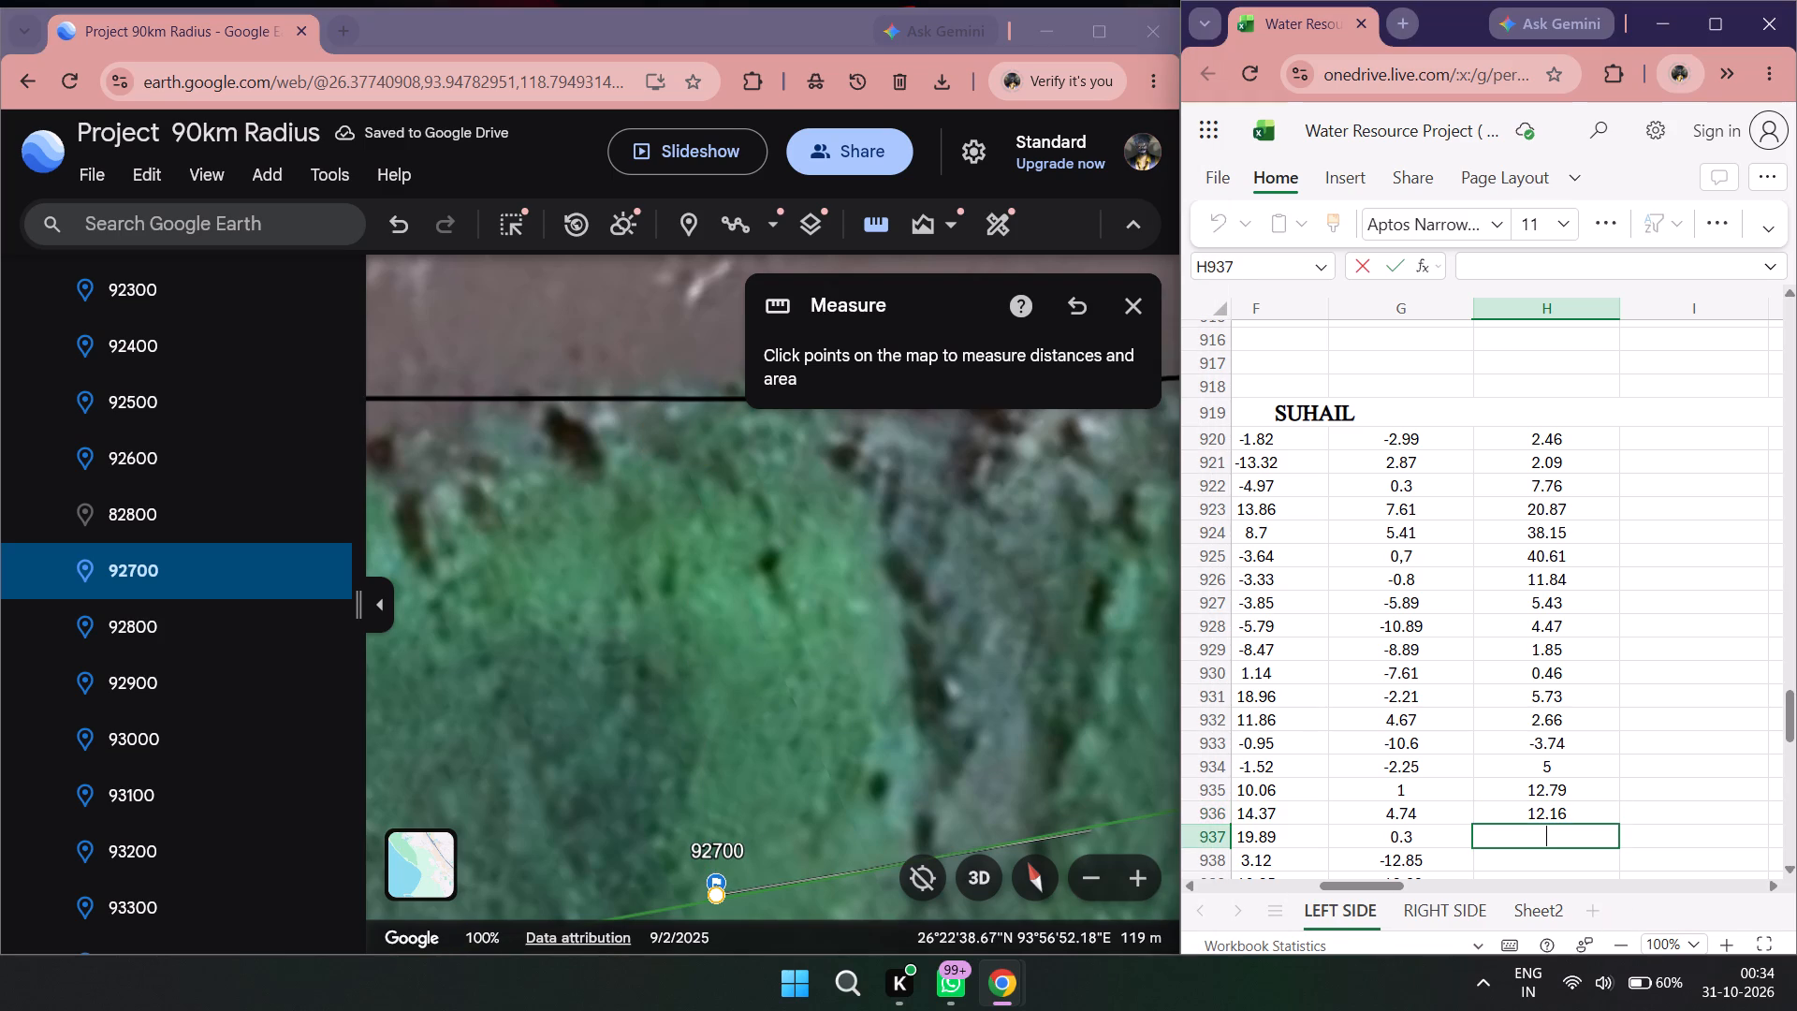
{"action": "type", "text": "16."}
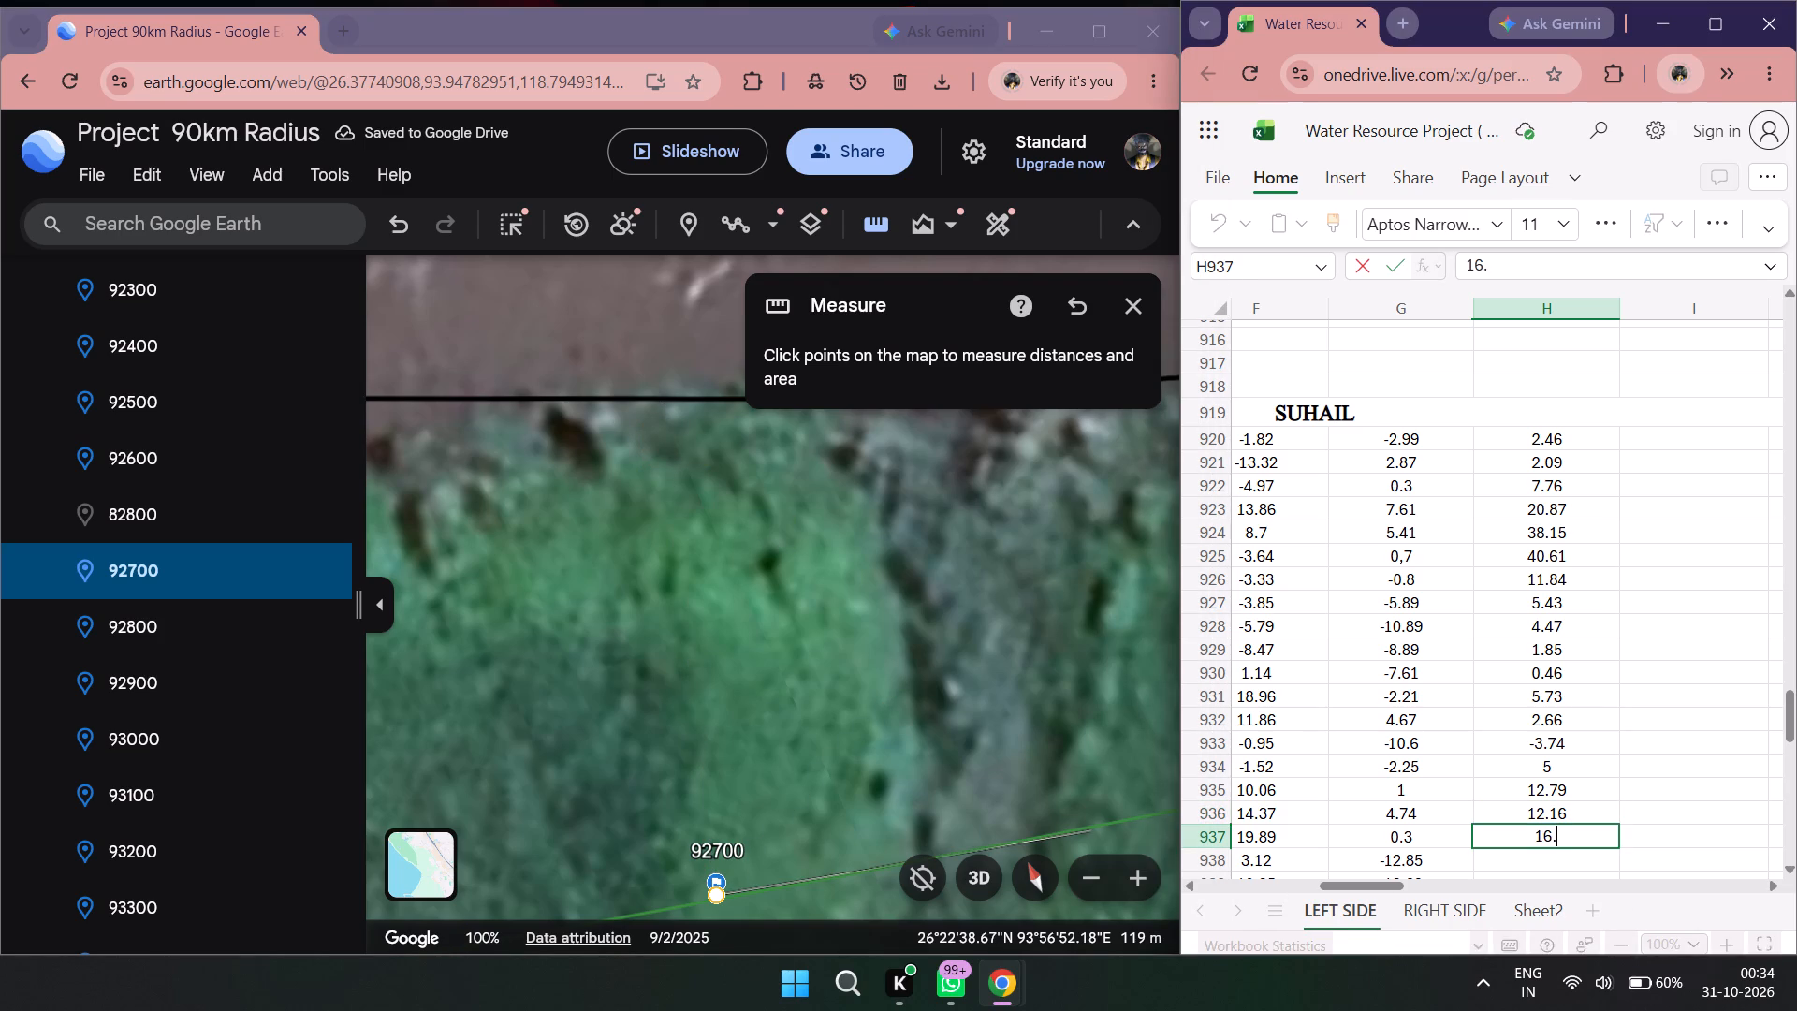
{"action": "type", "text": "66"}
Go to placemark 92800, measure from the 2011 left line to the 2022 left line, and record 1.53 in H938.
{"action": "double_click", "coordinate": [142, 629]}
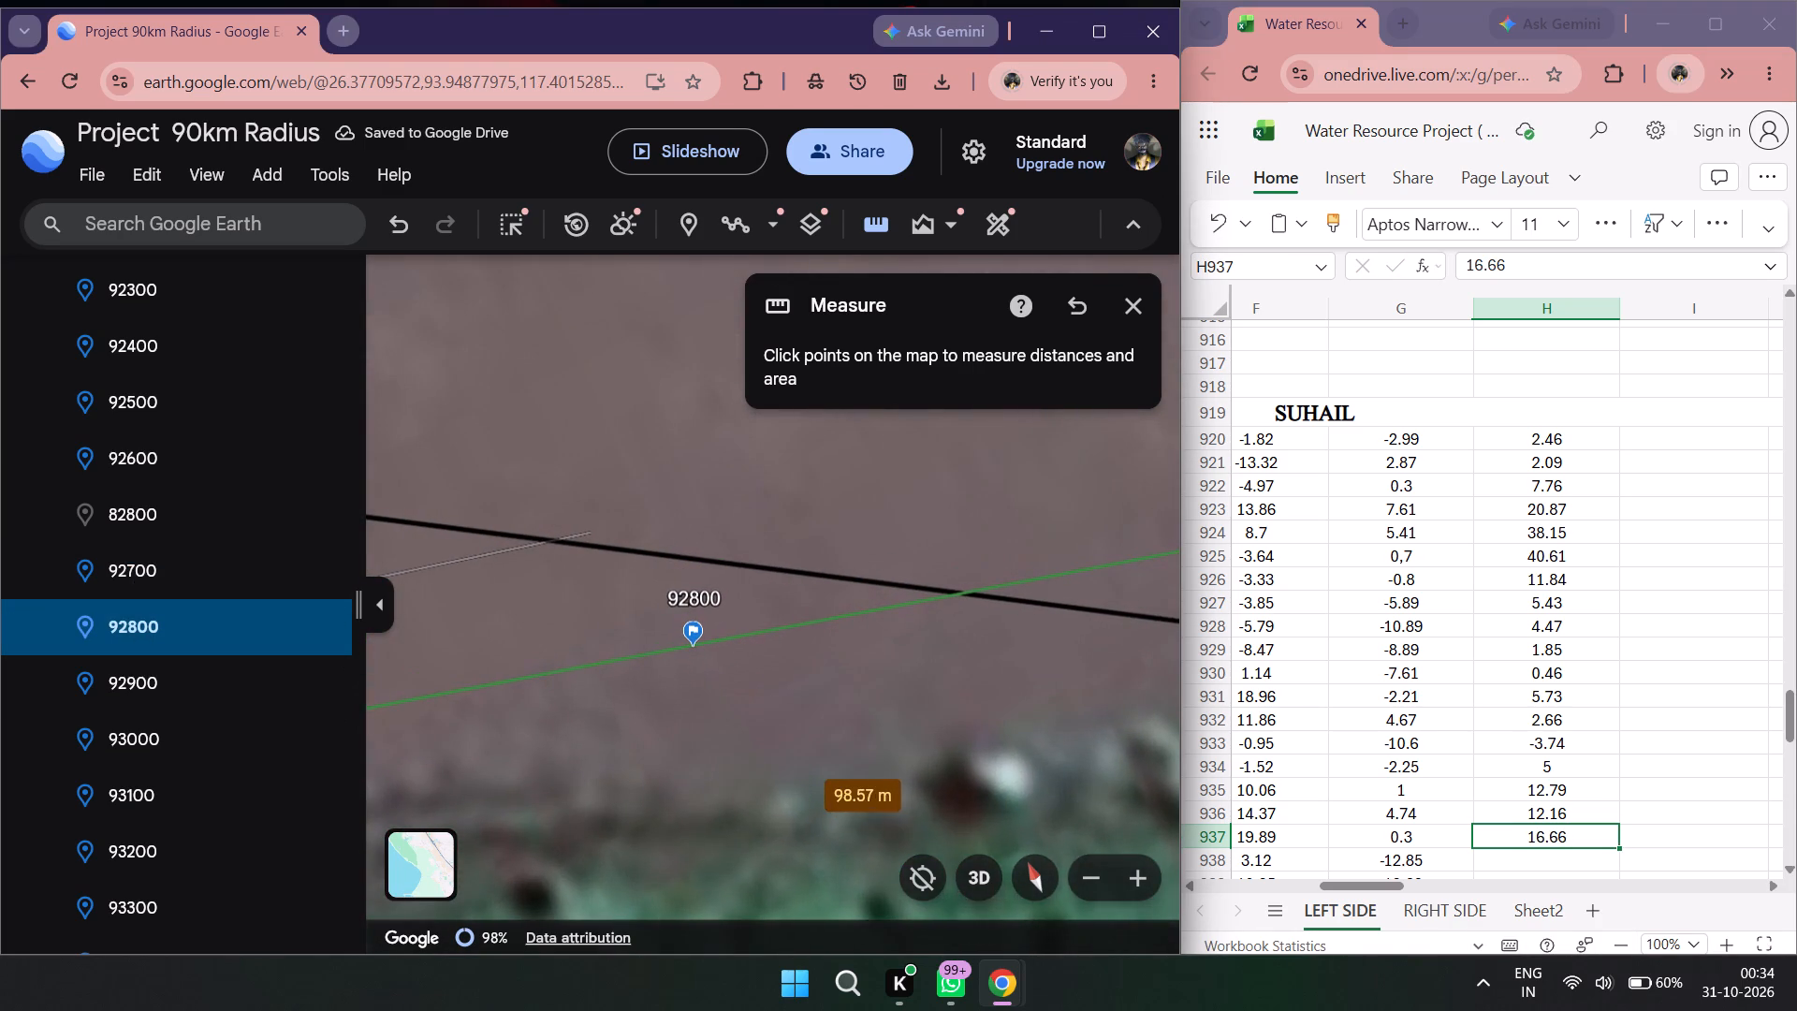
{"action": "double_click", "coordinate": [865, 215]}
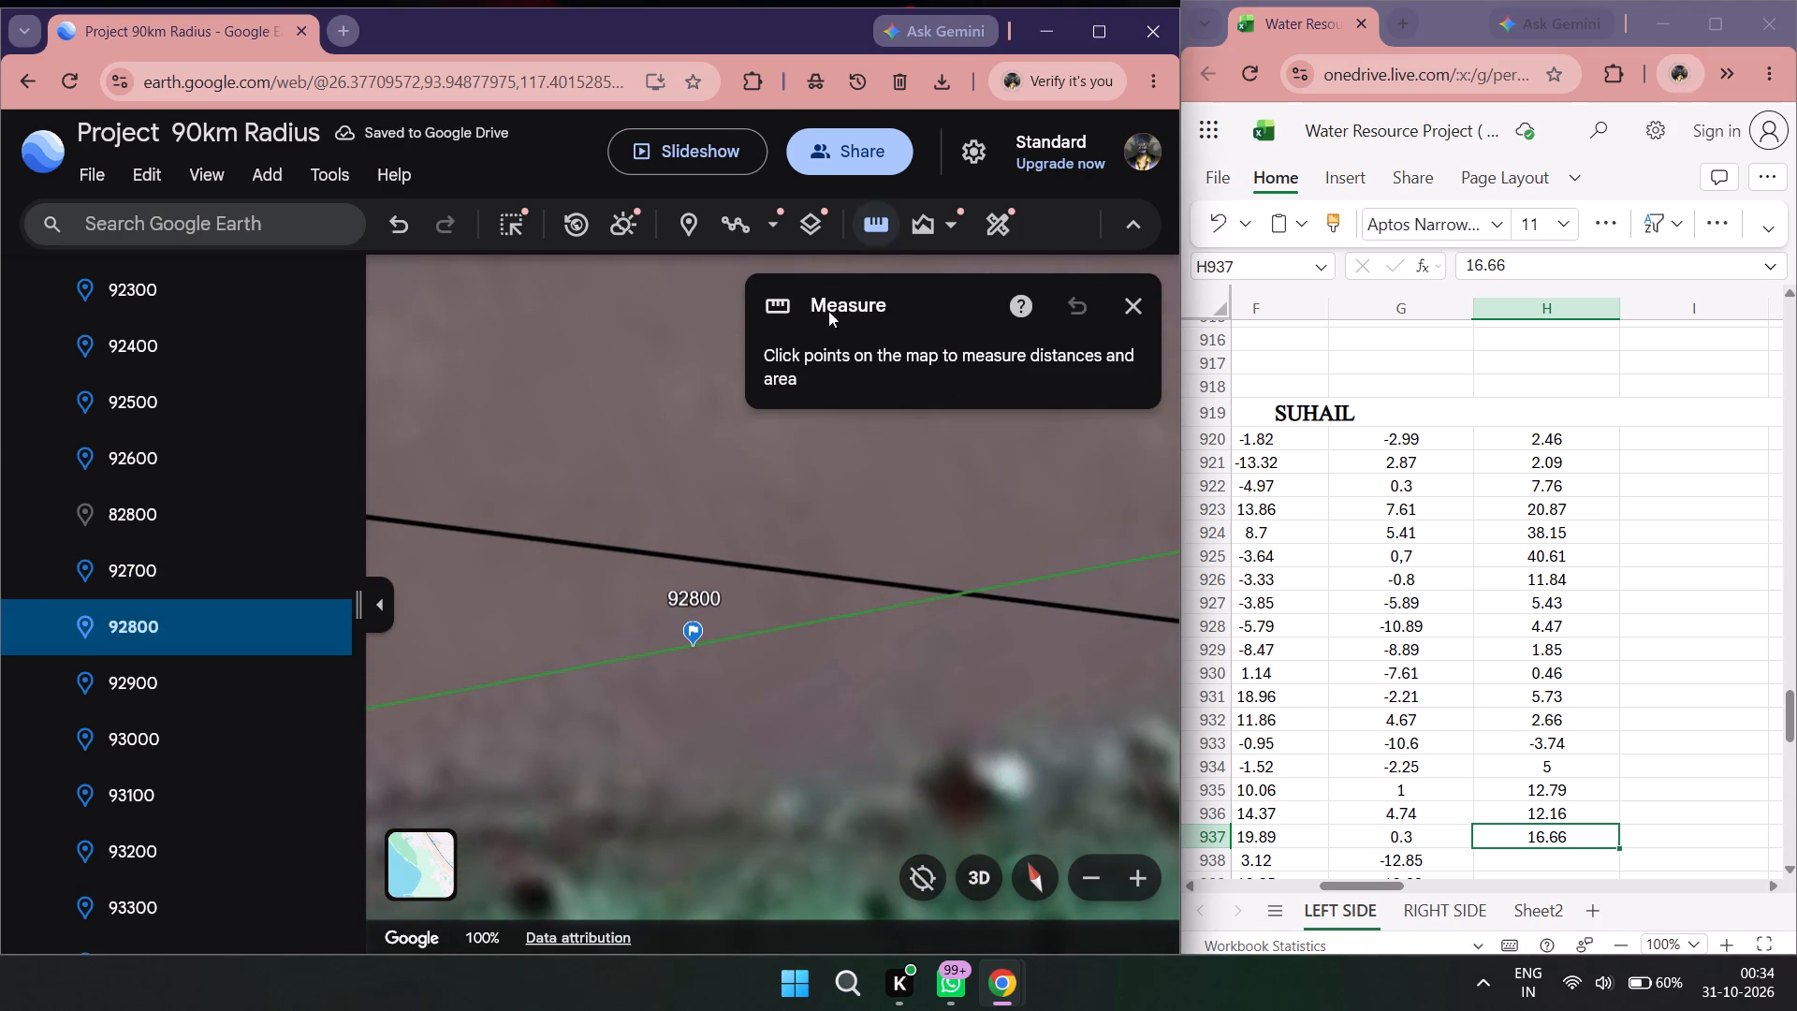
{"action": "scroll", "coordinate": [693, 641], "scroll_direction": "up", "scroll_amount": 2}
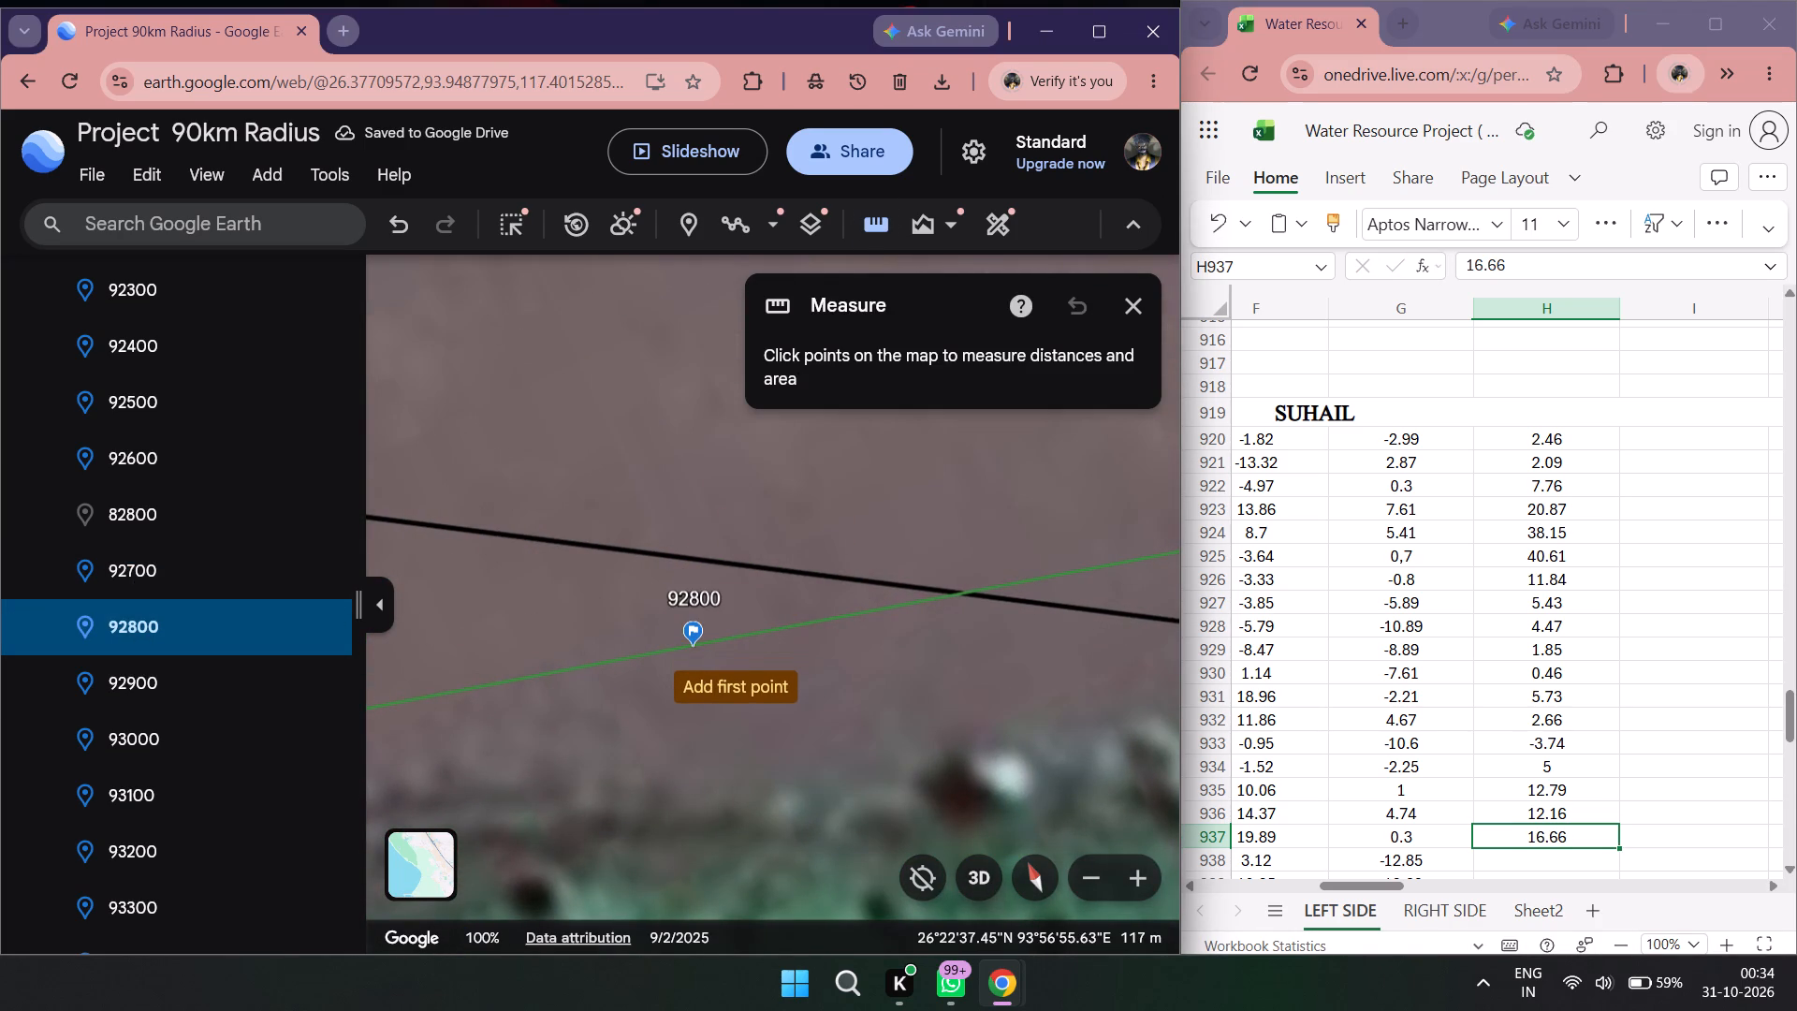
{"action": "left_click", "coordinate": [694, 643]}
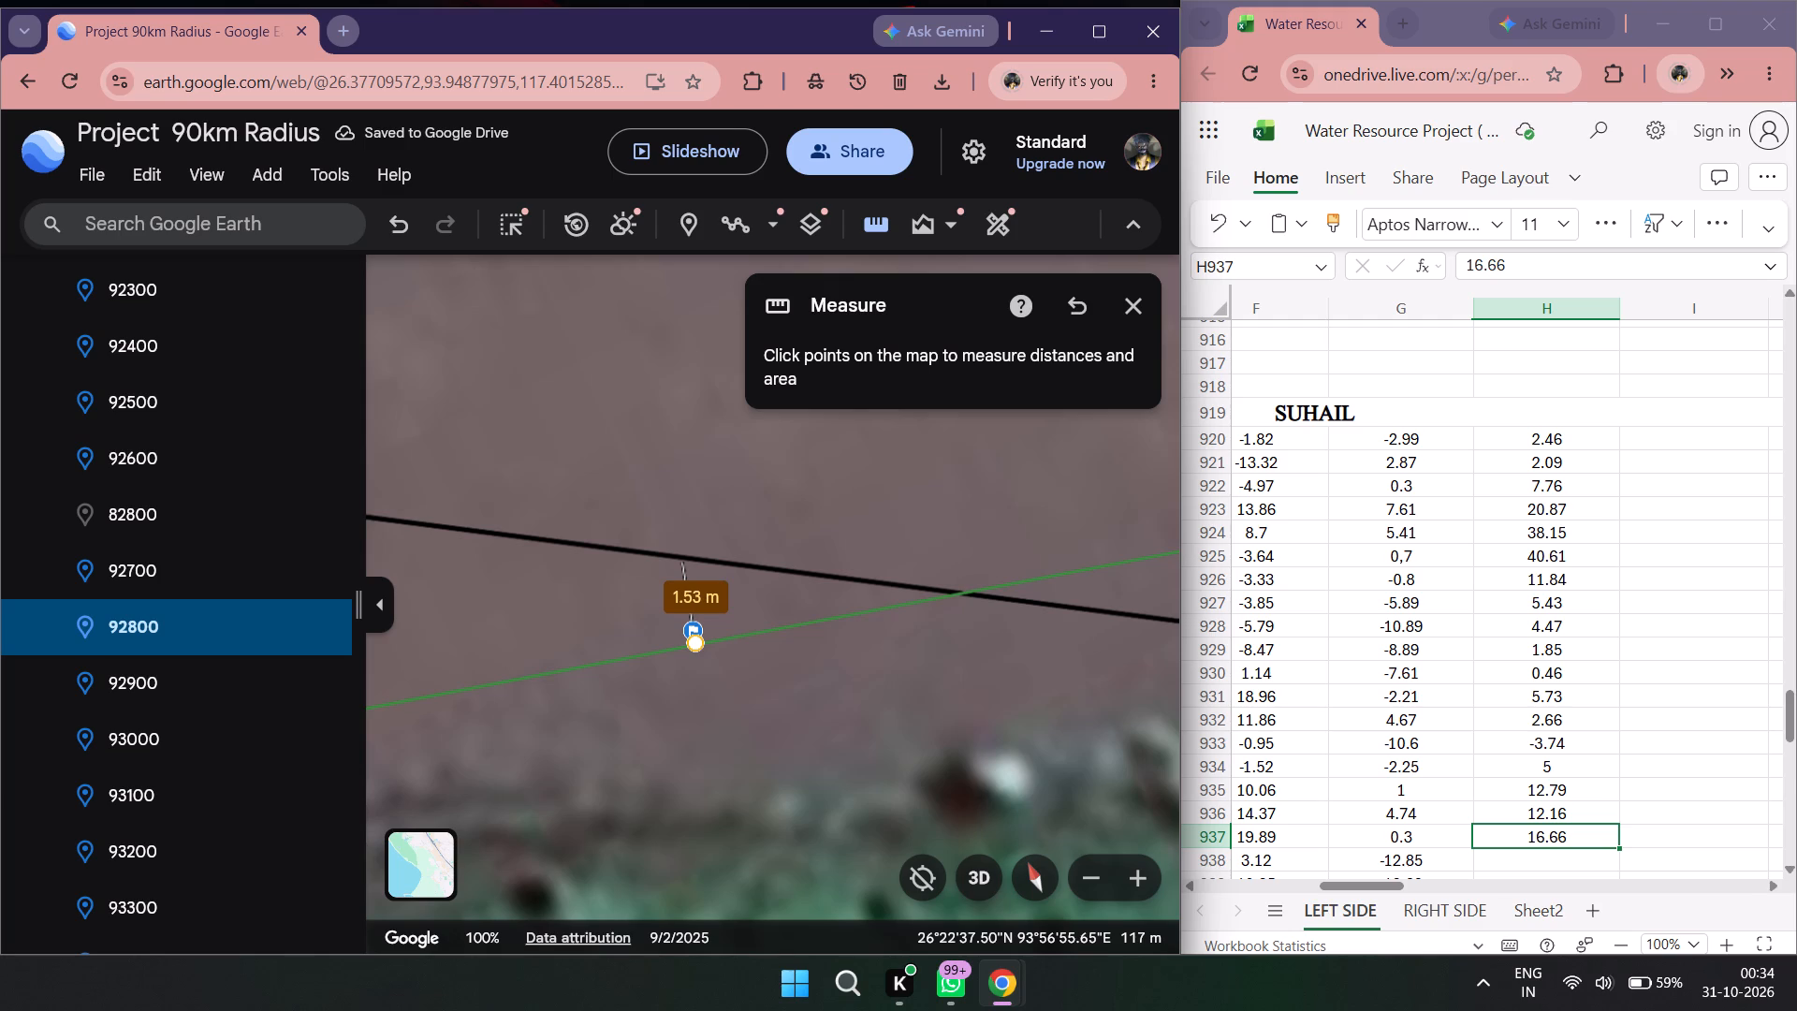
{"action": "scroll", "coordinate": [1396, 841], "scroll_direction": "down", "scroll_amount": 3}
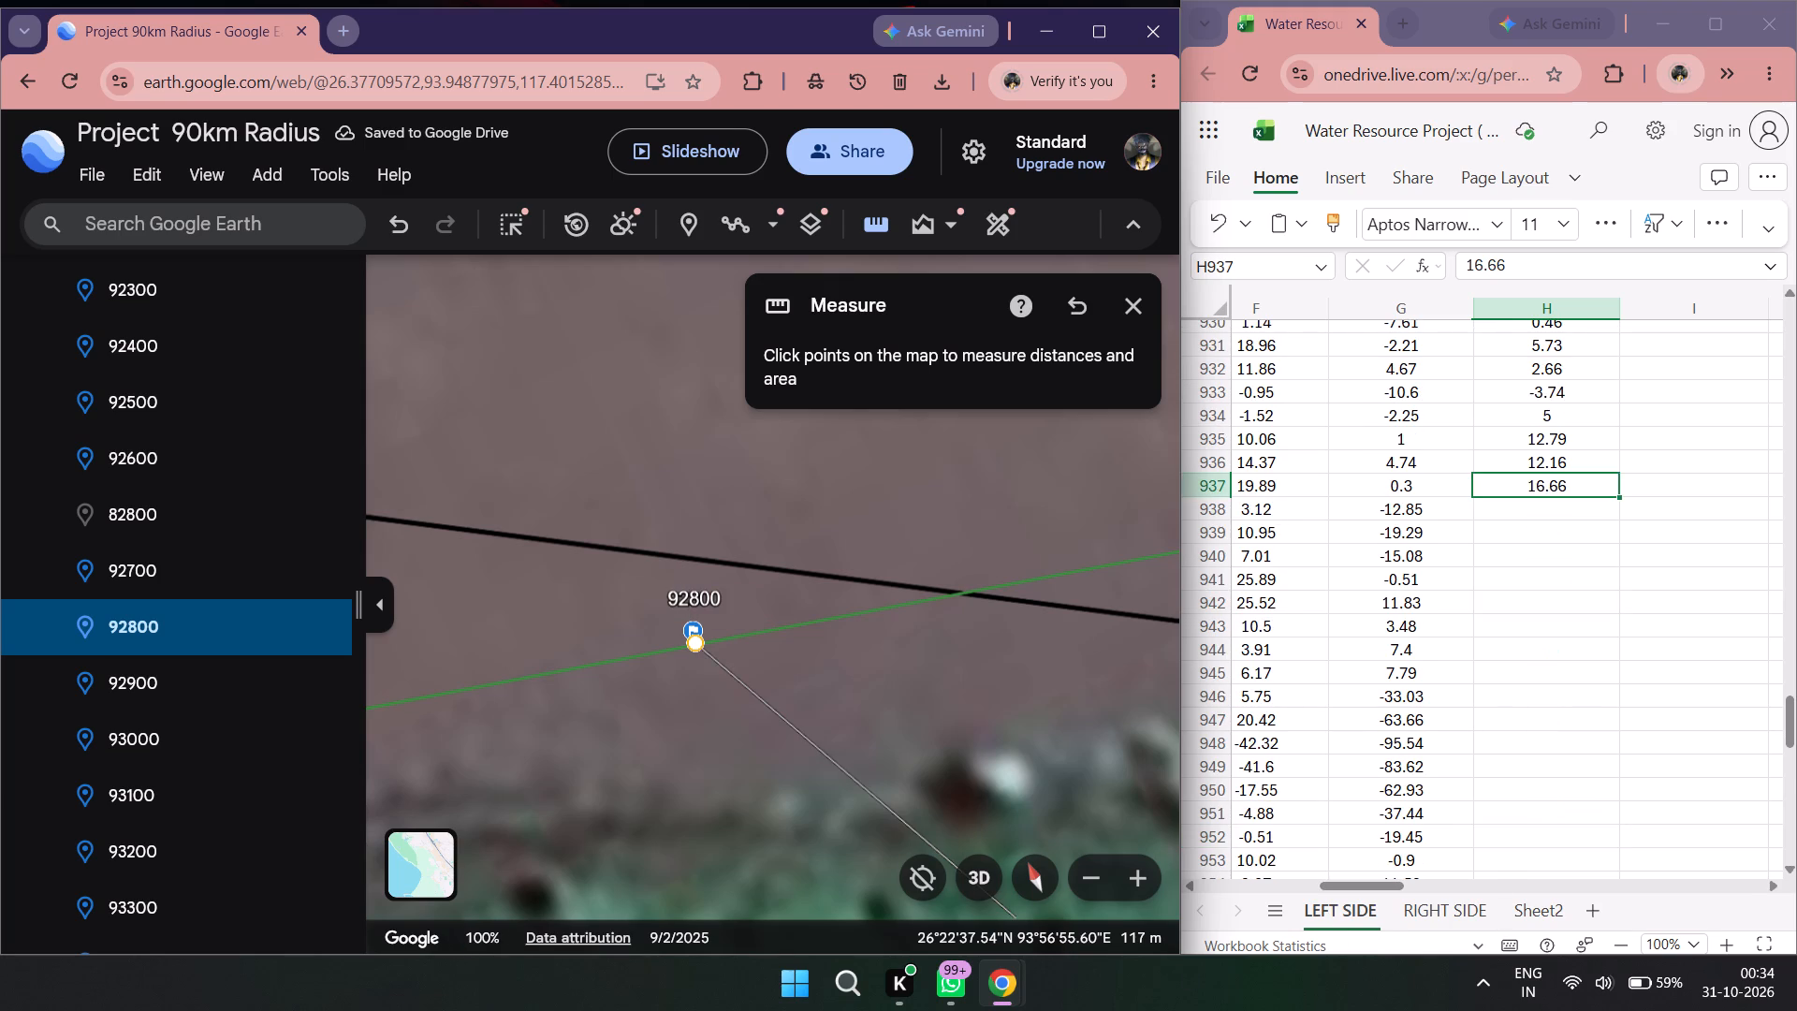
{"action": "double_click", "coordinate": [1503, 510]}
{"action": "type", "text": "1.53"}
Go to placemark 92900, measure from the 2011 left line to the 2022 left line, and record 8.39 in H939.
{"action": "double_click", "coordinate": [155, 684]}
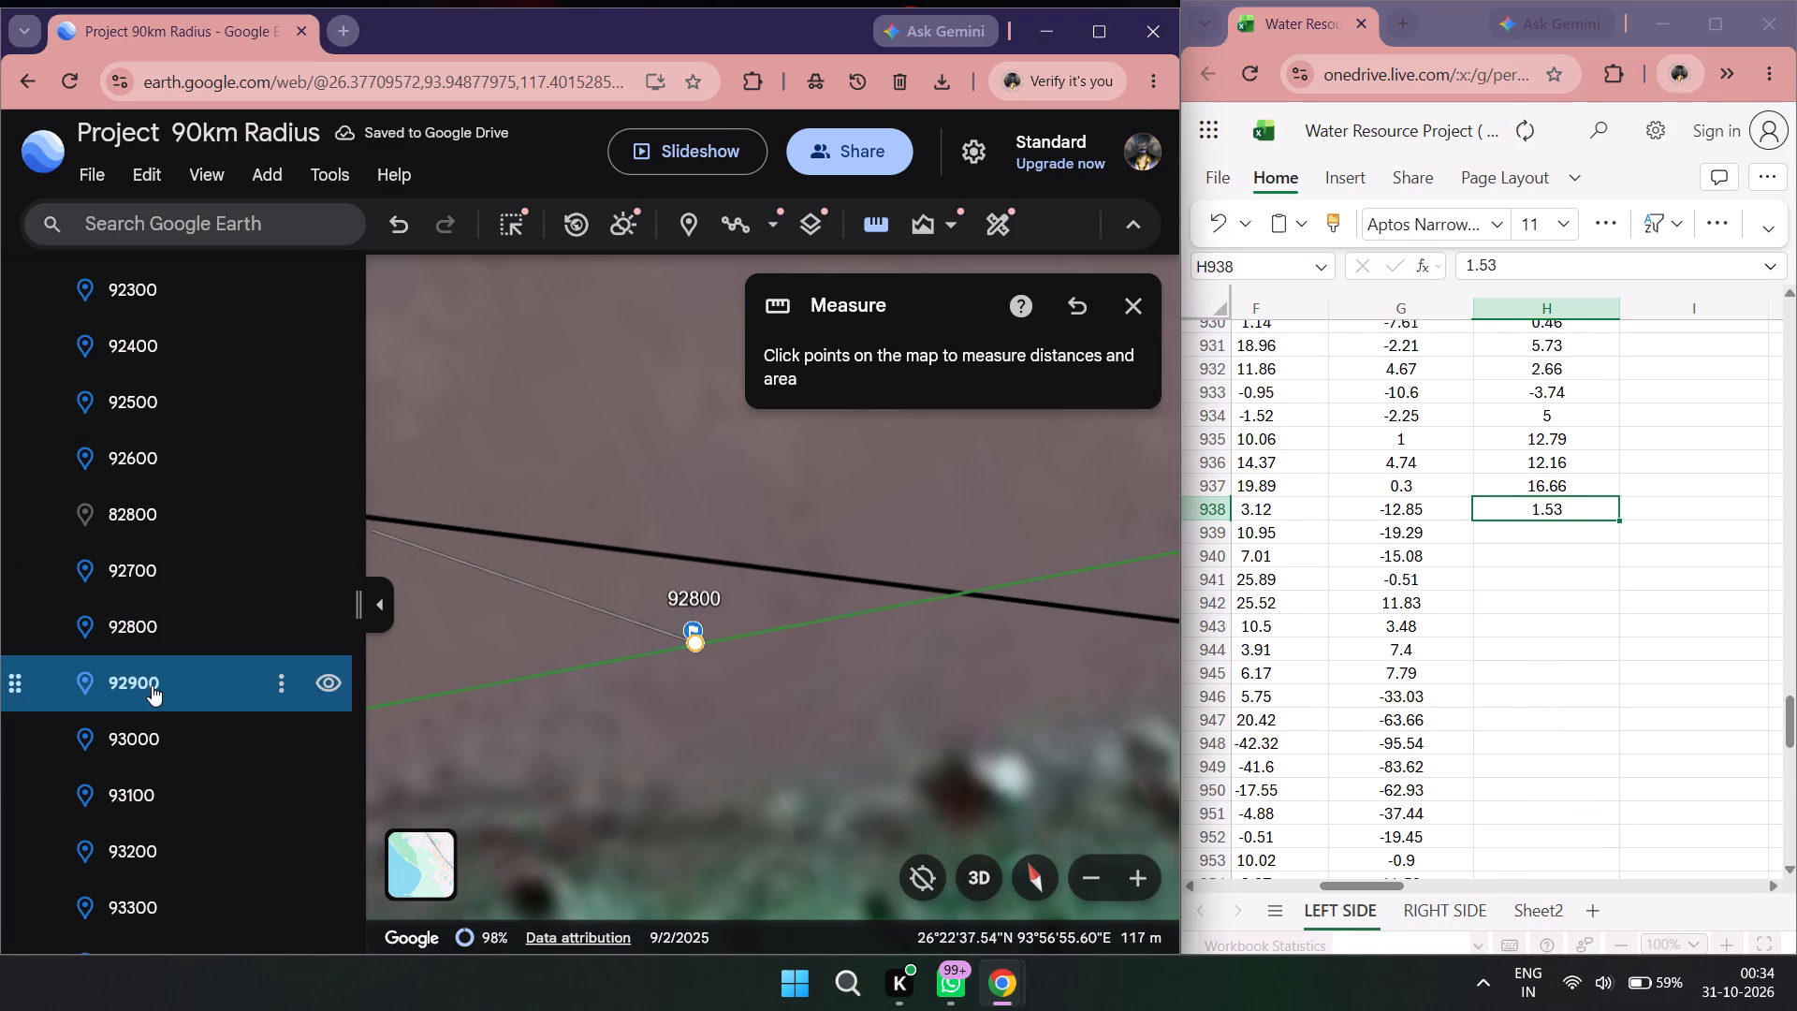
{"action": "scroll", "coordinate": [643, 599], "scroll_direction": "down", "scroll_amount": 3}
{"action": "left_click_drag", "start_coordinate": [682, 465], "coordinate": [690, 551]}
{"action": "double_click", "coordinate": [866, 221]}
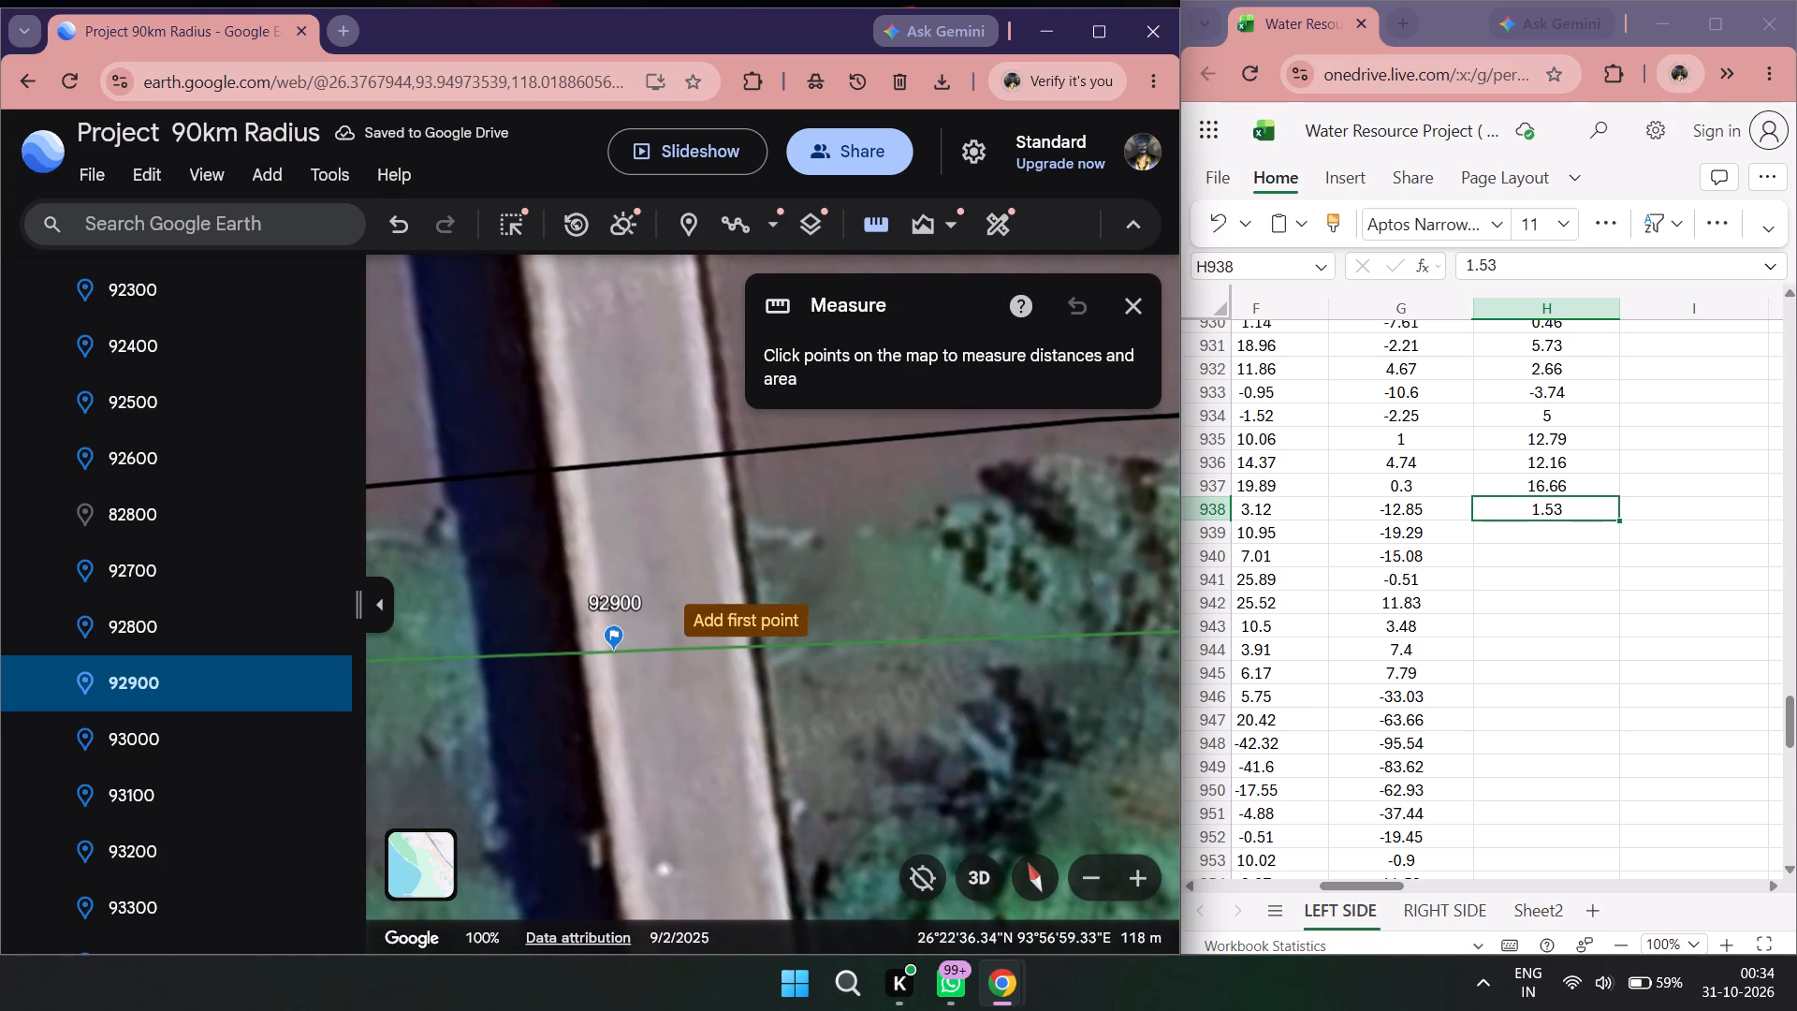
{"action": "left_click", "coordinate": [616, 652]}
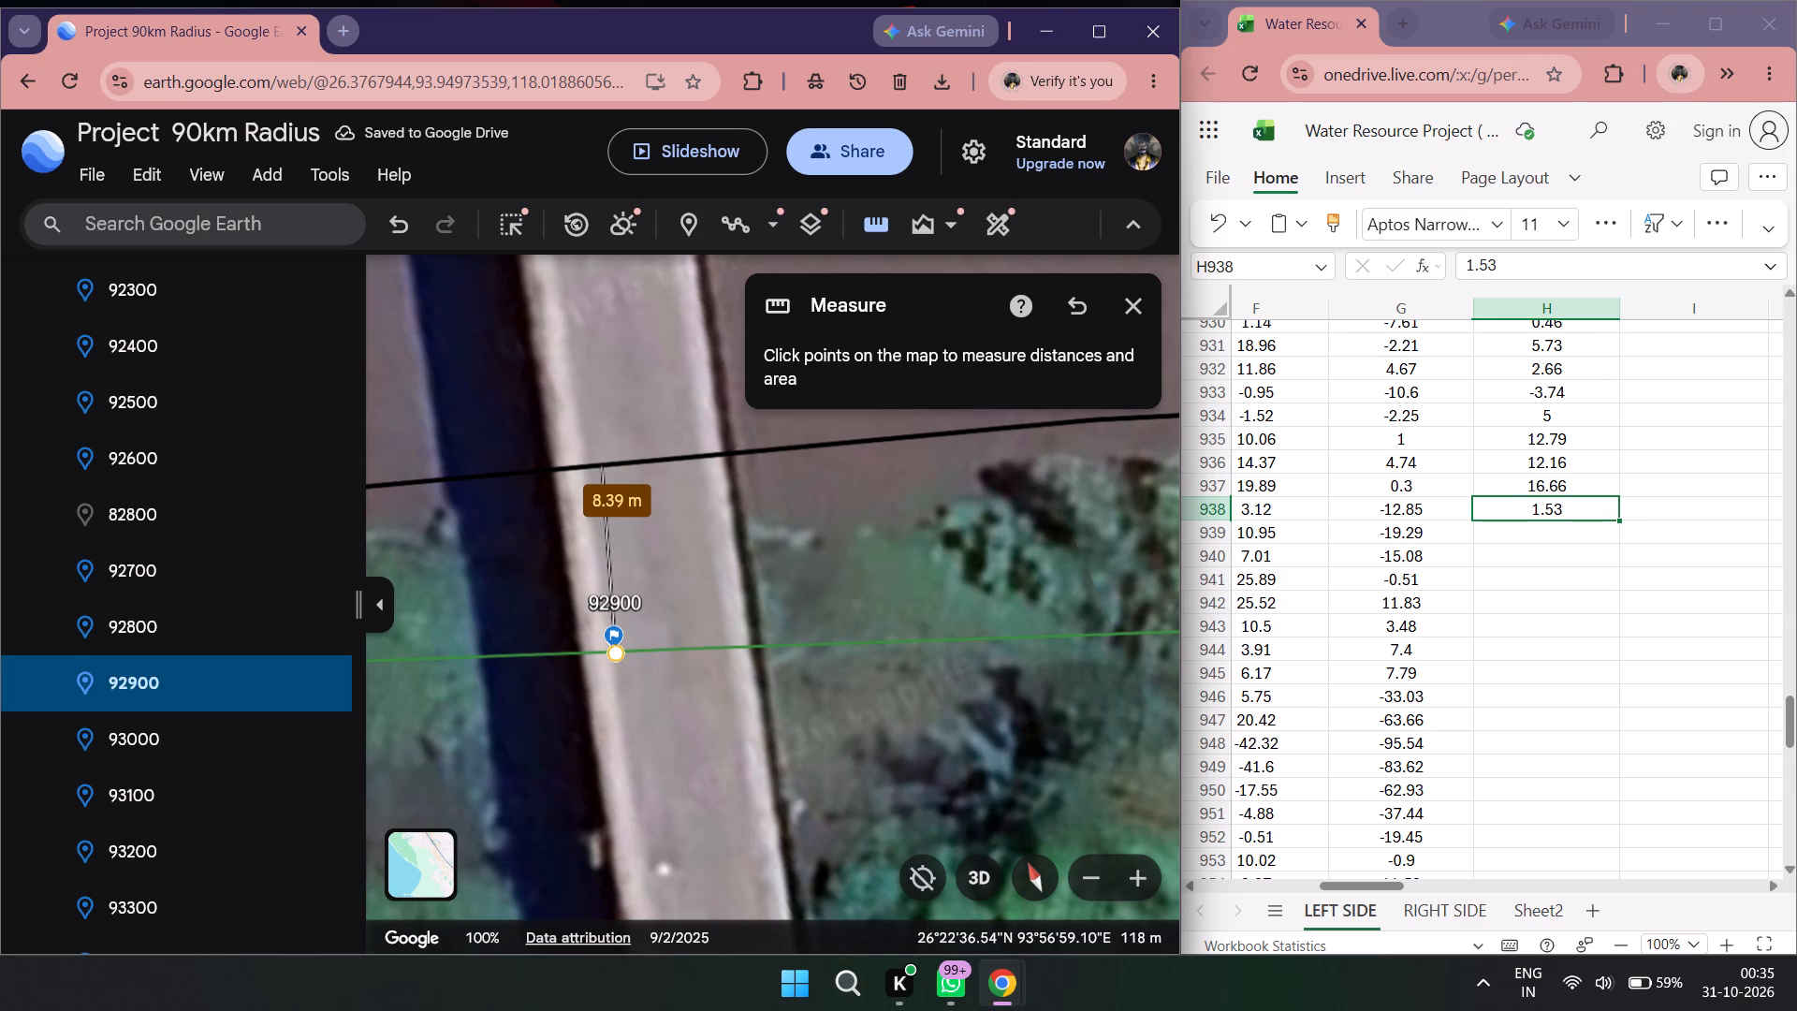
{"action": "double_click", "coordinate": [1536, 542]}
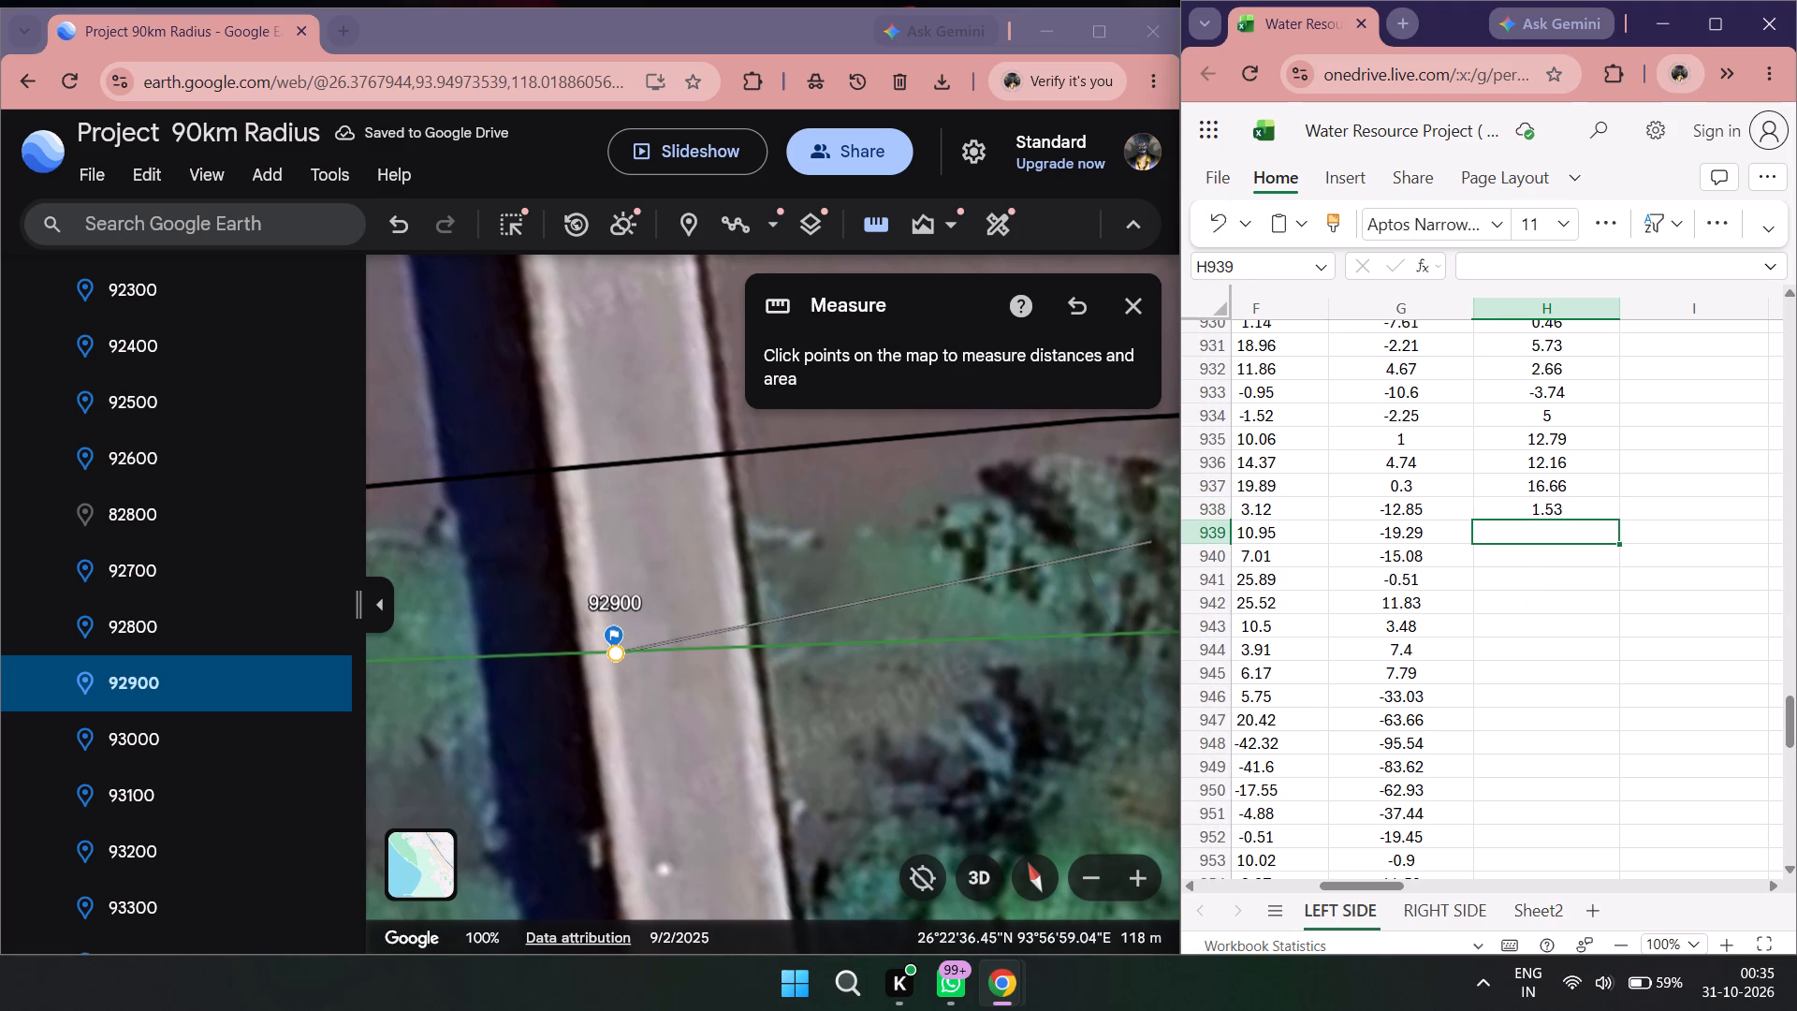
{"action": "double_click", "coordinate": [1531, 528]}
{"action": "type", "text": "8.39"}
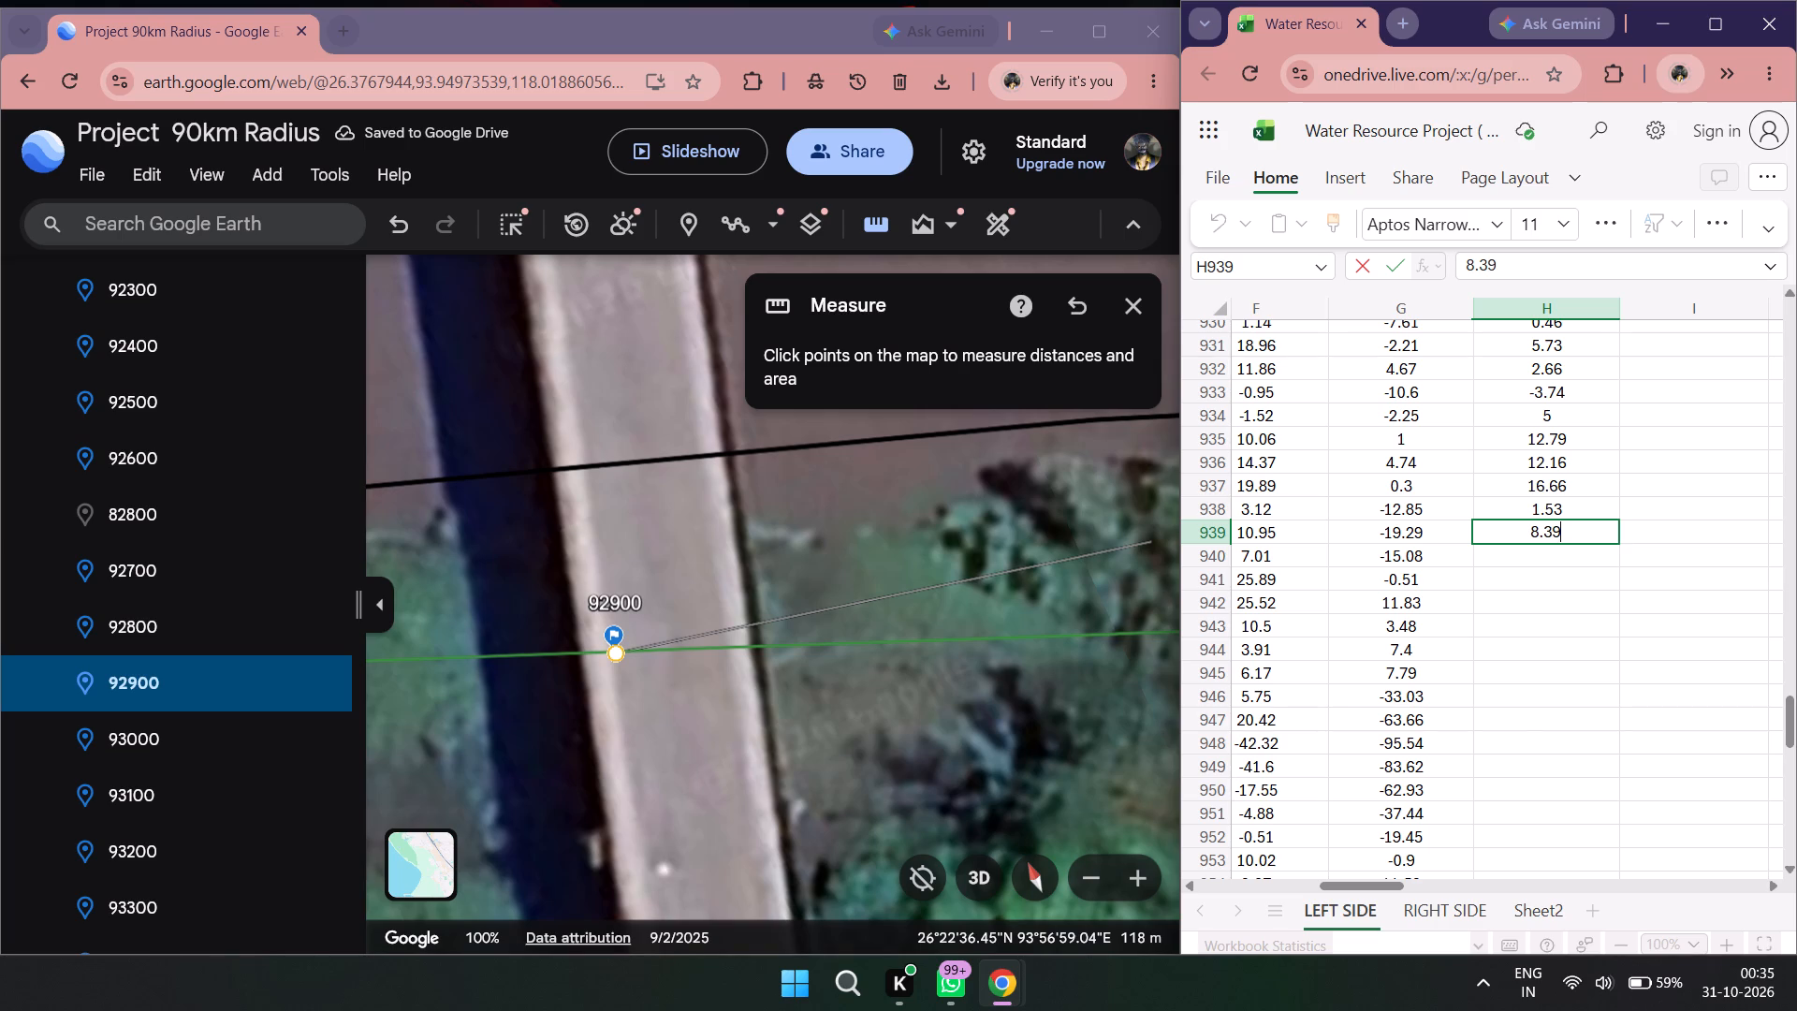
Go to placemark 93000, measure from the 2011 left line to the 2022 left line, and record 16.91 in H940.
{"action": "double_click", "coordinate": [112, 752]}
{"action": "scroll", "coordinate": [668, 646], "scroll_direction": "down", "scroll_amount": 2}
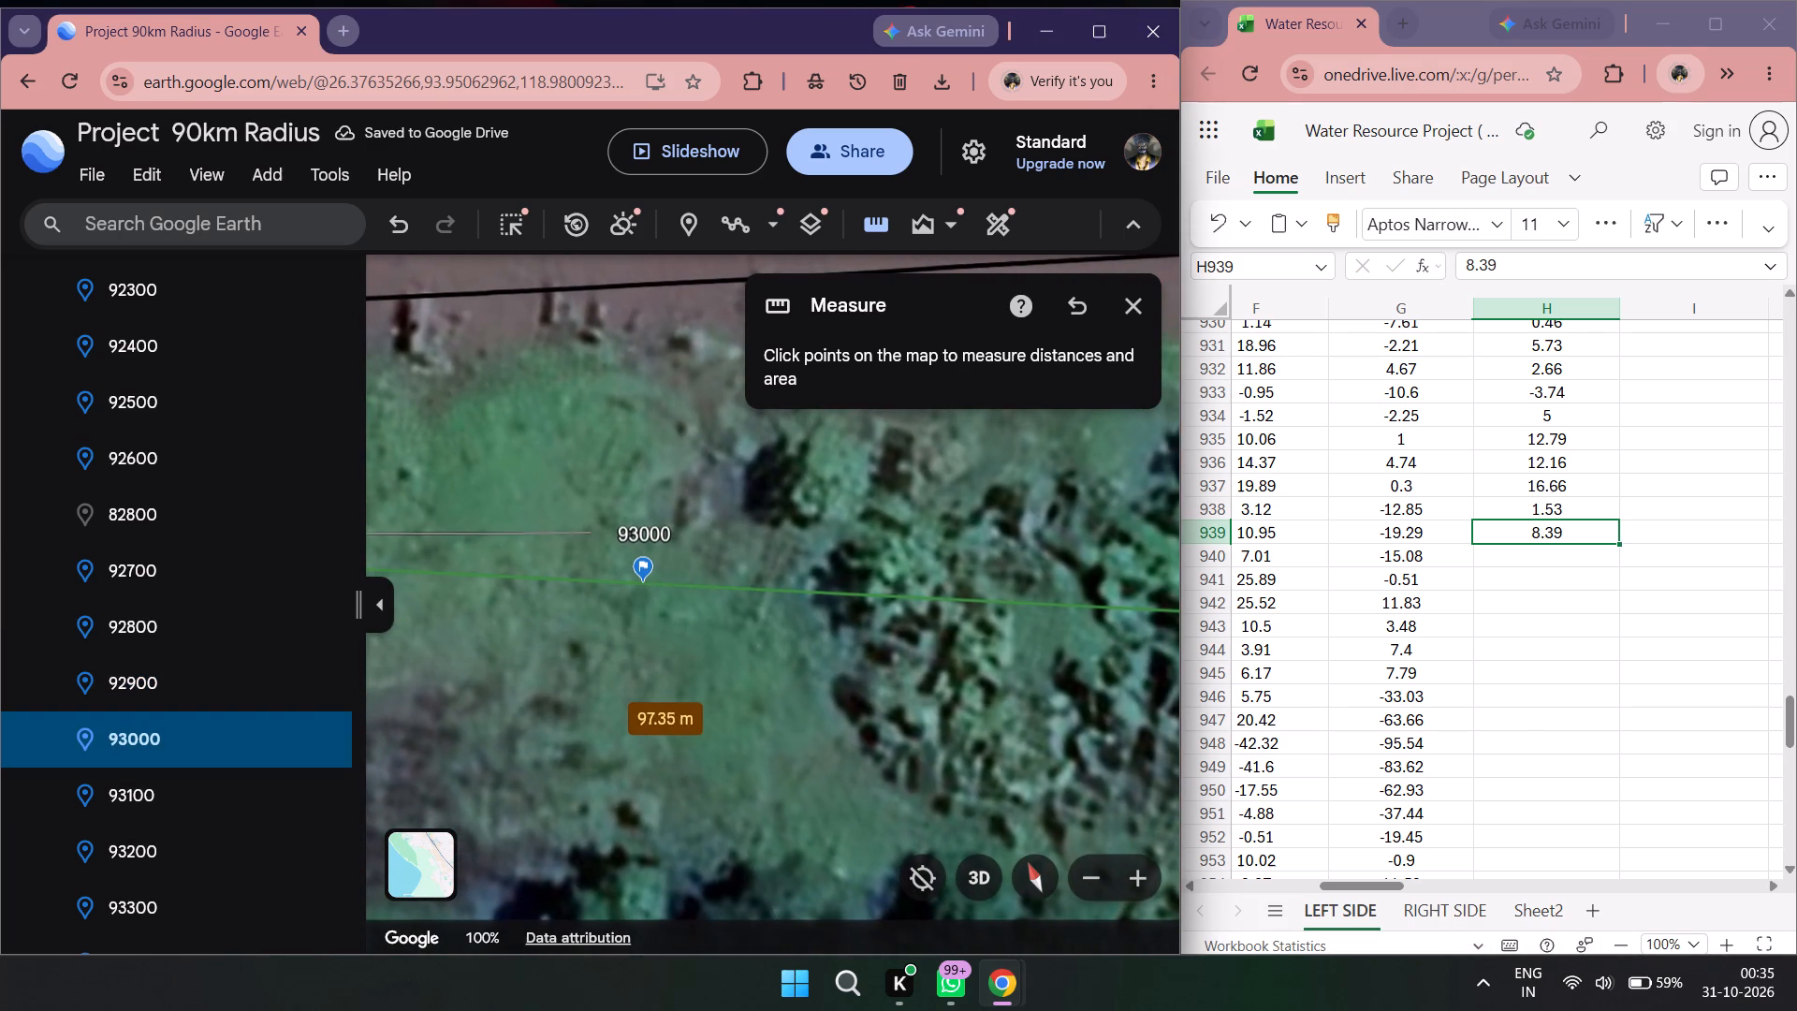
{"action": "double_click", "coordinate": [890, 217]}
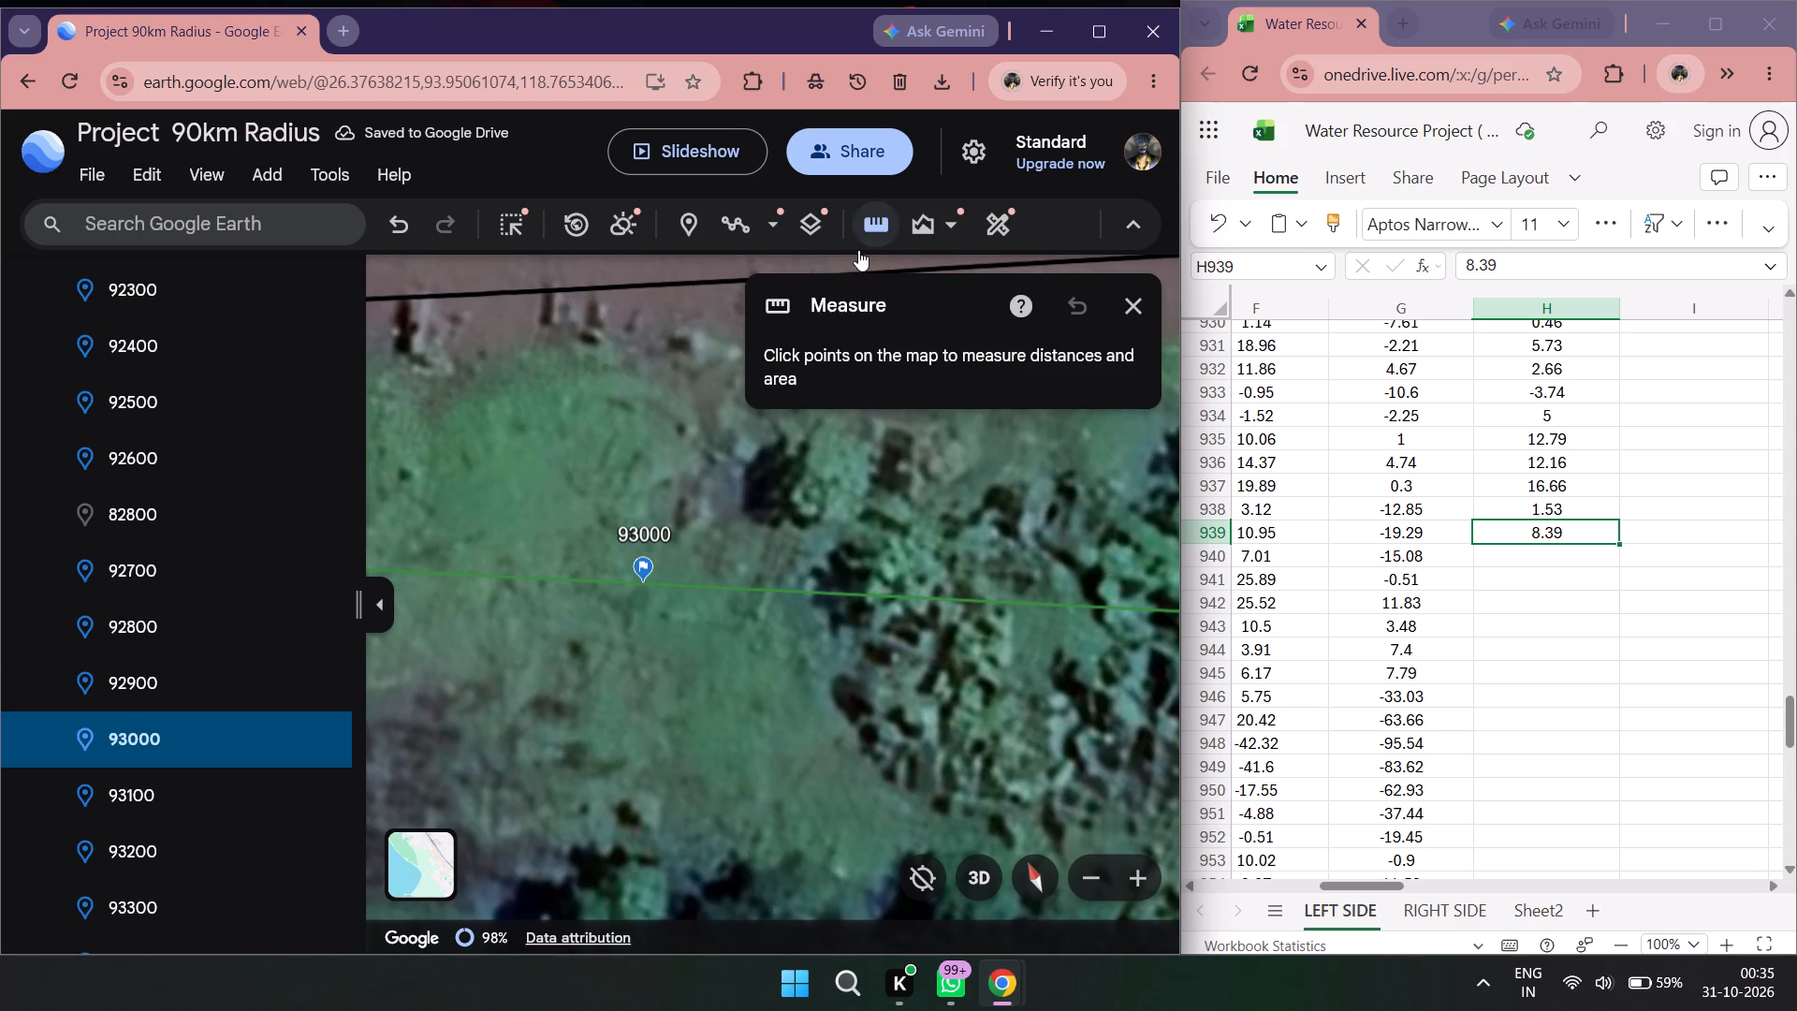
{"action": "left_click", "coordinate": [646, 585]}
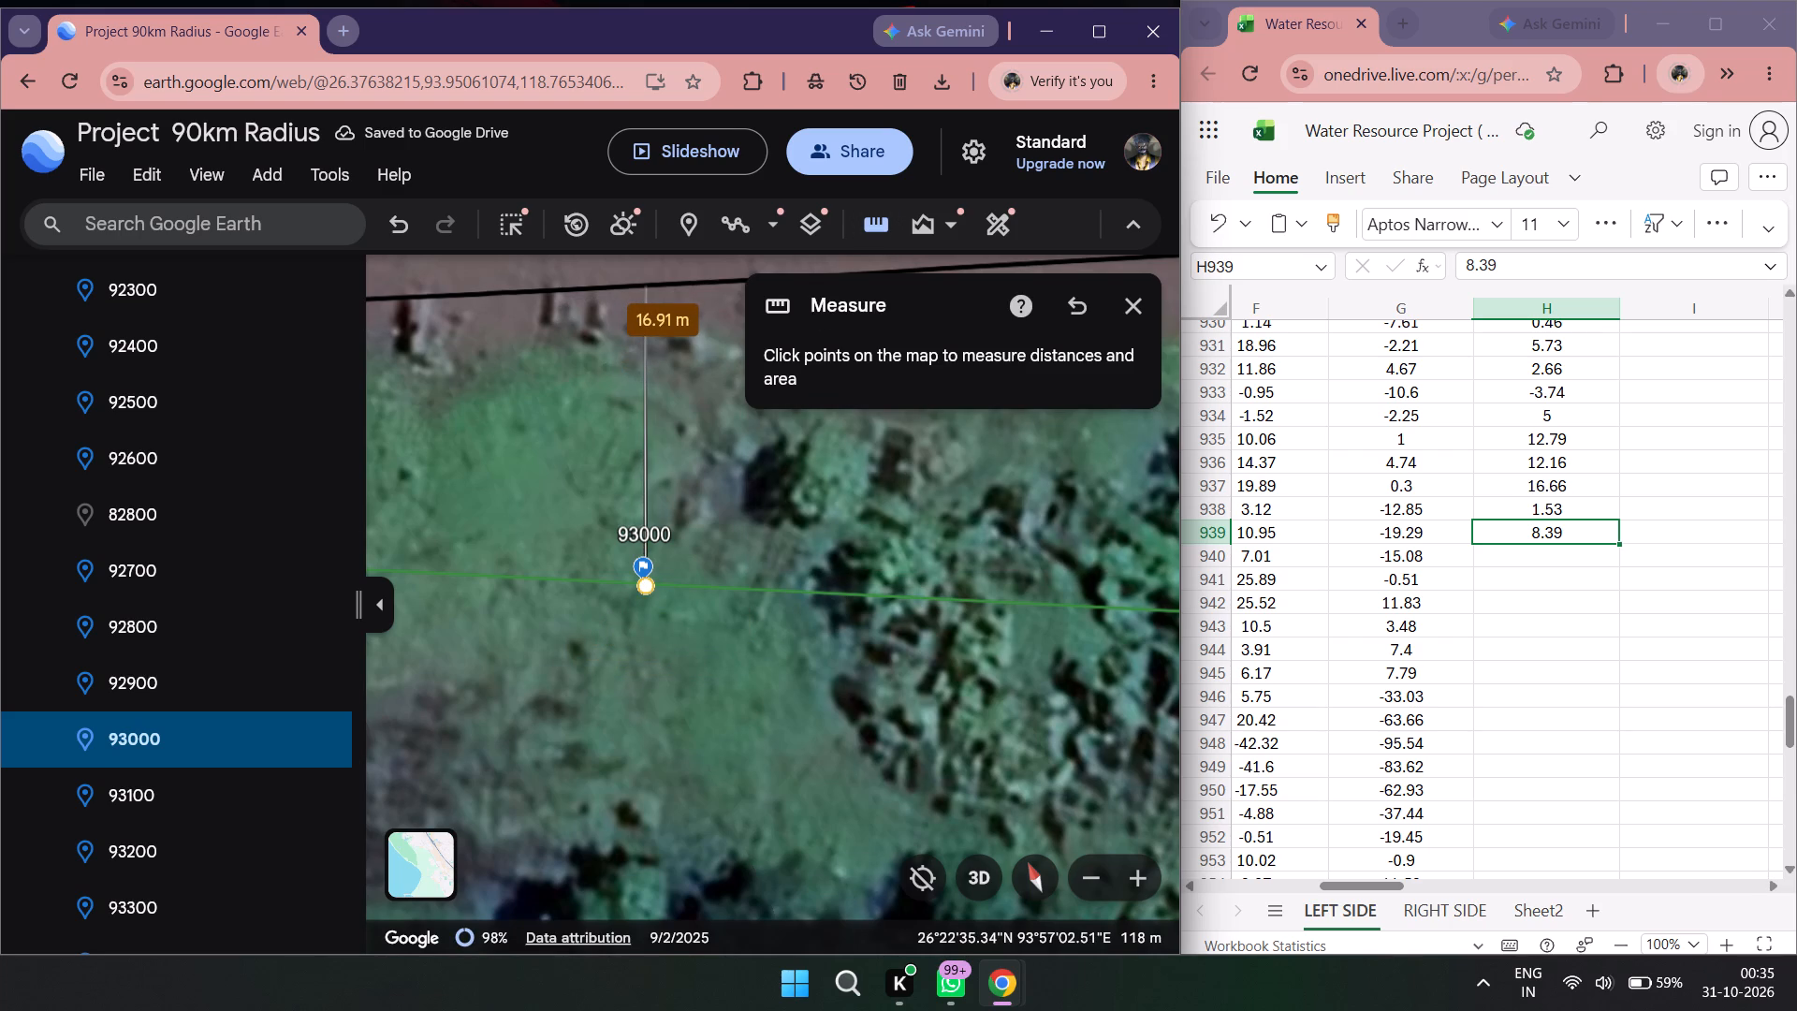
{"action": "double_click", "coordinate": [1552, 560]}
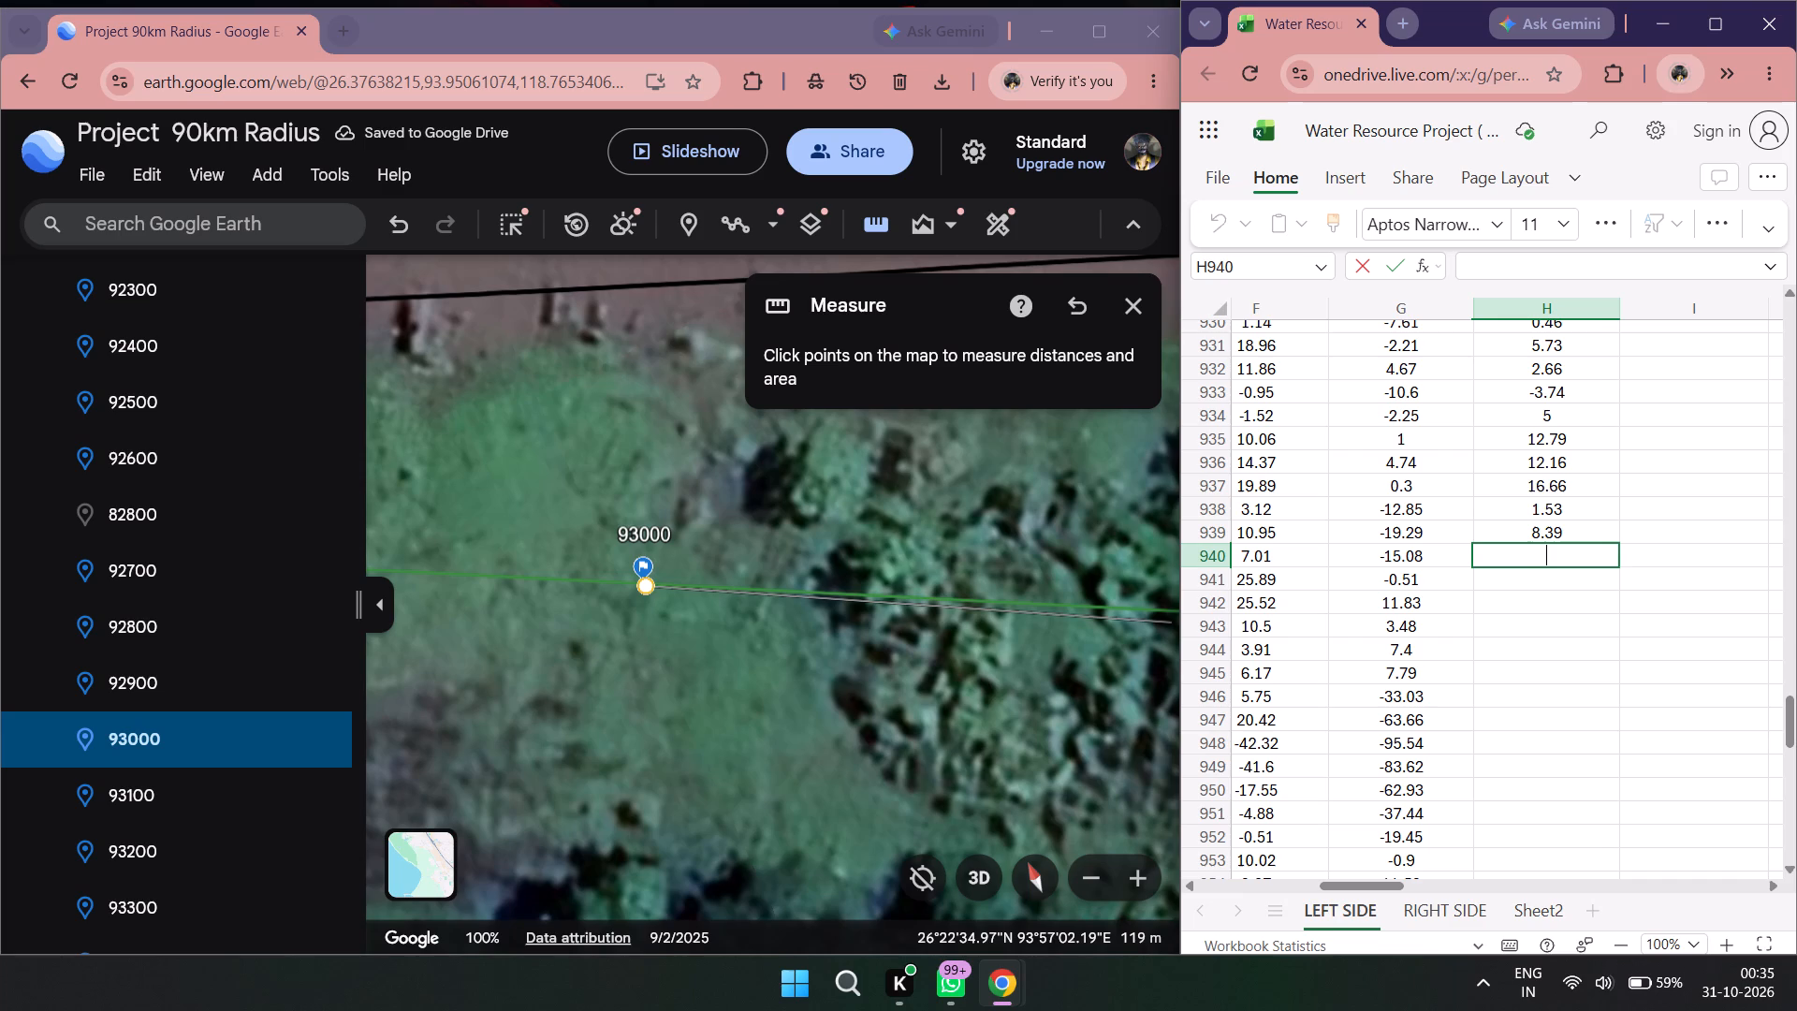
{"action": "type", "text": "16.91"}
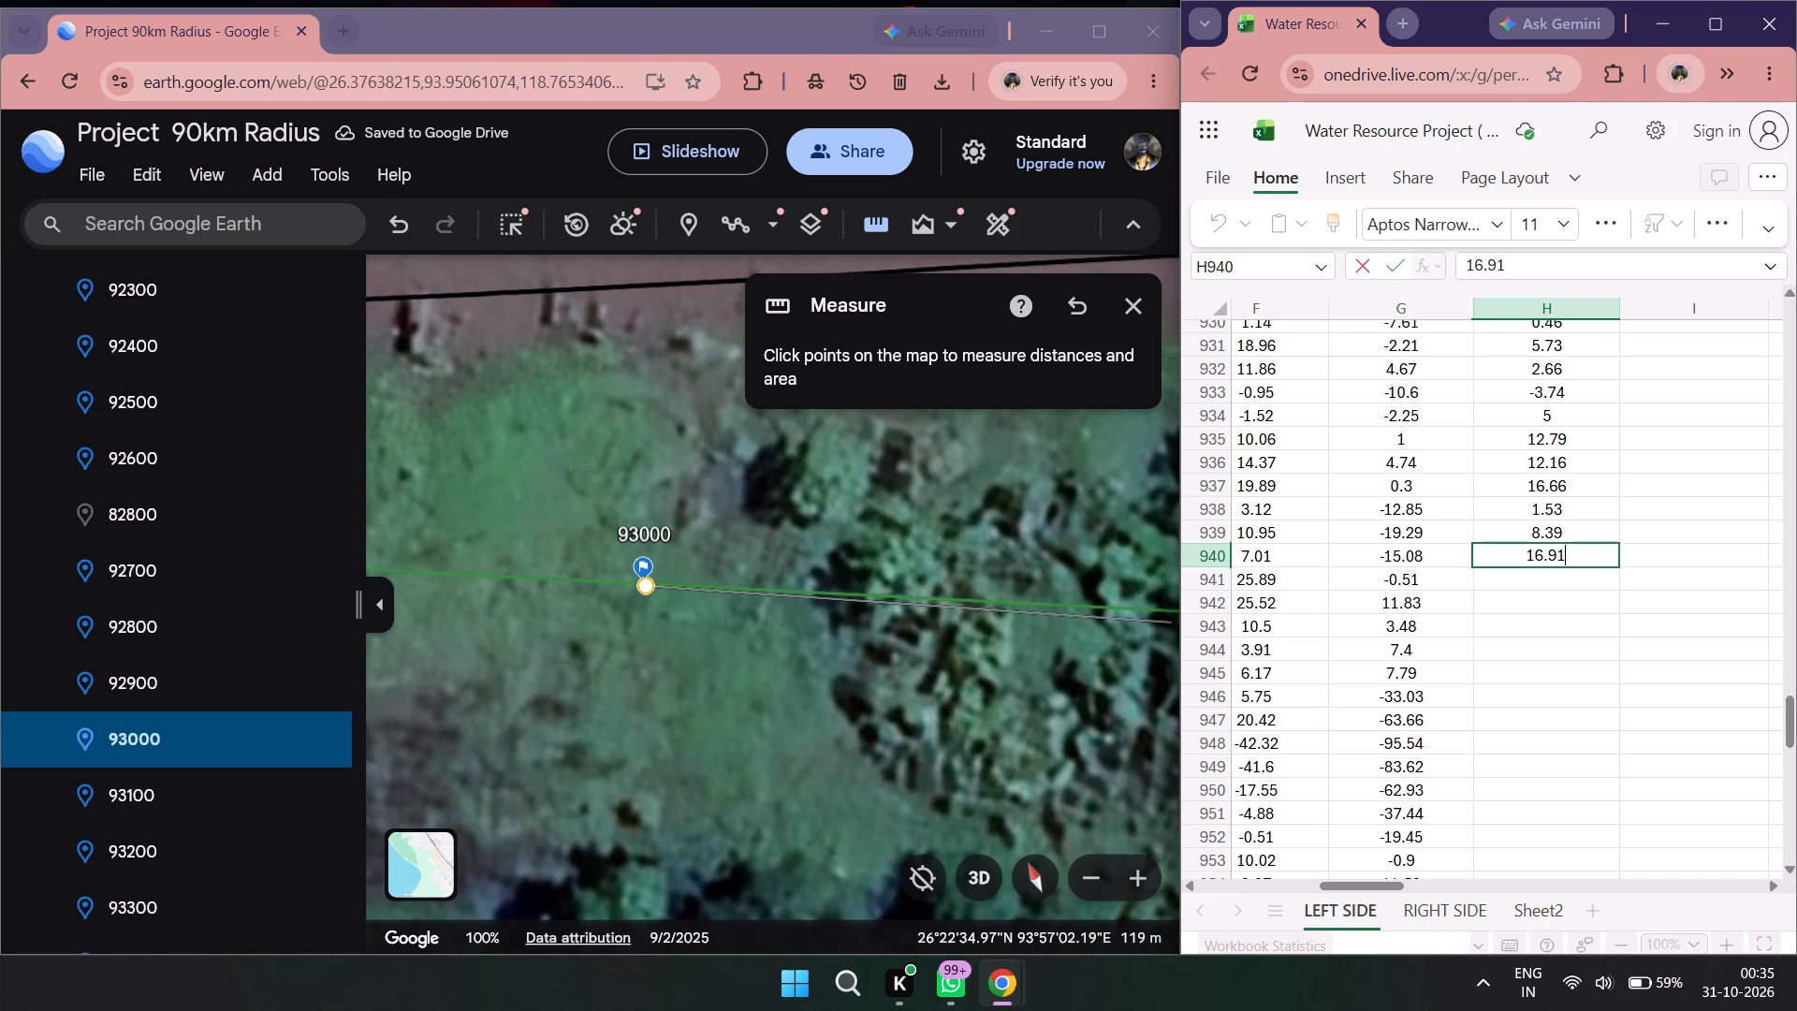
Go to placemark 93100, measure from the 2011 left line to the 2022 left line, and record 30.1 in H941.
{"action": "double_click", "coordinate": [211, 800]}
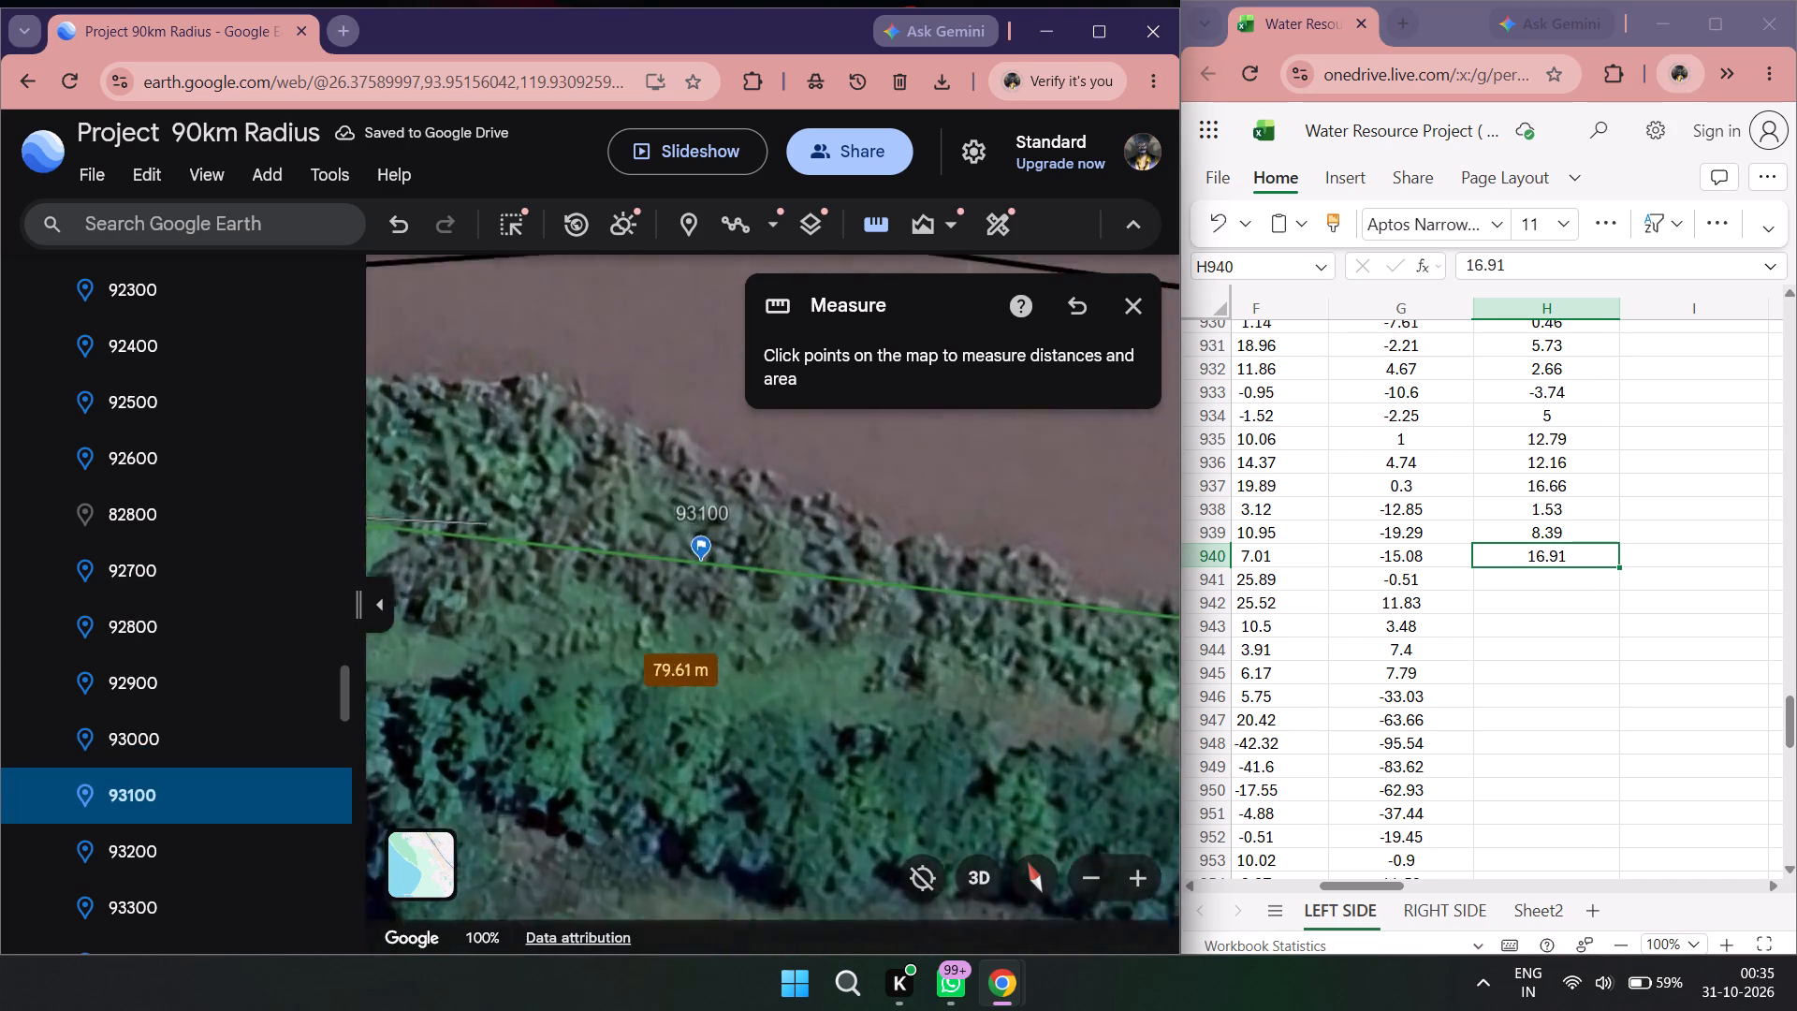
{"action": "scroll", "coordinate": [663, 635], "scroll_direction": "down", "scroll_amount": 3}
{"action": "double_click", "coordinate": [868, 214]}
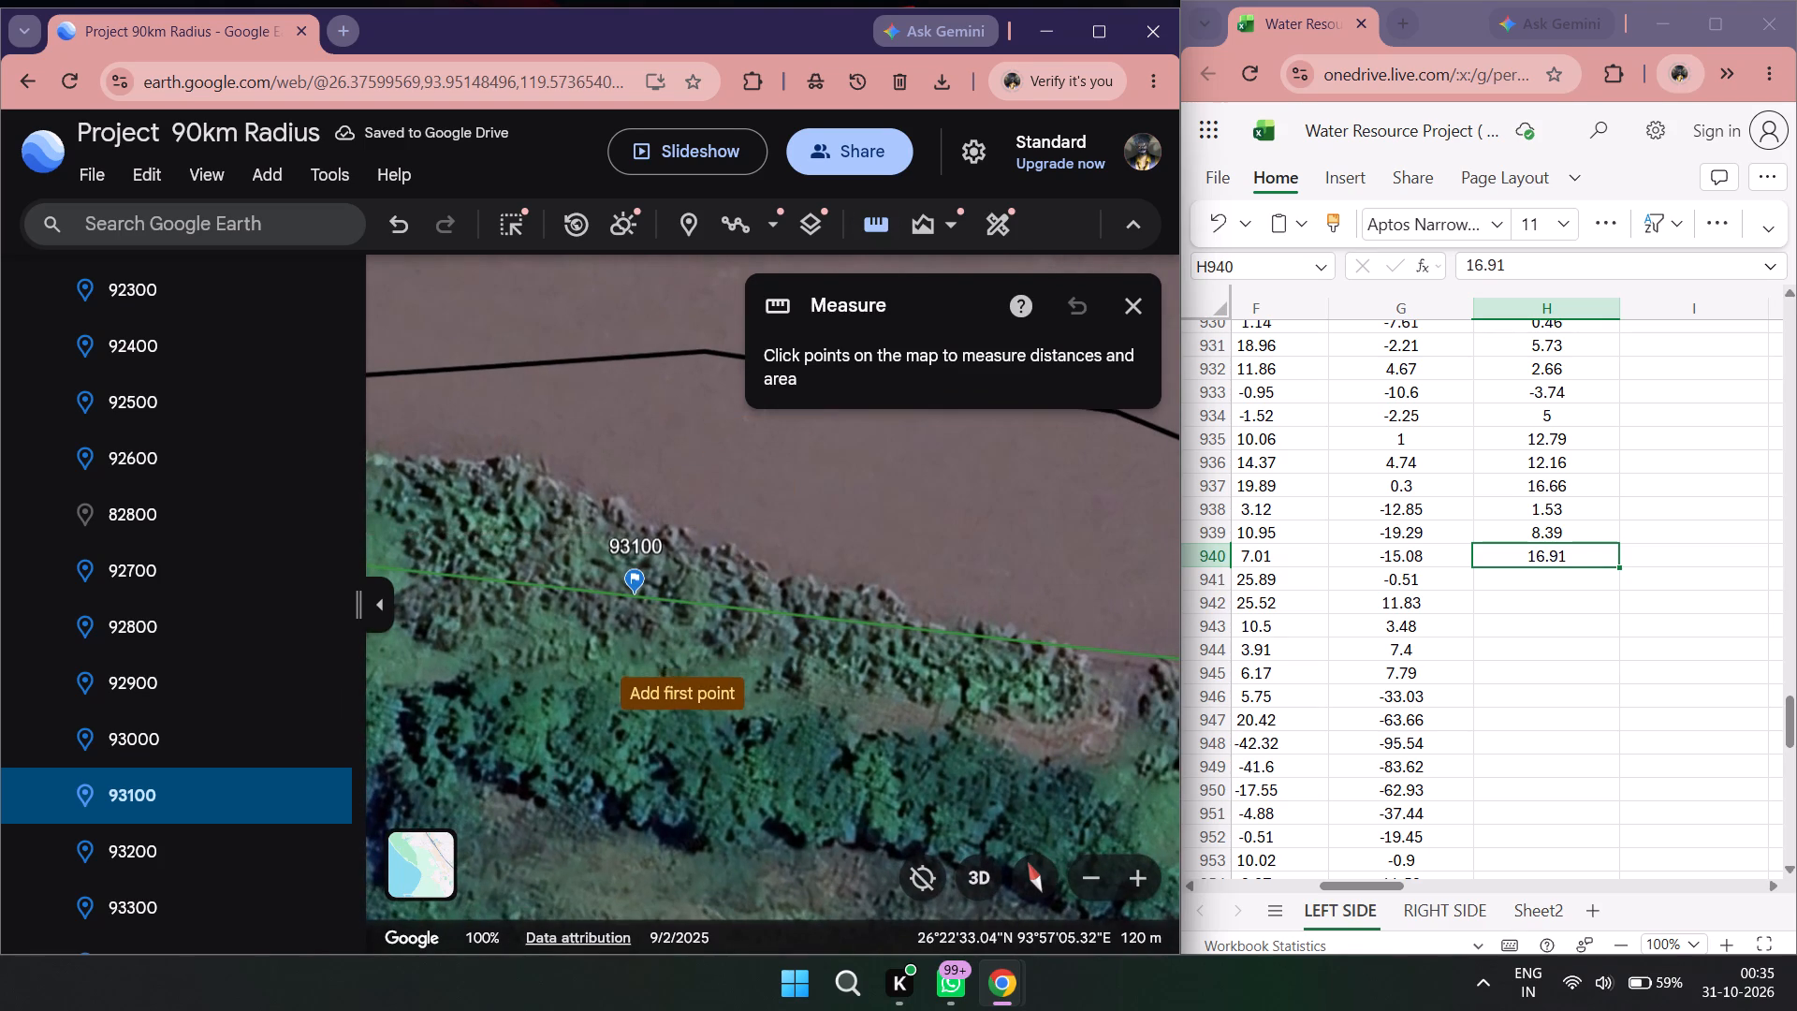
{"action": "scroll", "coordinate": [638, 615], "scroll_direction": "up", "scroll_amount": 4}
{"action": "left_click_drag", "start_coordinate": [638, 615], "coordinate": [644, 757]}
{"action": "scroll", "coordinate": [636, 742], "scroll_direction": "up", "scroll_amount": 3}
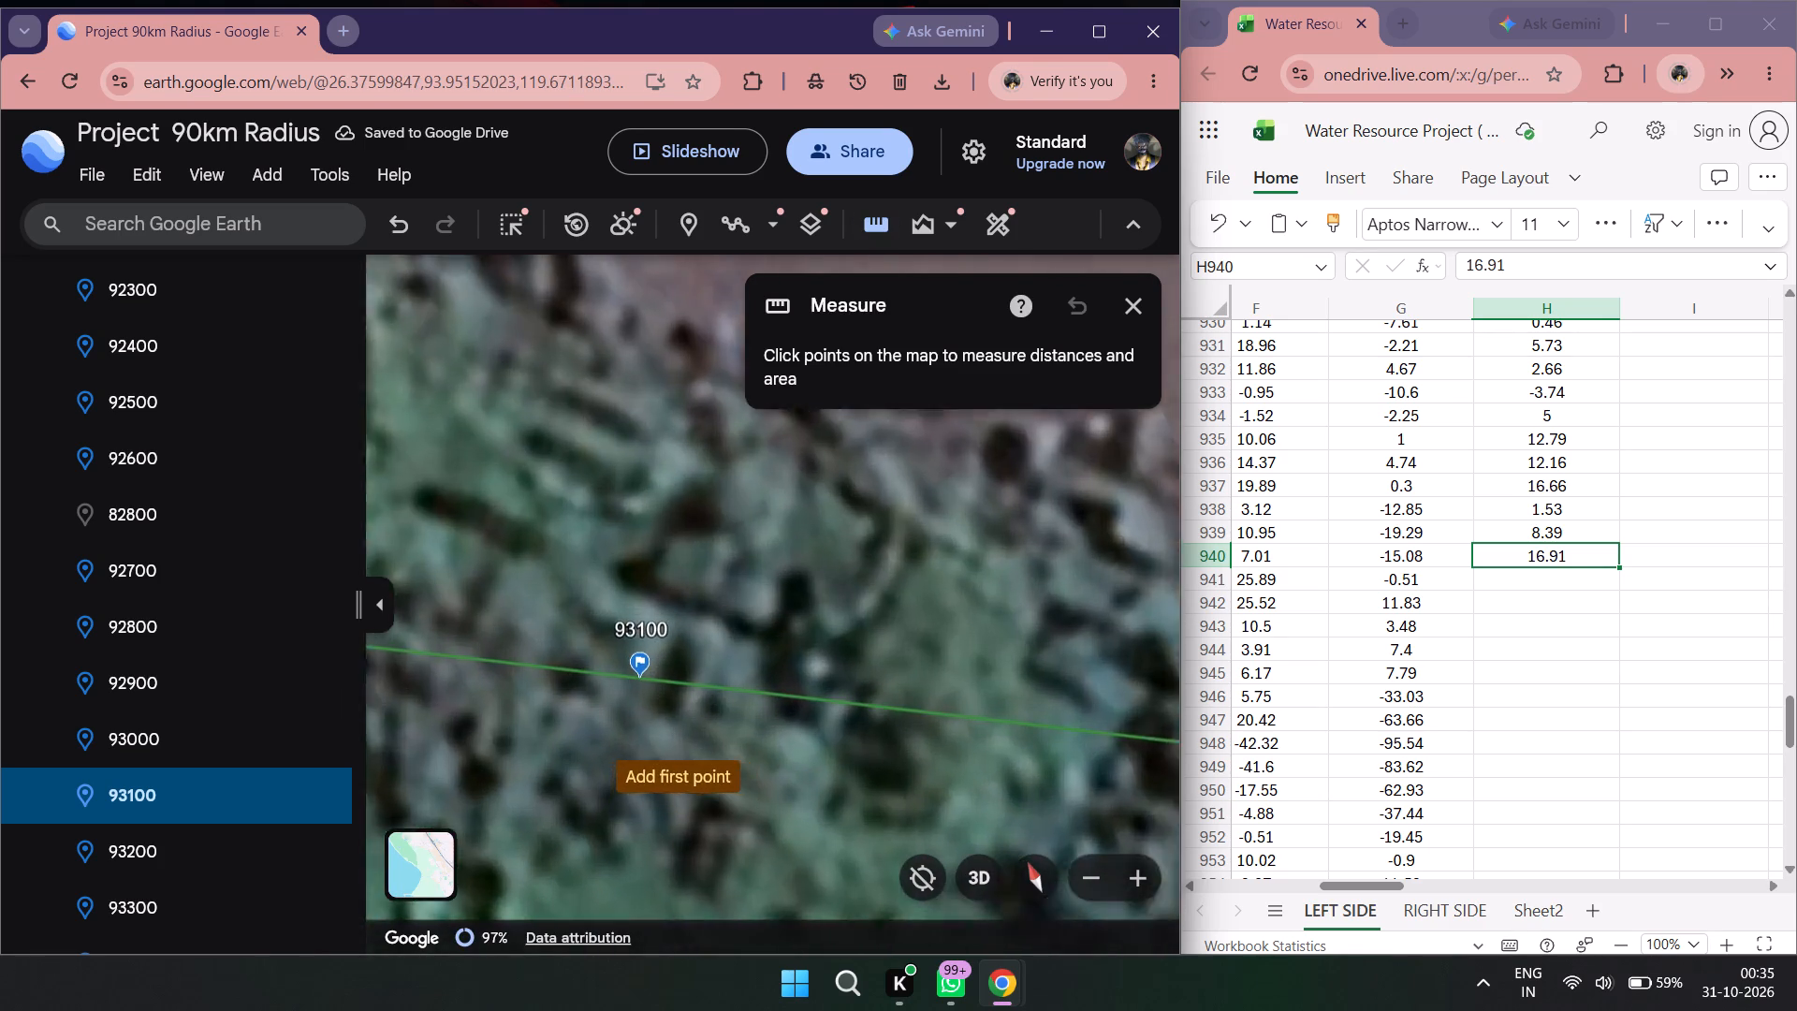
{"action": "left_click", "coordinate": [642, 667]}
{"action": "scroll", "coordinate": [642, 667], "scroll_direction": "down", "scroll_amount": 5}
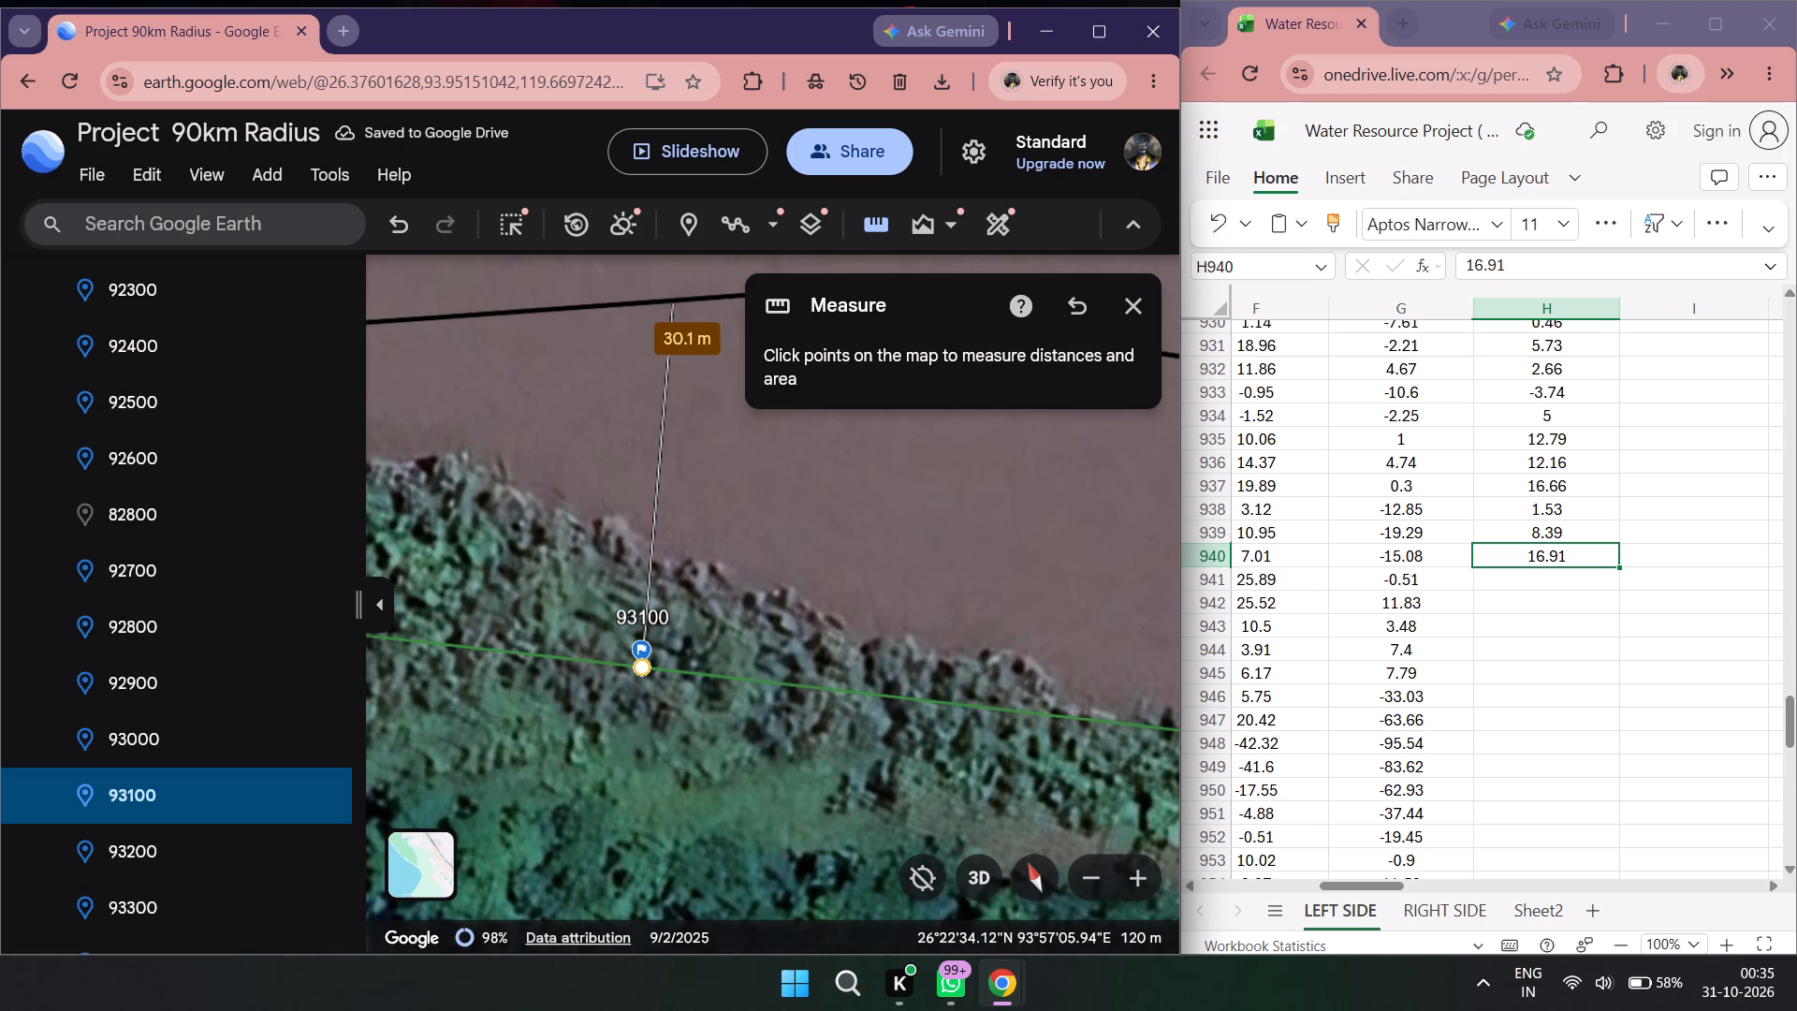
{"action": "double_click", "coordinate": [1556, 582]}
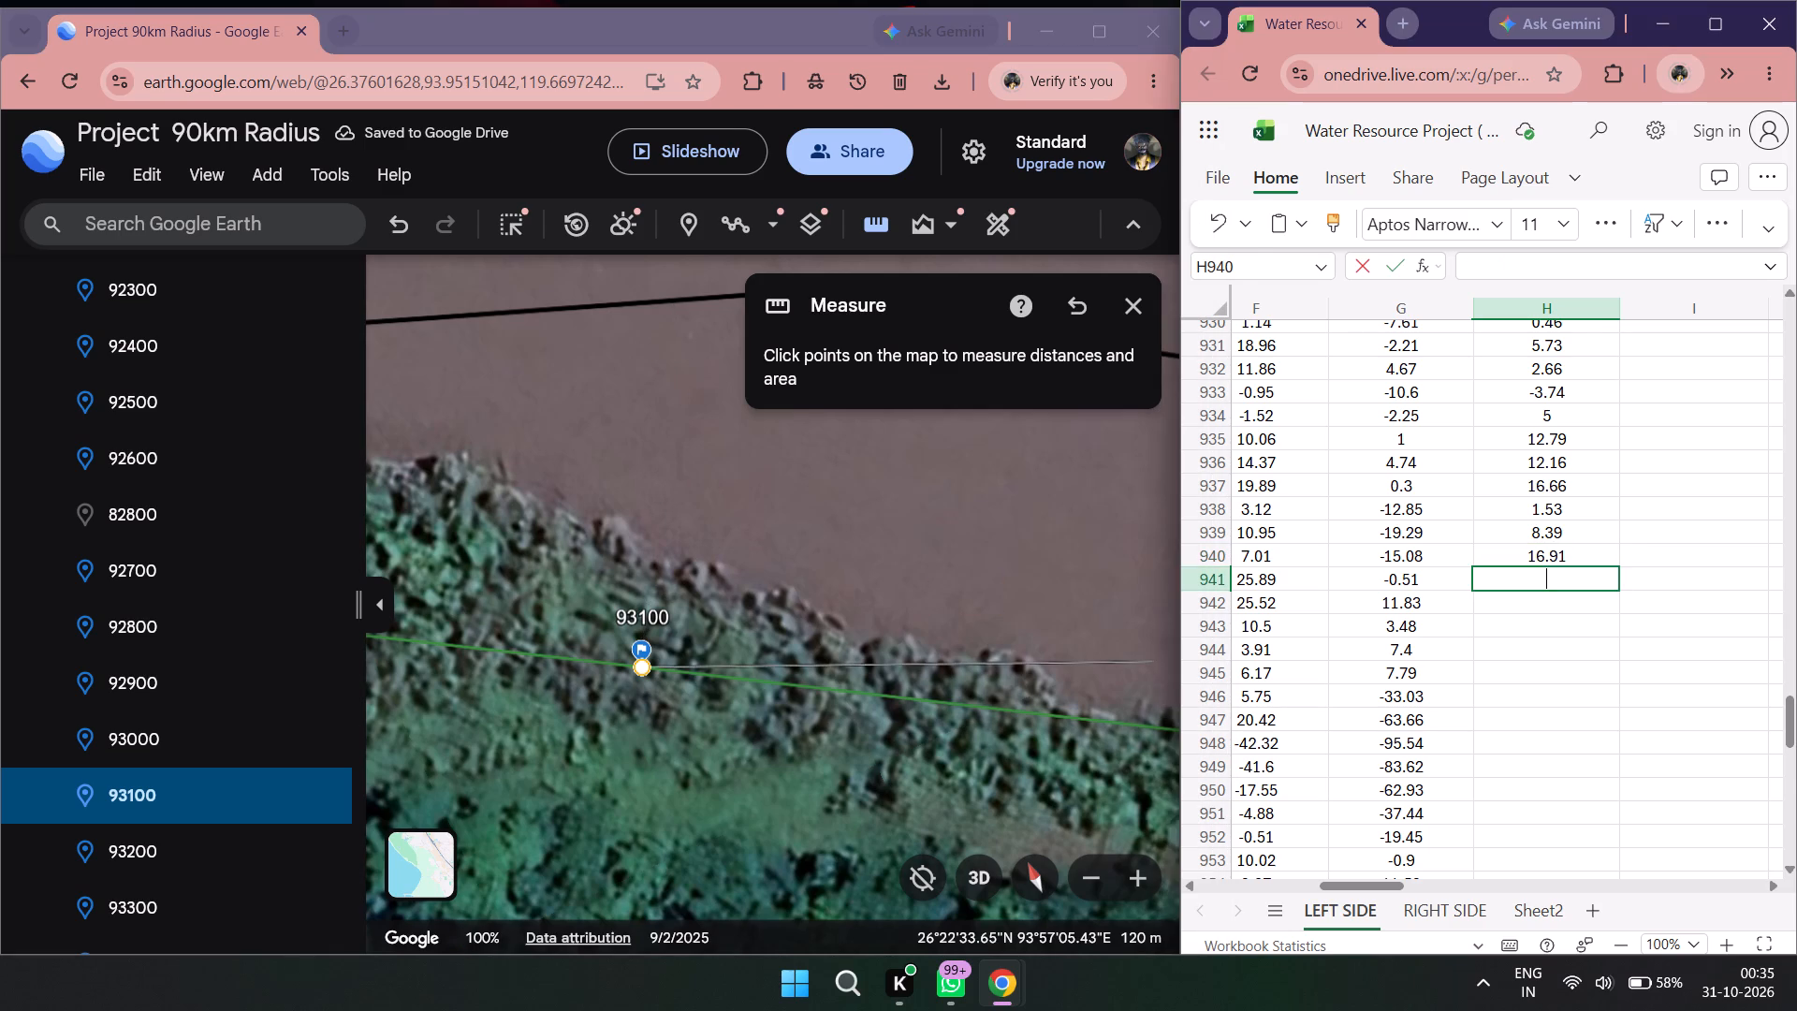
{"action": "type", "text": "30.1"}
Go to placemark 93200, measure from the 2011 left line to the 2022 left line, and record 23.57 in H942.
{"action": "double_click", "coordinate": [153, 850]}
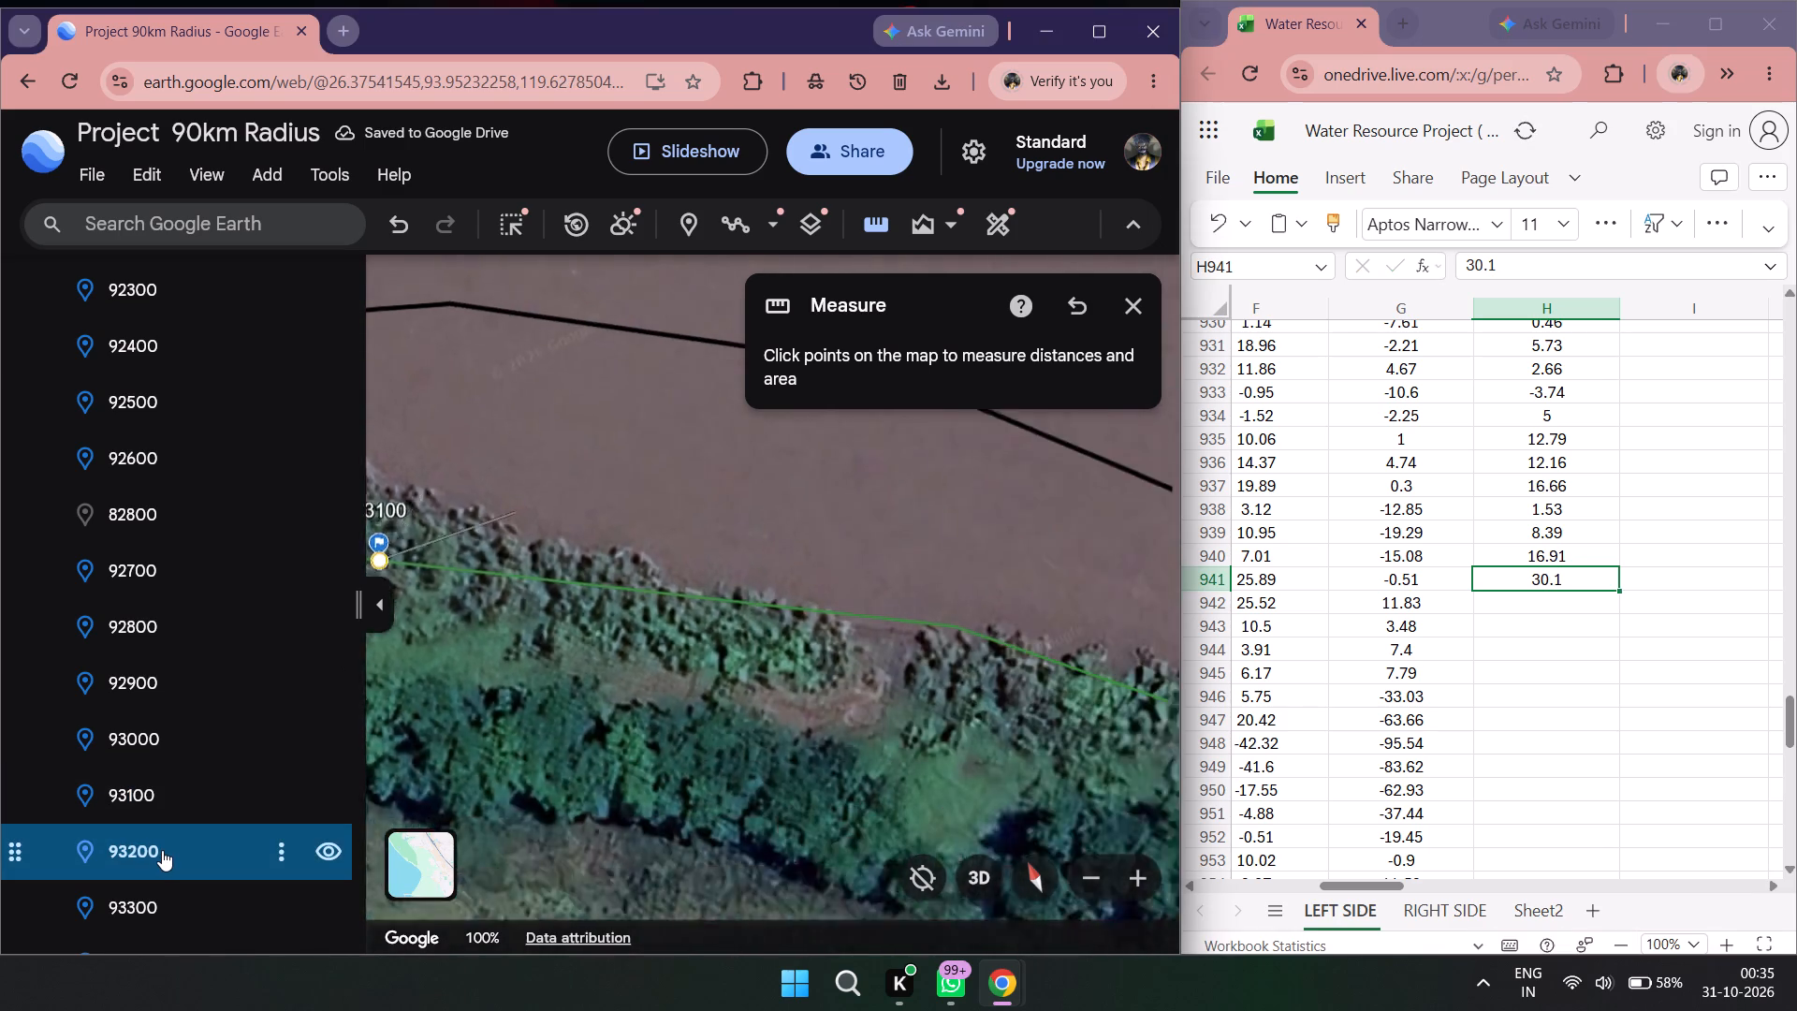
{"action": "scroll", "coordinate": [747, 717], "scroll_direction": "down", "scroll_amount": 3}
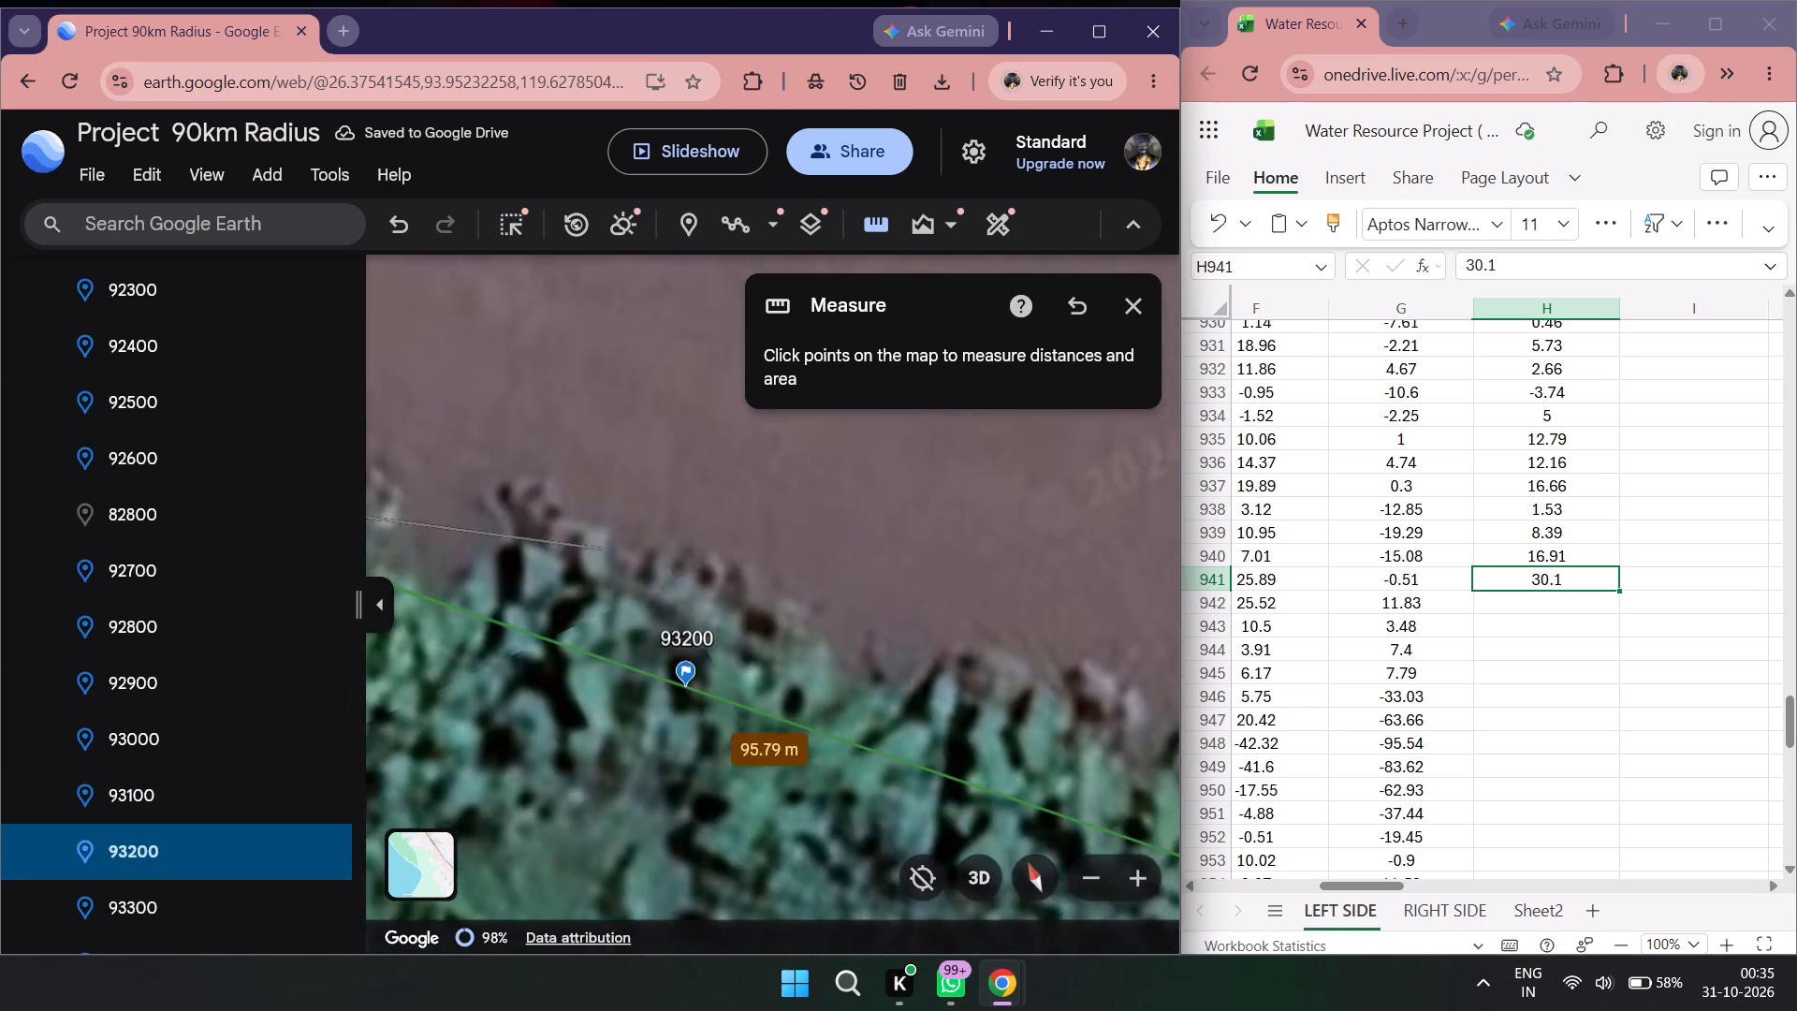
{"action": "scroll", "coordinate": [750, 714], "scroll_direction": "down", "scroll_amount": 2}
{"action": "scroll", "coordinate": [826, 463], "scroll_direction": "down", "scroll_amount": 1}
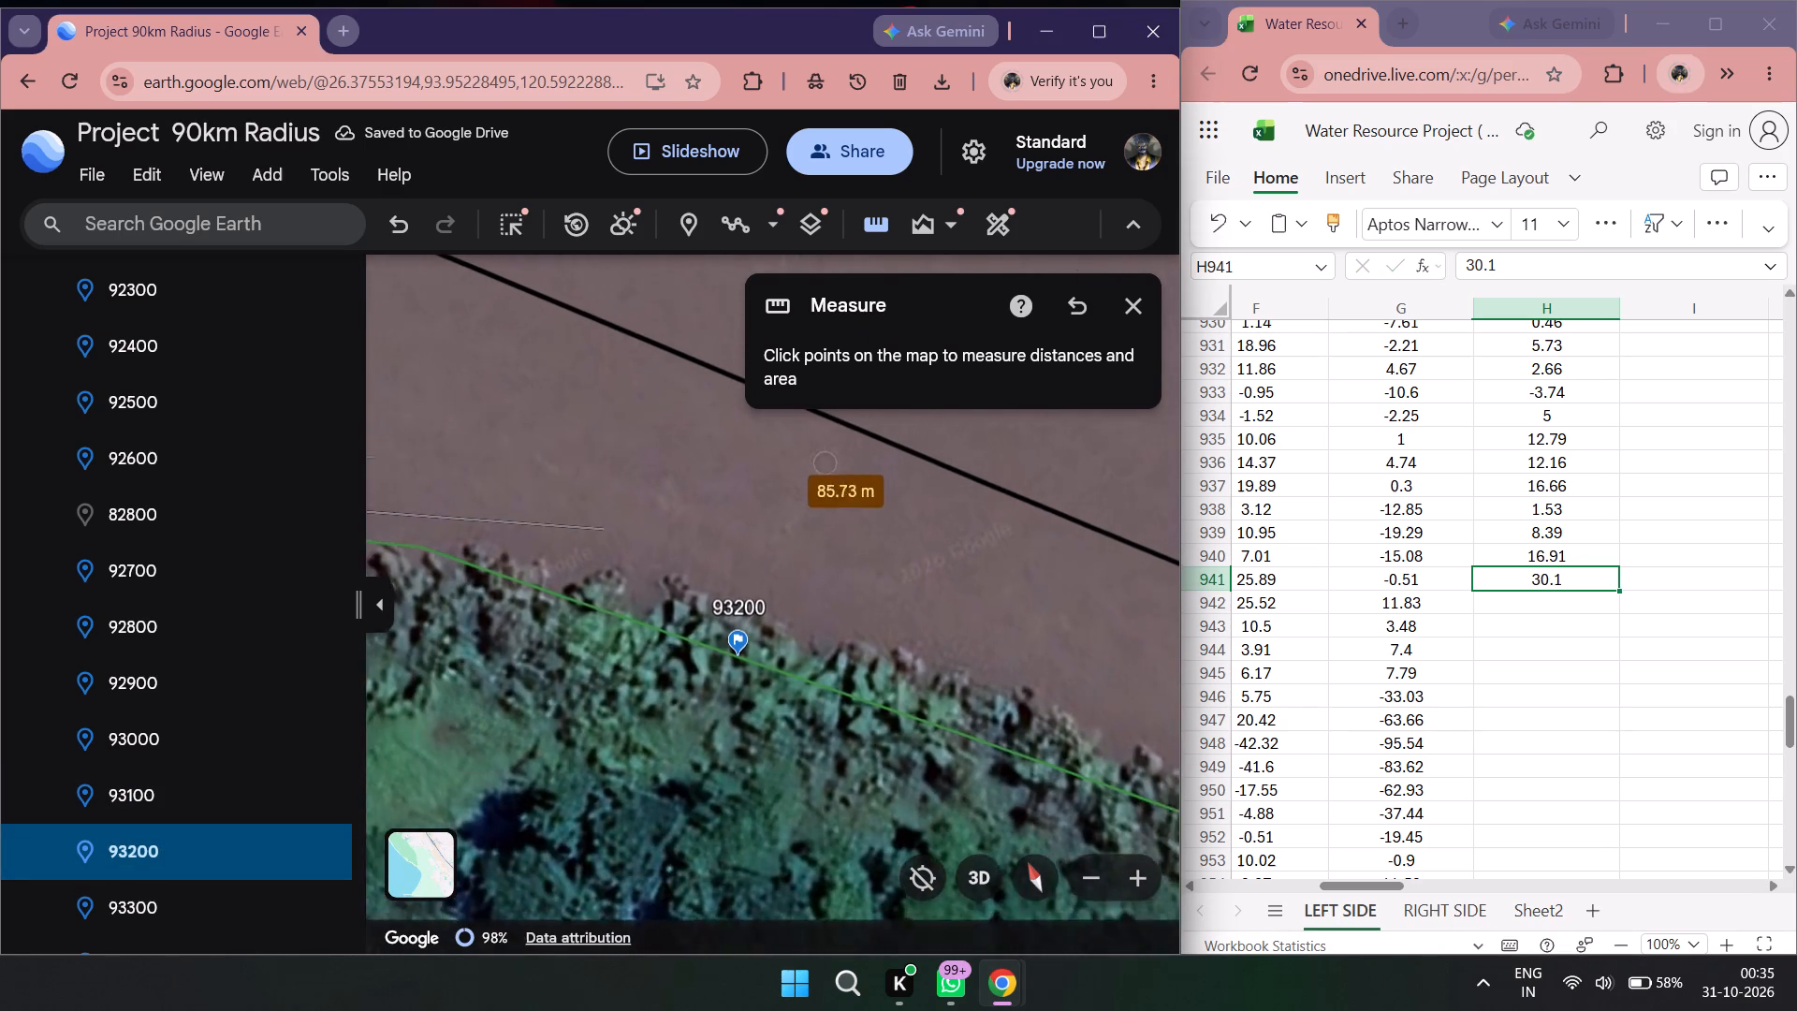
{"action": "double_click", "coordinate": [884, 235]}
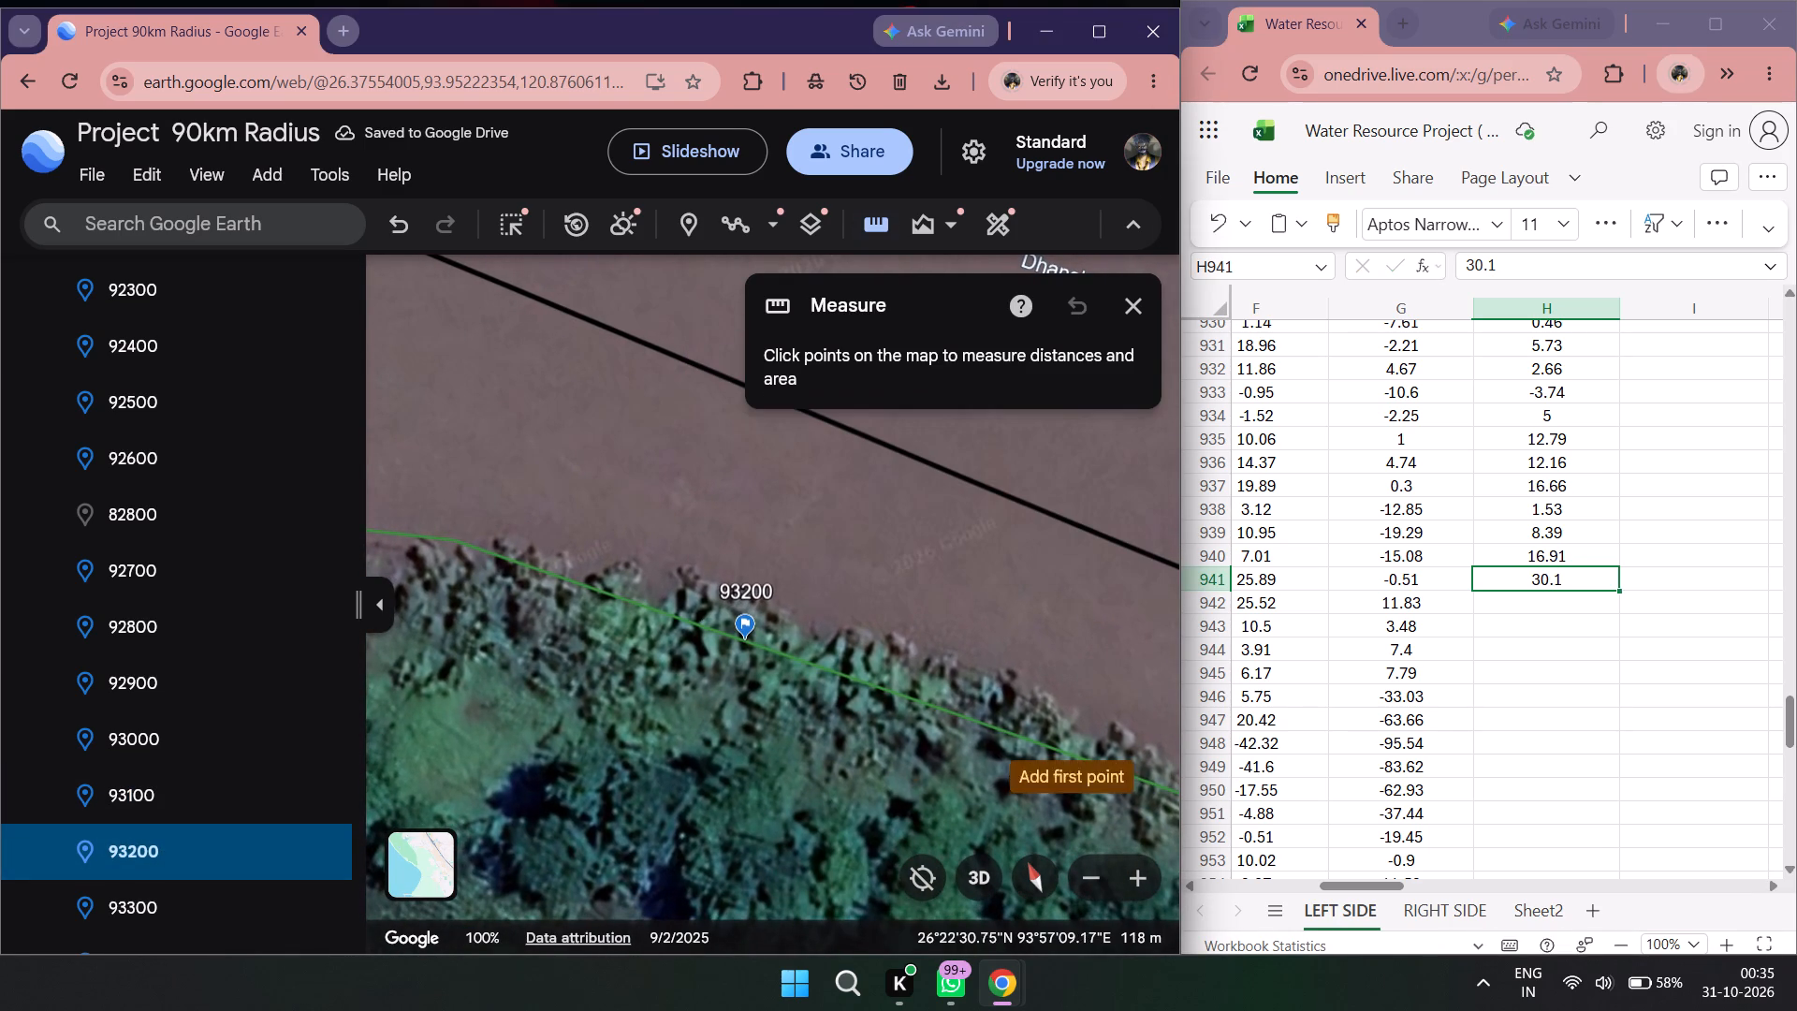
{"action": "left_click", "coordinate": [743, 639]}
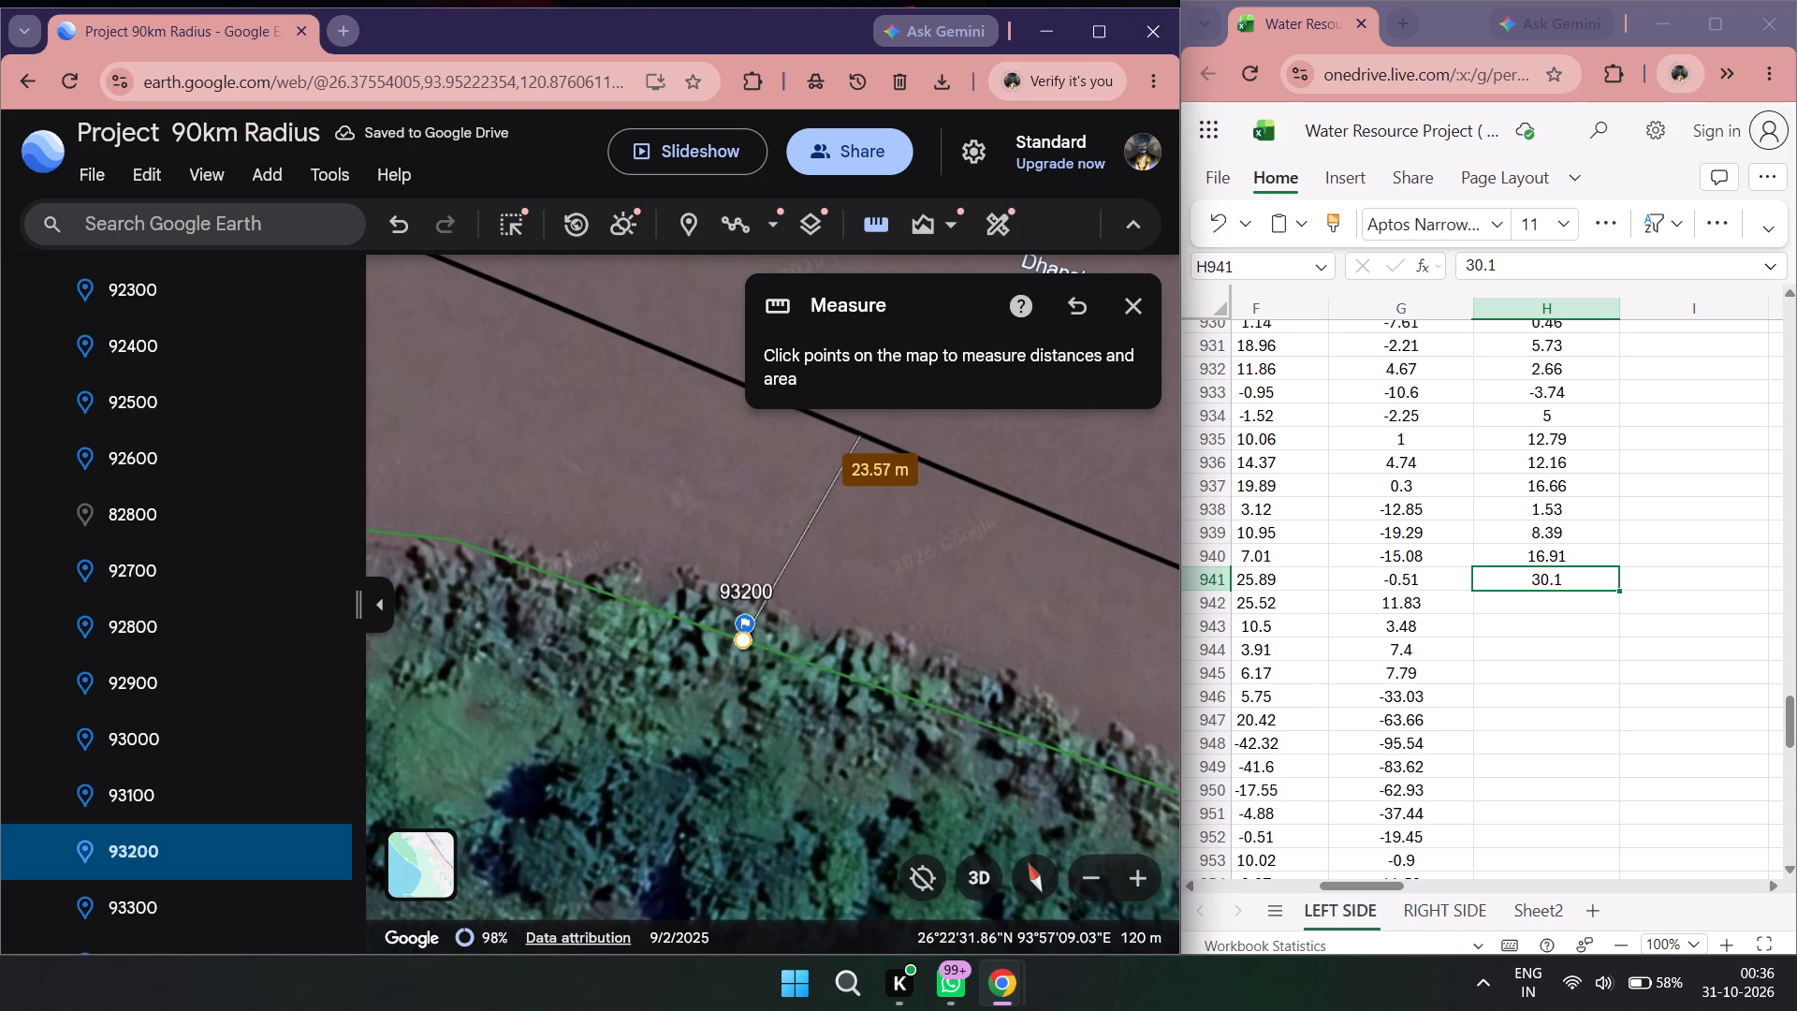
{"action": "double_click", "coordinate": [1520, 613]}
{"action": "double_click", "coordinate": [1532, 605]}
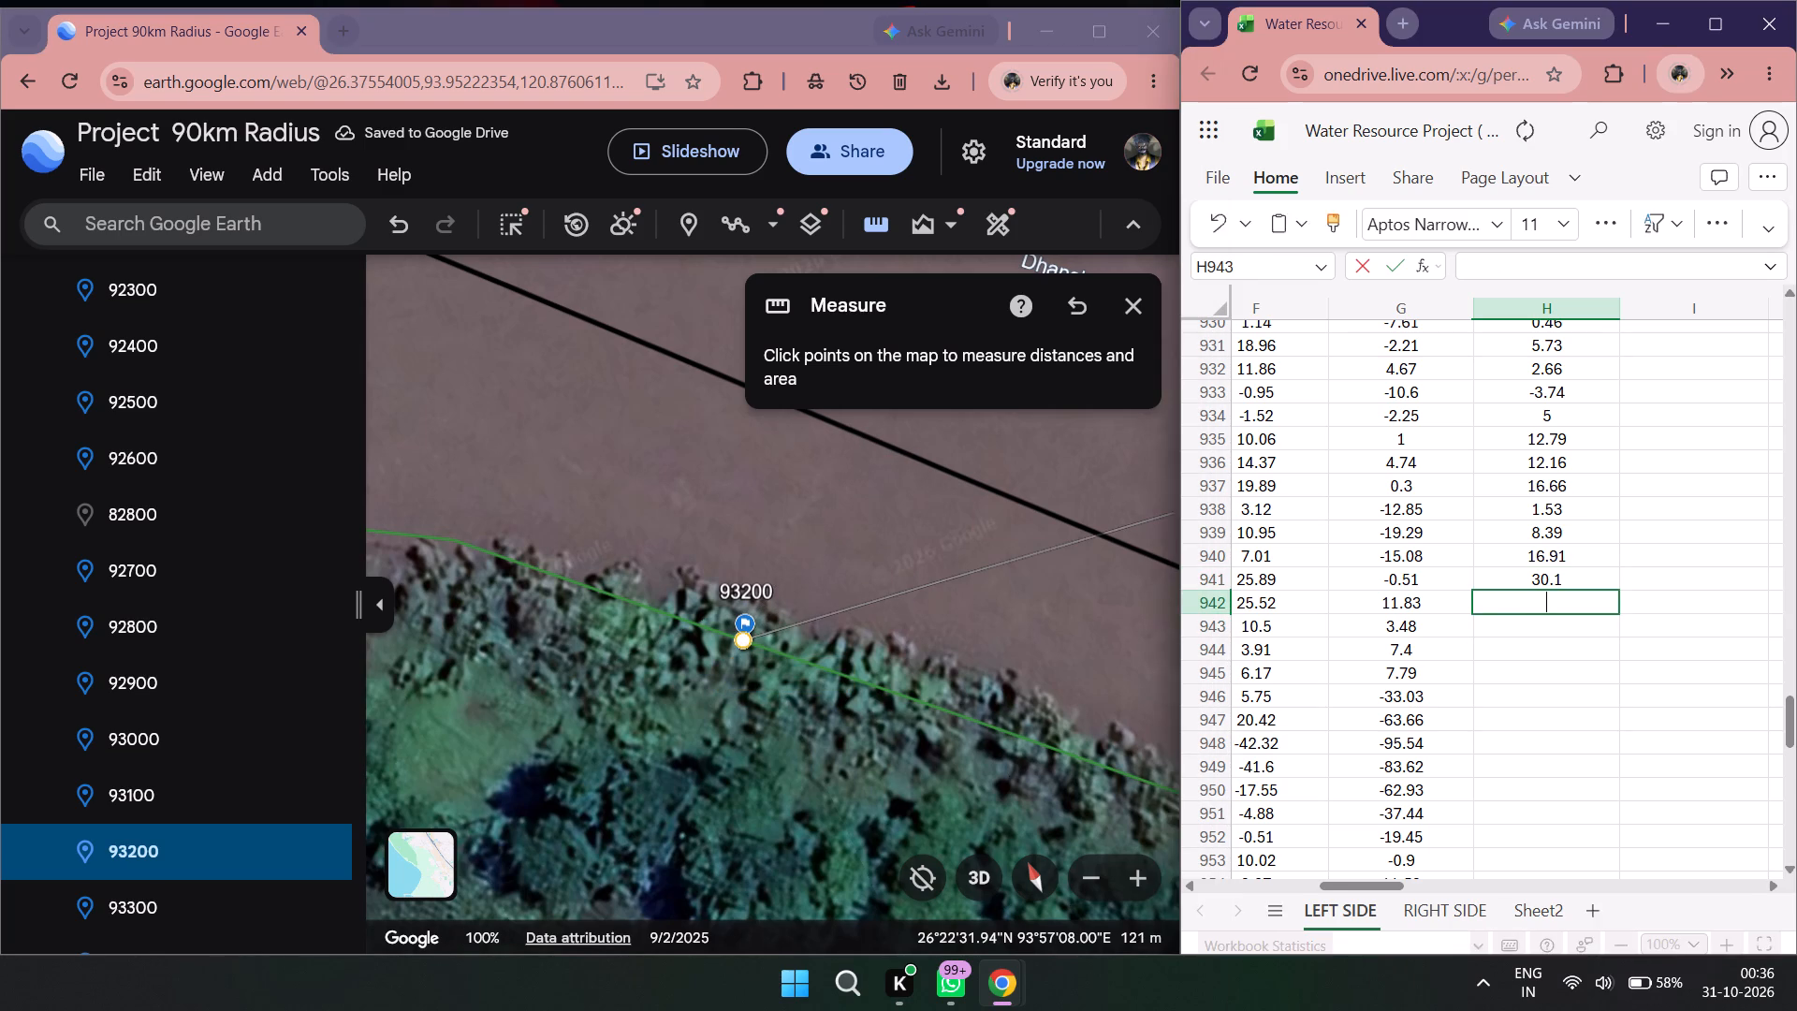
{"action": "type", "text": "23."}
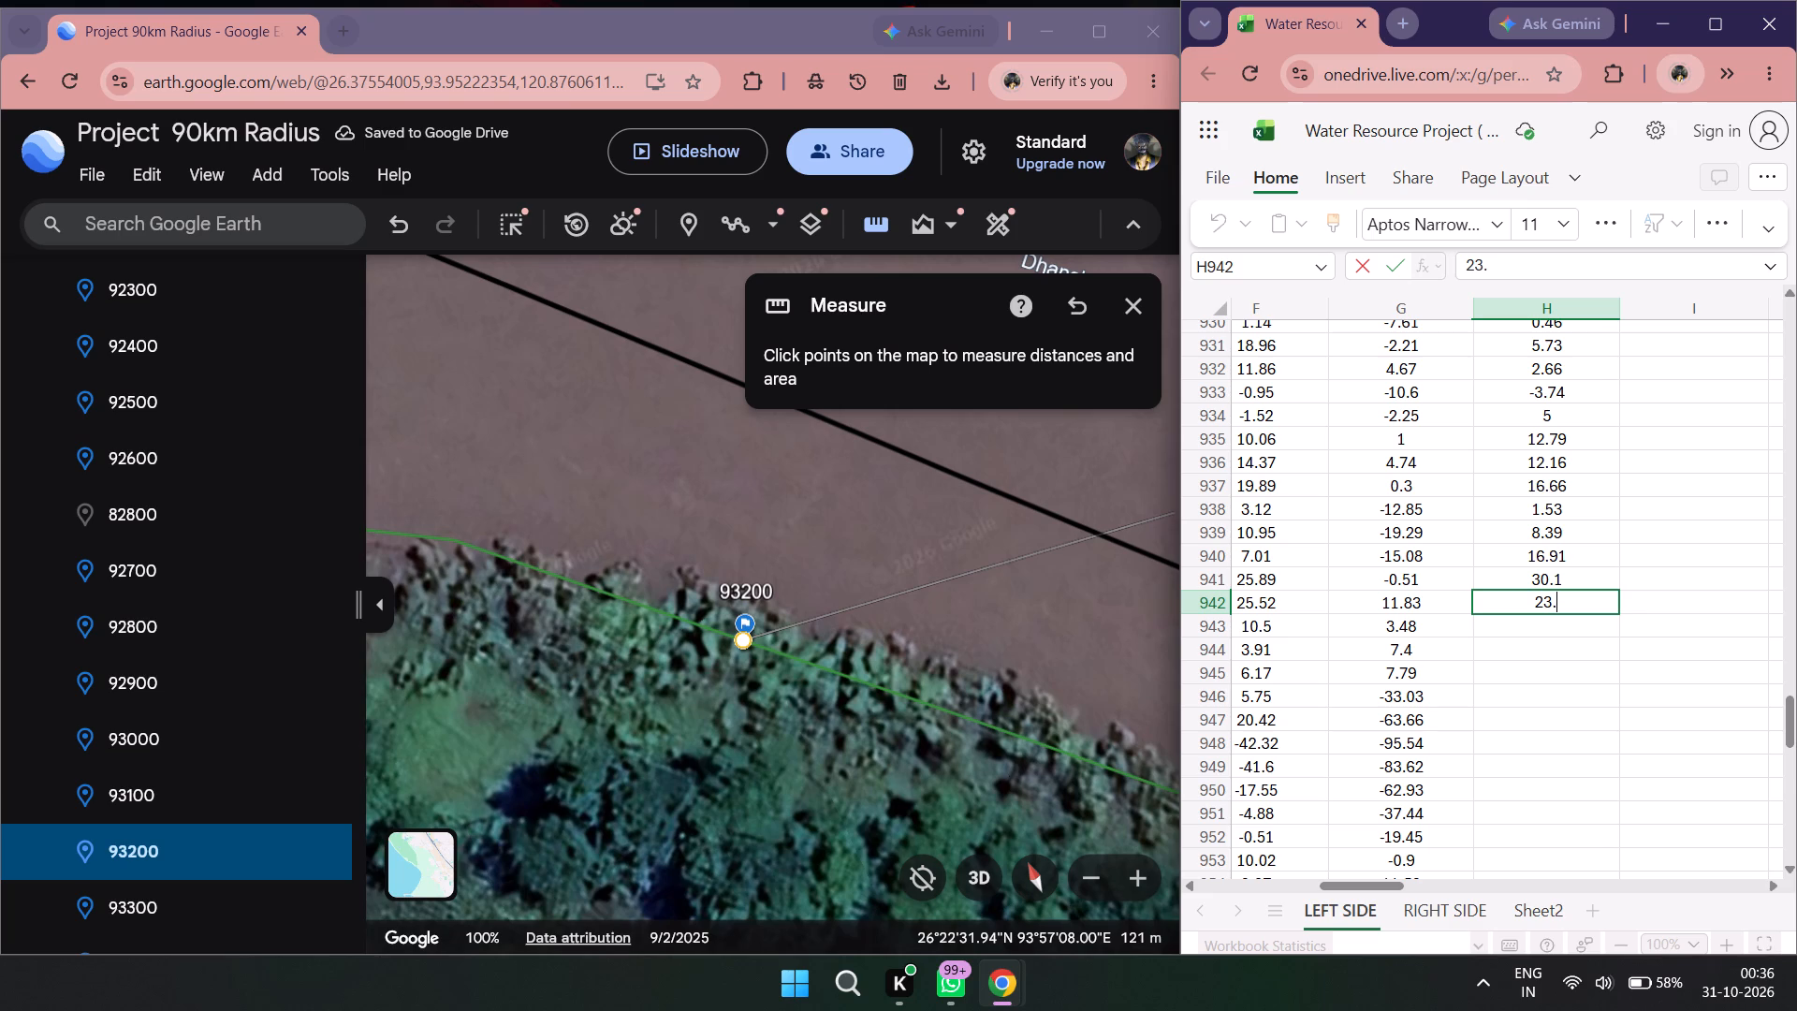
{"action": "type", "text": "57"}
Go to placemark 93300, measure from the 2011 left line to the 2022 left line, and record 18.94 in H943.
{"action": "scroll", "coordinate": [240, 677], "scroll_direction": "down", "scroll_amount": 6}
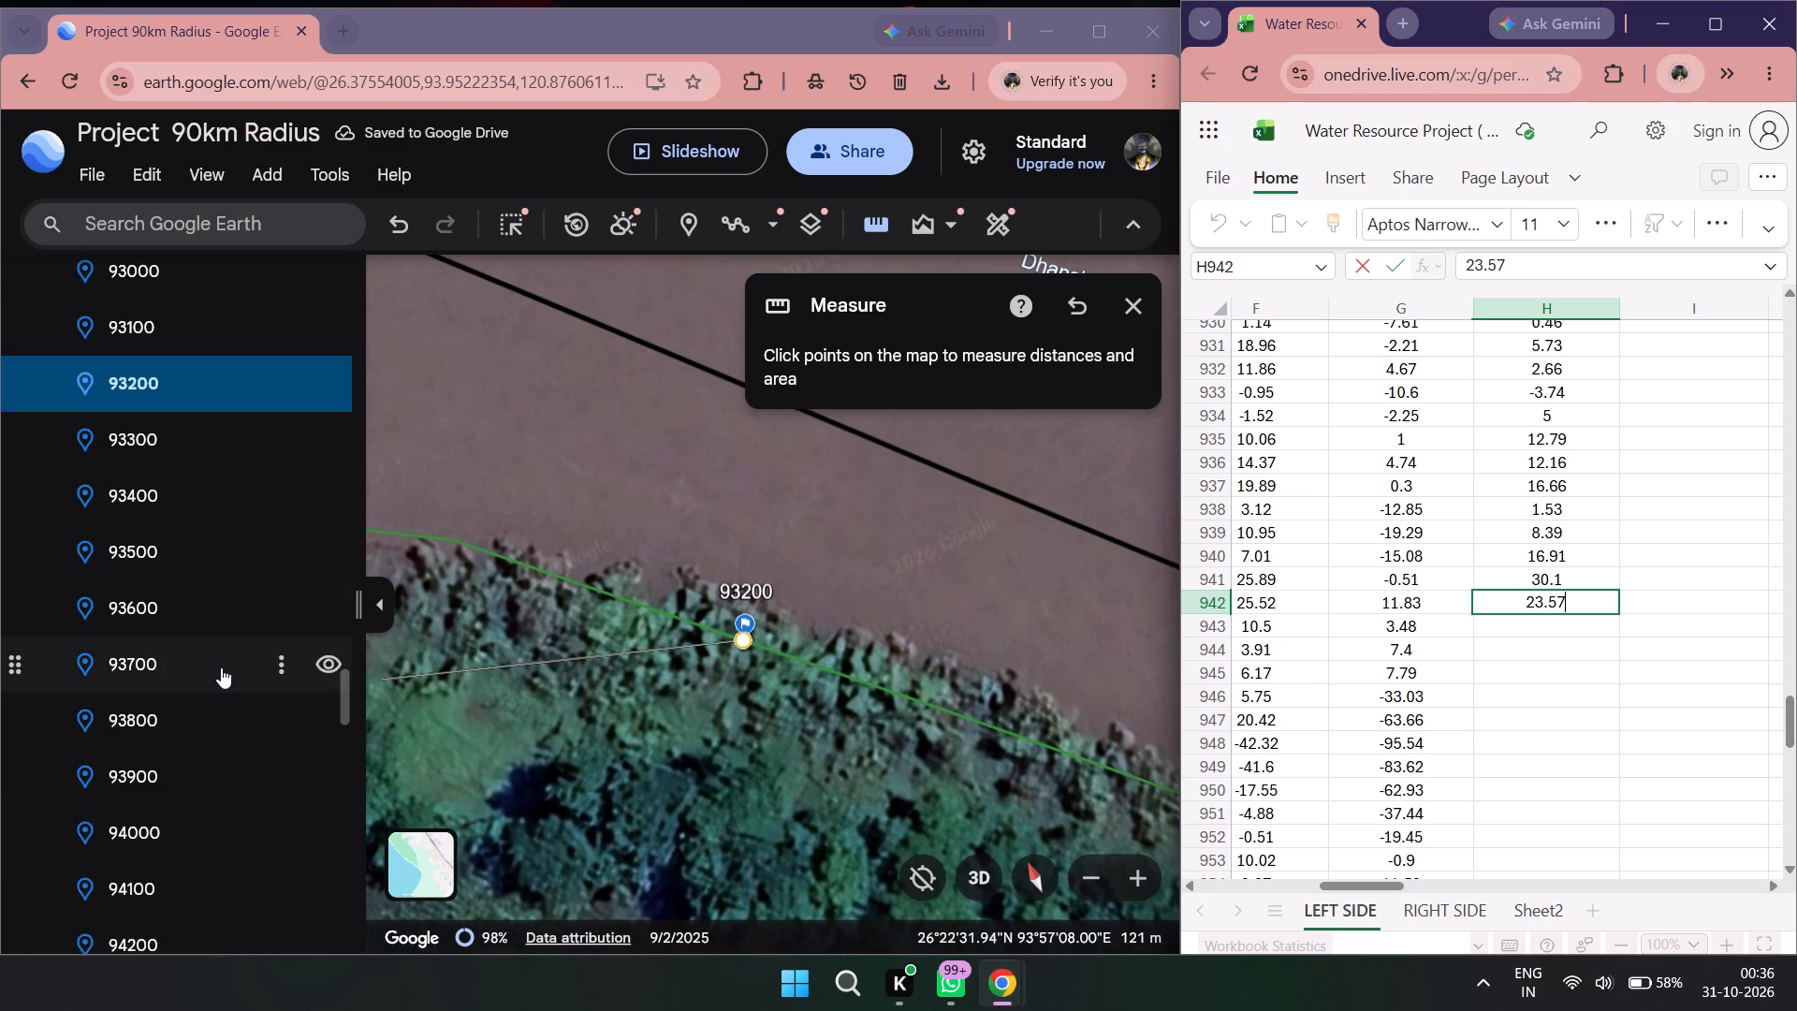
{"action": "double_click", "coordinate": [168, 332]}
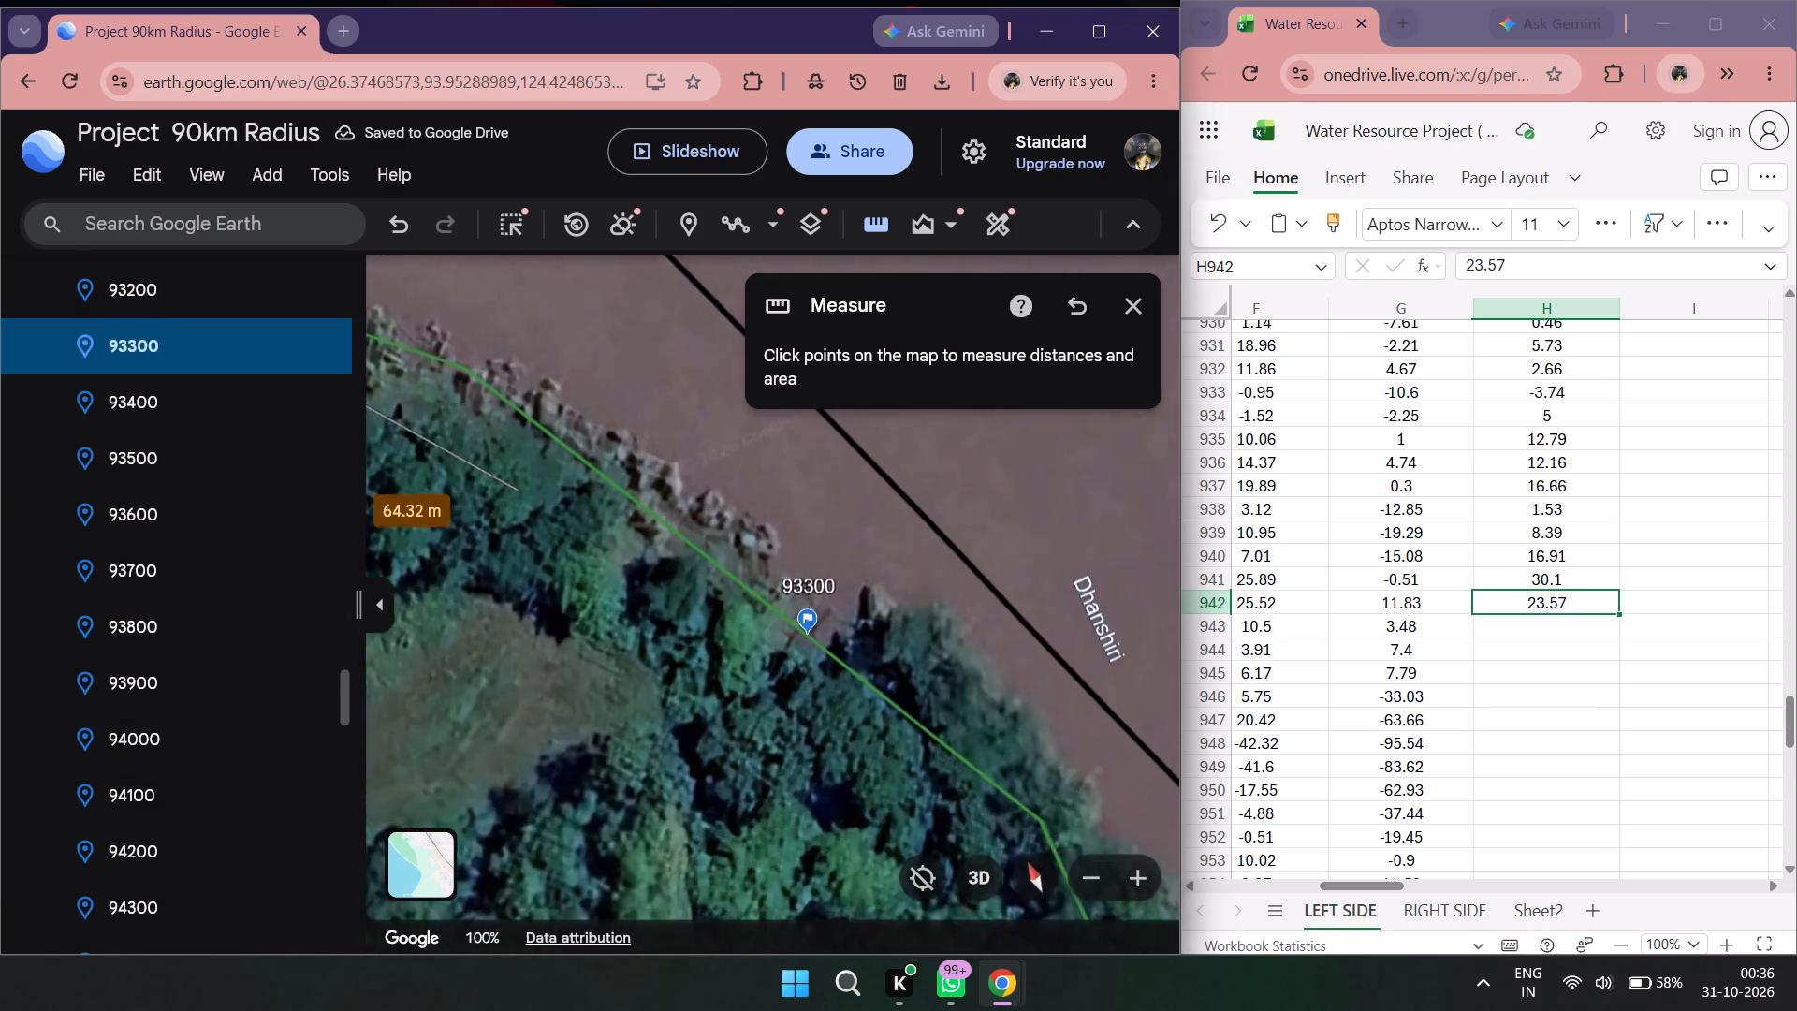
{"action": "scroll", "coordinate": [718, 536], "scroll_direction": "down", "scroll_amount": 5}
{"action": "left_click_drag", "start_coordinate": [812, 539], "coordinate": [747, 724]}
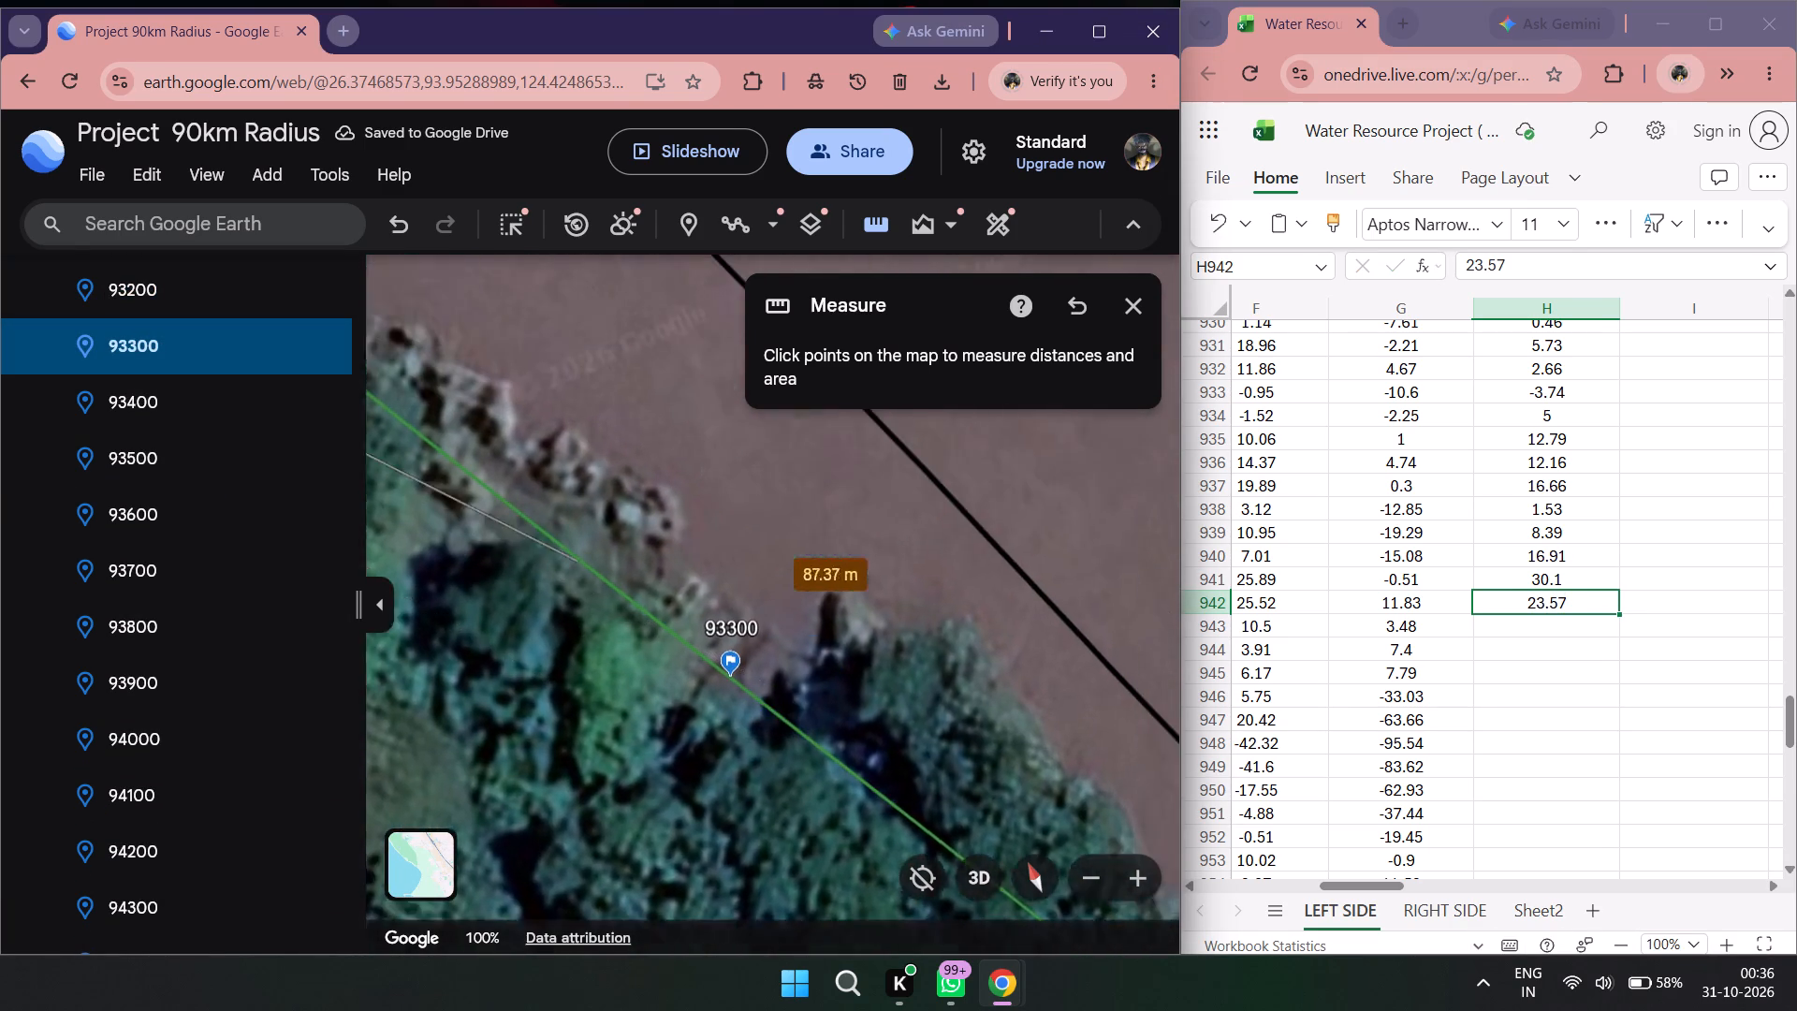
{"action": "double_click", "coordinate": [883, 231]}
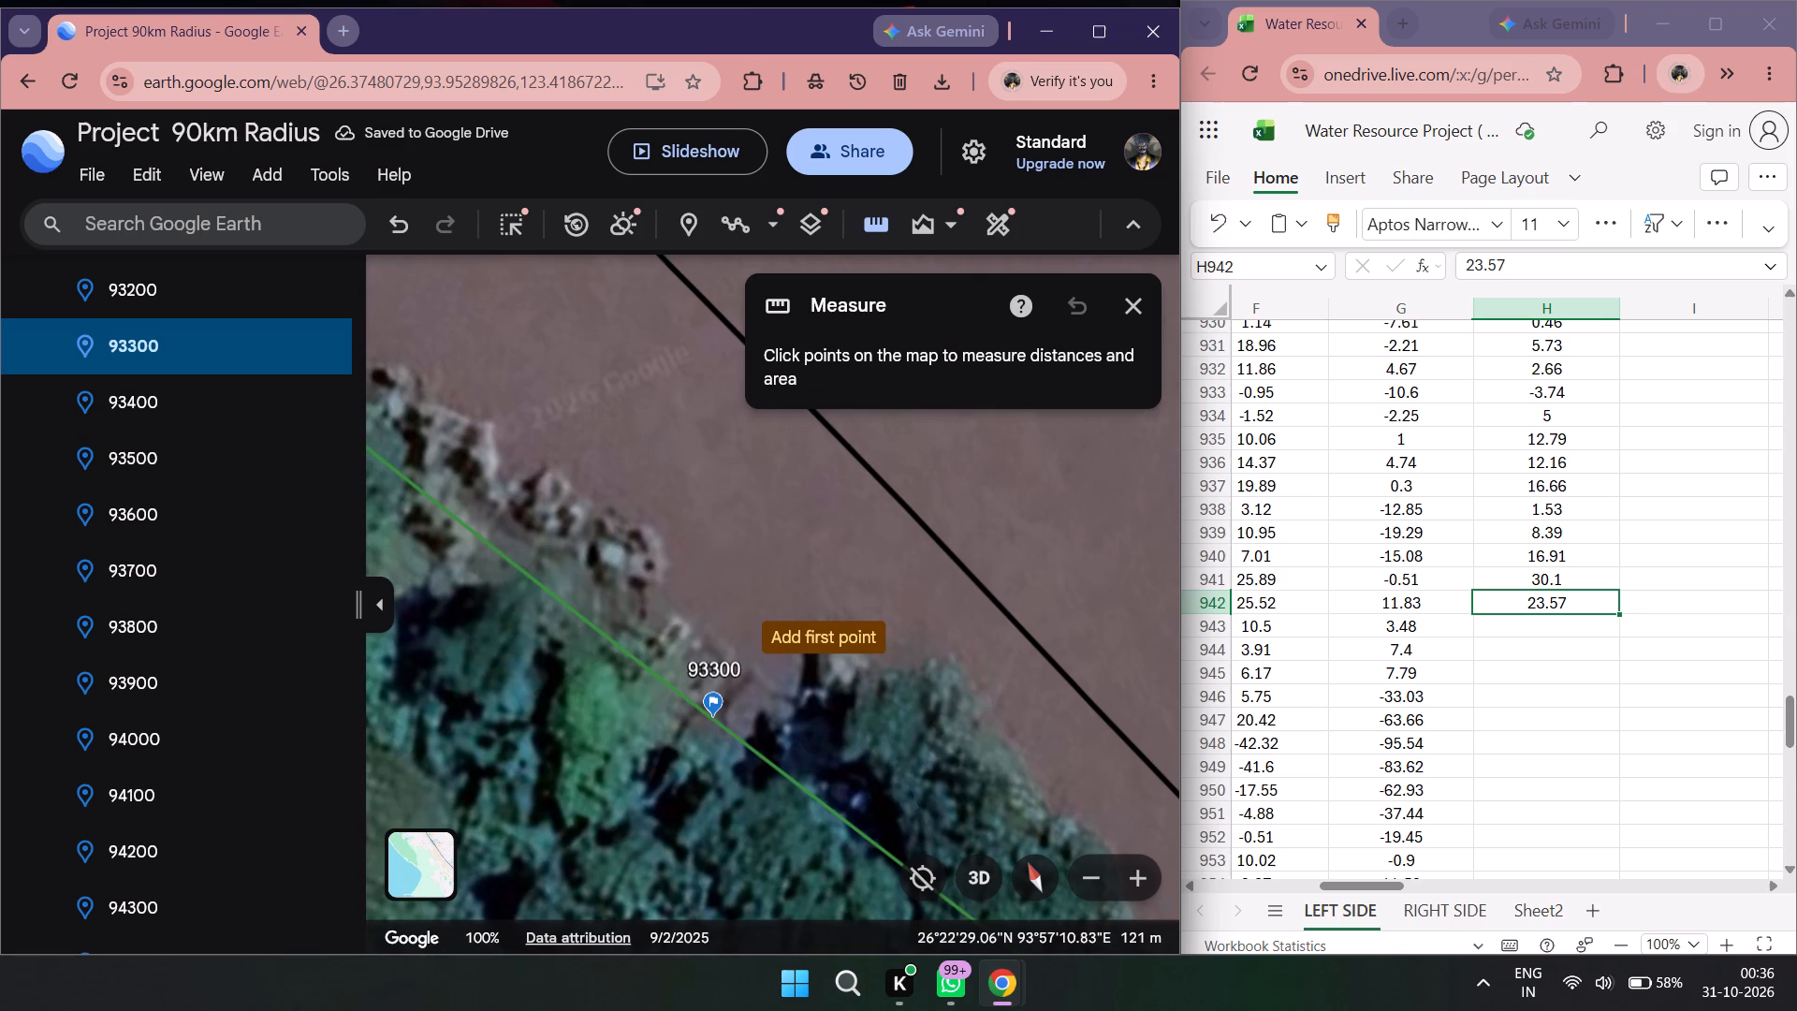
{"action": "left_click", "coordinate": [713, 720]}
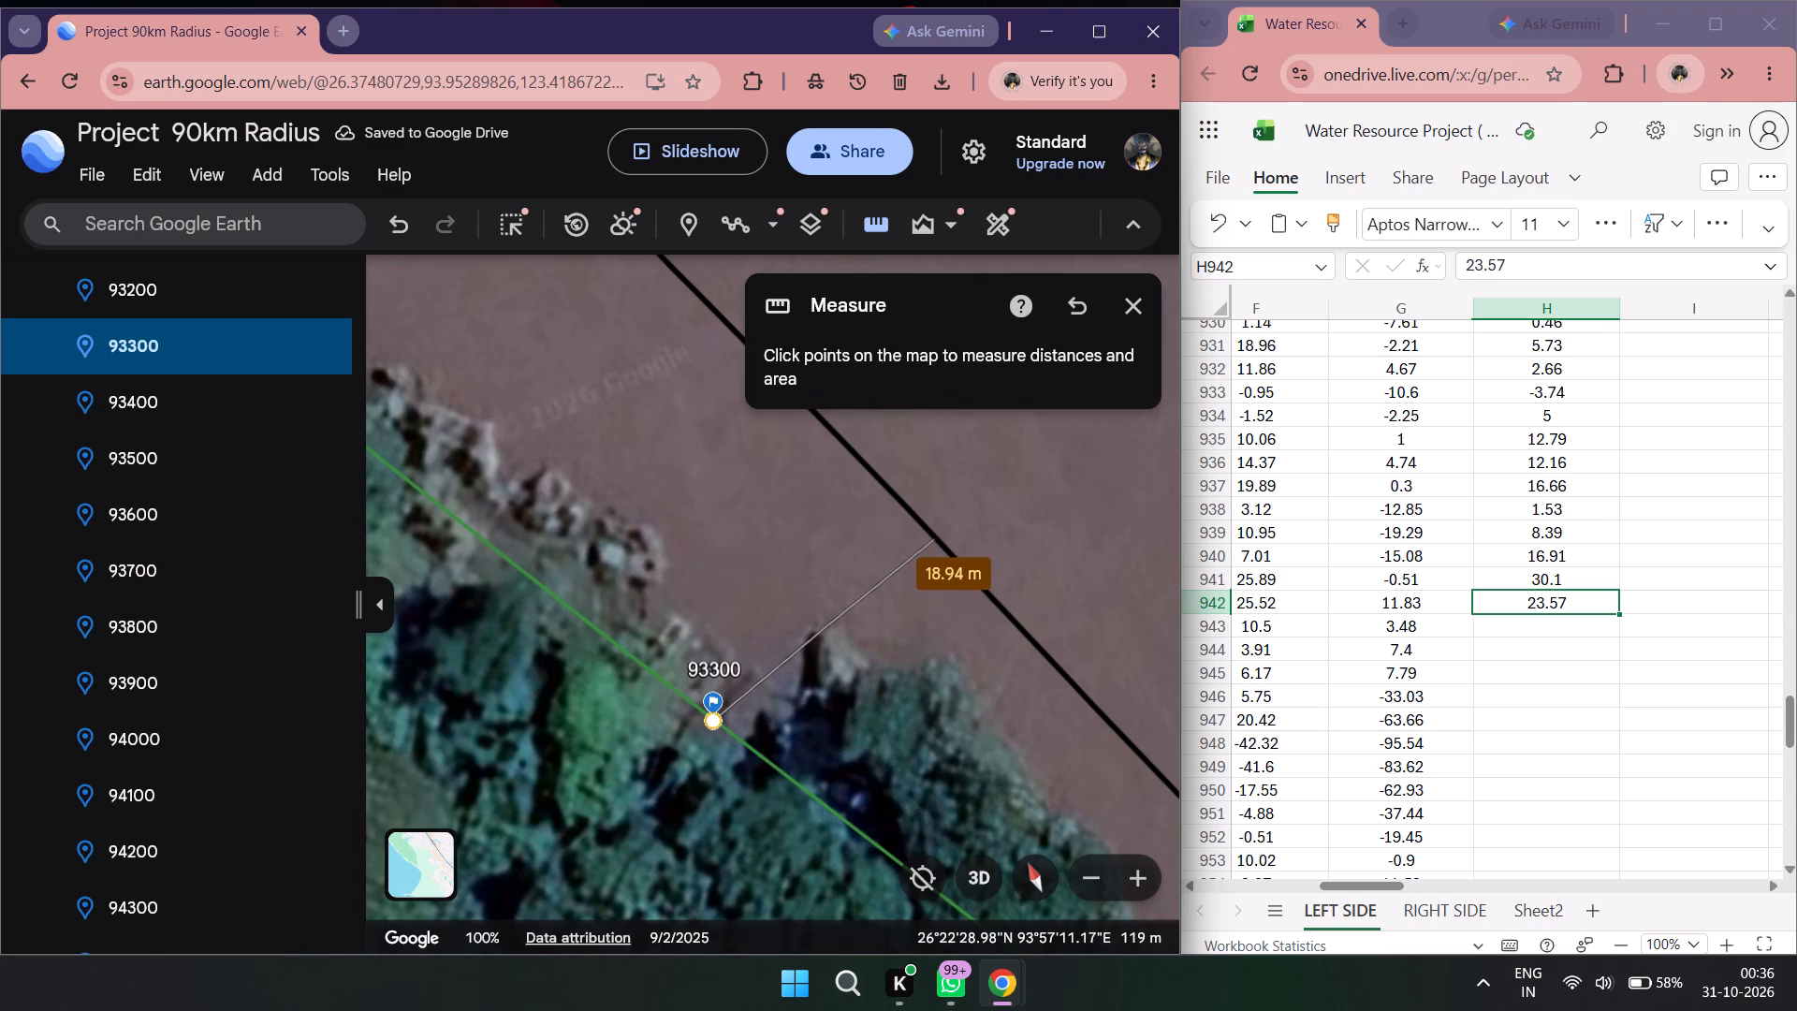
{"action": "double_click", "coordinate": [1567, 626]}
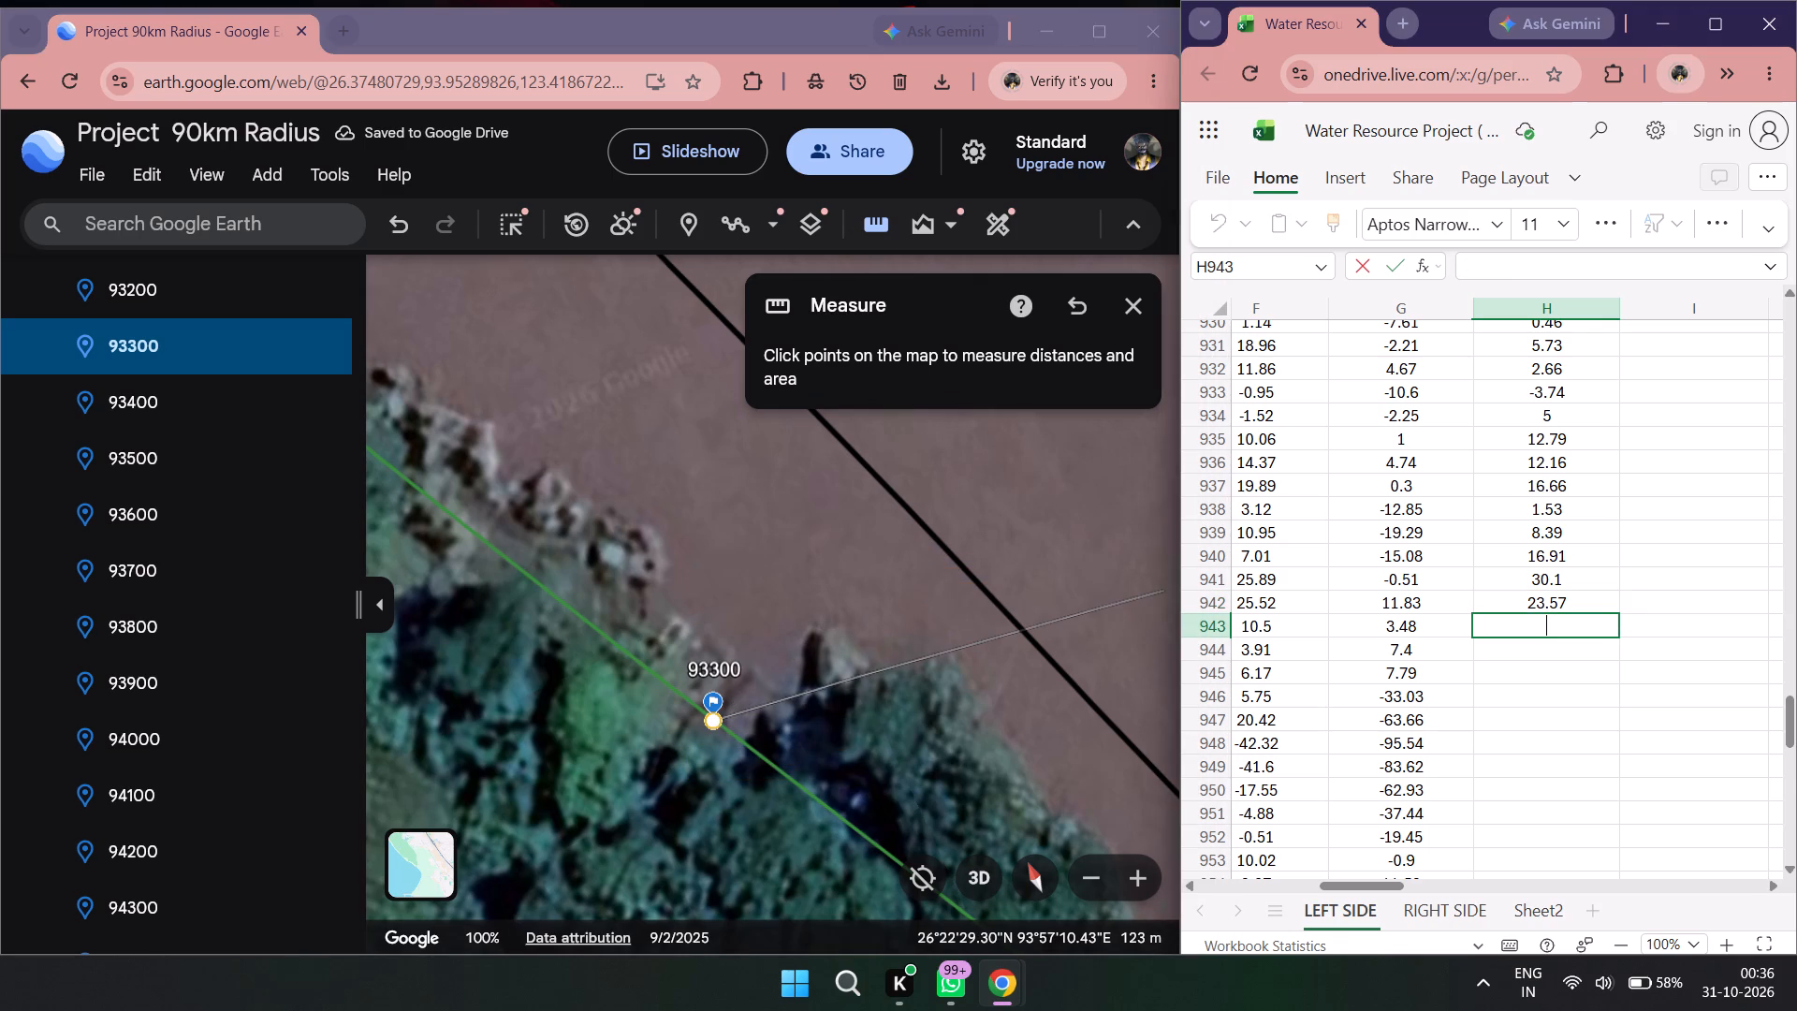
{"action": "type", "text": "18"}
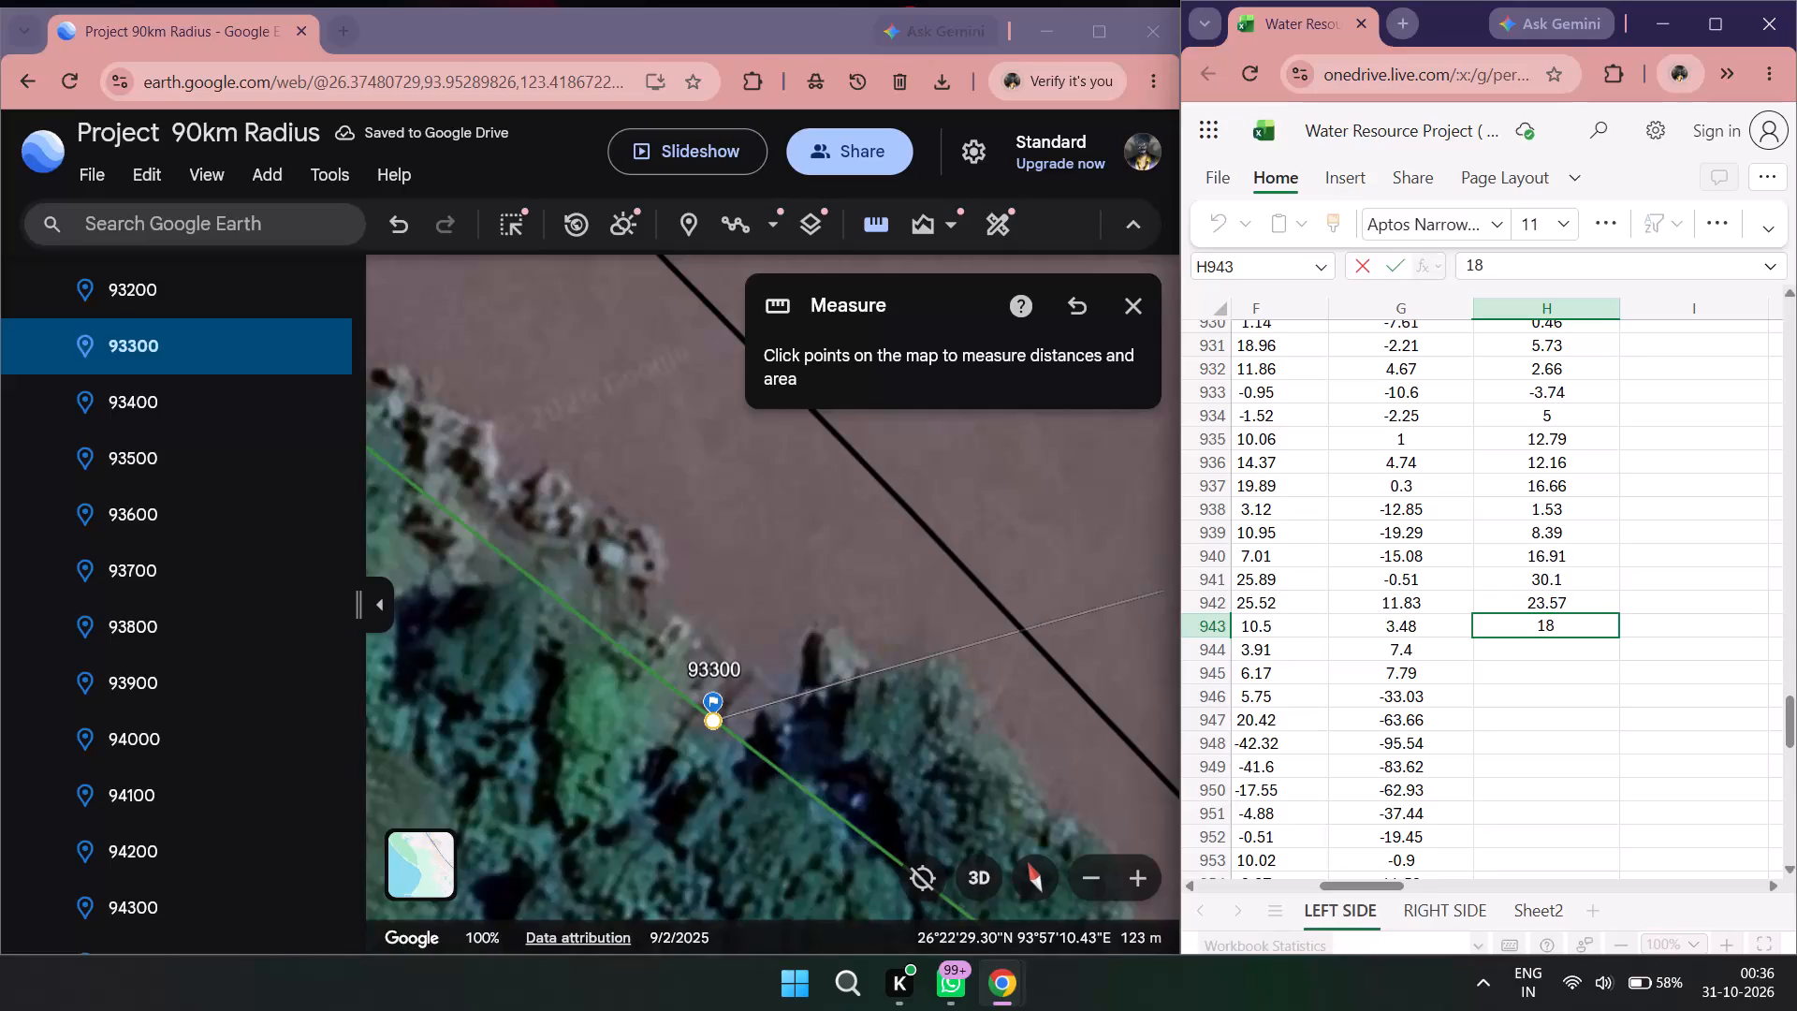
{"action": "type", "text": ".94"}
Go to placemark 93400, measure from the 2011 left line to the 2022 left line, and record 14.54 in H944.
{"action": "double_click", "coordinate": [124, 405]}
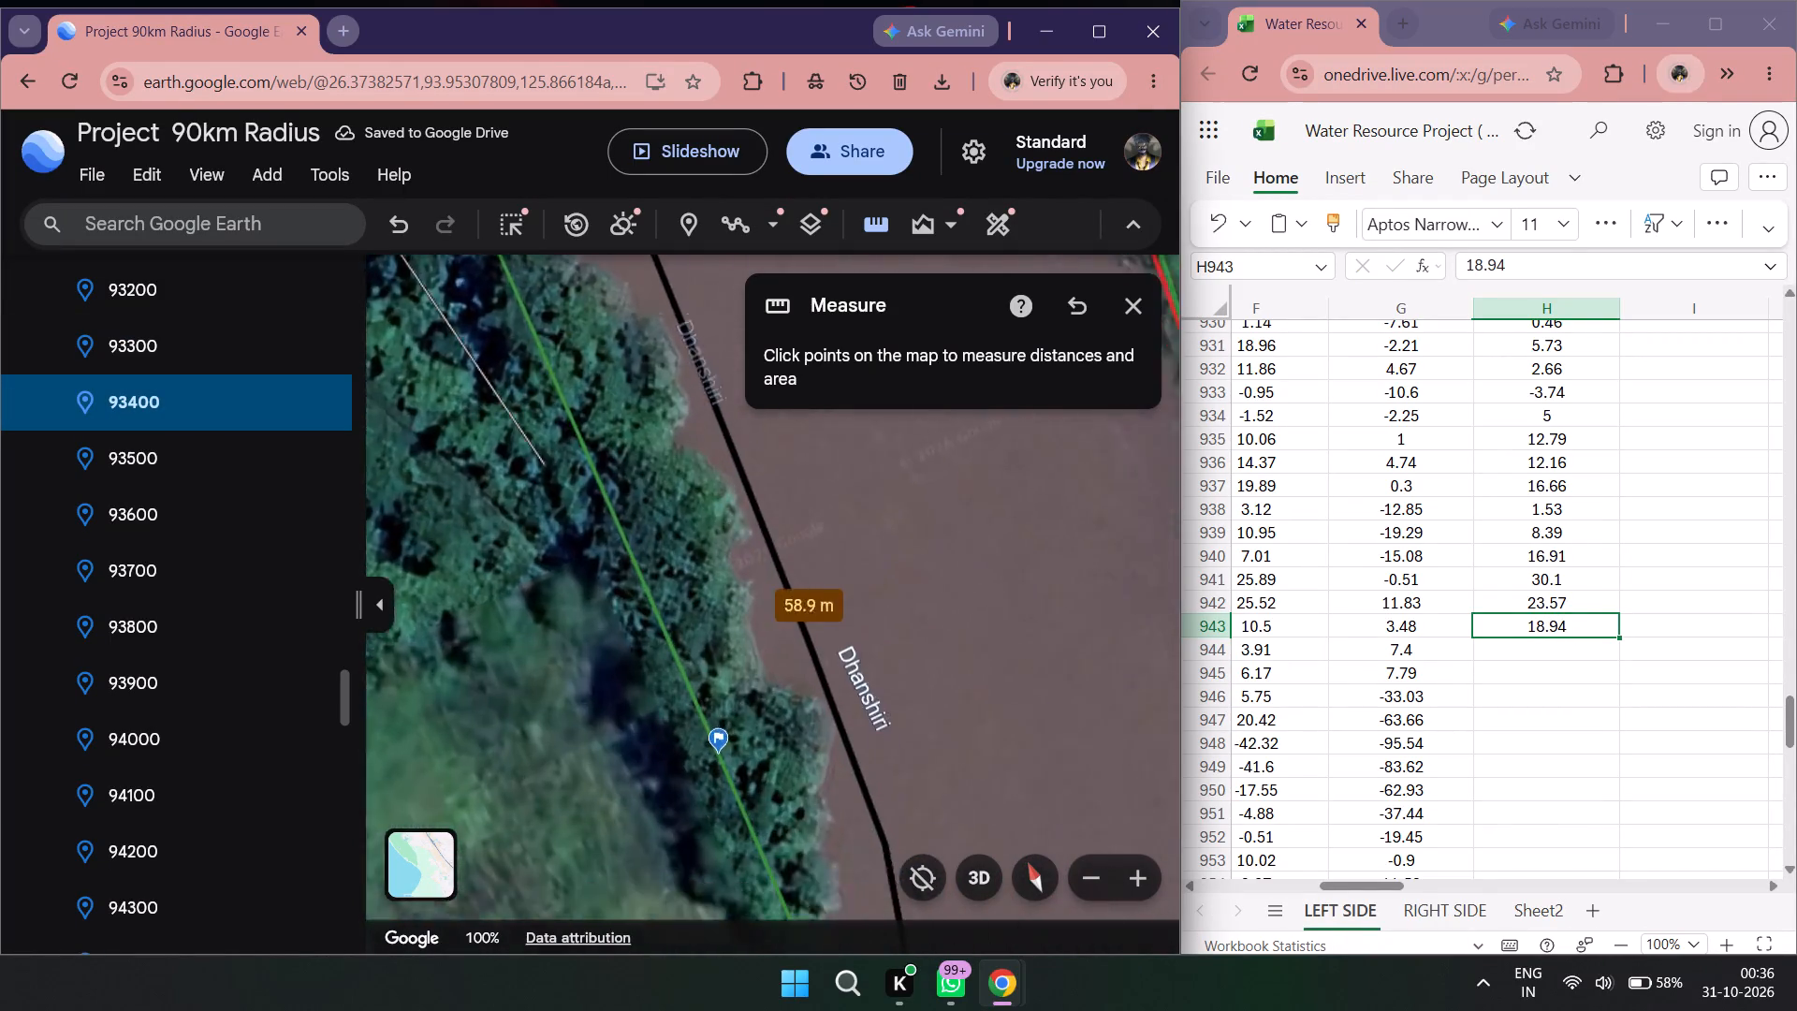
{"action": "scroll", "coordinate": [795, 678], "scroll_direction": "down", "scroll_amount": 1}
{"action": "double_click", "coordinate": [875, 243]}
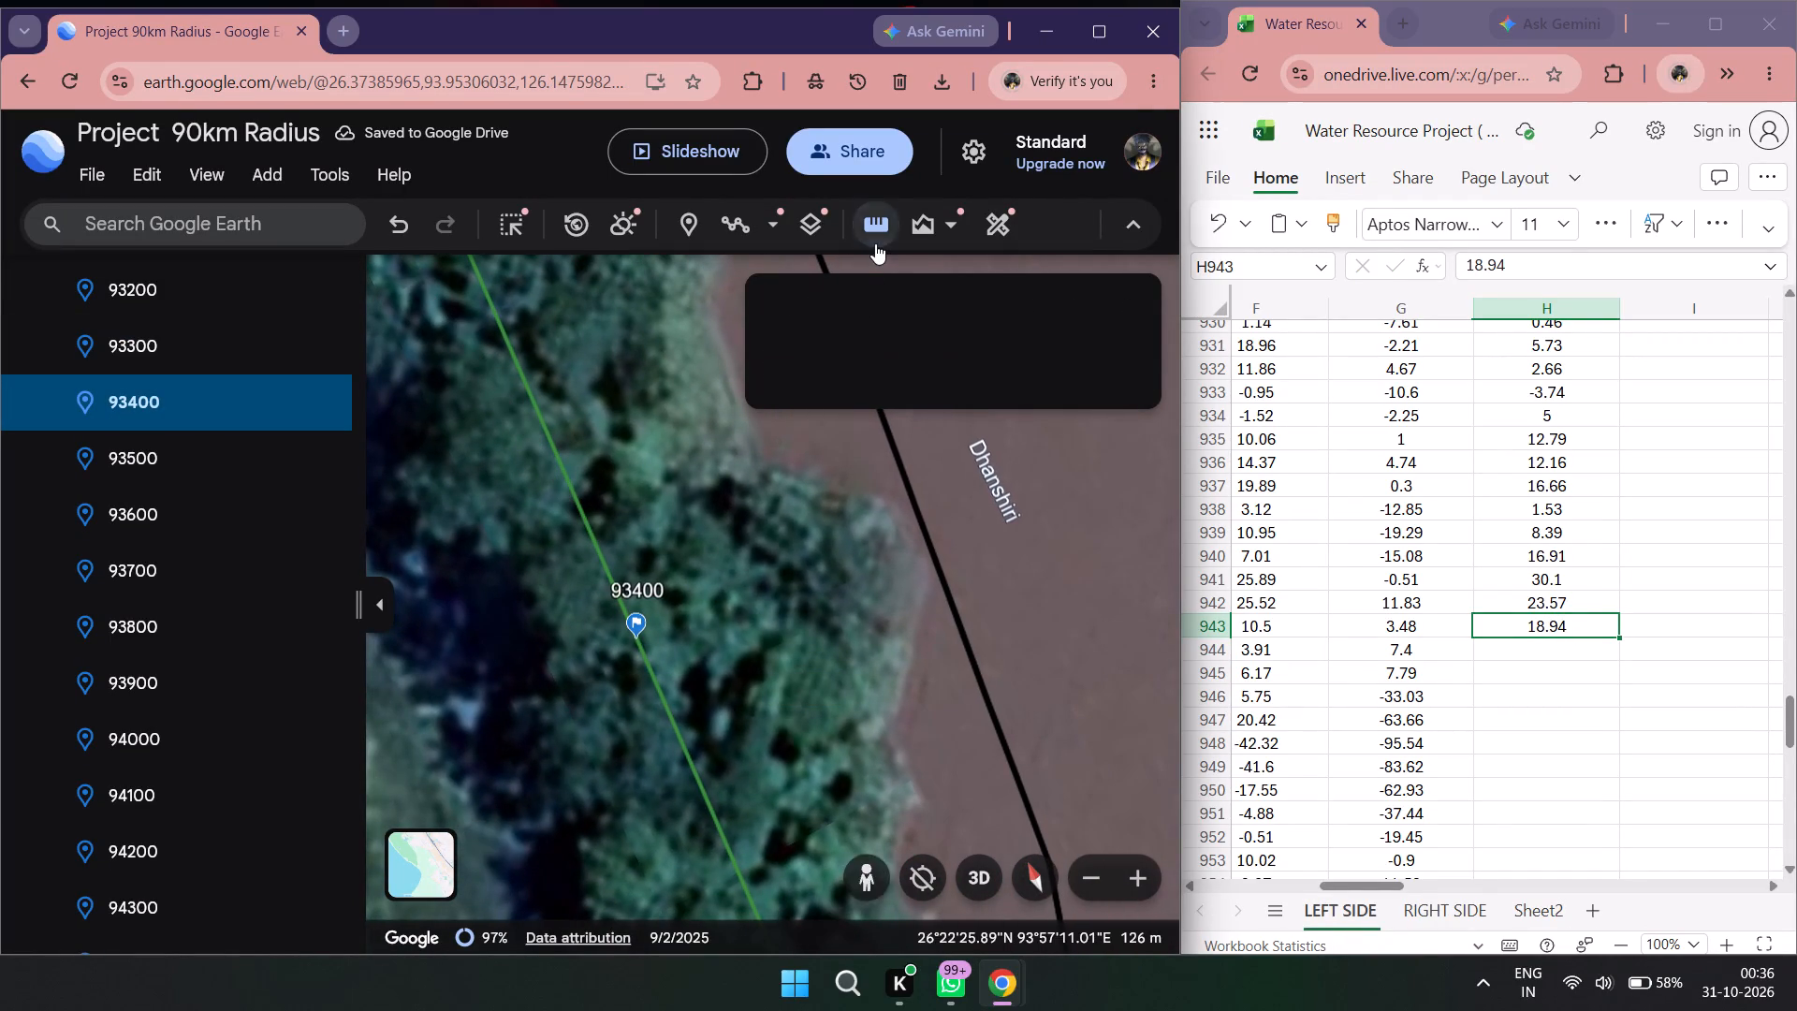
{"action": "left_click", "coordinate": [637, 643]}
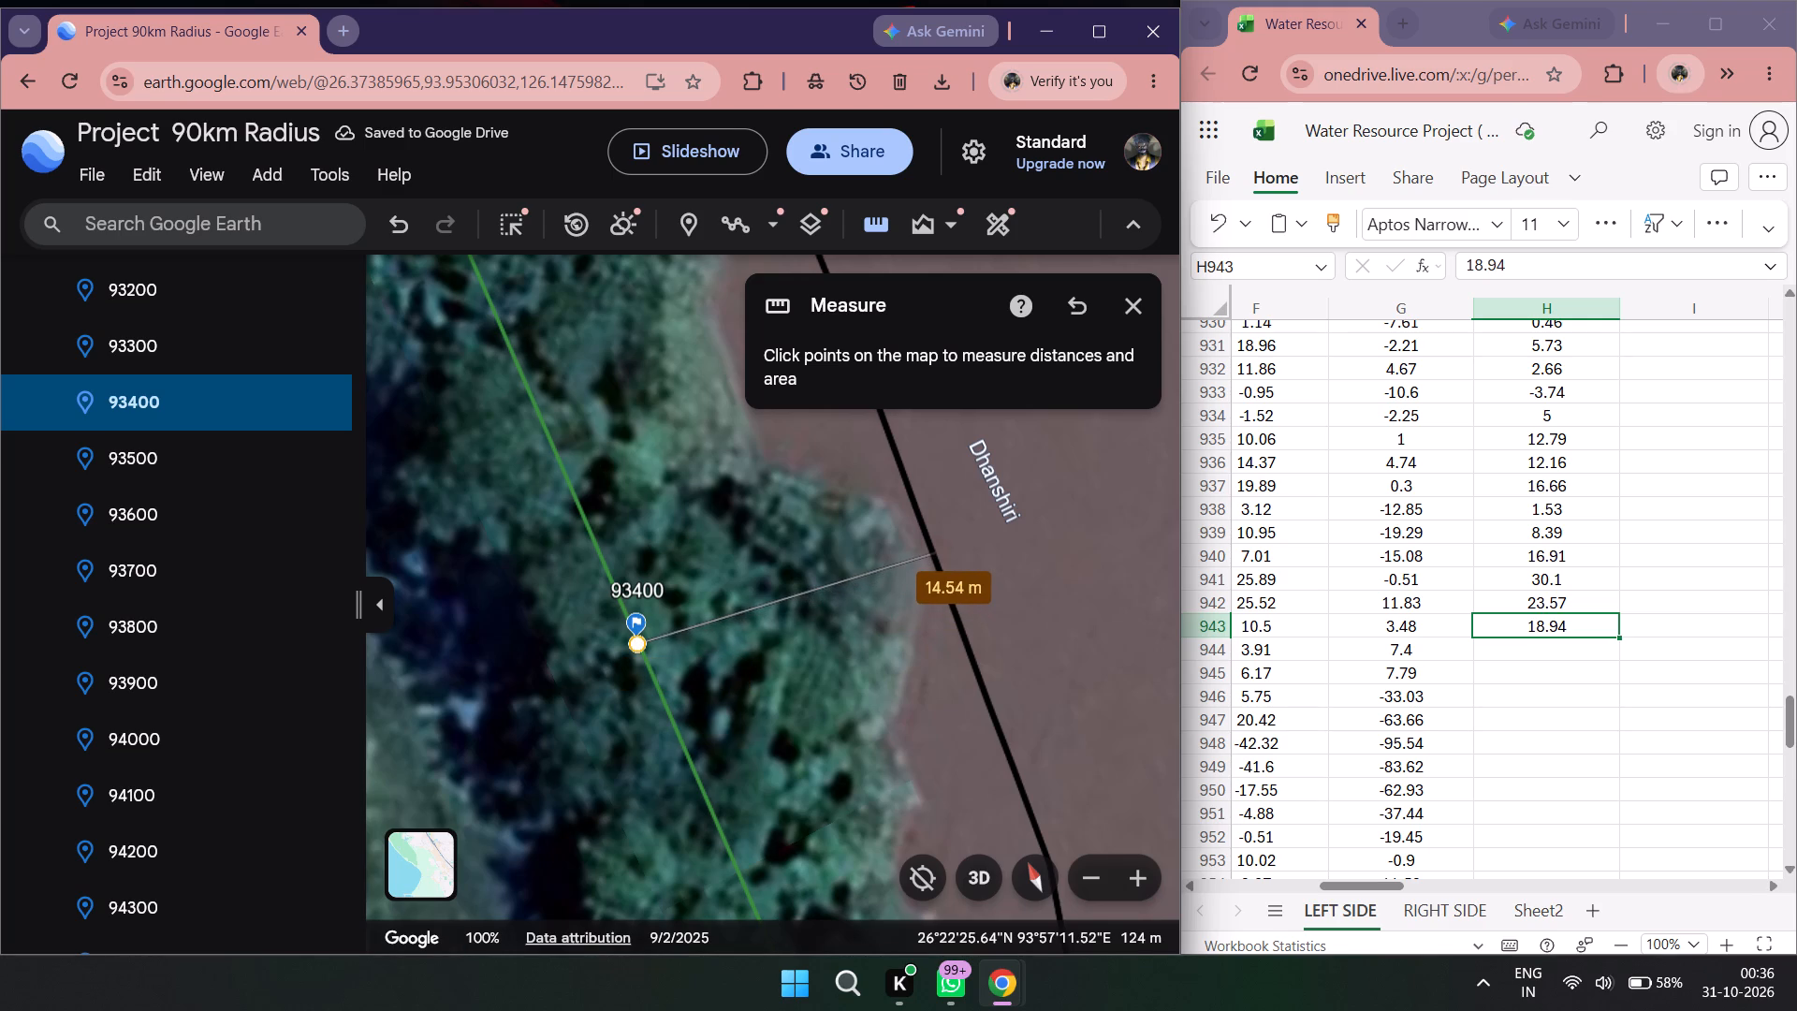
{"action": "double_click", "coordinate": [1533, 648]}
{"action": "type", "text": "14"}
{"action": "type", "text": ".5"}
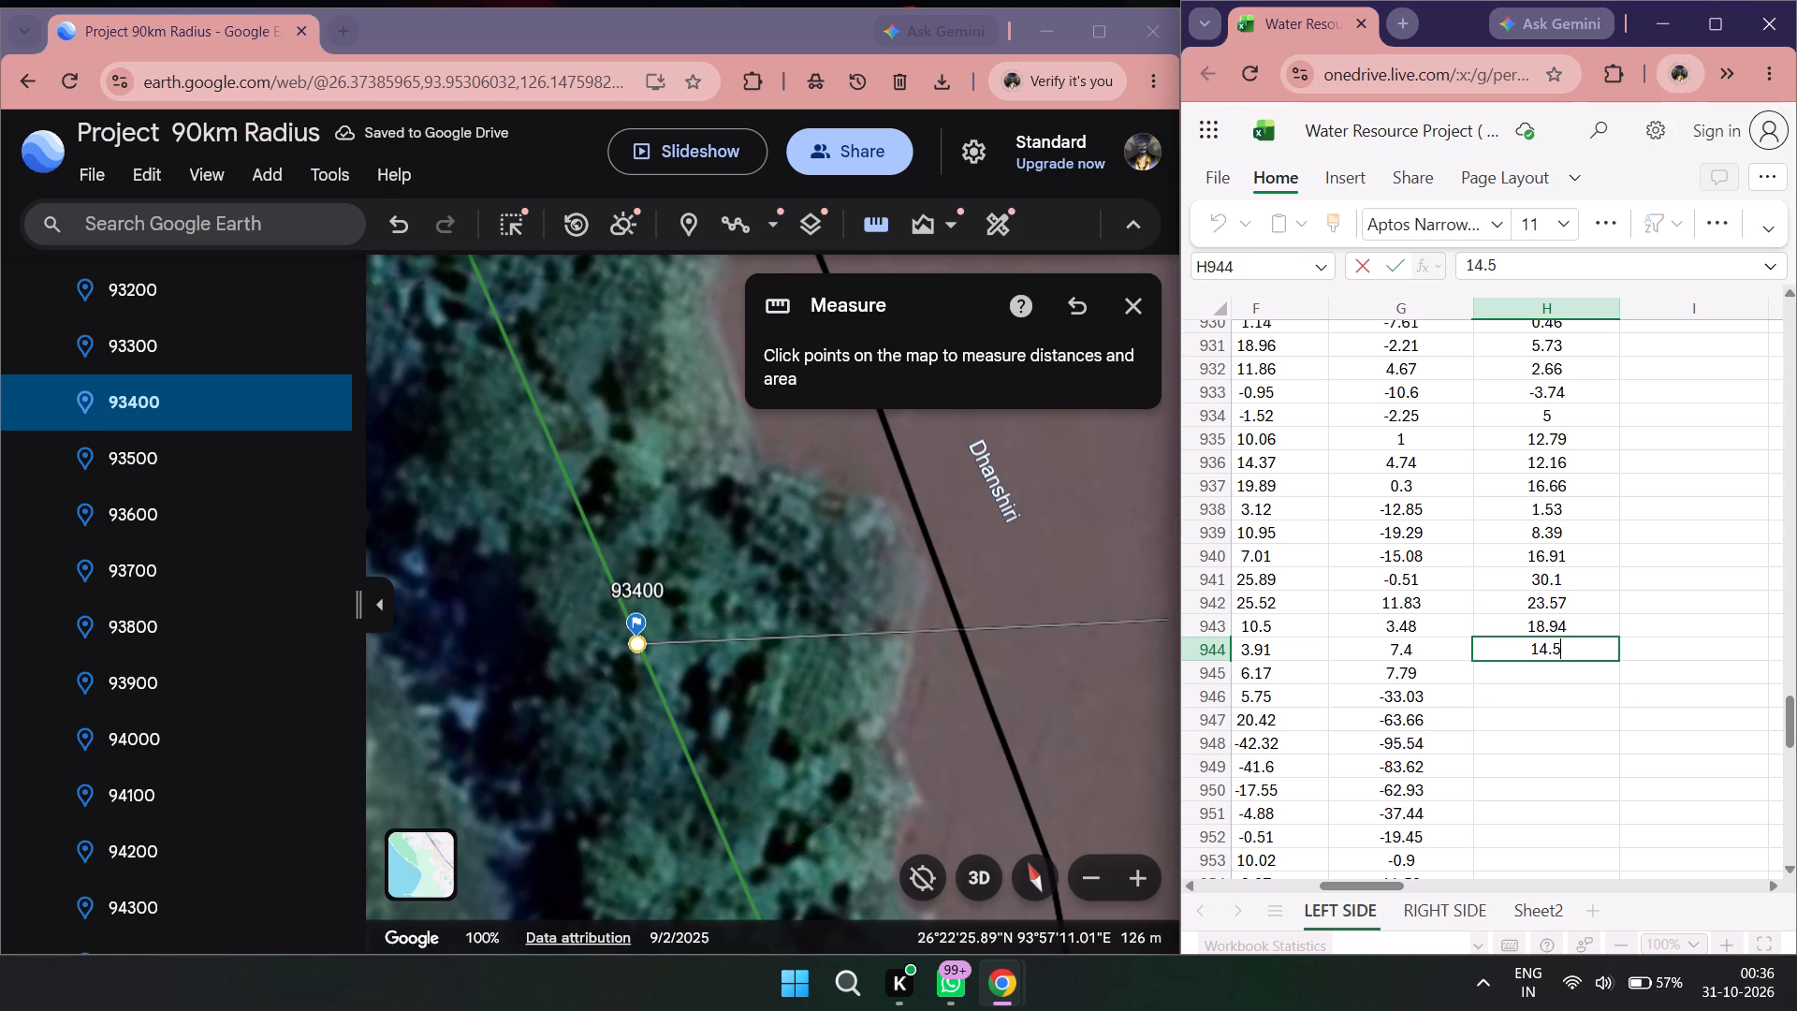
{"action": "key", "text": "4"}
Go to placemark 93500, measure from the 2011 left line to the 2022 left line, and record 5.75 in H945.
{"action": "double_click", "coordinate": [178, 462]}
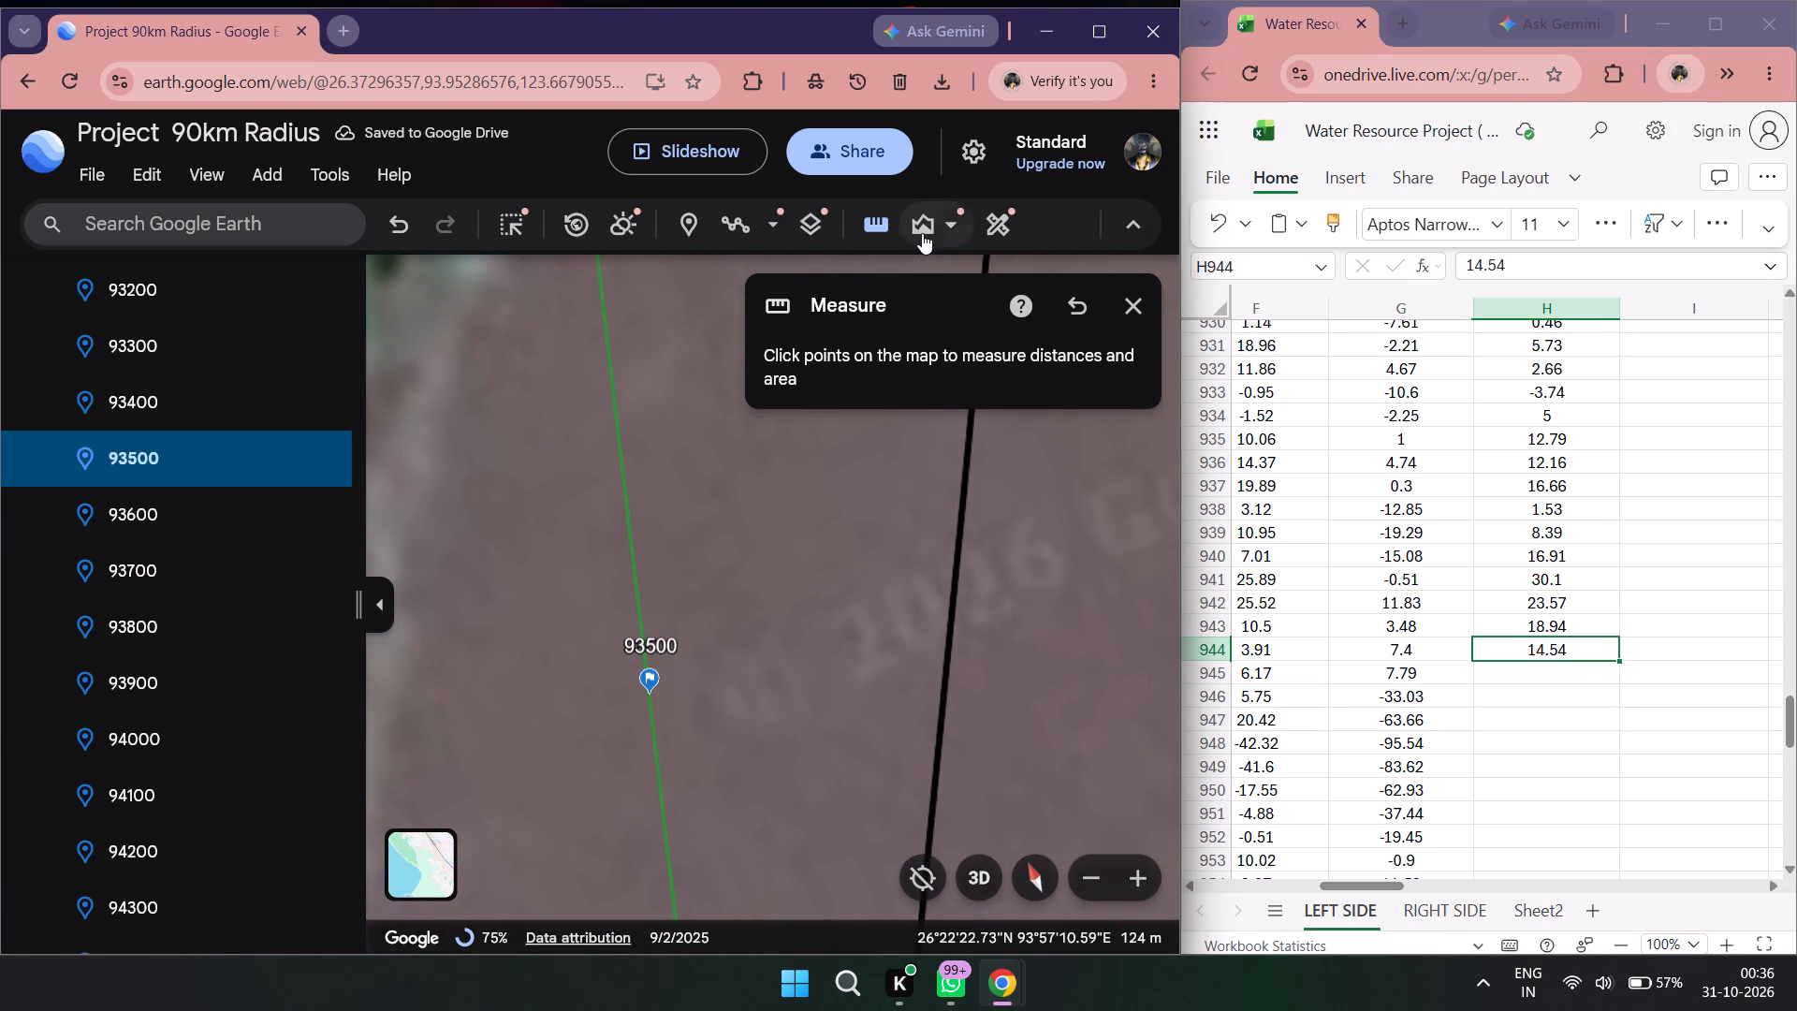
{"action": "double_click", "coordinate": [883, 233]}
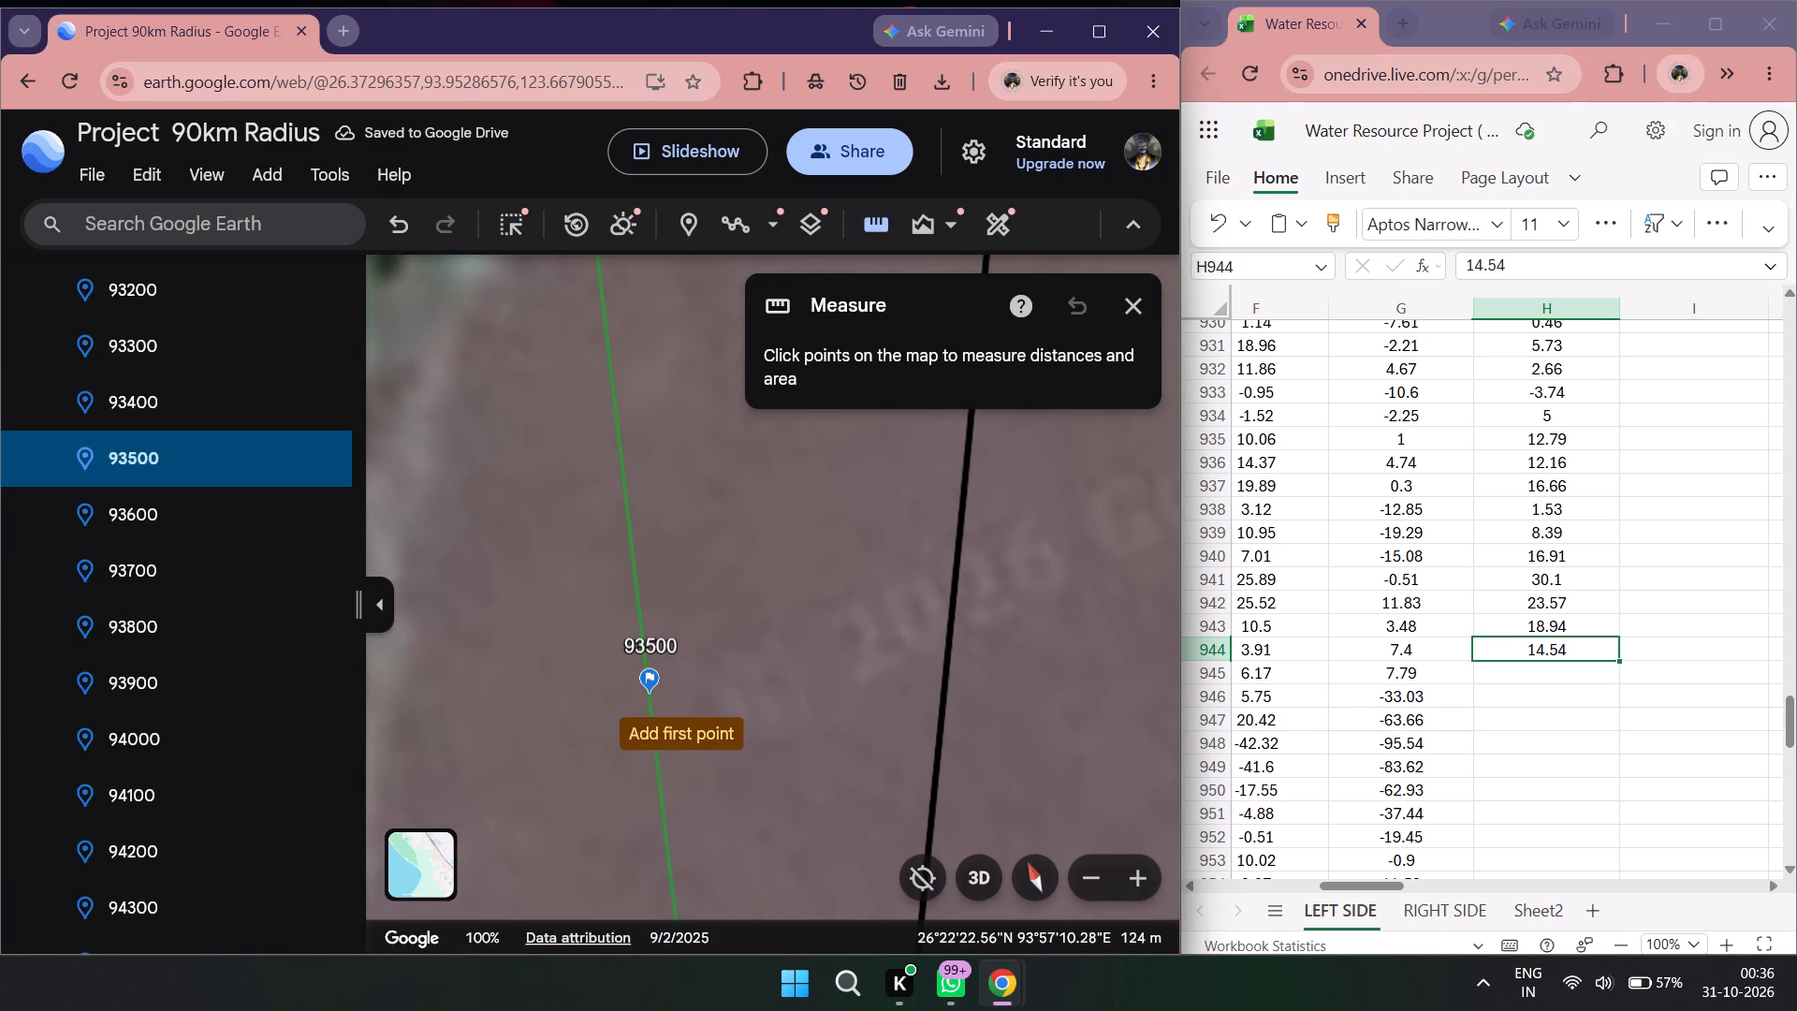
{"action": "left_click", "coordinate": [648, 694]}
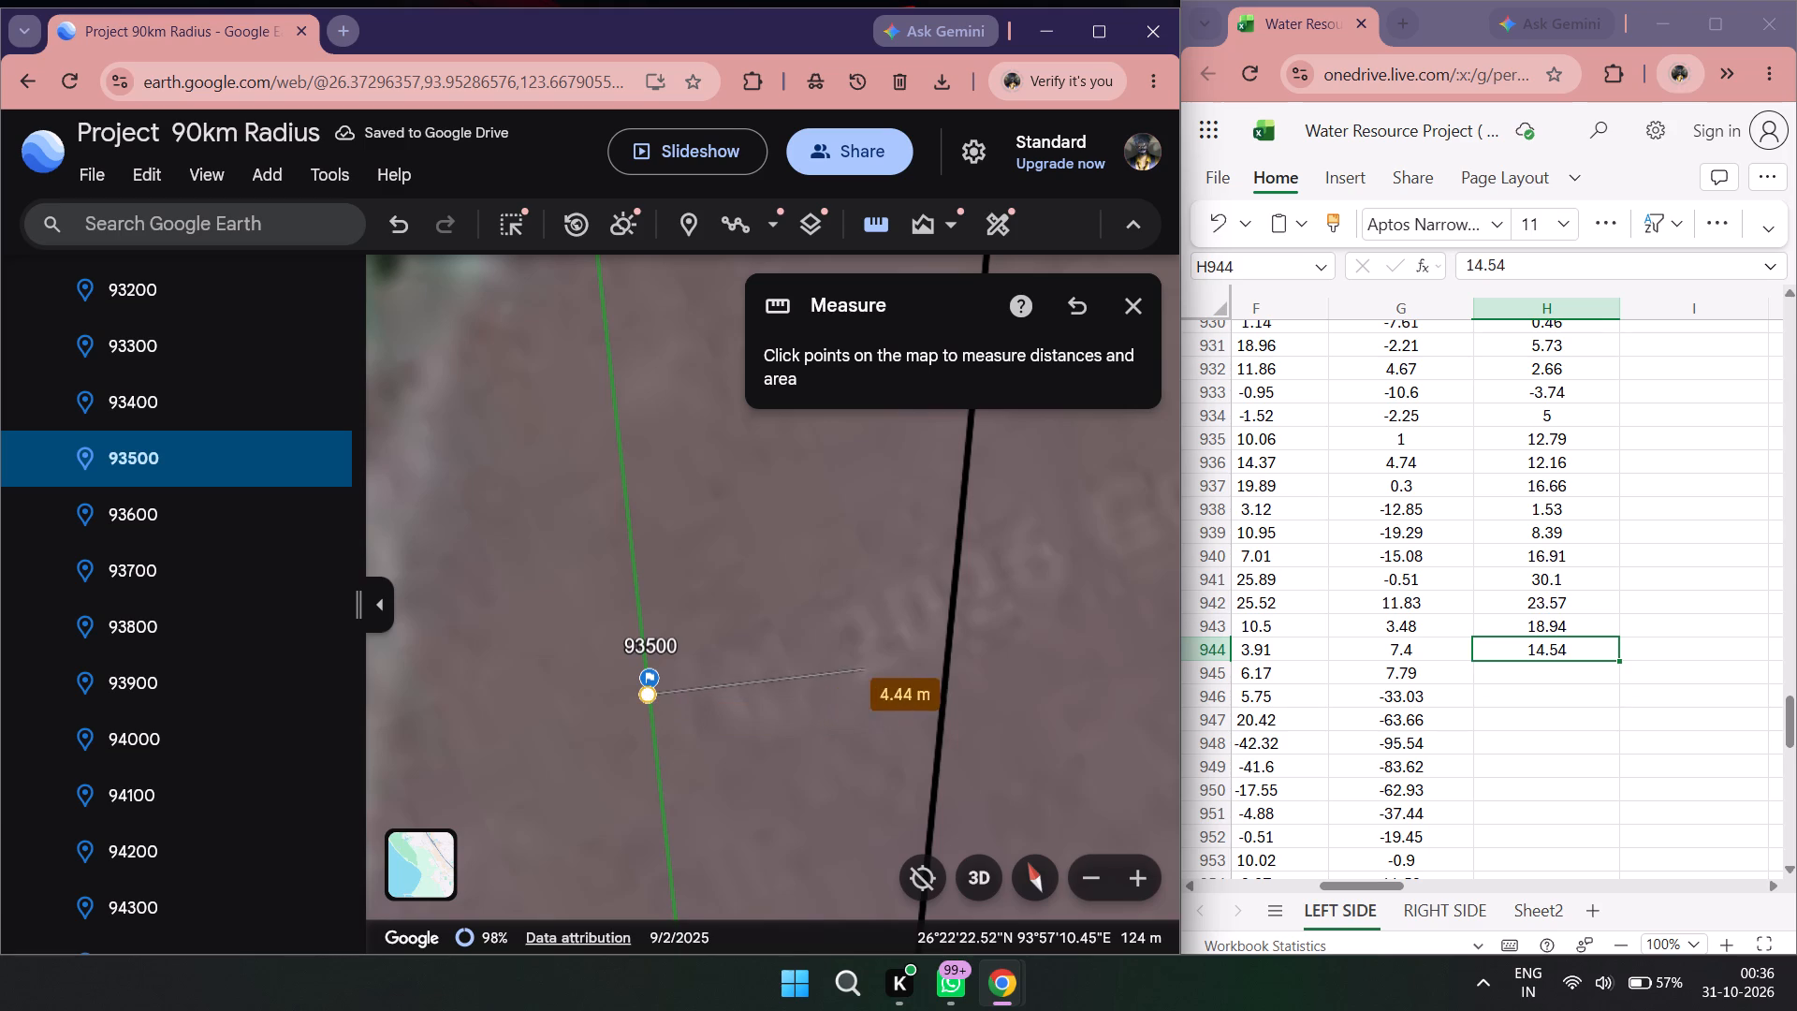
{"action": "double_click", "coordinate": [1571, 673]}
{"action": "type", "text": "5.75"}
Go to placemark 93600, measure from the 2011 left line to the 2022 left line, and record -36.7 in H946.
{"action": "double_click", "coordinate": [116, 521]}
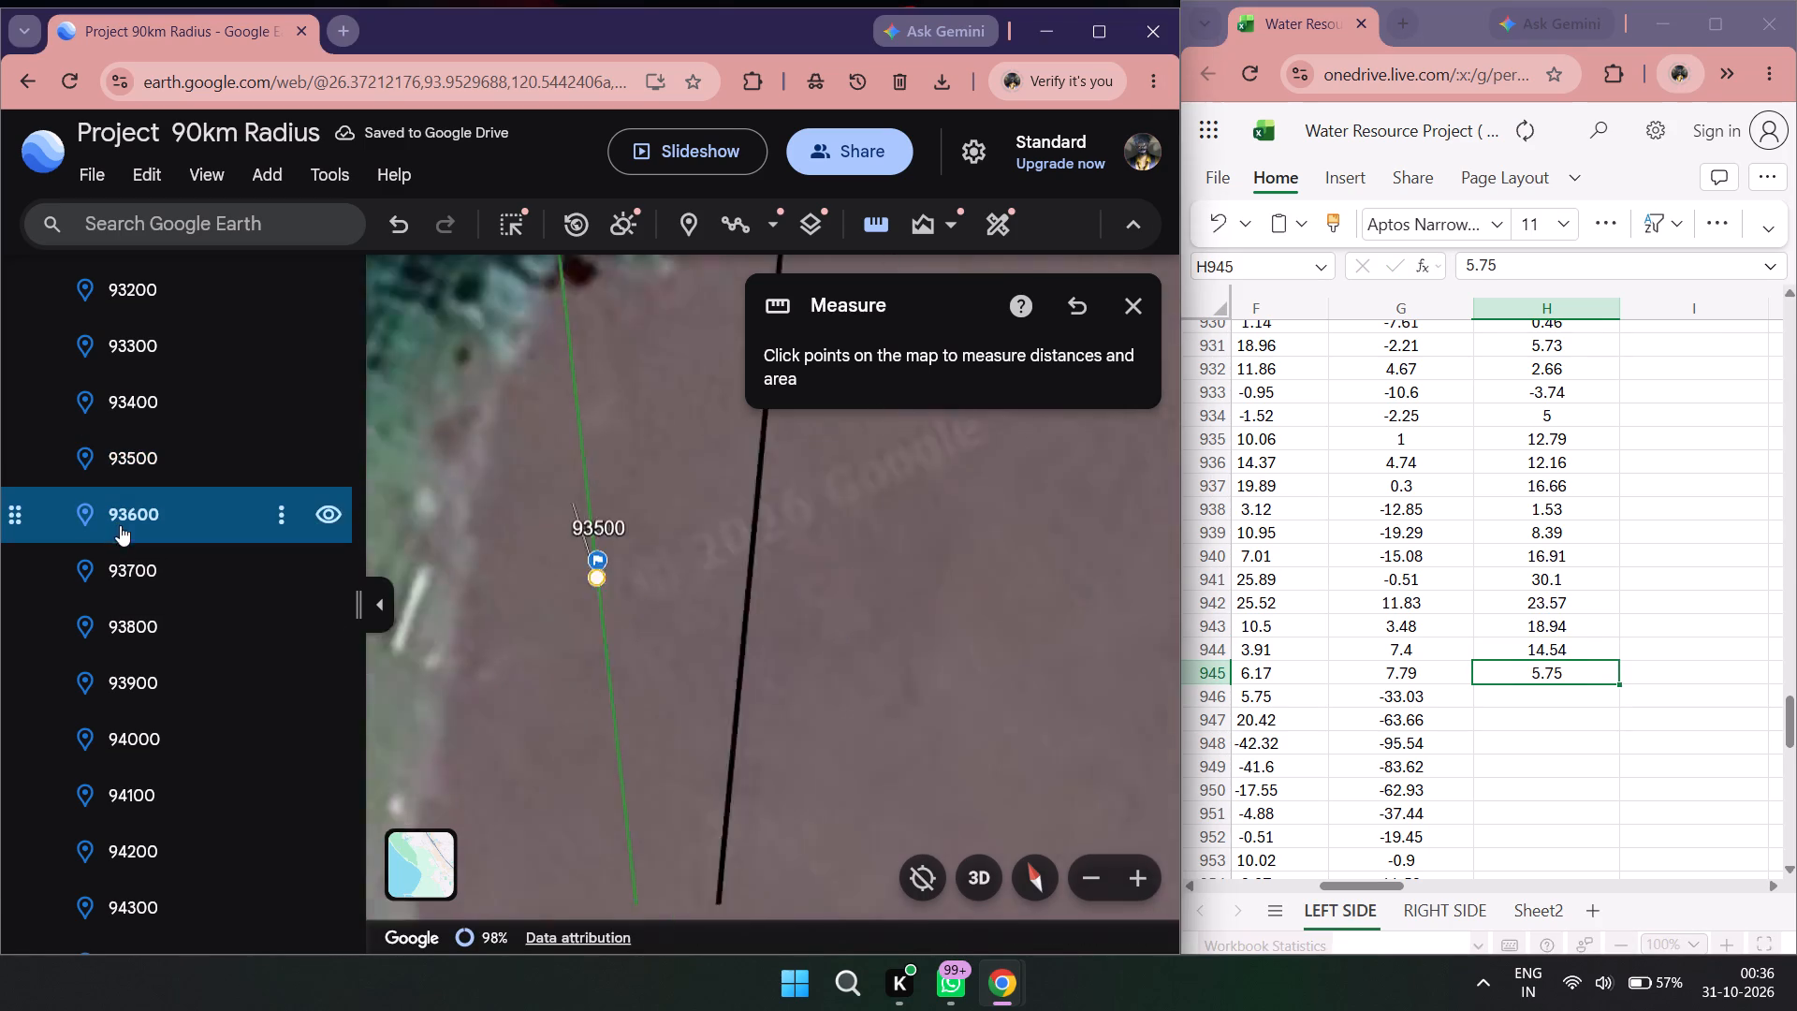
{"action": "scroll", "coordinate": [412, 632], "scroll_direction": "down", "scroll_amount": 3}
{"action": "scroll", "coordinate": [531, 631], "scroll_direction": "down", "scroll_amount": 3}
{"action": "left_click_drag", "start_coordinate": [480, 677], "coordinate": [595, 642]}
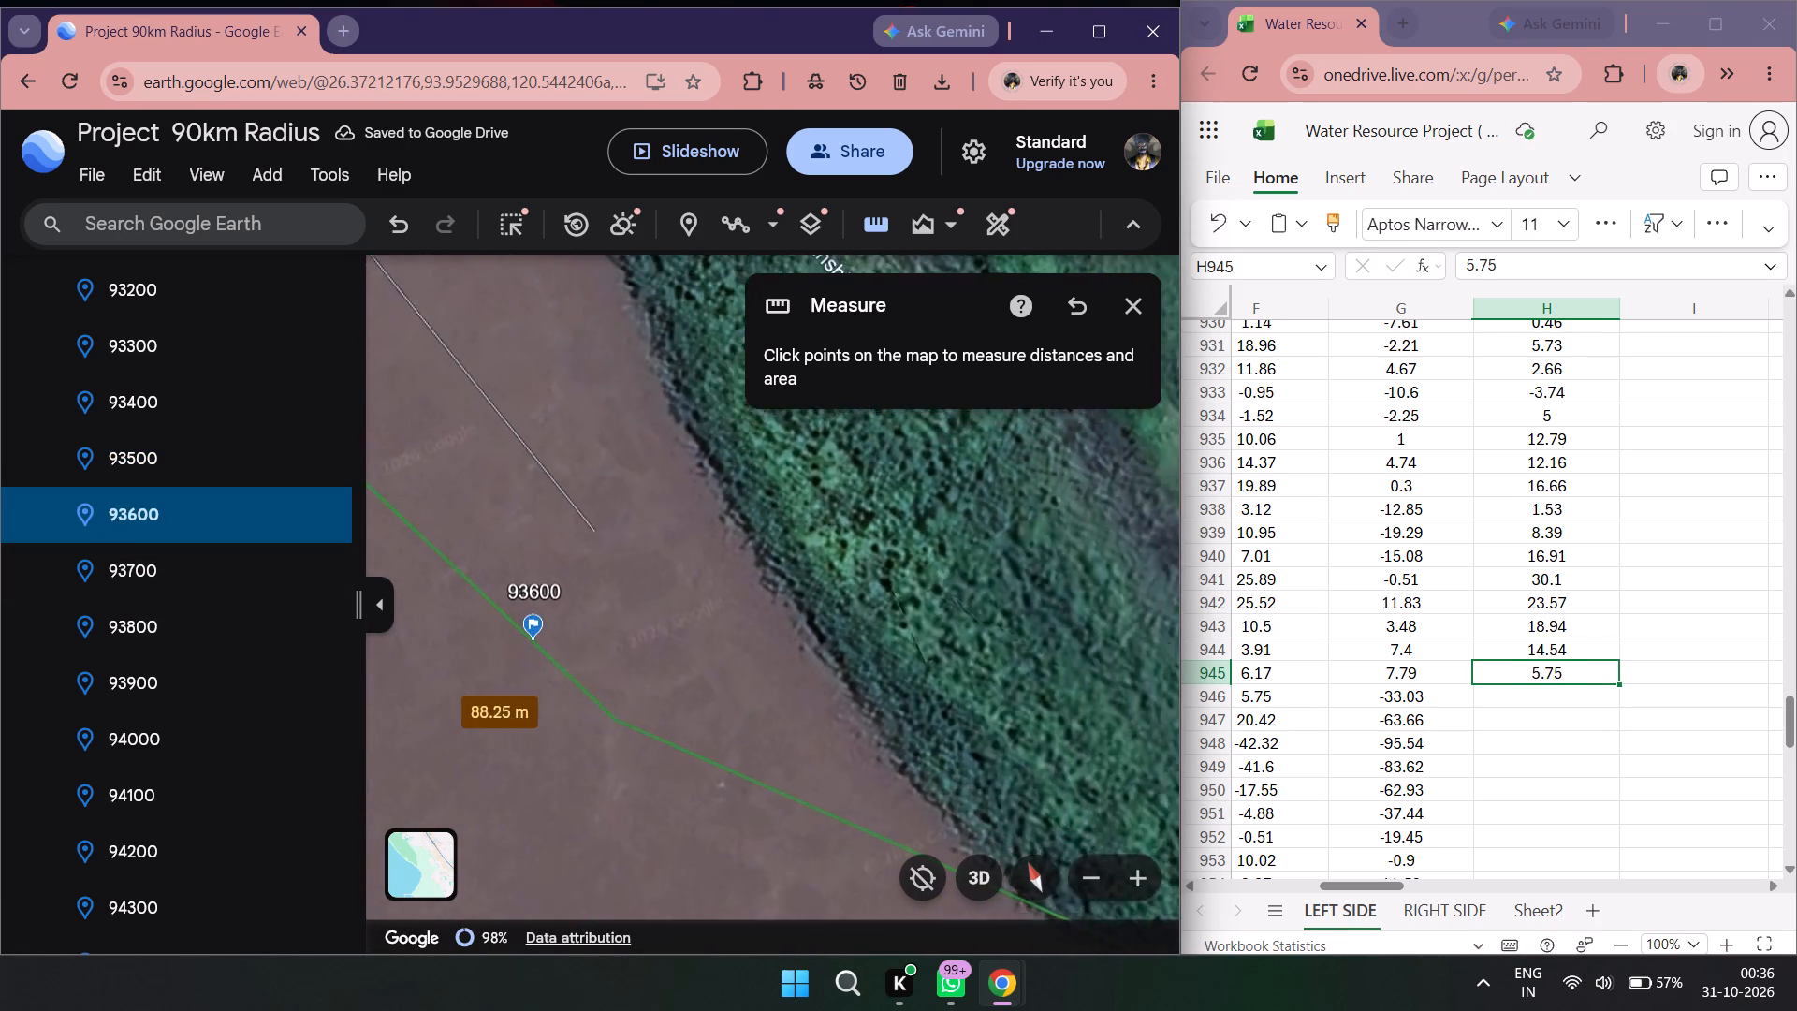
{"action": "left_click_drag", "start_coordinate": [595, 642], "coordinate": [830, 575]}
{"action": "double_click", "coordinate": [870, 235]}
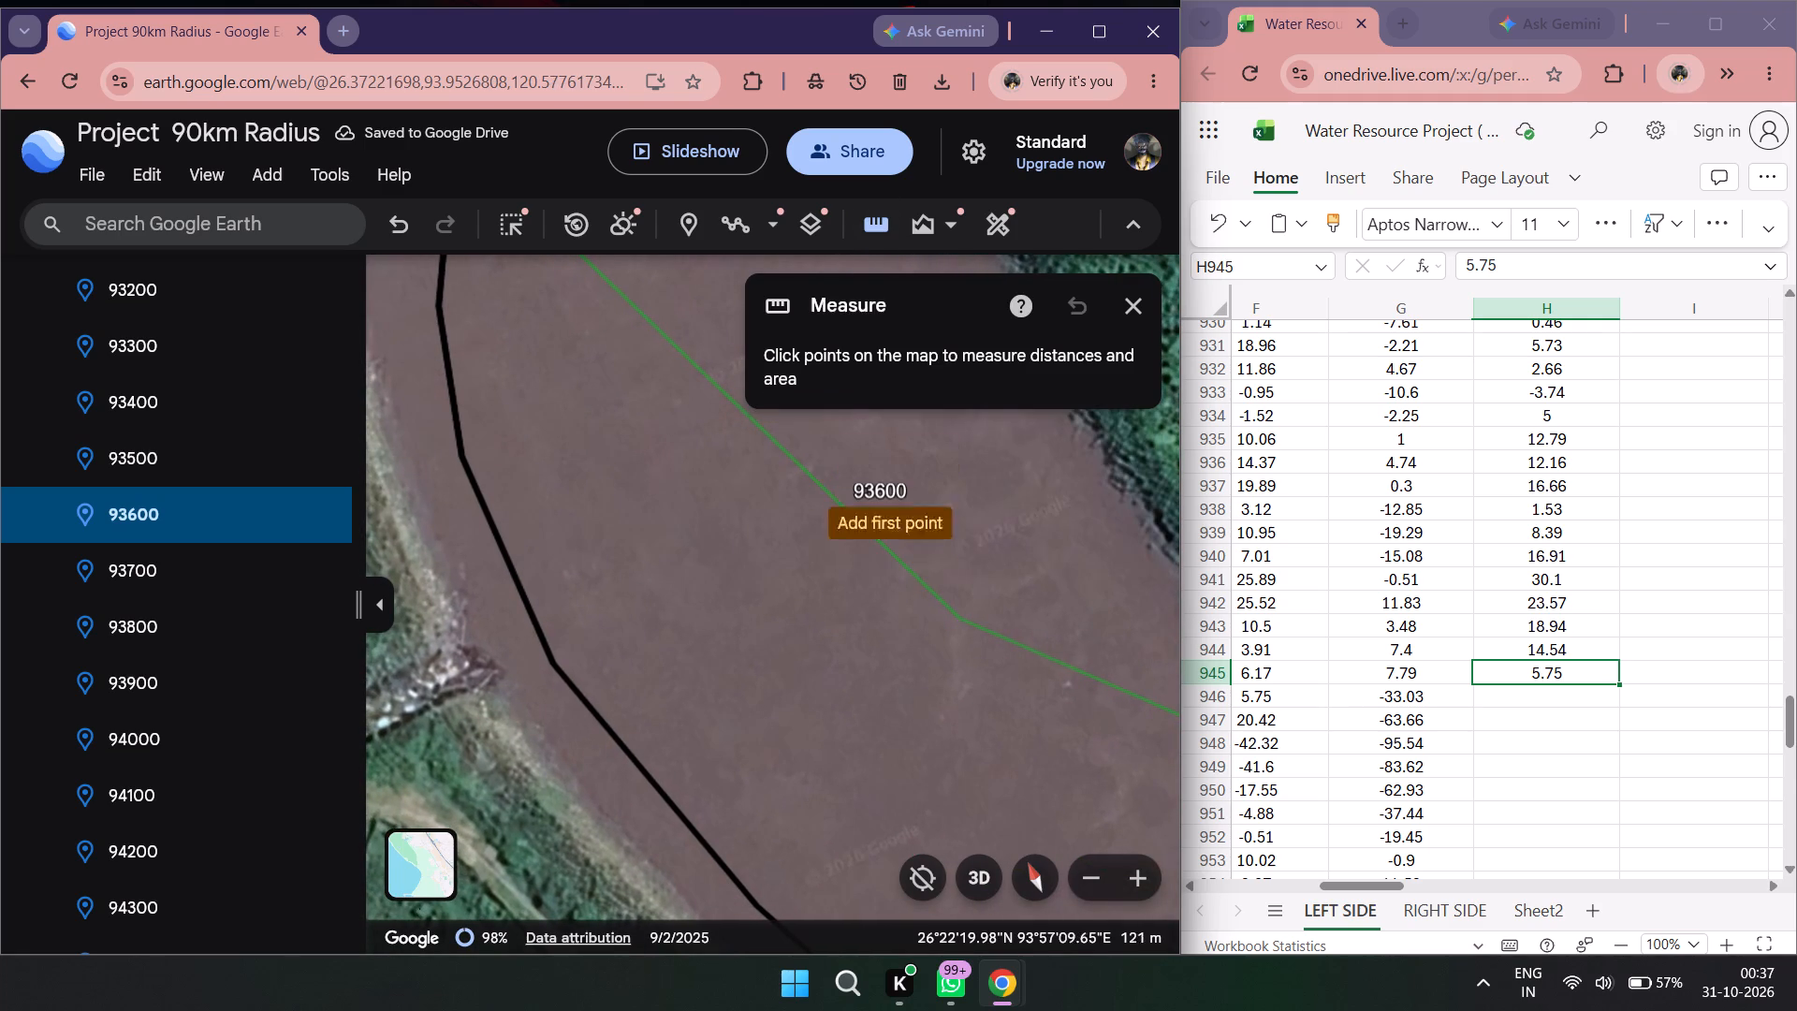
{"action": "left_click", "coordinate": [880, 542]}
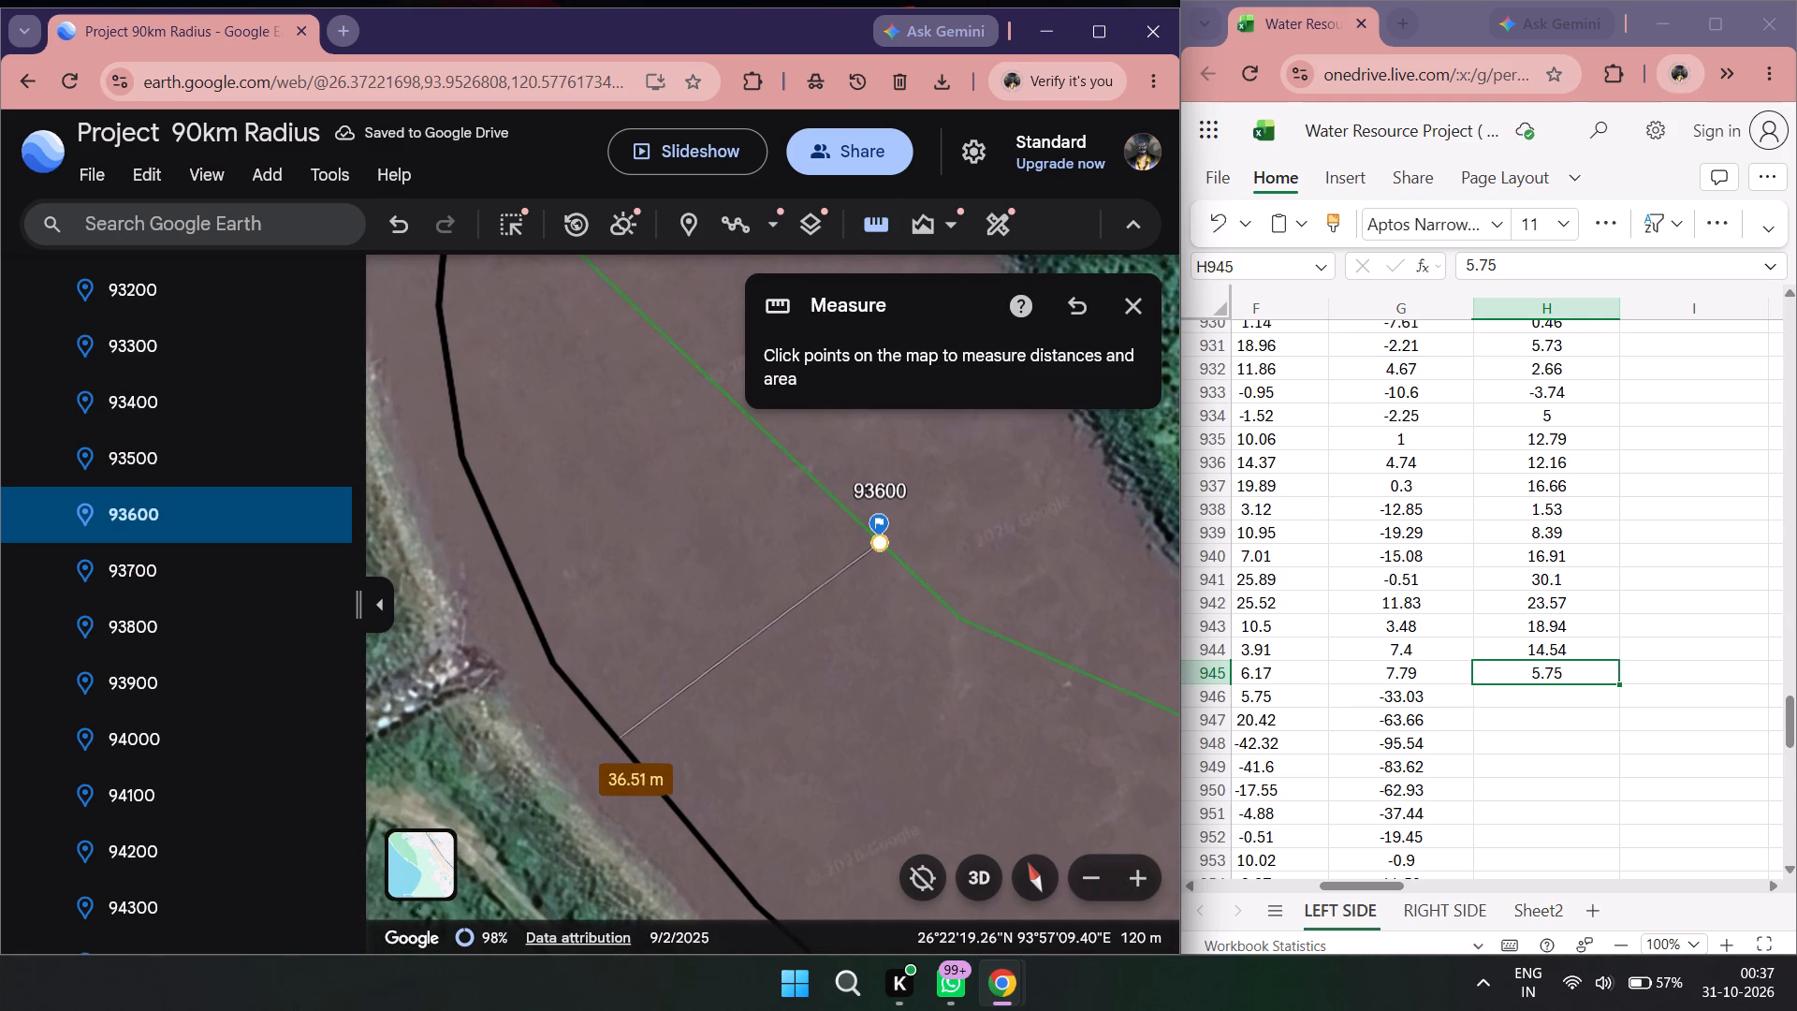
{"action": "double_click", "coordinate": [1526, 704]}
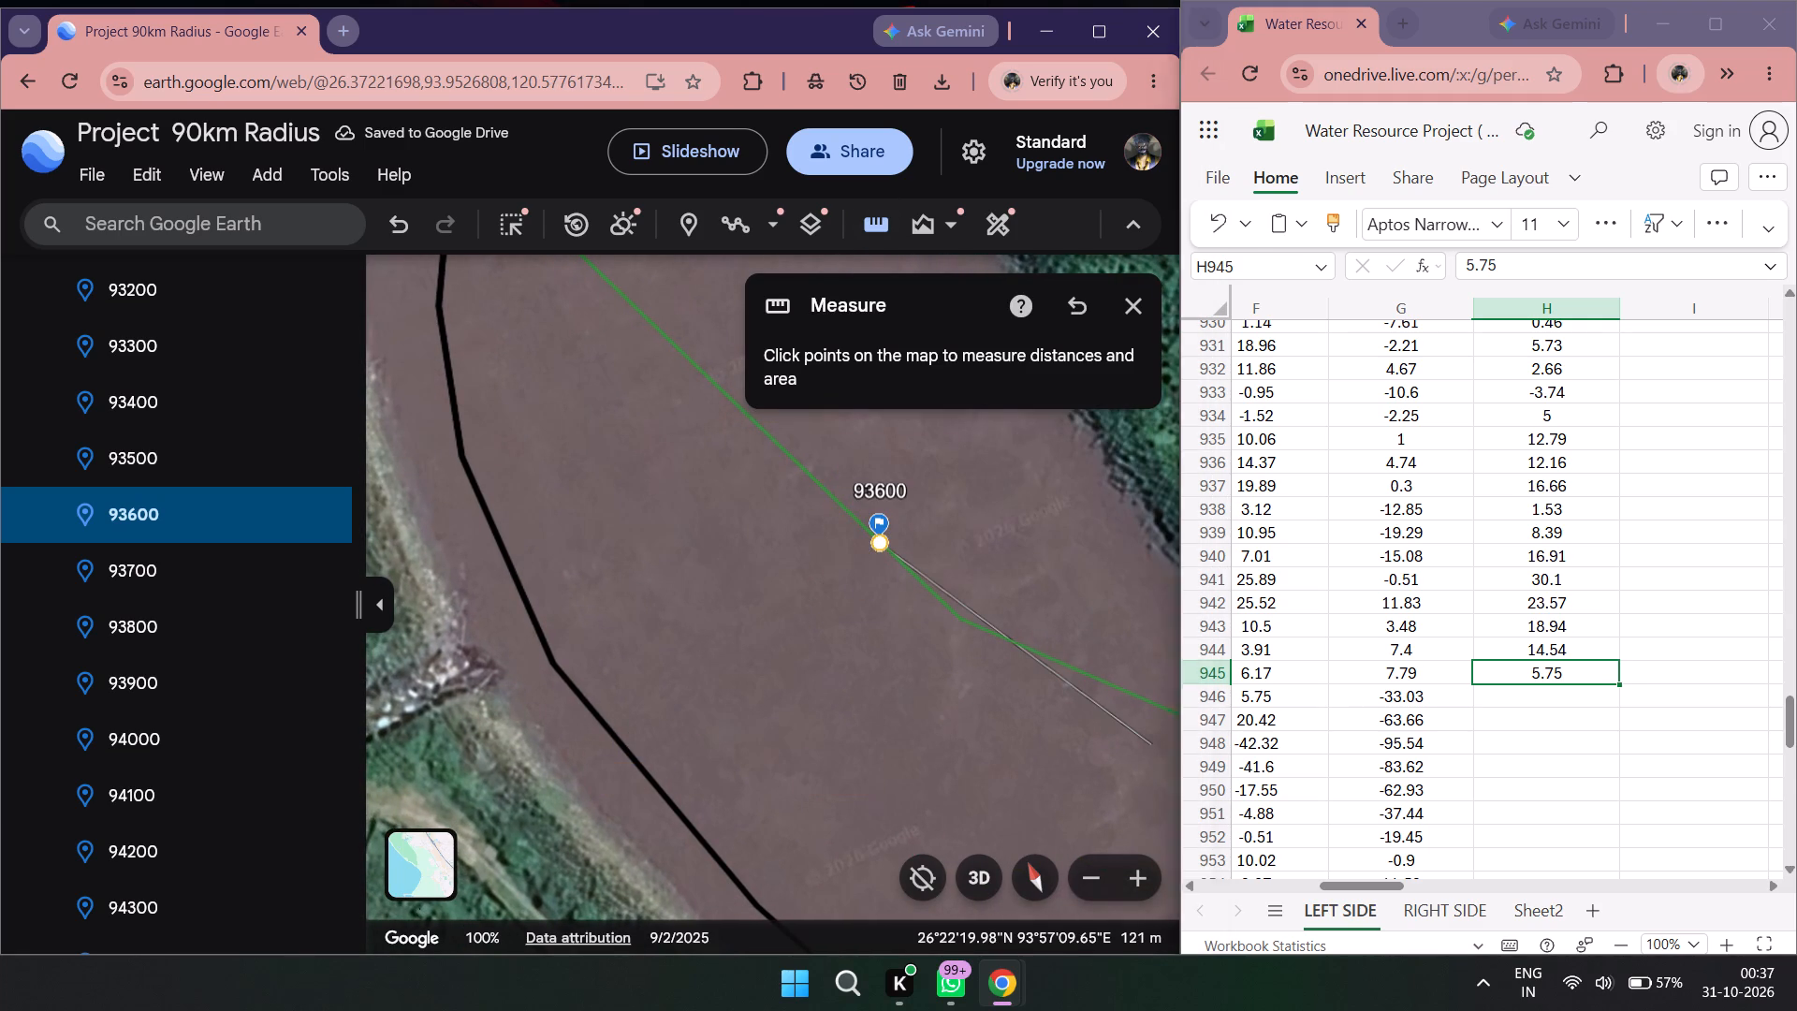
{"action": "key", "text": "minus"}
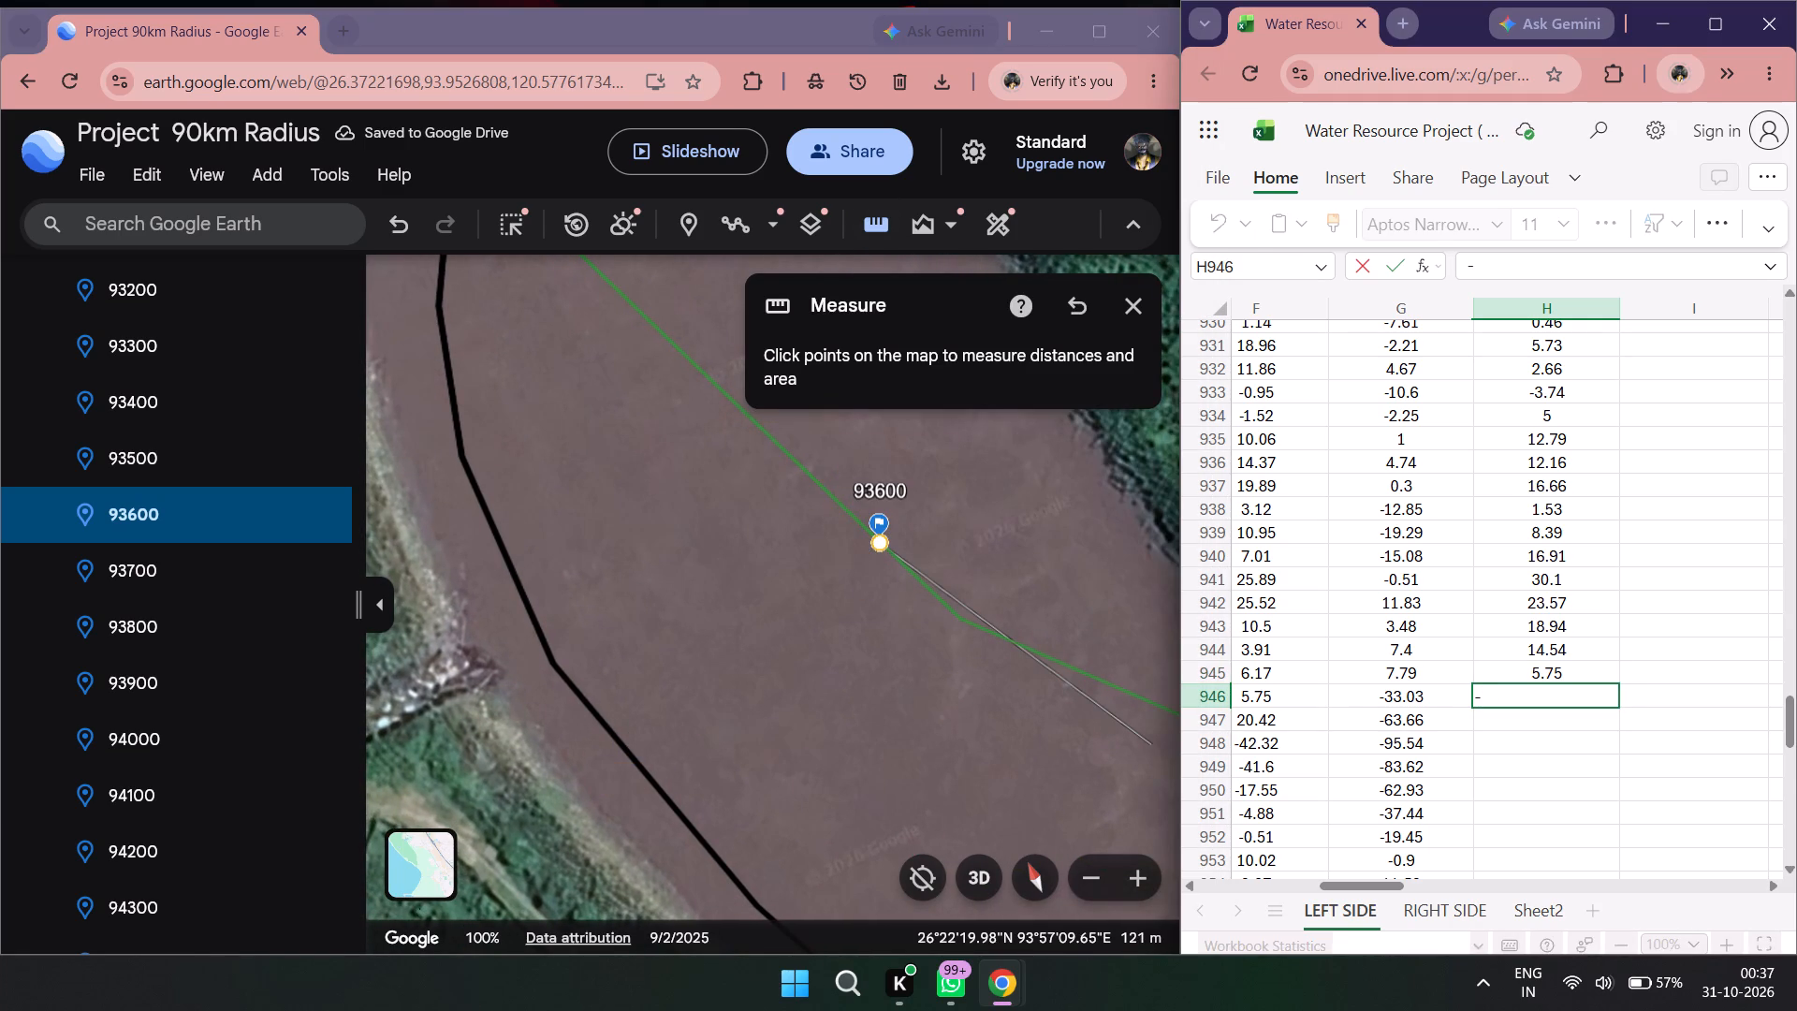
{"action": "type", "text": "36"}
{"action": "type", "text": ".7"}
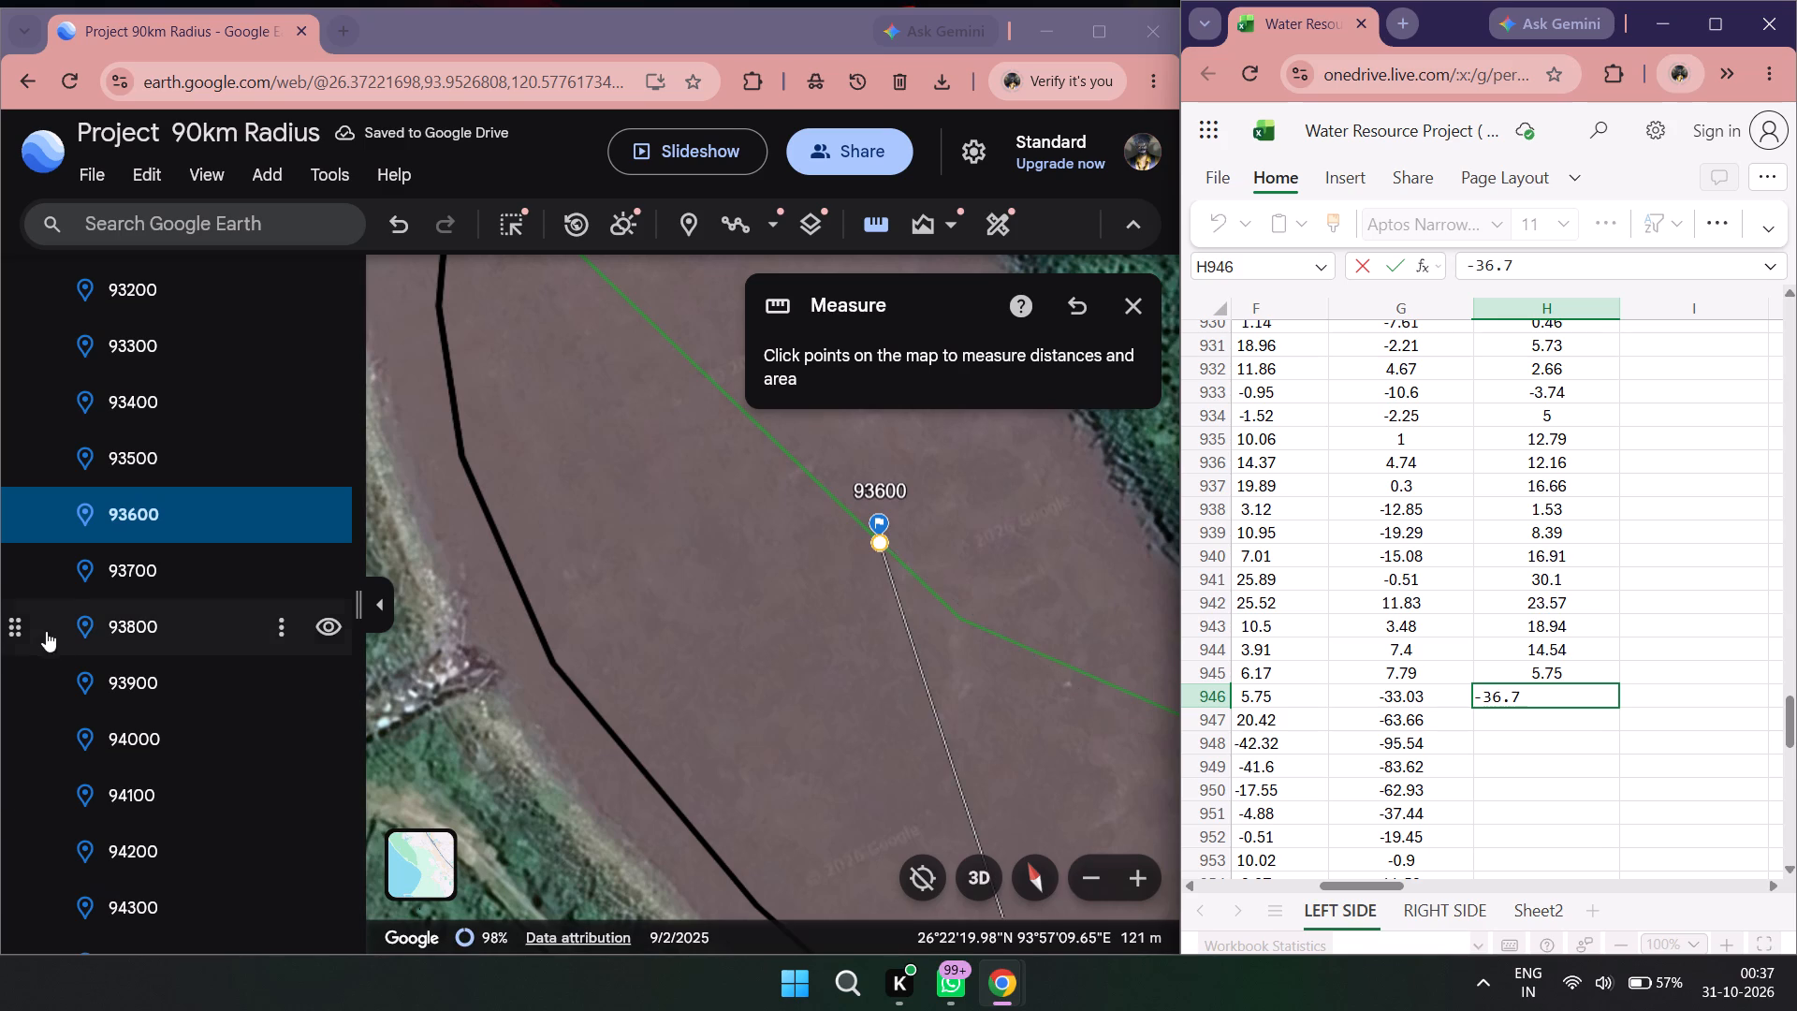
Go to placemark 93700, measure from the 2011 left line to the 2022 left line, and record -56.77 in H947.
{"action": "double_click", "coordinate": [130, 579]}
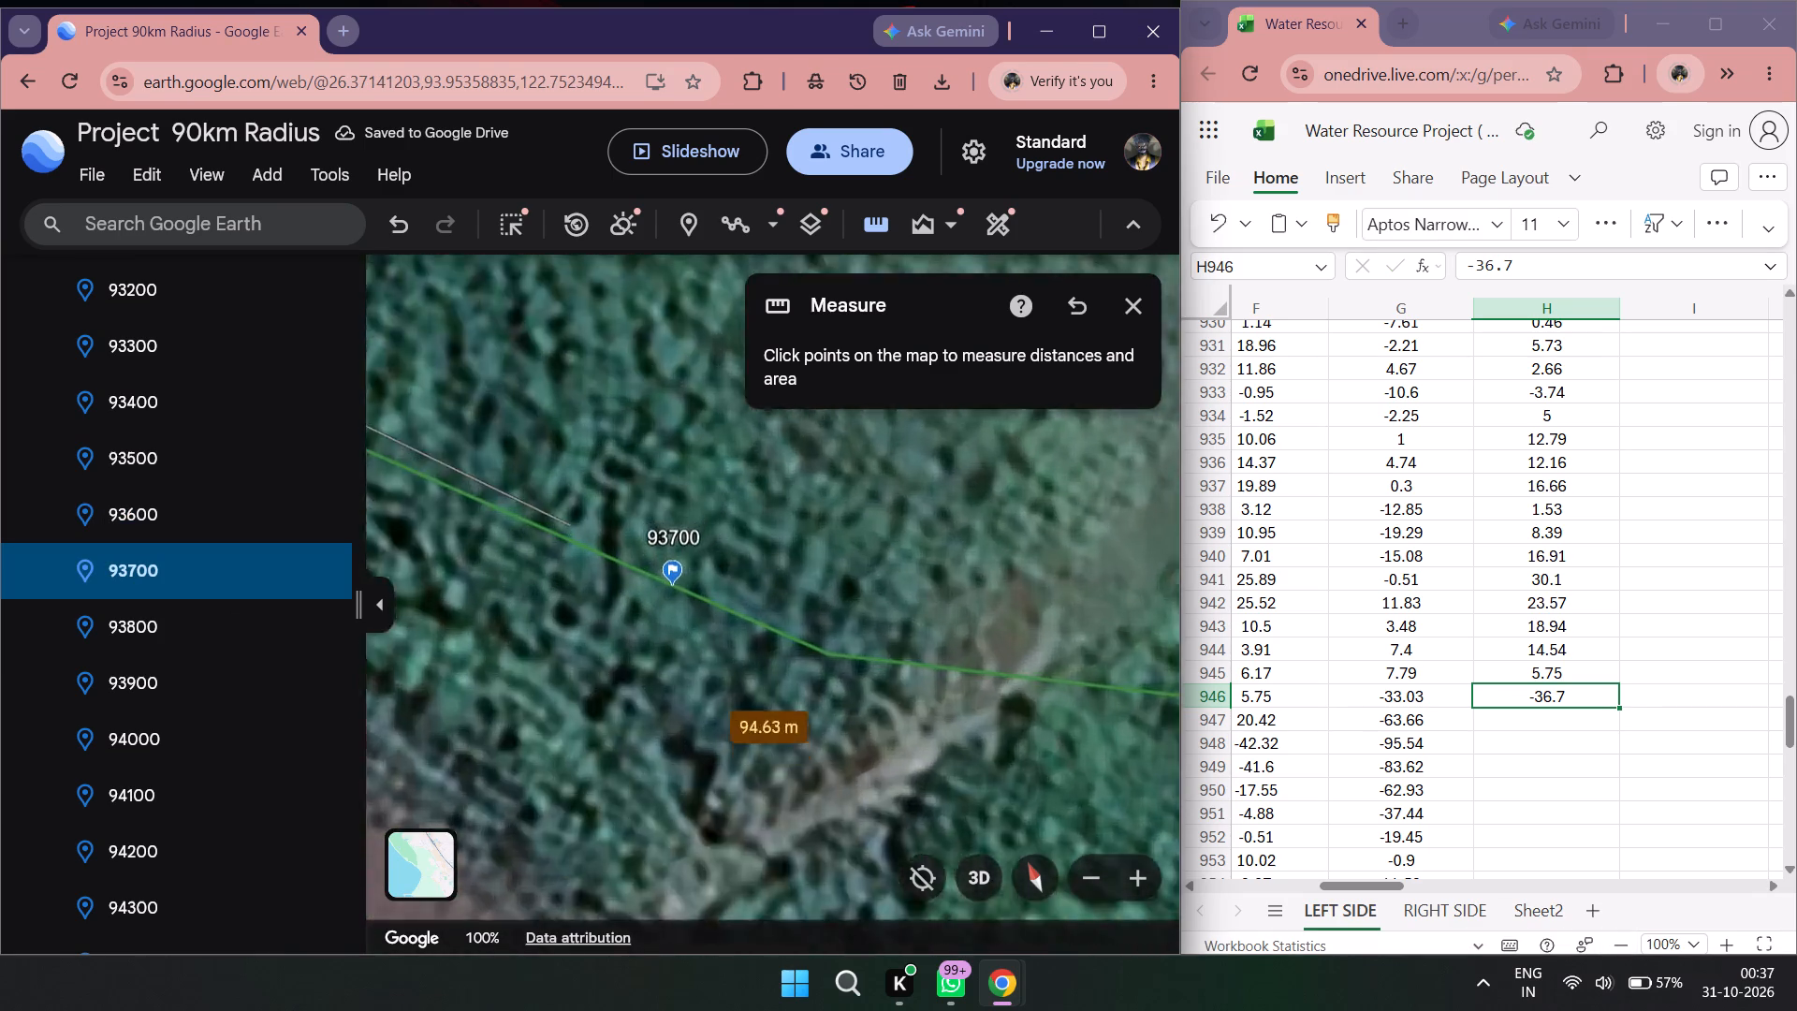
{"action": "scroll", "coordinate": [742, 703], "scroll_direction": "down", "scroll_amount": 7}
{"action": "left_click_drag", "start_coordinate": [704, 766], "coordinate": [709, 651]}
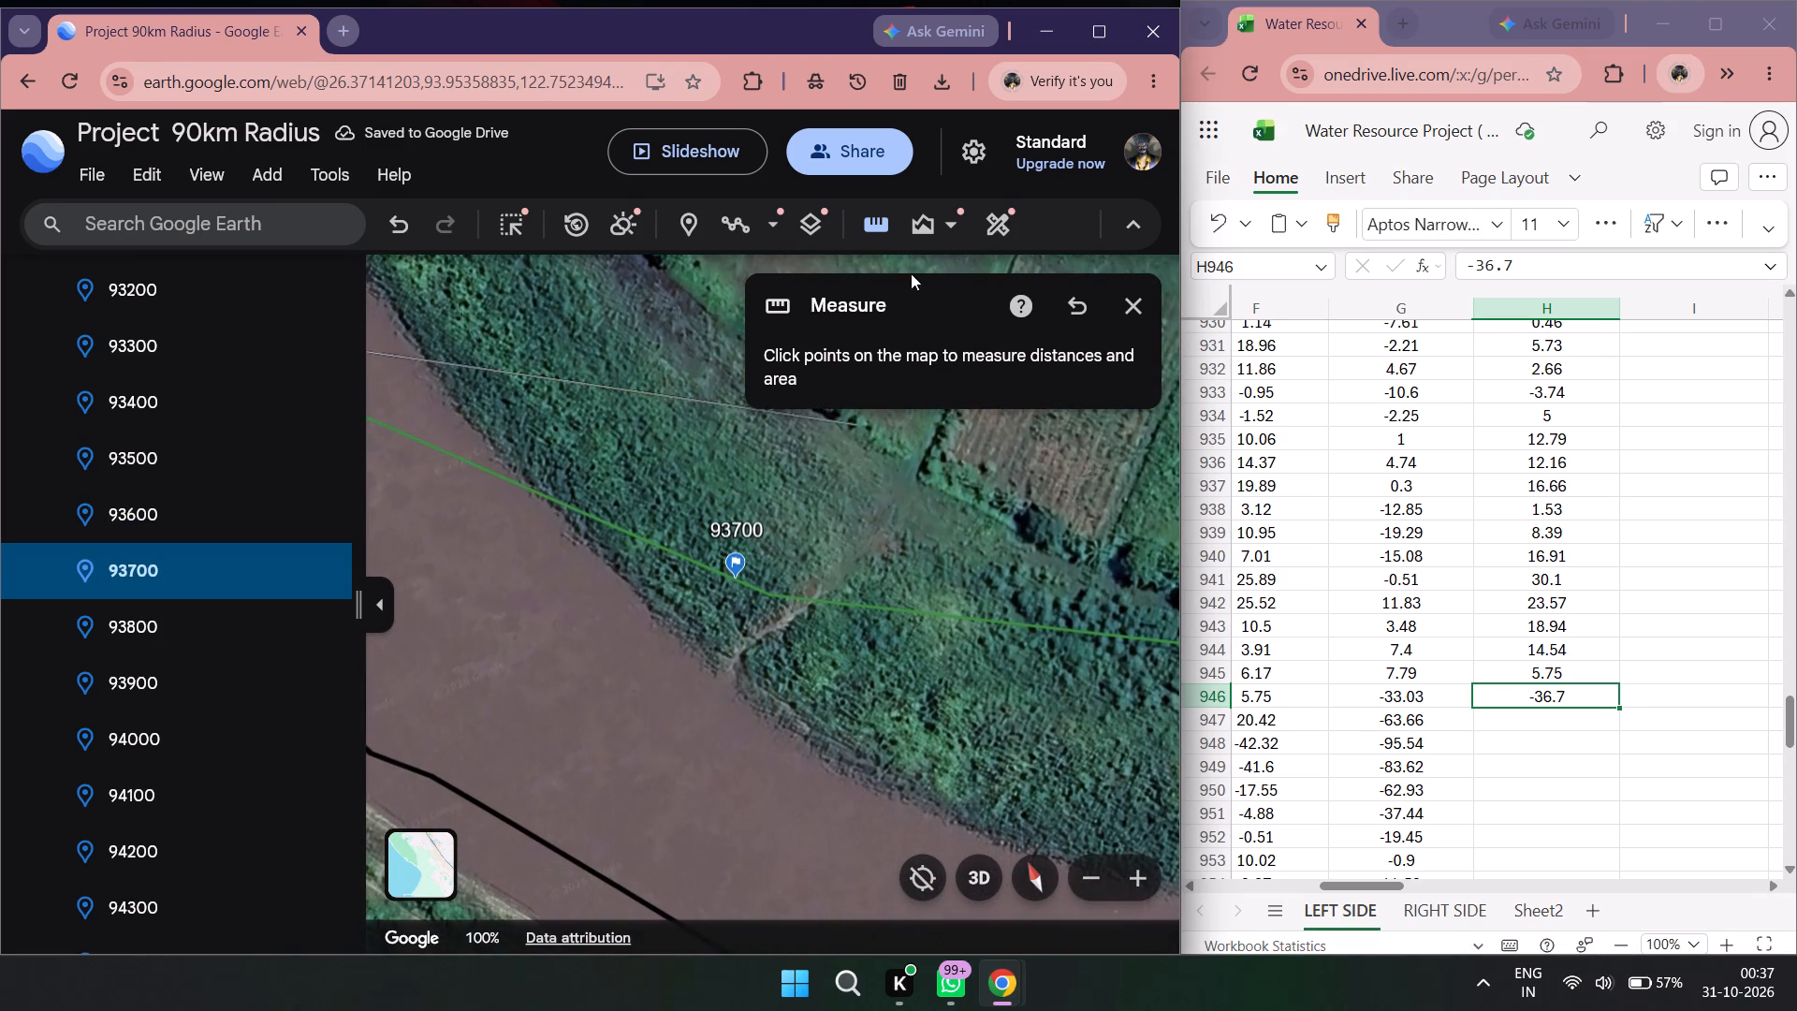
{"action": "double_click", "coordinate": [884, 217]}
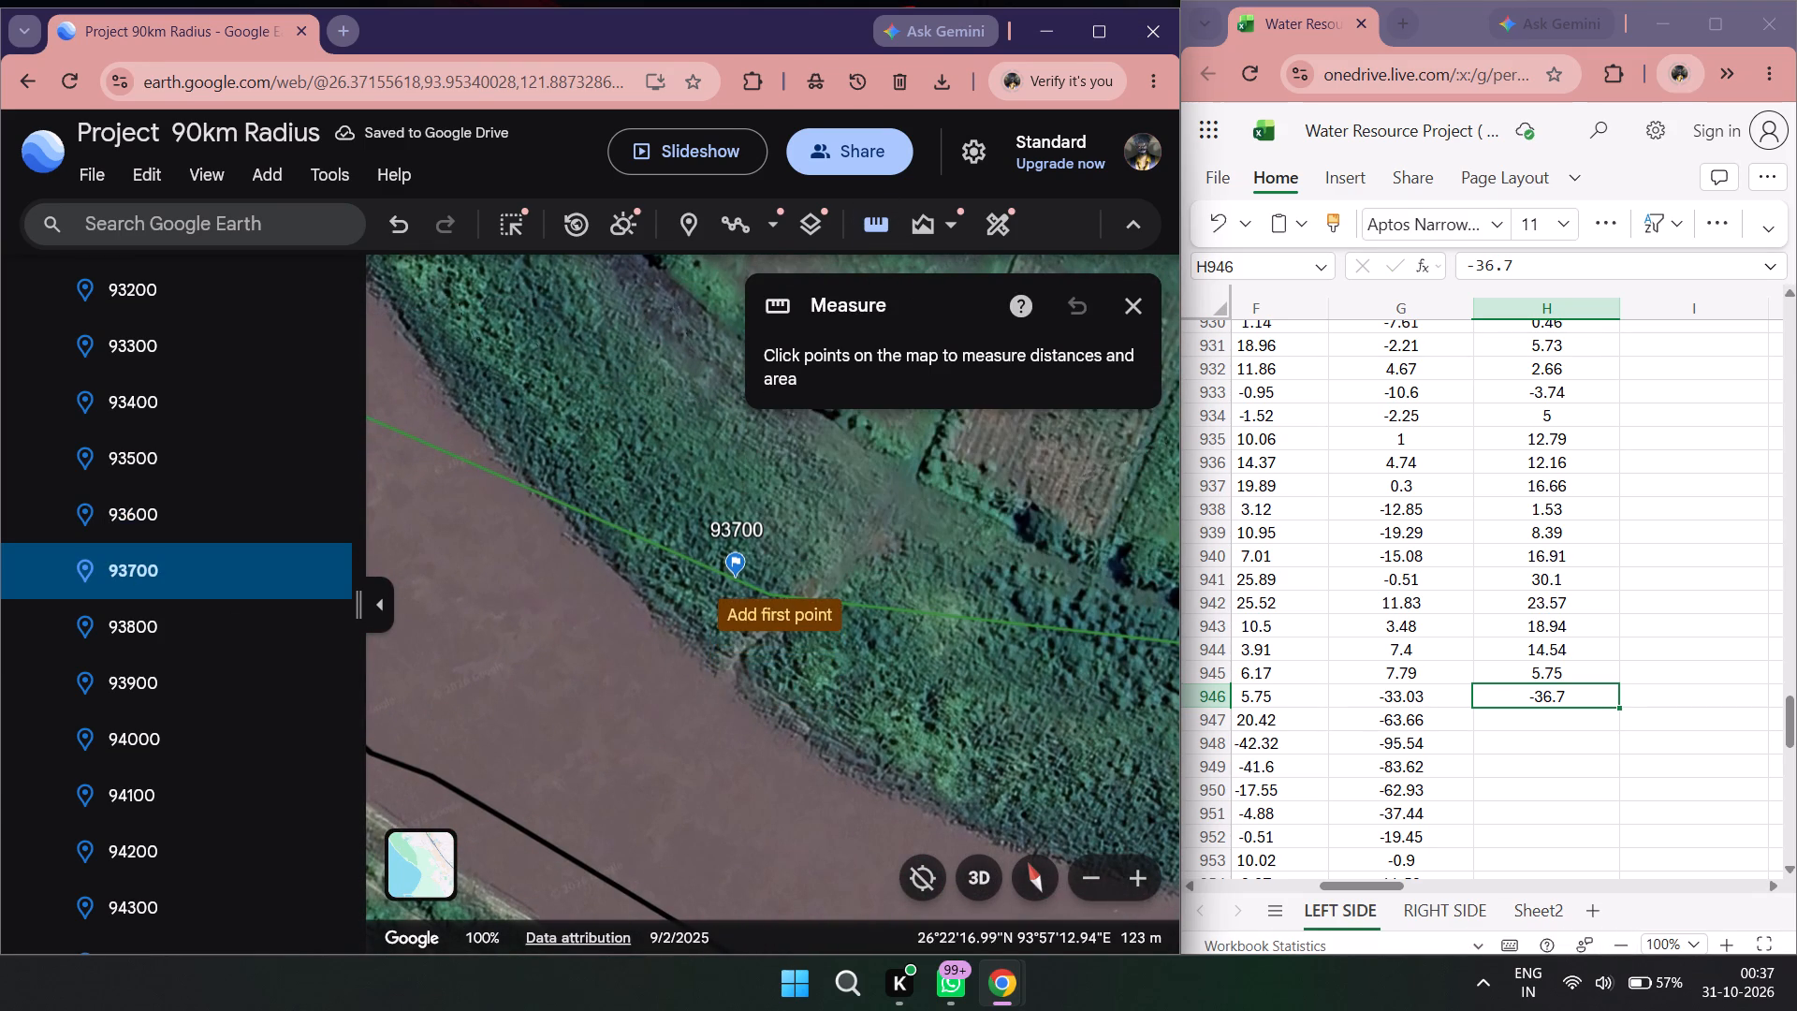
{"action": "left_click", "coordinate": [737, 579]}
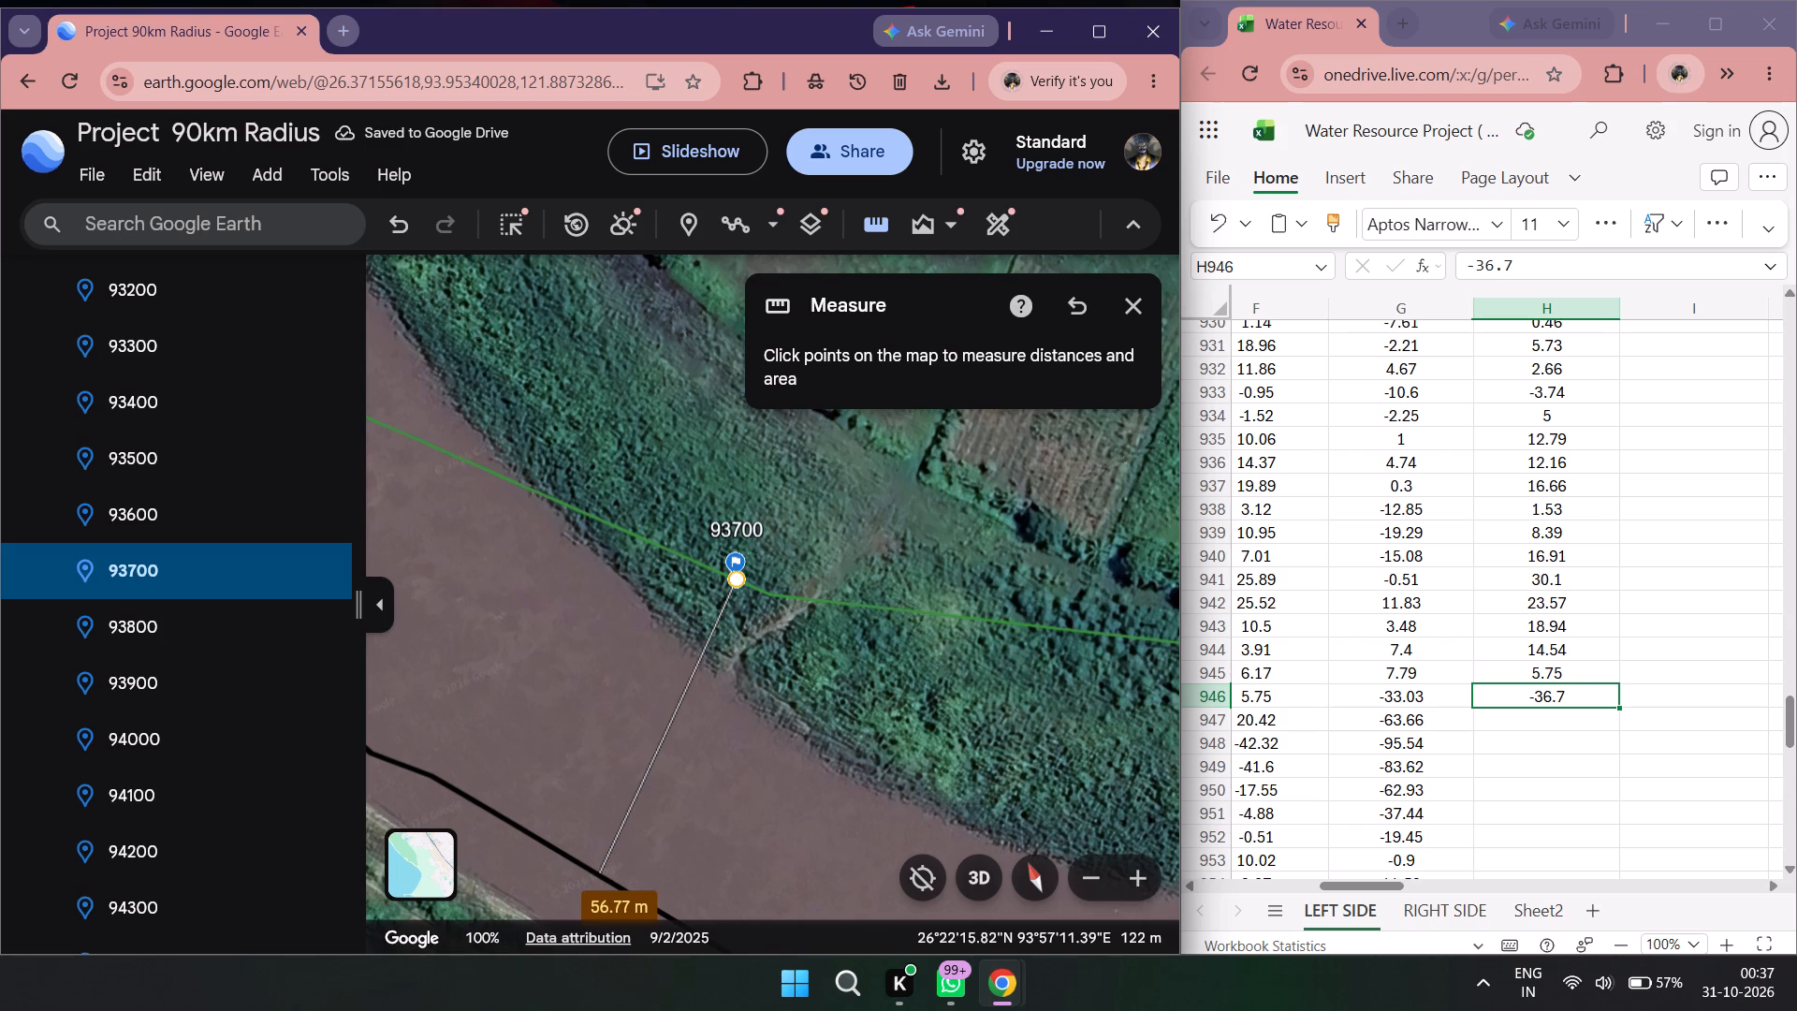
{"action": "double_click", "coordinate": [1521, 722]}
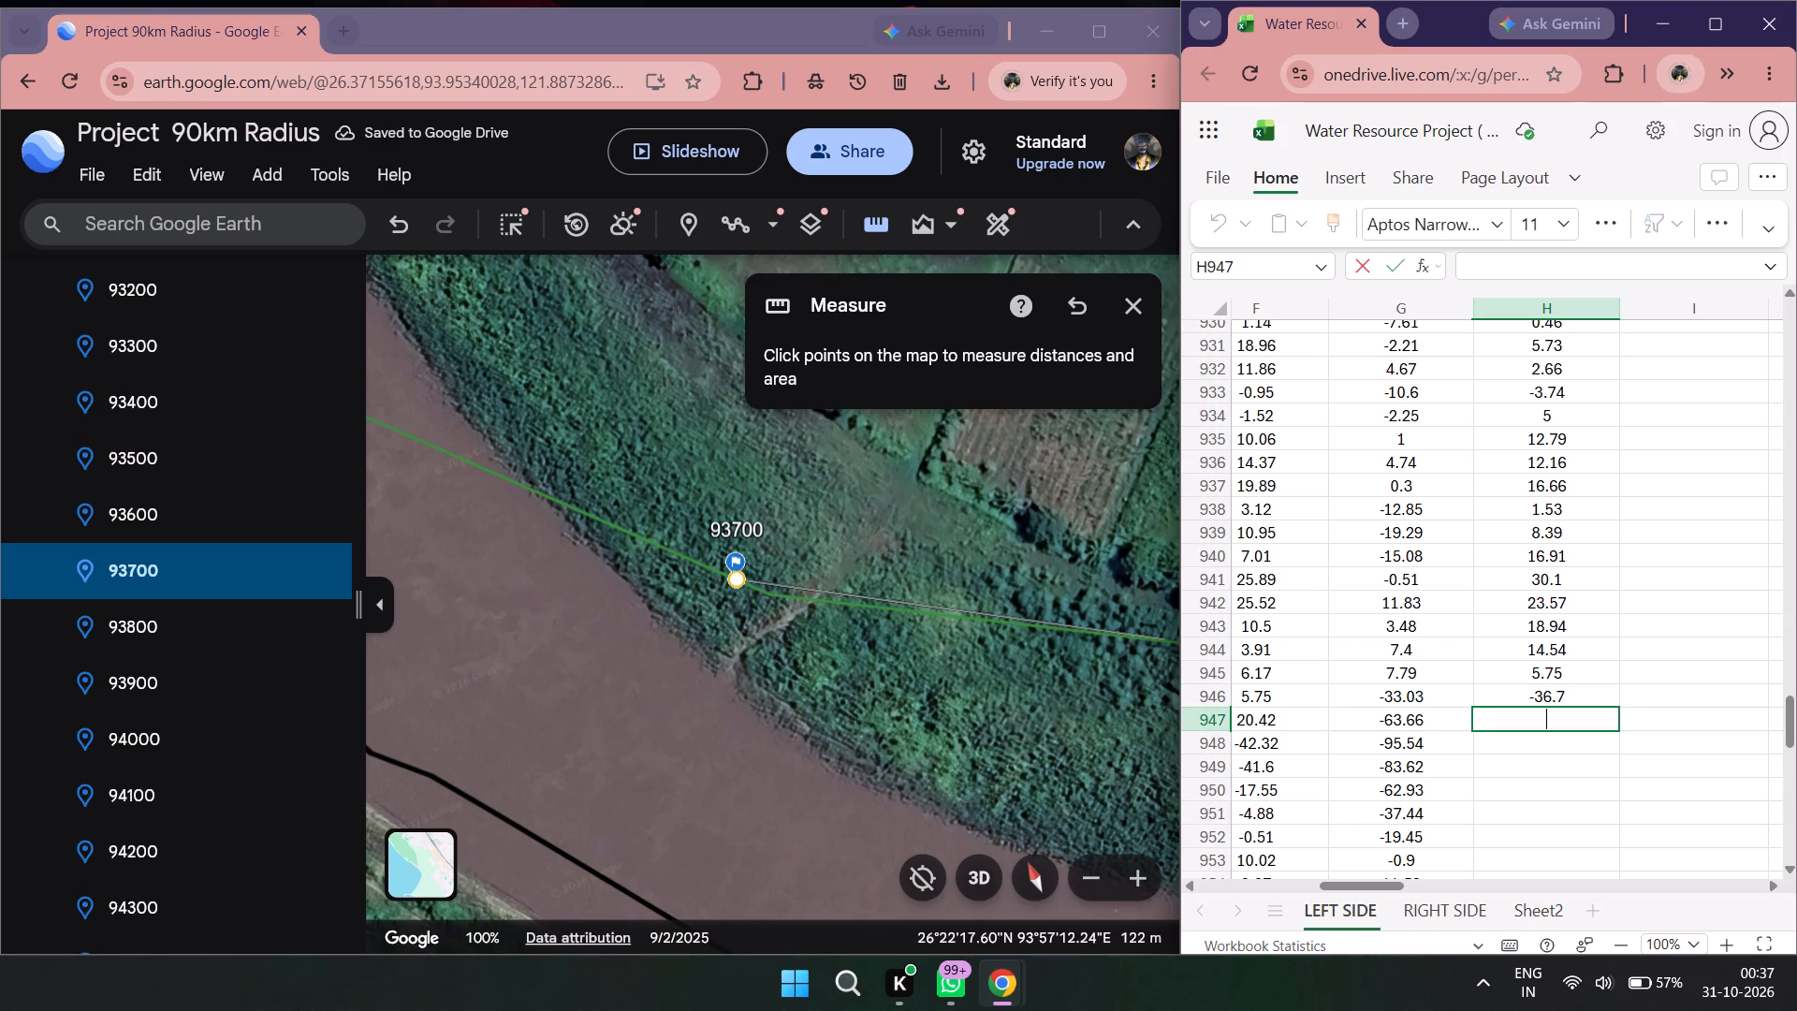
{"action": "key", "text": "minus"}
{"action": "type", "text": "56.77"}
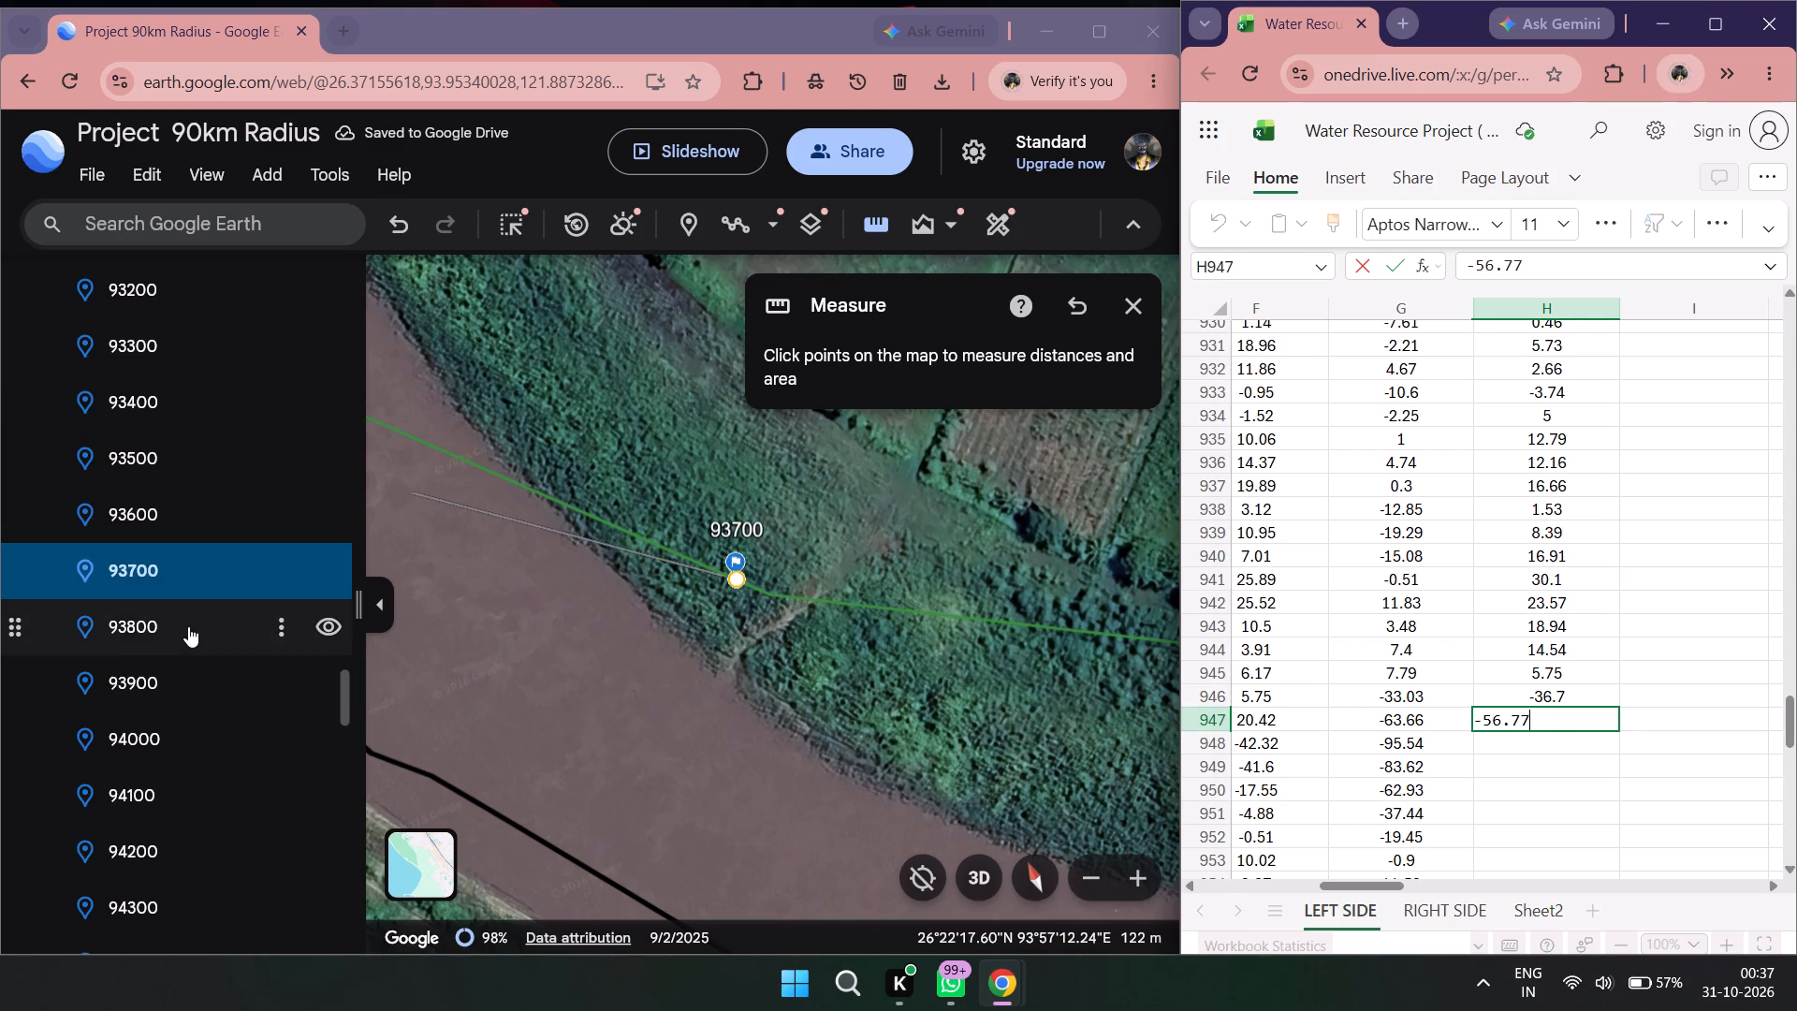
Go to placemark 93800, measure from the 2011 left line to the 2022 left line, and record -90.06 in H948.
{"action": "double_click", "coordinate": [188, 626]}
{"action": "scroll", "coordinate": [614, 620], "scroll_direction": "down", "scroll_amount": 4}
{"action": "left_click_drag", "start_coordinate": [632, 759], "coordinate": [635, 760]}
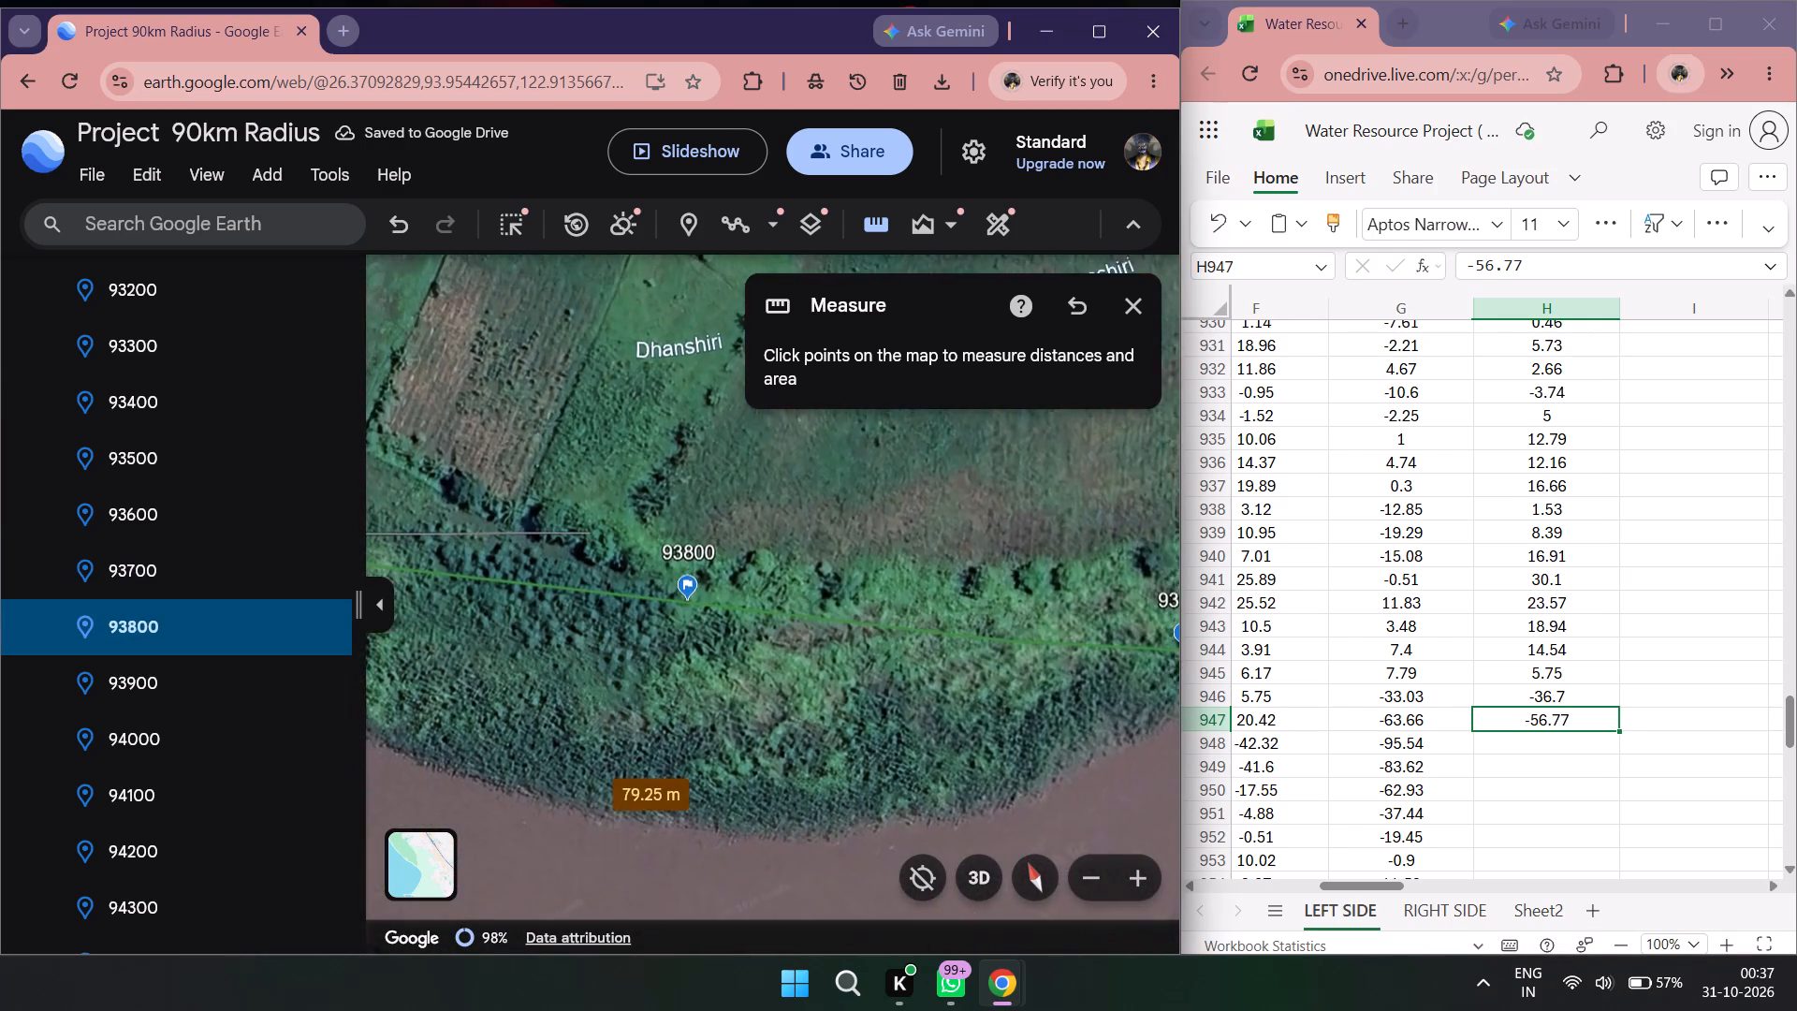
{"action": "left_click_drag", "start_coordinate": [635, 760], "coordinate": [668, 541]}
{"action": "left_click_drag", "start_coordinate": [674, 490], "coordinate": [670, 512]}
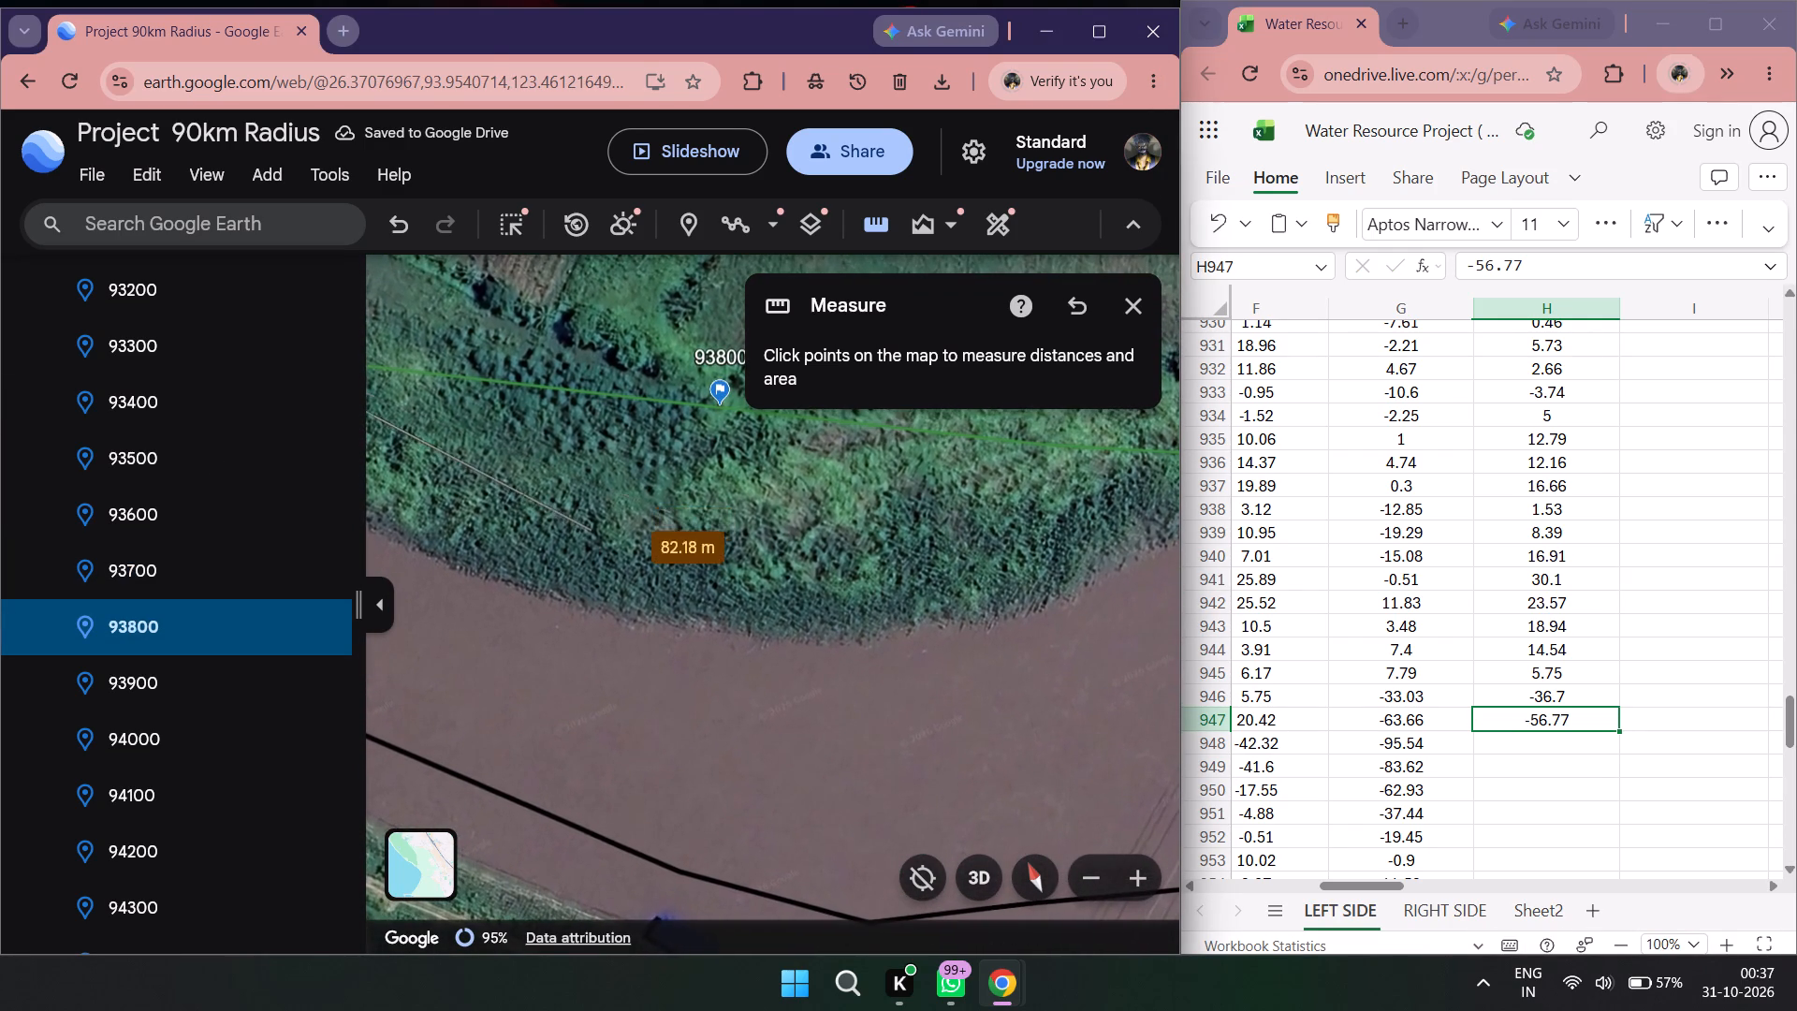
{"action": "double_click", "coordinate": [887, 216]}
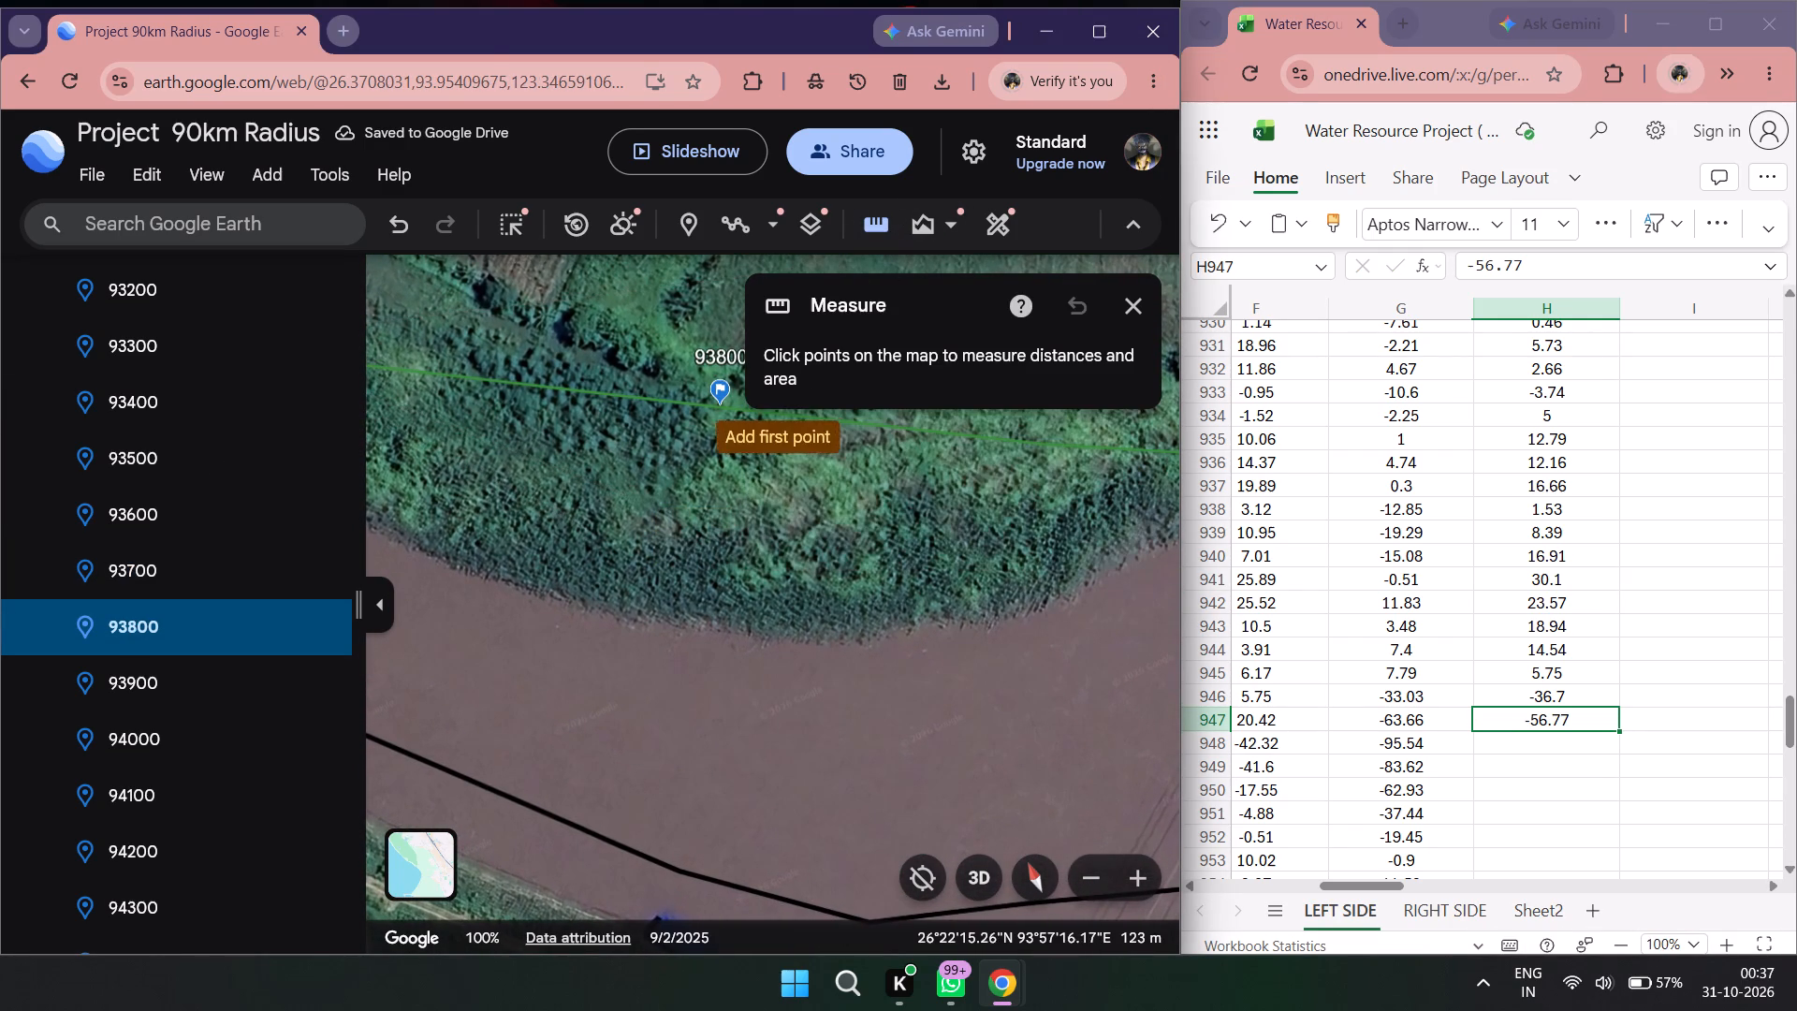
{"action": "left_click", "coordinate": [718, 408]}
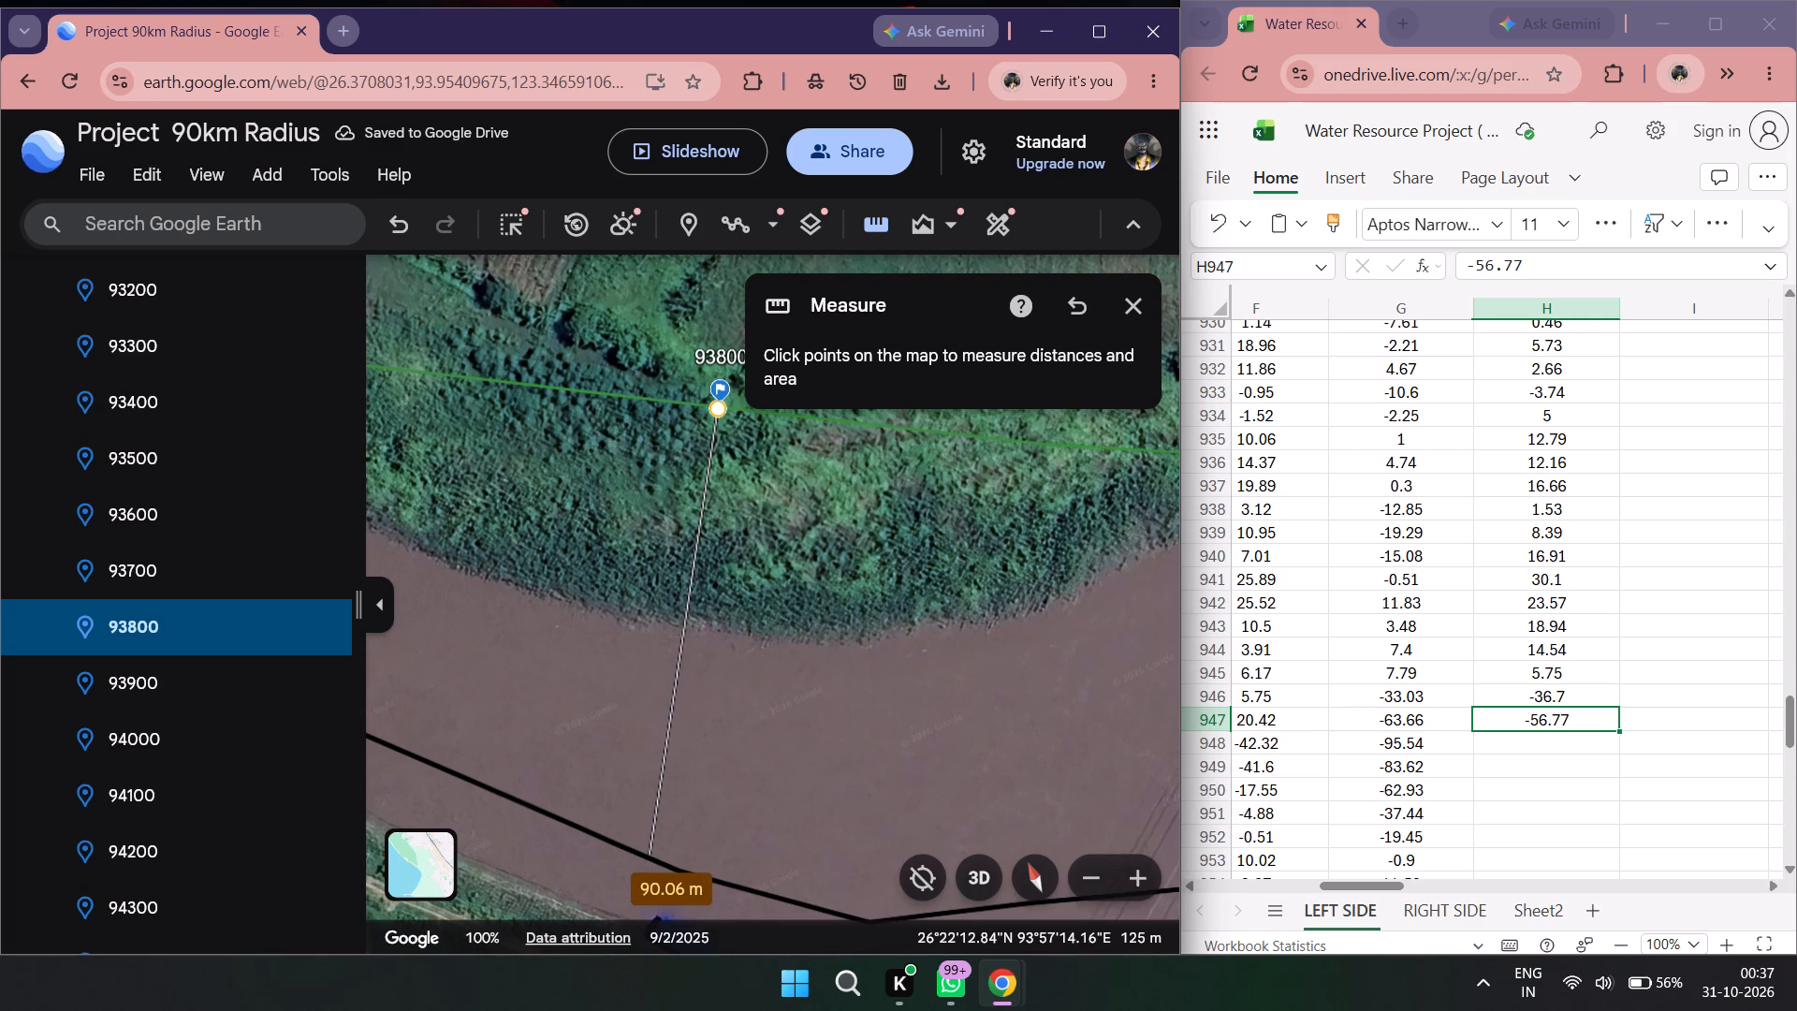
{"action": "double_click", "coordinate": [1587, 743]}
{"action": "type", "text": "-90.06"}
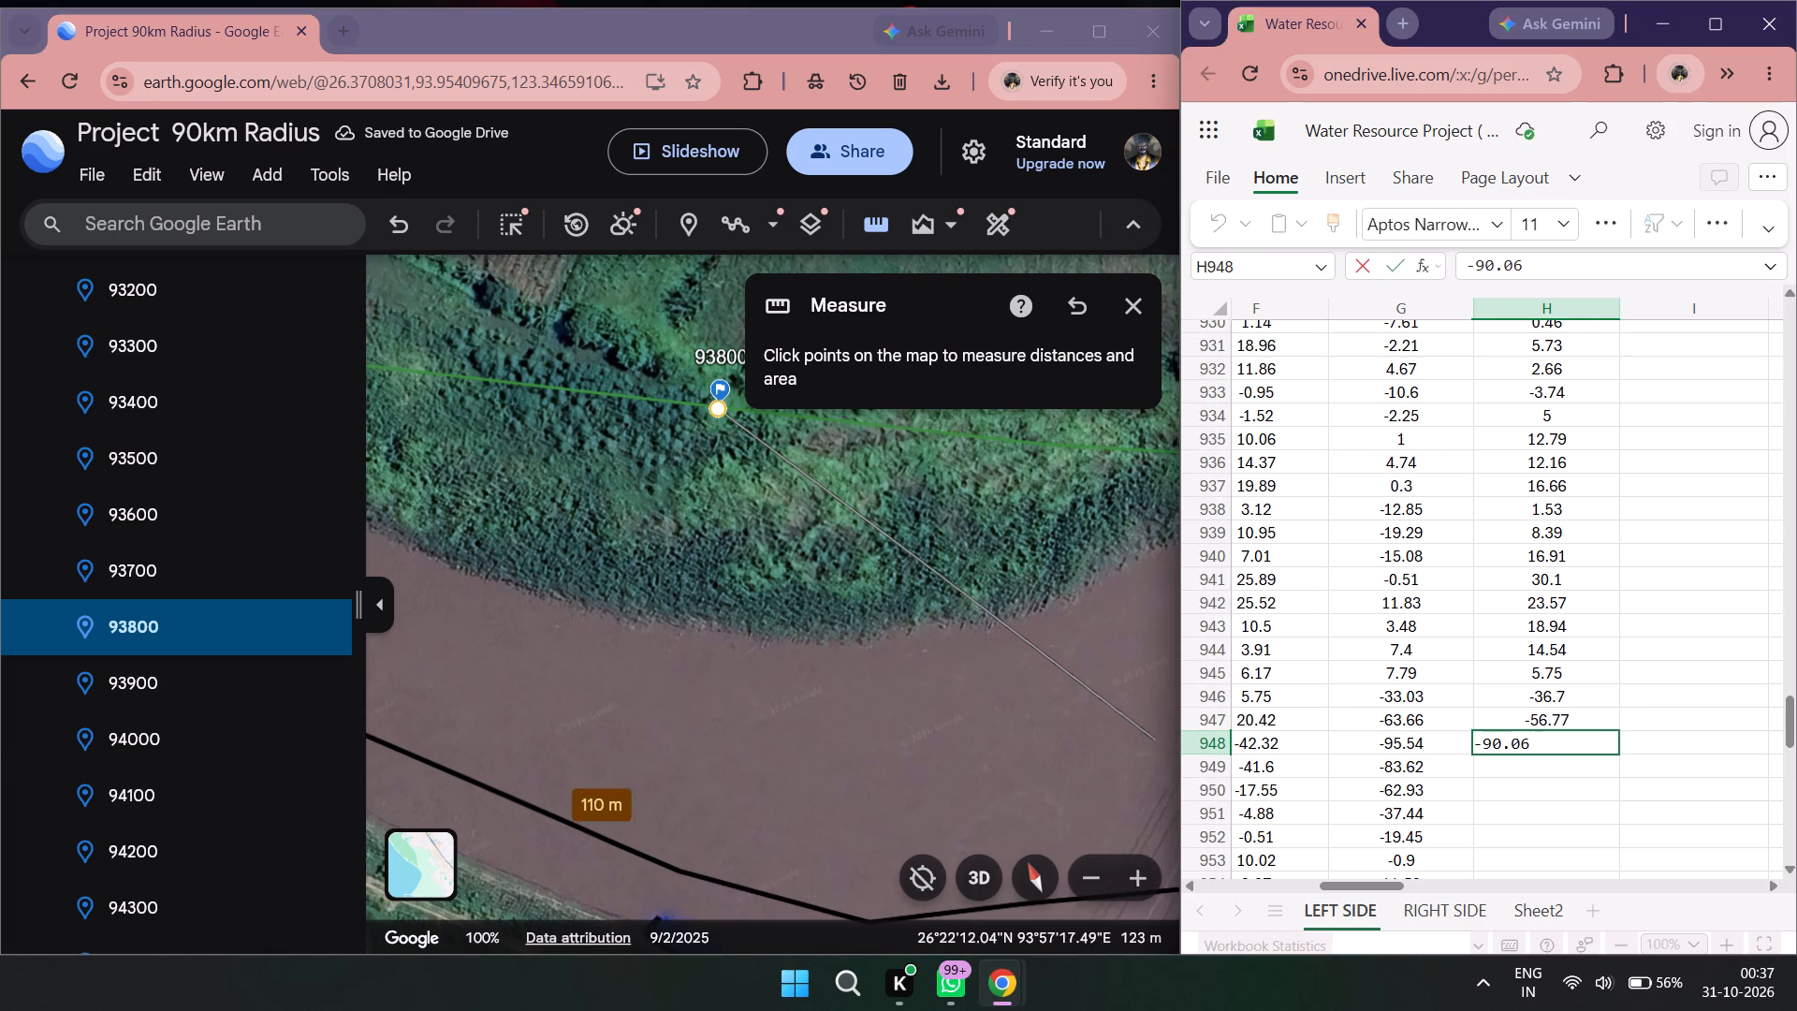
Go to placemark 93900, measure from the 2011 left line to the 2022 left line, and record -89.93 in H949.
{"action": "double_click", "coordinate": [213, 683]}
{"action": "scroll", "coordinate": [1060, 791], "scroll_direction": "down", "scroll_amount": 2}
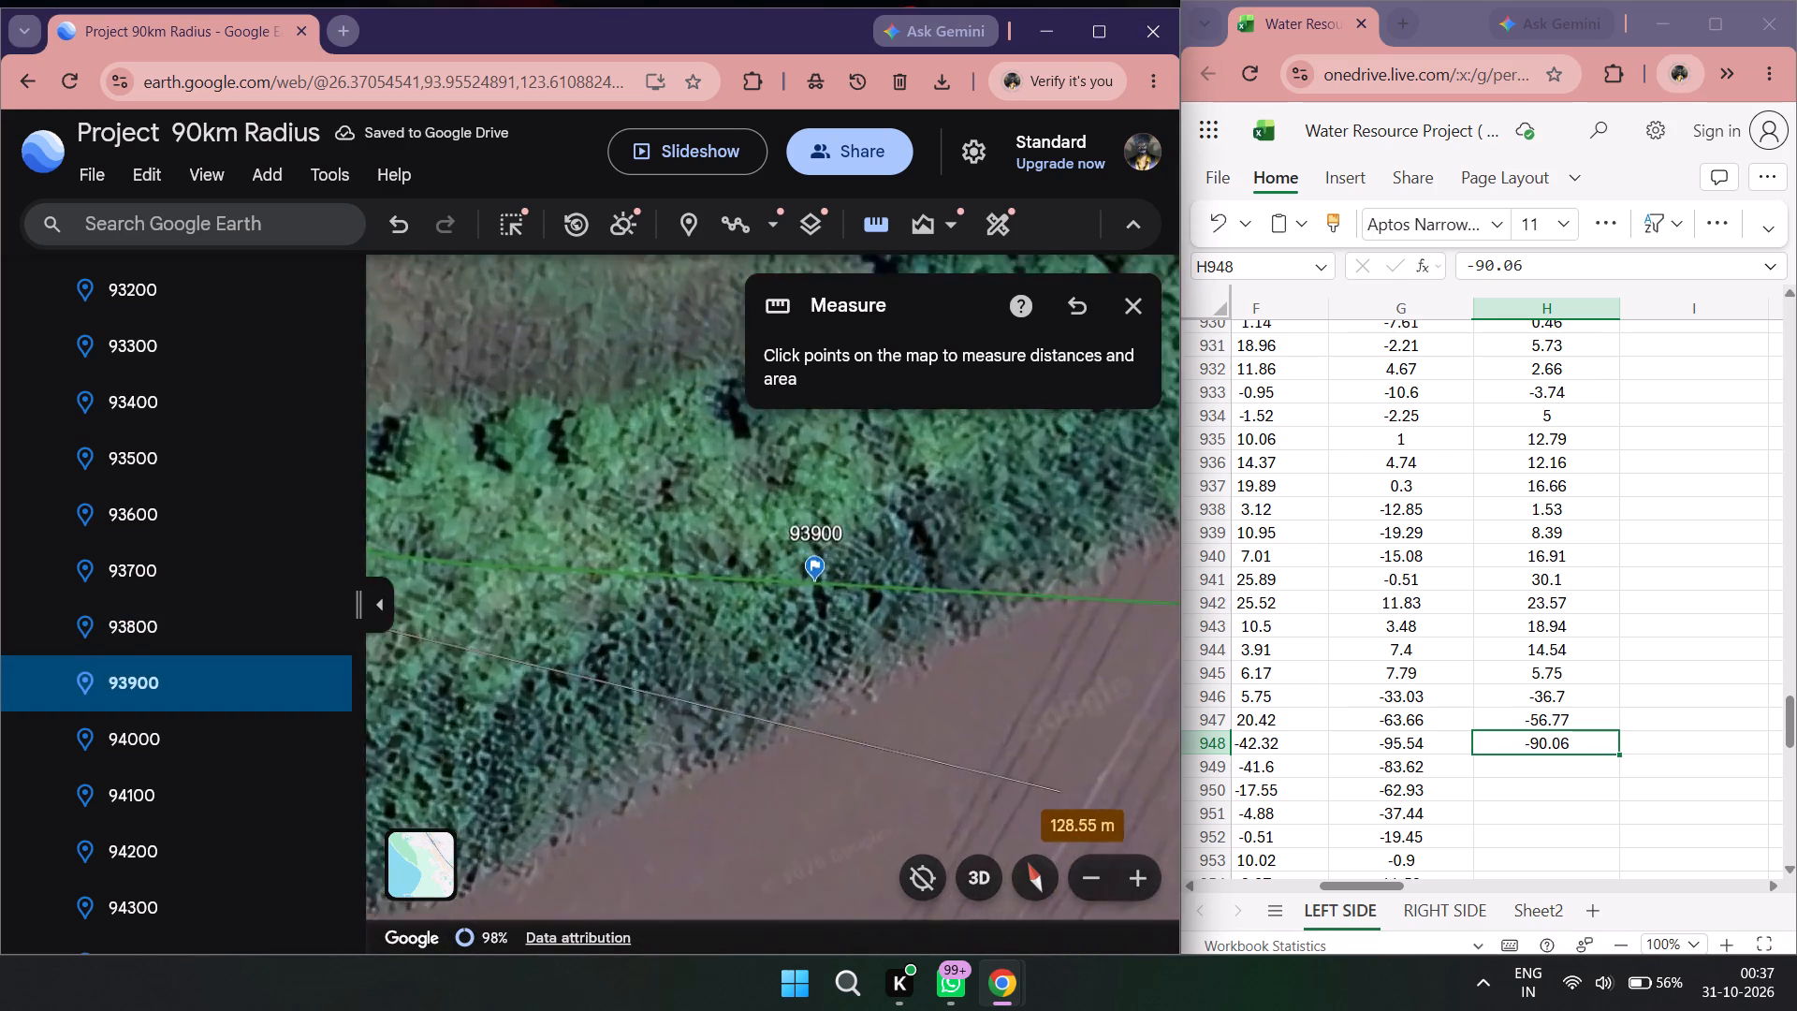
{"action": "scroll", "coordinate": [1060, 791], "scroll_direction": "down", "scroll_amount": 1}
{"action": "left_click_drag", "start_coordinate": [973, 782], "coordinate": [642, 434]}
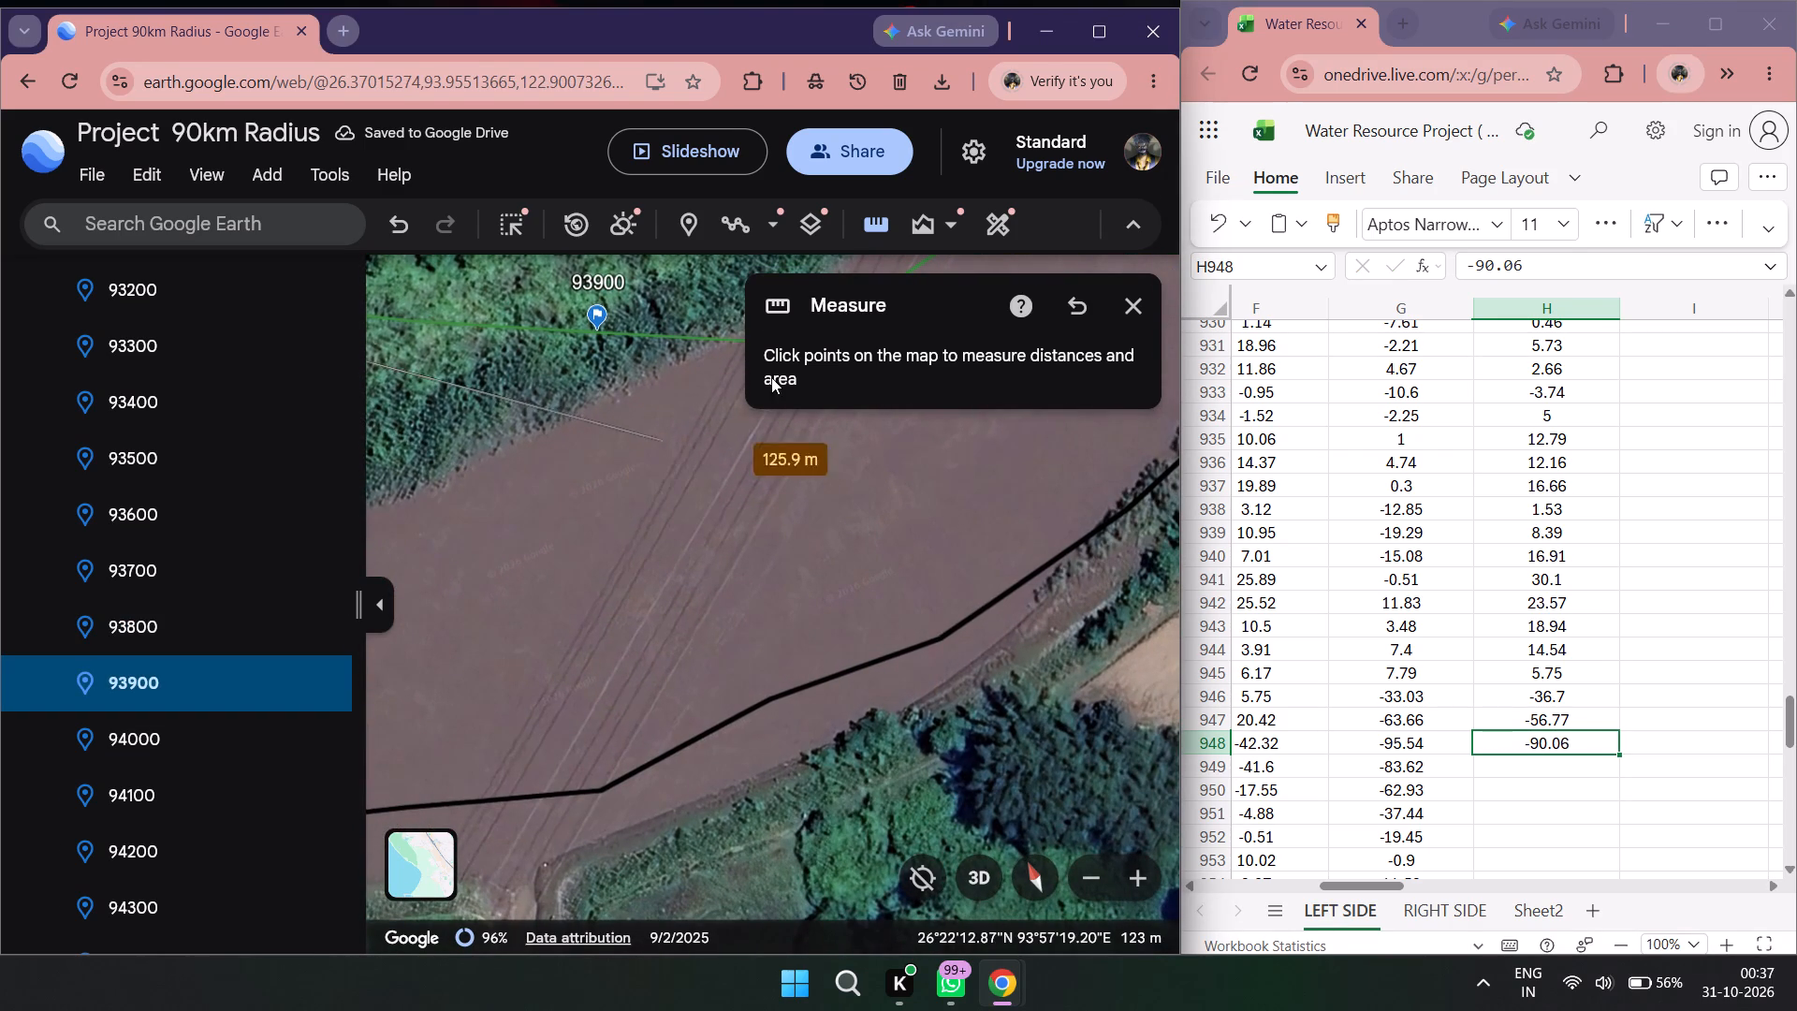
{"action": "double_click", "coordinate": [865, 226]}
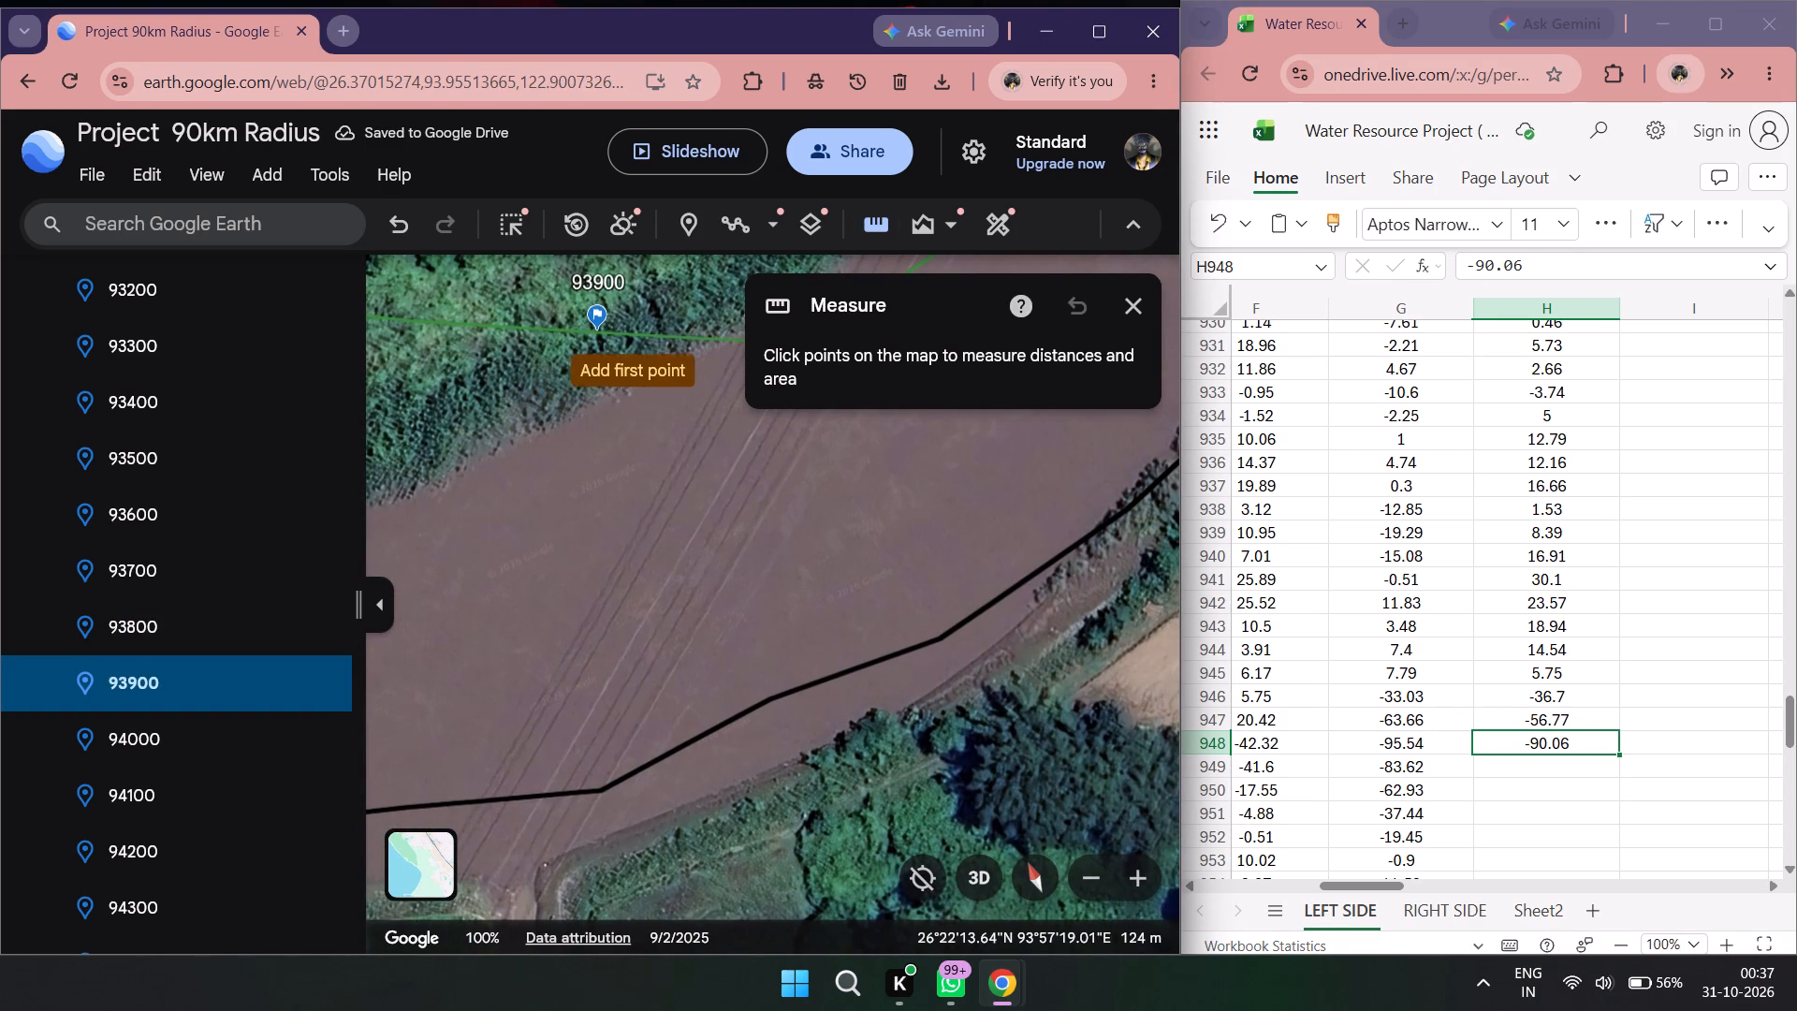
{"action": "left_click", "coordinate": [596, 330]}
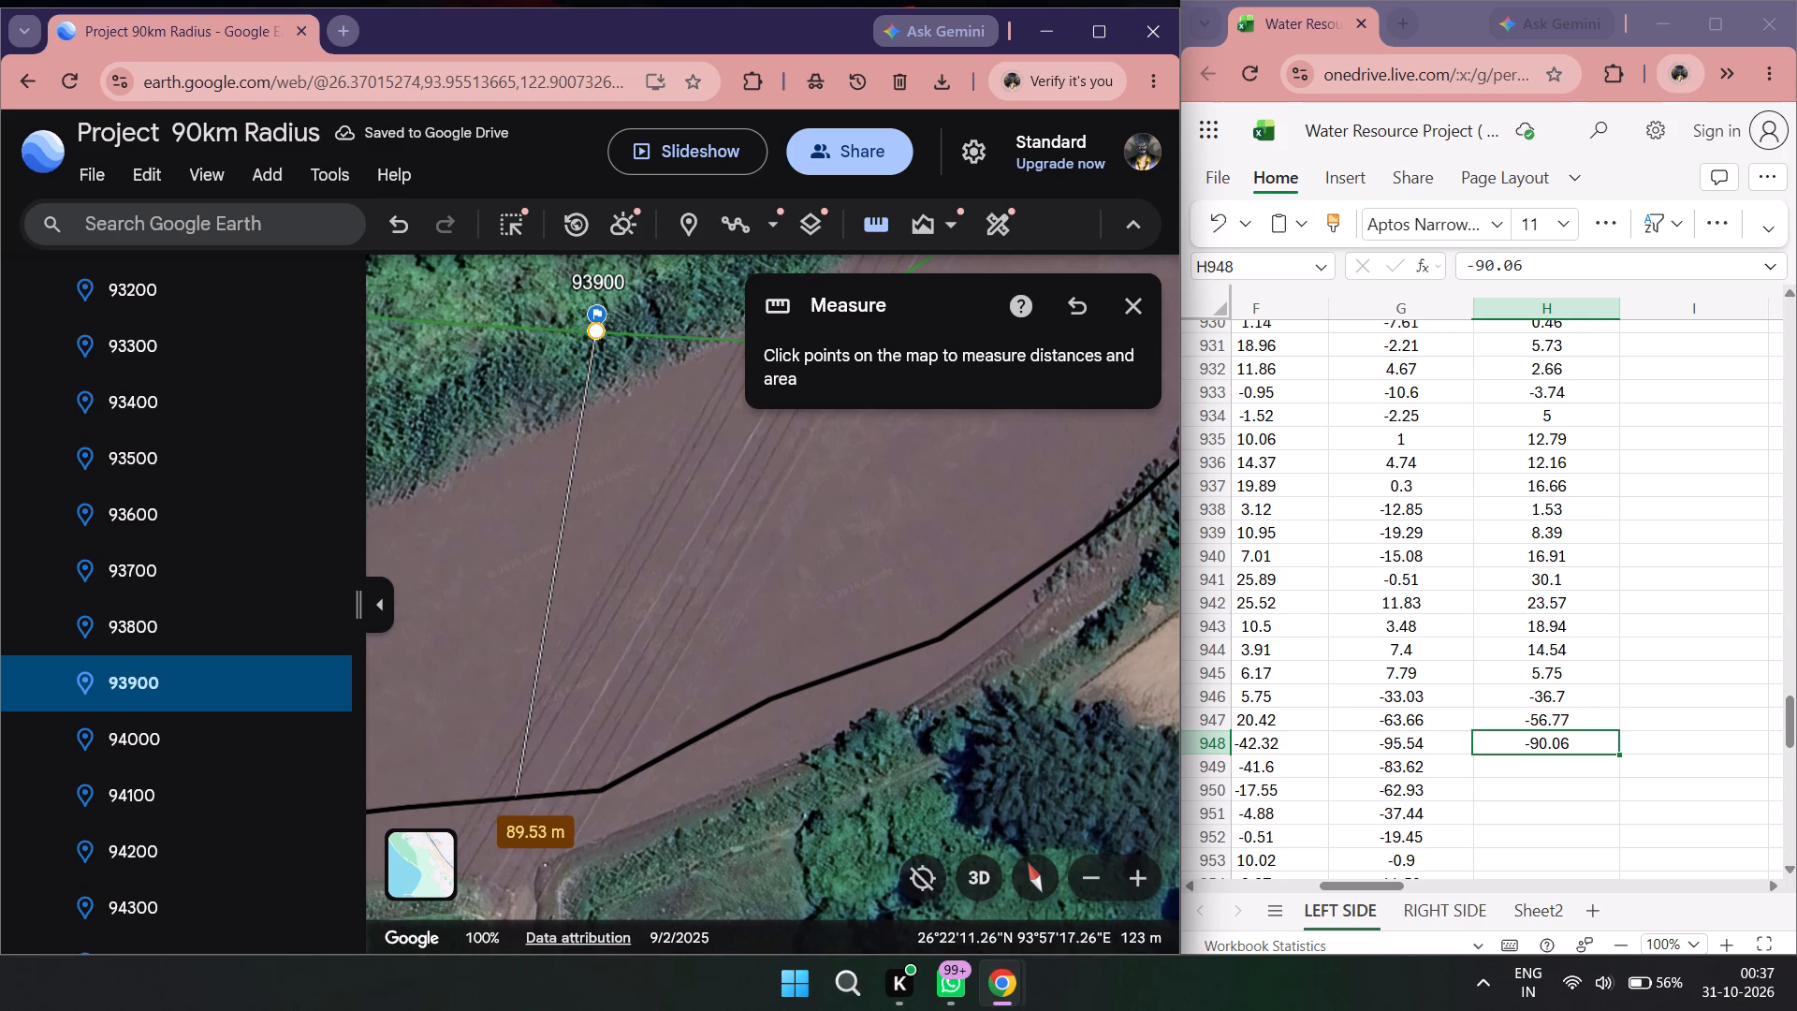
{"action": "double_click", "coordinate": [1570, 773]}
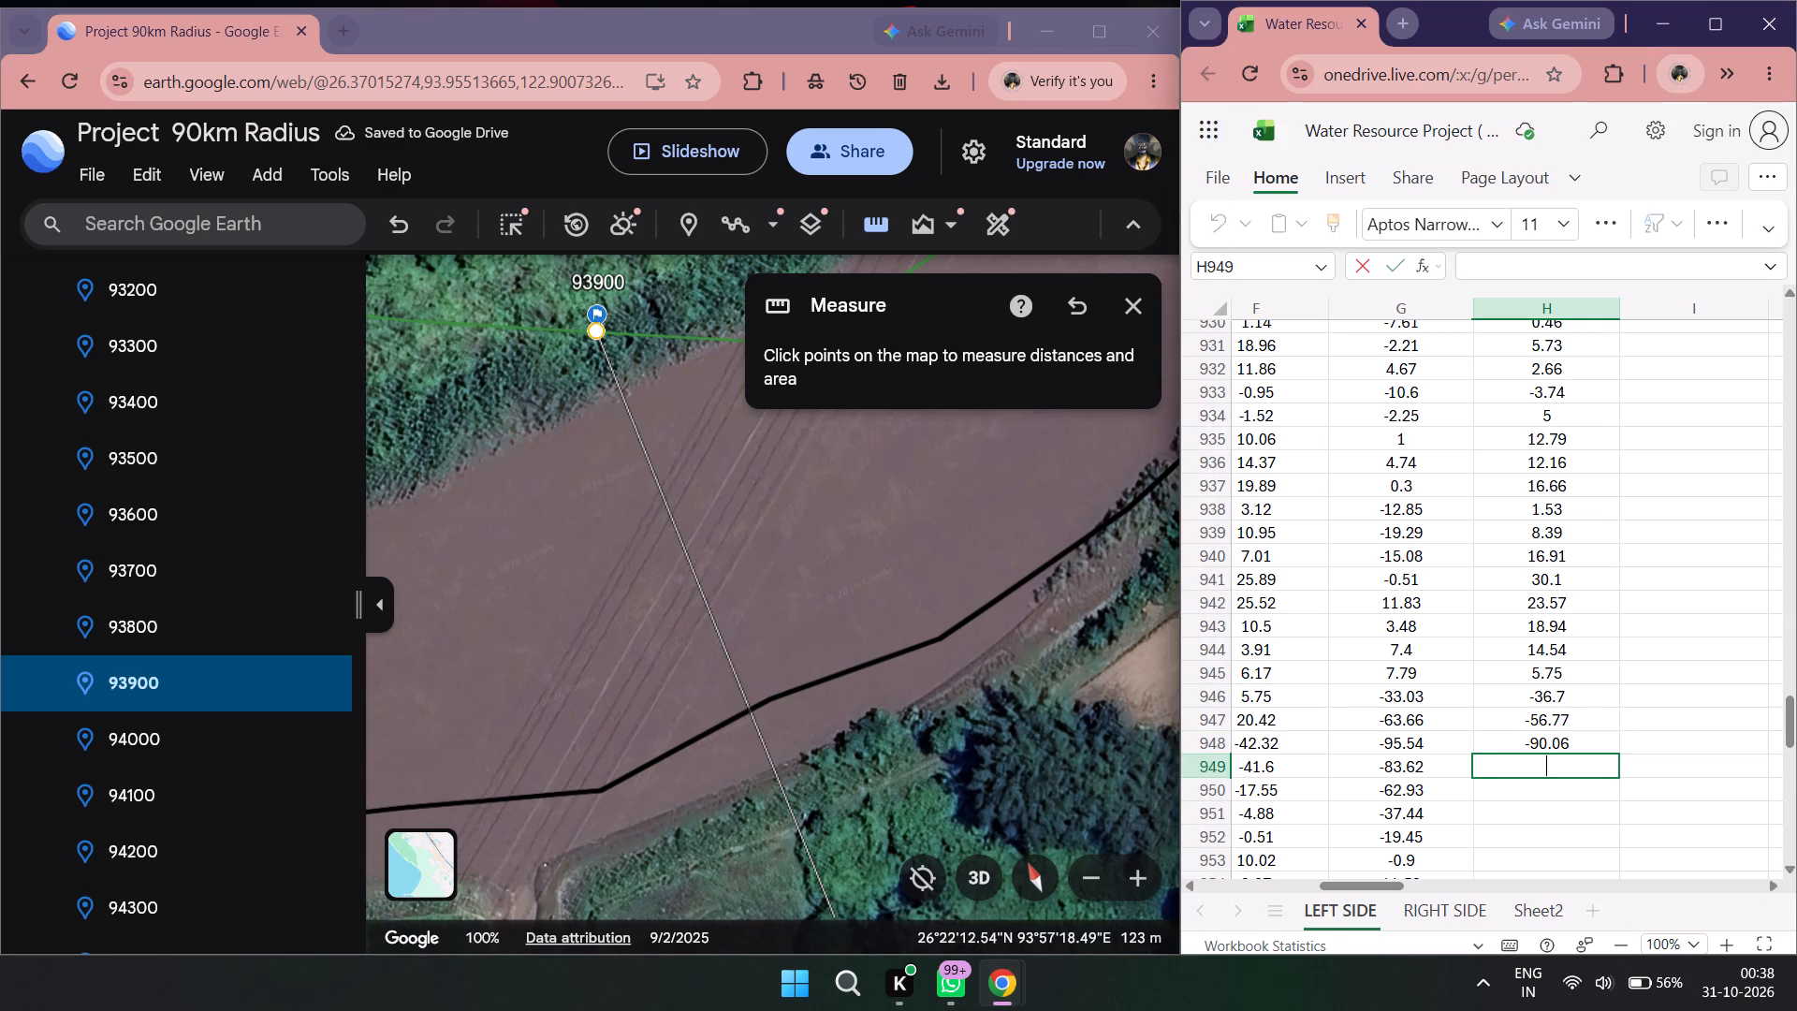
{"action": "key", "text": "minus"}
{"action": "type", "text": "89.93"}
Go to placemark 94000, measure from the 2011 left line to the 2022 left line, and record 56.43 in H950.
{"action": "double_click", "coordinate": [203, 737]}
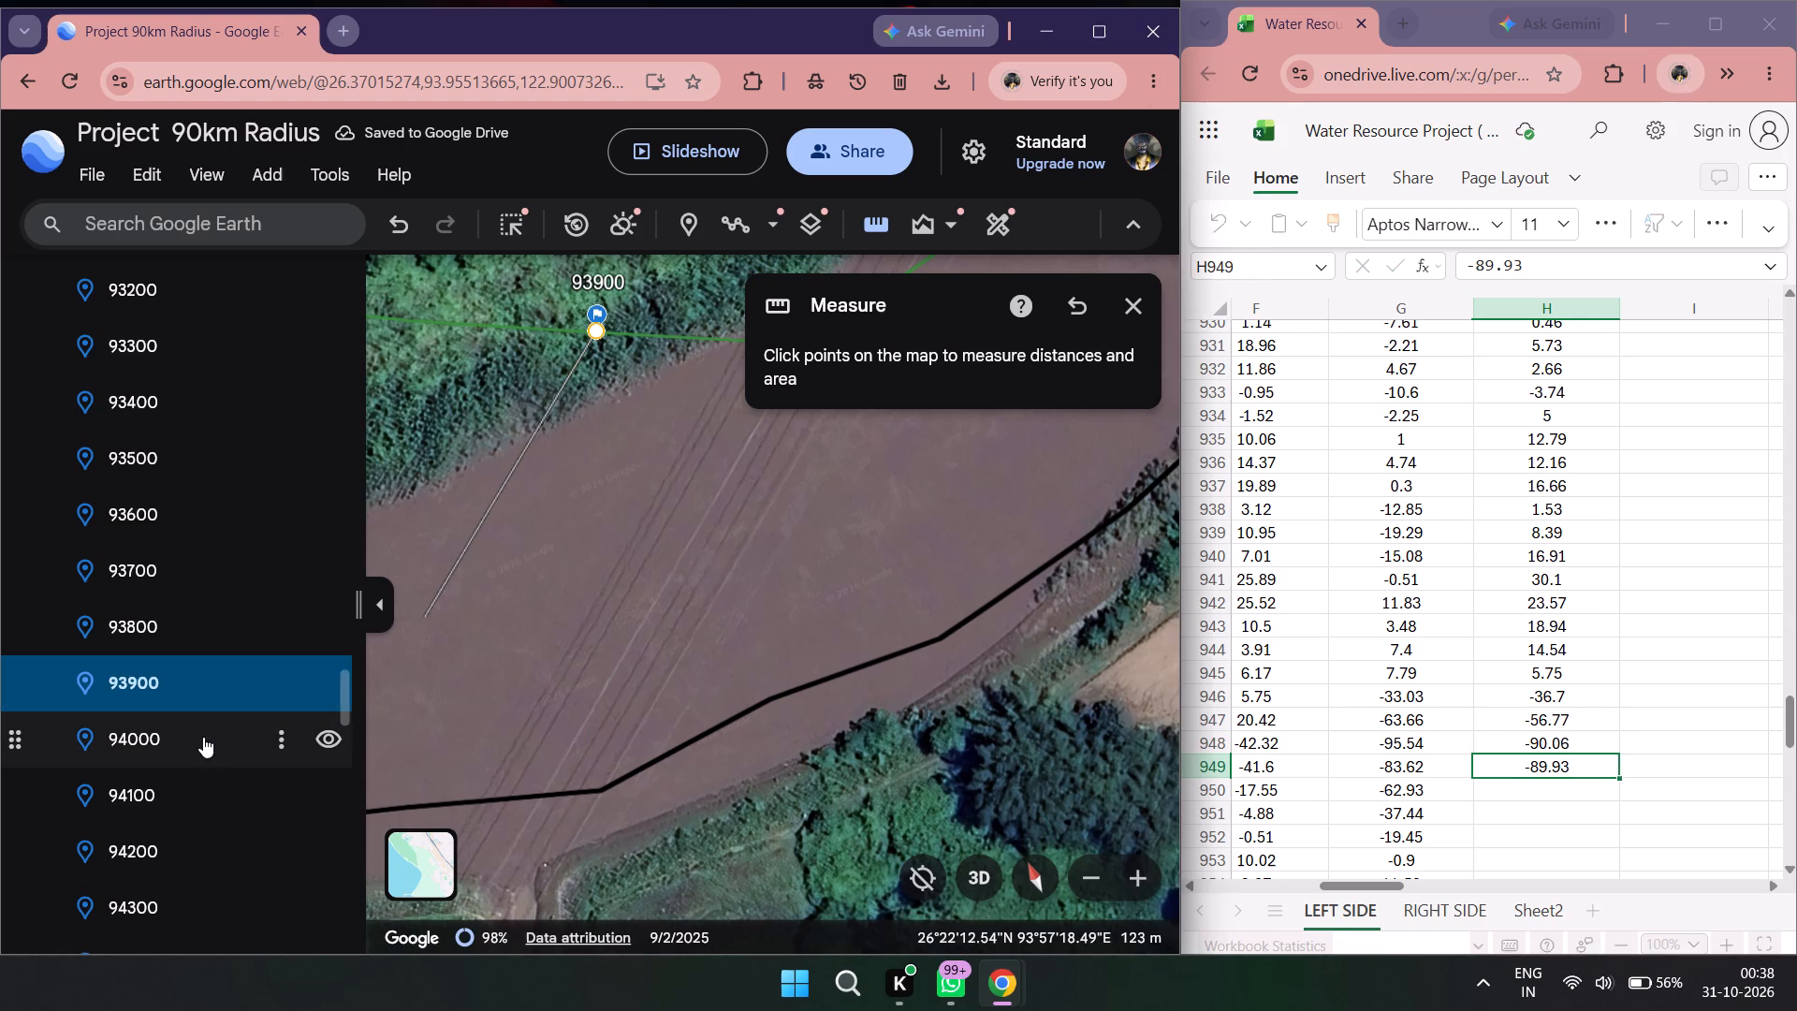
{"action": "scroll", "coordinate": [521, 659], "scroll_direction": "down", "scroll_amount": 3}
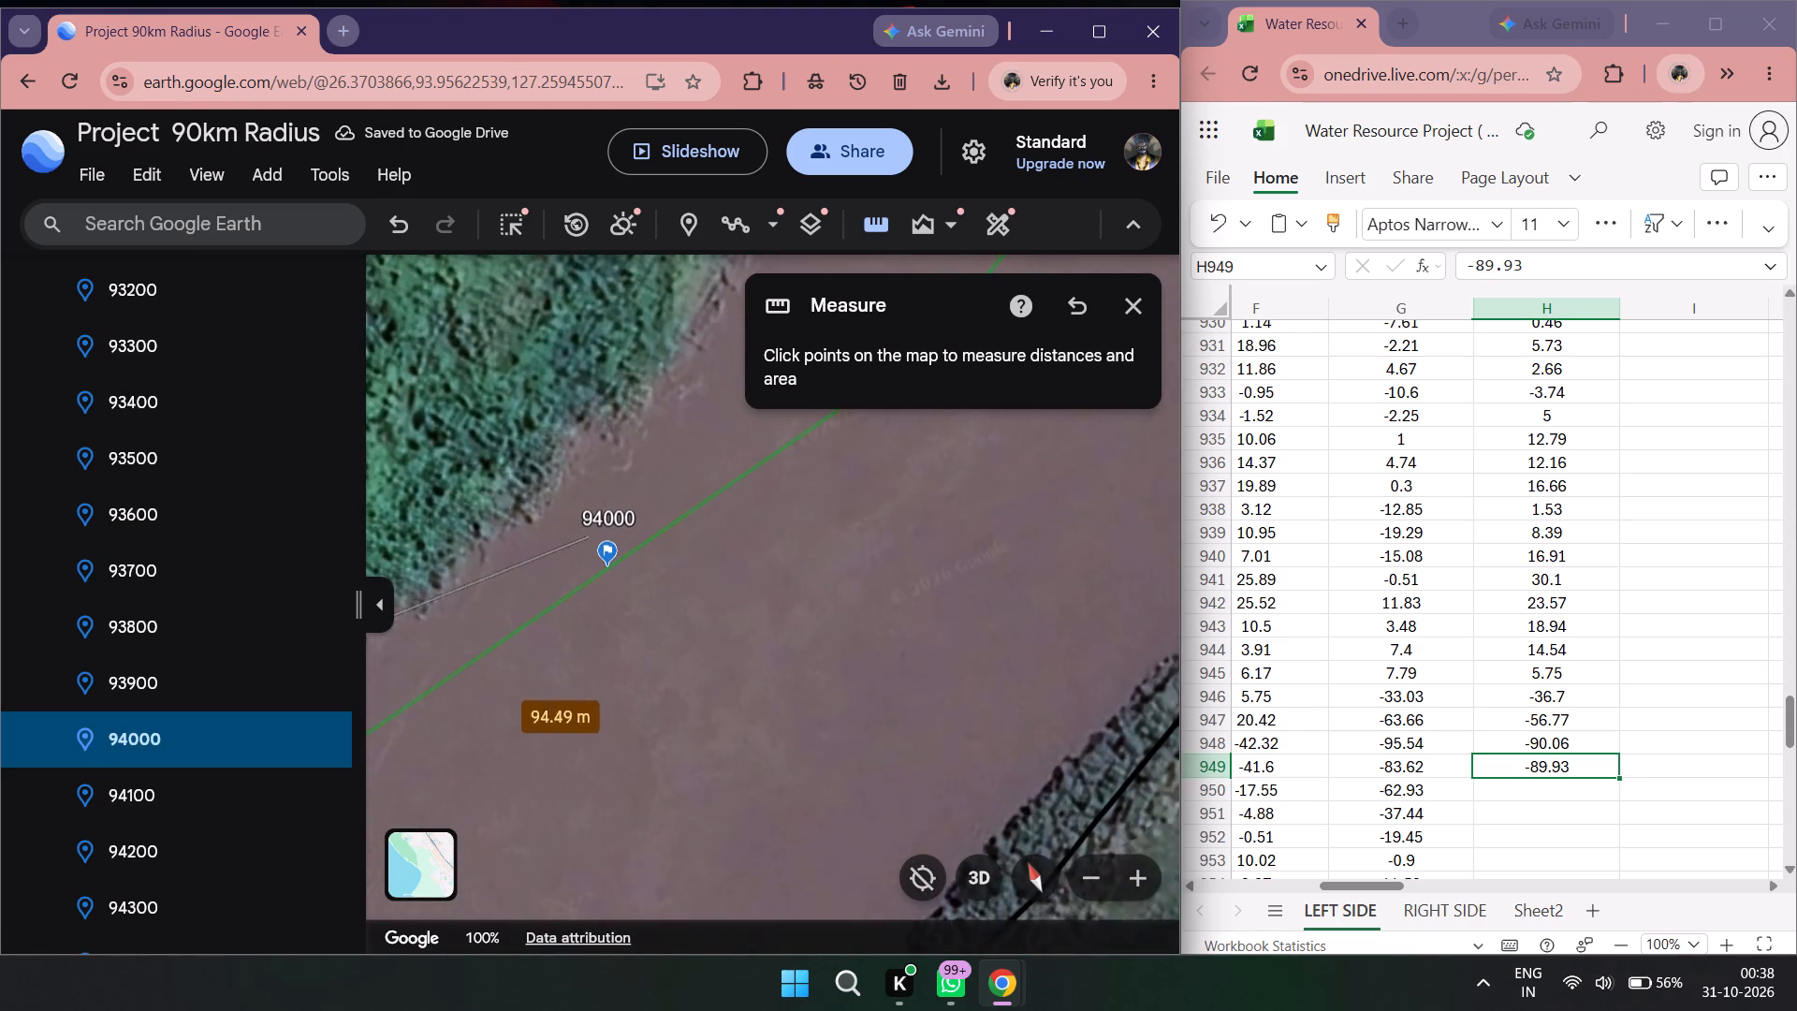
{"action": "scroll", "coordinate": [664, 728], "scroll_direction": "down", "scroll_amount": 1}
{"action": "double_click", "coordinate": [879, 231]}
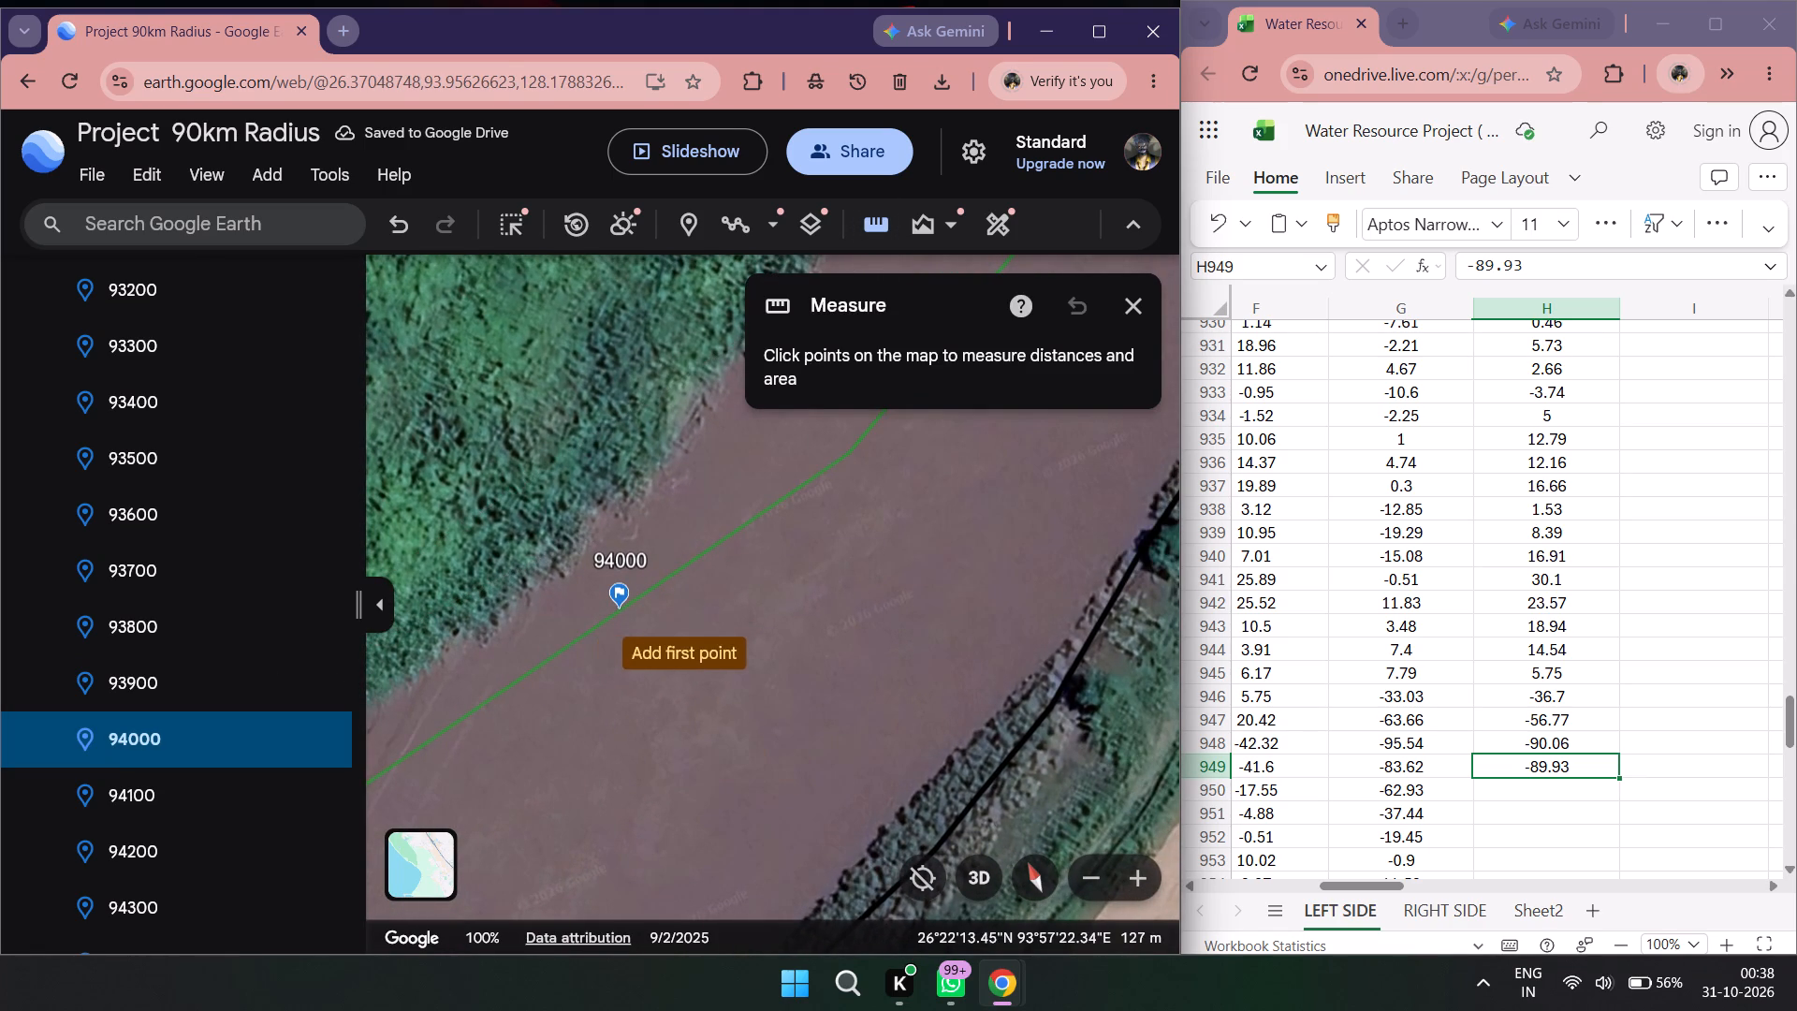
{"action": "left_click", "coordinate": [621, 607]}
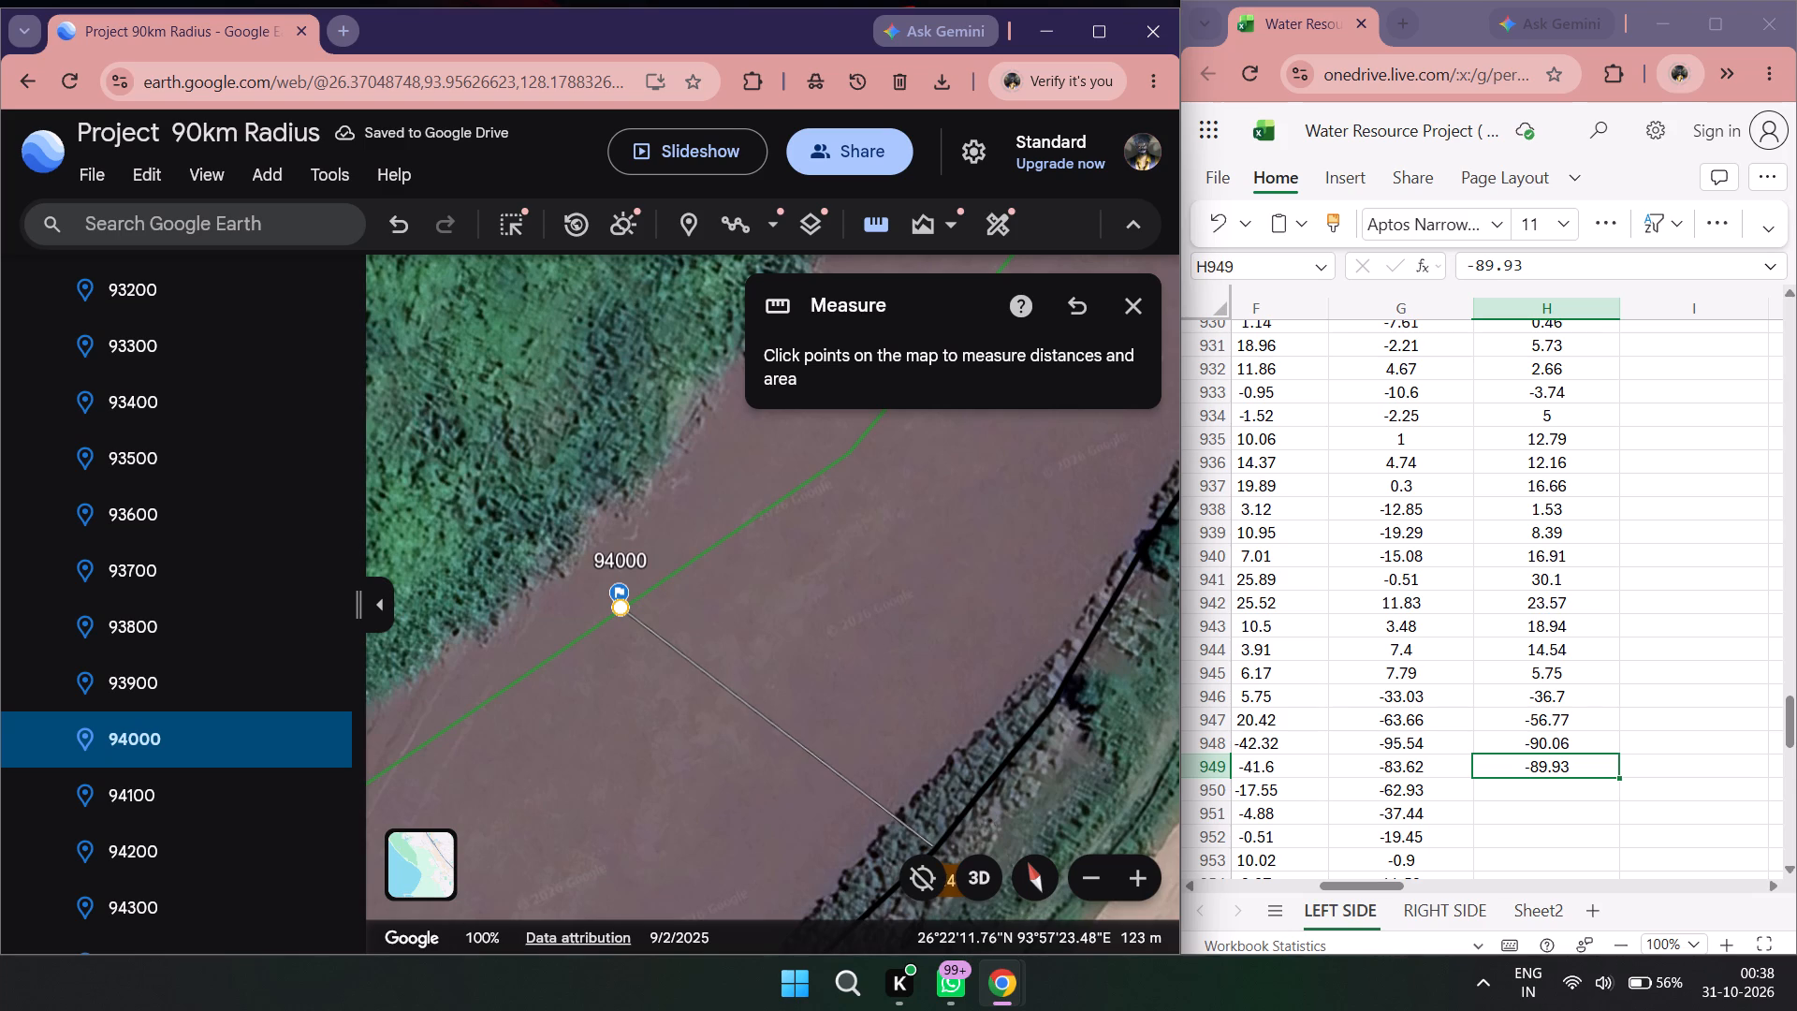
{"action": "scroll", "coordinate": [852, 871], "scroll_direction": "down", "scroll_amount": 1}
{"action": "left_click_drag", "start_coordinate": [840, 849], "coordinate": [843, 835]}
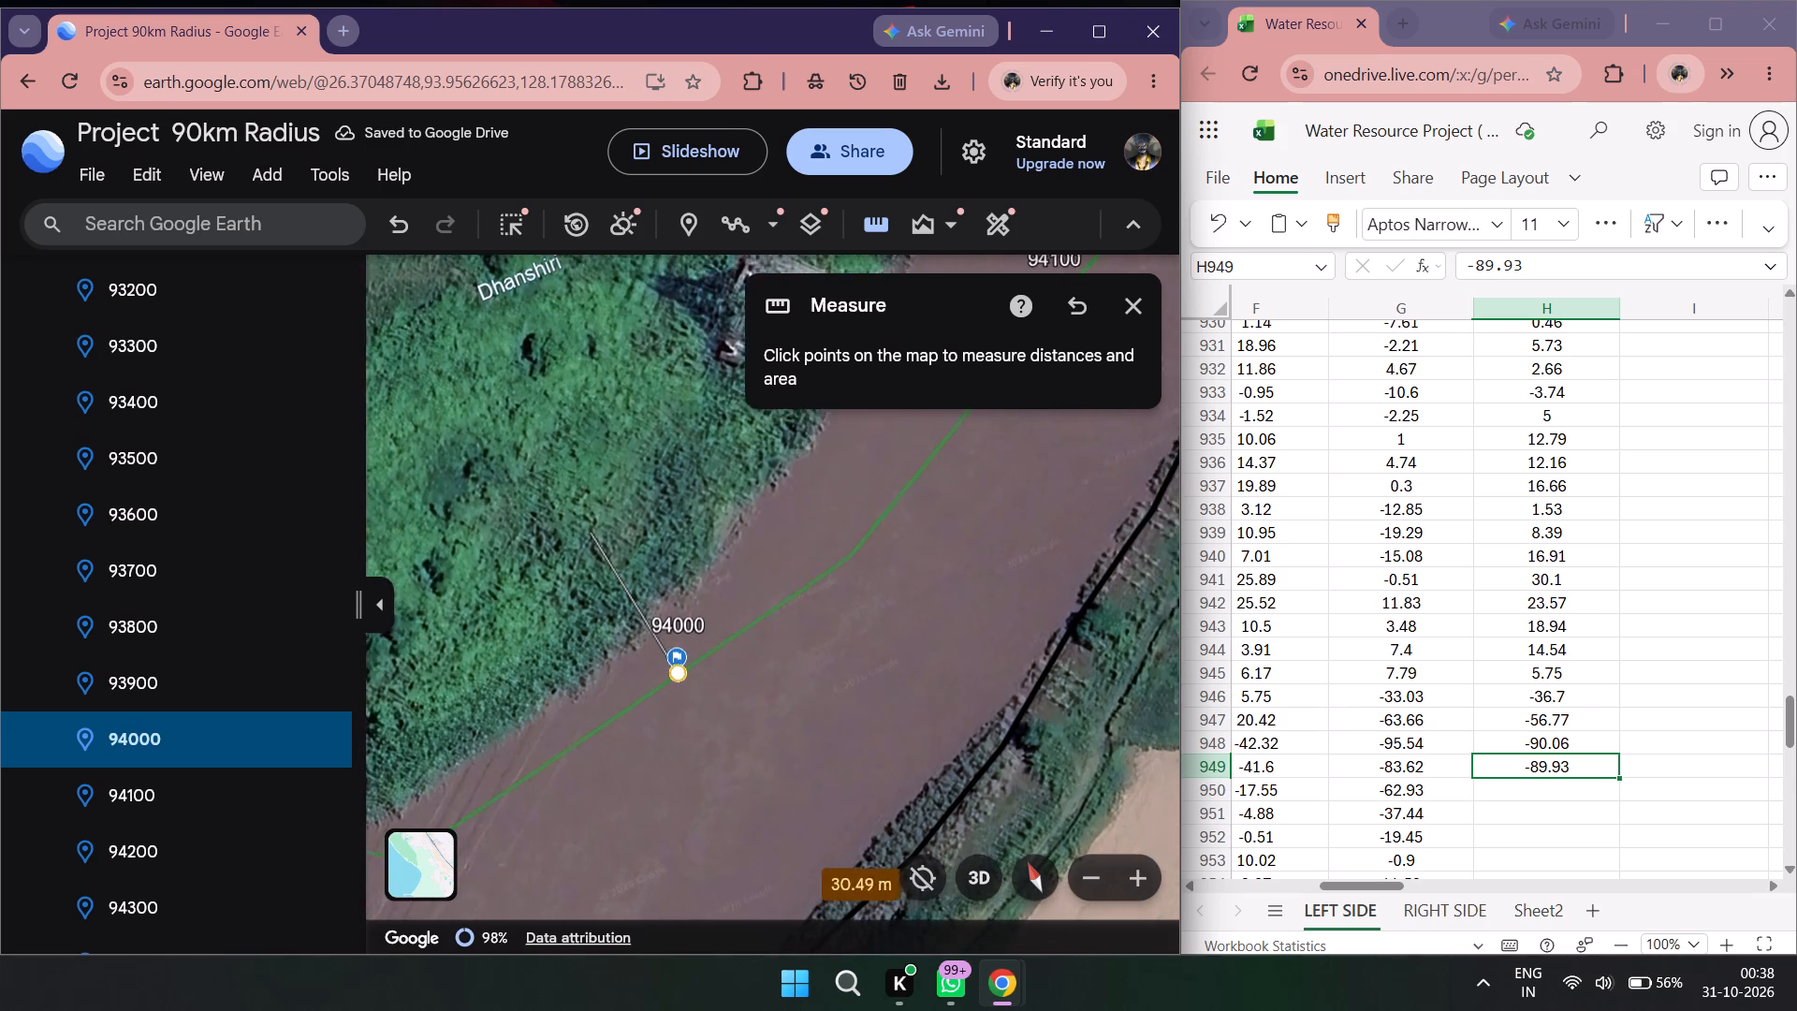
{"action": "left_click_drag", "start_coordinate": [843, 835], "coordinate": [829, 652]}
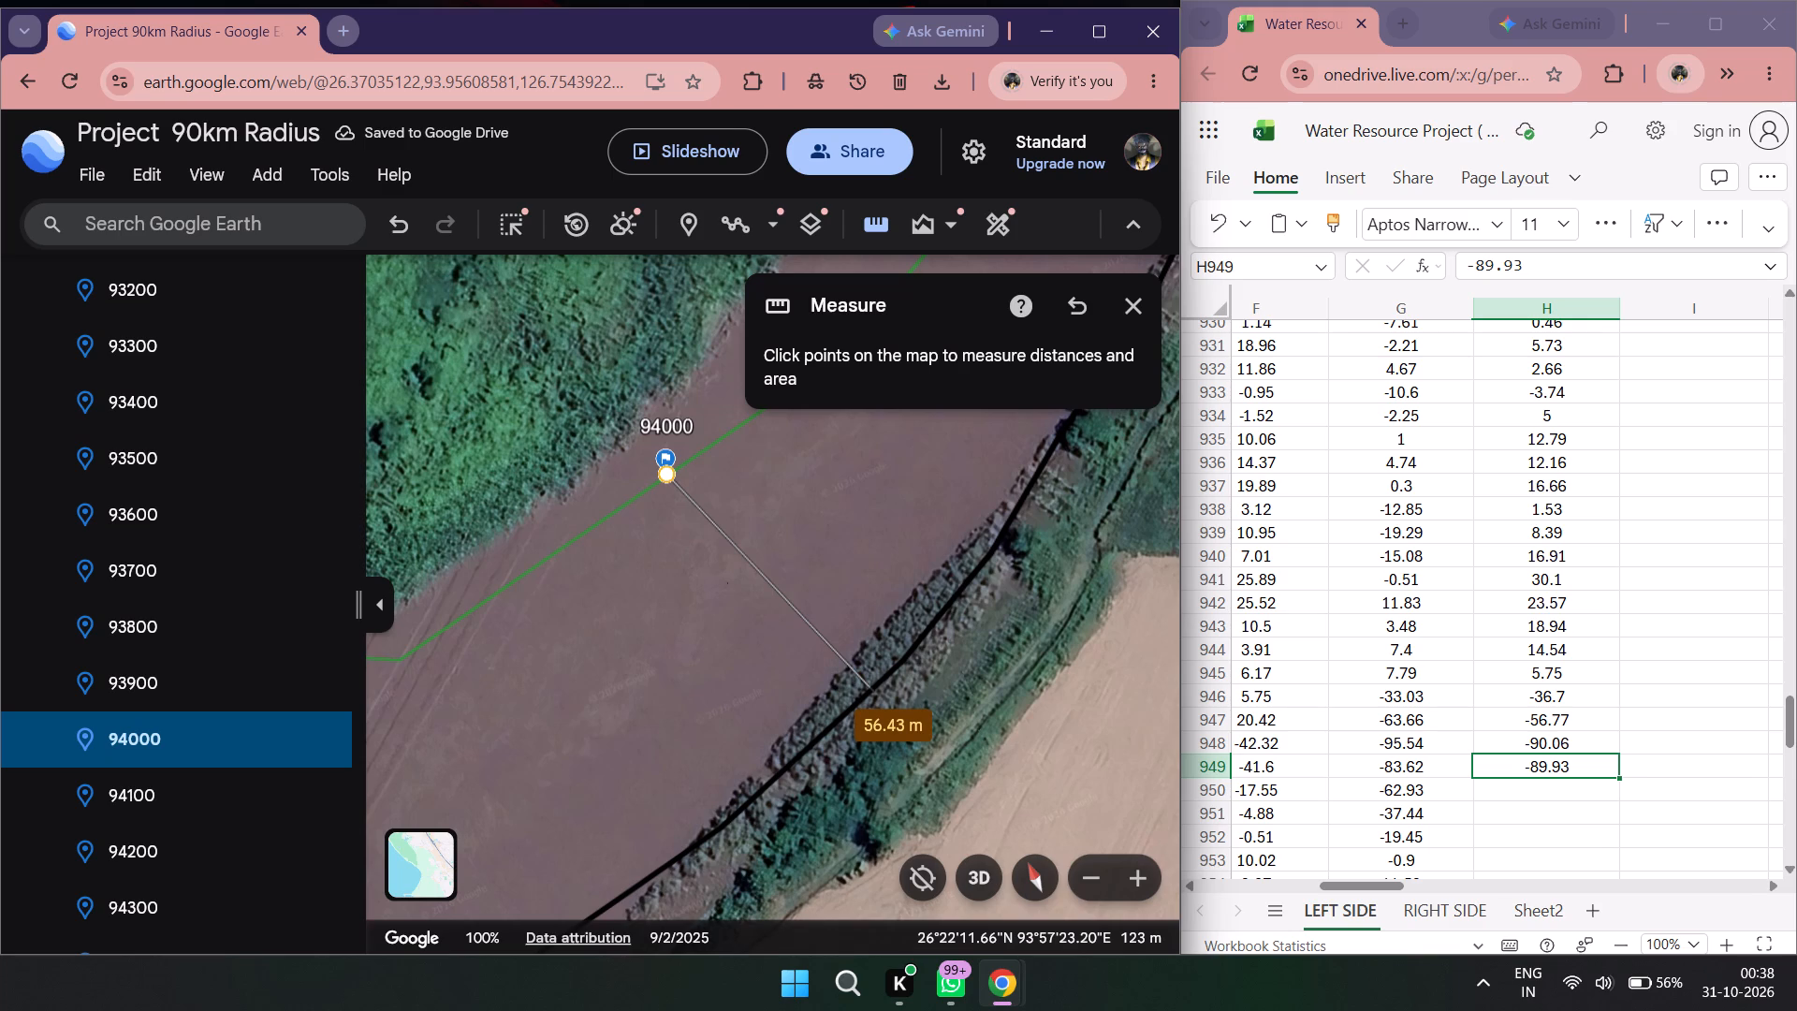
{"action": "double_click", "coordinate": [1566, 788]}
{"action": "type", "text": "56"}
{"action": "key", "text": "period"}
{"action": "type", "text": "43"}
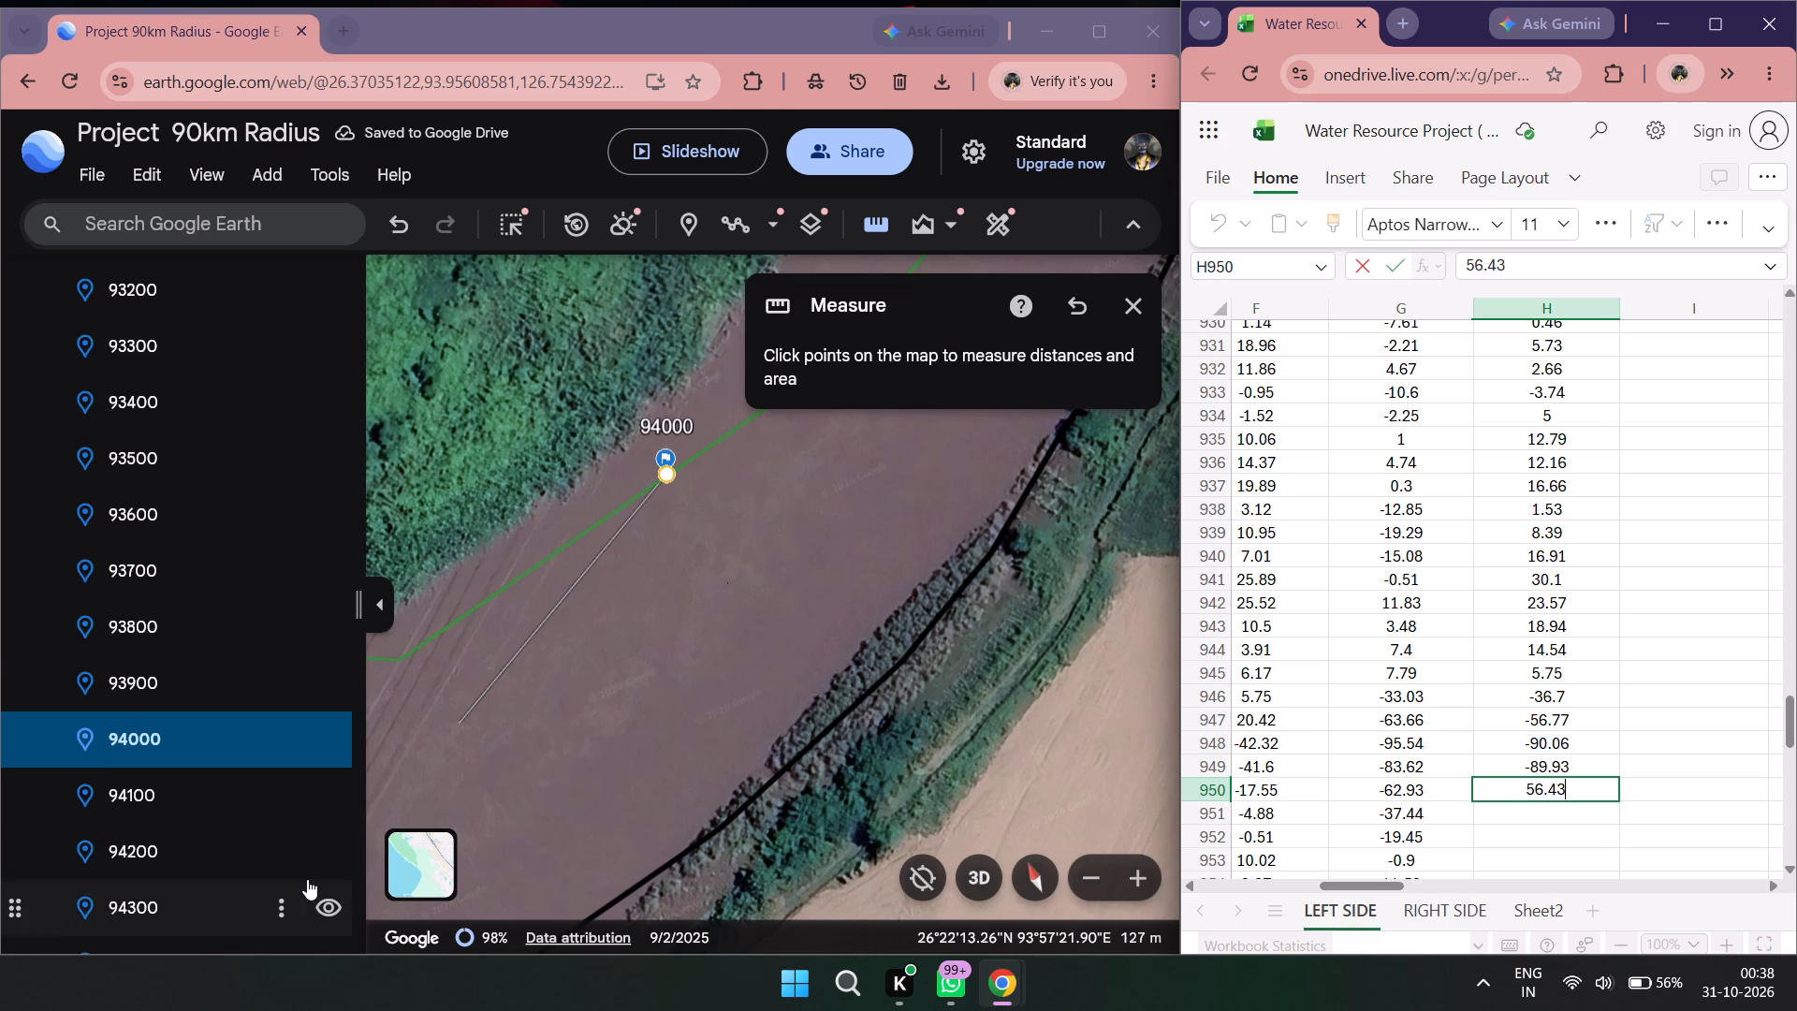
Go to placemark 94100, measure from the 2011 left line to the 2022 left line, and record -34.31 in H951.
{"action": "double_click", "coordinate": [203, 803]}
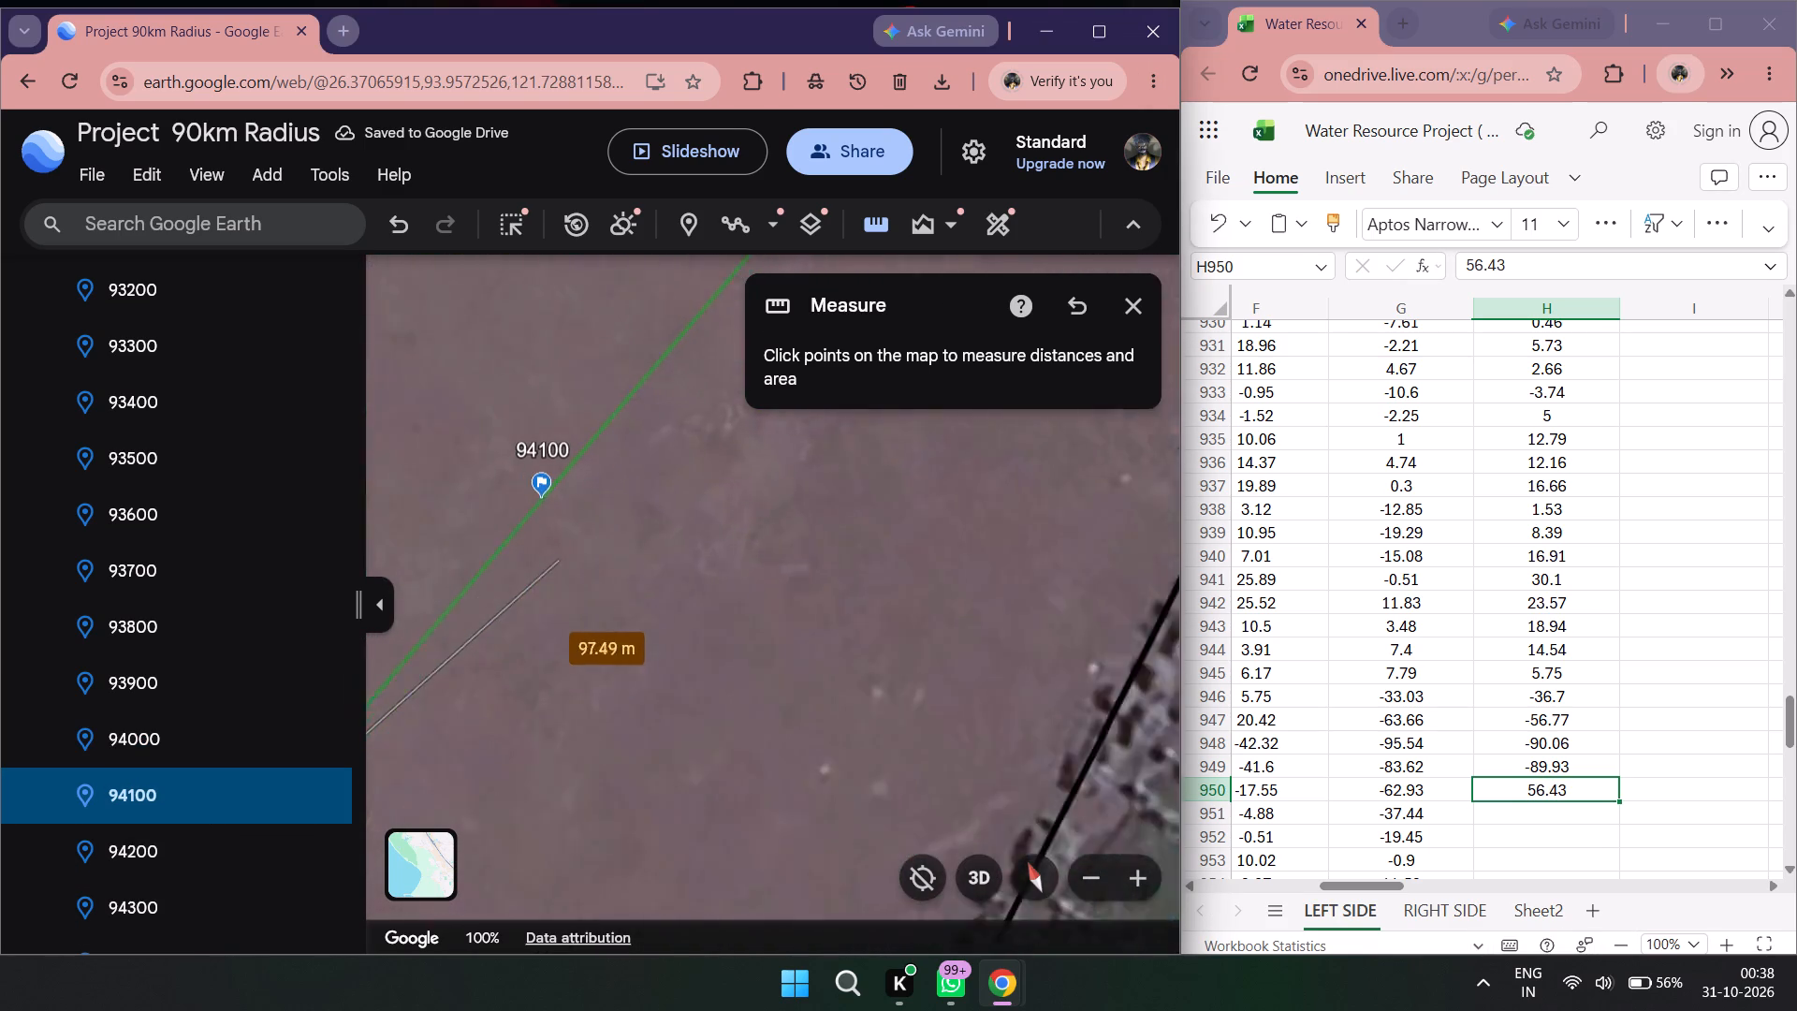
{"action": "scroll", "coordinate": [588, 613], "scroll_direction": "down", "scroll_amount": 4}
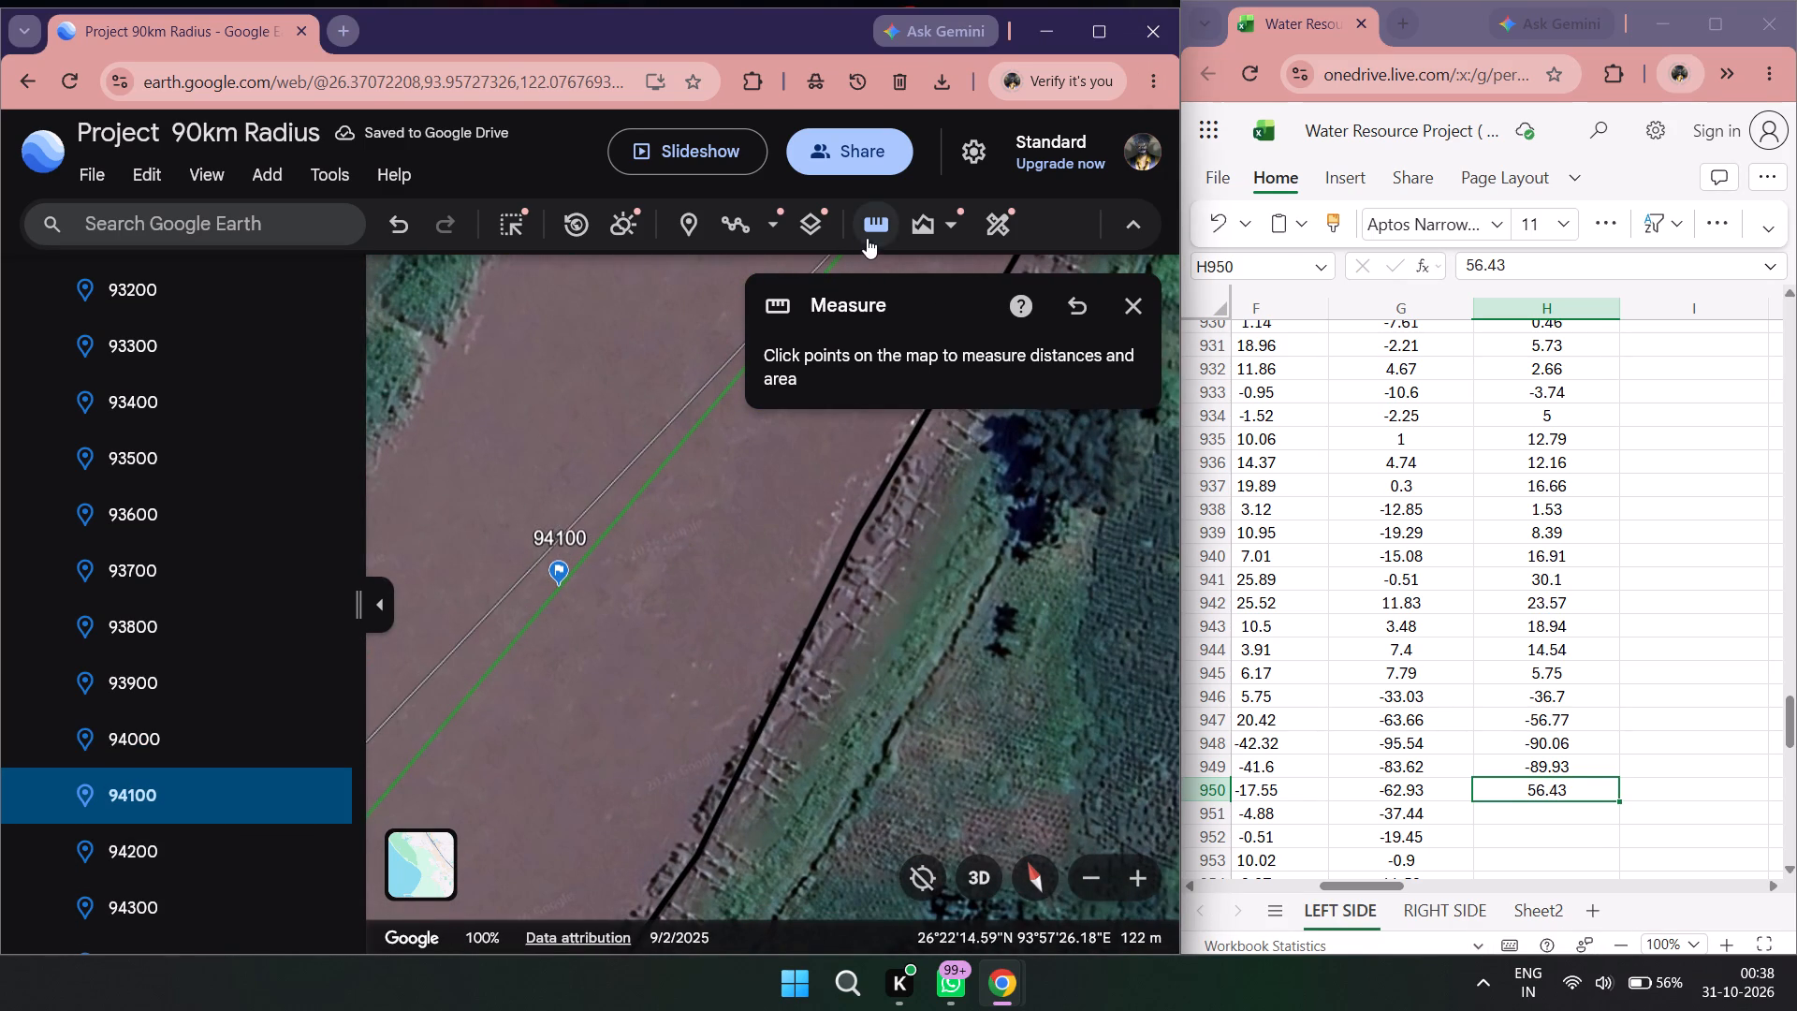
{"action": "double_click", "coordinate": [867, 238]}
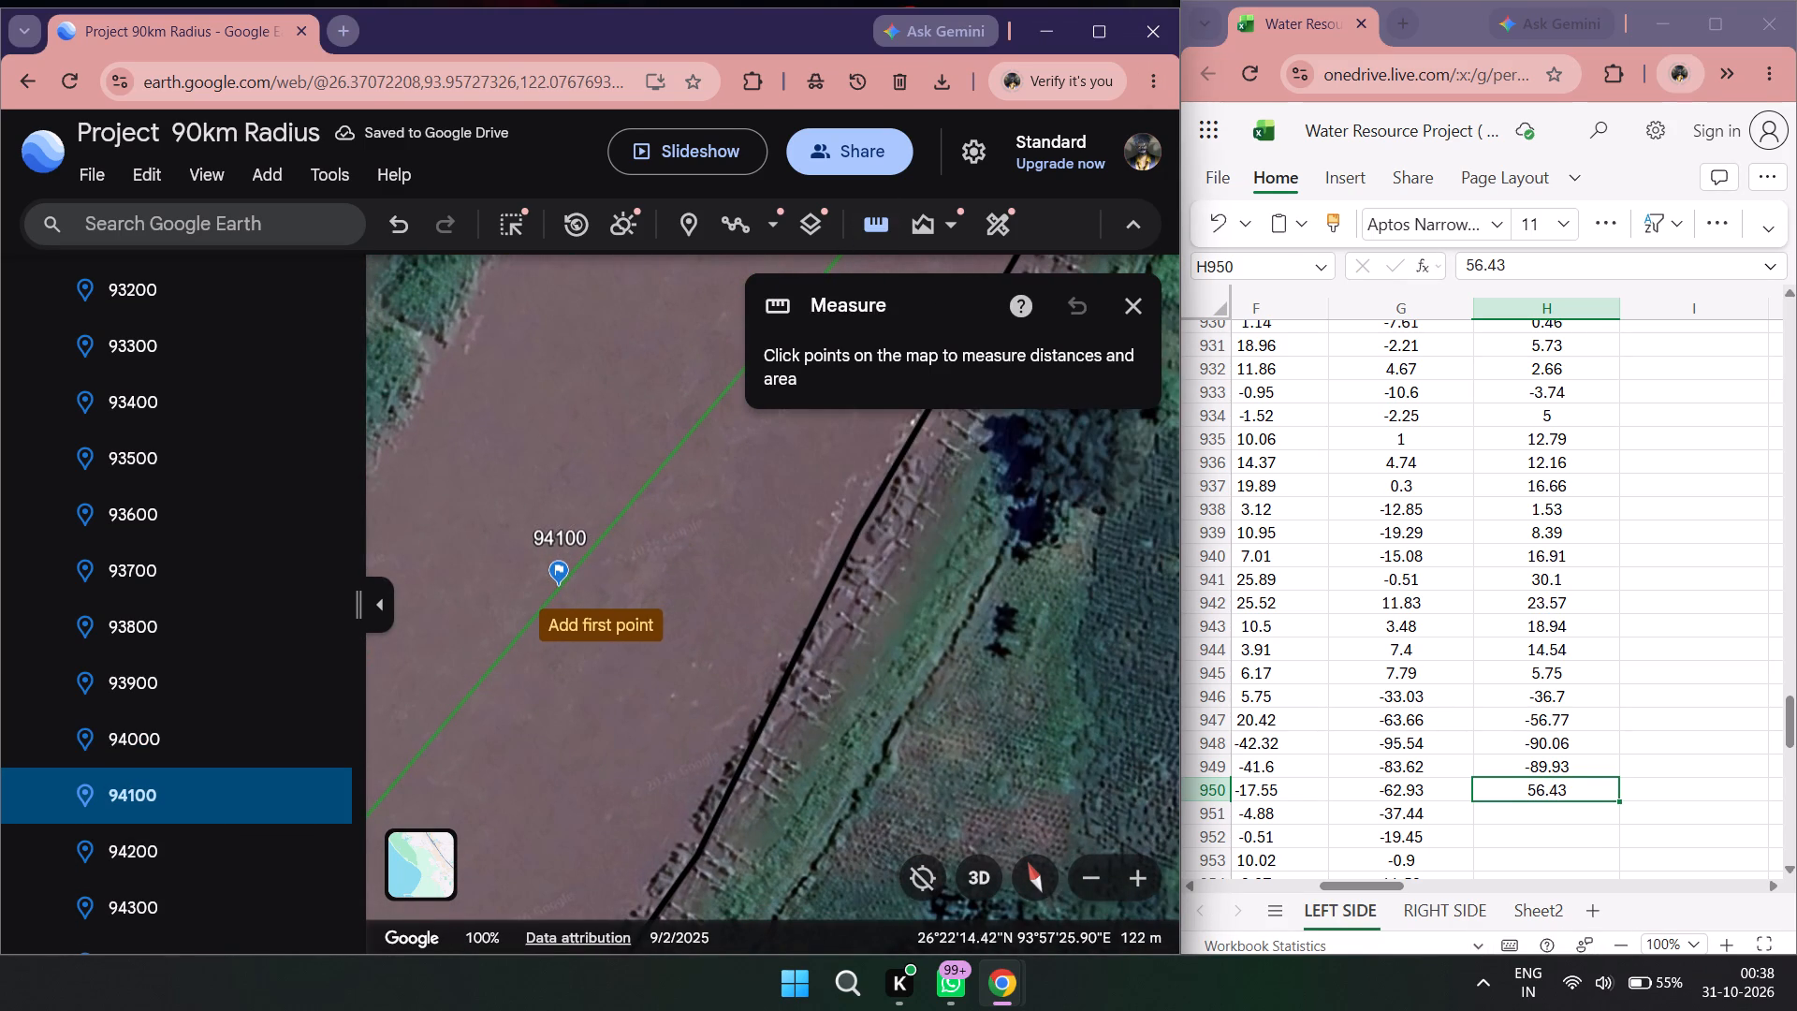
{"action": "left_click", "coordinate": [558, 590]}
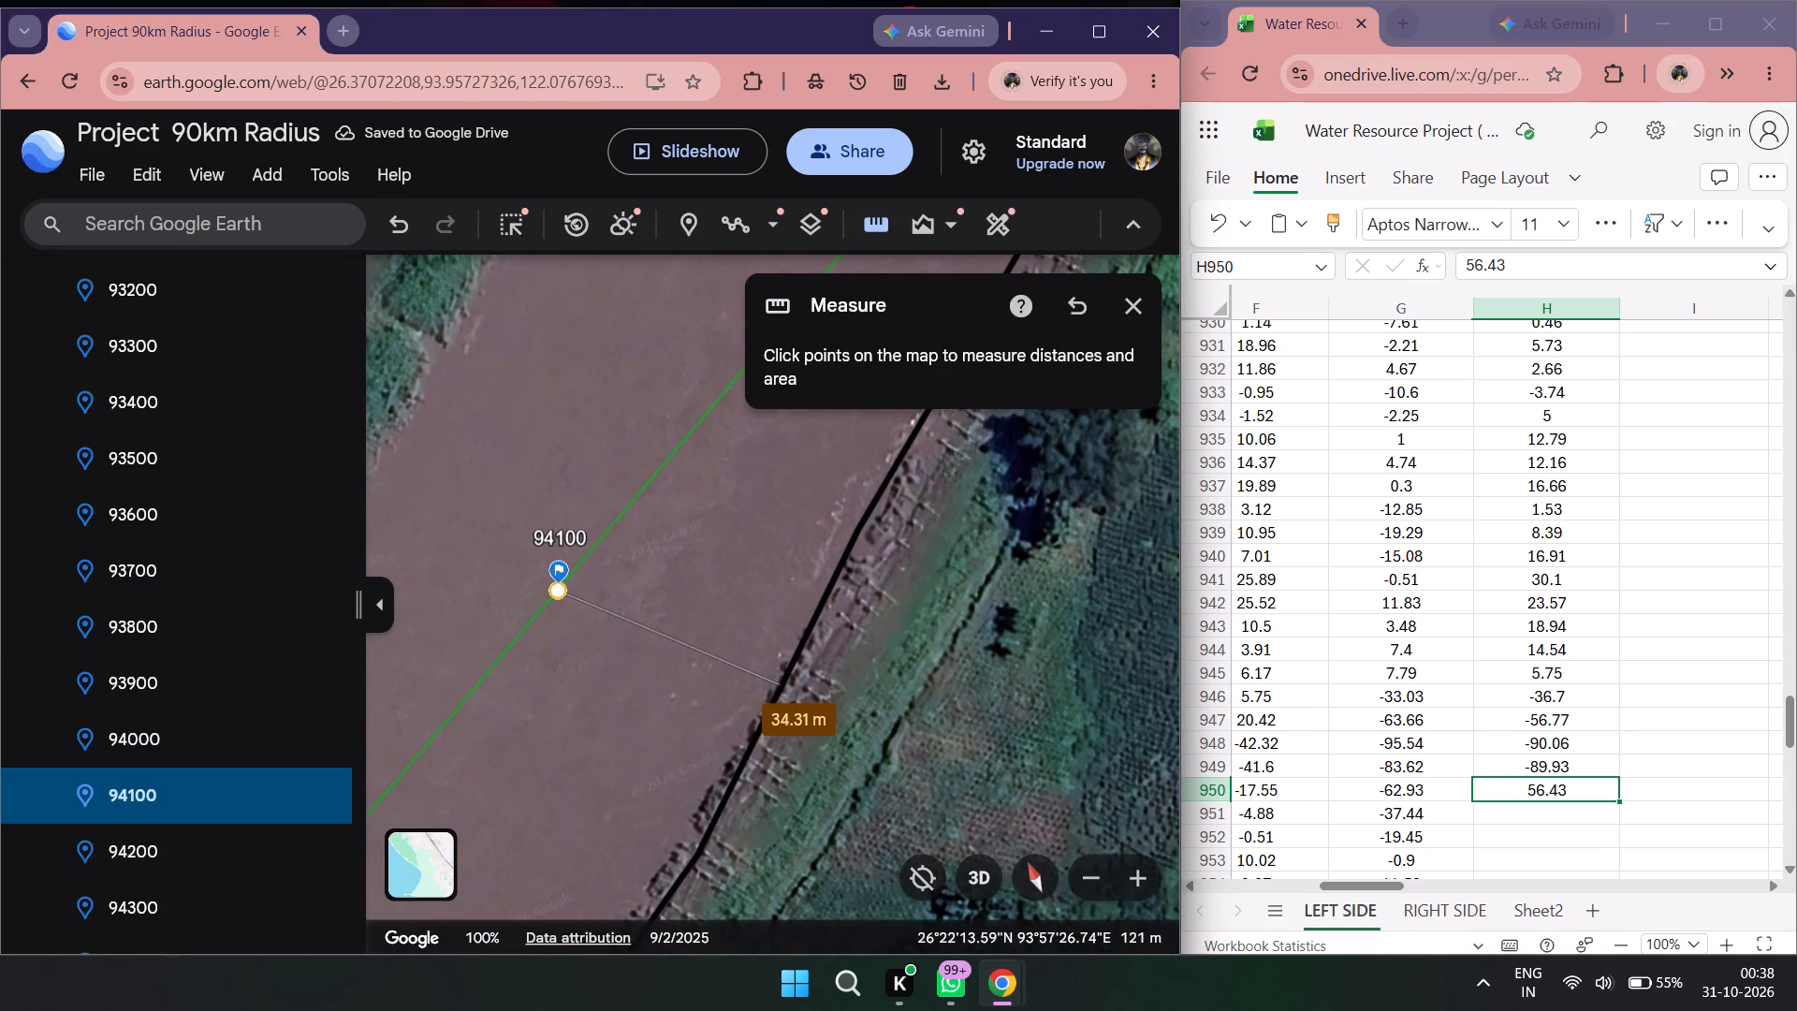
{"action": "double_click", "coordinate": [1531, 813]}
{"action": "type", "text": "-35"}
{"action": "key", "text": "BackSpace"}
{"action": "type", "text": "4.31"}
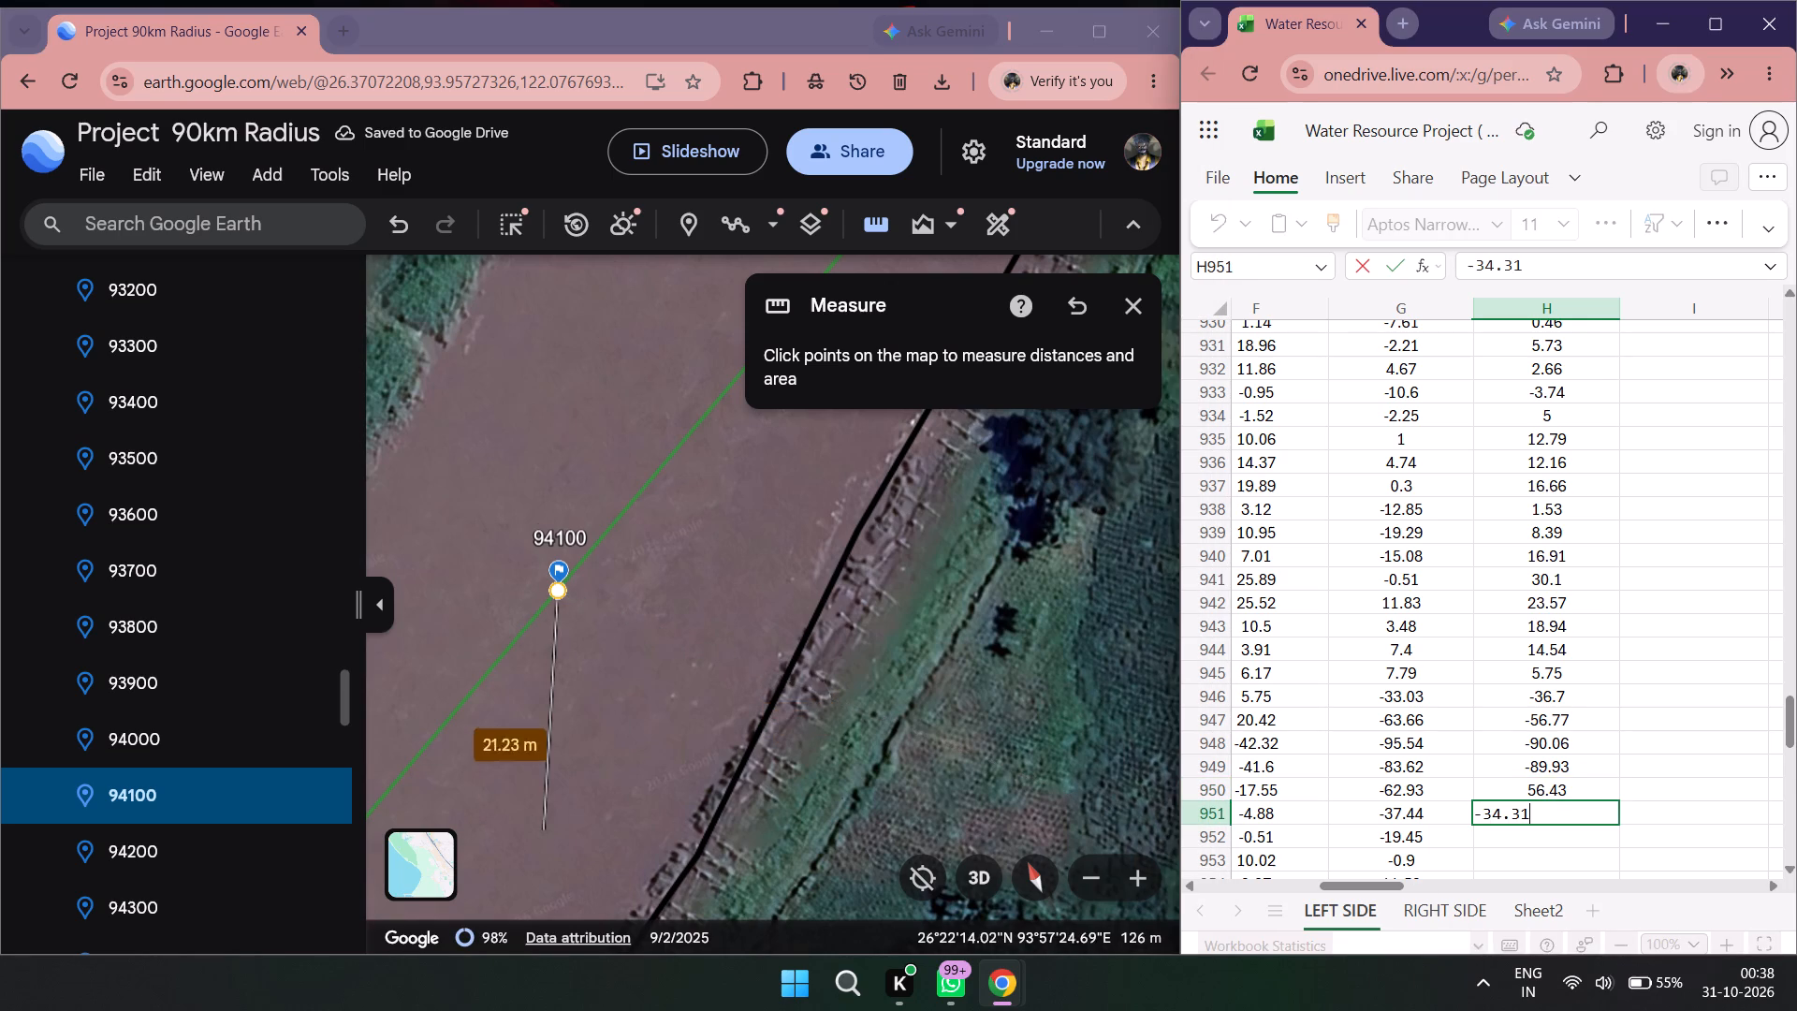
Correct the shift recorded for placemark 94000 in H950 to -56.43.
{"action": "scroll", "coordinate": [510, 681], "scroll_direction": "down", "scroll_amount": 3}
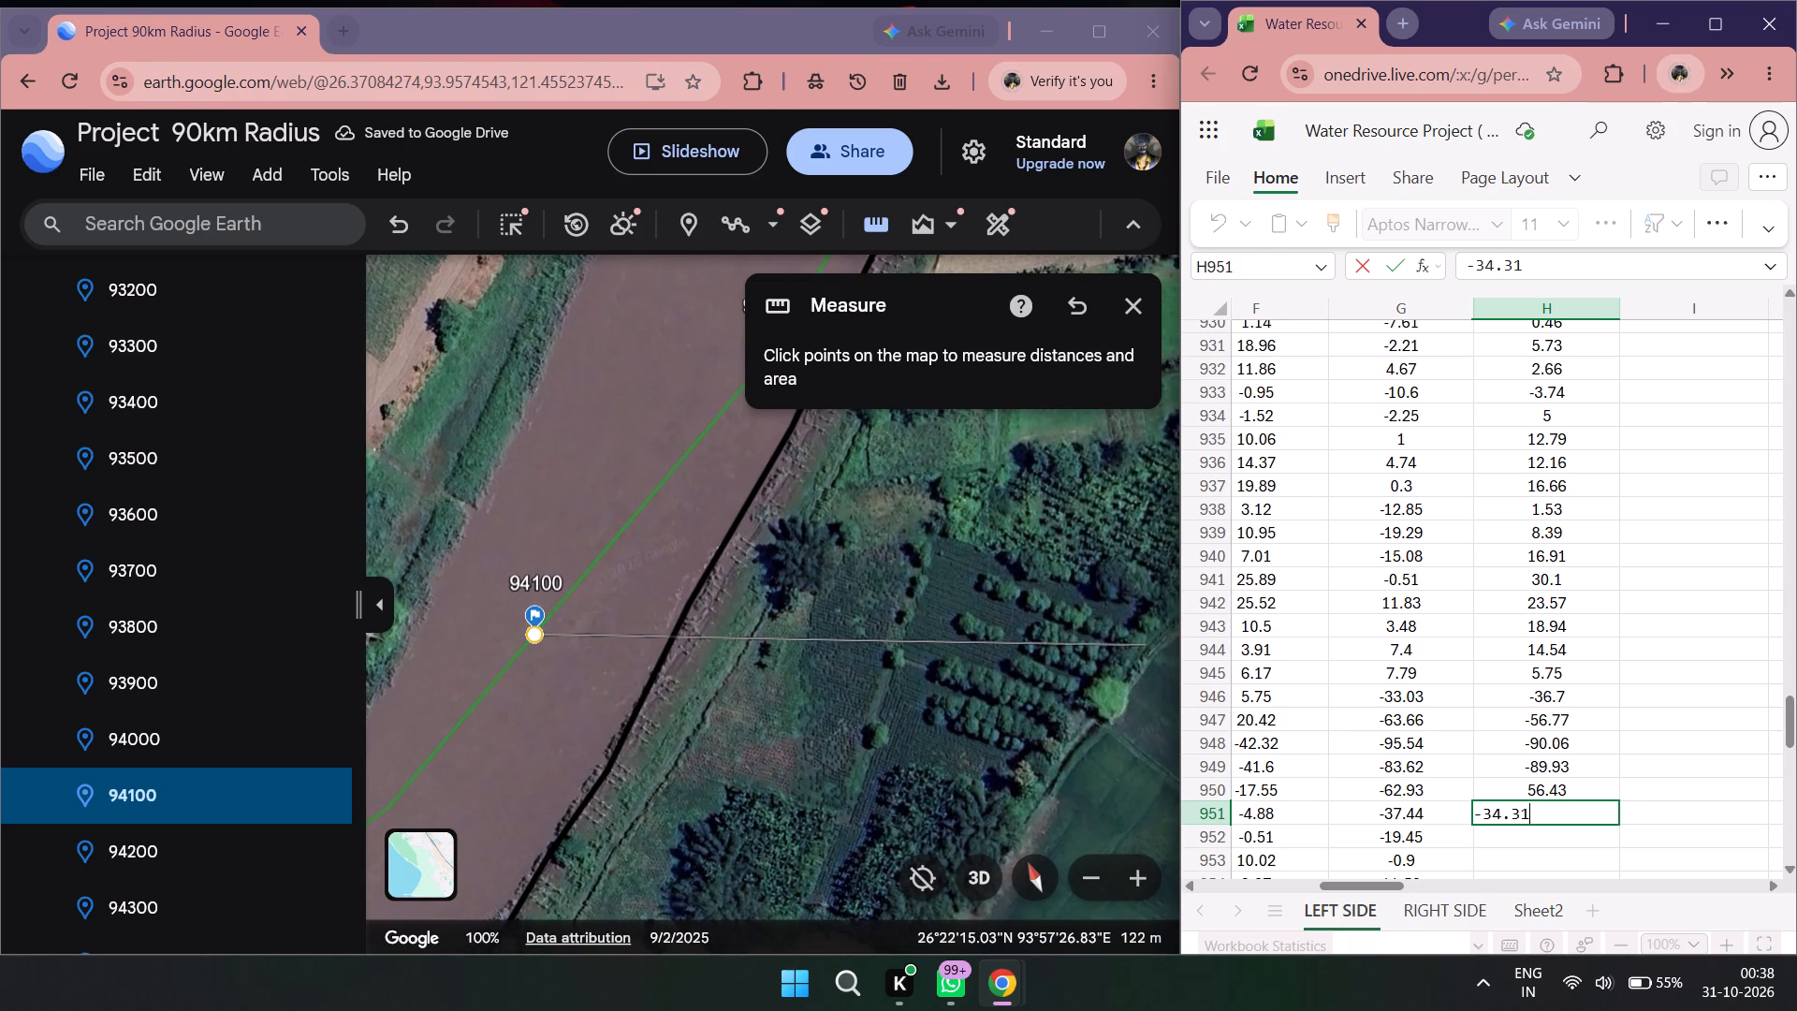
{"action": "double_click", "coordinate": [1580, 784]}
{"action": "key", "text": "BackSpace"}
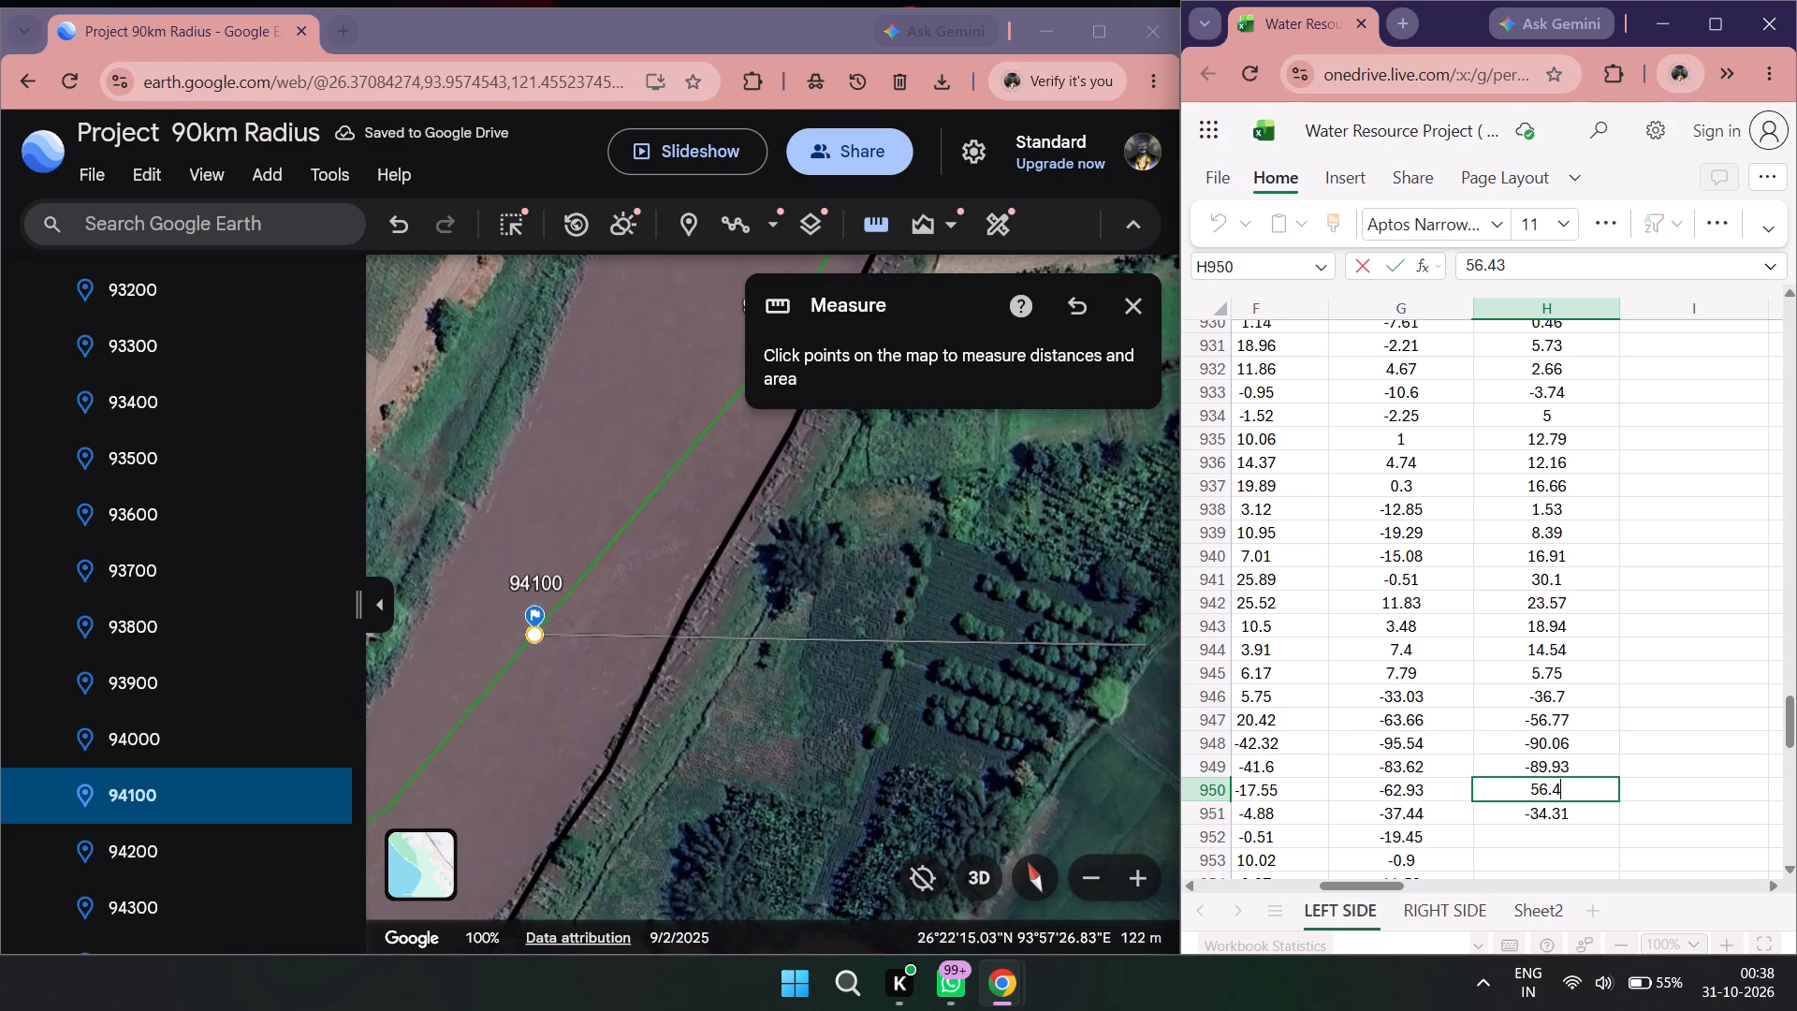
{"action": "key", "text": "BackSpace"}
{"action": "key", "text": "BackSpace"}
{"action": "key", "text": "BackSpace"}
{"action": "key", "text": "BackSpace"}
{"action": "type", "text": "-5"}
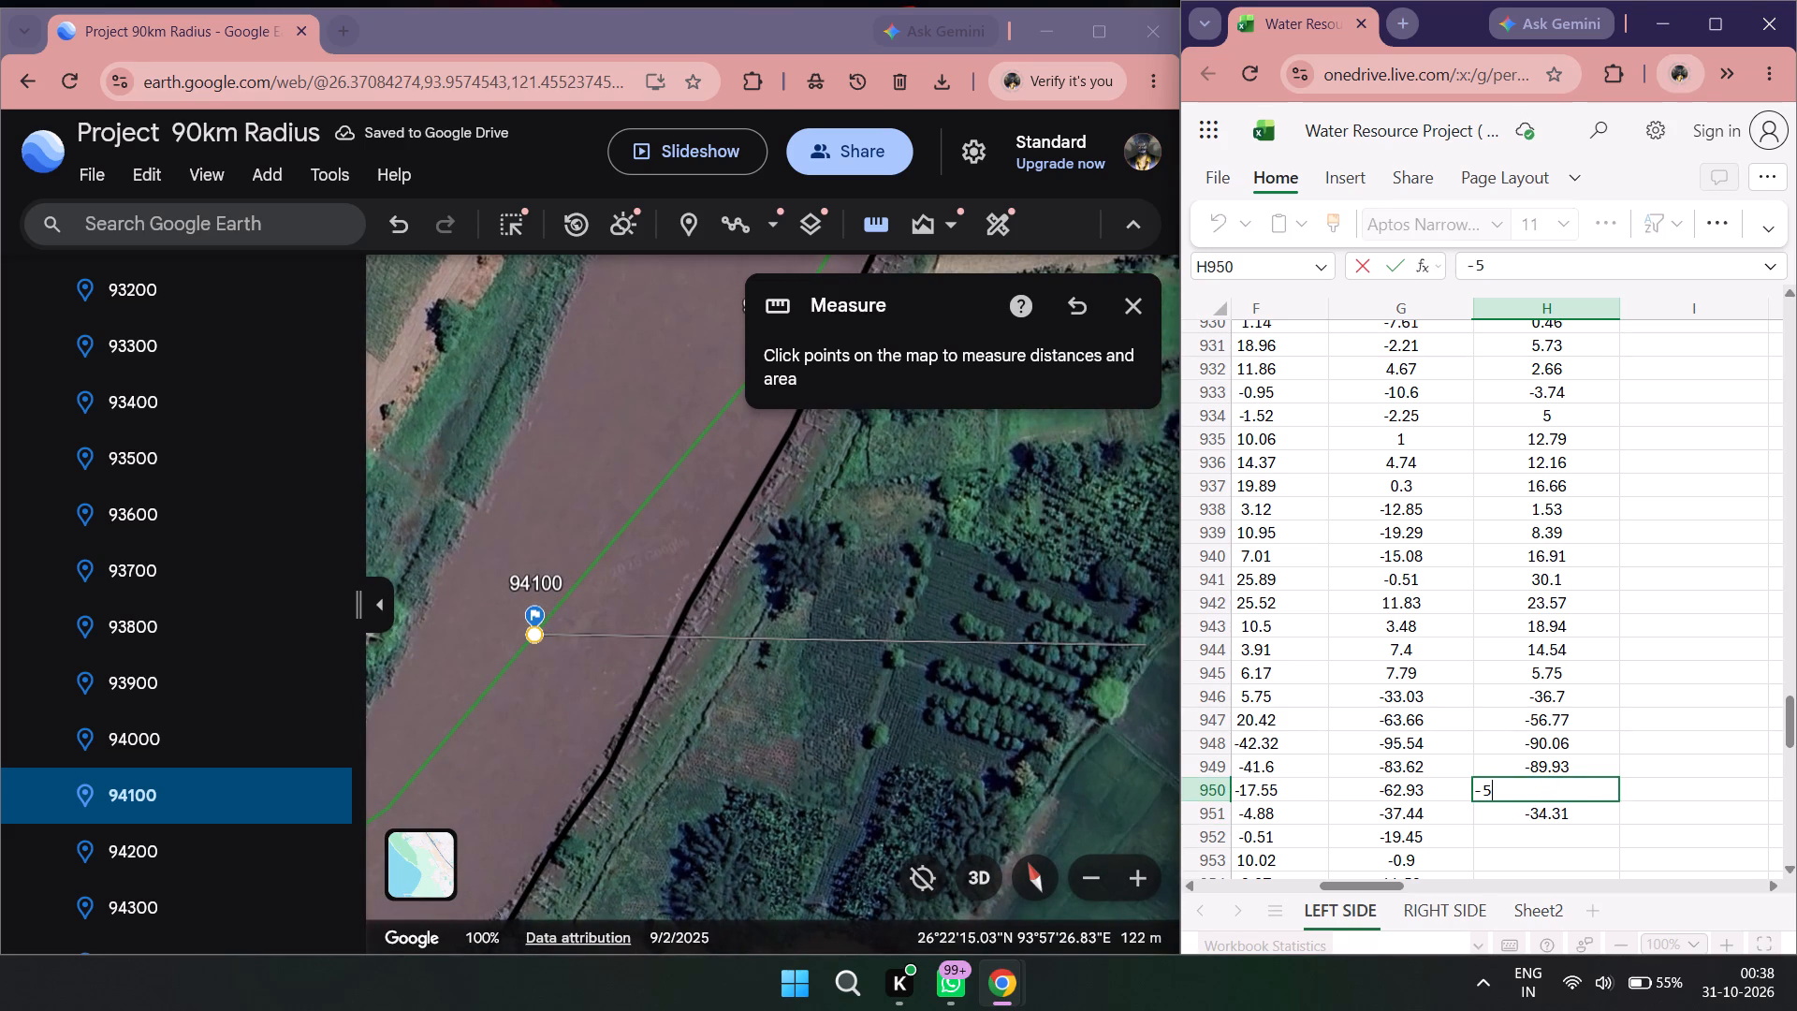
{"action": "key", "text": "6"}
{"action": "type", "text": ".423"}
{"action": "key", "text": "BackSpace"}
{"action": "key", "text": "BackSpace"}
{"action": "key", "text": "3"}
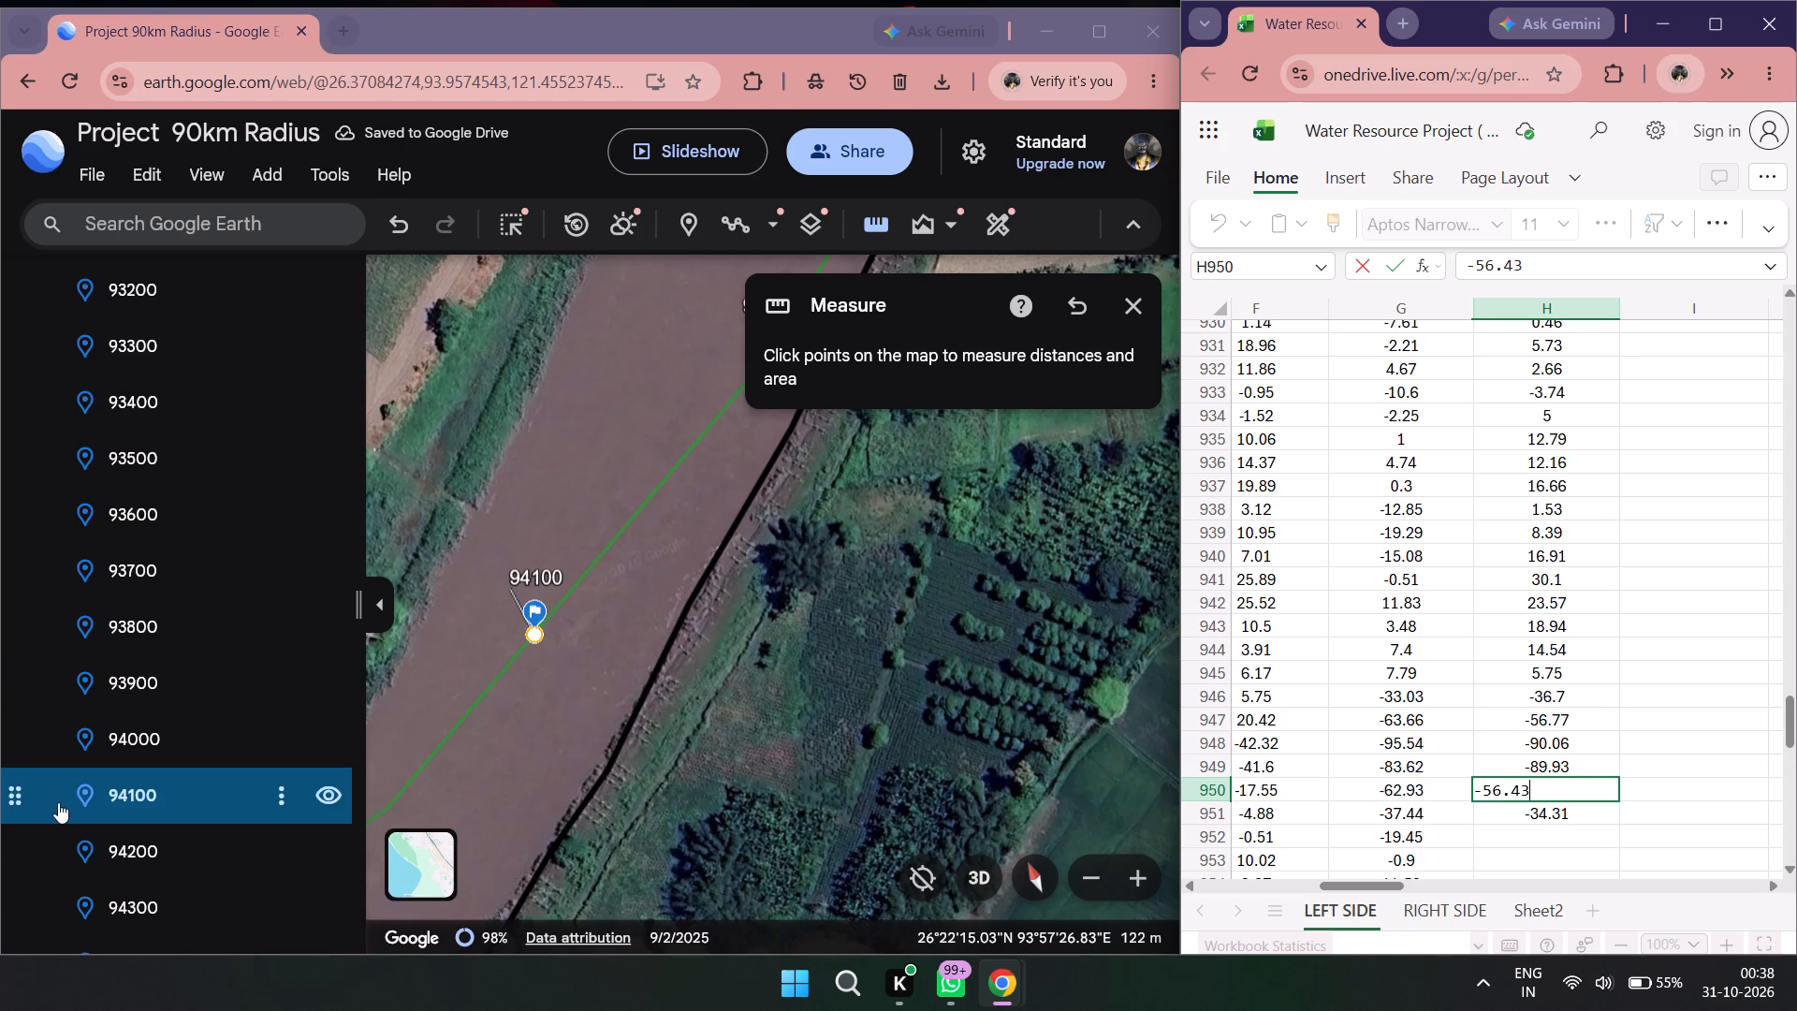
Go to placemark 94200, measure from the 2011 left line to the 2022 left line, and record -16.14 in H952.
{"action": "double_click", "coordinate": [99, 844]}
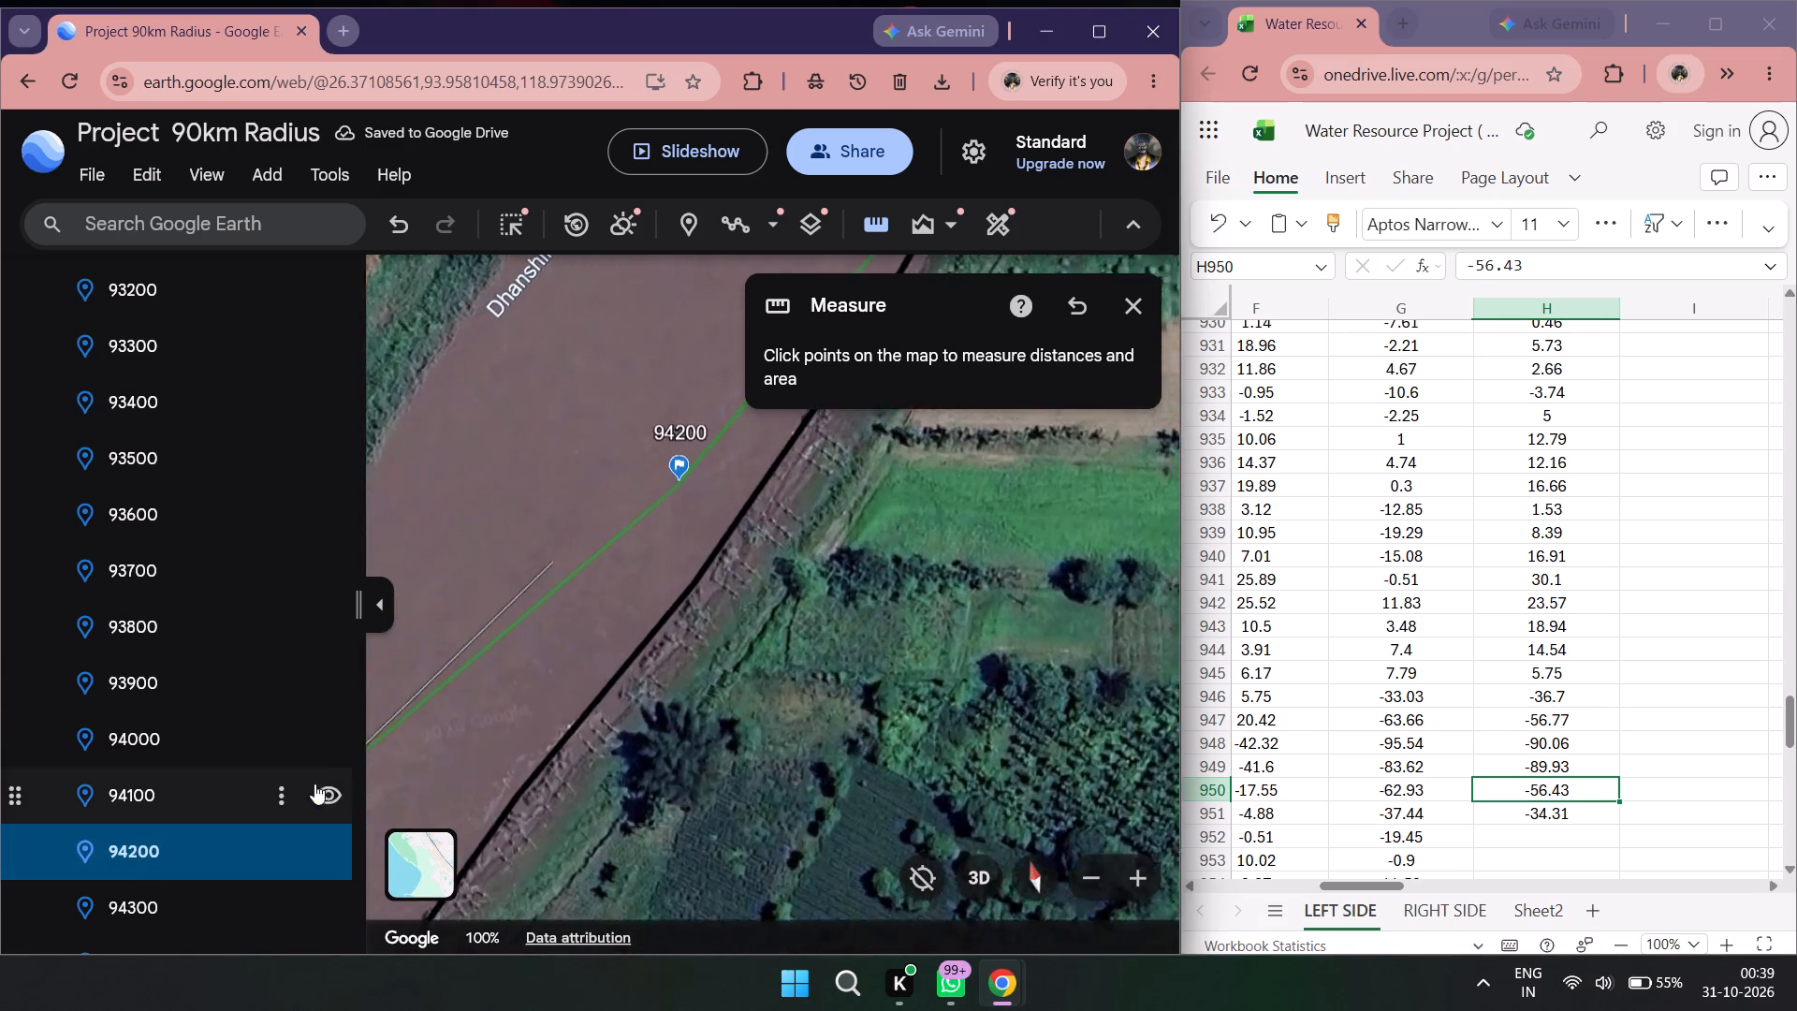
{"action": "scroll", "coordinate": [549, 740], "scroll_direction": "down", "scroll_amount": 2}
{"action": "double_click", "coordinate": [884, 221]}
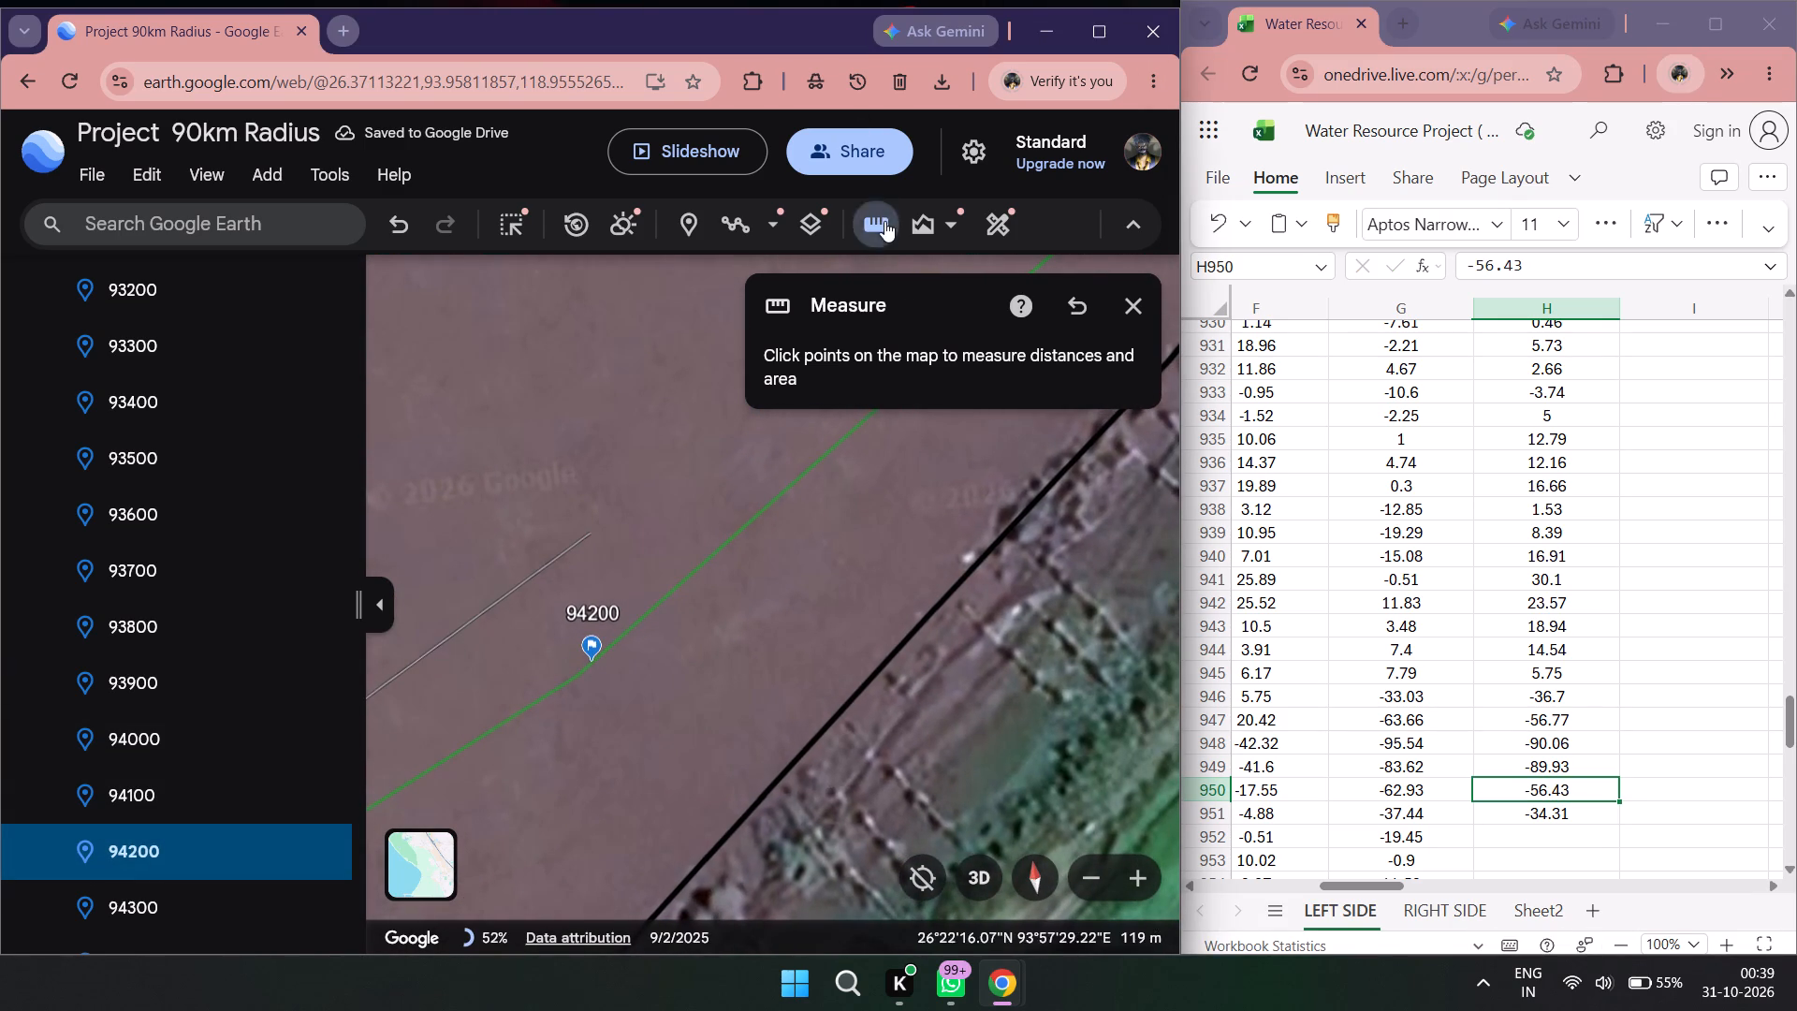
{"action": "left_click", "coordinate": [594, 658]}
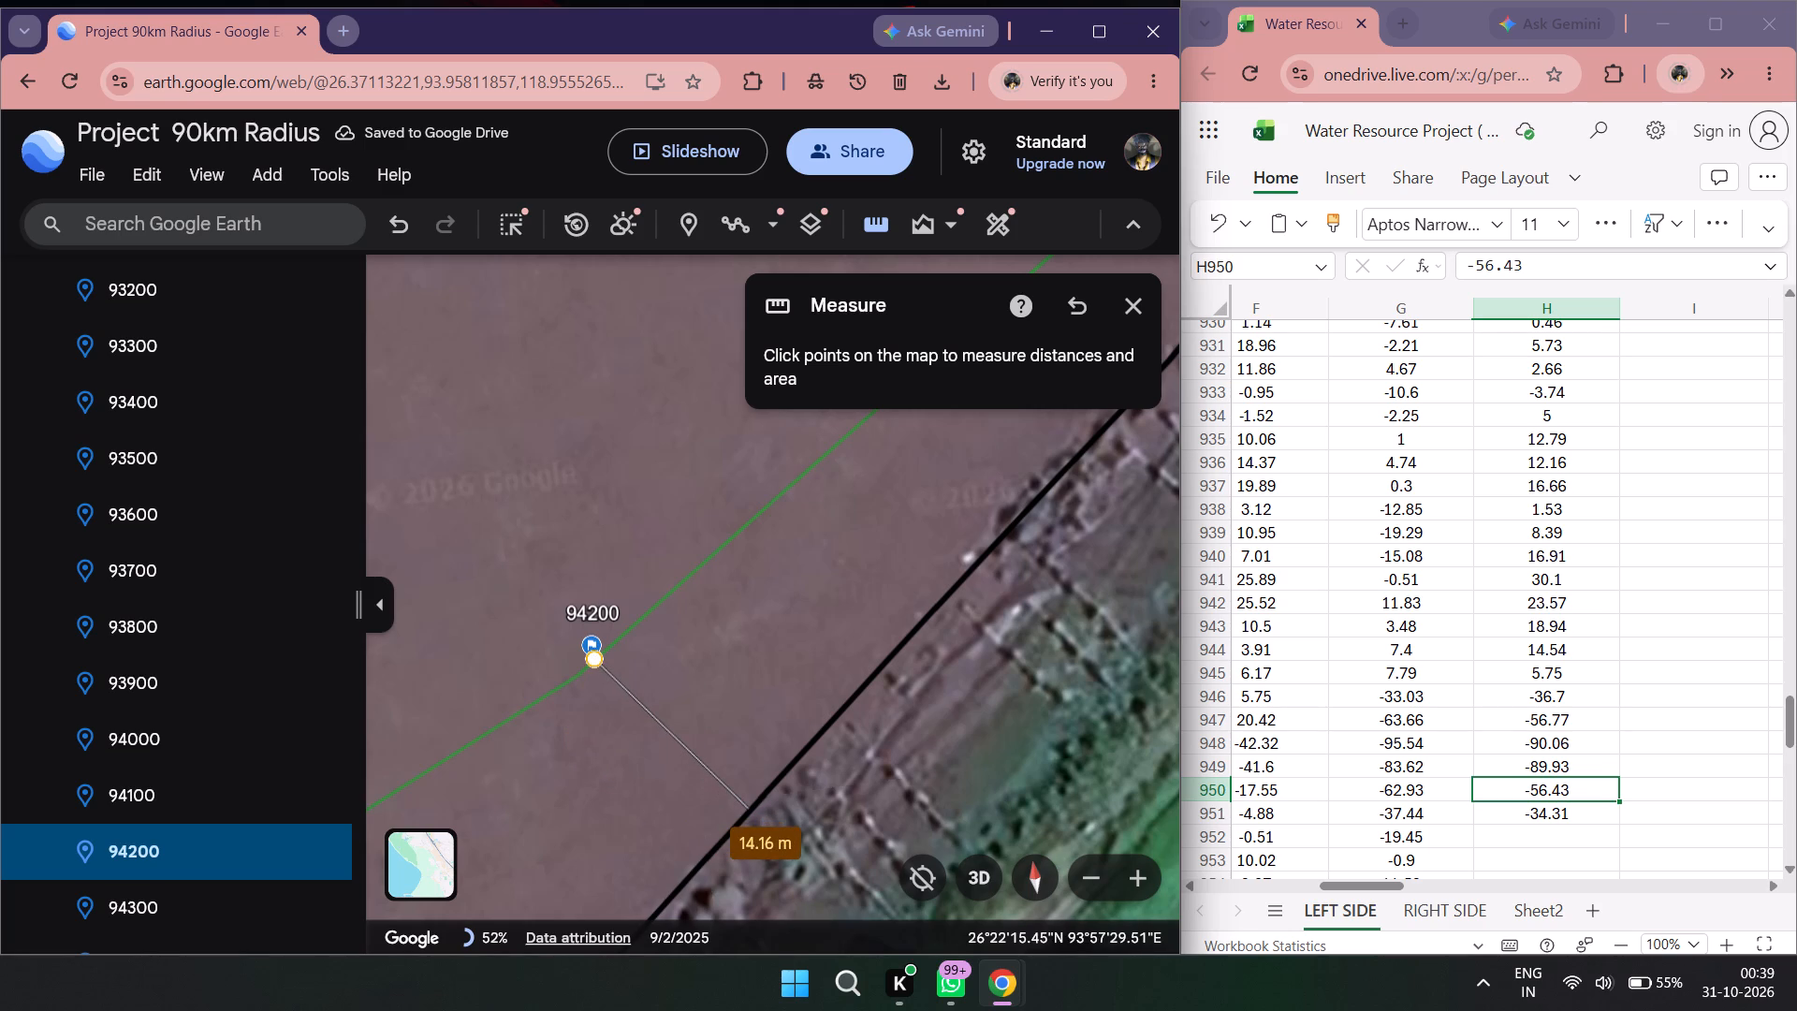
{"action": "double_click", "coordinate": [1561, 834]}
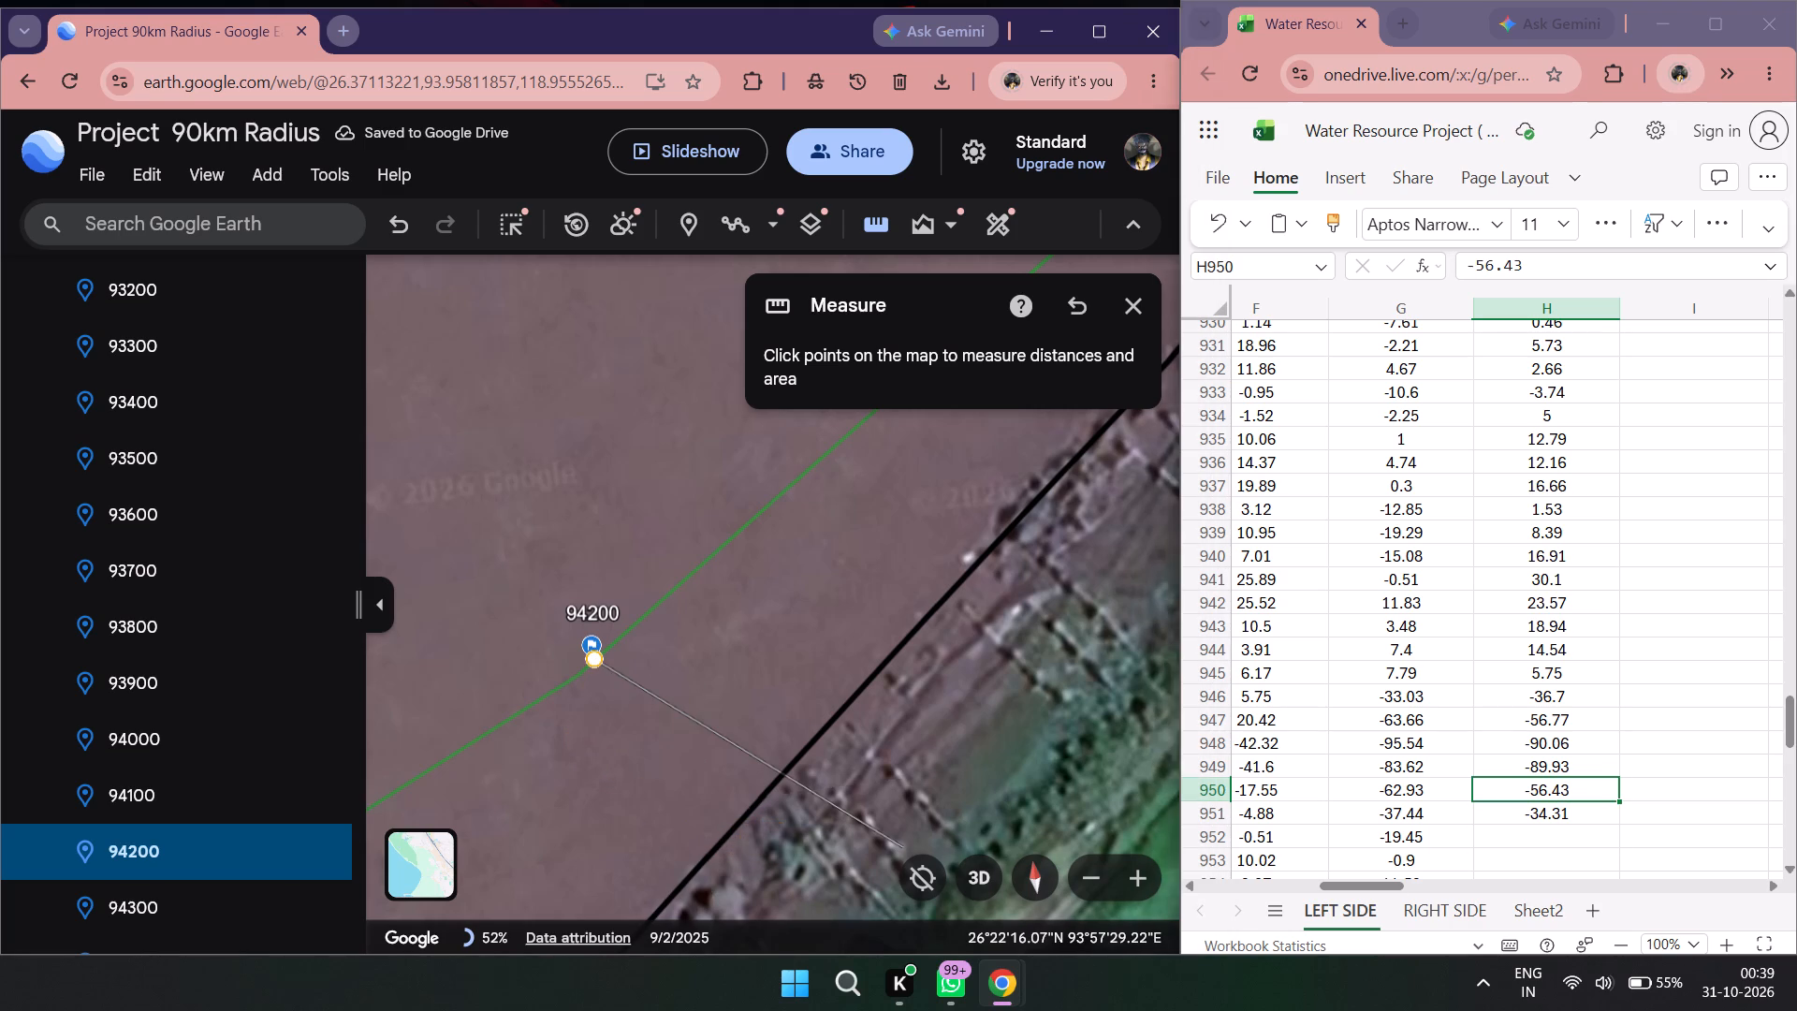
{"action": "type", "text": "-16"}
{"action": "type", "text": ".14"}
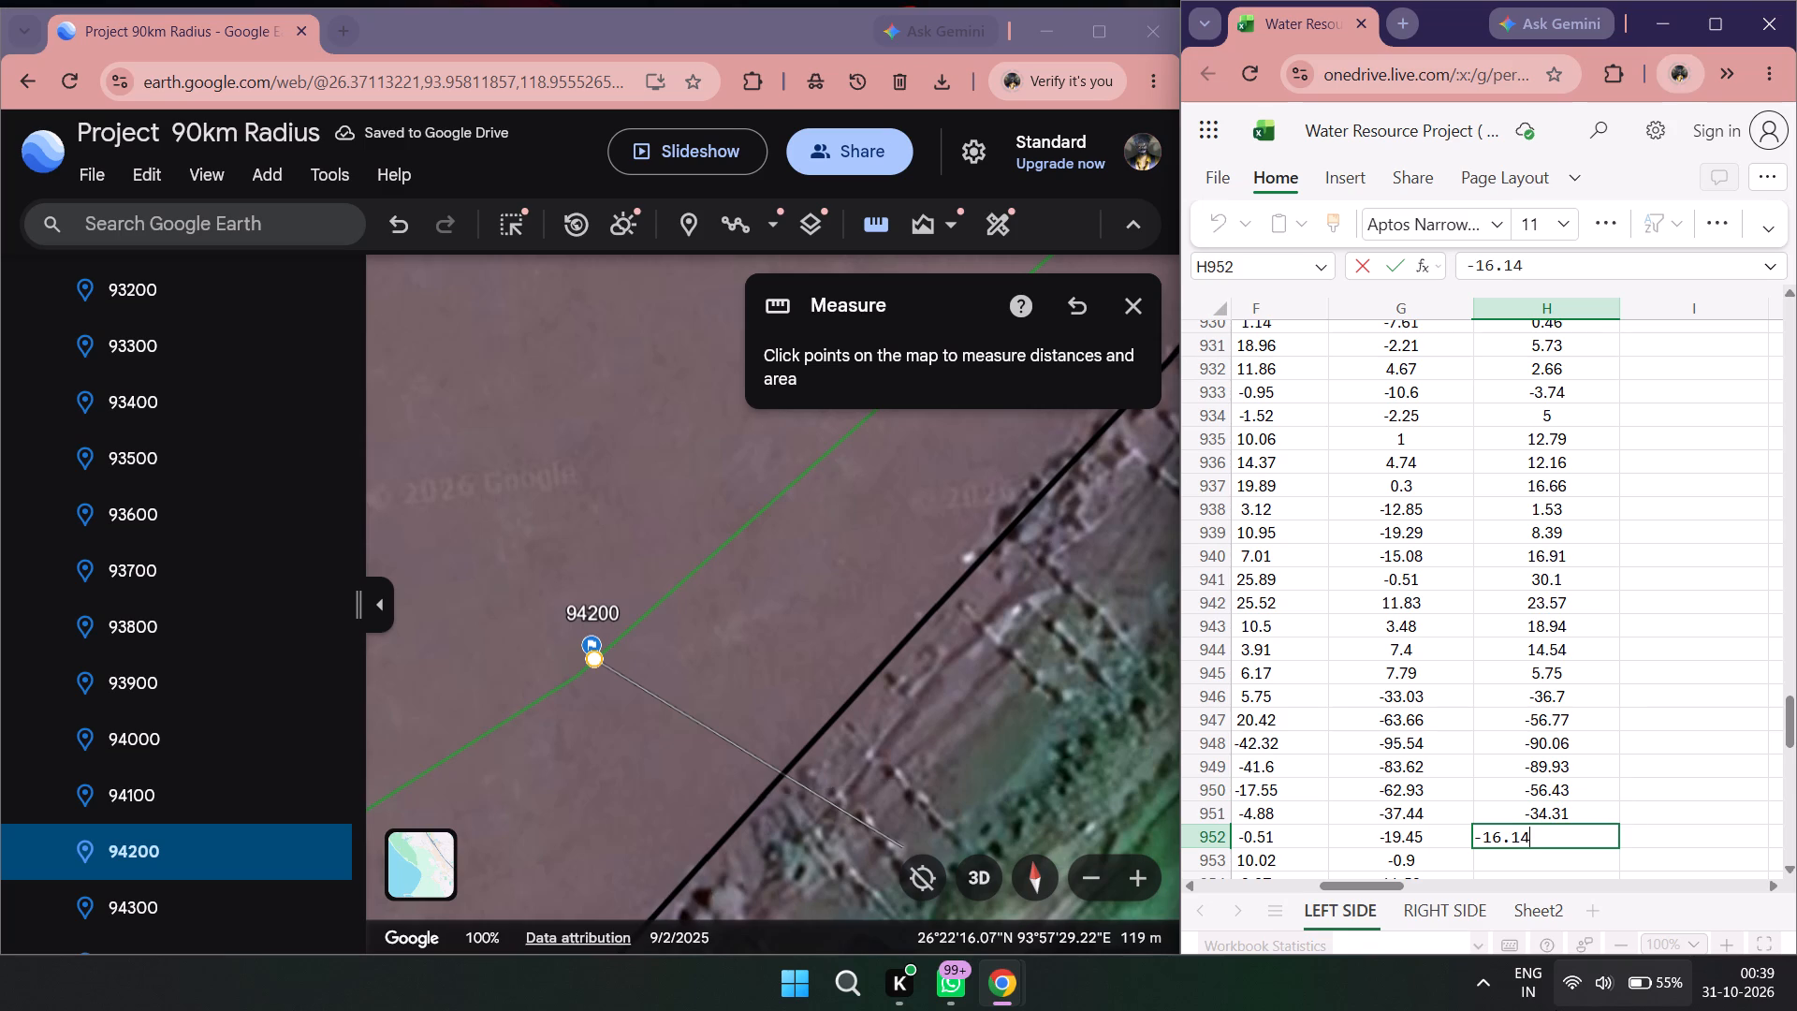
Go to placemark 94300, measure from the 2011 left line to the 2022 left line, and record 2.81 in H953.
{"action": "scroll", "coordinate": [214, 775], "scroll_direction": "down", "scroll_amount": 5}
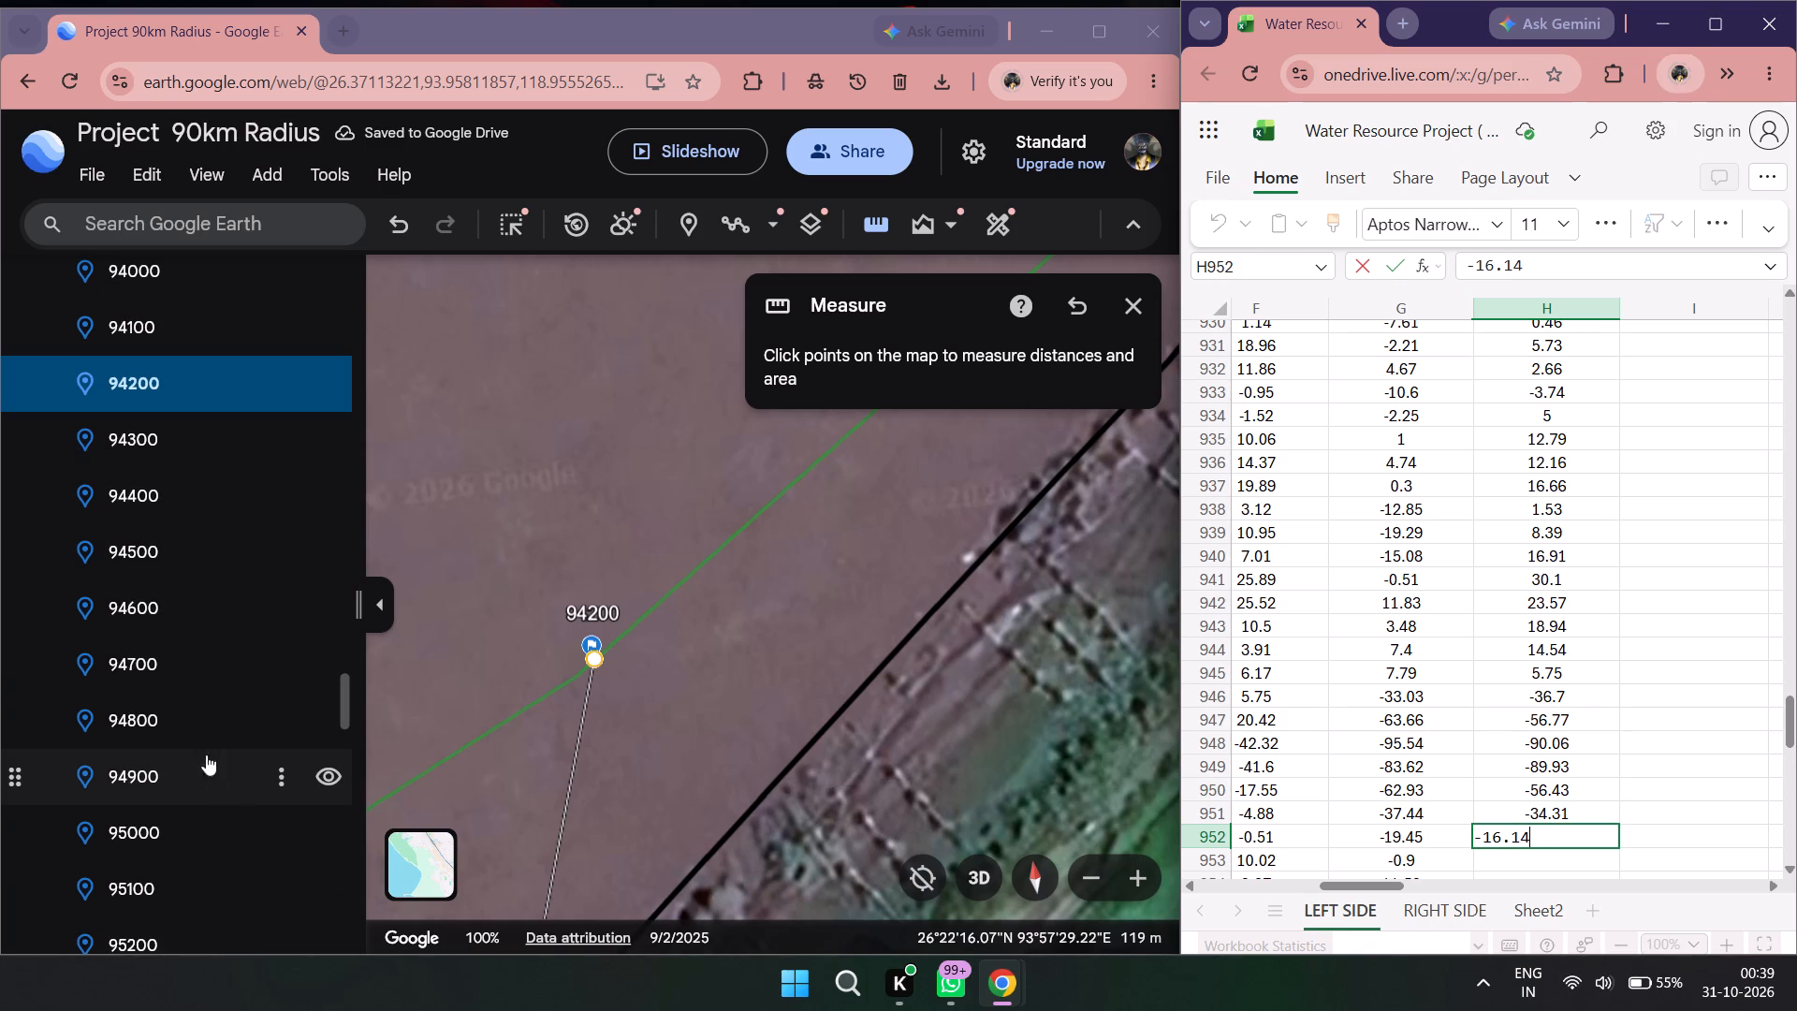
{"action": "double_click", "coordinate": [148, 430]}
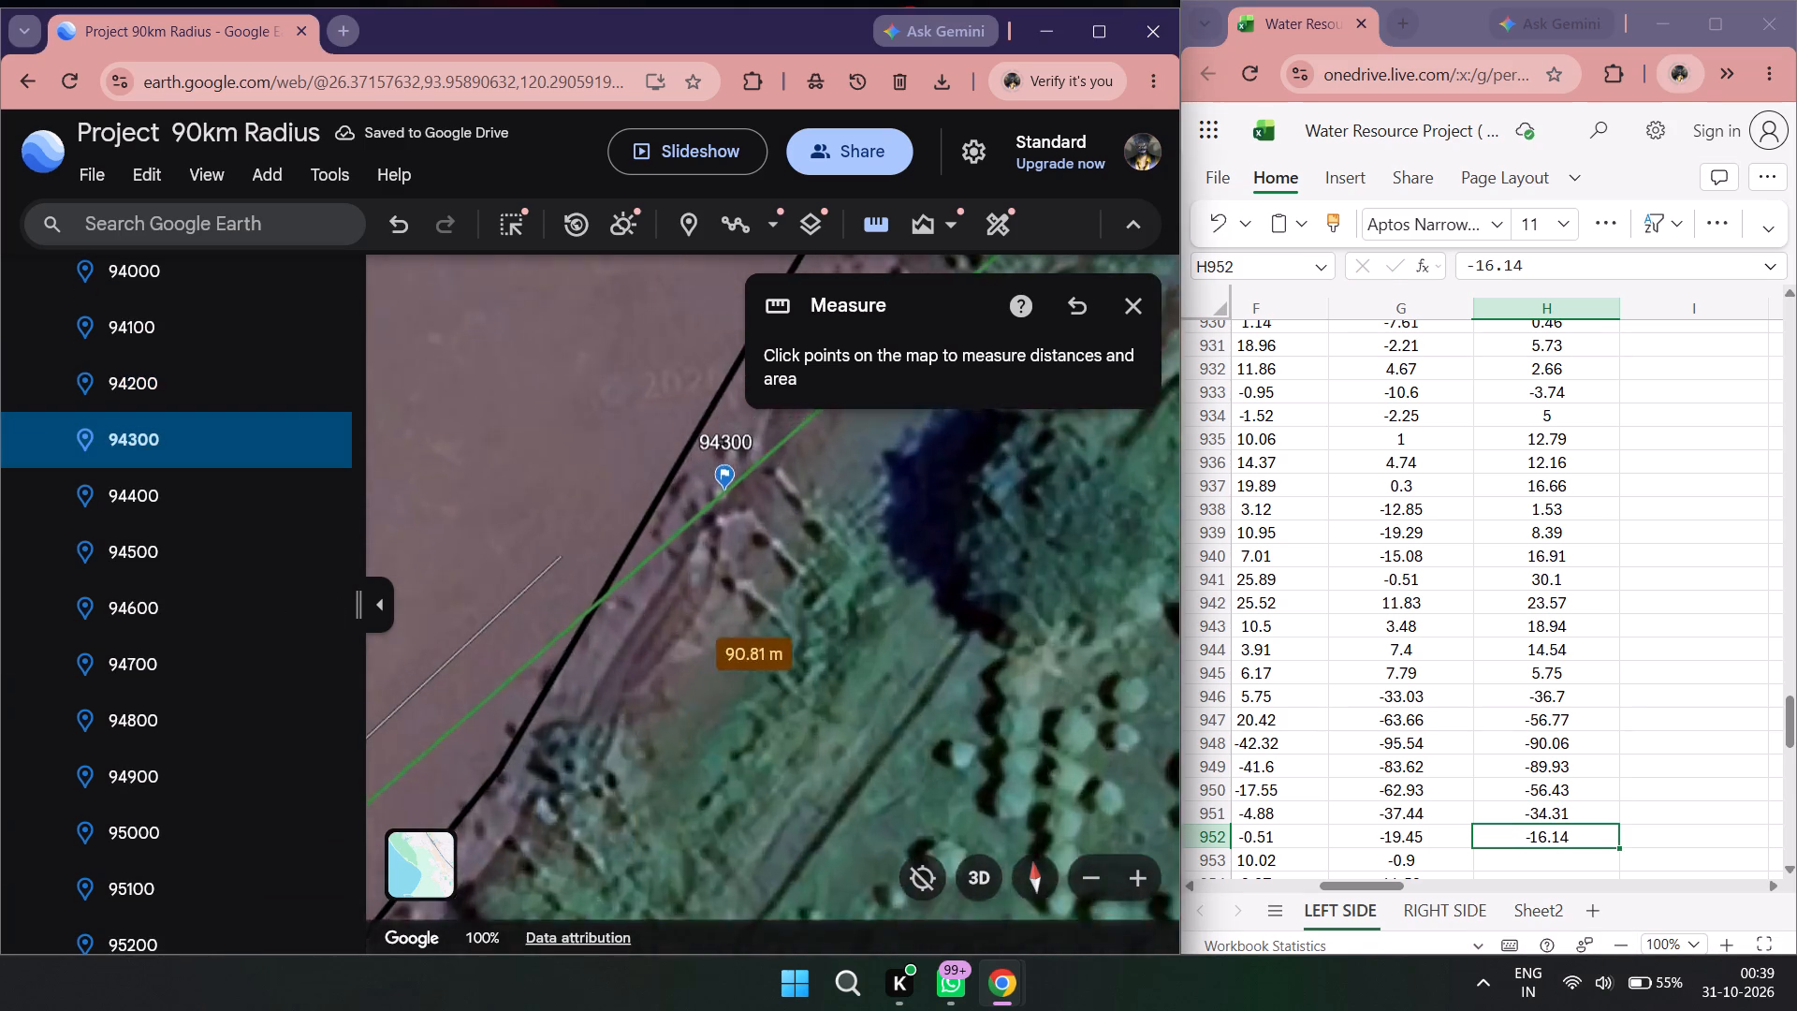
{"action": "scroll", "coordinate": [734, 615], "scroll_direction": "down", "scroll_amount": 2}
{"action": "double_click", "coordinate": [890, 239]}
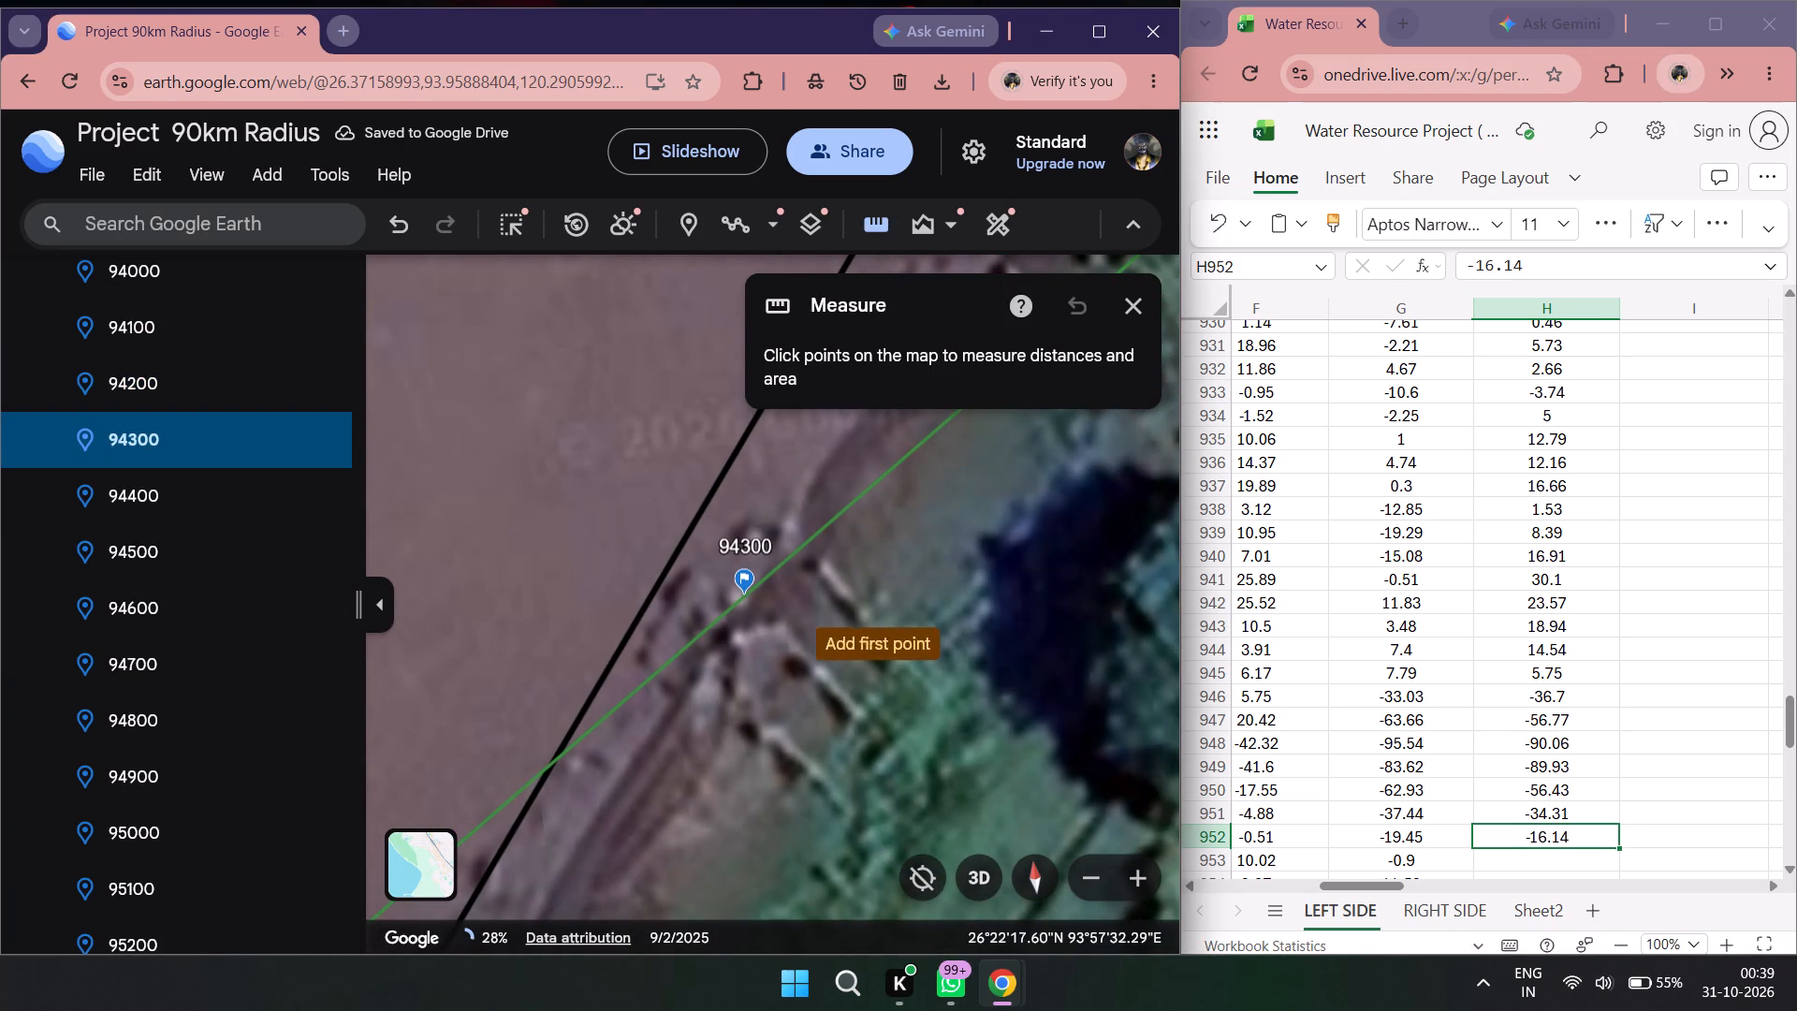
{"action": "left_click", "coordinate": [746, 594]}
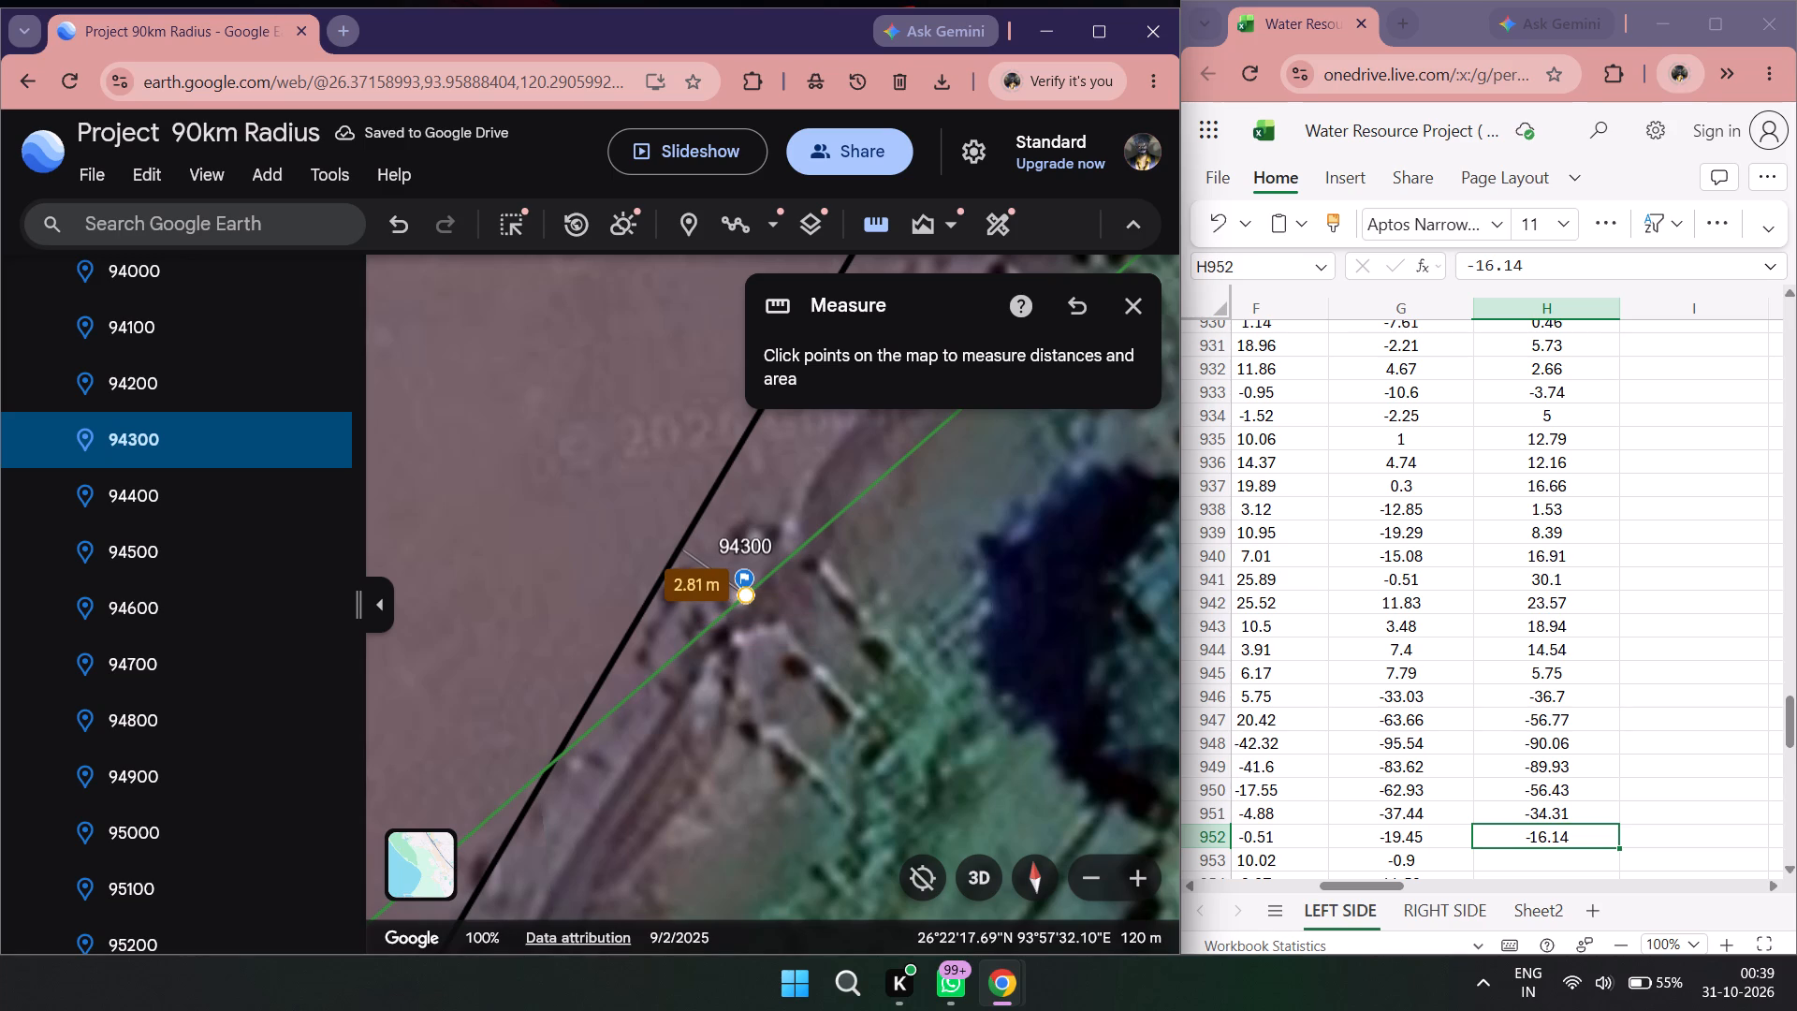
{"action": "scroll", "coordinate": [1452, 794], "scroll_direction": "down", "scroll_amount": 3}
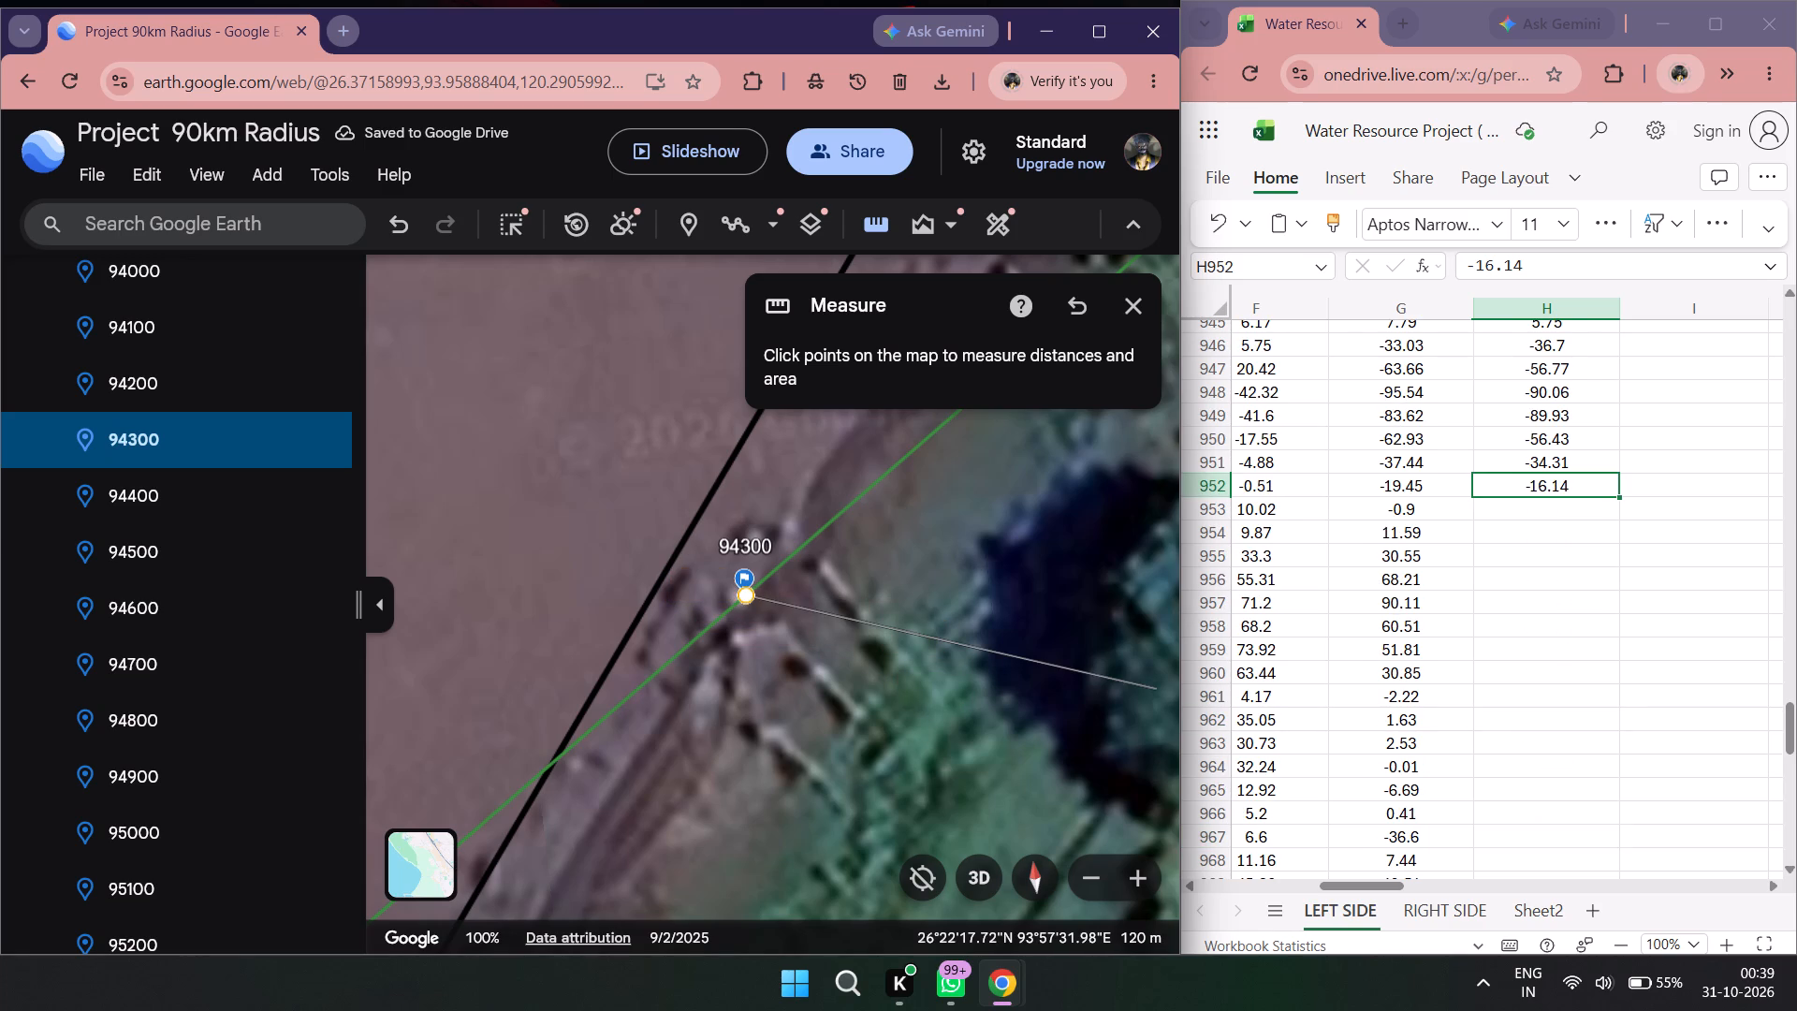
{"action": "double_click", "coordinate": [1518, 514]}
{"action": "type", "text": "2.81"}
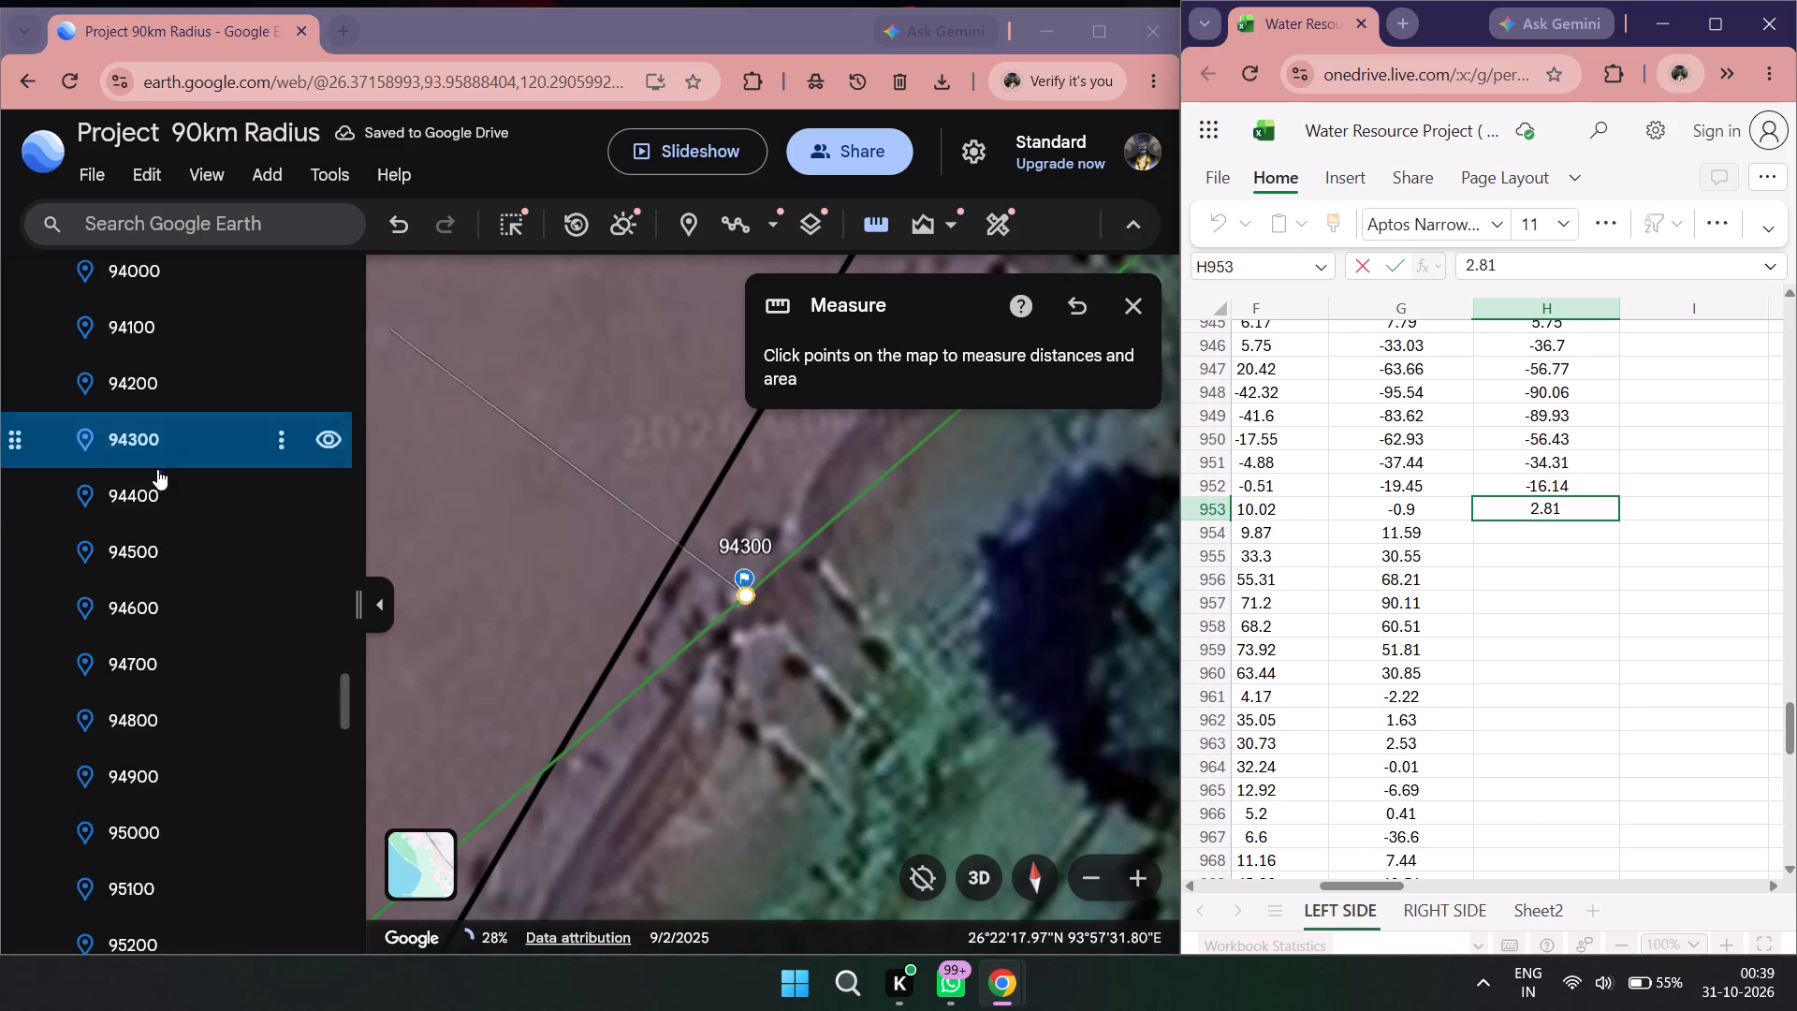
Go to placemark 94400, measure from the 2011 left line to the 2022 left line, and record 18.27 in H954.
{"action": "double_click", "coordinate": [152, 484]}
{"action": "scroll", "coordinate": [668, 691], "scroll_direction": "down", "scroll_amount": 4}
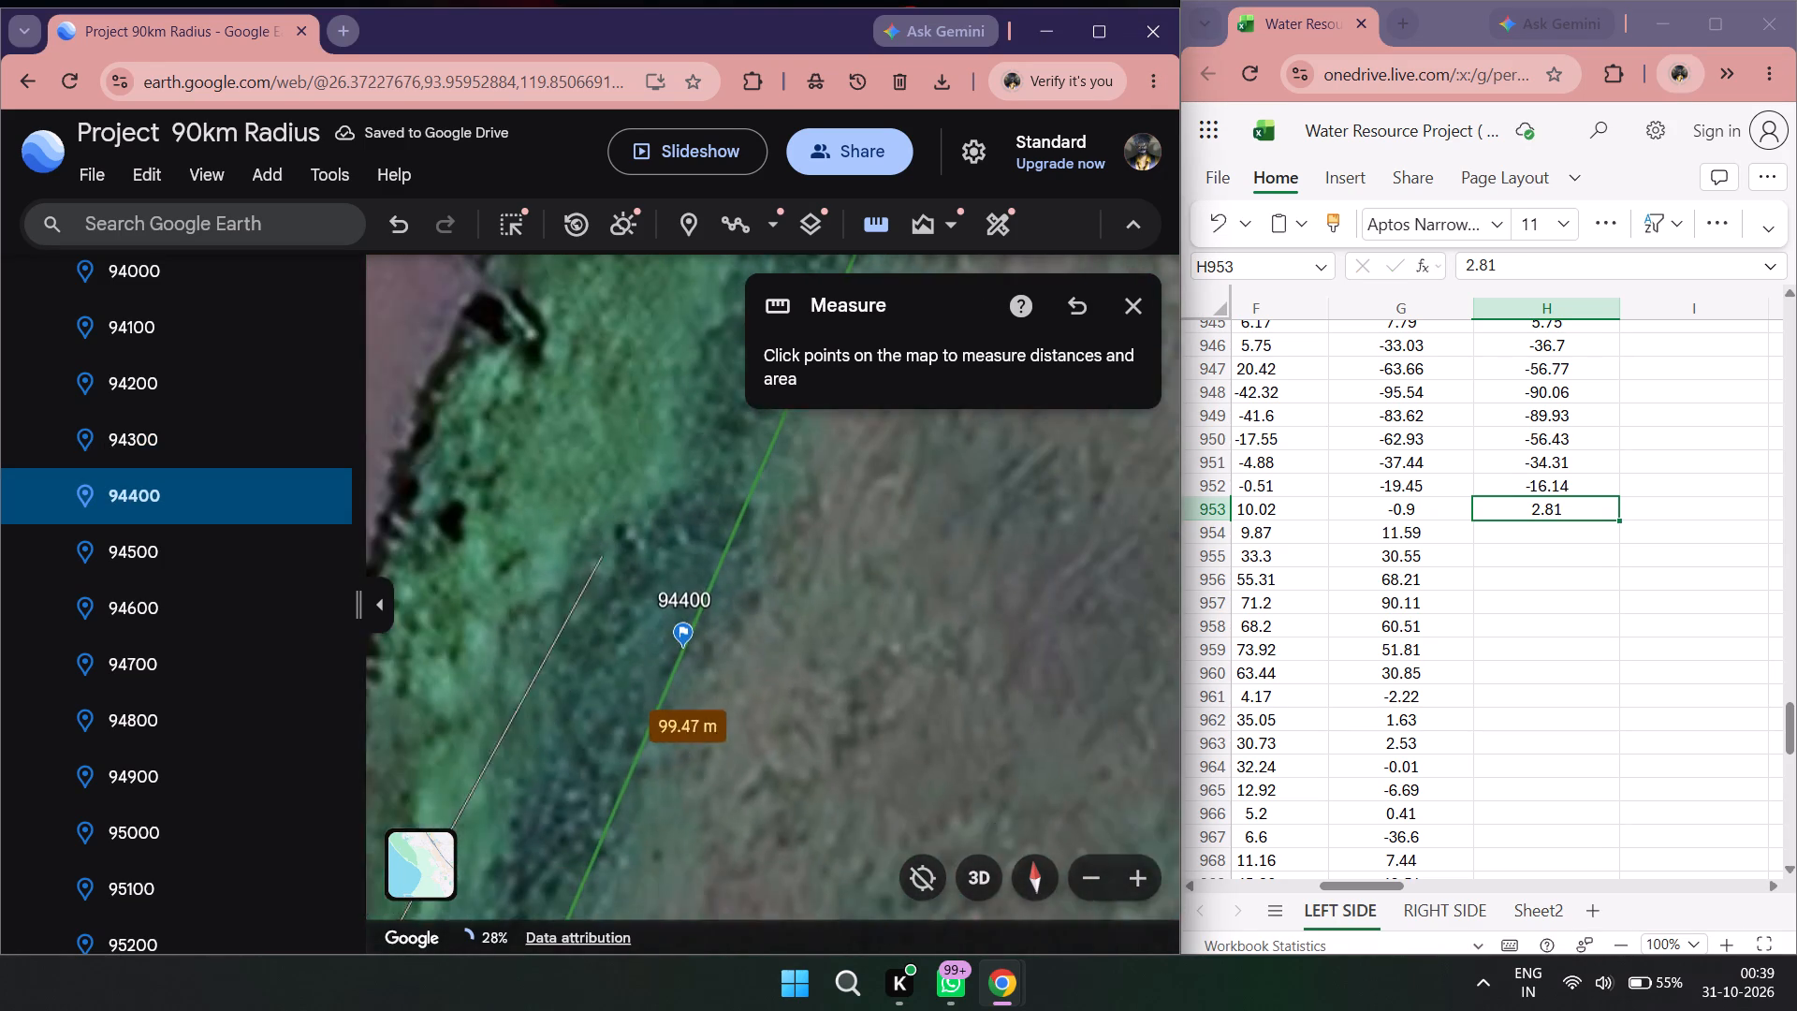
{"action": "left_click_drag", "start_coordinate": [569, 658], "coordinate": [776, 661]}
{"action": "double_click", "coordinate": [871, 222]}
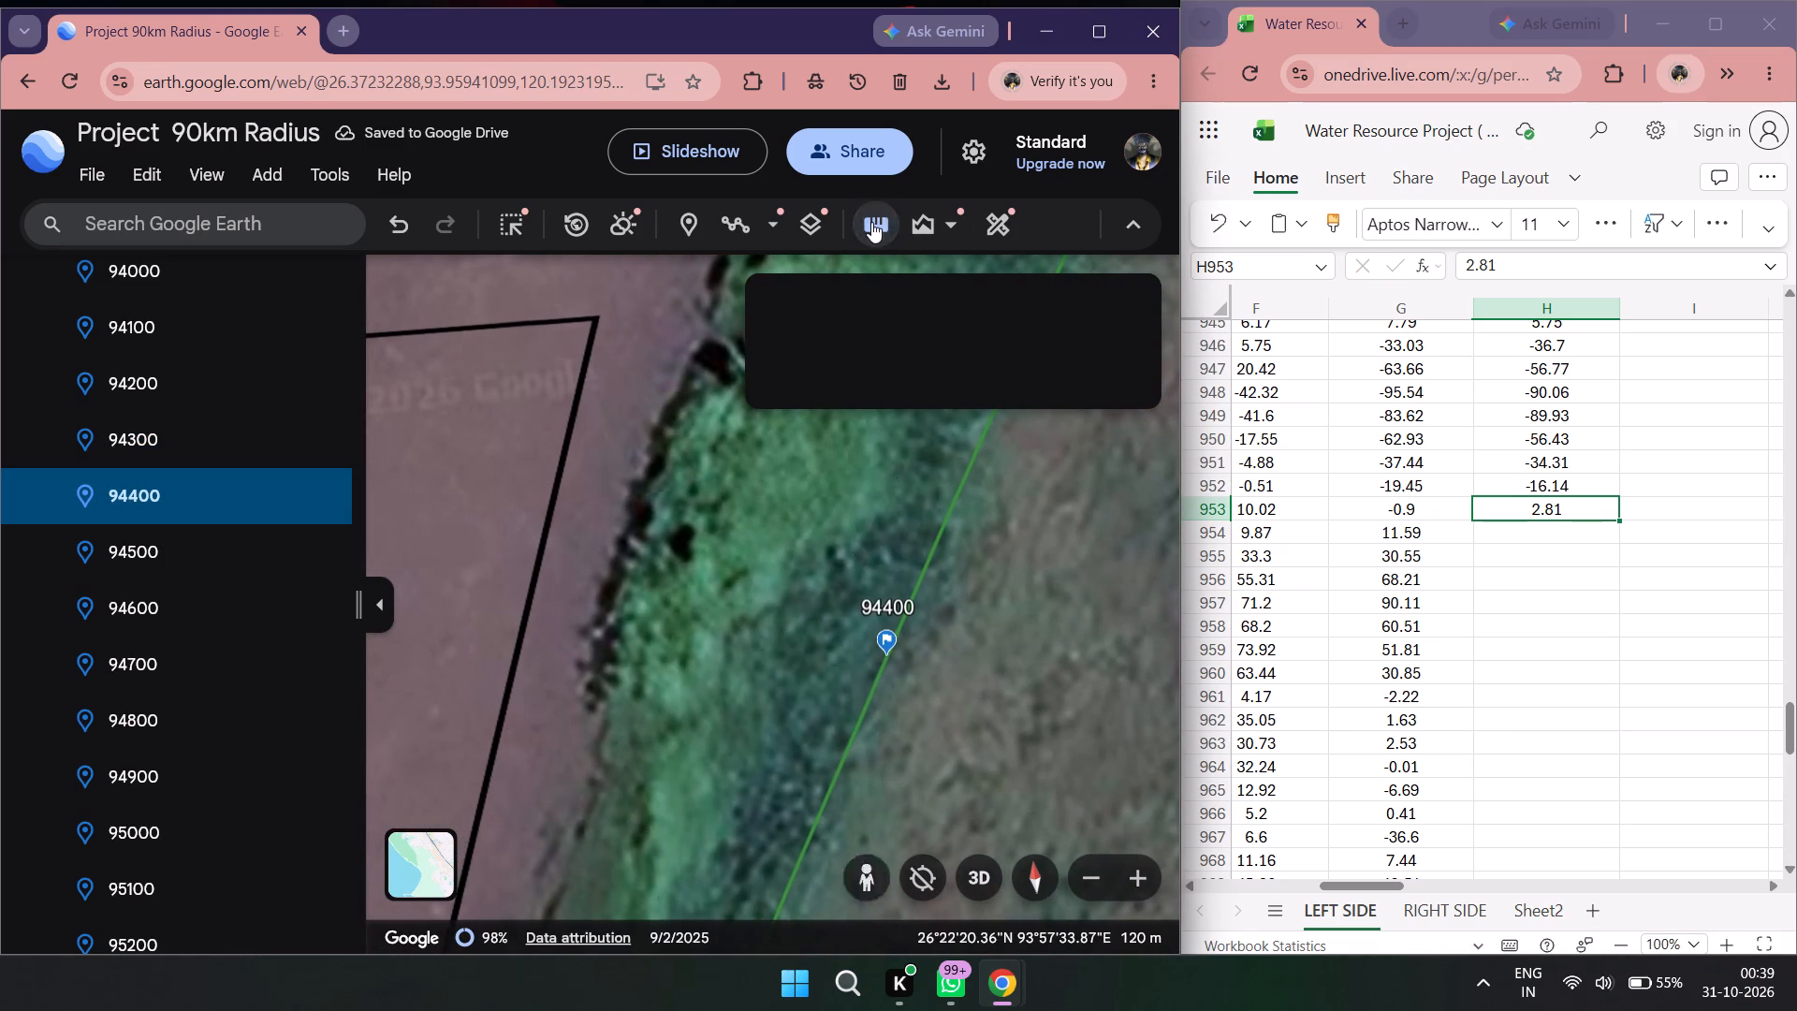
{"action": "left_click", "coordinate": [888, 664]}
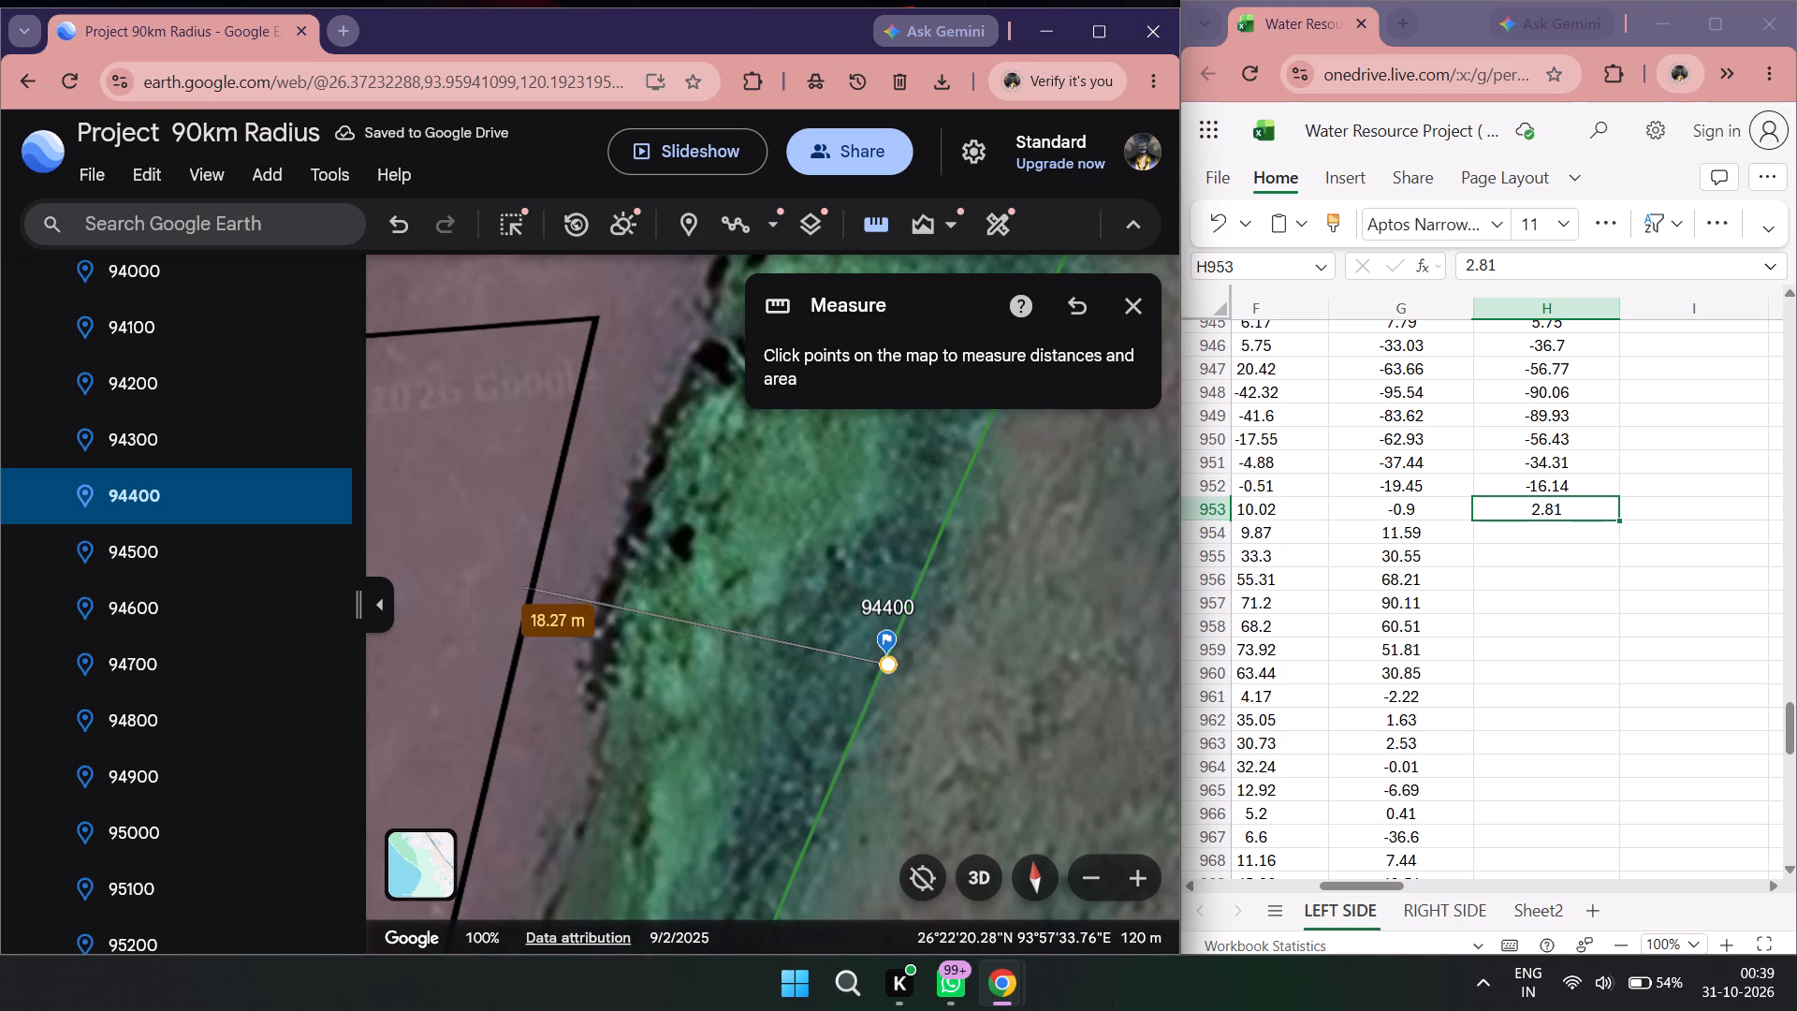
{"action": "double_click", "coordinate": [1589, 534]}
{"action": "type", "text": "18.27"}
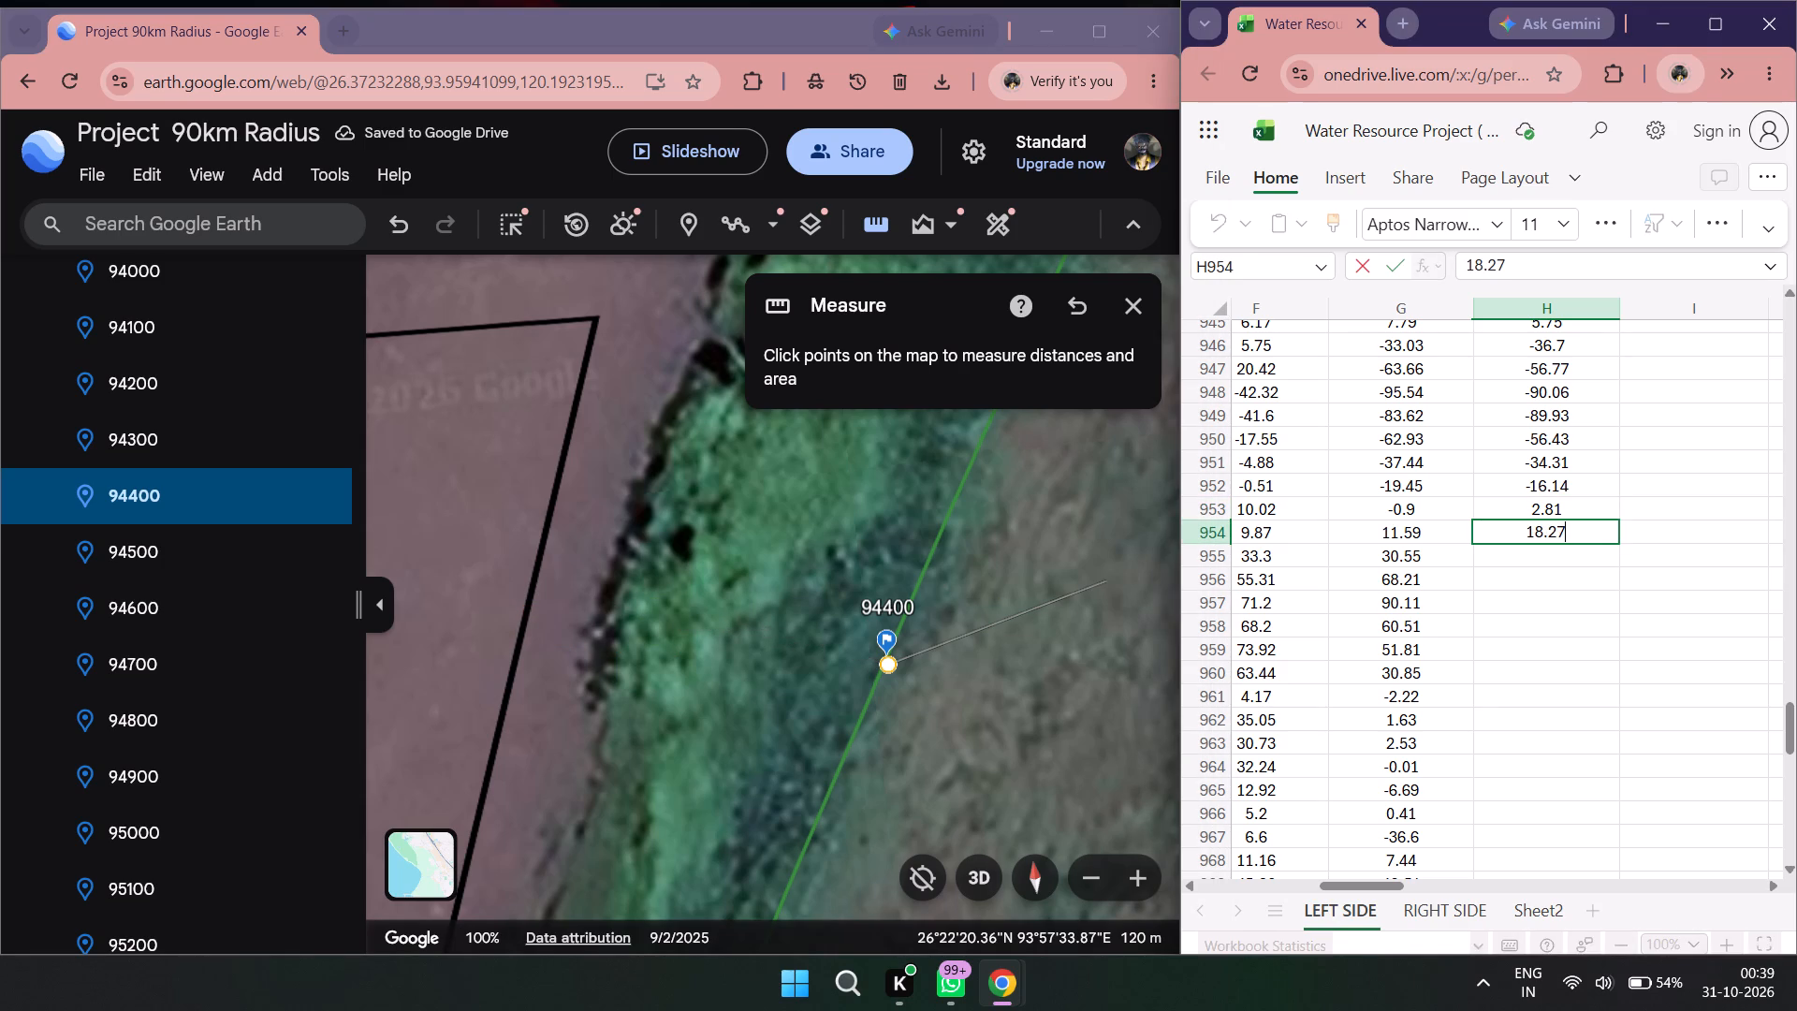
Go to placemark 94500, measure from the 2011 left line to the 2022 left line, and record 47.22 in H955.
{"action": "double_click", "coordinate": [110, 531]}
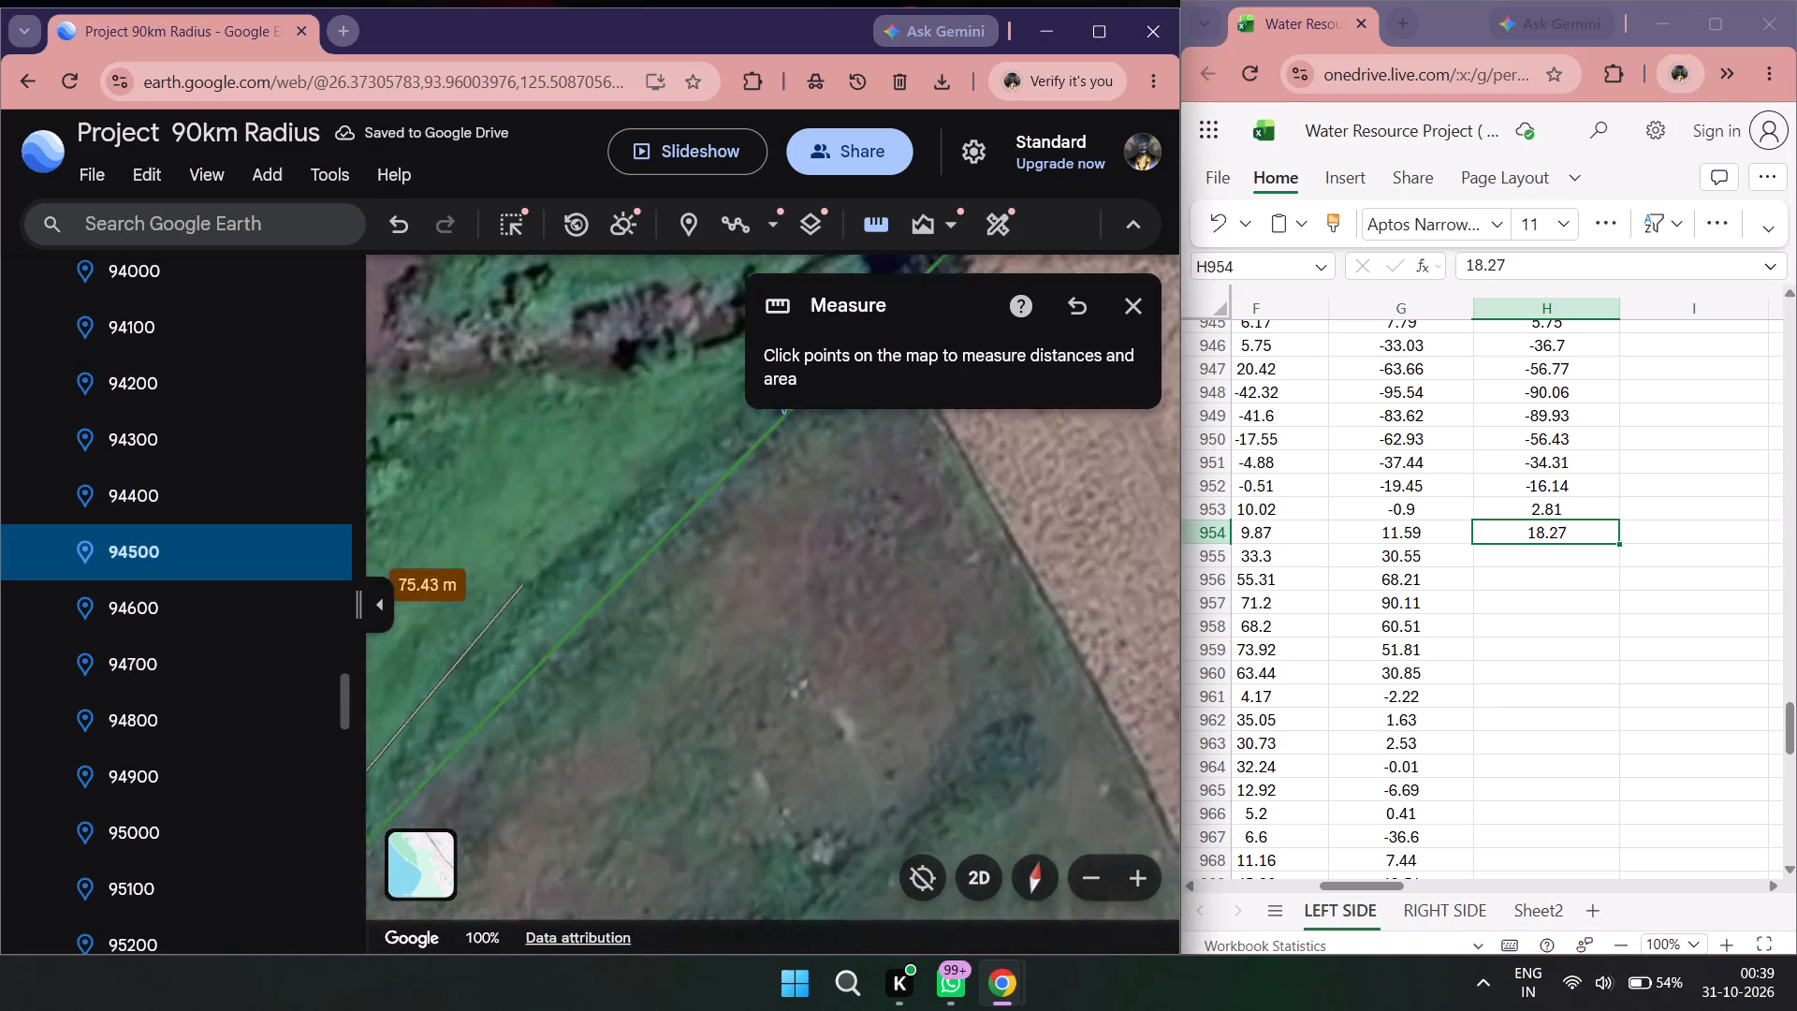
{"action": "scroll", "coordinate": [621, 619], "scroll_direction": "down", "scroll_amount": 9}
{"action": "left_click_drag", "start_coordinate": [530, 549], "coordinate": [530, 544]}
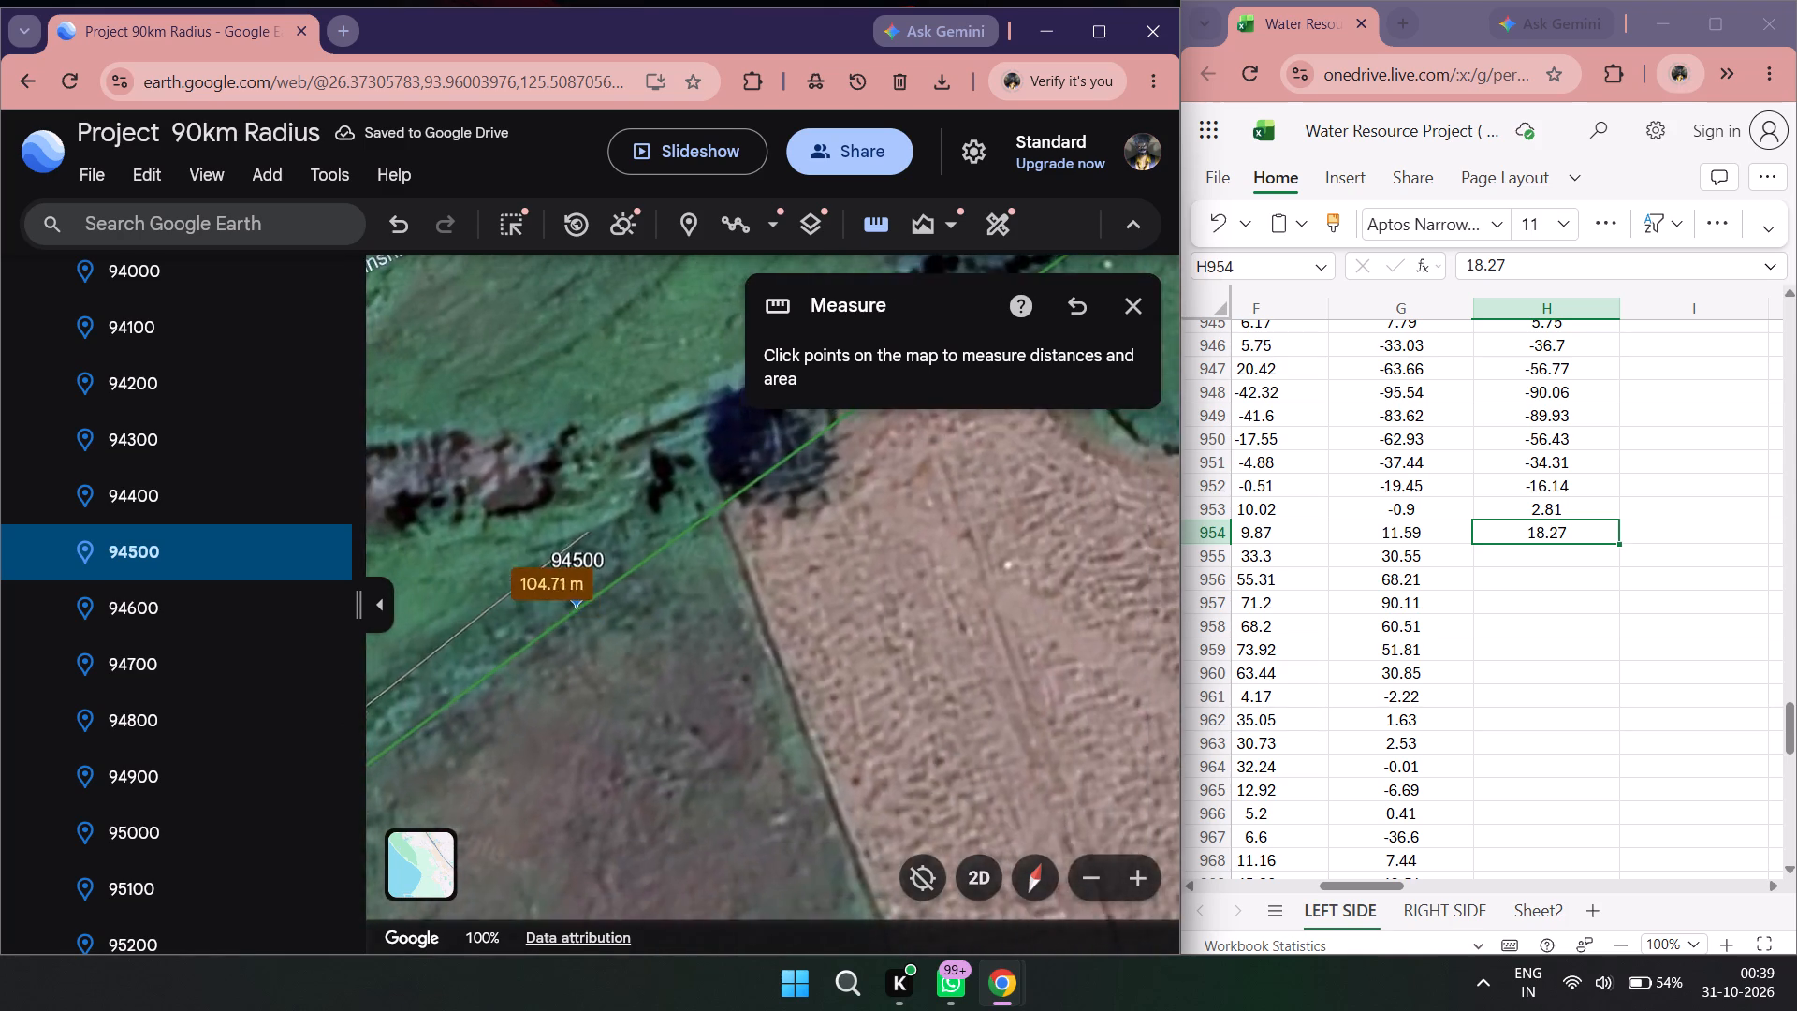
{"action": "left_click_drag", "start_coordinate": [530, 544], "coordinate": [696, 742]}
{"action": "scroll", "coordinate": [698, 735], "scroll_direction": "down", "scroll_amount": 3}
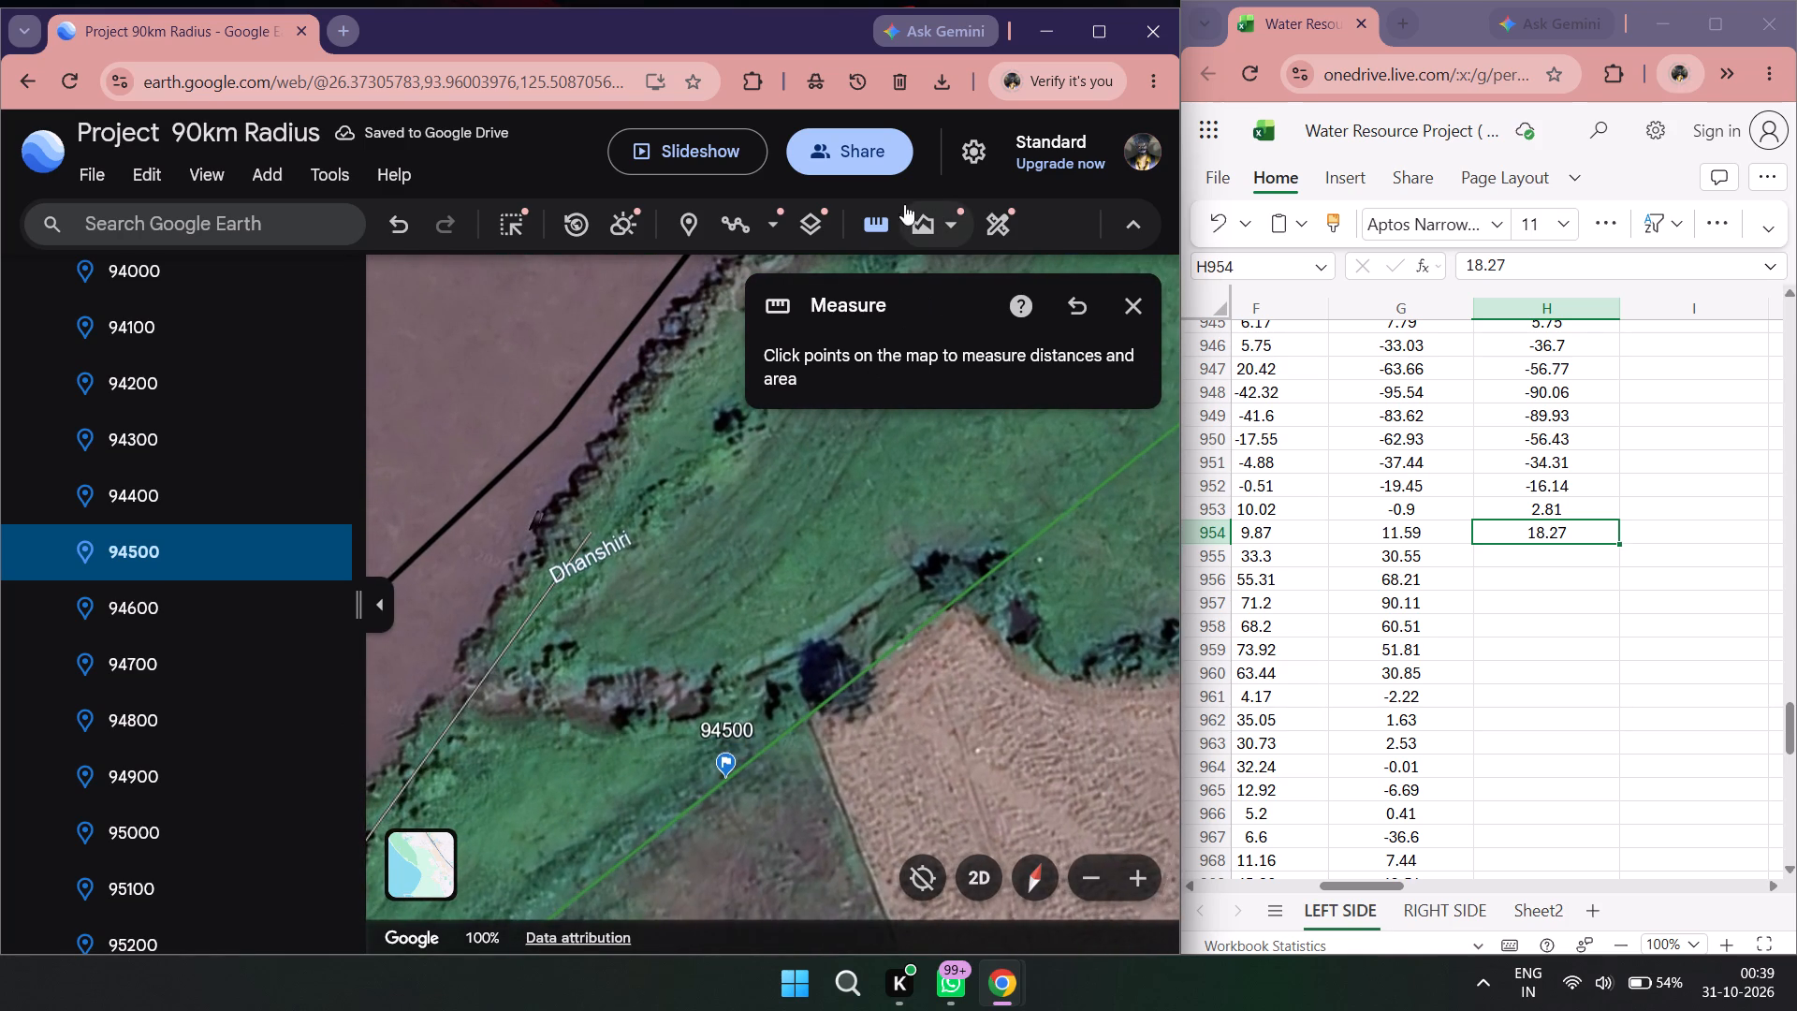
{"action": "double_click", "coordinate": [881, 208]}
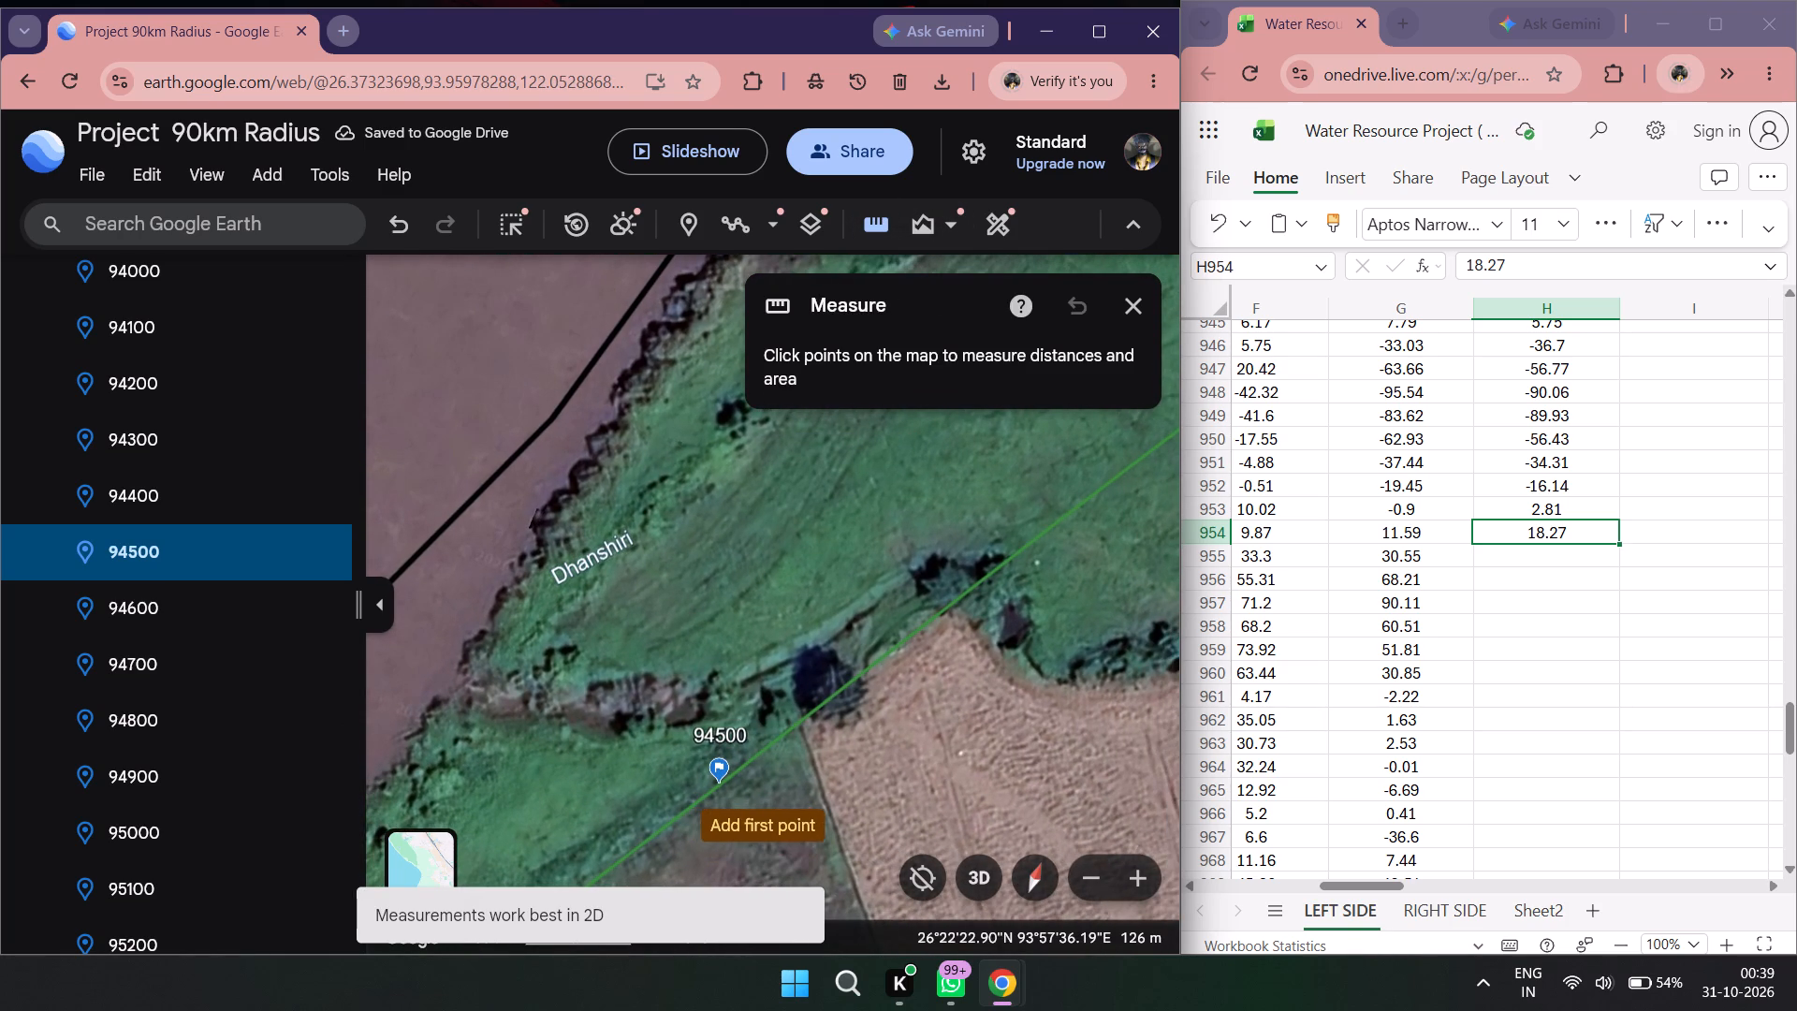
{"action": "left_click", "coordinate": [721, 787]}
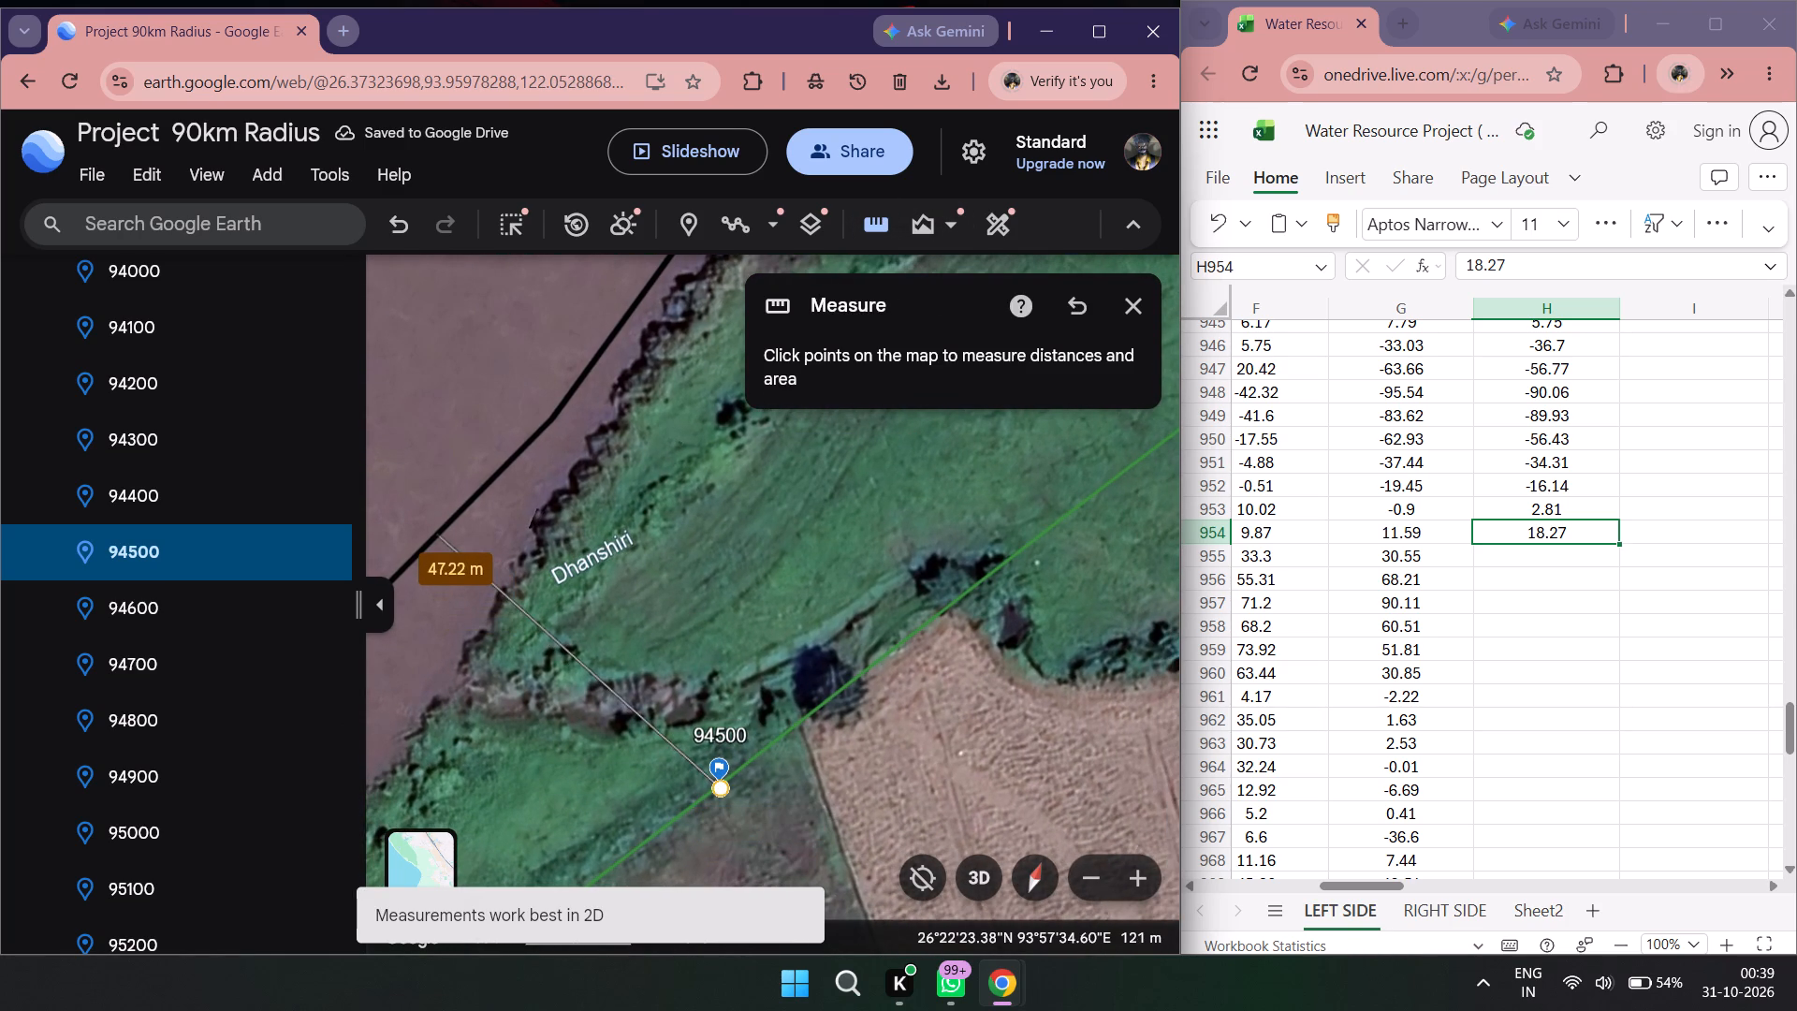
{"action": "double_click", "coordinate": [1574, 559]}
{"action": "type", "text": "47.22"}
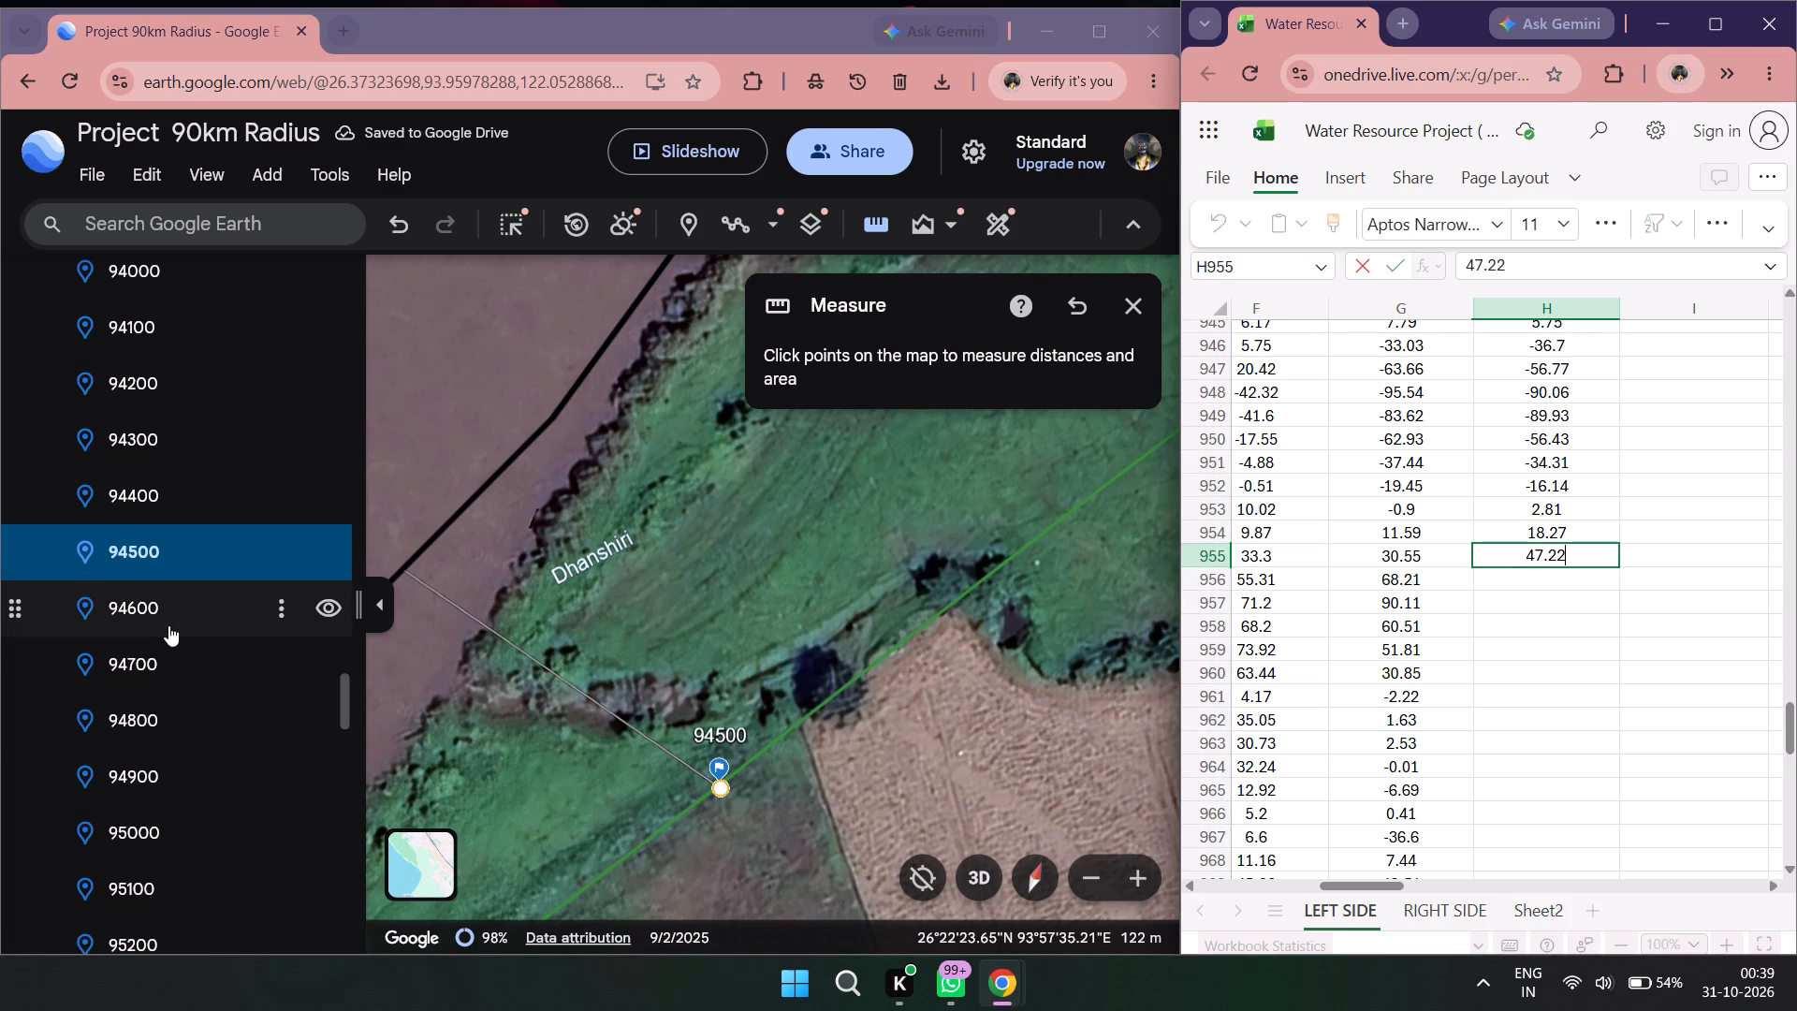
Go to placemark 94600, measure from the 2011 left line to the 2022 left line, and record 72.44 in H956.
{"action": "double_click", "coordinate": [165, 625]}
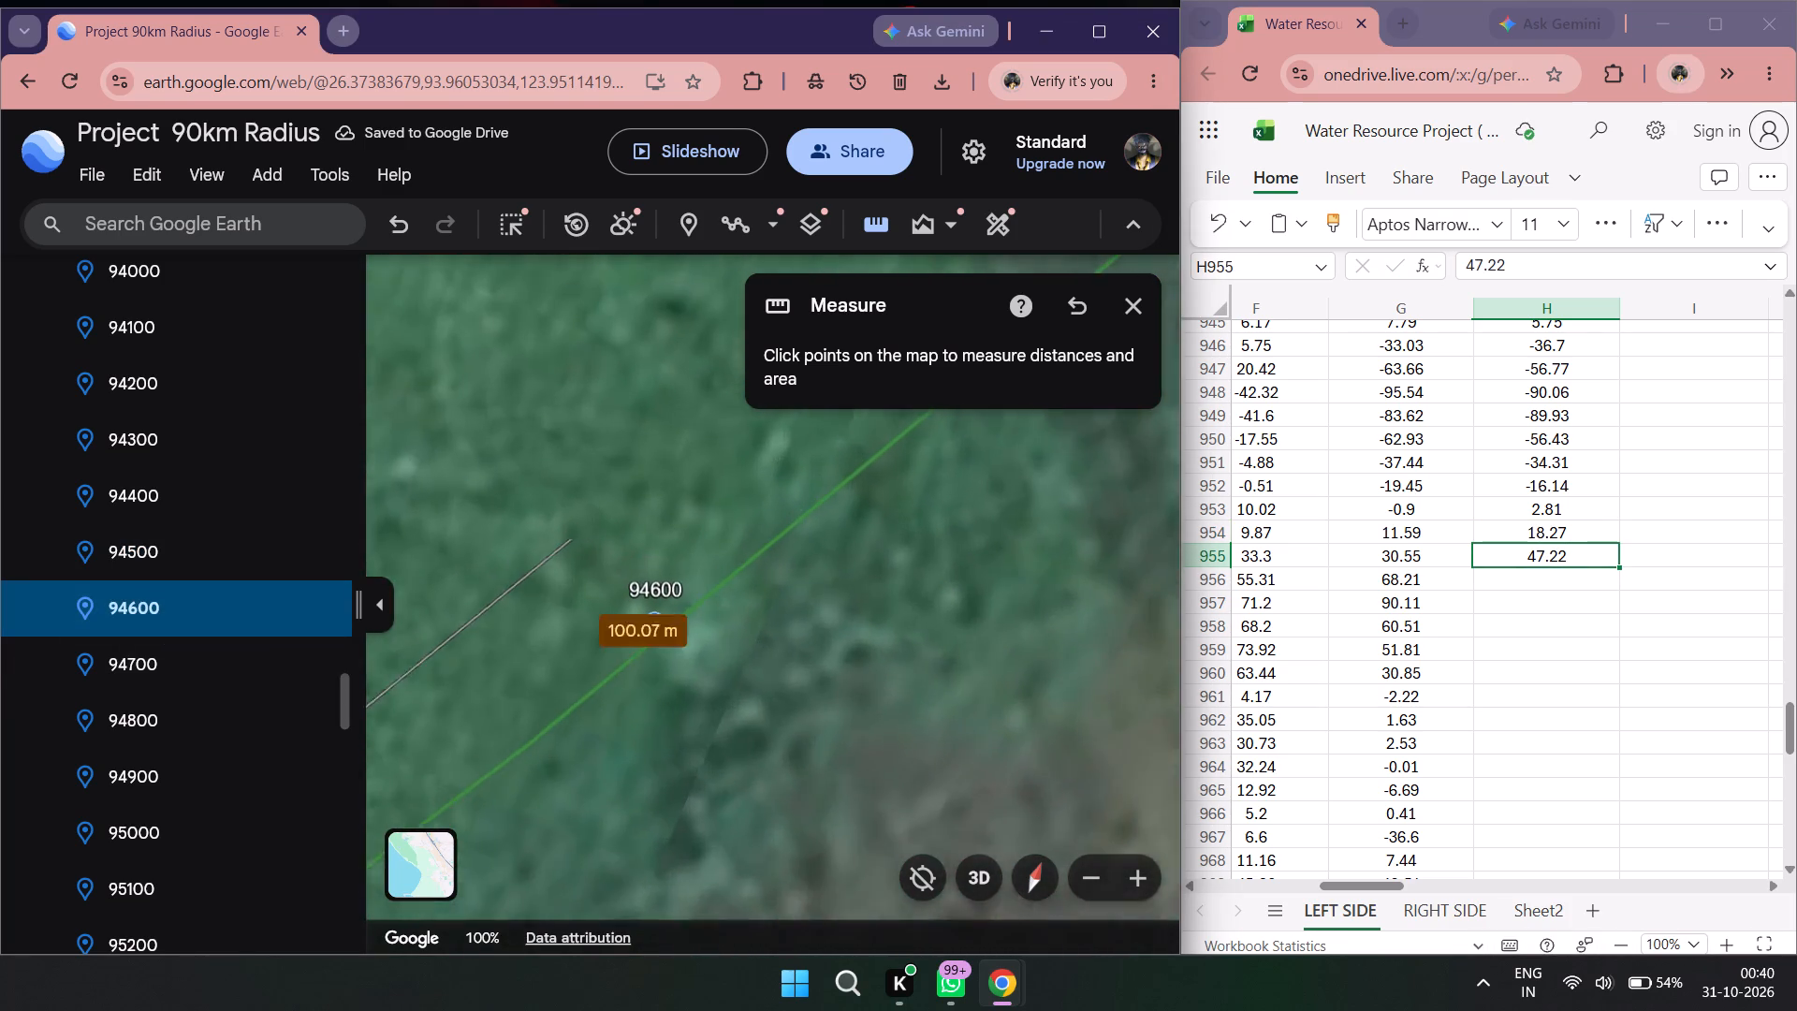
{"action": "double_click", "coordinate": [856, 219]}
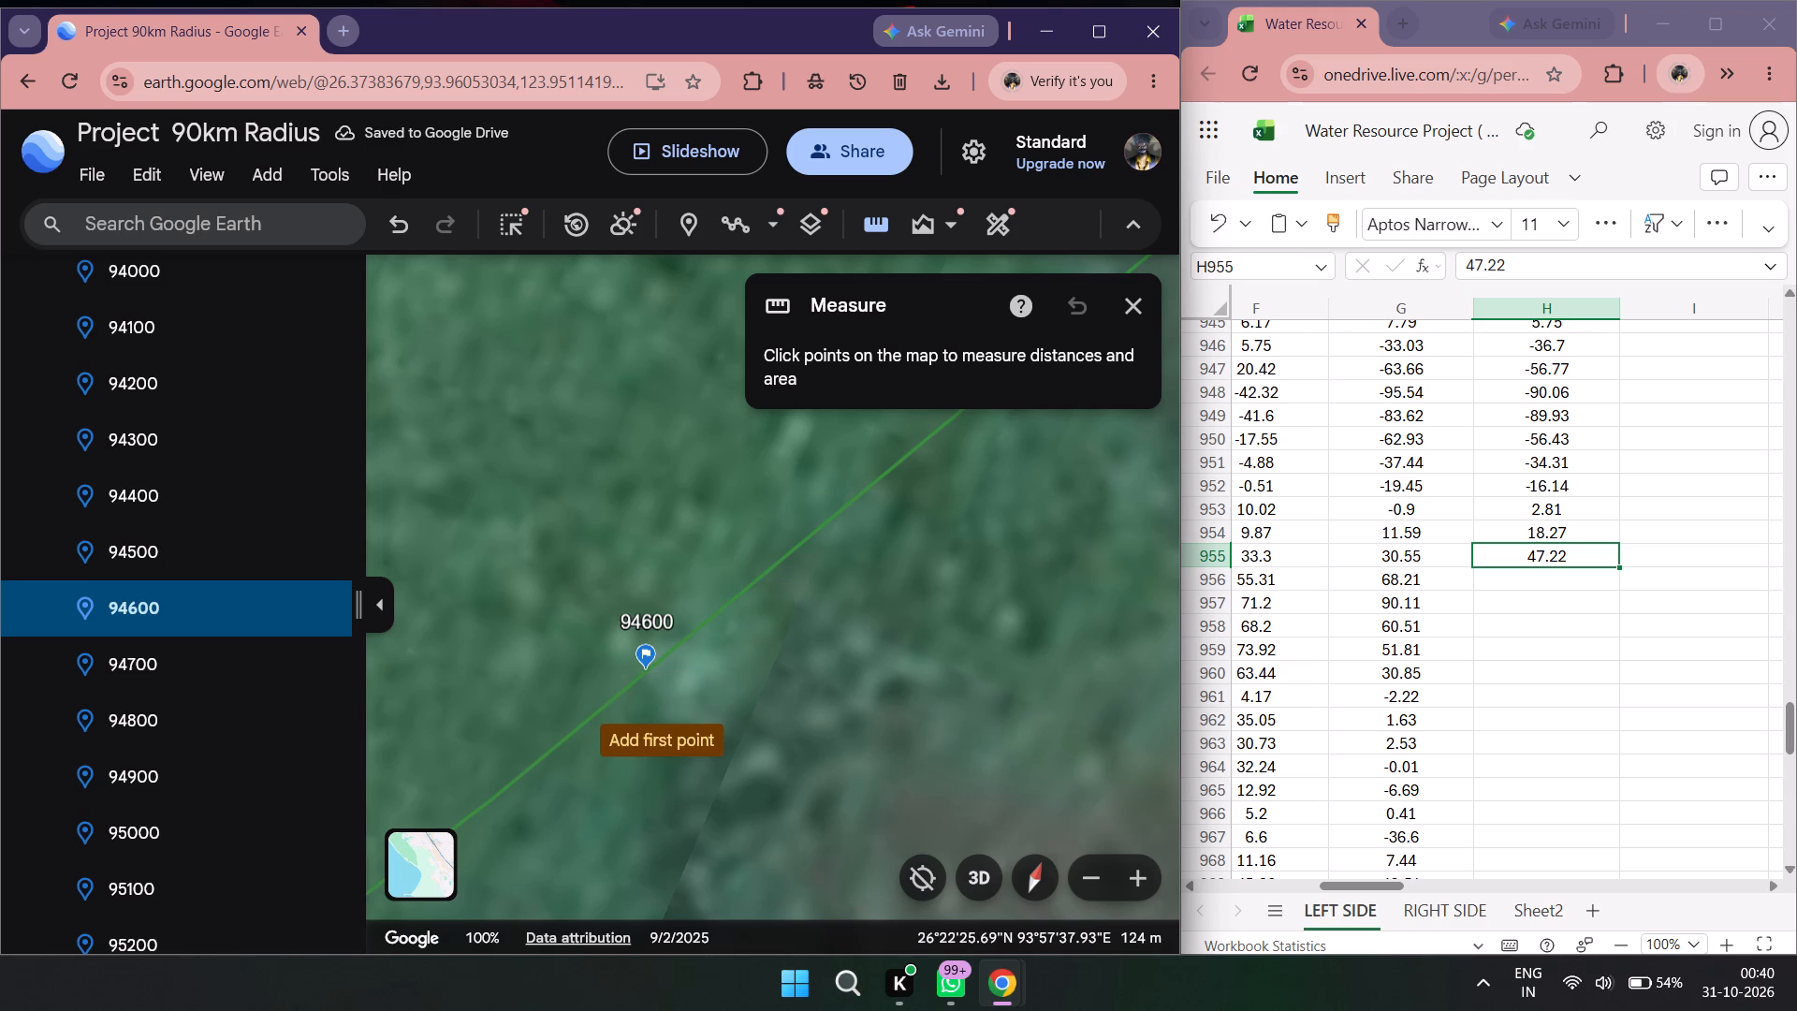
{"action": "left_click", "coordinate": [652, 669]}
{"action": "scroll", "coordinate": [620, 667], "scroll_direction": "down", "scroll_amount": 3}
{"action": "scroll", "coordinate": [481, 596], "scroll_direction": "down", "scroll_amount": 2}
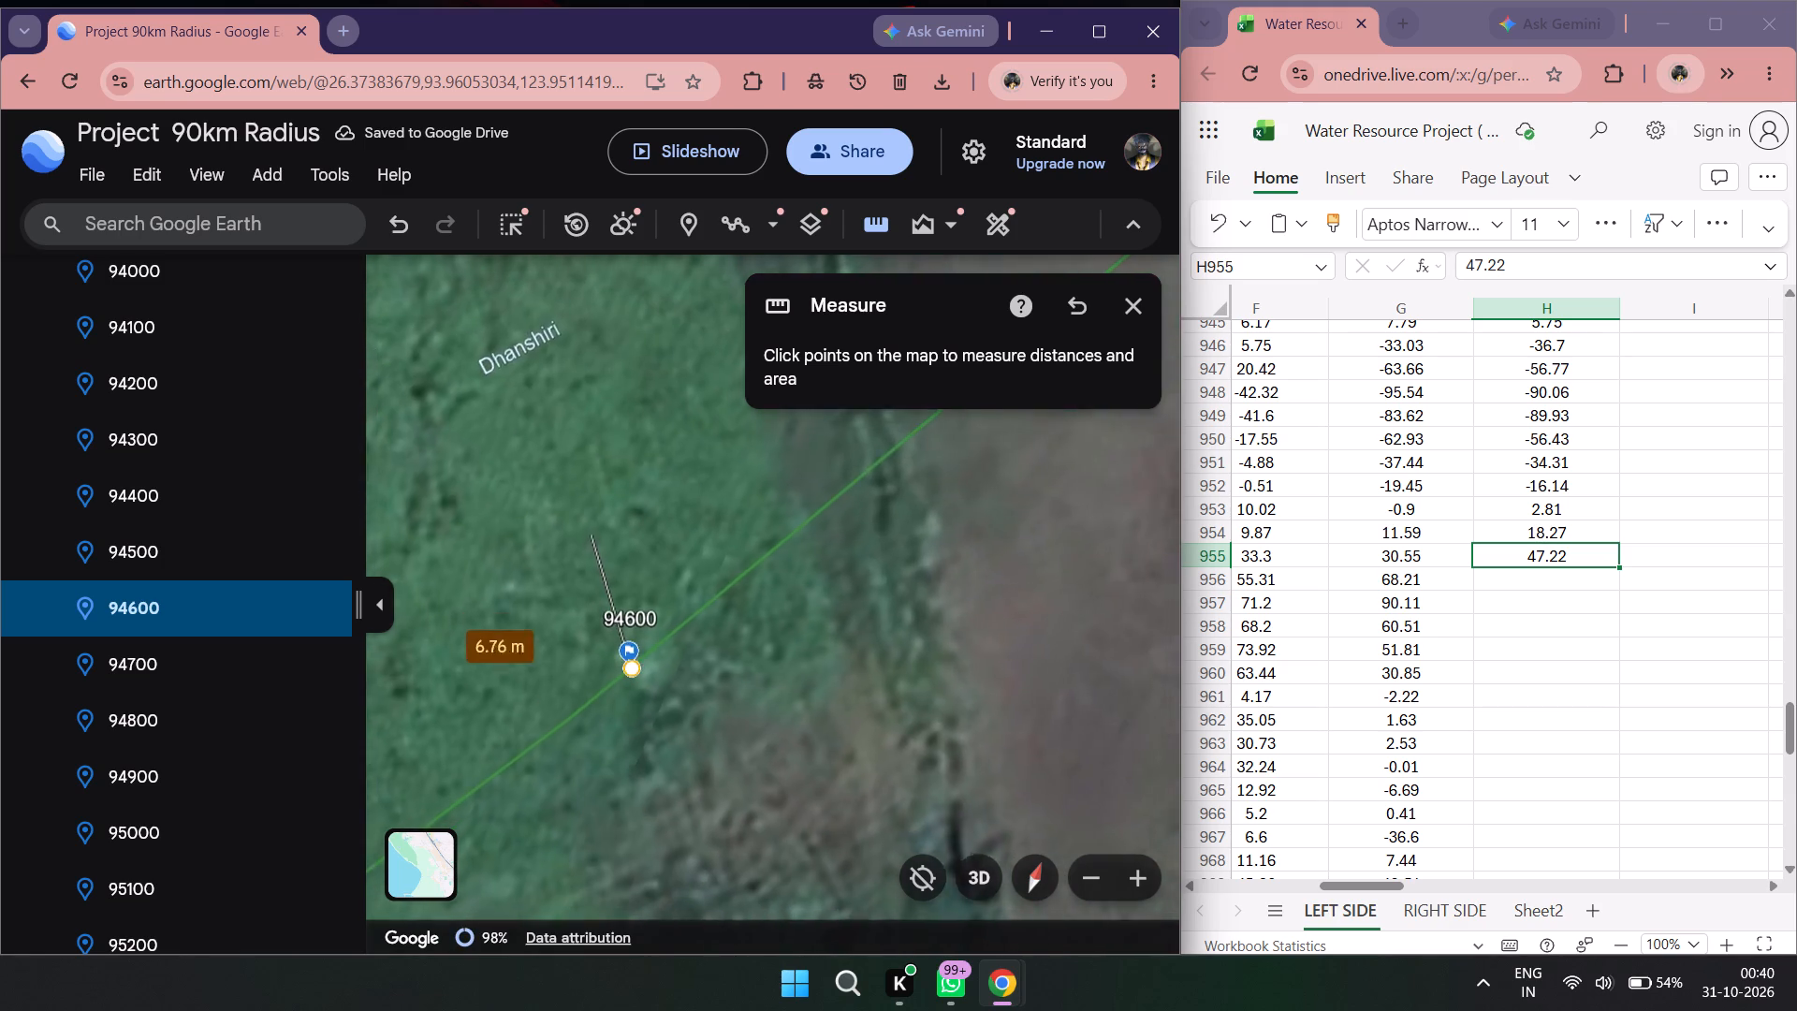
{"action": "scroll", "coordinate": [481, 596], "scroll_direction": "down", "scroll_amount": 3}
{"action": "left_click_drag", "start_coordinate": [483, 579], "coordinate": [715, 784]}
{"action": "scroll", "coordinate": [560, 690], "scroll_direction": "down", "scroll_amount": 2}
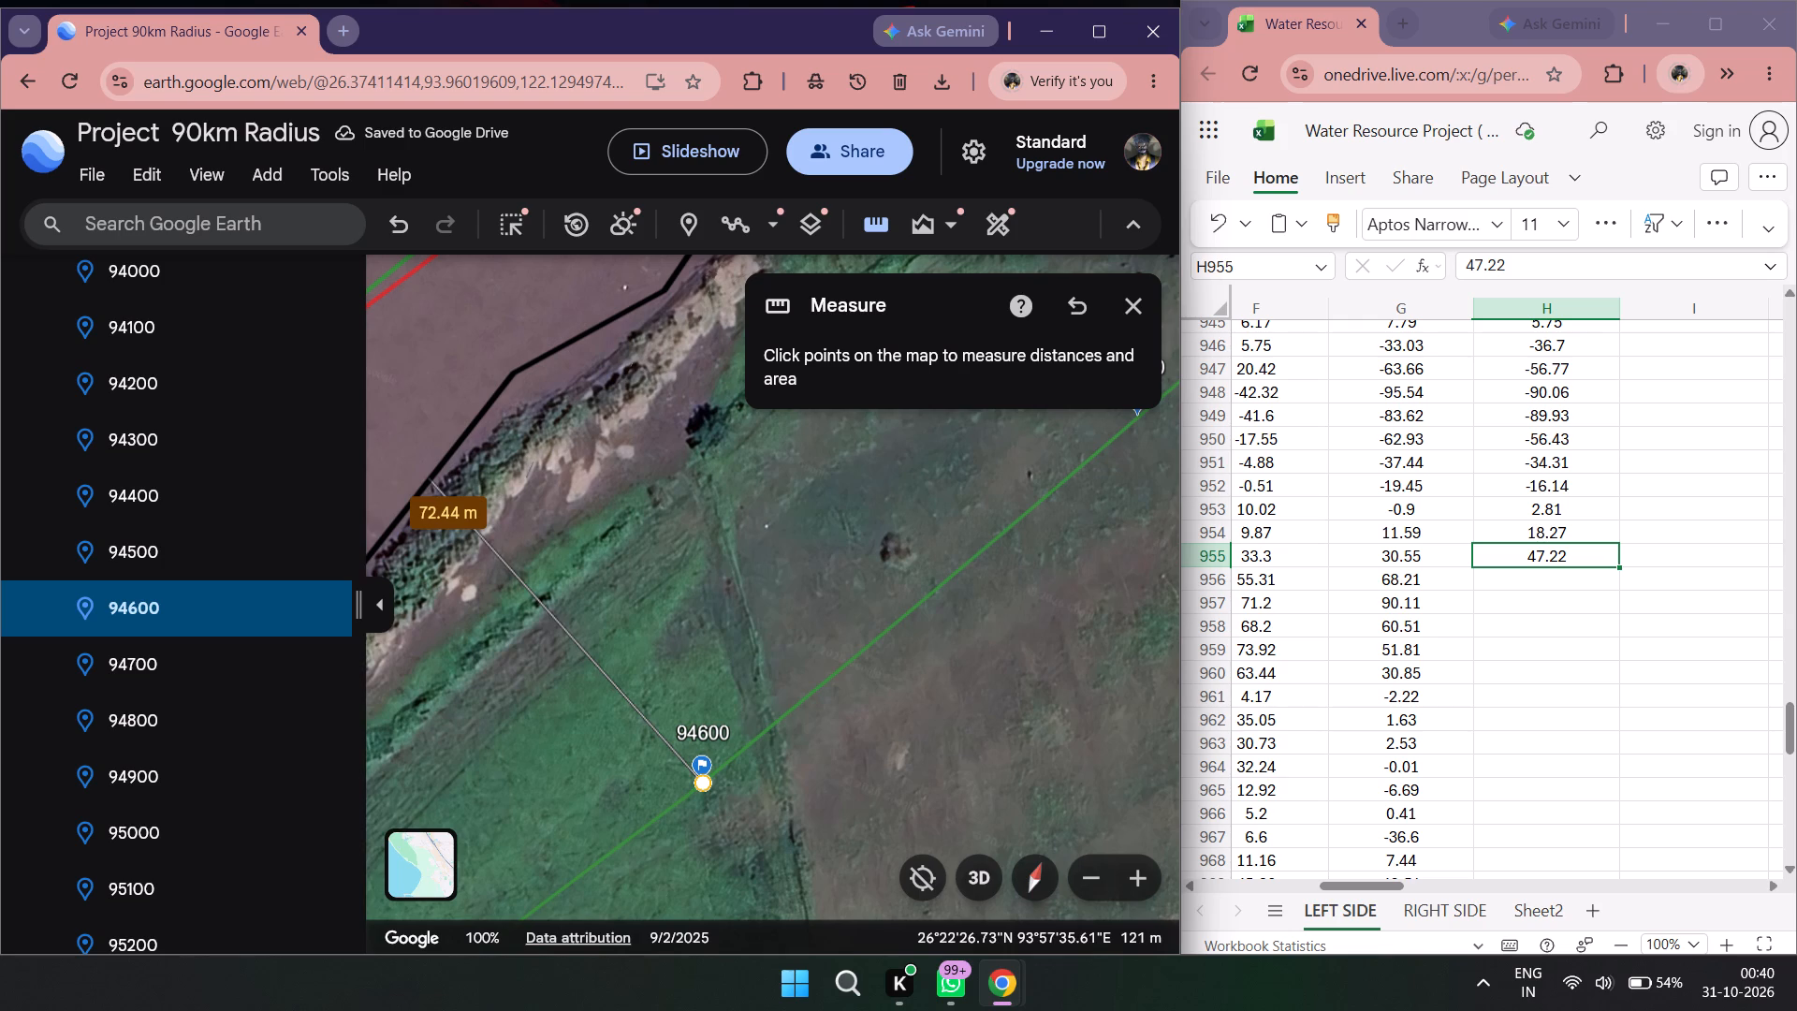
{"action": "double_click", "coordinate": [1528, 586]}
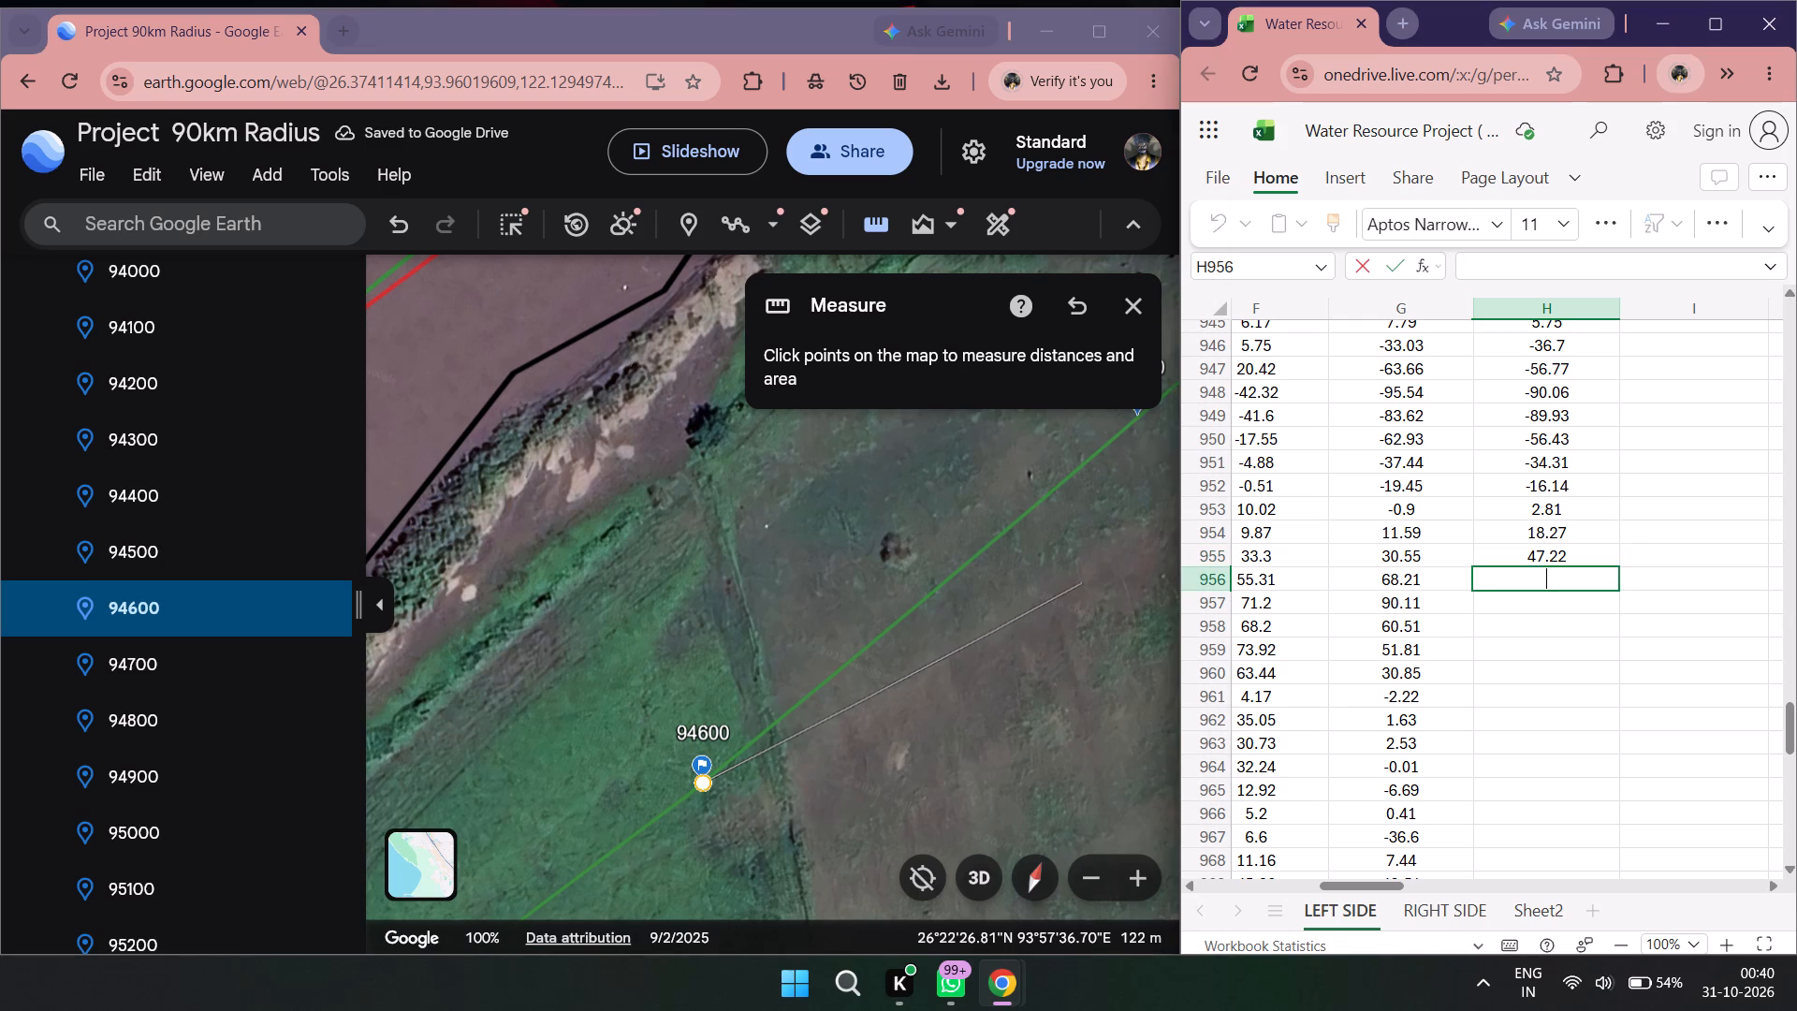
{"action": "type", "text": "72"}
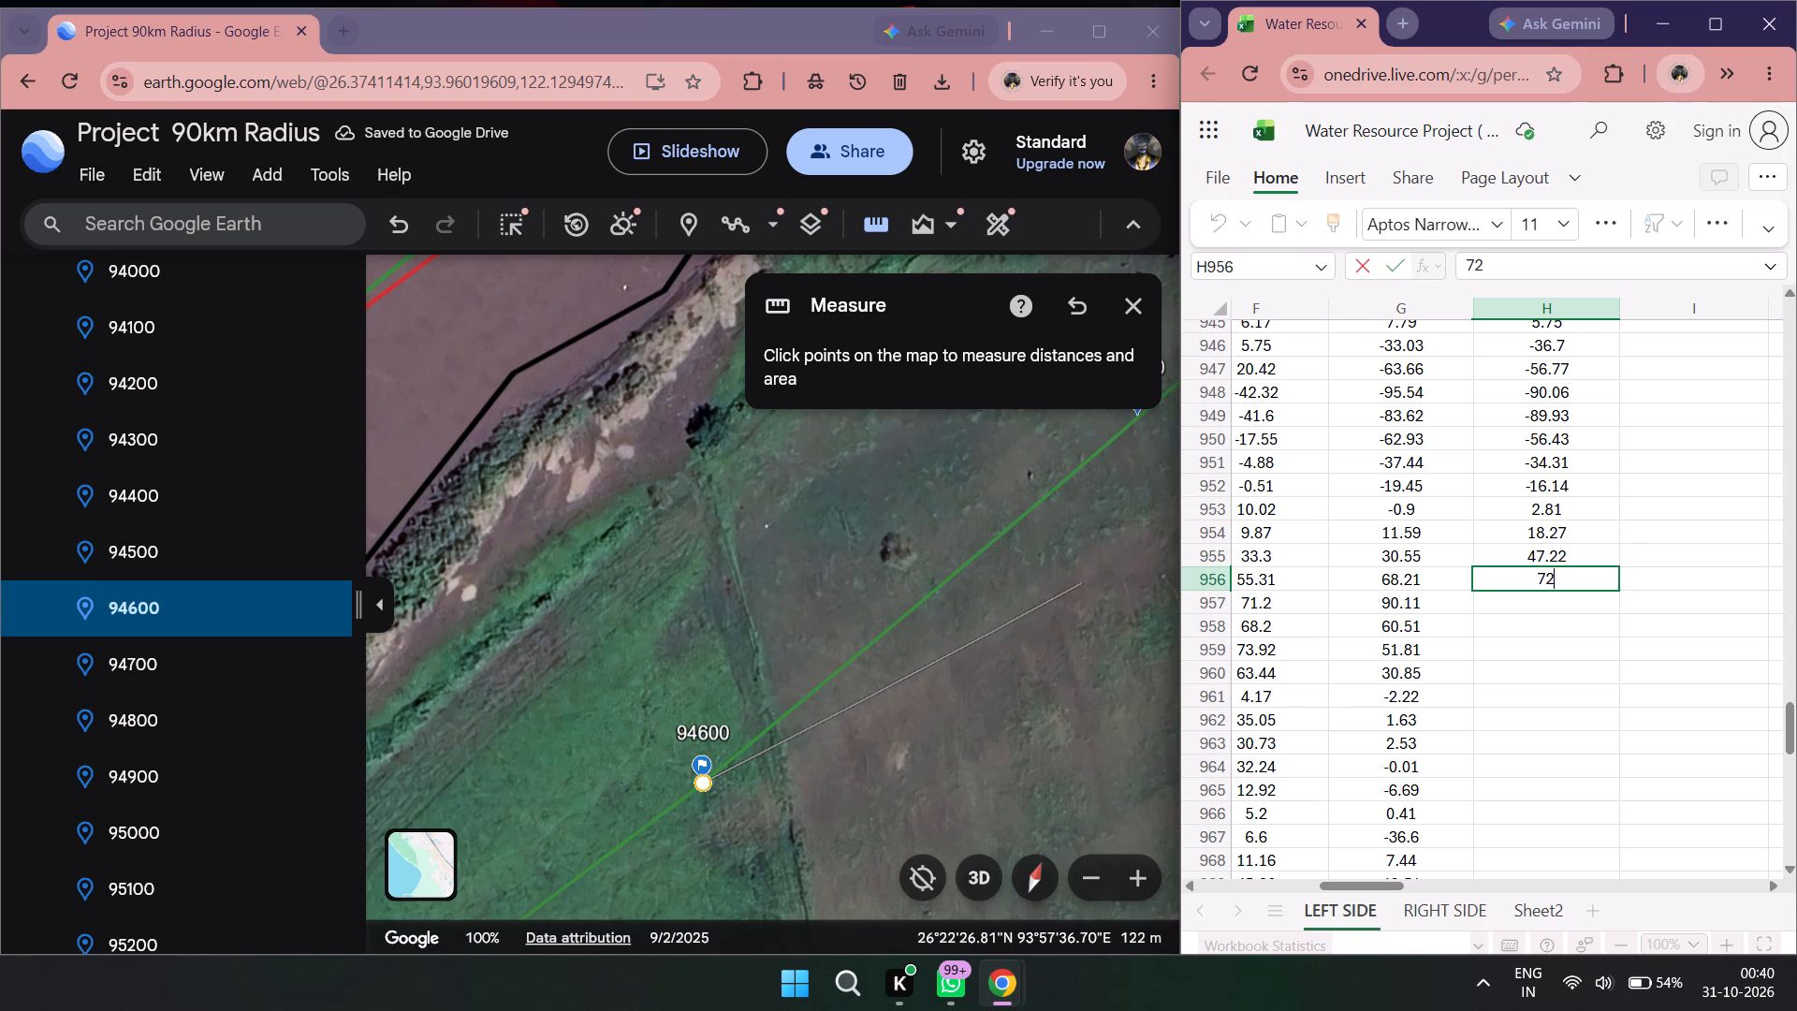
{"action": "type", "text": ".44"}
Go to placemark 94700, measure from the 2011 left line to the 2022 left line, and record 83.73 in H957.
{"action": "double_click", "coordinate": [203, 680]}
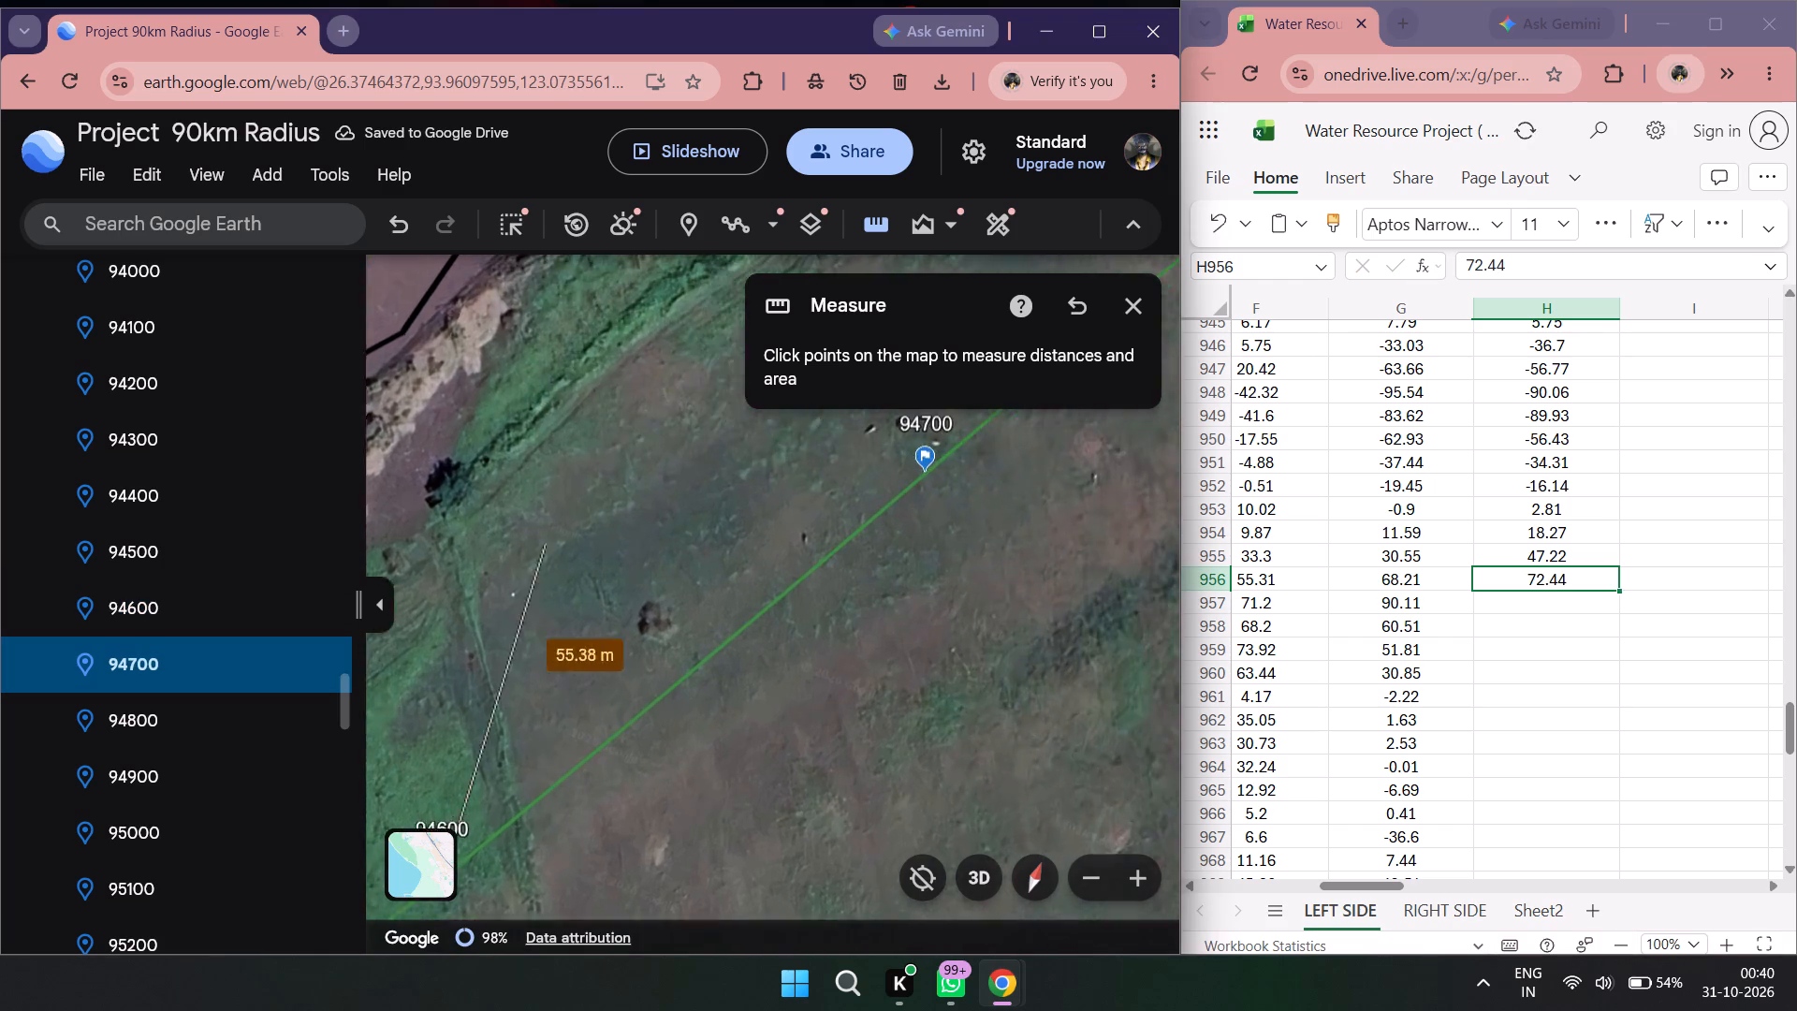
{"action": "scroll", "coordinate": [673, 531], "scroll_direction": "down", "scroll_amount": 3}
{"action": "left_click_drag", "start_coordinate": [602, 506], "coordinate": [691, 678]}
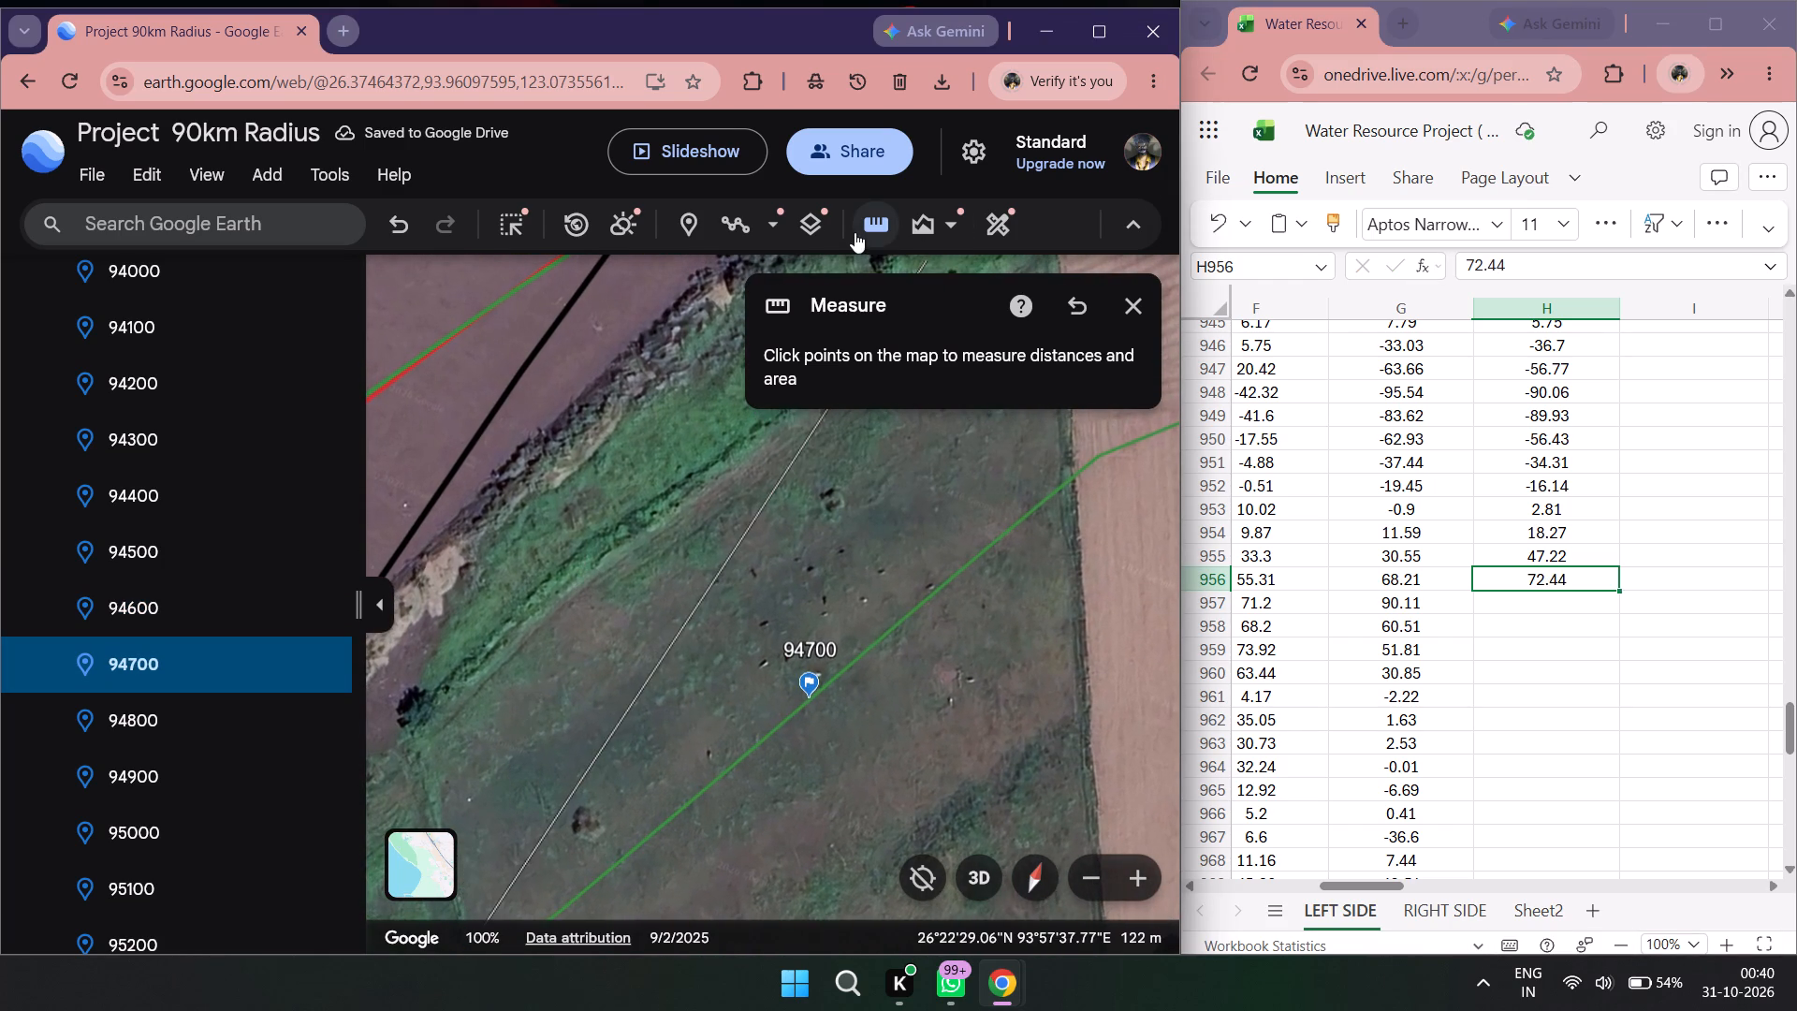
{"action": "double_click", "coordinate": [854, 229]}
{"action": "left_click", "coordinate": [811, 699]}
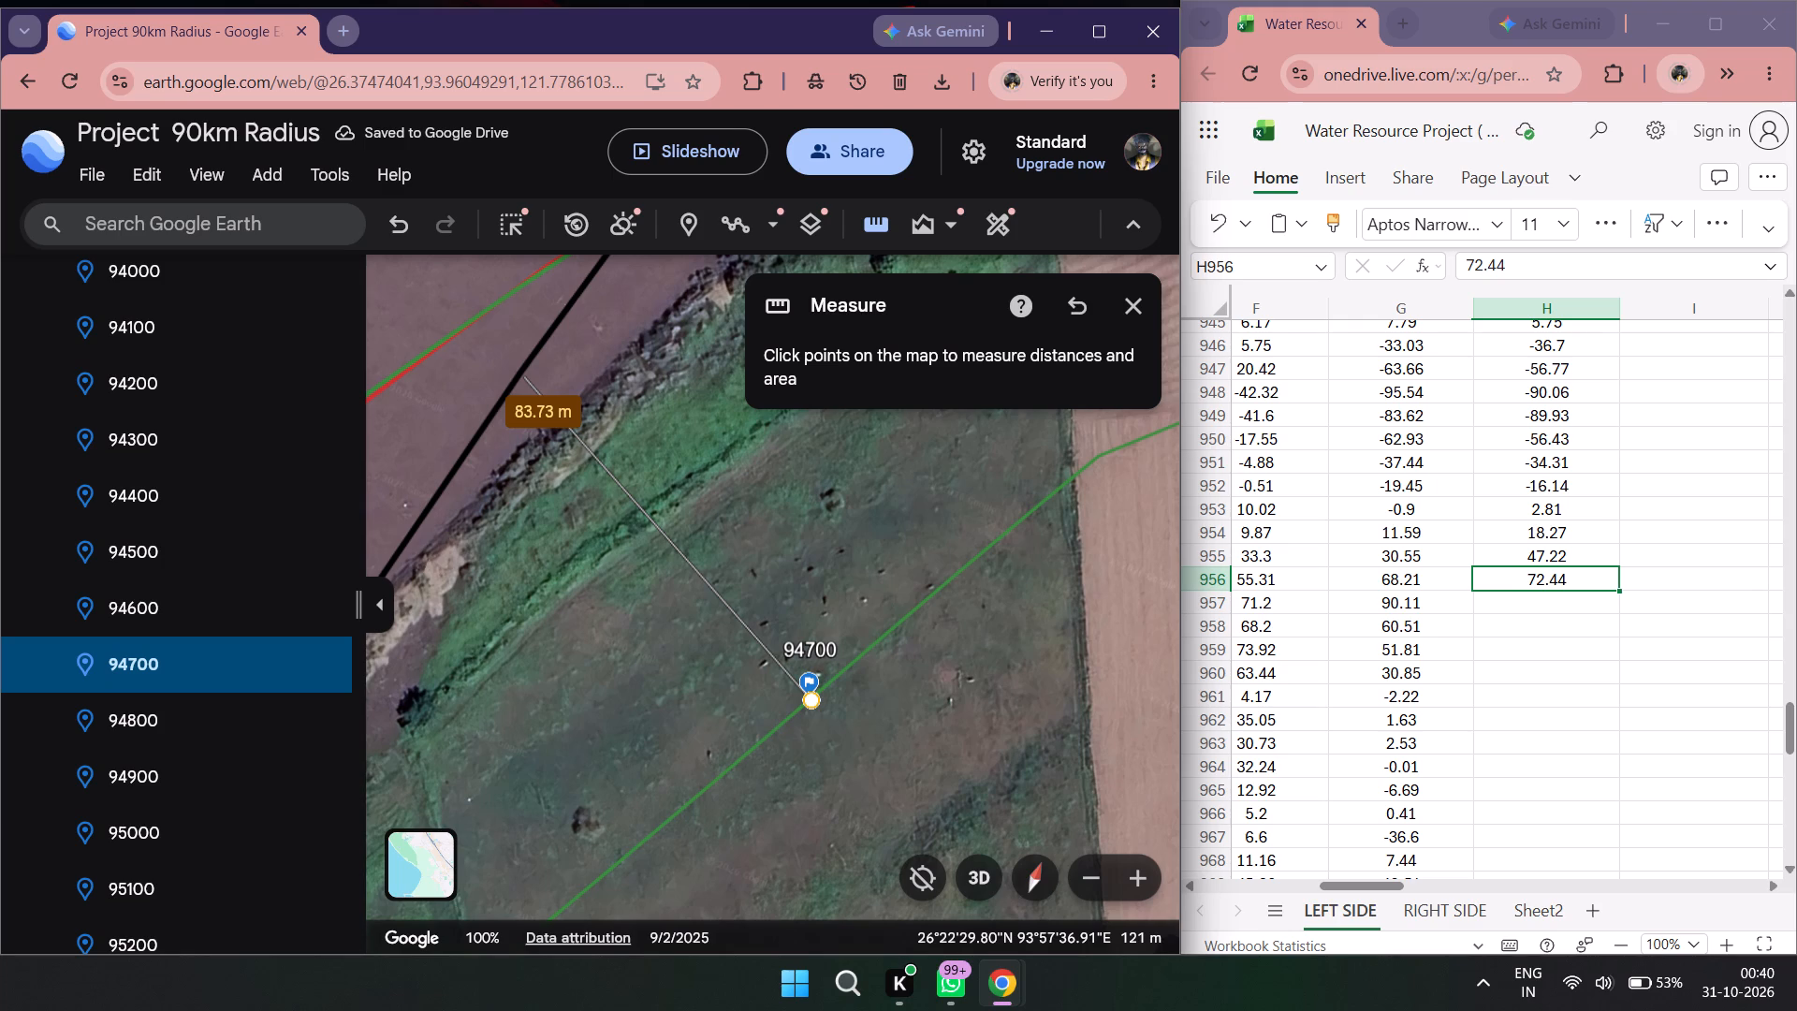
{"action": "double_click", "coordinate": [1552, 604]}
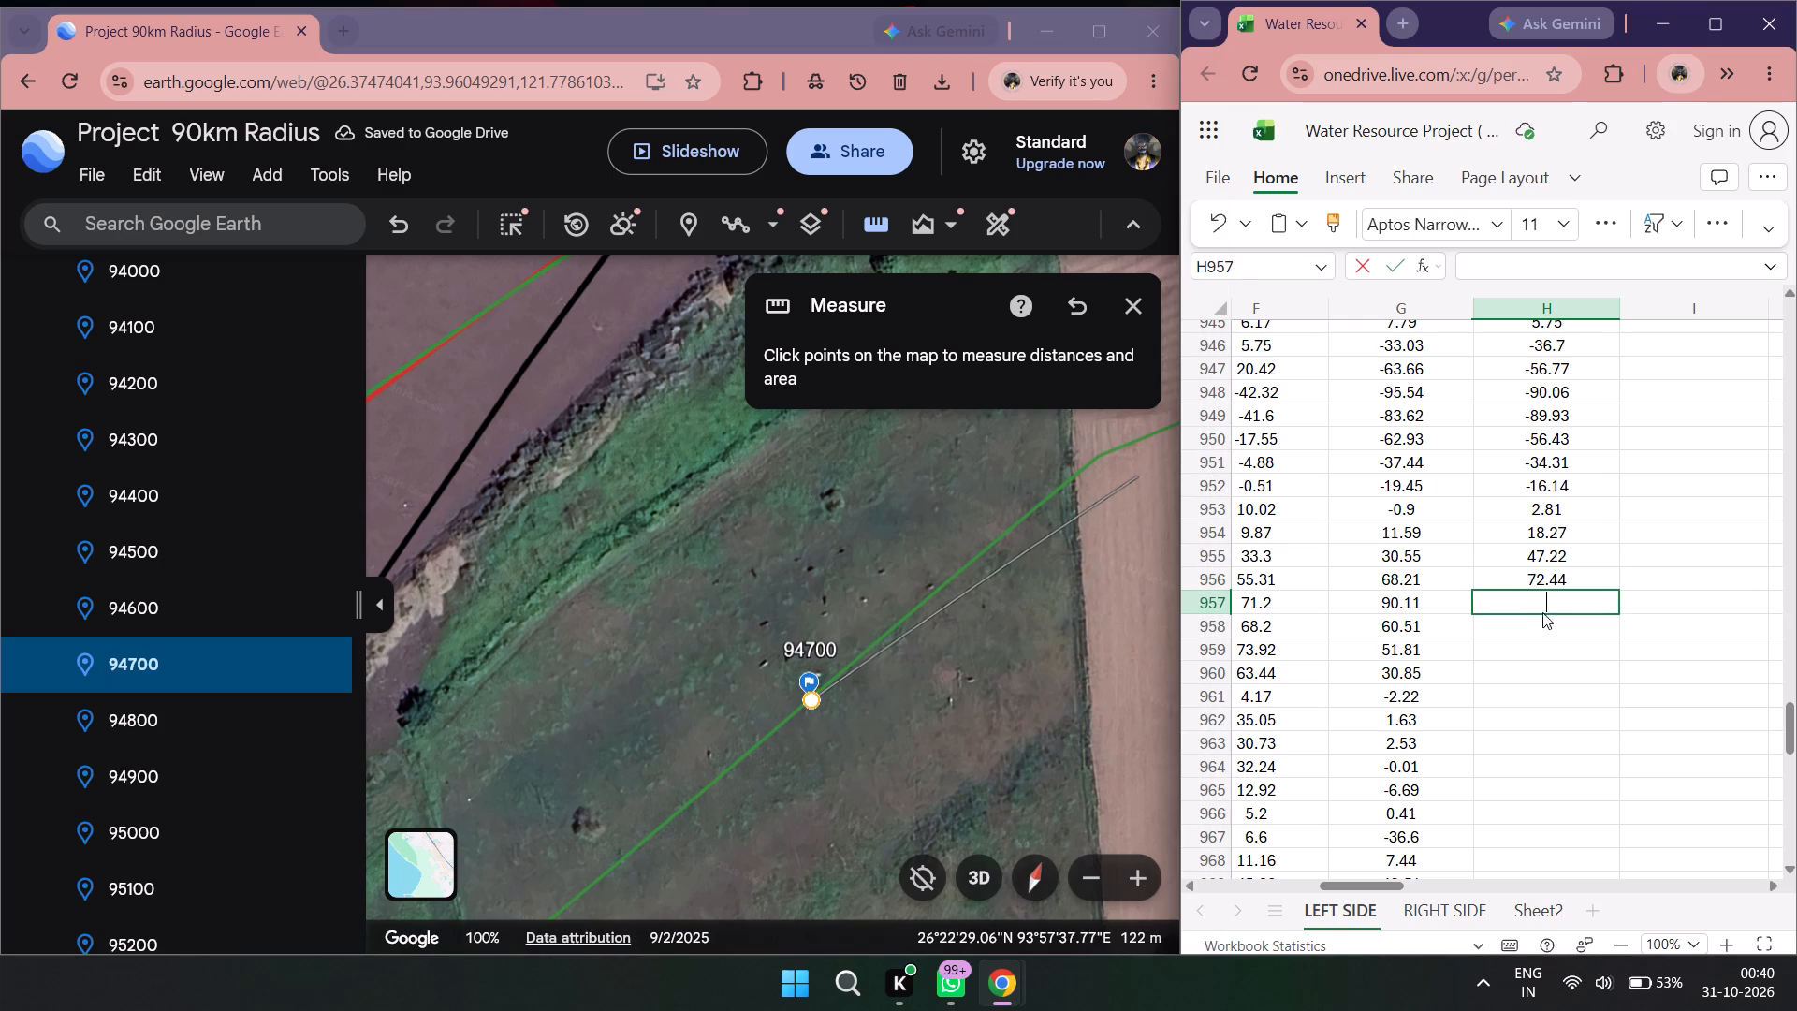
{"action": "type", "text": "83.73"}
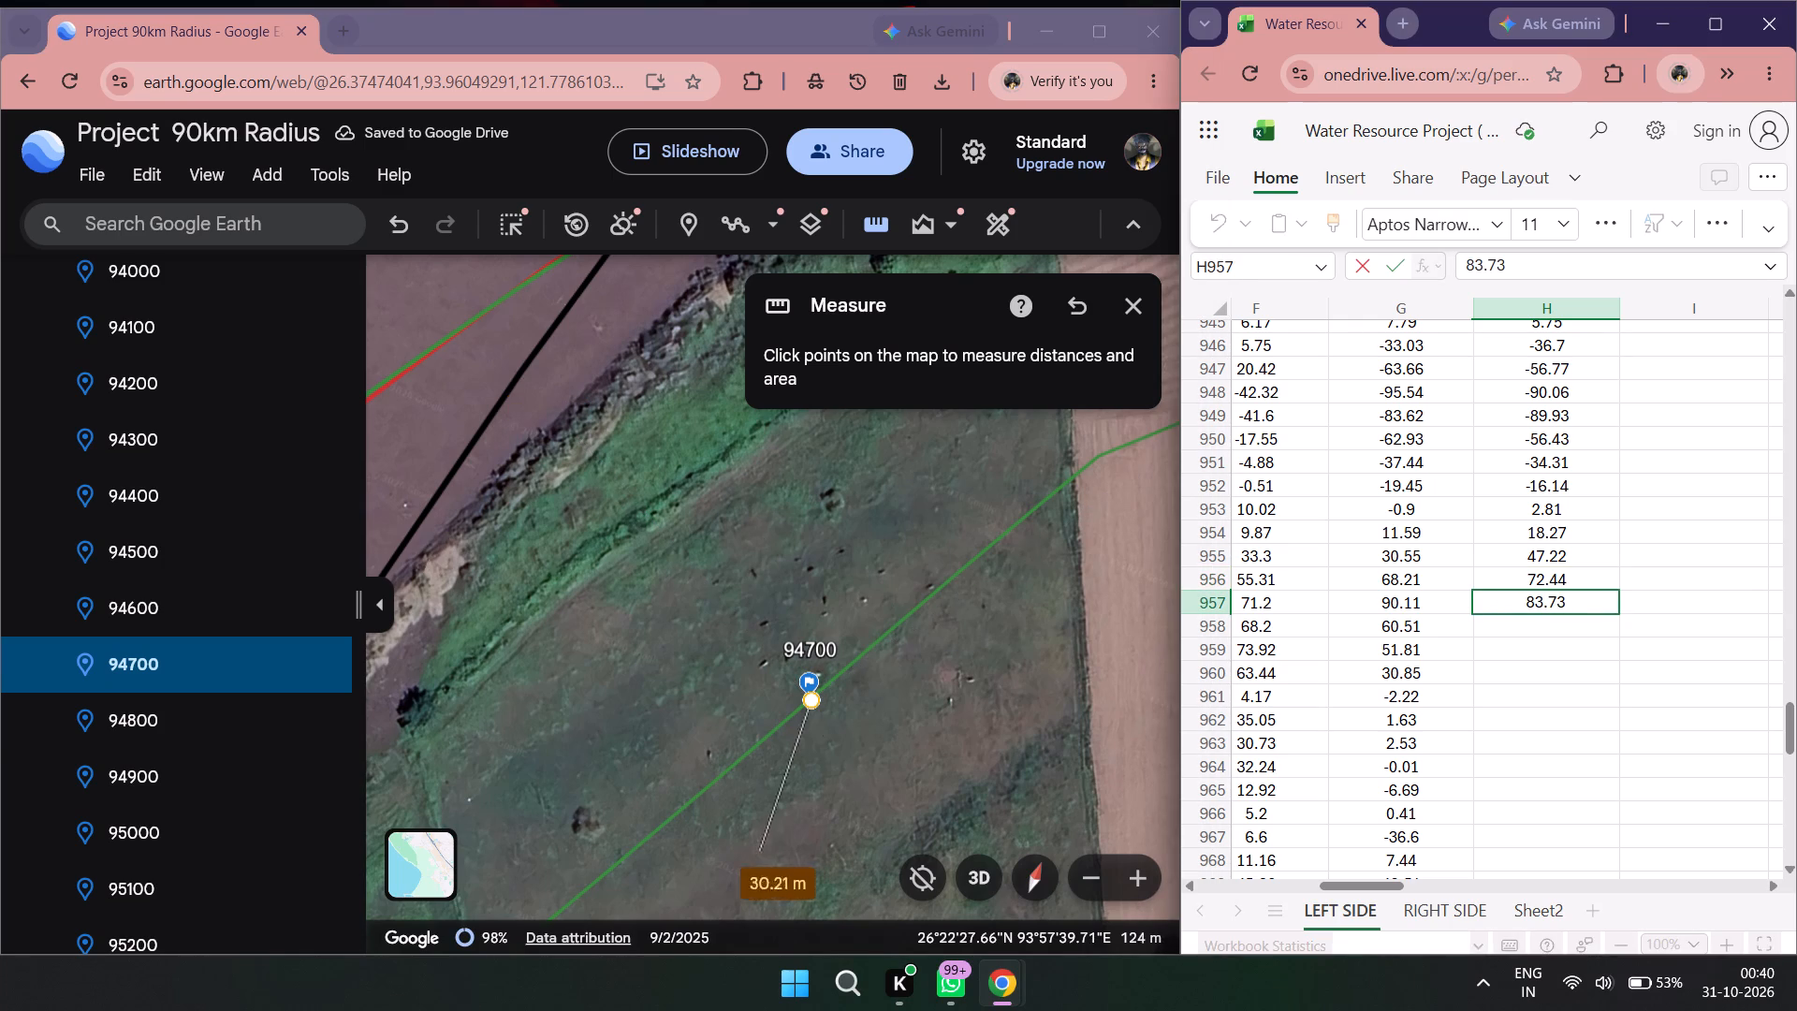
Go to placemark 94800, measure from the 2011 left line to the 2022 left line, and record 104.97 in H958.
{"action": "double_click", "coordinate": [127, 725]}
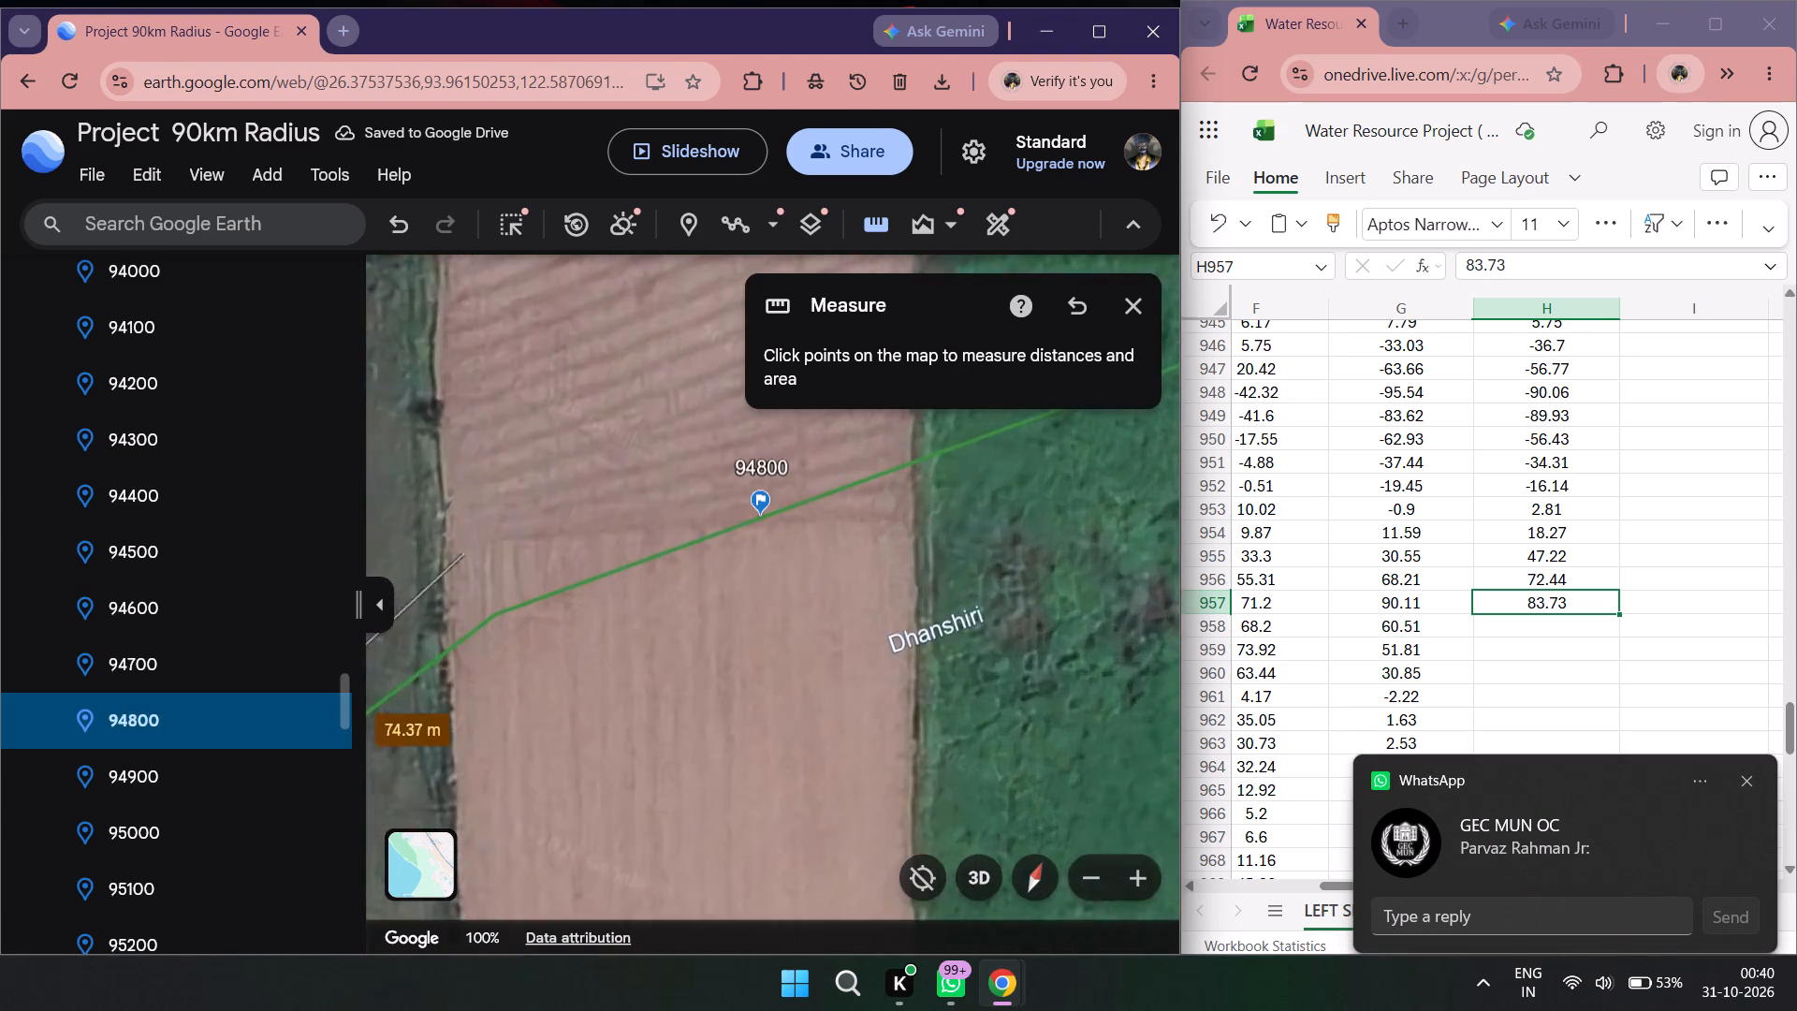
{"action": "scroll", "coordinate": [548, 615], "scroll_direction": "down", "scroll_amount": 8}
{"action": "left_click_drag", "start_coordinate": [452, 457], "coordinate": [452, 456]}
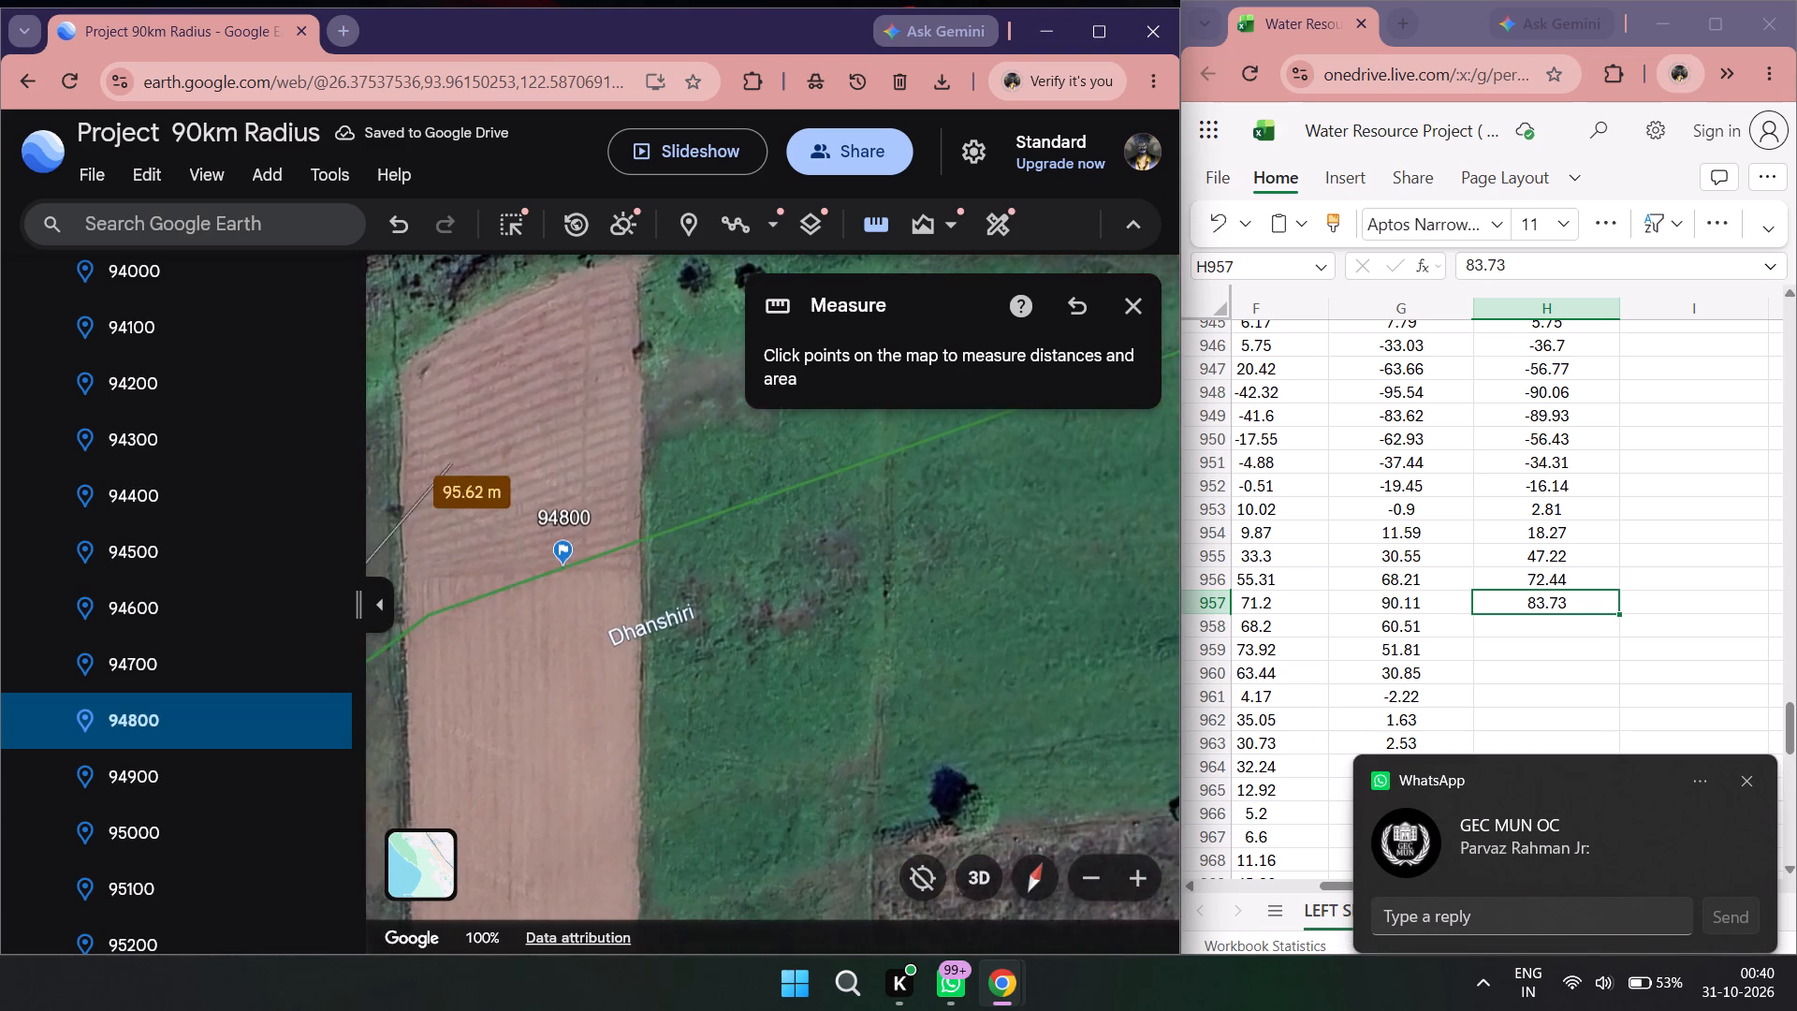
{"action": "left_click_drag", "start_coordinate": [452, 456], "coordinate": [548, 635]}
{"action": "scroll", "coordinate": [548, 635], "scroll_direction": "down", "scroll_amount": 3}
{"action": "scroll", "coordinate": [548, 630], "scroll_direction": "up", "scroll_amount": 1}
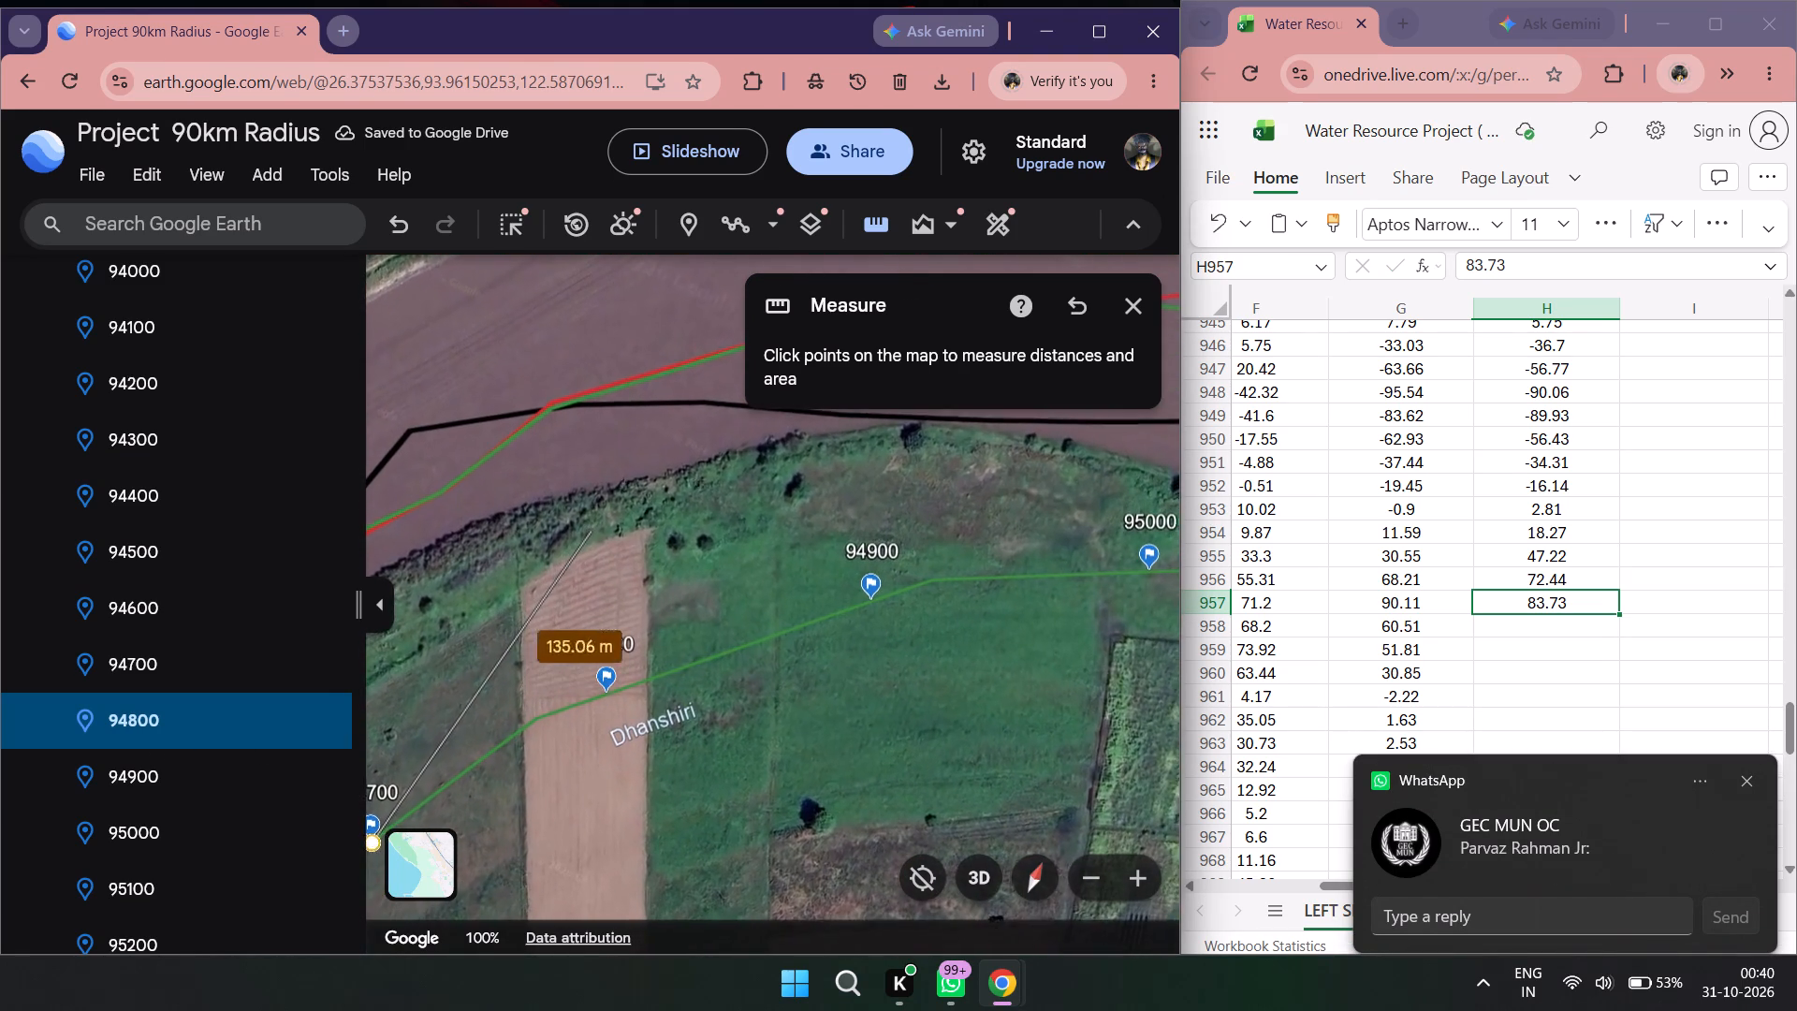
{"action": "double_click", "coordinate": [877, 212]}
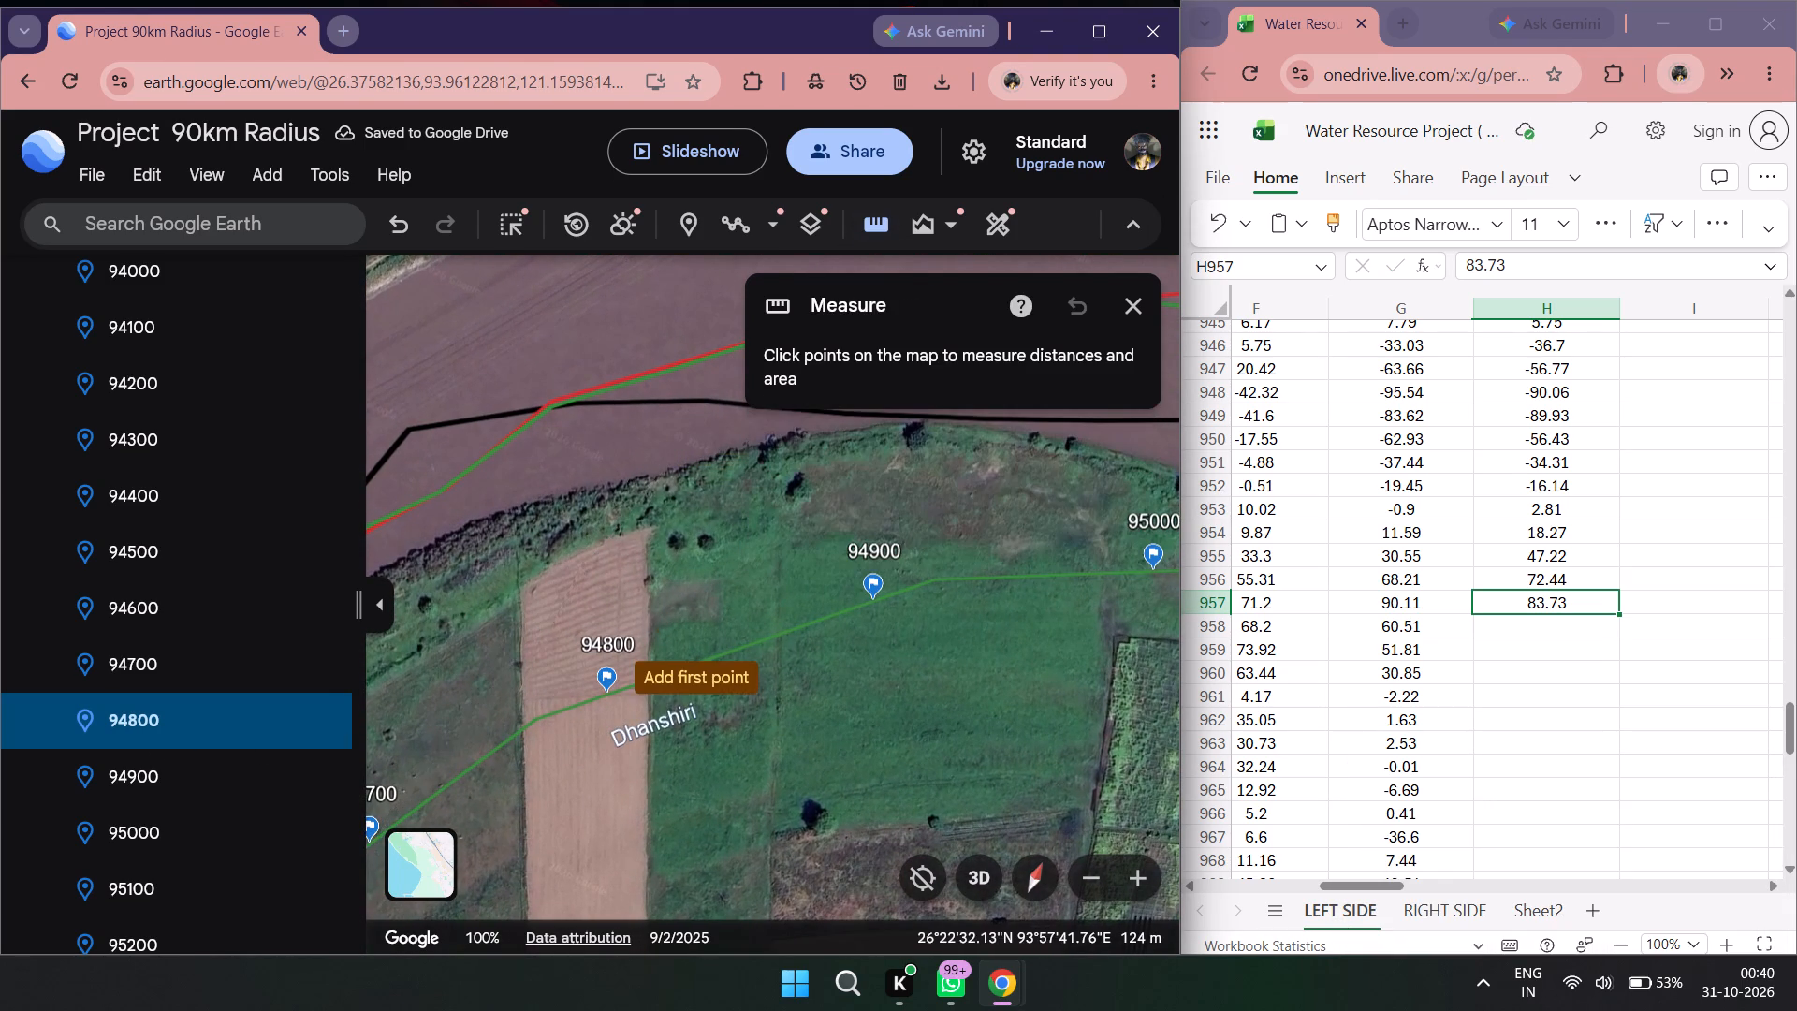
{"action": "scroll", "coordinate": [623, 685], "scroll_direction": "up", "scroll_amount": 4}
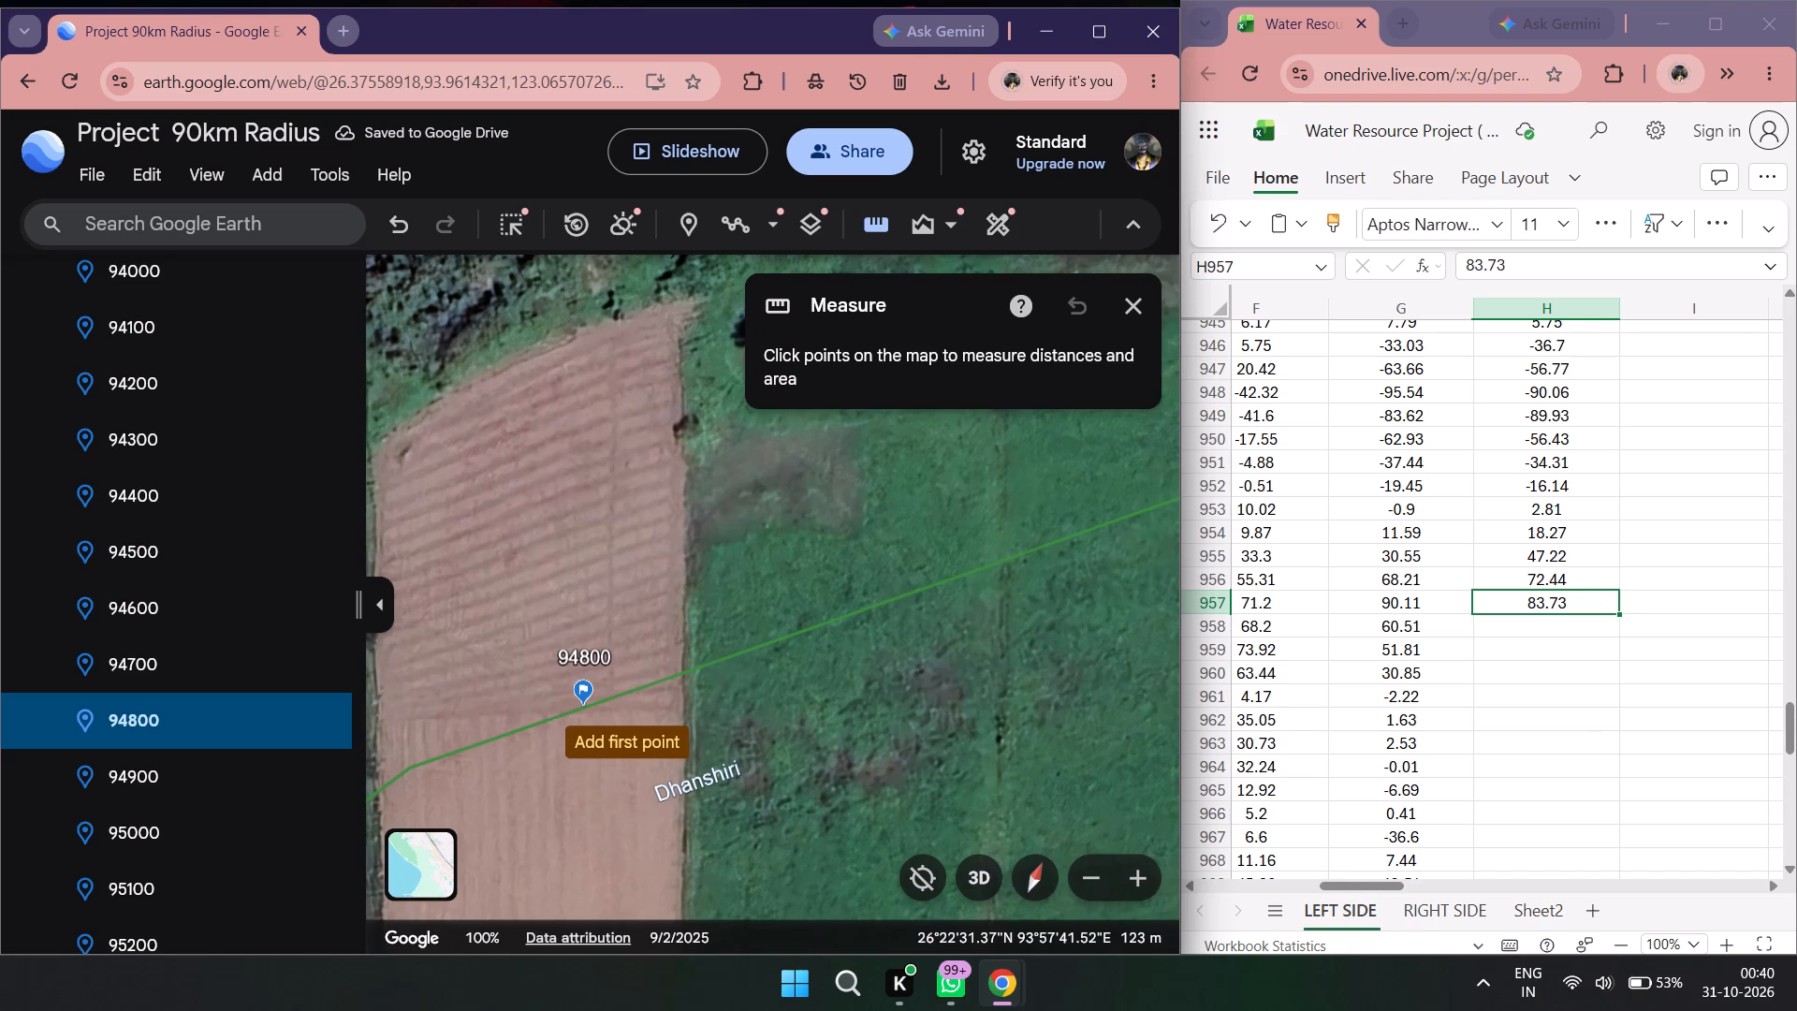
{"action": "left_click", "coordinate": [584, 707]}
{"action": "scroll", "coordinate": [560, 644], "scroll_direction": "down", "scroll_amount": 3}
{"action": "scroll", "coordinate": [560, 644], "scroll_direction": "up", "scroll_amount": 1}
{"action": "scroll", "coordinate": [560, 644], "scroll_direction": "down", "scroll_amount": 1}
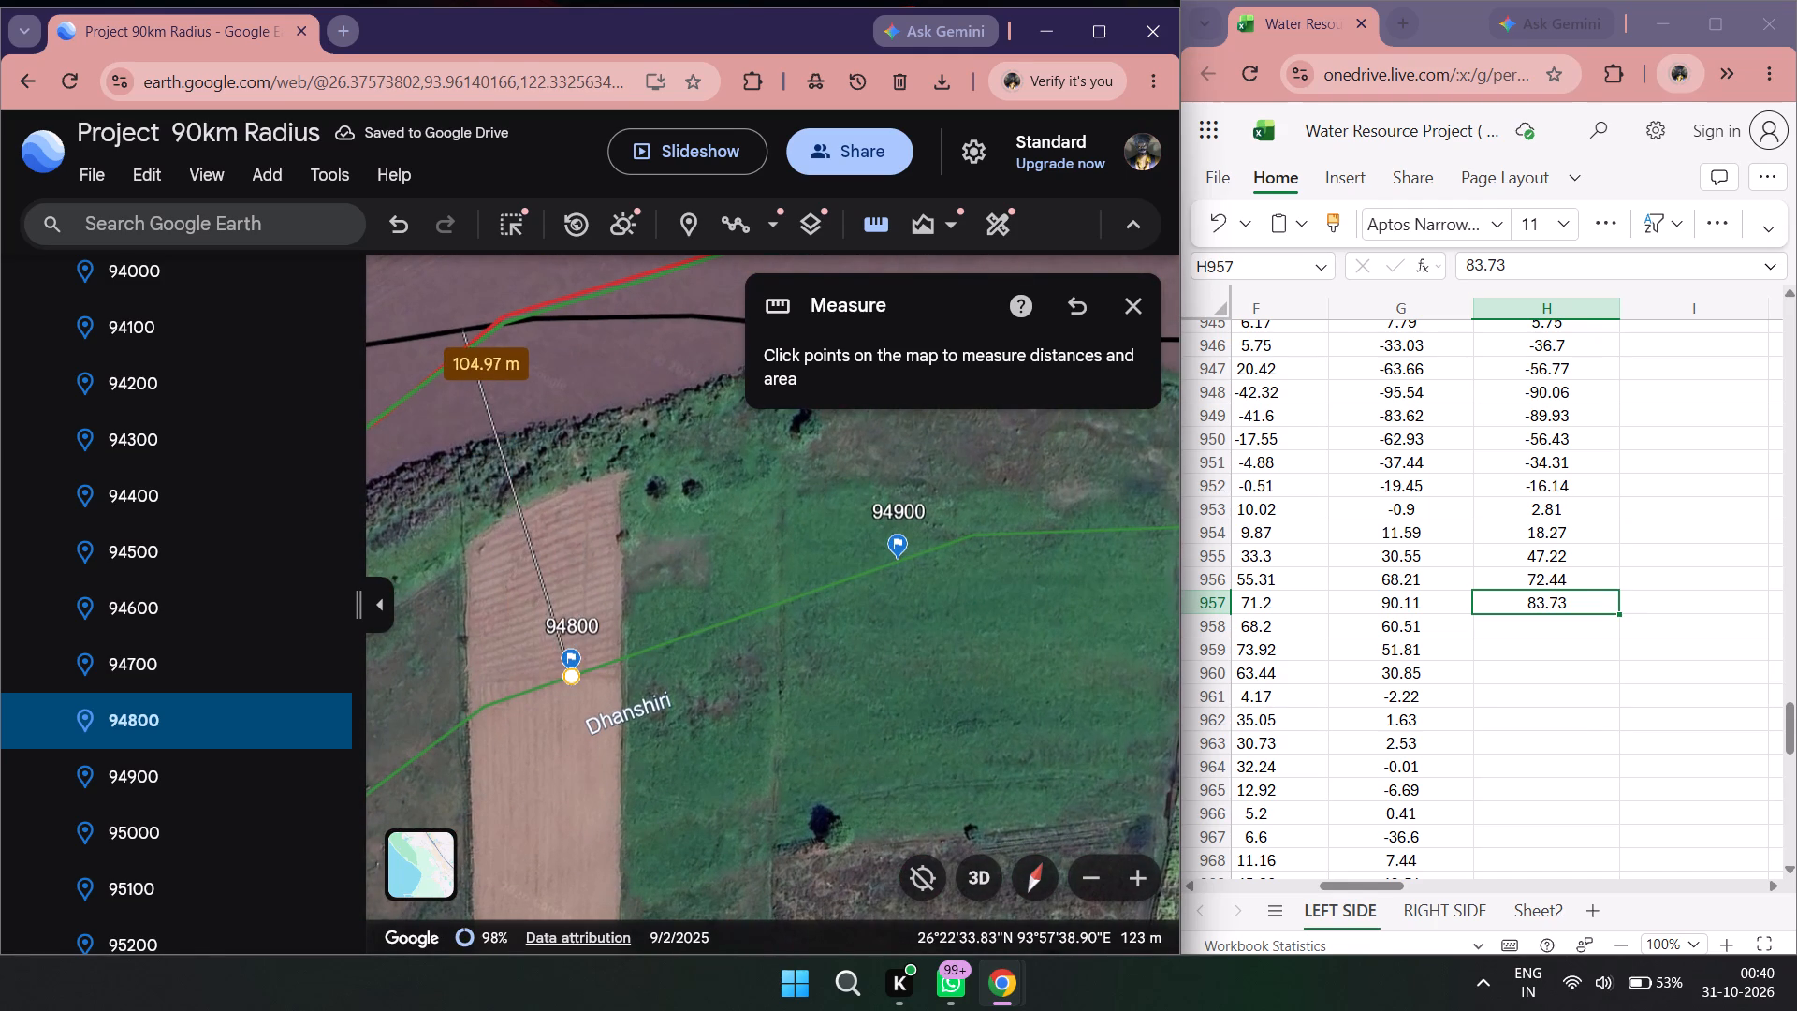
{"action": "double_click", "coordinate": [1524, 631]}
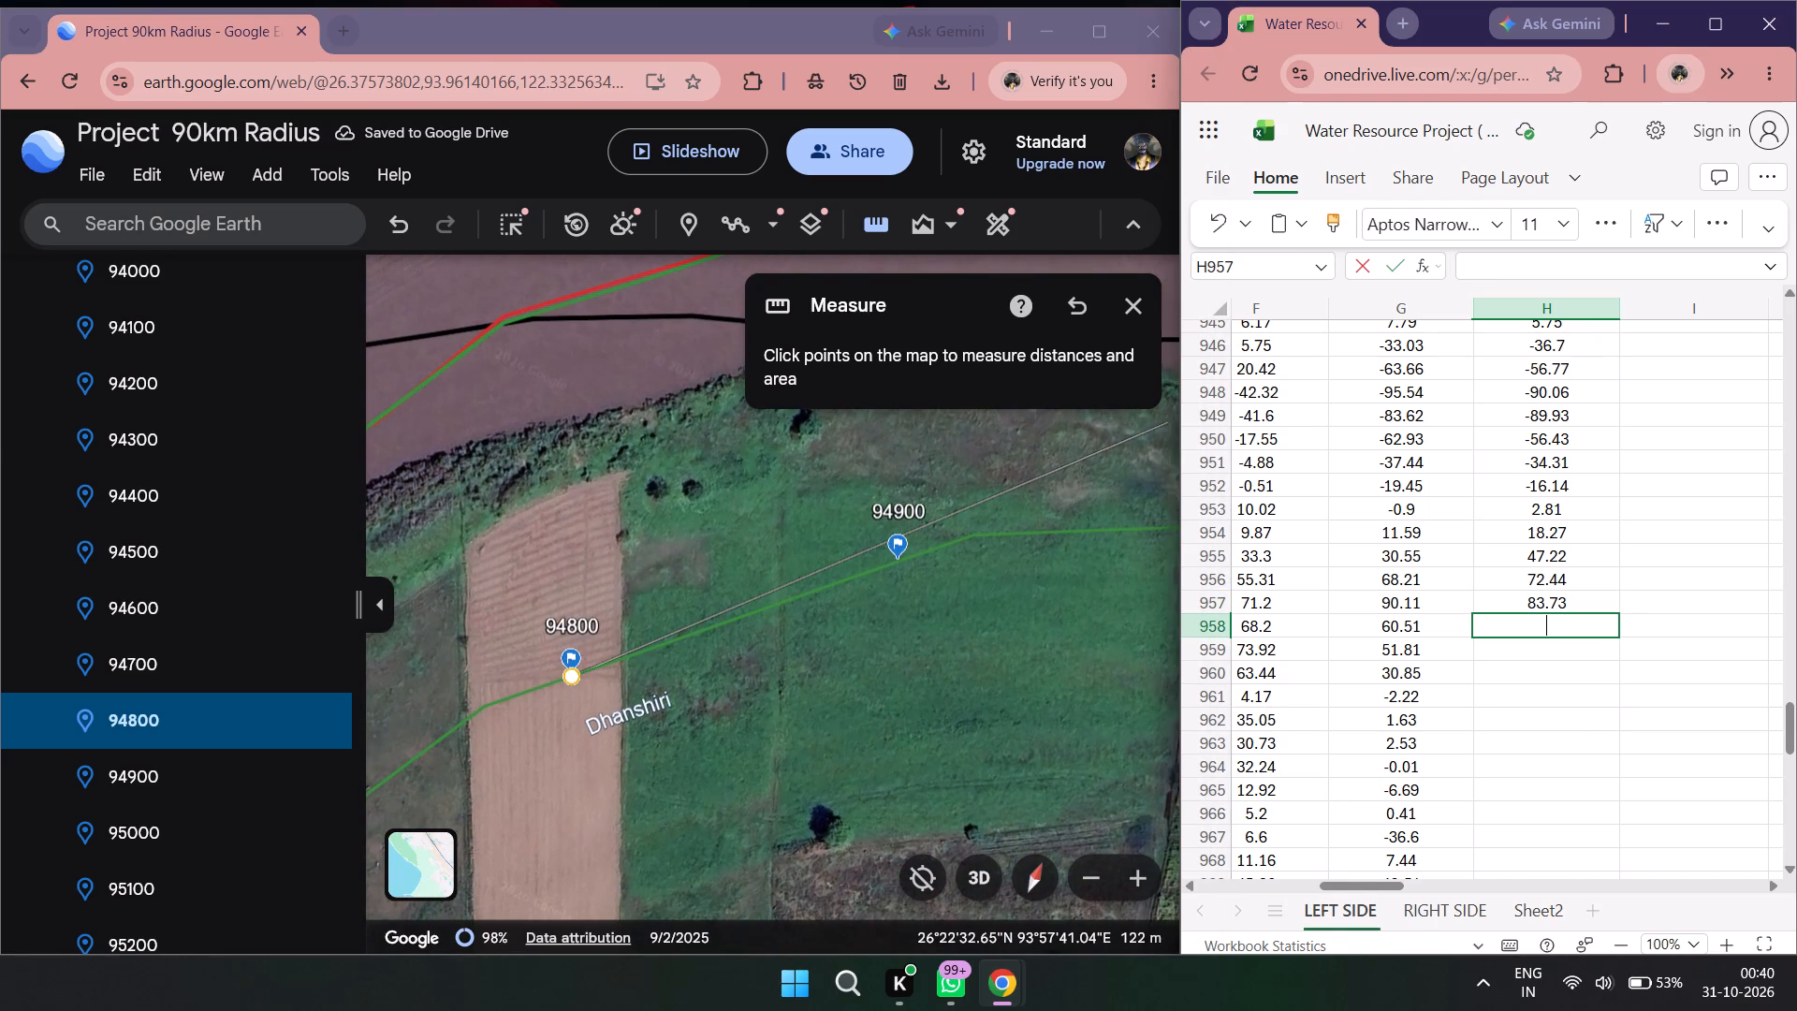
{"action": "type", "text": "104.97"}
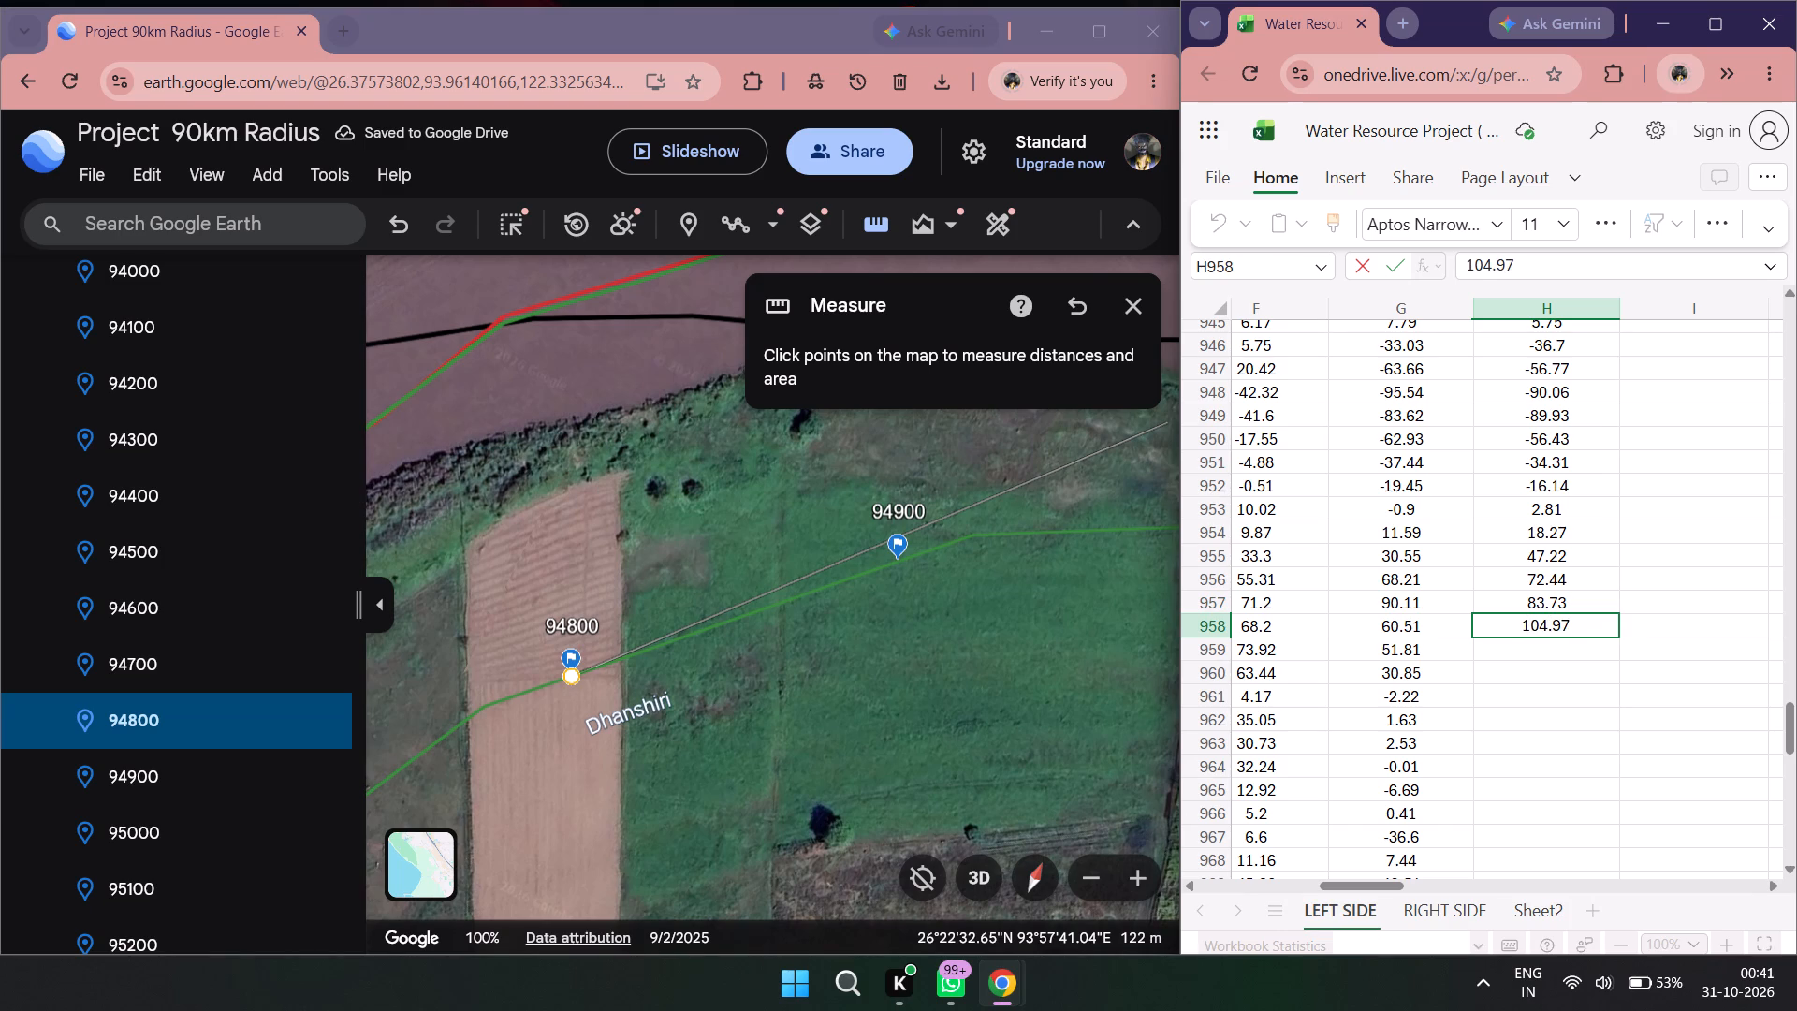
Go to placemark 94900, measure from the 2011 left line to the 2022 left line, and record 73.63 in H959.
{"action": "double_click", "coordinate": [179, 783]}
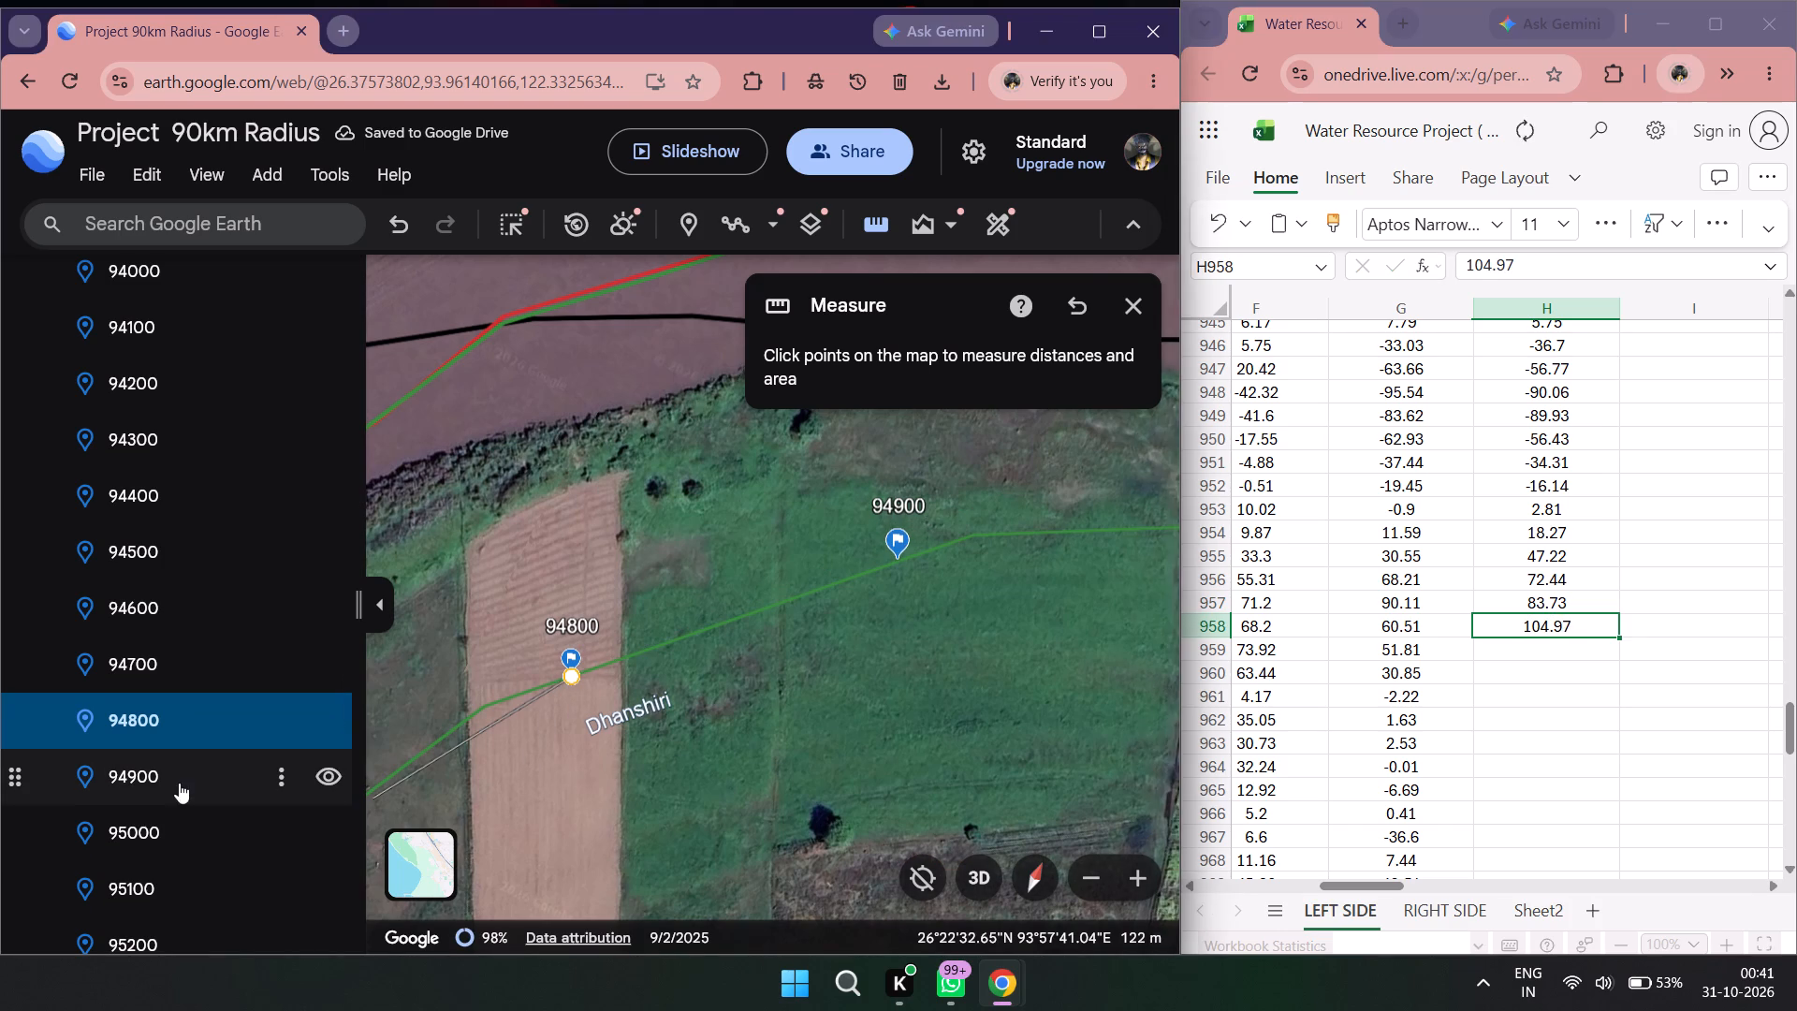
{"action": "scroll", "coordinate": [846, 610], "scroll_direction": "down", "scroll_amount": 2}
{"action": "left_click_drag", "start_coordinate": [811, 566], "coordinate": [767, 713]}
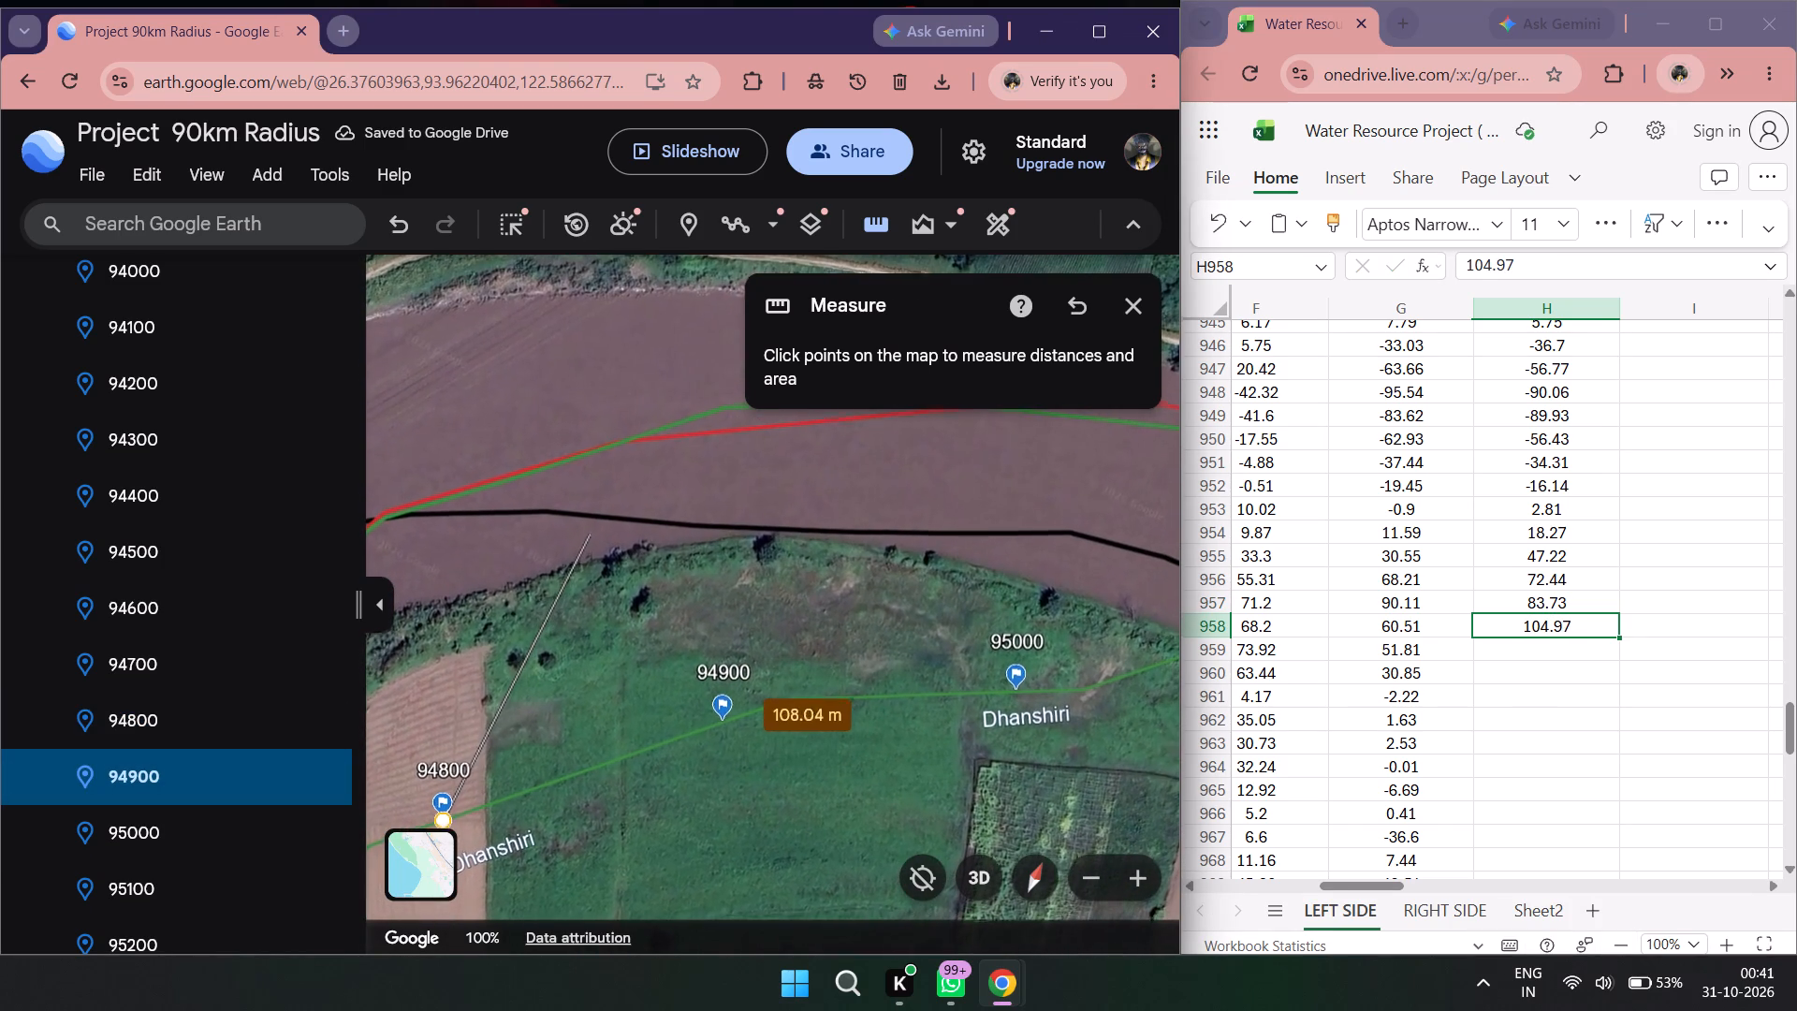
{"action": "double_click", "coordinate": [868, 229]}
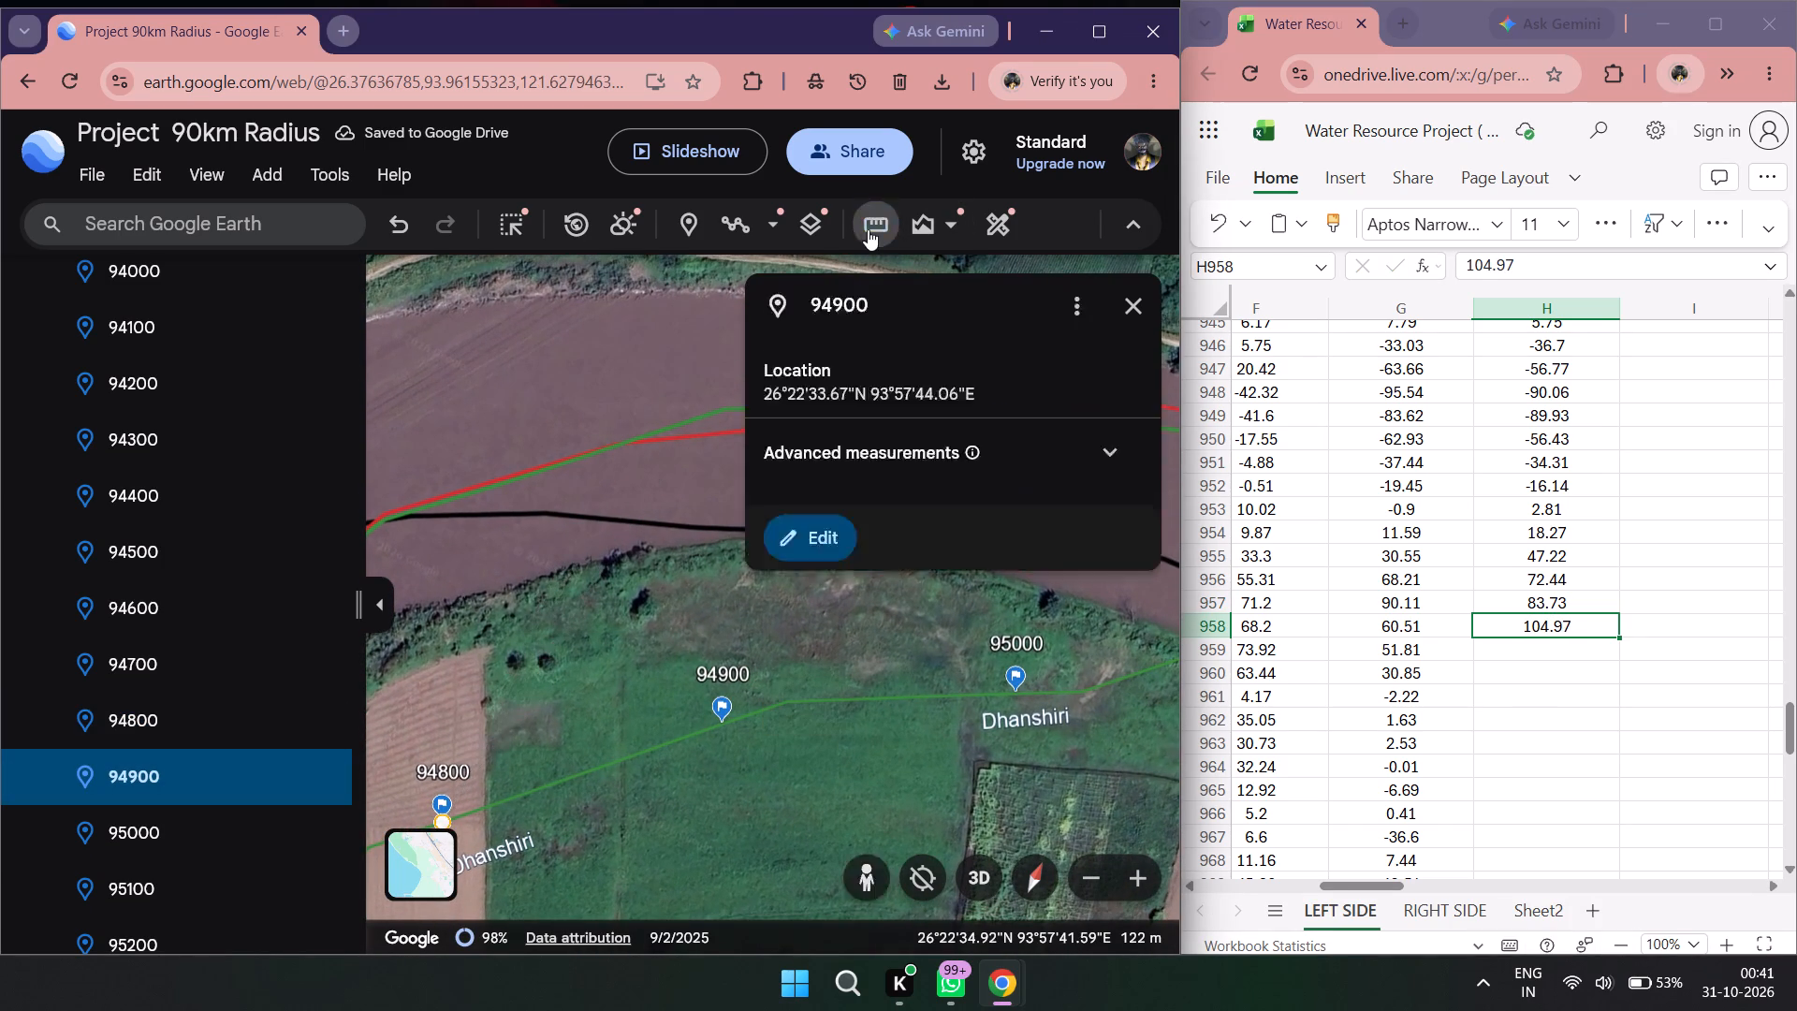
{"action": "left_click", "coordinate": [722, 724]}
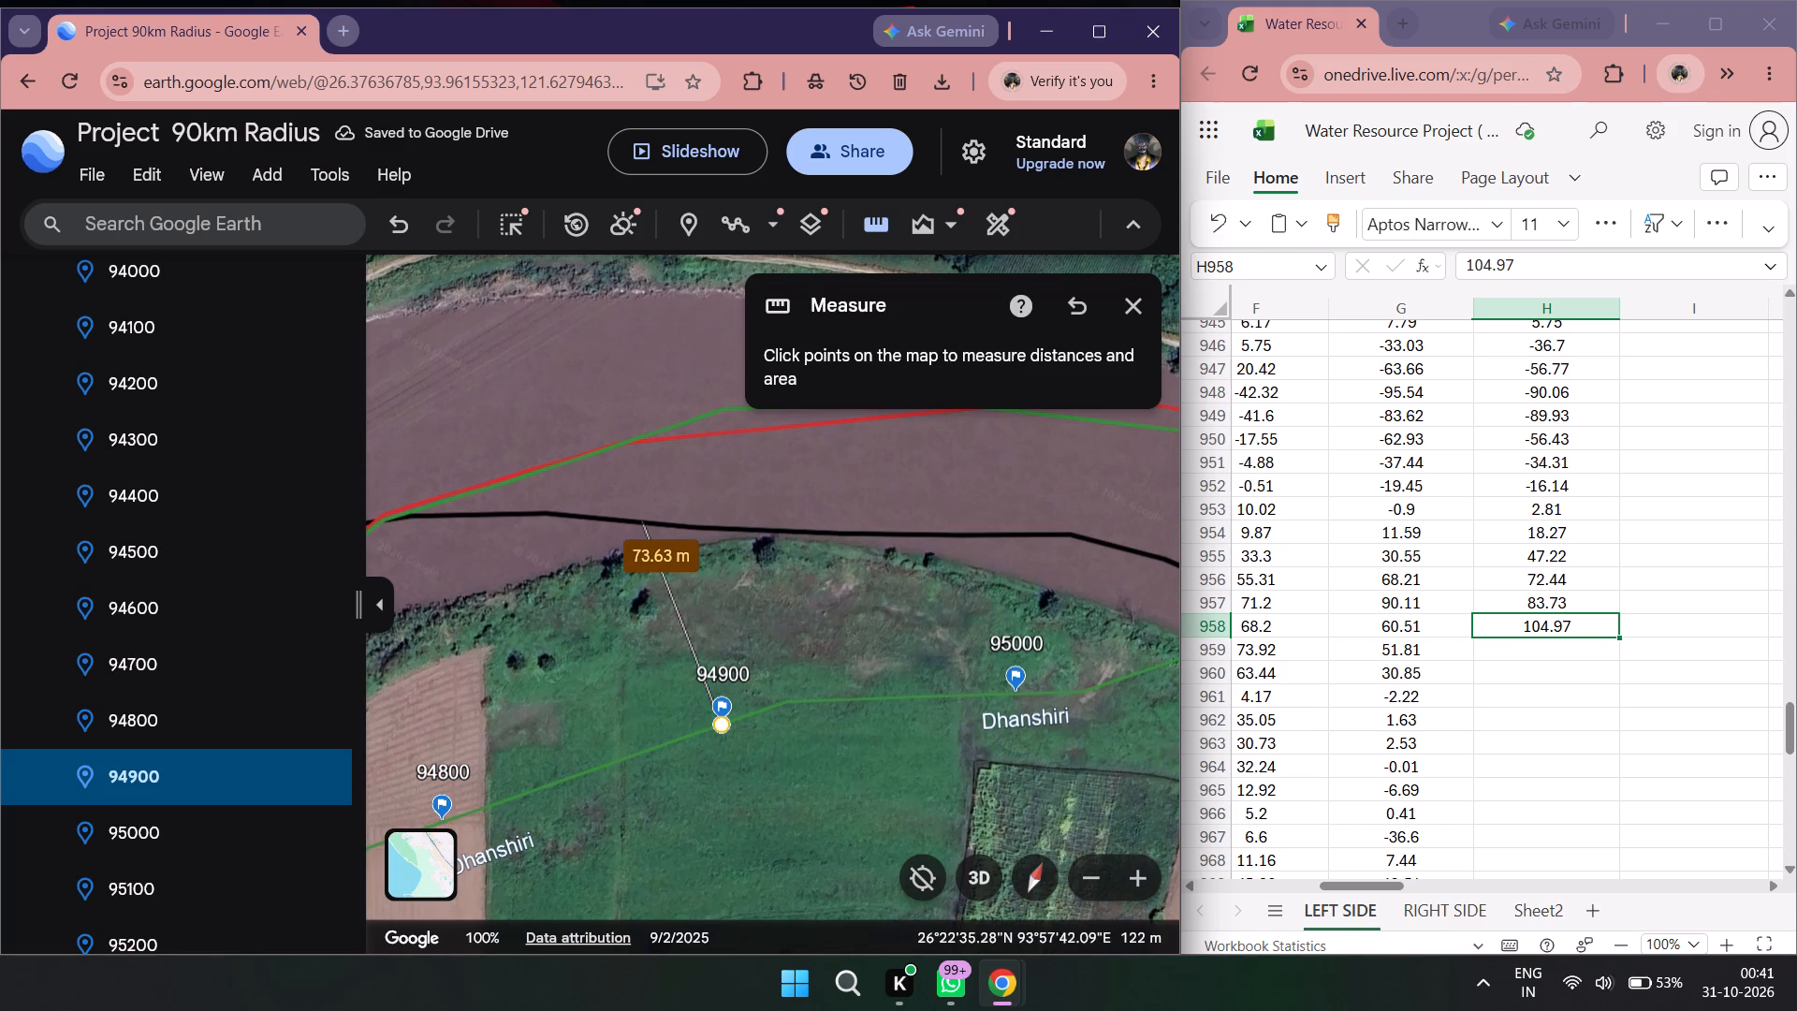
{"action": "double_click", "coordinate": [1486, 654]}
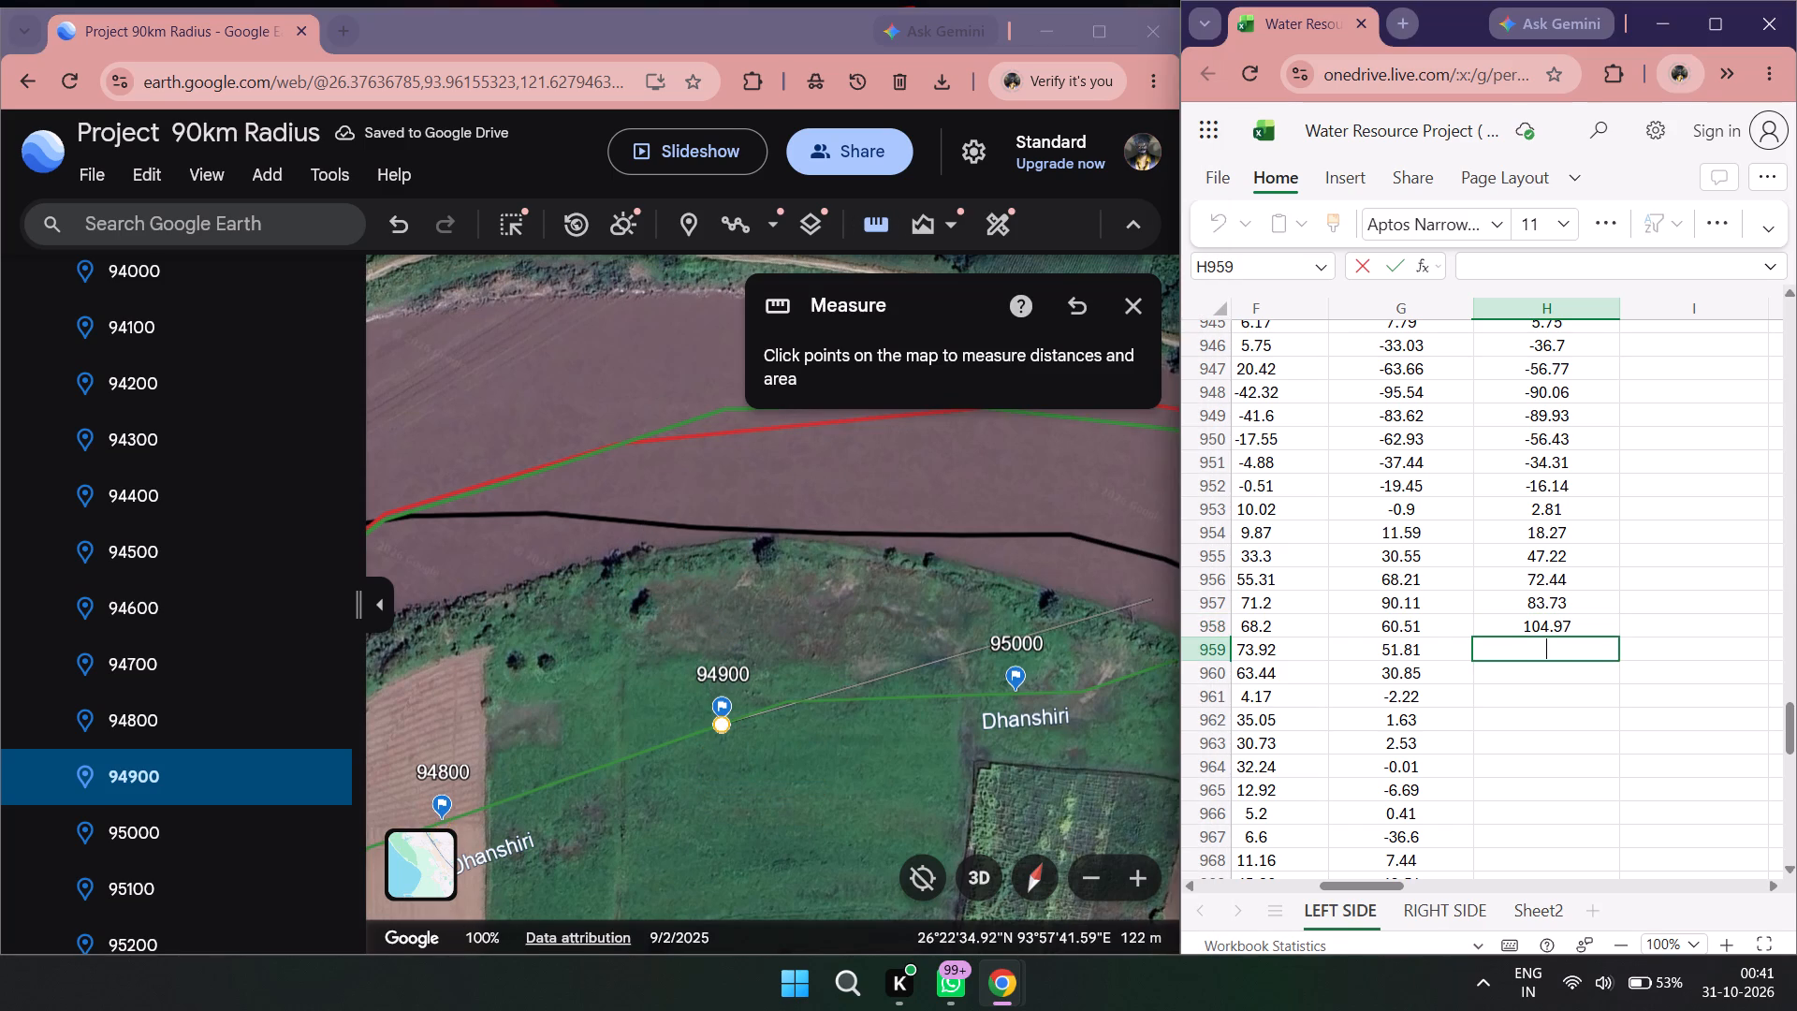
{"action": "type", "text": "73."}
{"action": "type", "text": "63"}
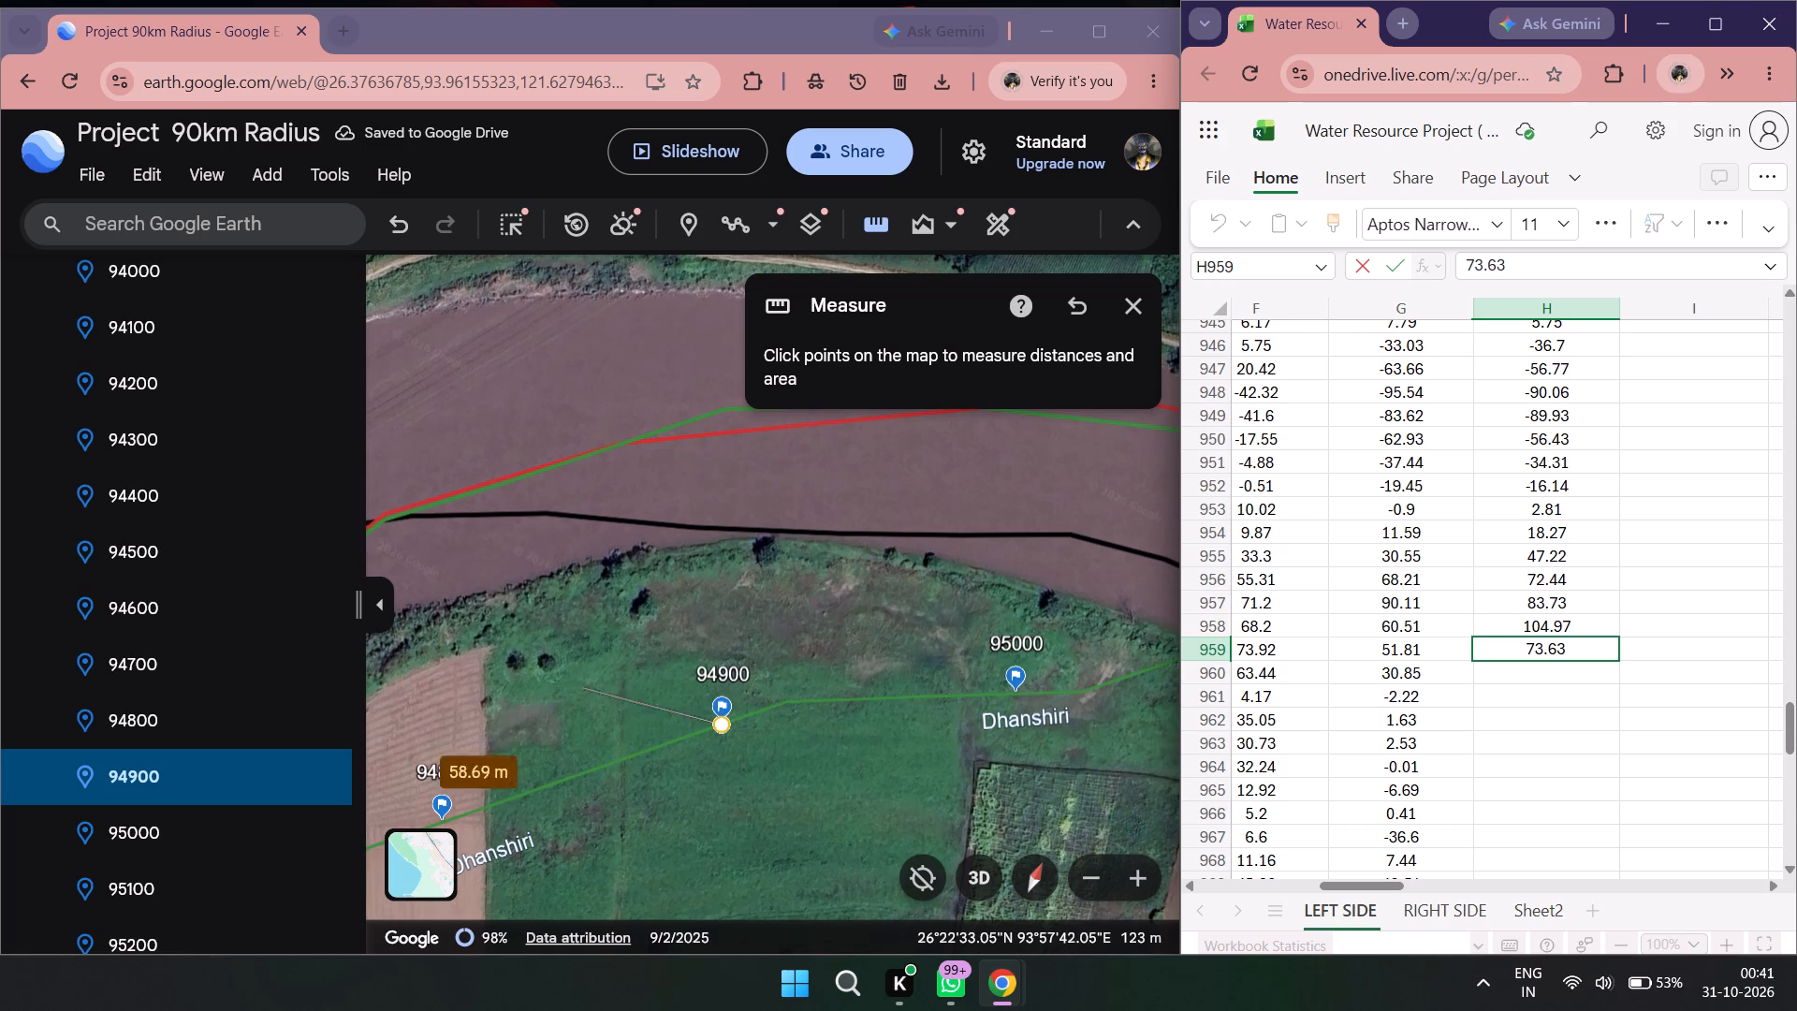
Go to placemark 95000 and measure from the 2011 left line to the 2022 left line.
{"action": "double_click", "coordinate": [174, 834]}
{"action": "scroll", "coordinate": [802, 665], "scroll_direction": "down", "scroll_amount": 1}
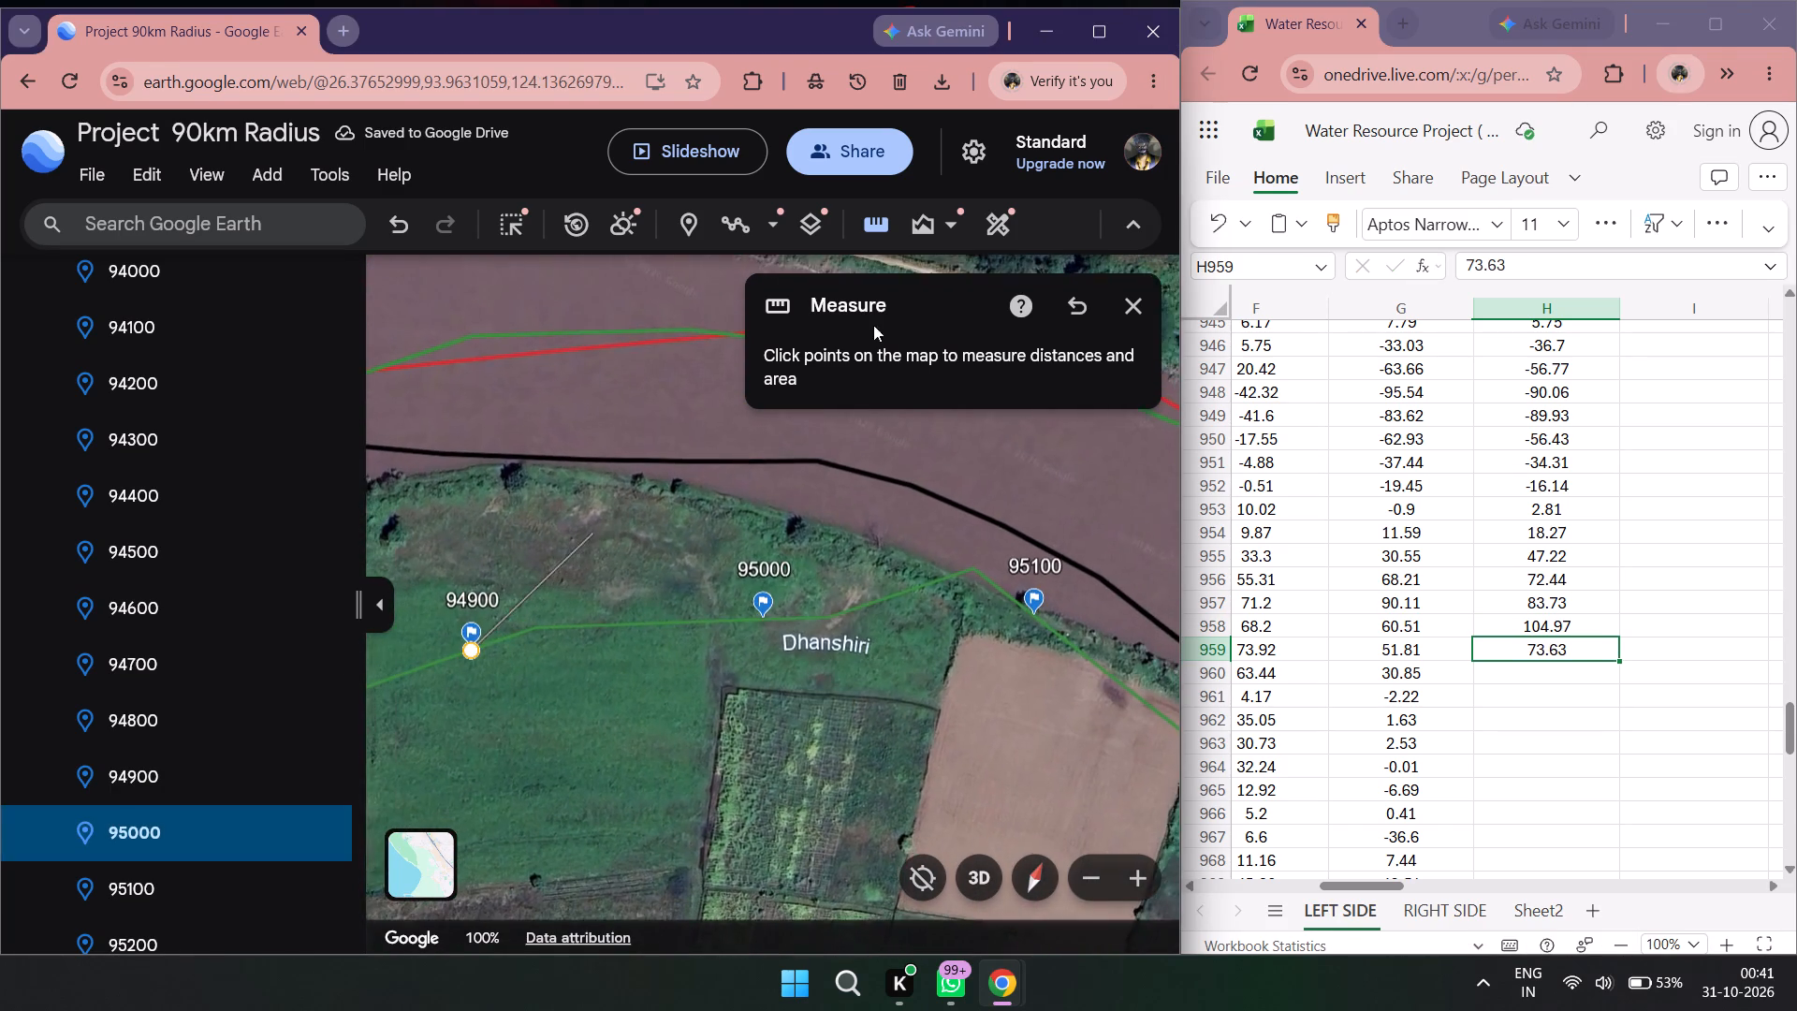
{"action": "double_click", "coordinate": [864, 234]}
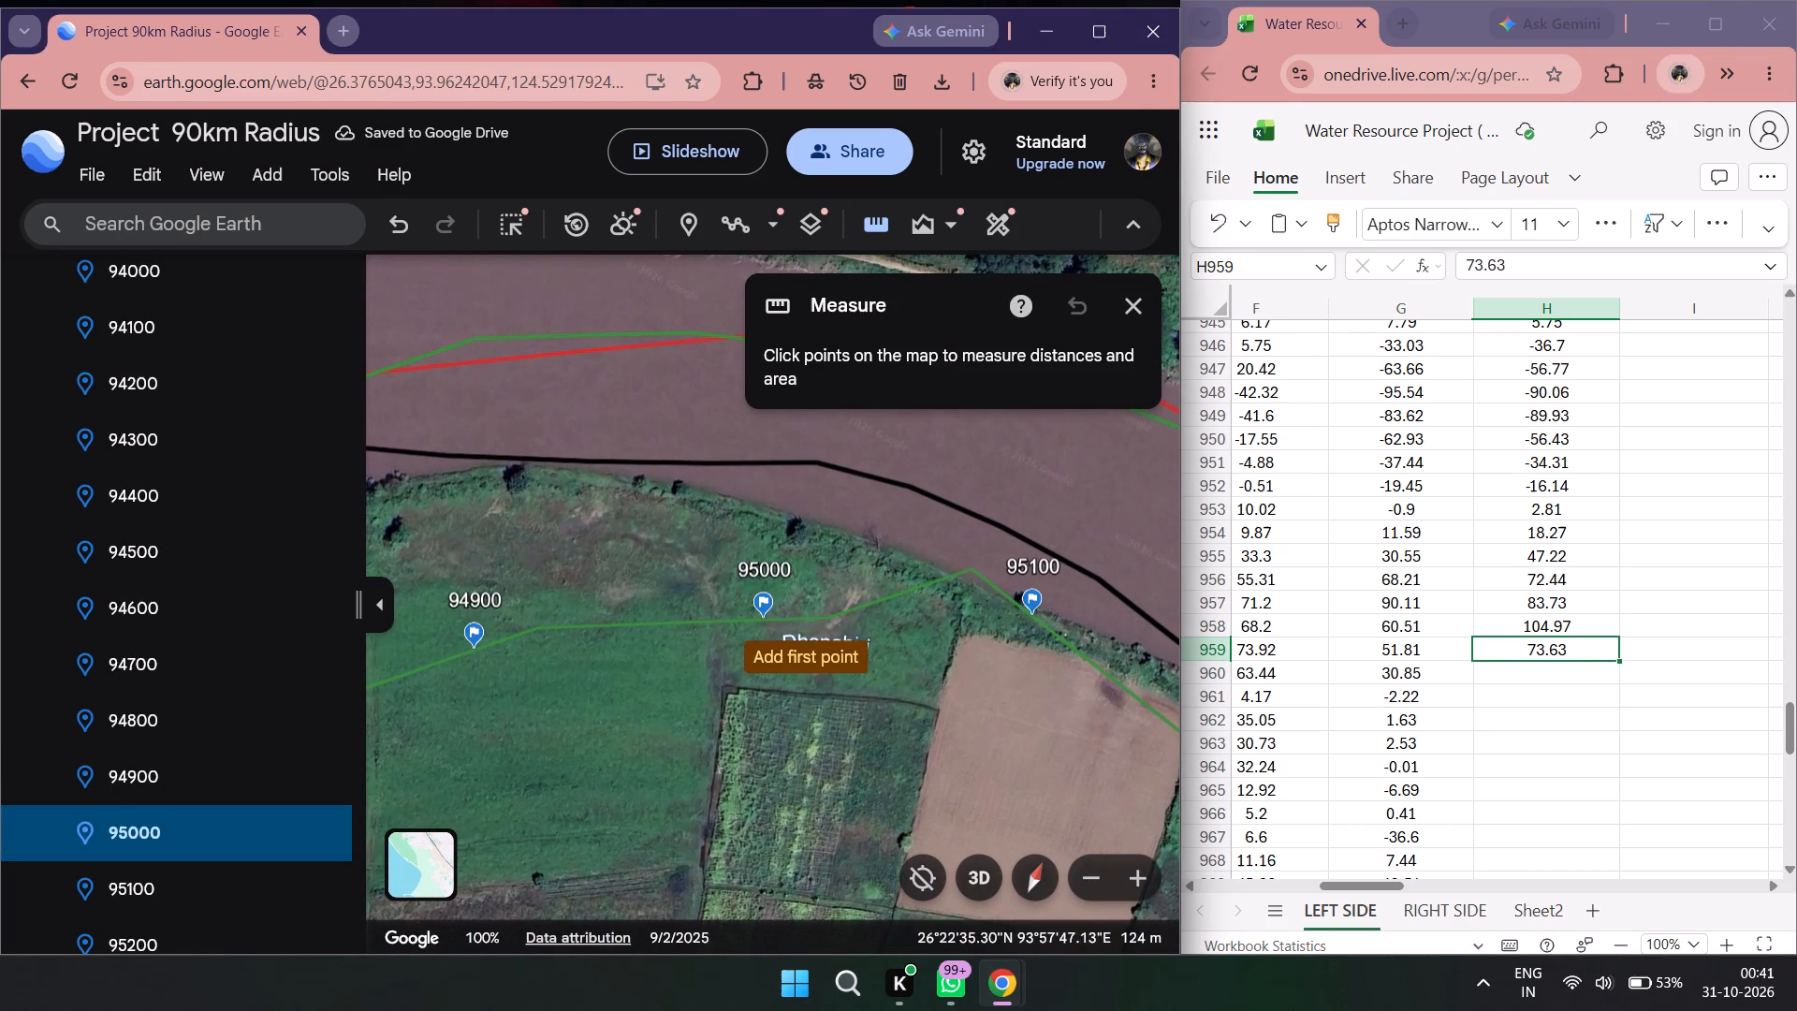
{"action": "left_click", "coordinate": [763, 621]}
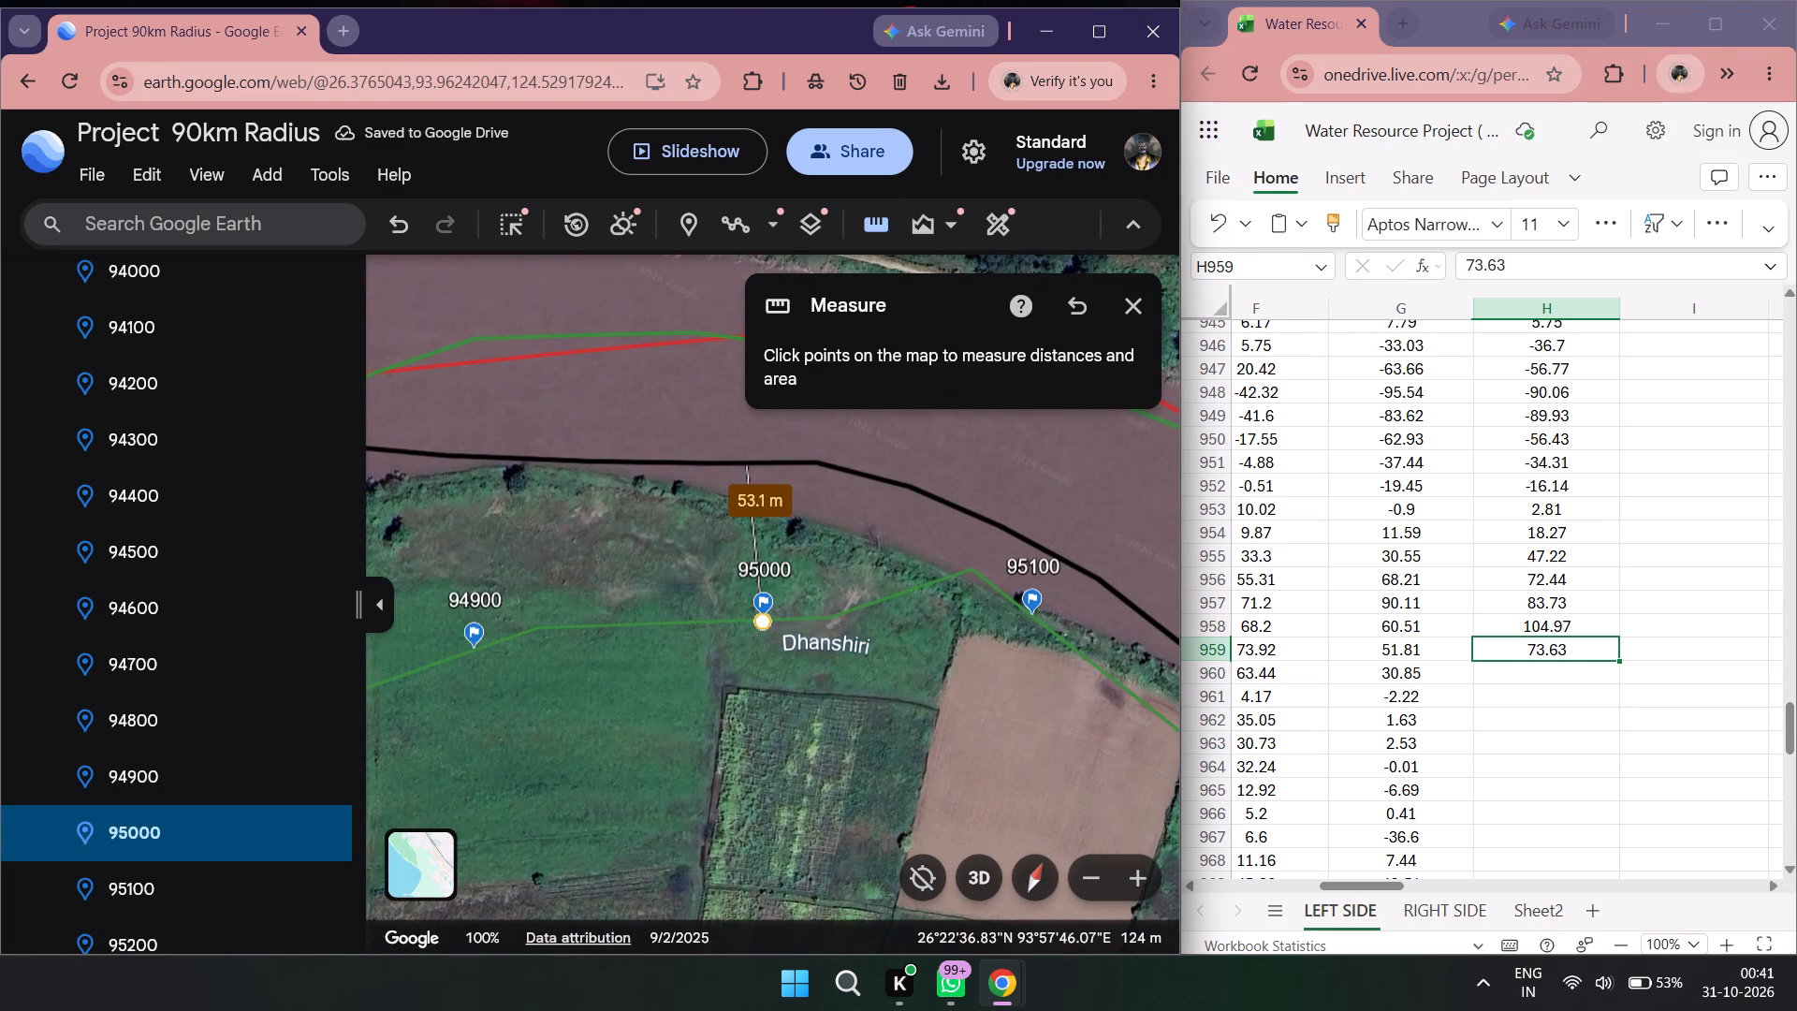
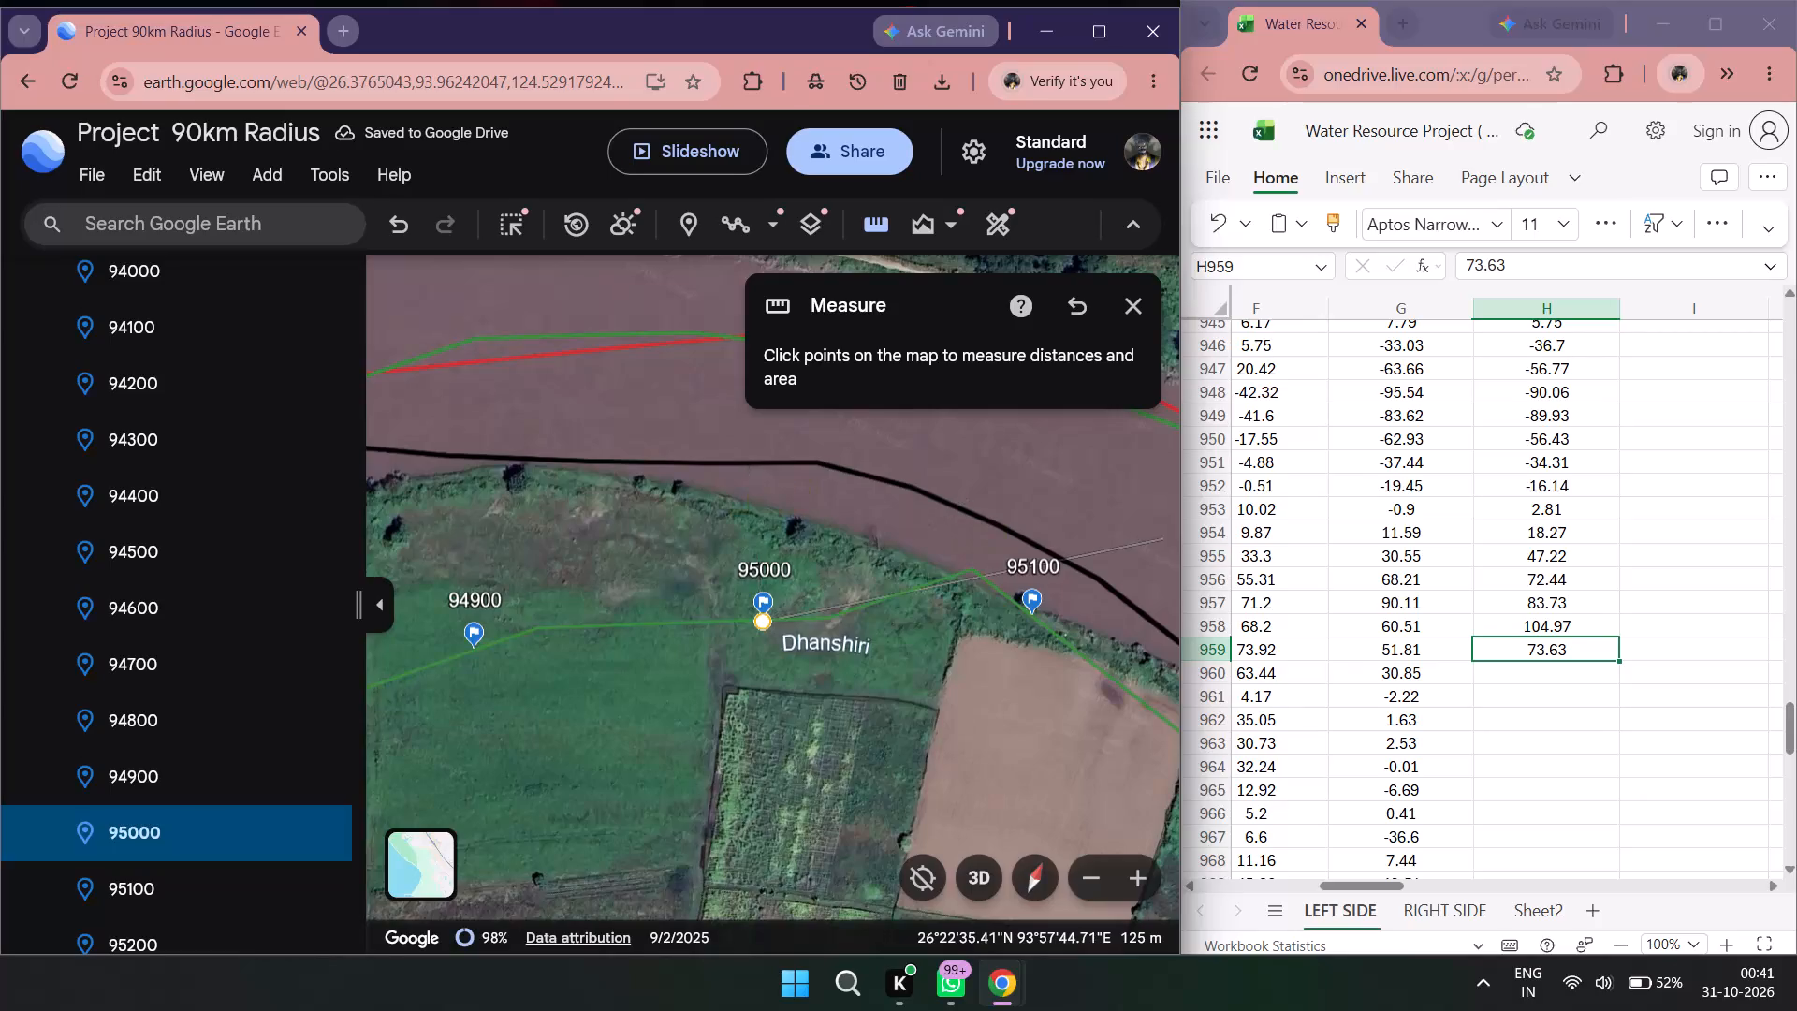
Record 53.1 in H960 as the shift for placemark 95000.
{"action": "double_click", "coordinate": [1566, 671]}
{"action": "type", "text": "53.1"}
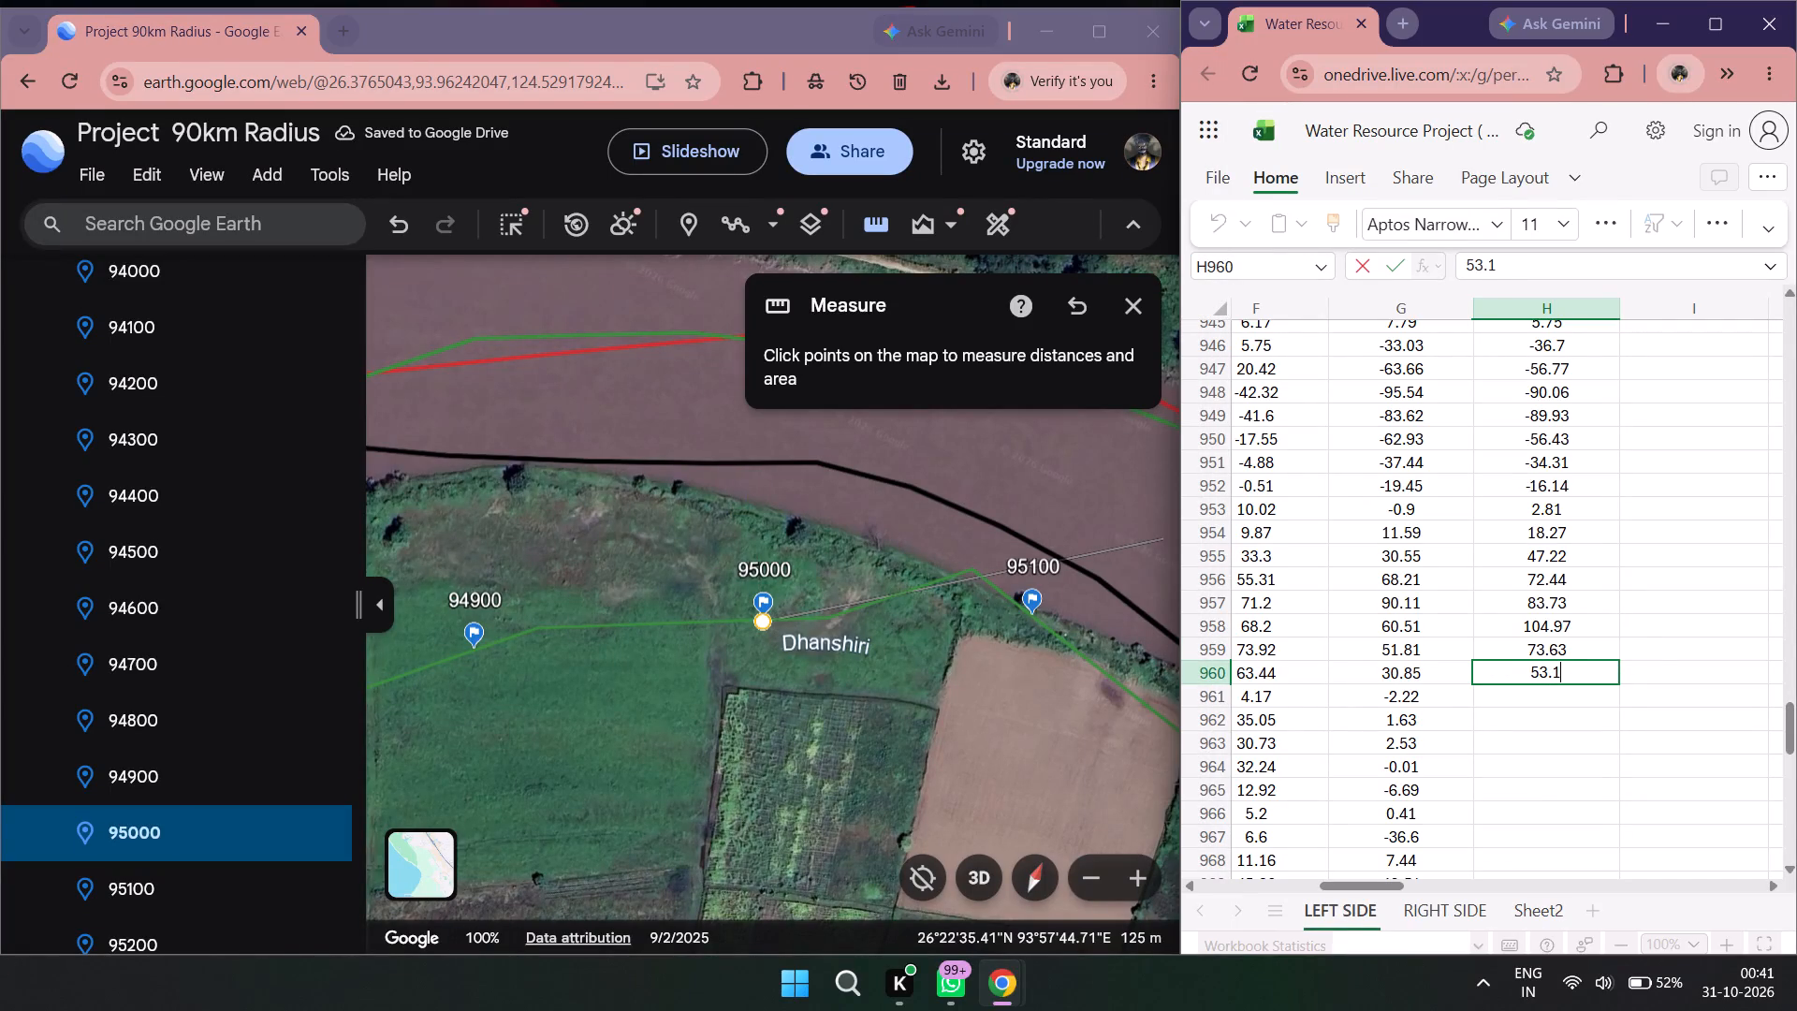
Go to placemark 95100, measure from the 2011 left line to the 2022 left line, and record 22.87 in H961.
{"action": "double_click", "coordinate": [132, 873]}
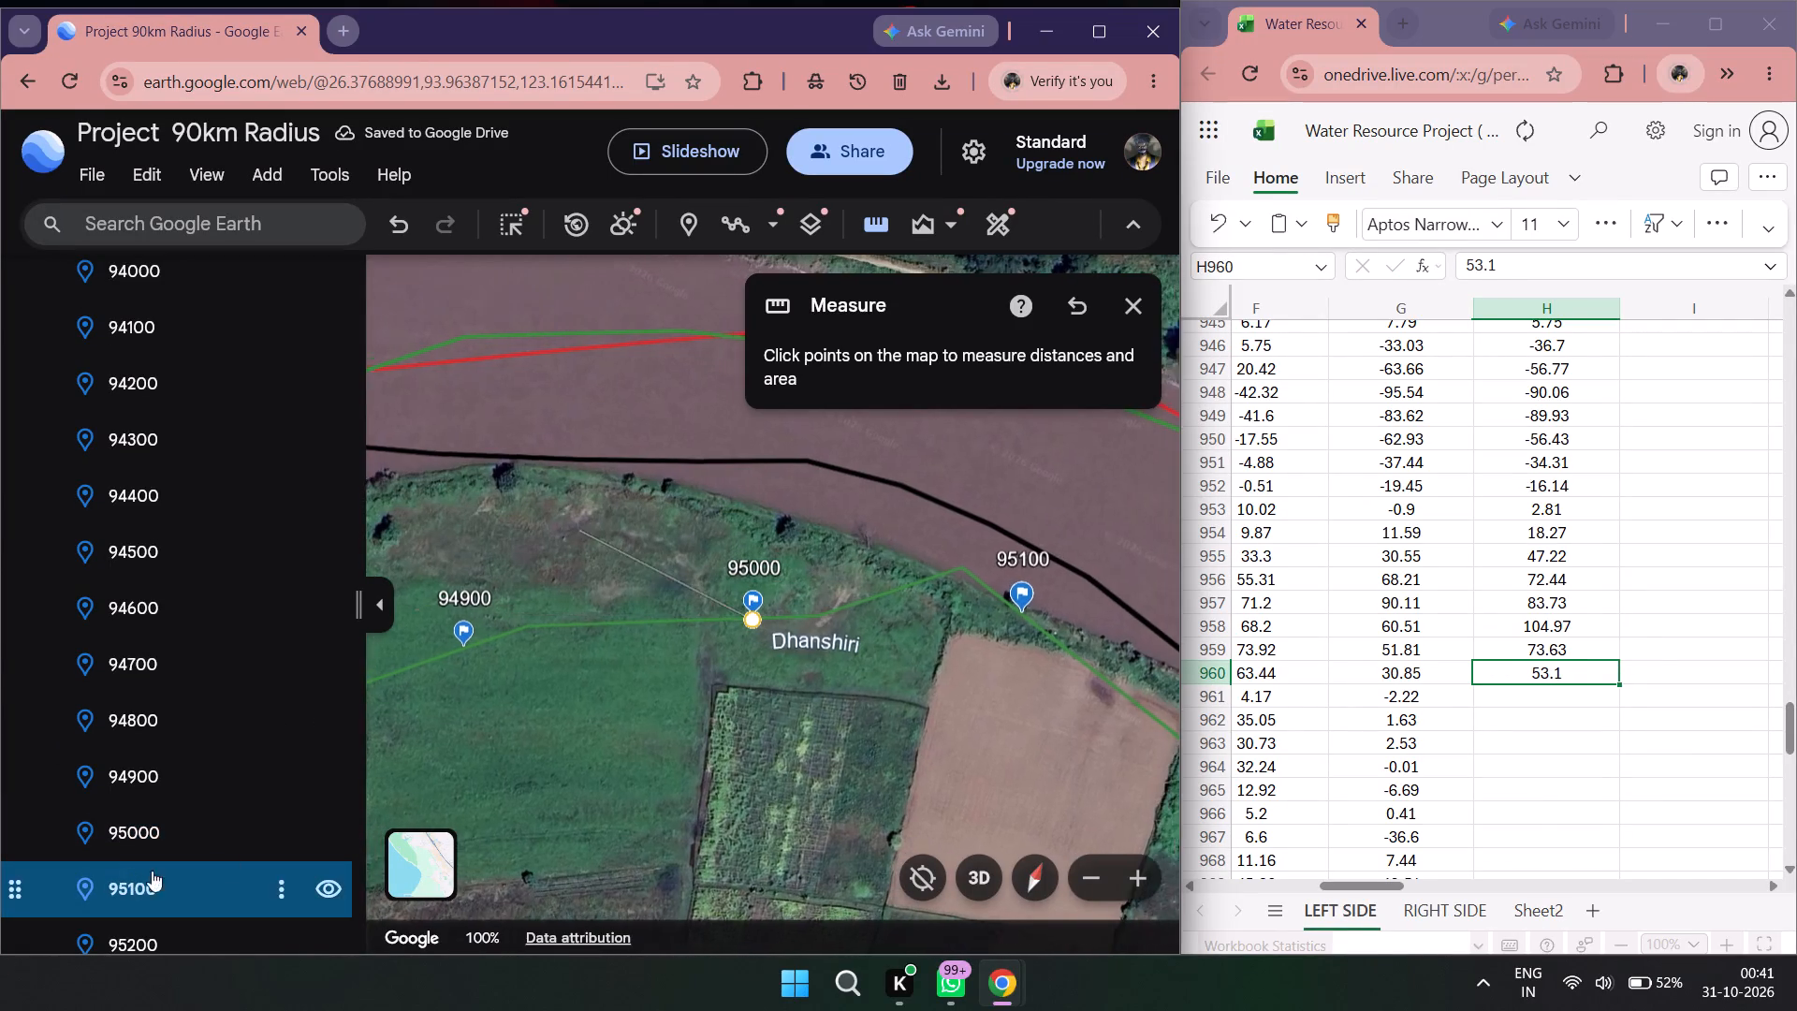
{"action": "scroll", "coordinate": [723, 591], "scroll_direction": "down", "scroll_amount": 1}
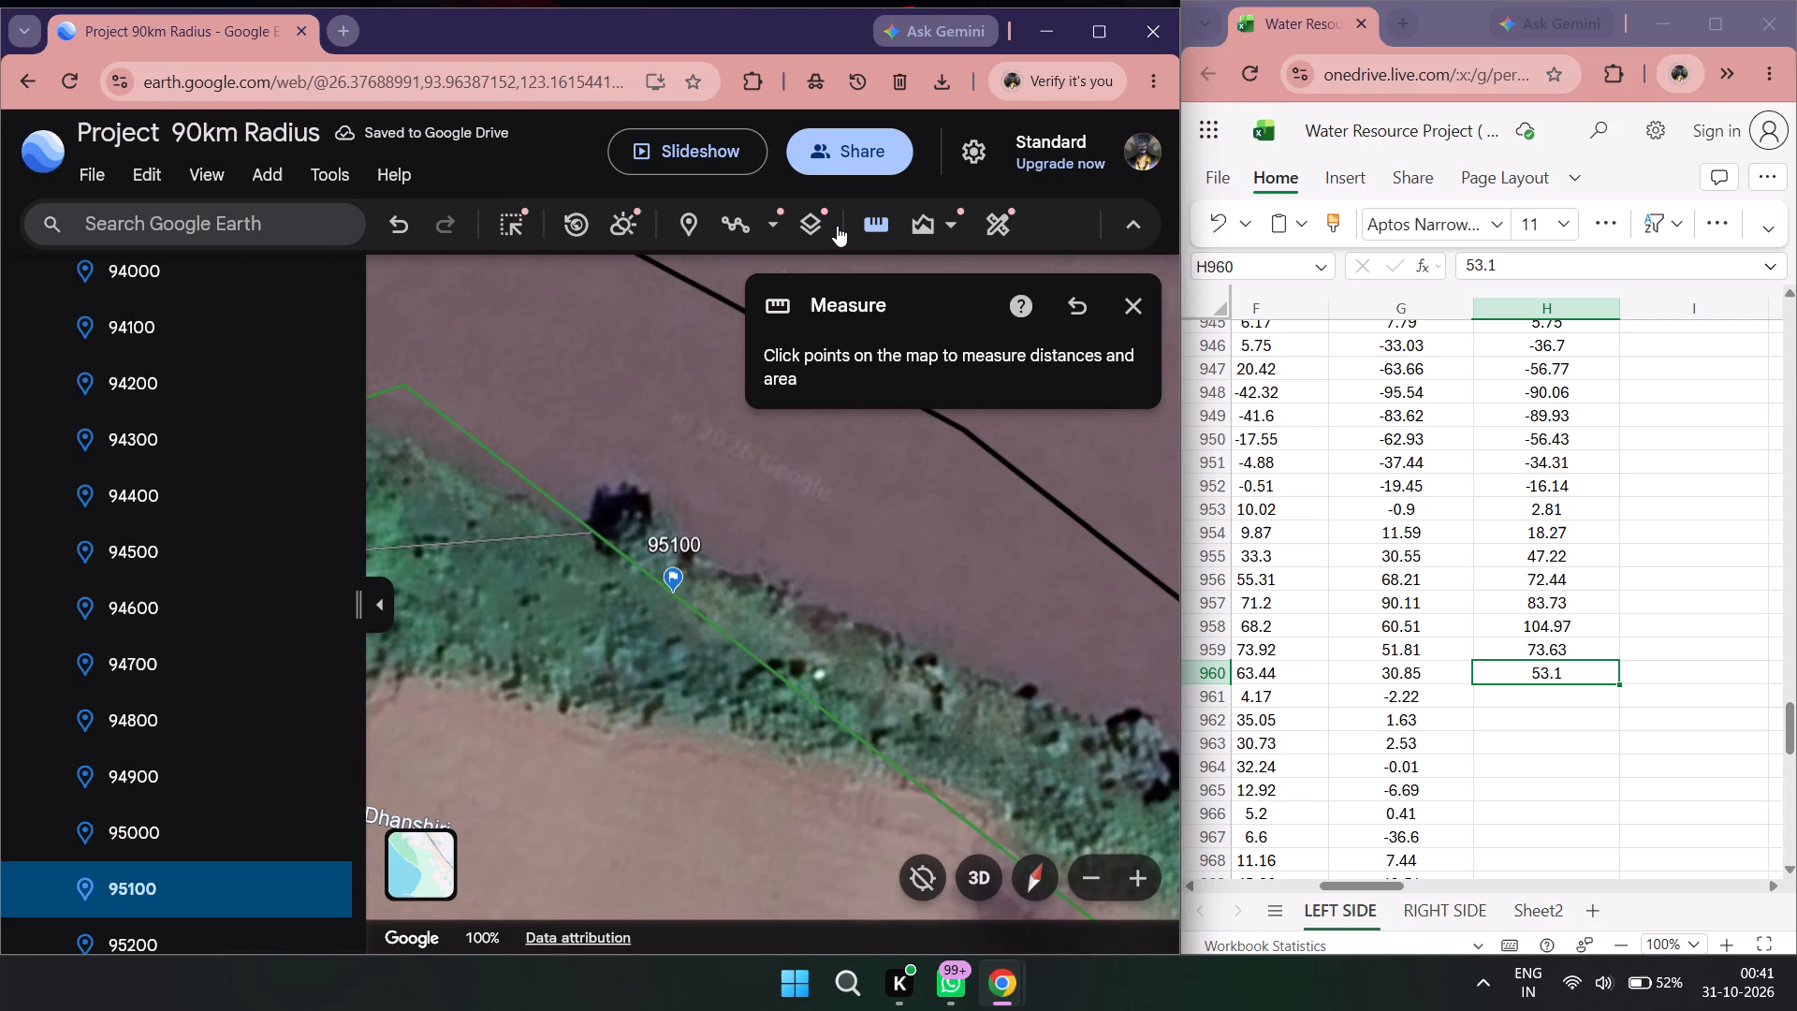
{"action": "double_click", "coordinate": [898, 233]}
{"action": "scroll", "coordinate": [778, 636], "scroll_direction": "down", "scroll_amount": 2}
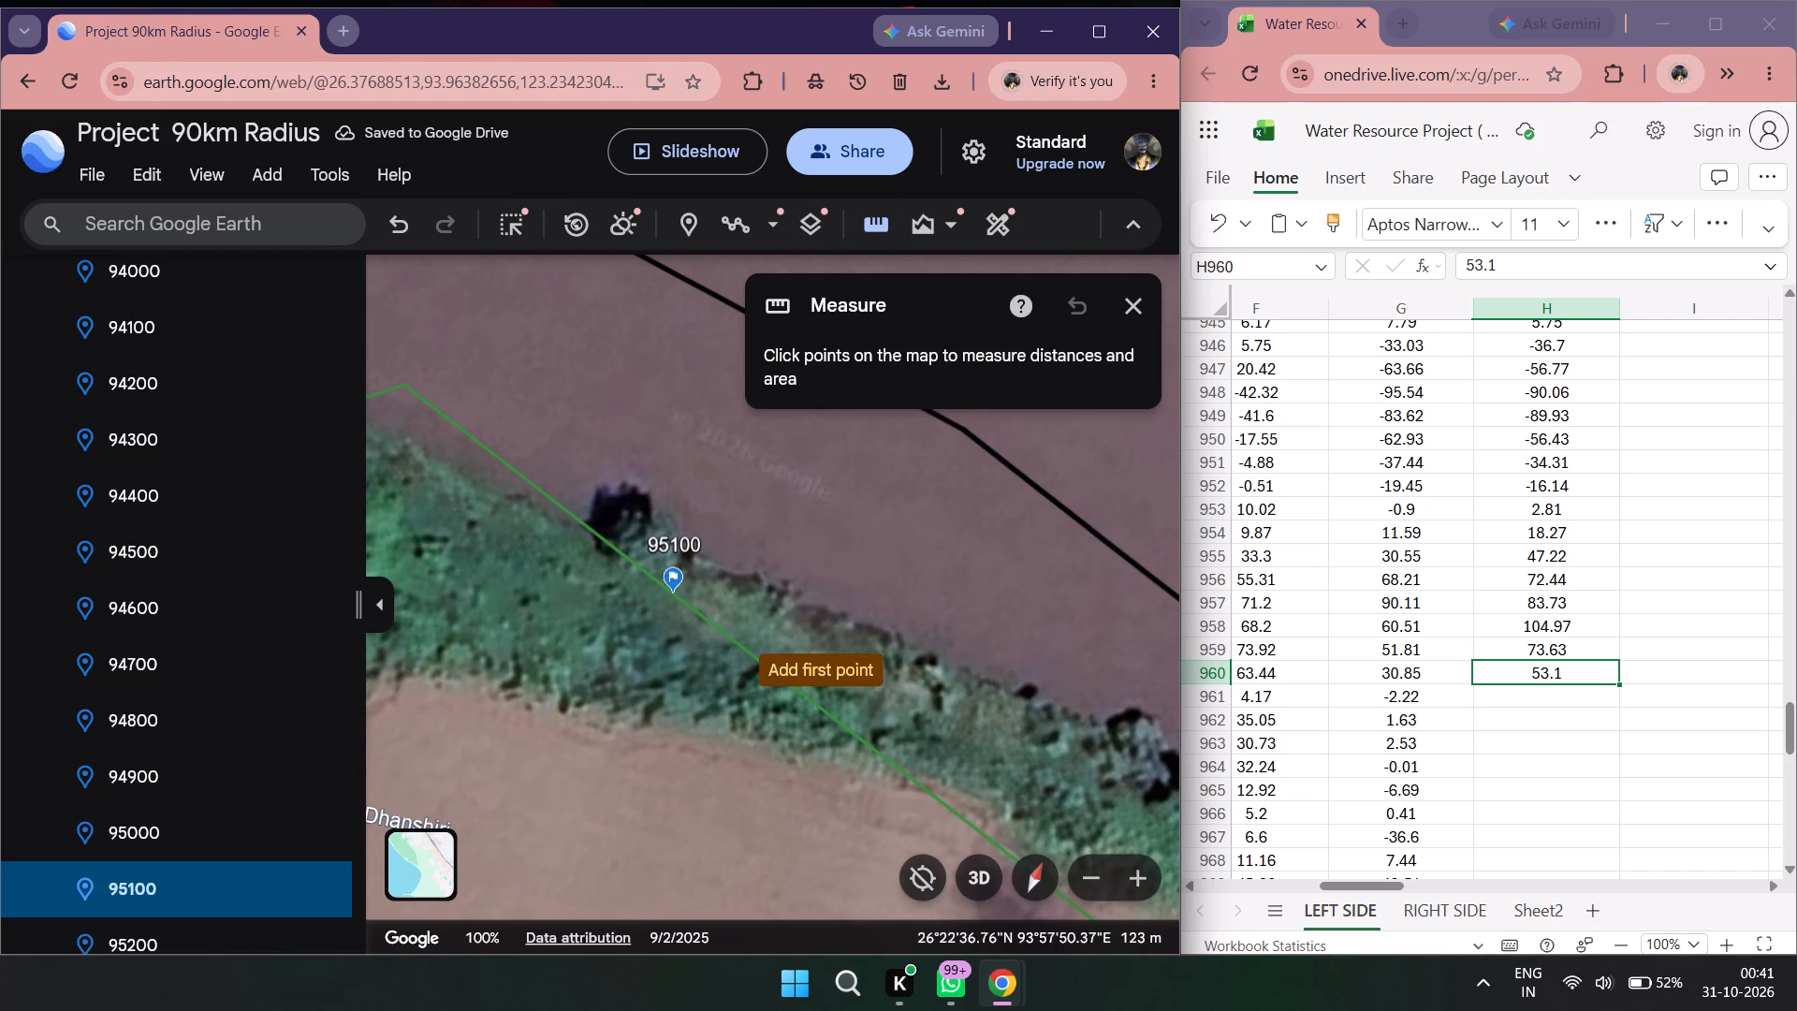
{"action": "left_click_drag", "start_coordinate": [778, 634], "coordinate": [765, 697]}
{"action": "left_click", "coordinate": [701, 672]}
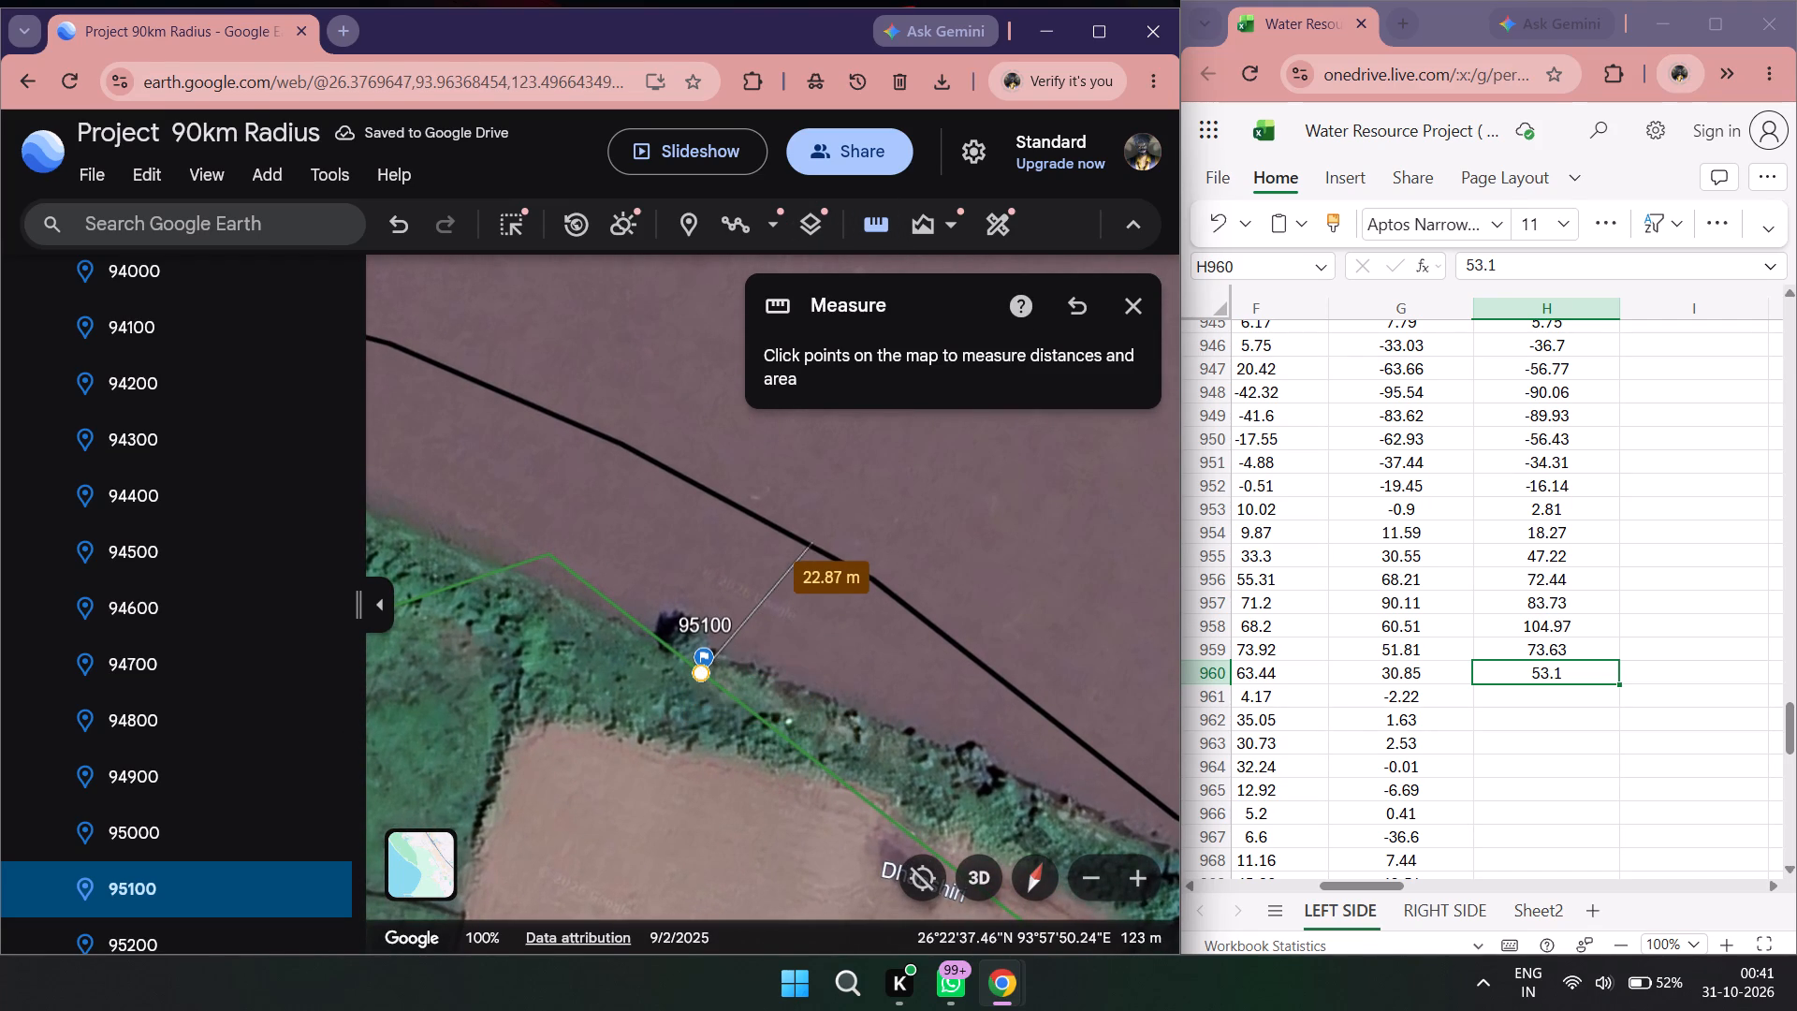
{"action": "double_click", "coordinate": [1554, 692]}
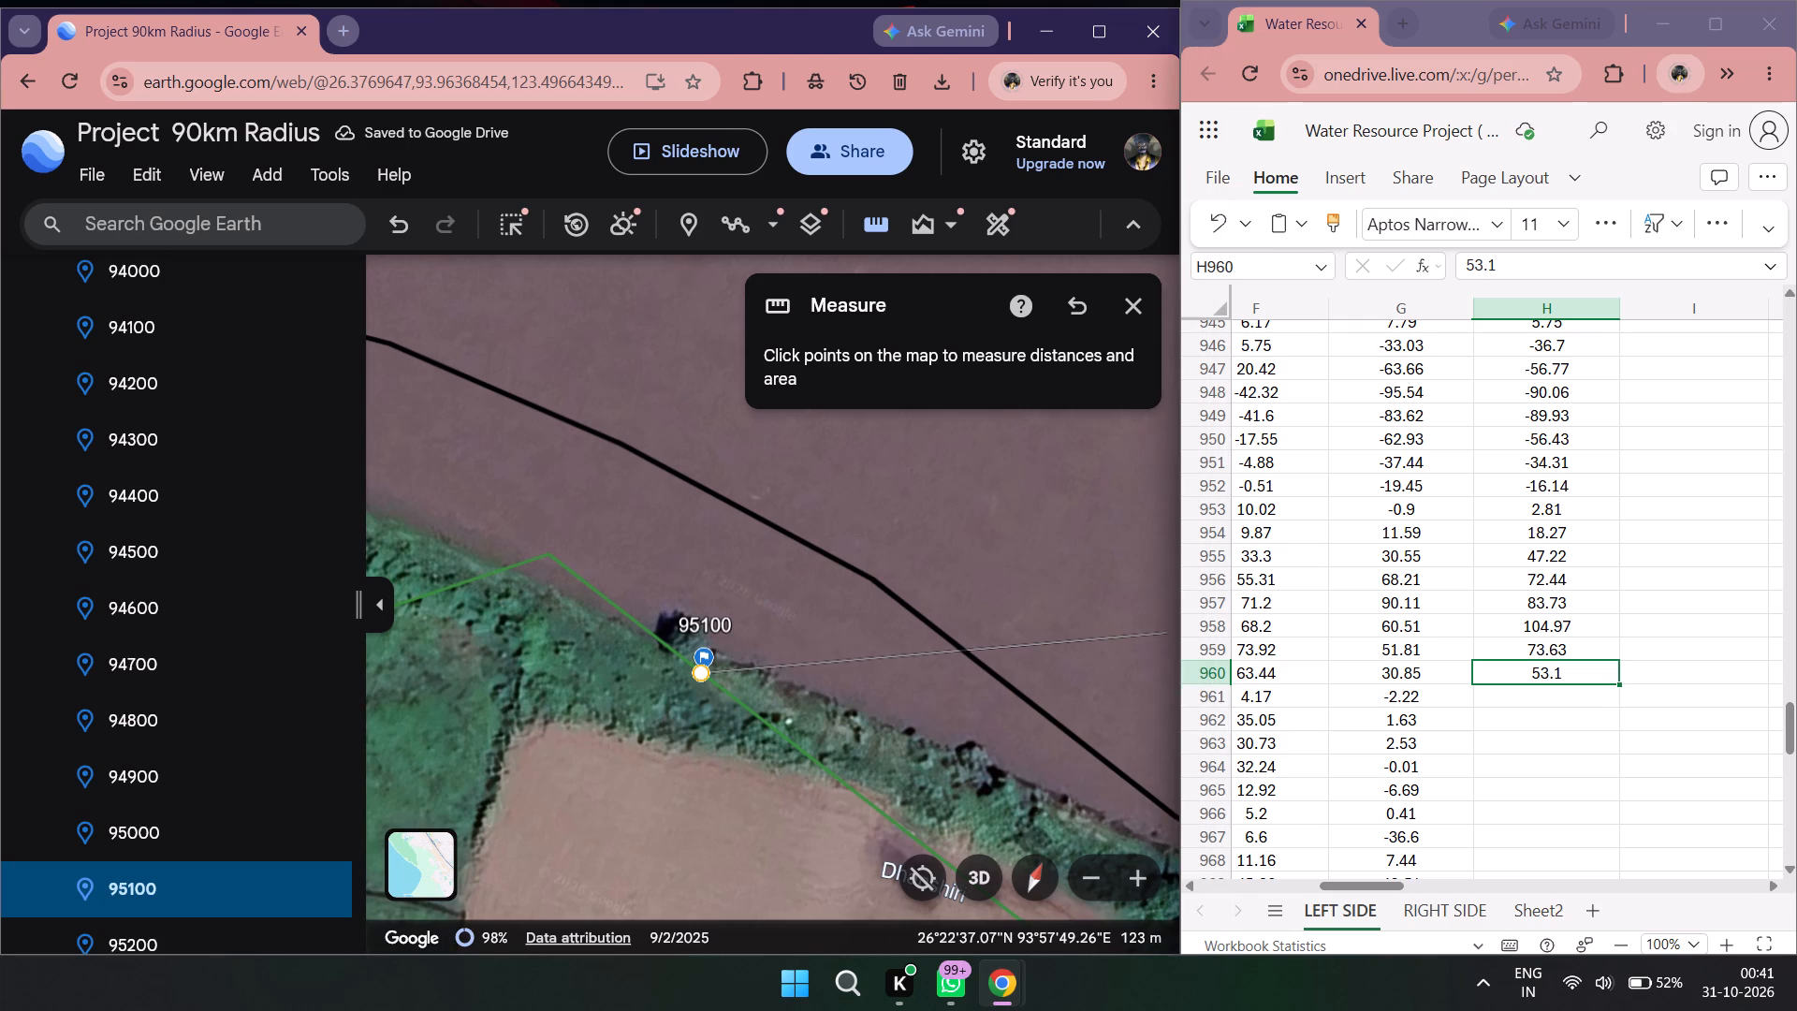
{"action": "type", "text": "22.87"}
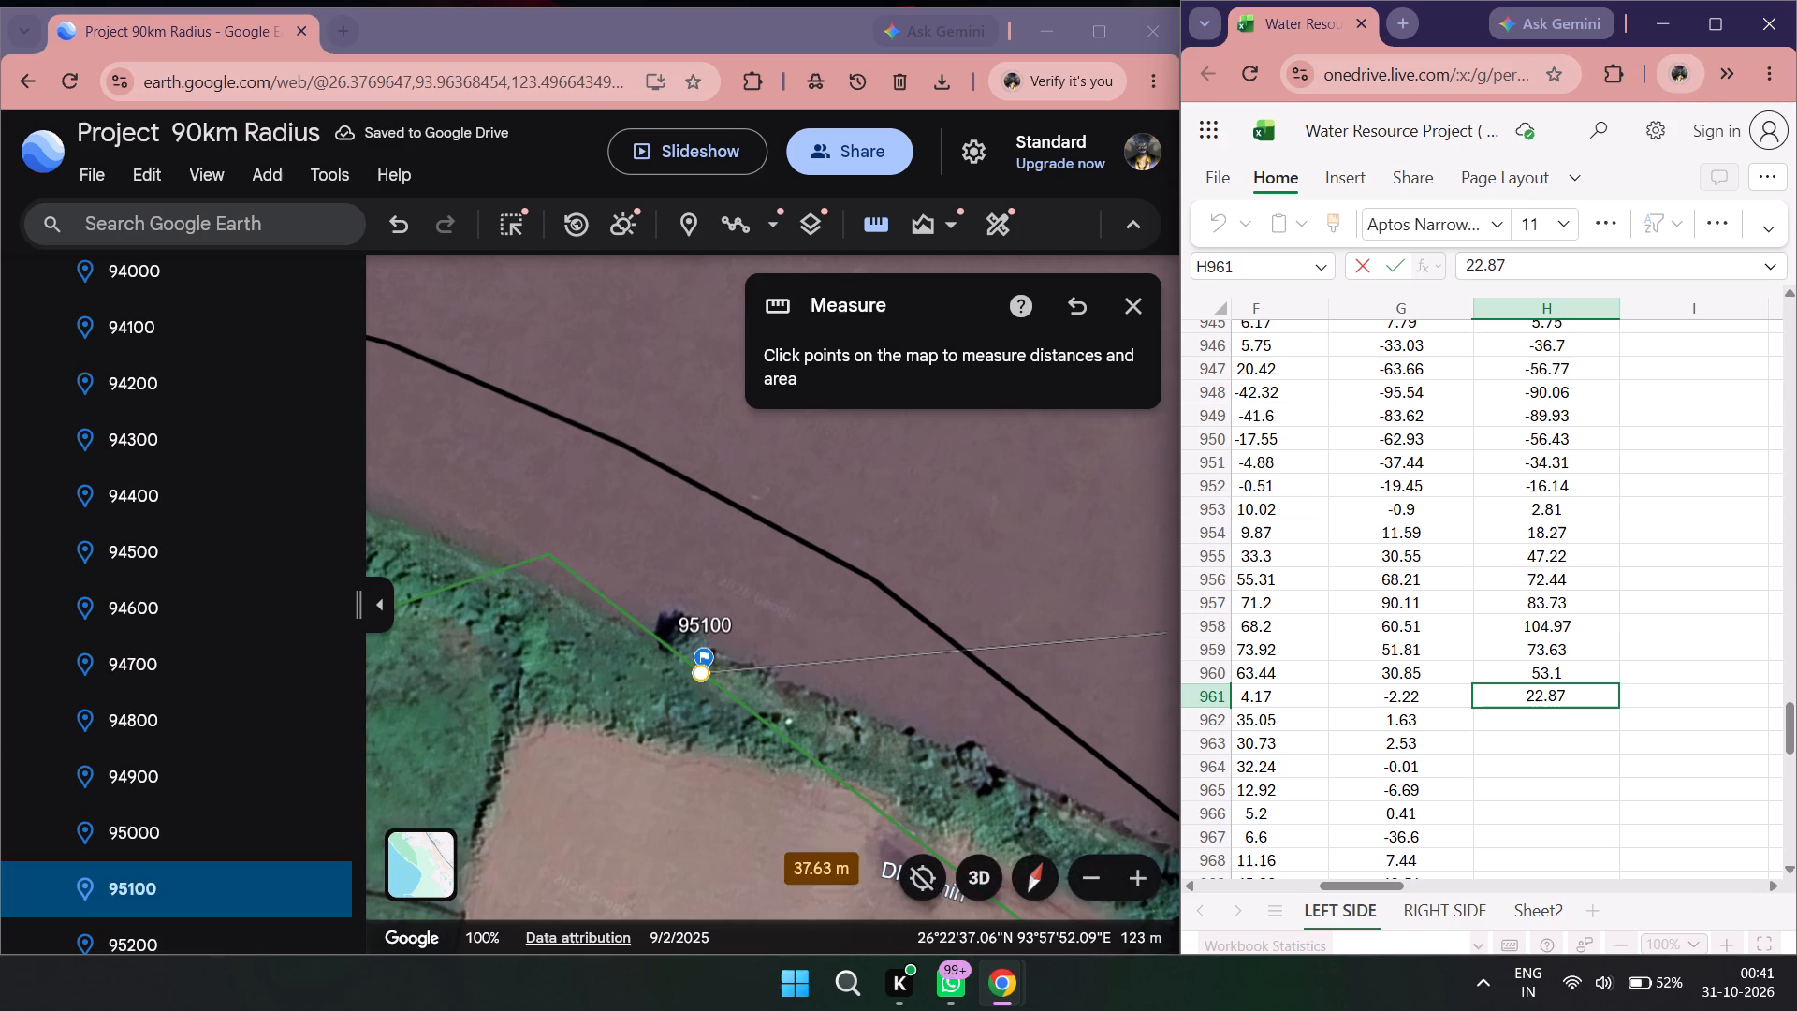
Go to placemark 95200, measure from the 2011 left line to the 2022 left line, and record 30.31 in H962.
{"action": "scroll", "coordinate": [118, 815], "scroll_direction": "down", "scroll_amount": 4}
{"action": "double_click", "coordinate": [166, 572]}
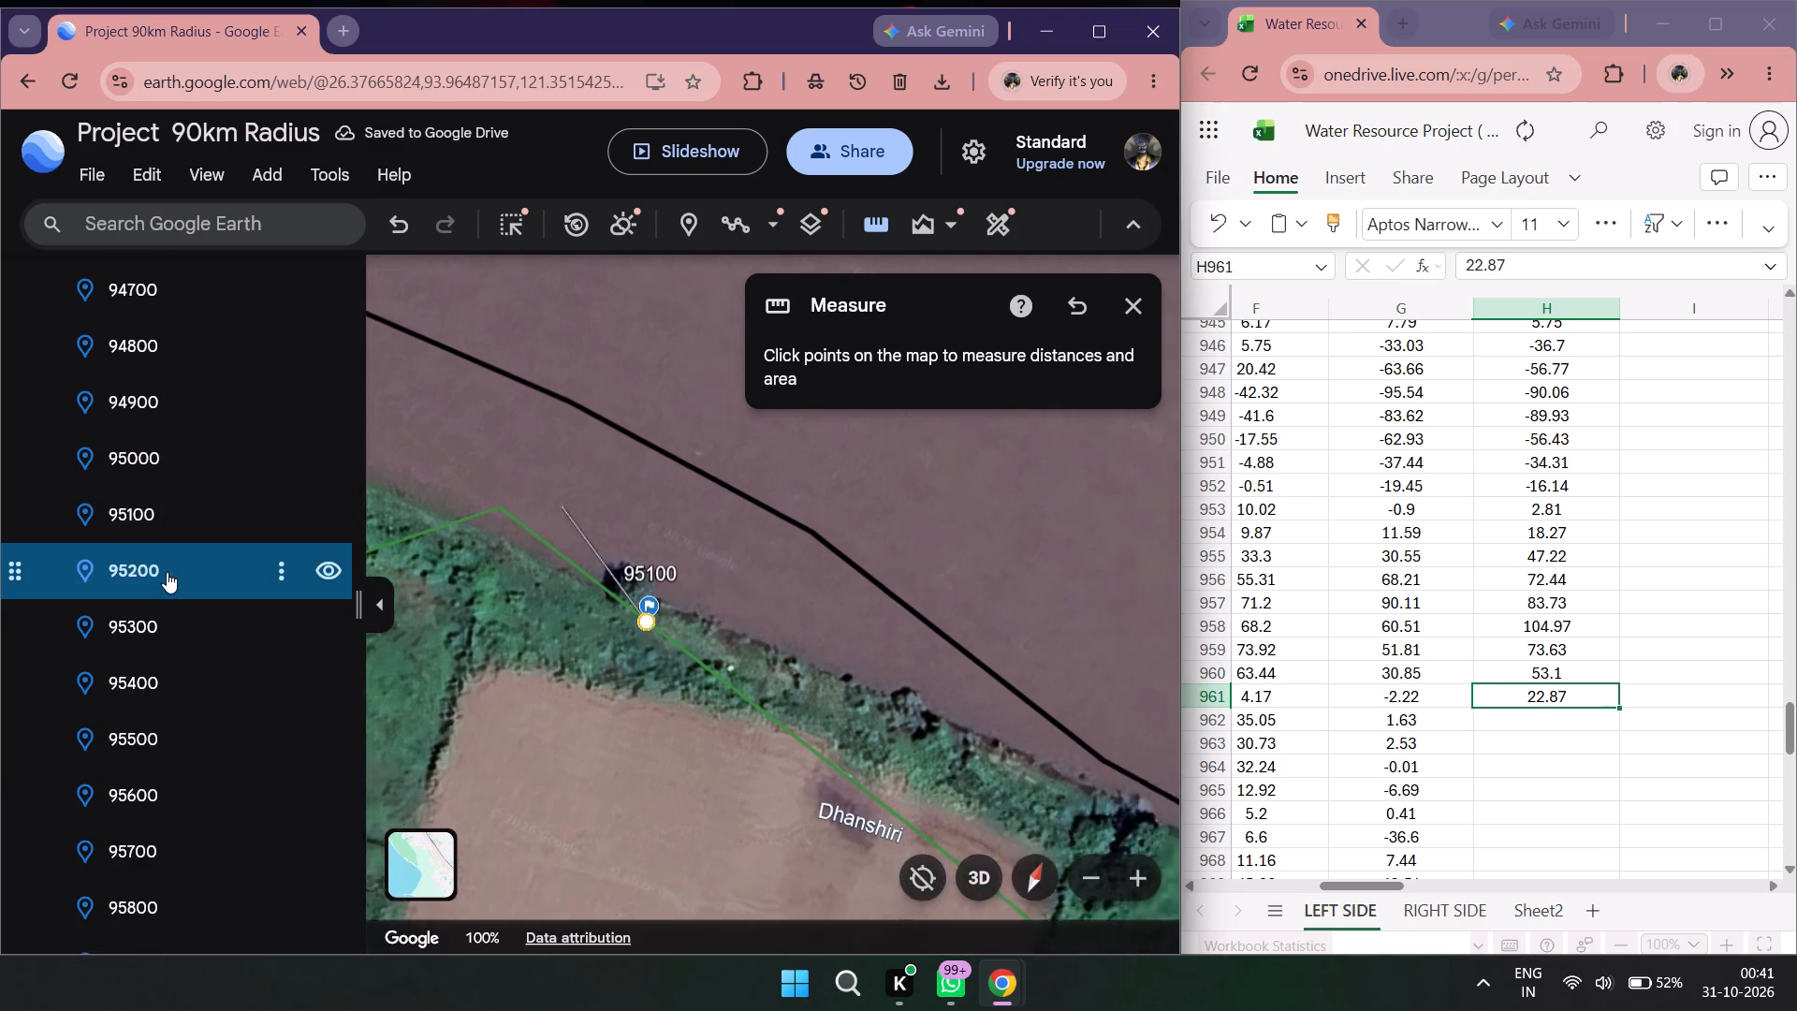
{"action": "scroll", "coordinate": [800, 691], "scroll_direction": "down", "scroll_amount": 2}
{"action": "left_click_drag", "start_coordinate": [783, 644], "coordinate": [691, 731]}
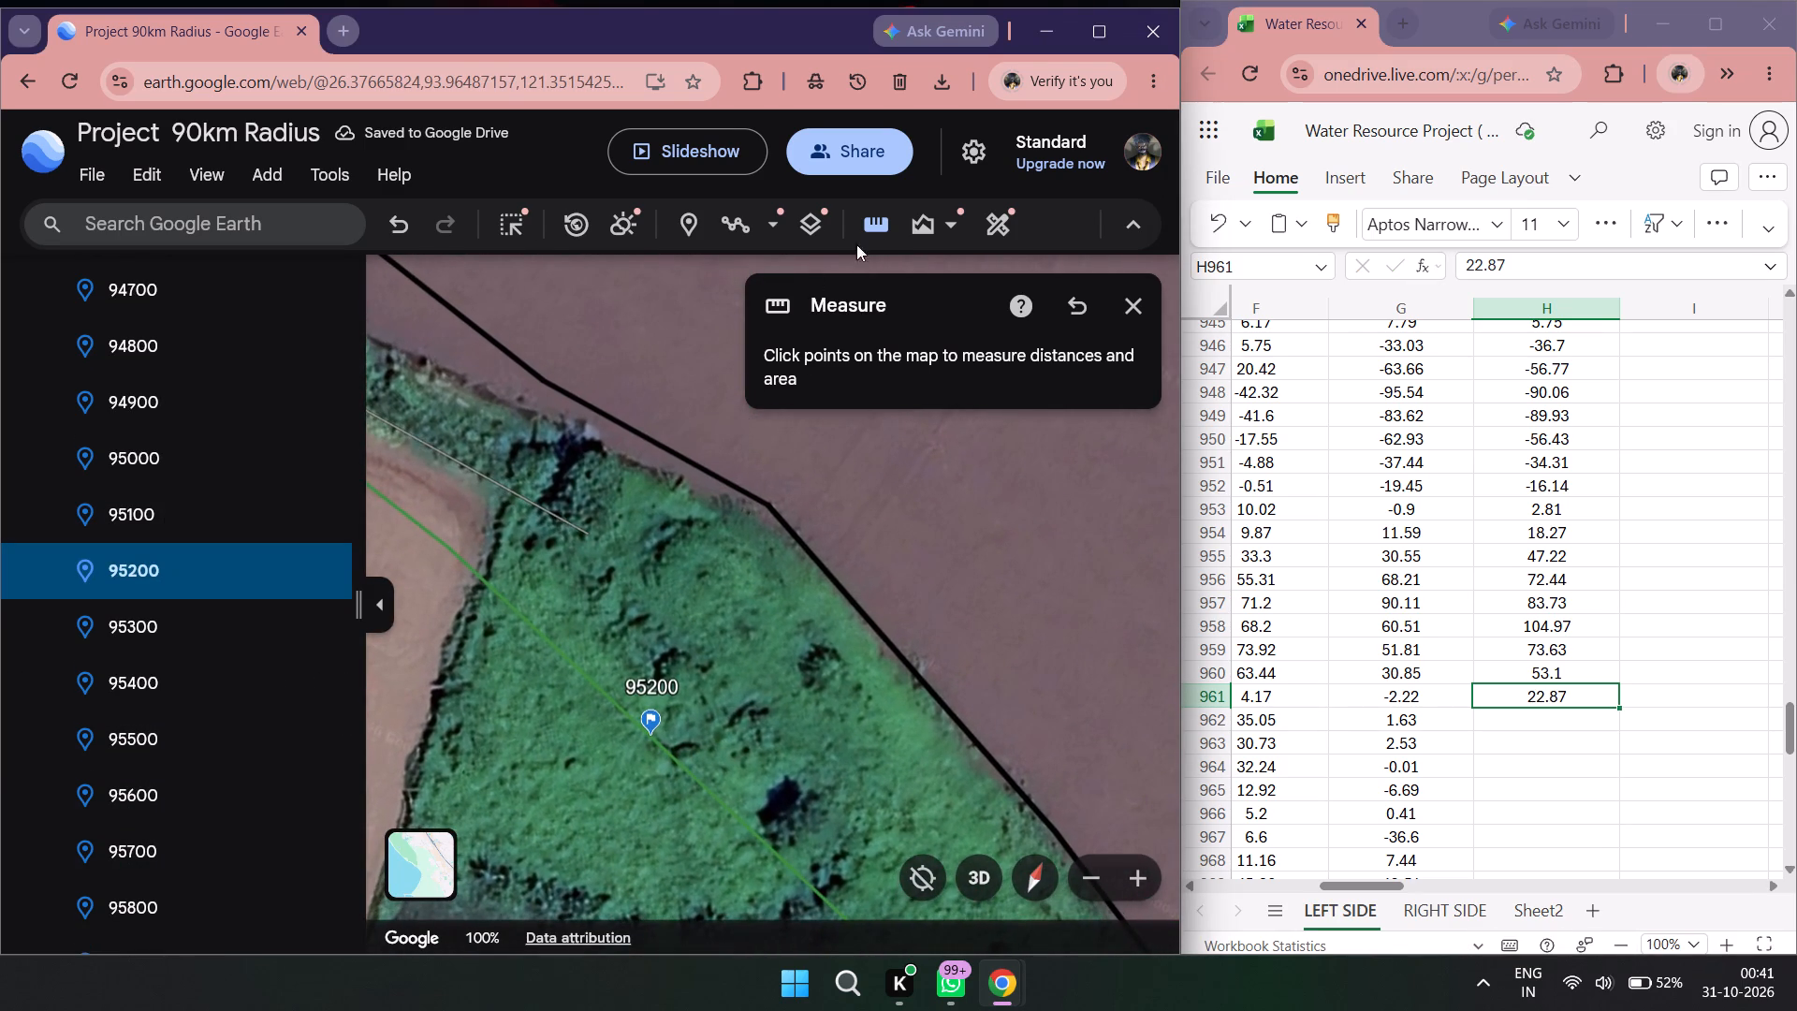
{"action": "double_click", "coordinate": [877, 229]}
{"action": "left_click", "coordinate": [650, 737]}
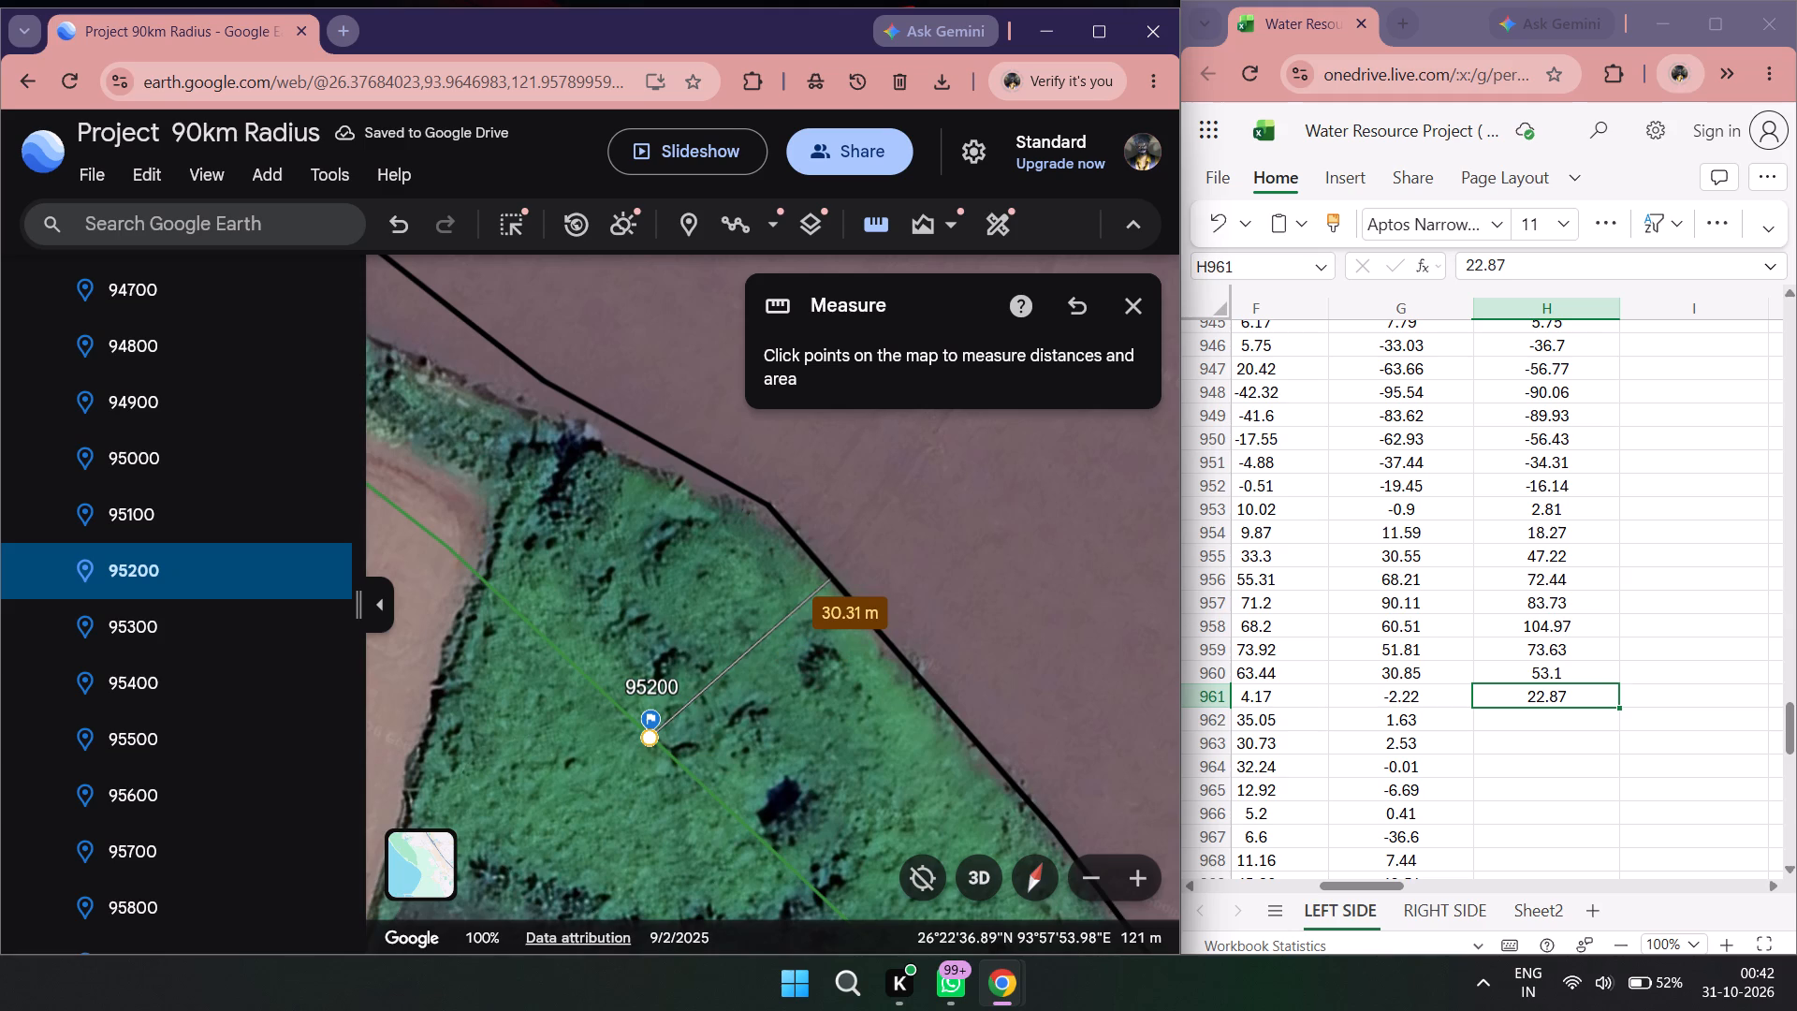
{"action": "double_click", "coordinate": [1550, 720]}
{"action": "type", "text": "30.31"}
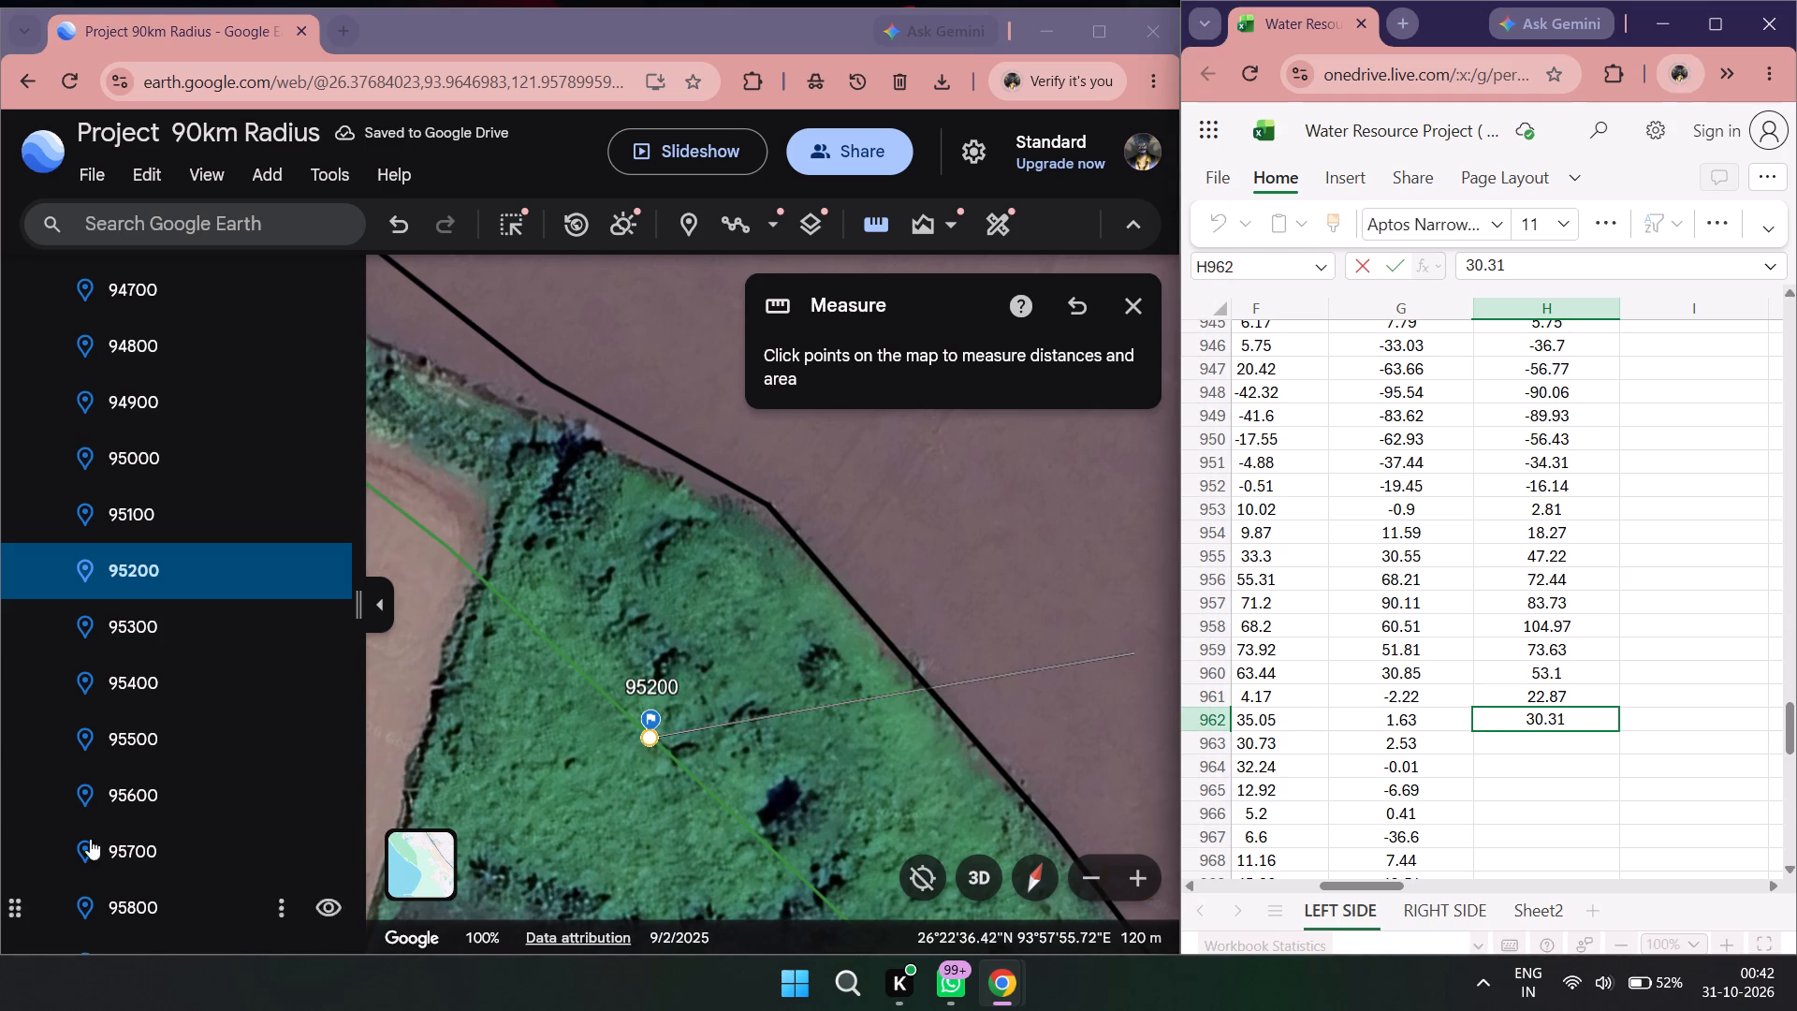
Go to placemark 95300, measure from the 2011 left line to the 2022 left line, and record 26.52 in H963.
{"action": "double_click", "coordinate": [123, 639]}
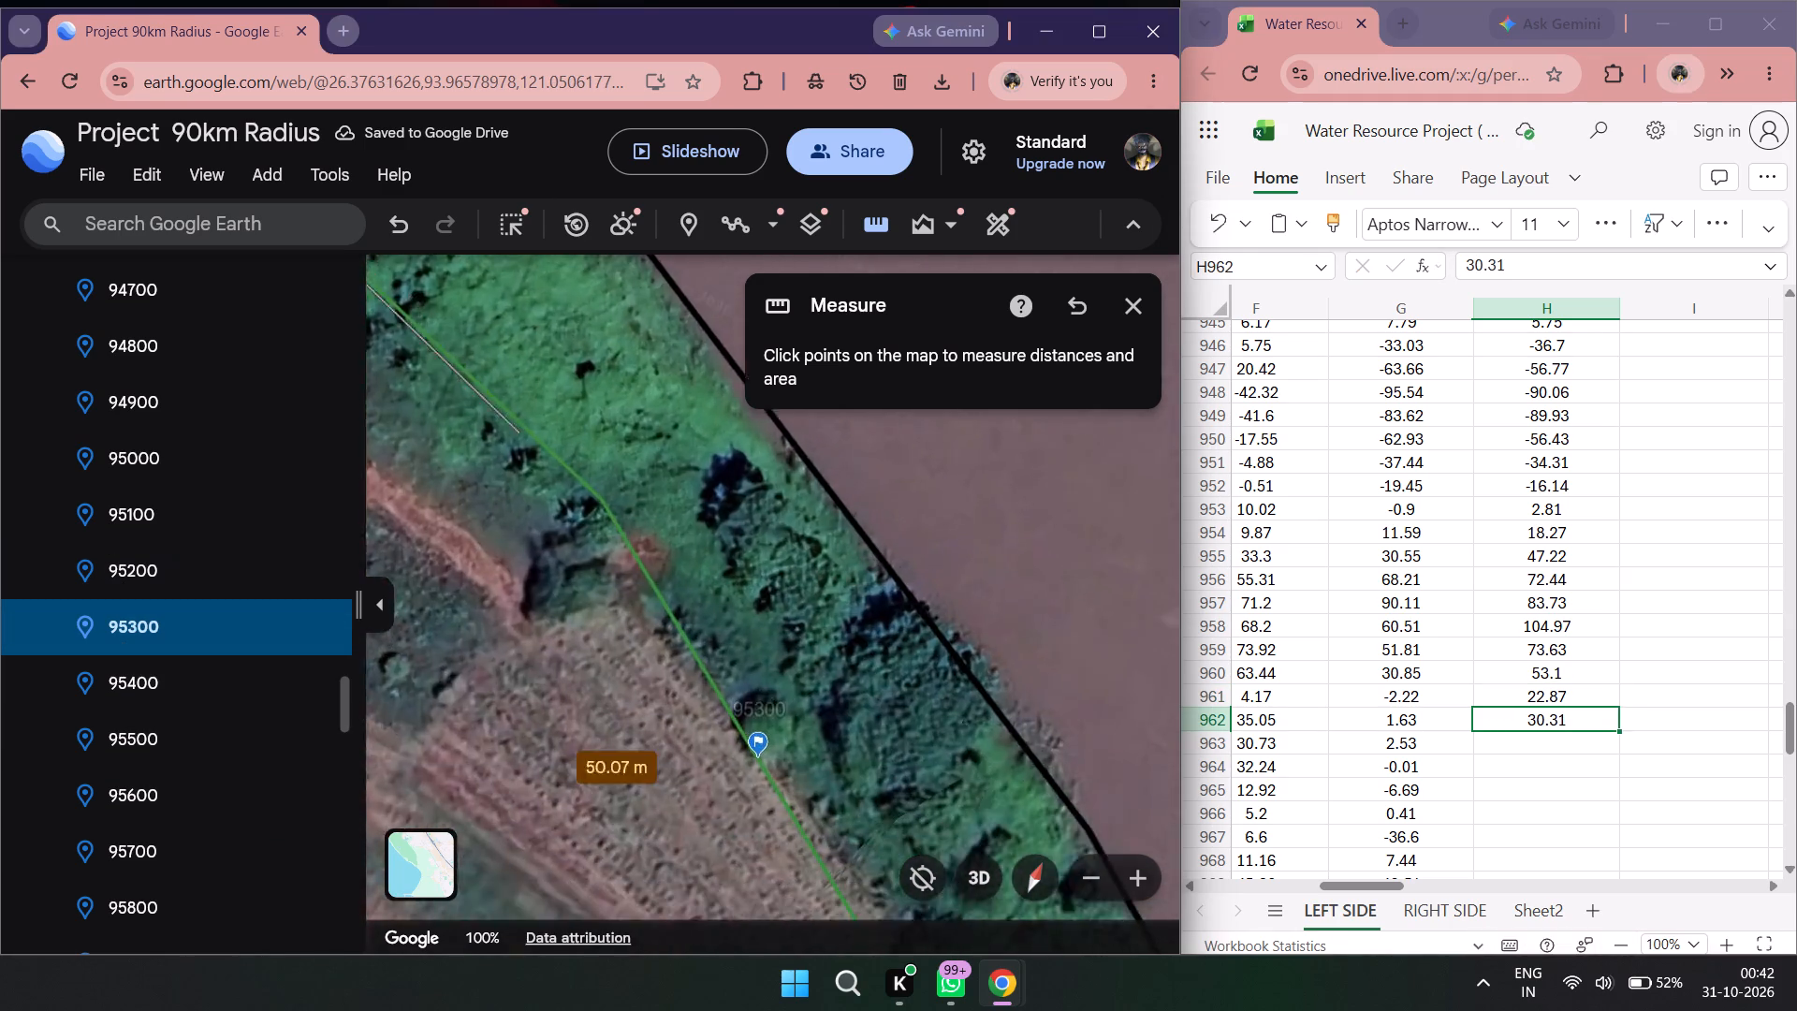
{"action": "scroll", "coordinate": [706, 740], "scroll_direction": "down", "scroll_amount": 2}
{"action": "double_click", "coordinate": [875, 238]}
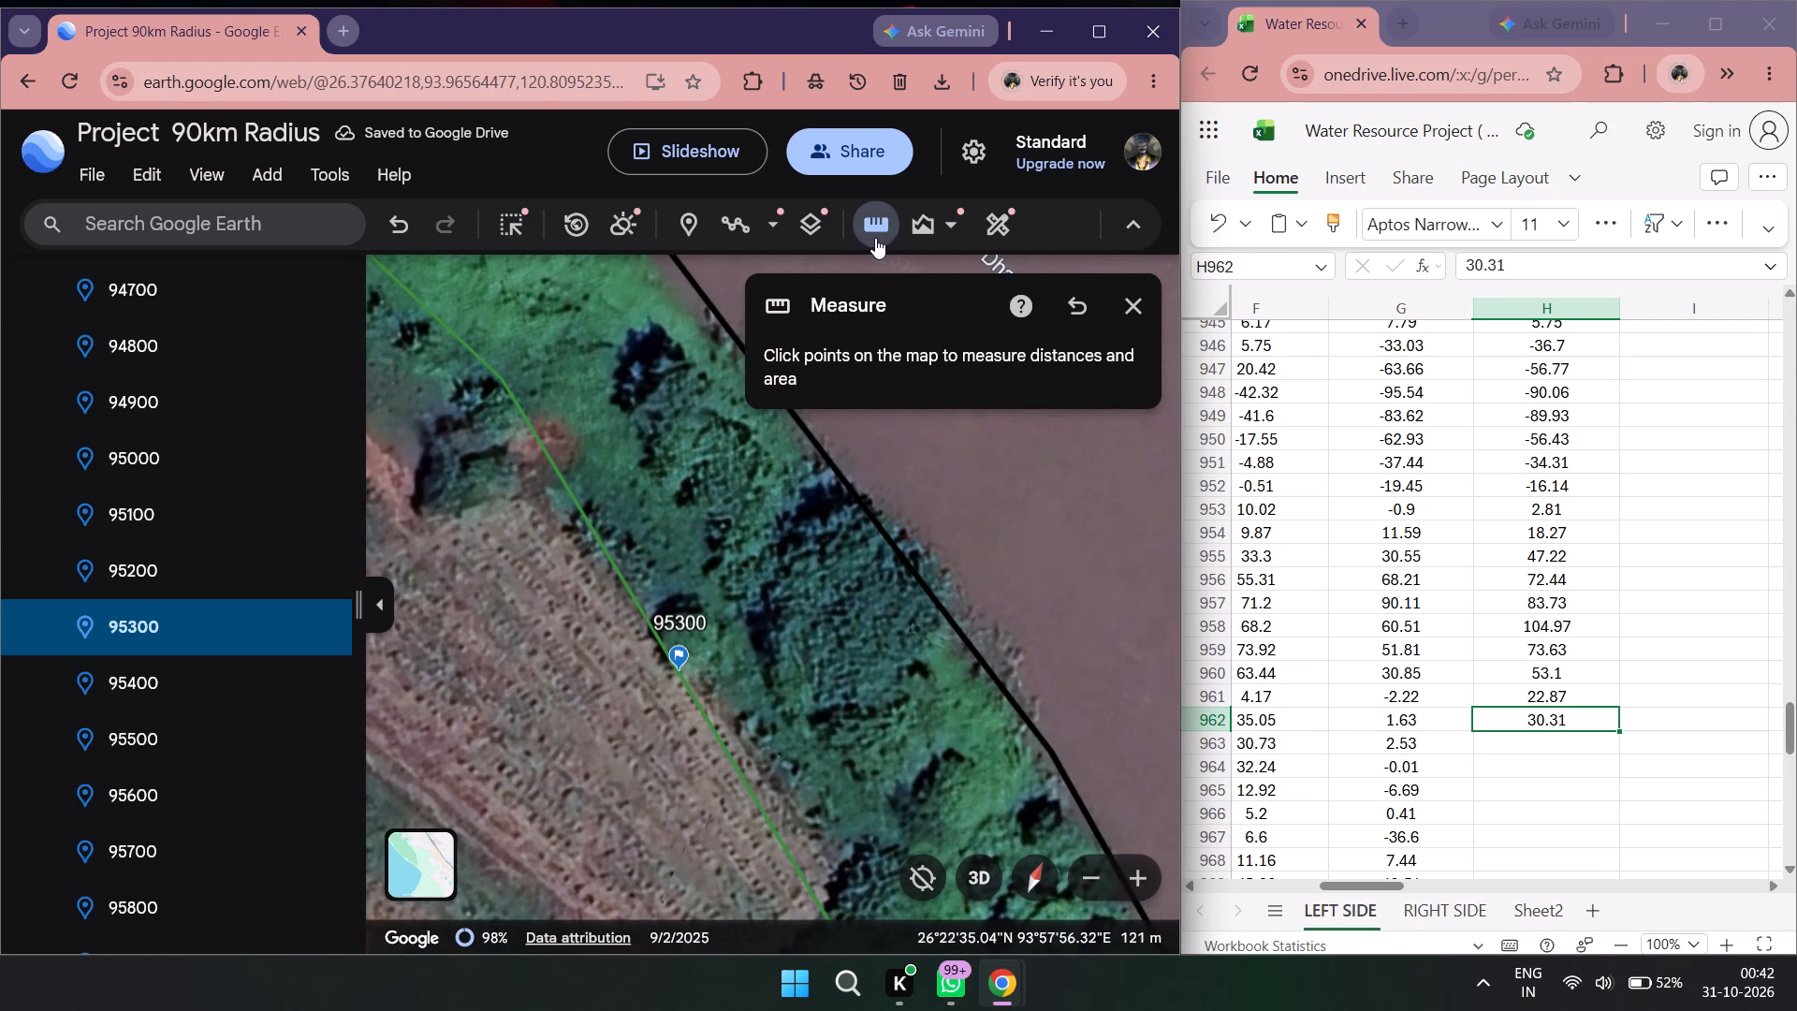
{"action": "left_click", "coordinate": [678, 674]}
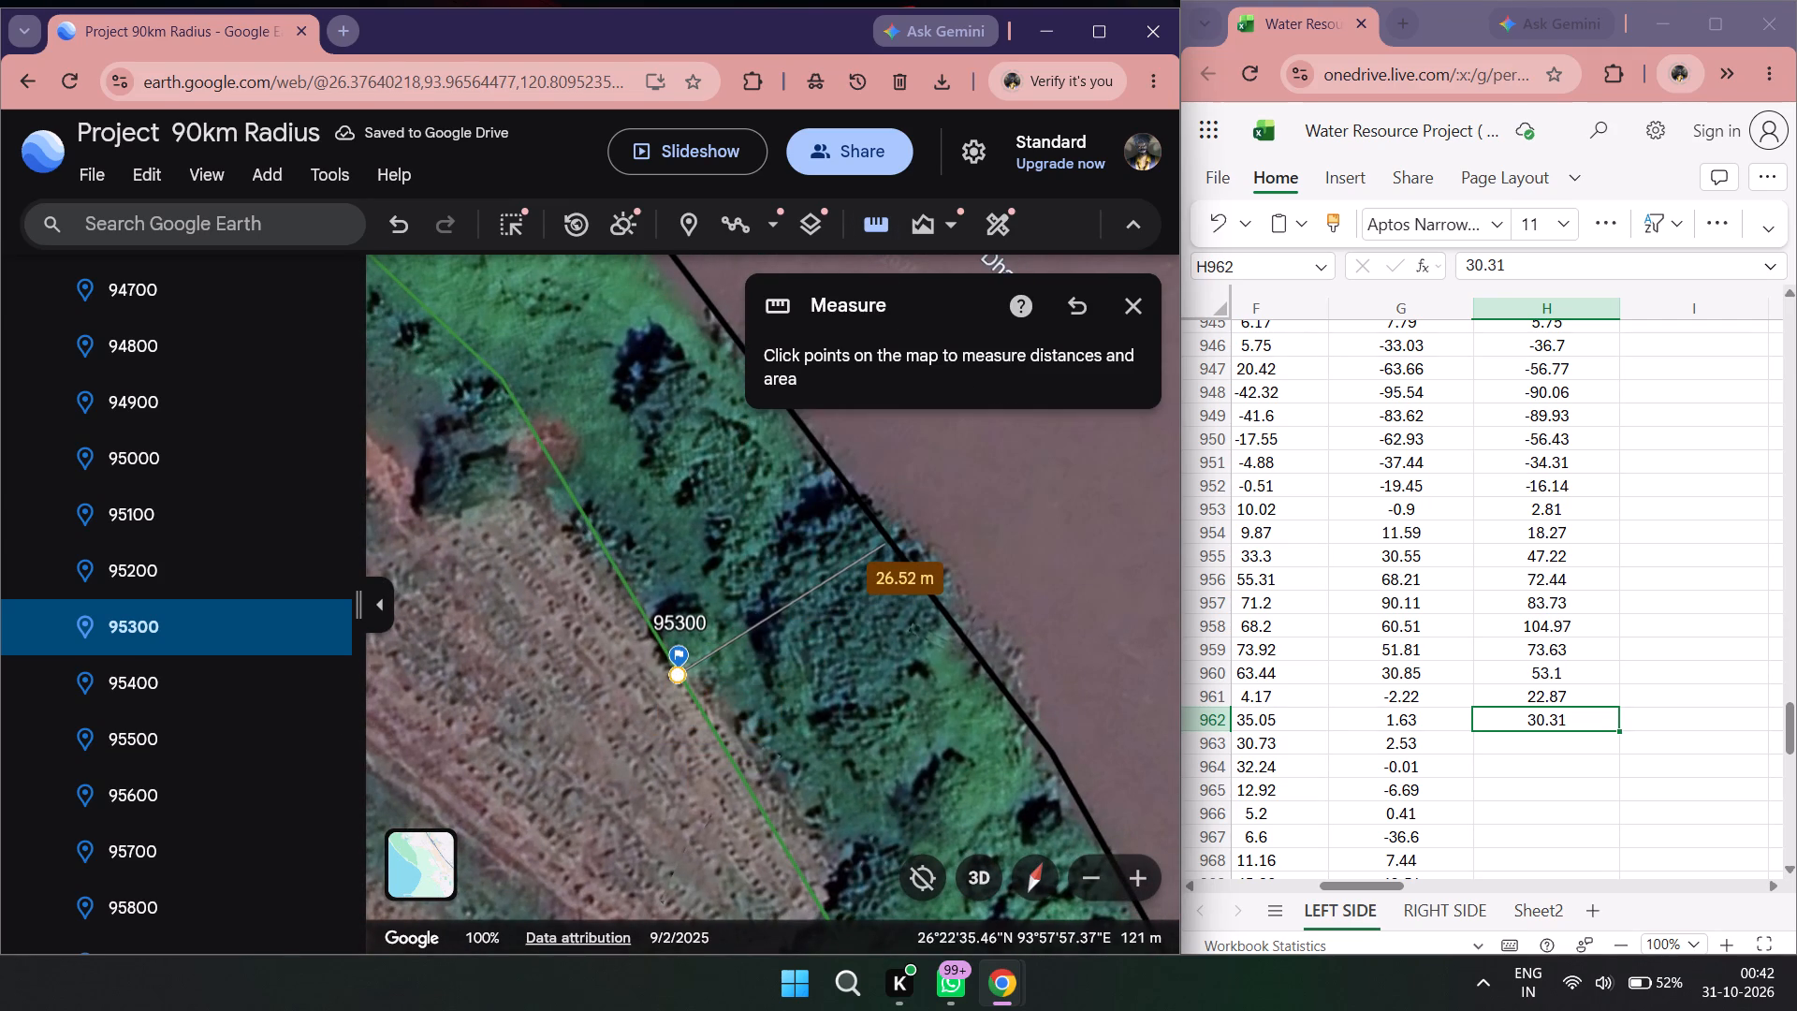
{"action": "left_click", "coordinate": [1542, 736]}
{"action": "double_click", "coordinate": [1540, 741]}
{"action": "type", "text": "26.5"}
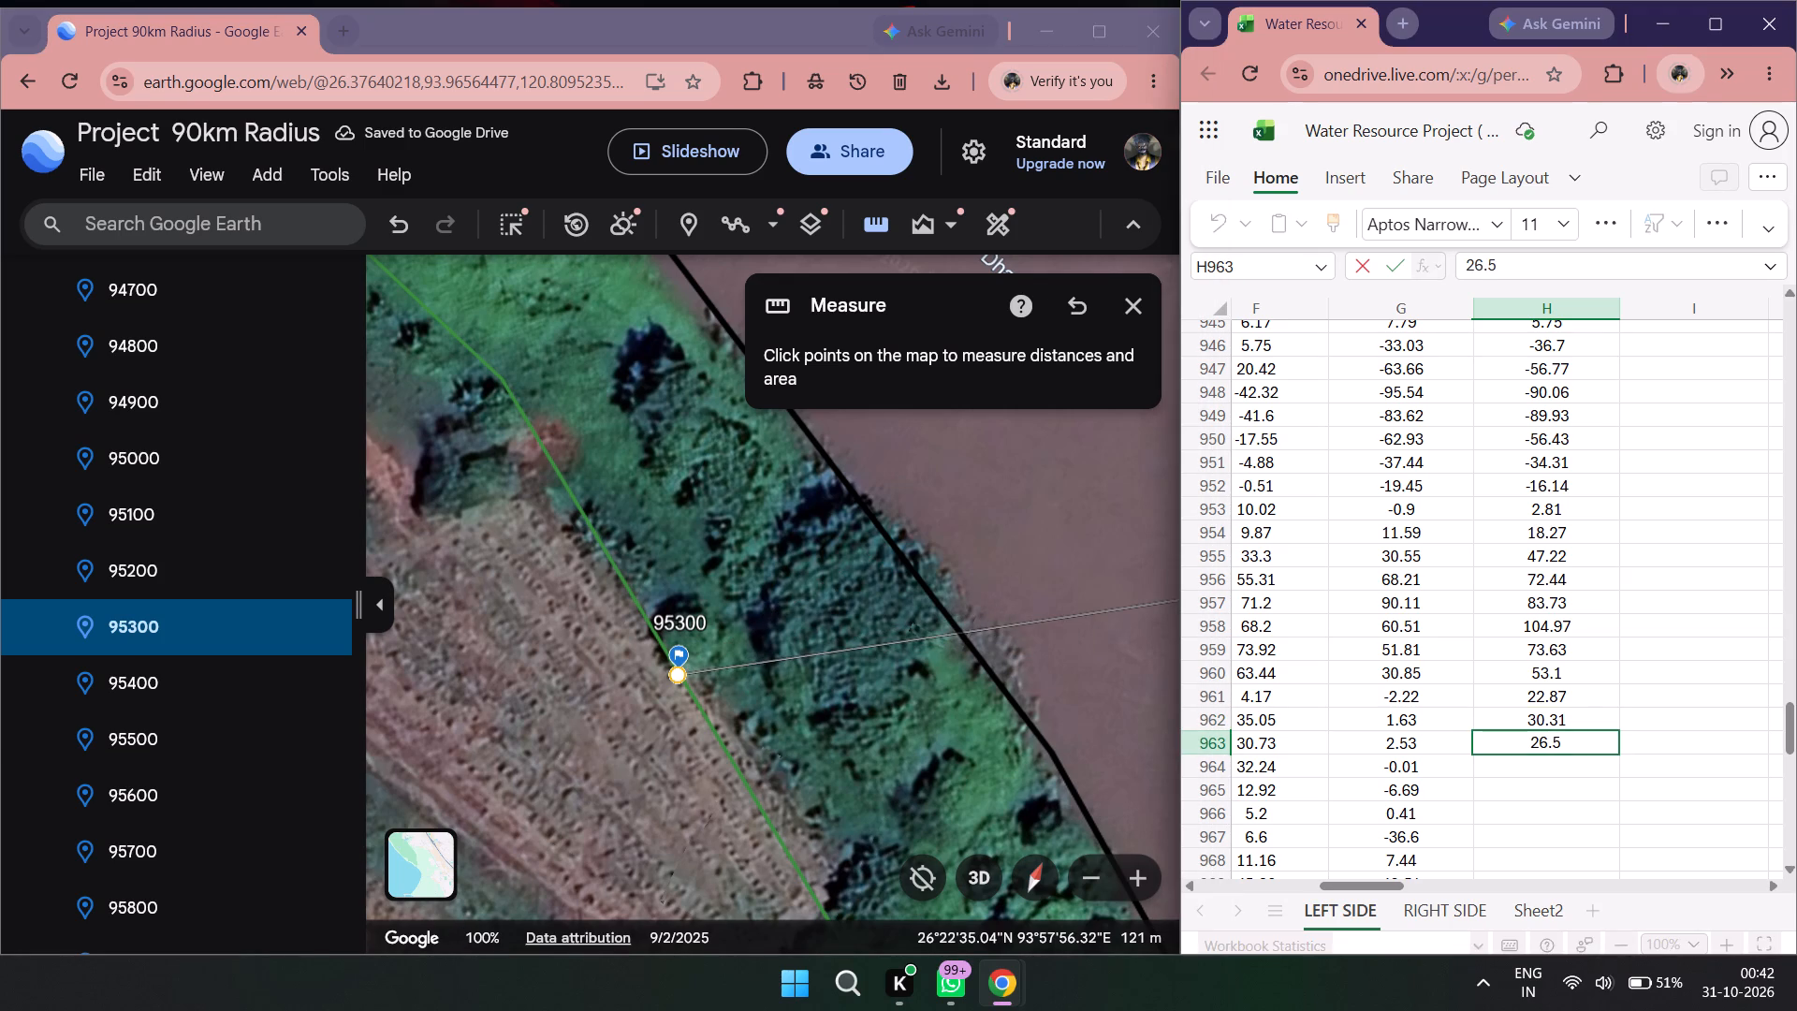
{"action": "key", "text": "2"}
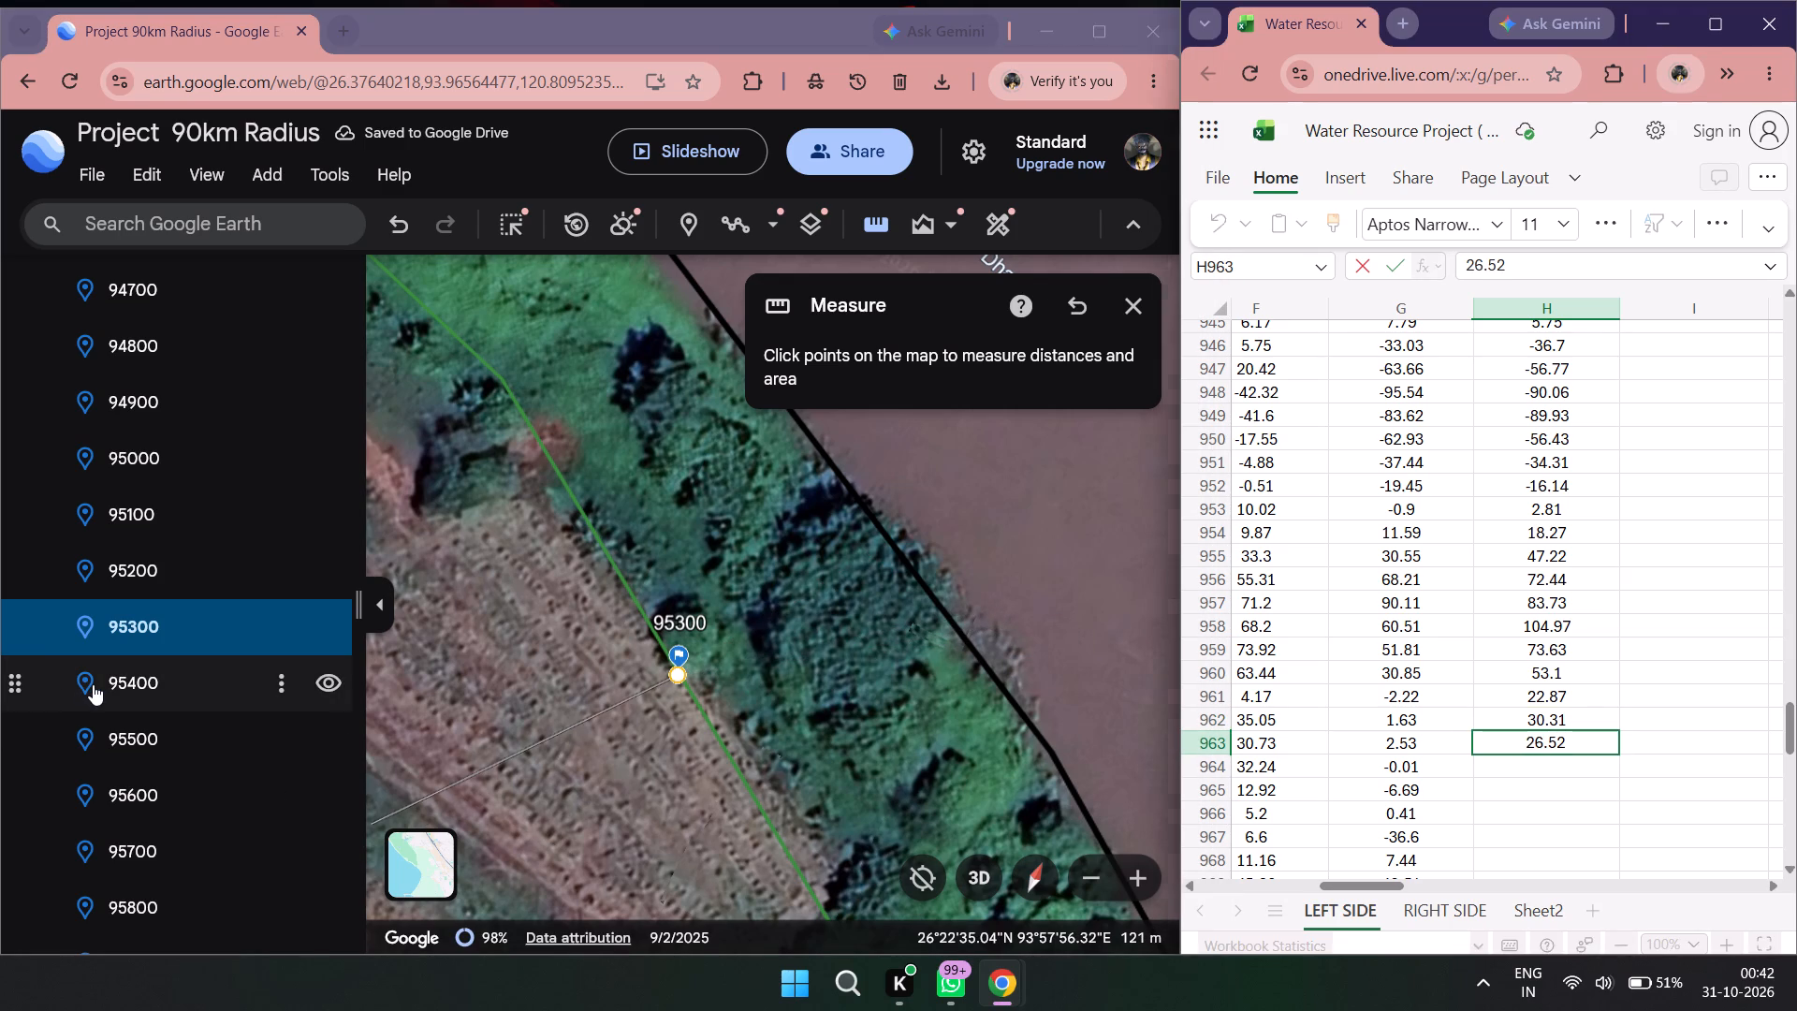
Go to placemark 95400, measure from the 2011 left line to the 2022 left line, and record 26.55 in H964.
{"action": "double_click", "coordinate": [93, 684]}
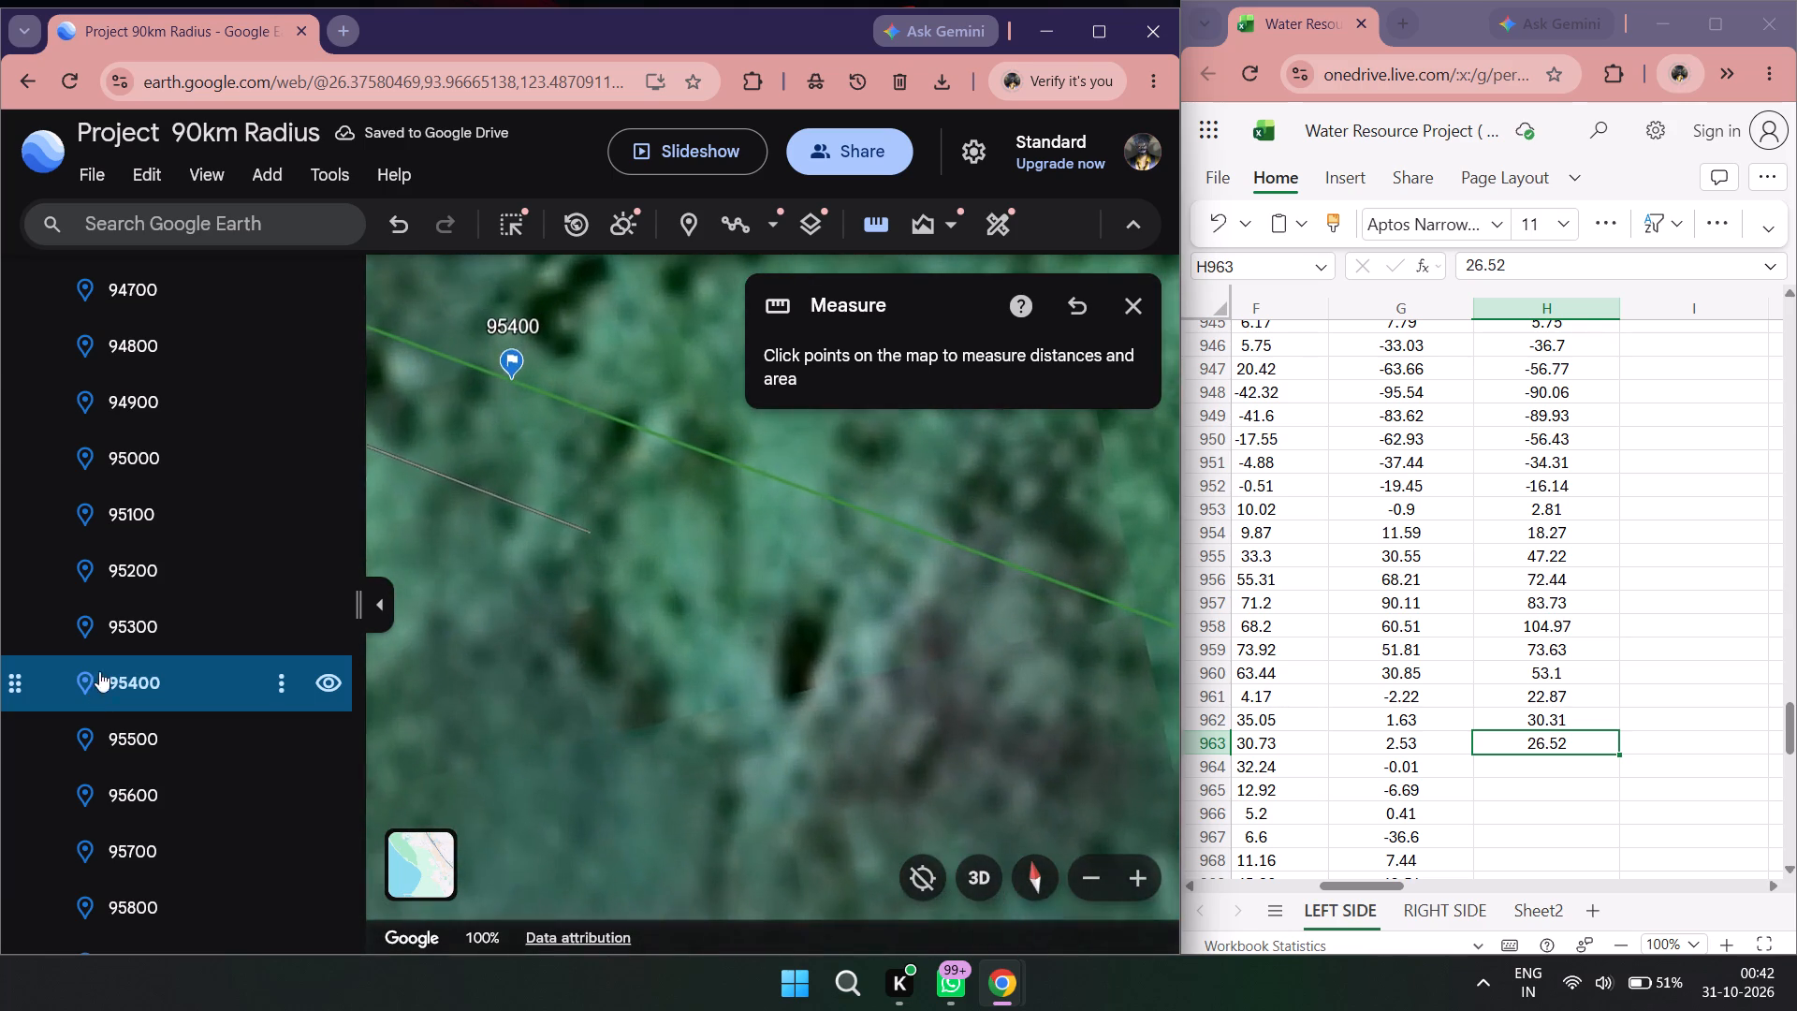
{"action": "scroll", "coordinate": [647, 600], "scroll_direction": "down", "scroll_amount": 9}
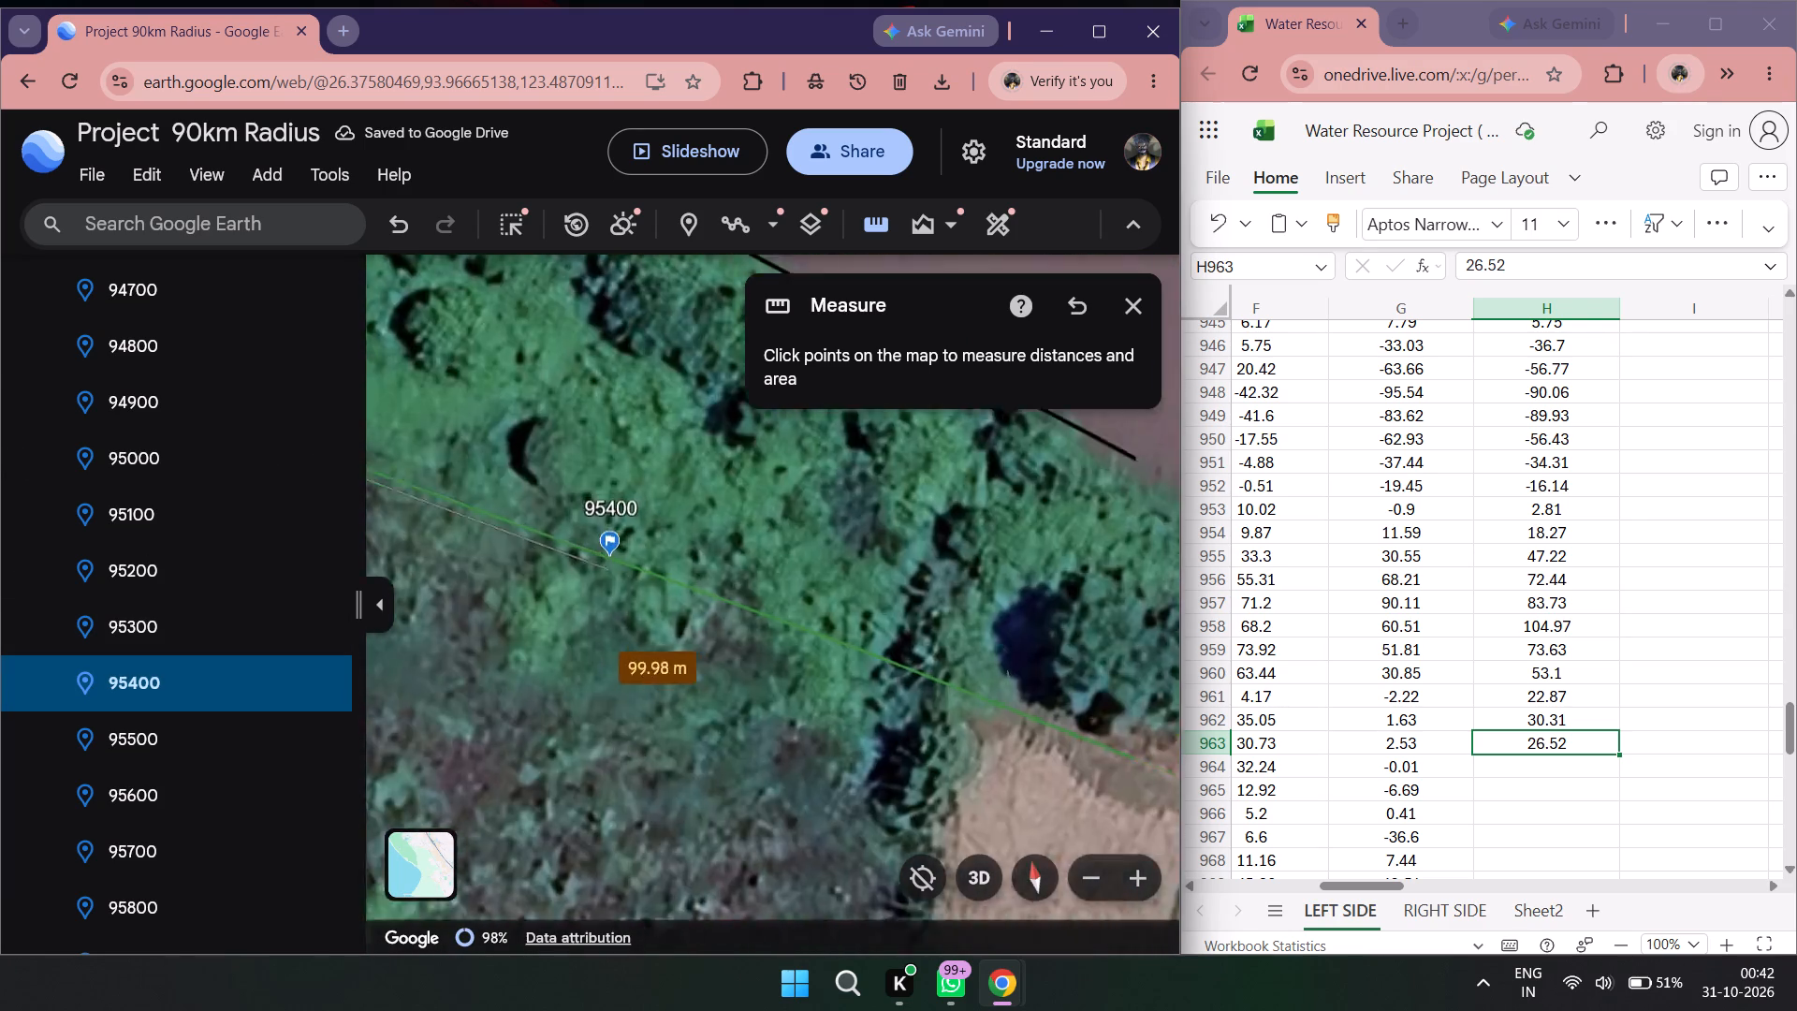
{"action": "left_click", "coordinate": [890, 209]}
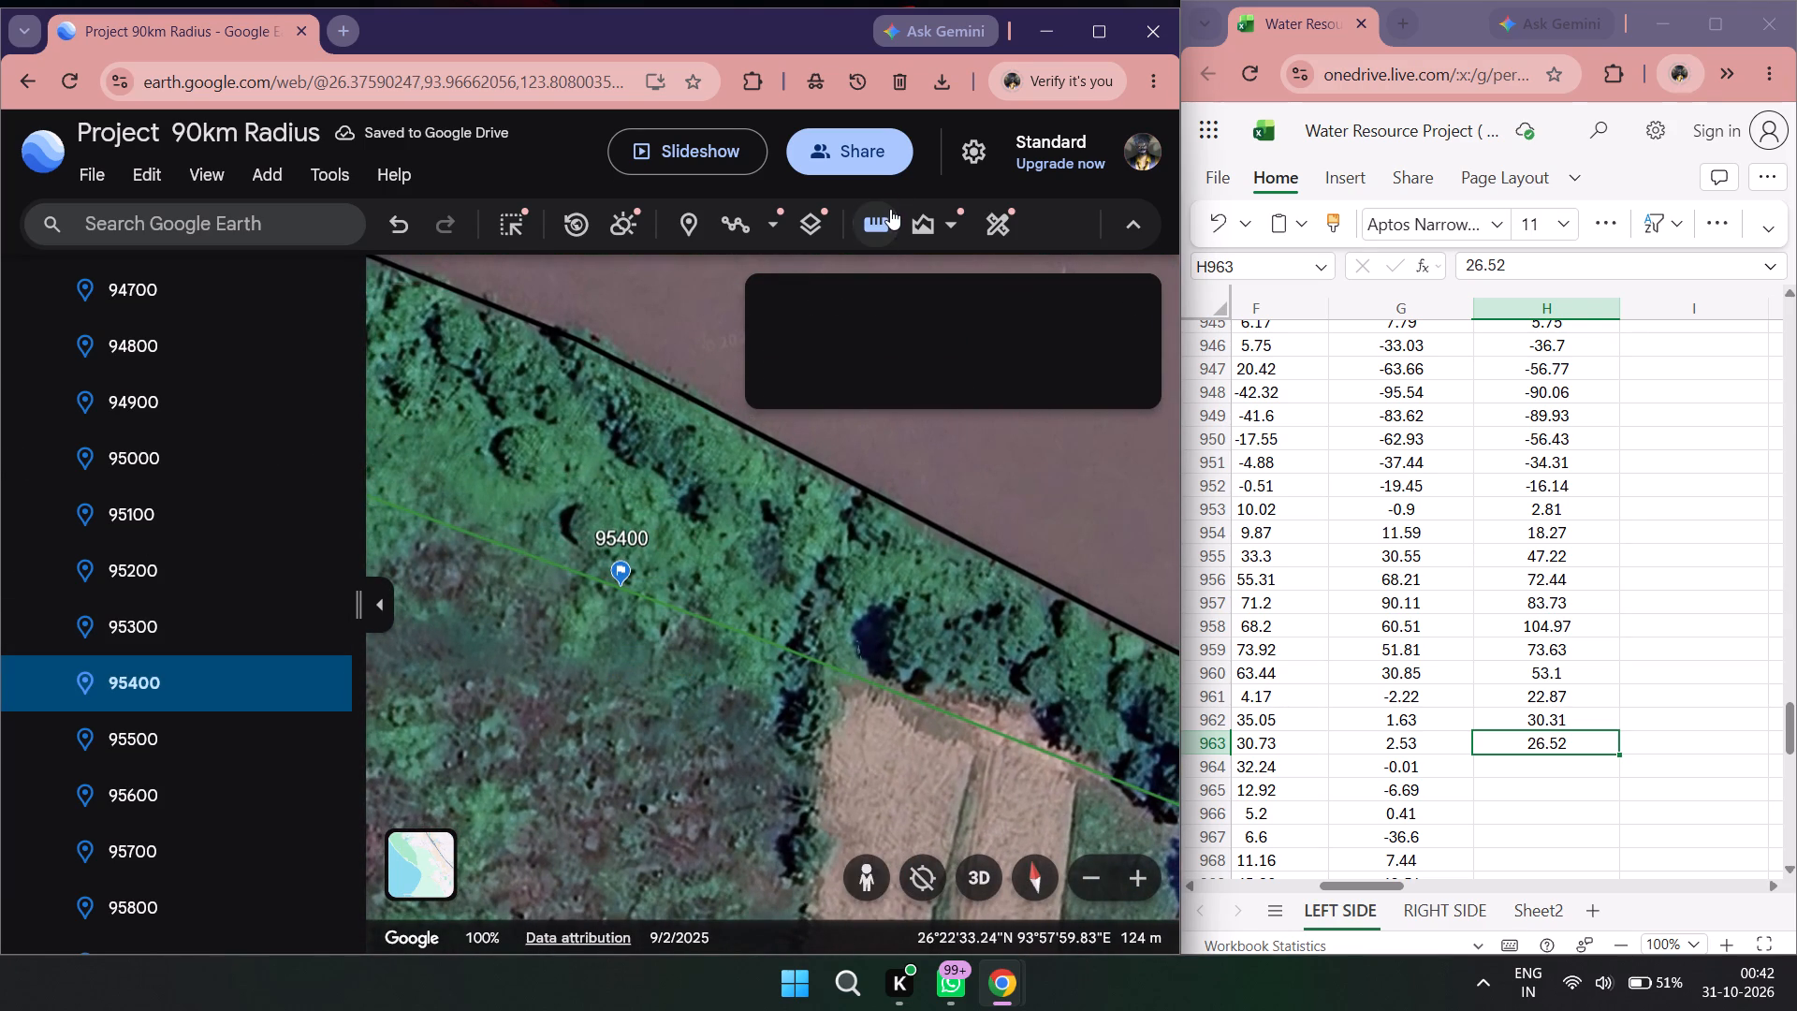
{"action": "double_click", "coordinate": [889, 212]}
{"action": "left_click", "coordinate": [876, 223]}
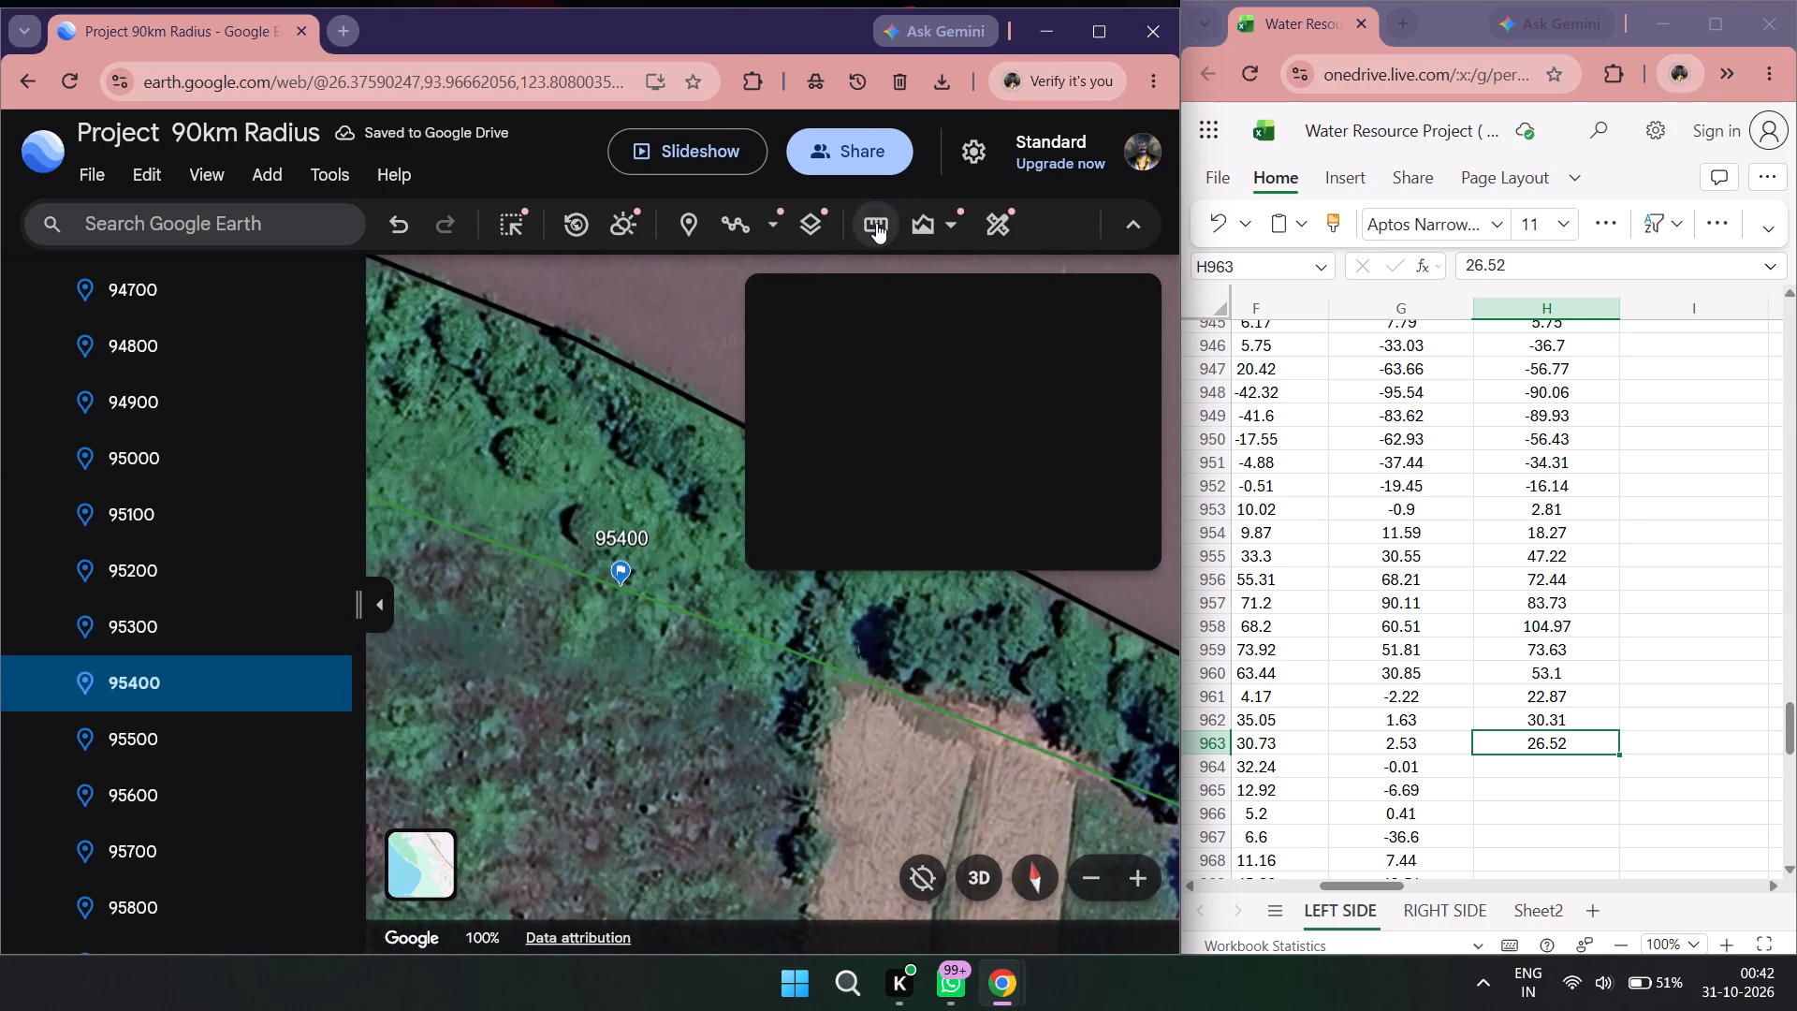
{"action": "left_click", "coordinate": [615, 588]}
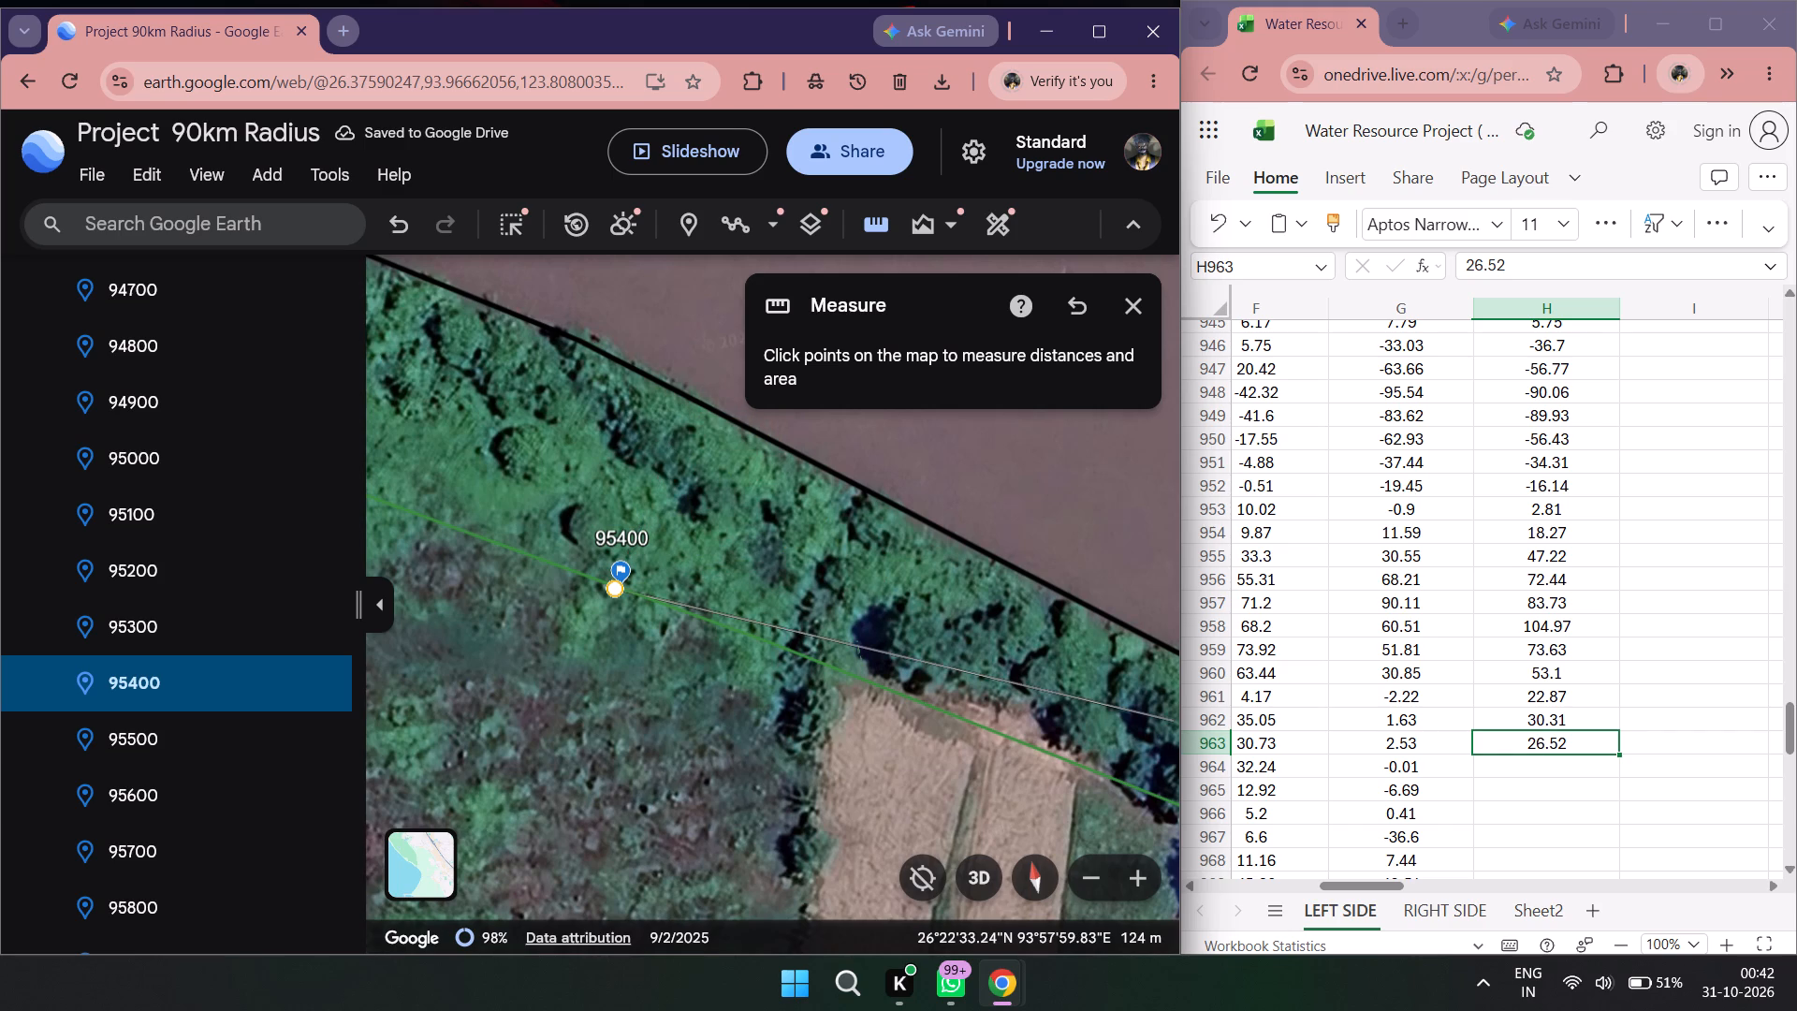
{"action": "double_click", "coordinate": [1512, 772]}
{"action": "type", "text": "26."}
{"action": "type", "text": "55"}
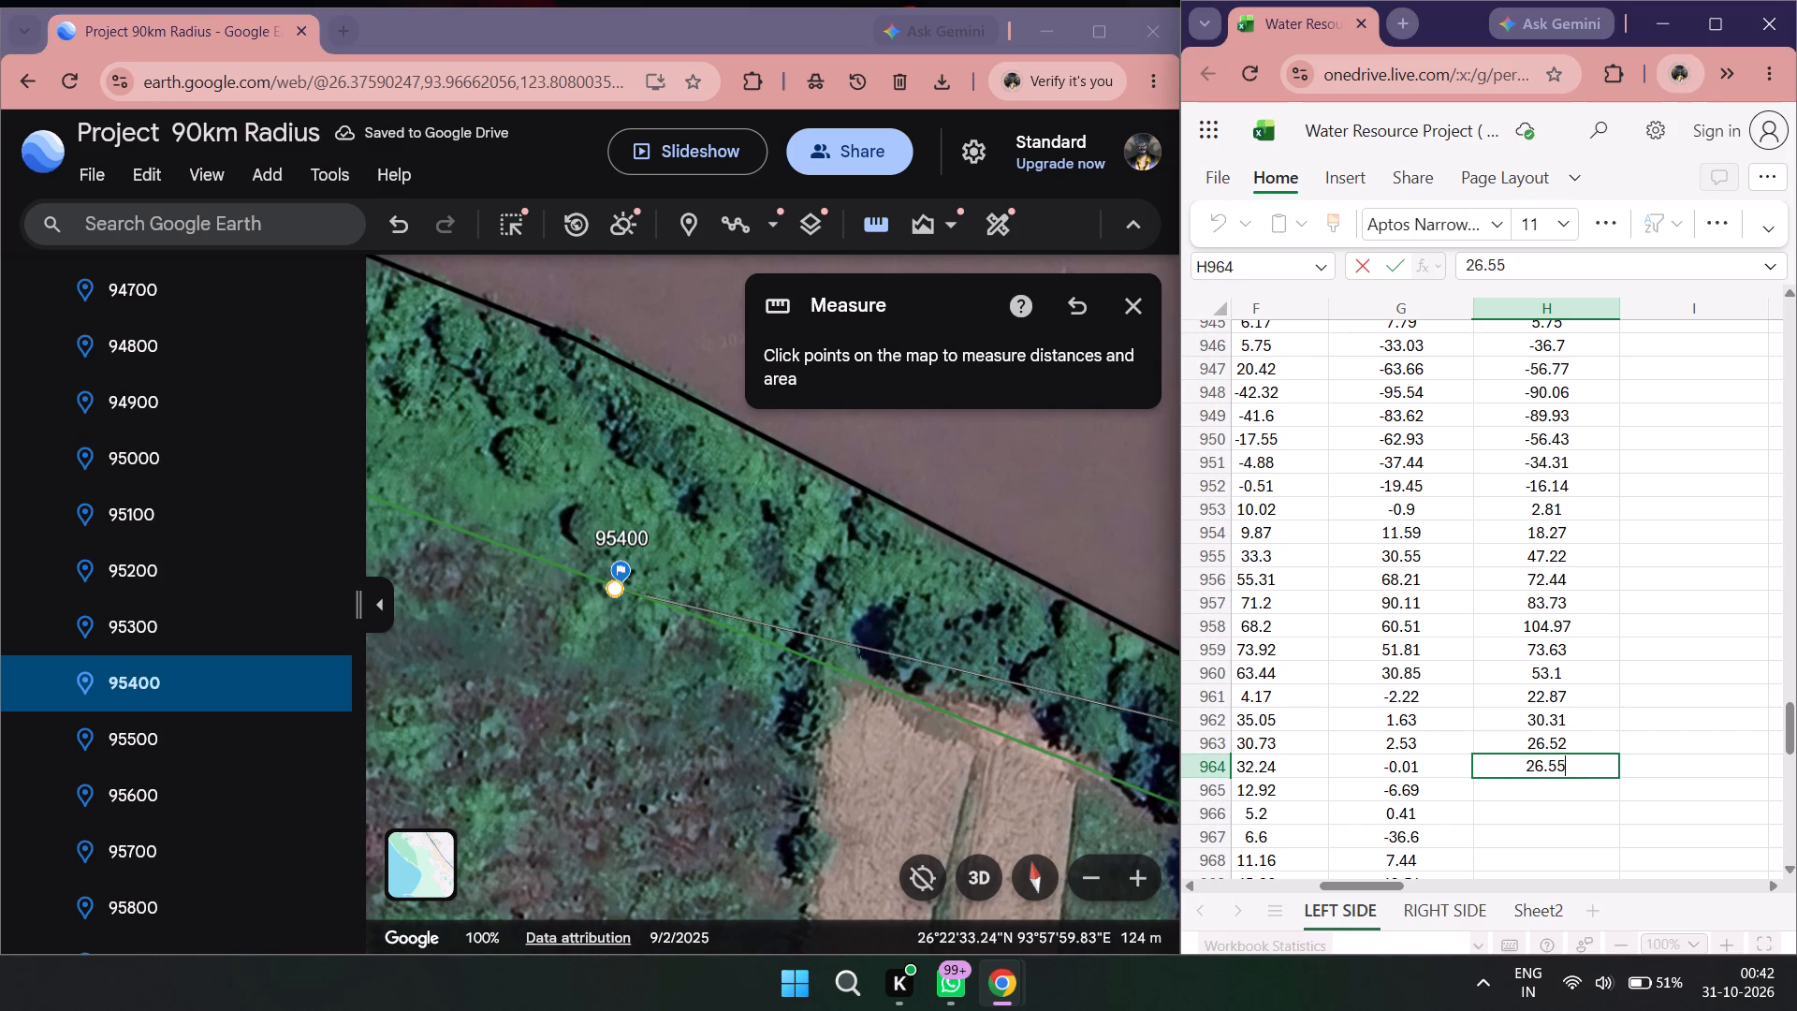
Go to placemark 95500, measure from the 2011 left line to the 2022 left line, and record 15.85 in H965.
{"action": "double_click", "coordinate": [184, 731]}
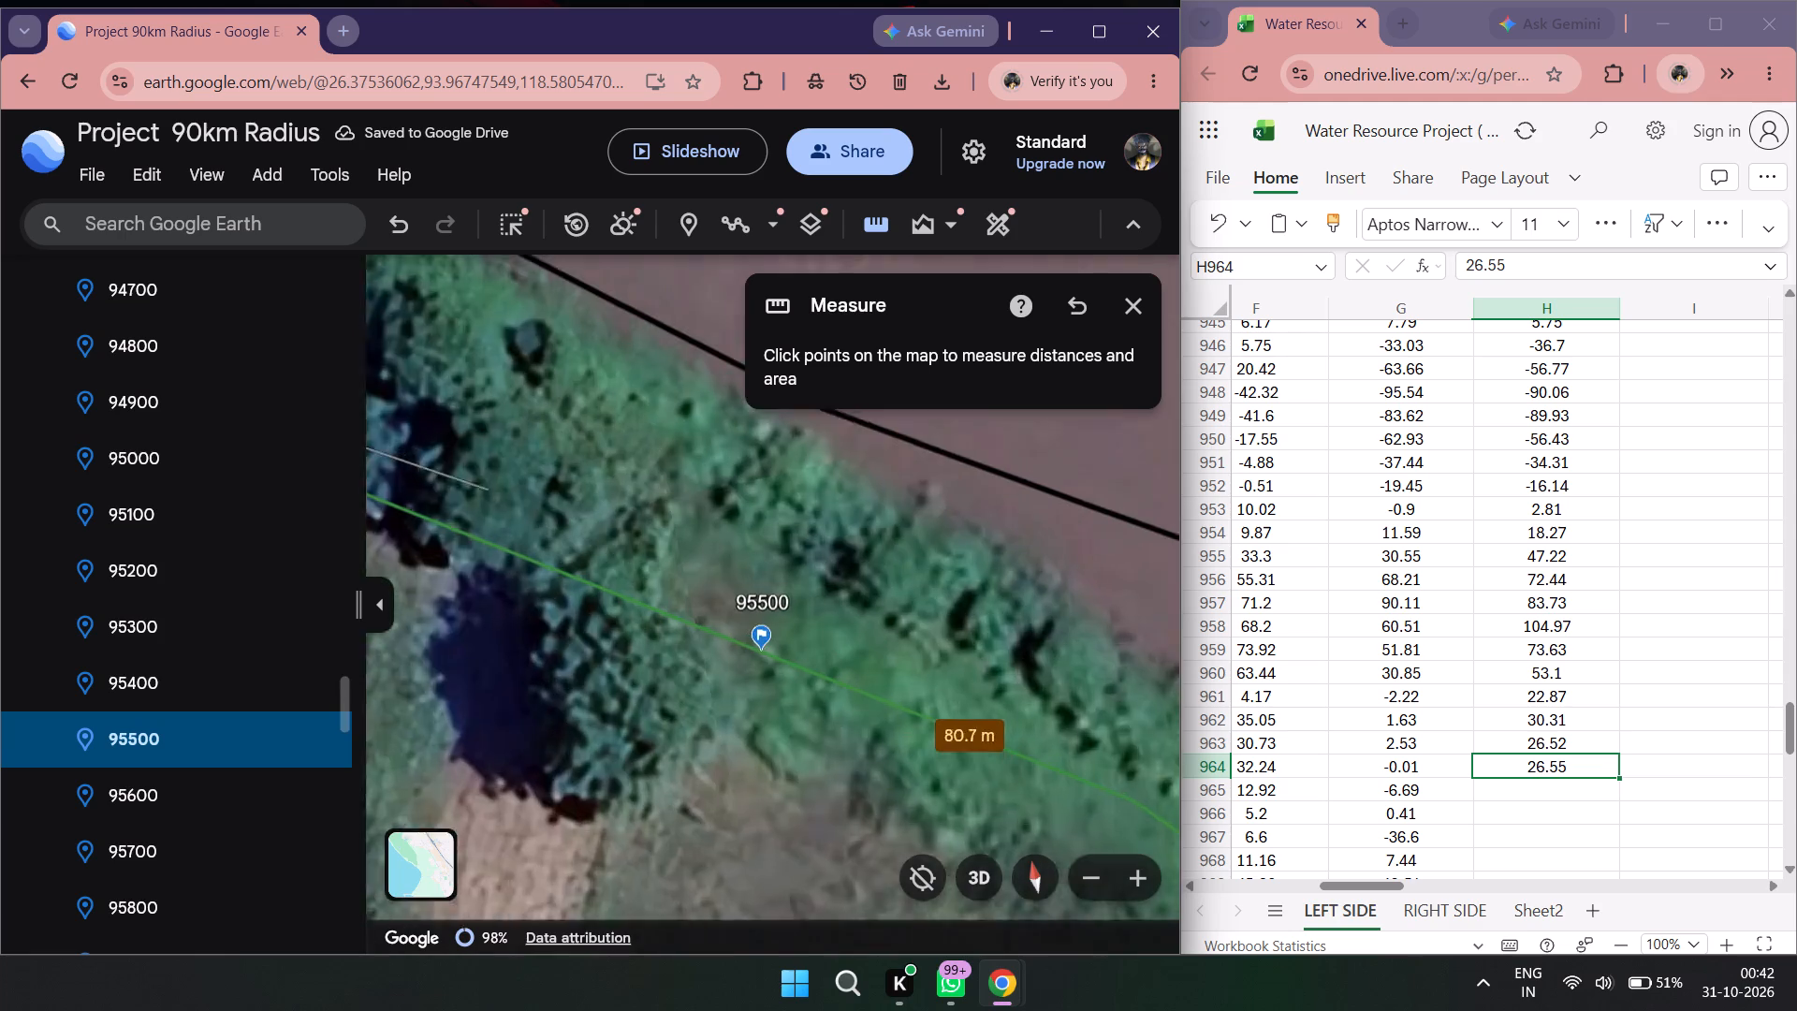
{"action": "scroll", "coordinate": [946, 688], "scroll_direction": "down", "scroll_amount": 2}
{"action": "left_click_drag", "start_coordinate": [897, 695], "coordinate": [728, 735]}
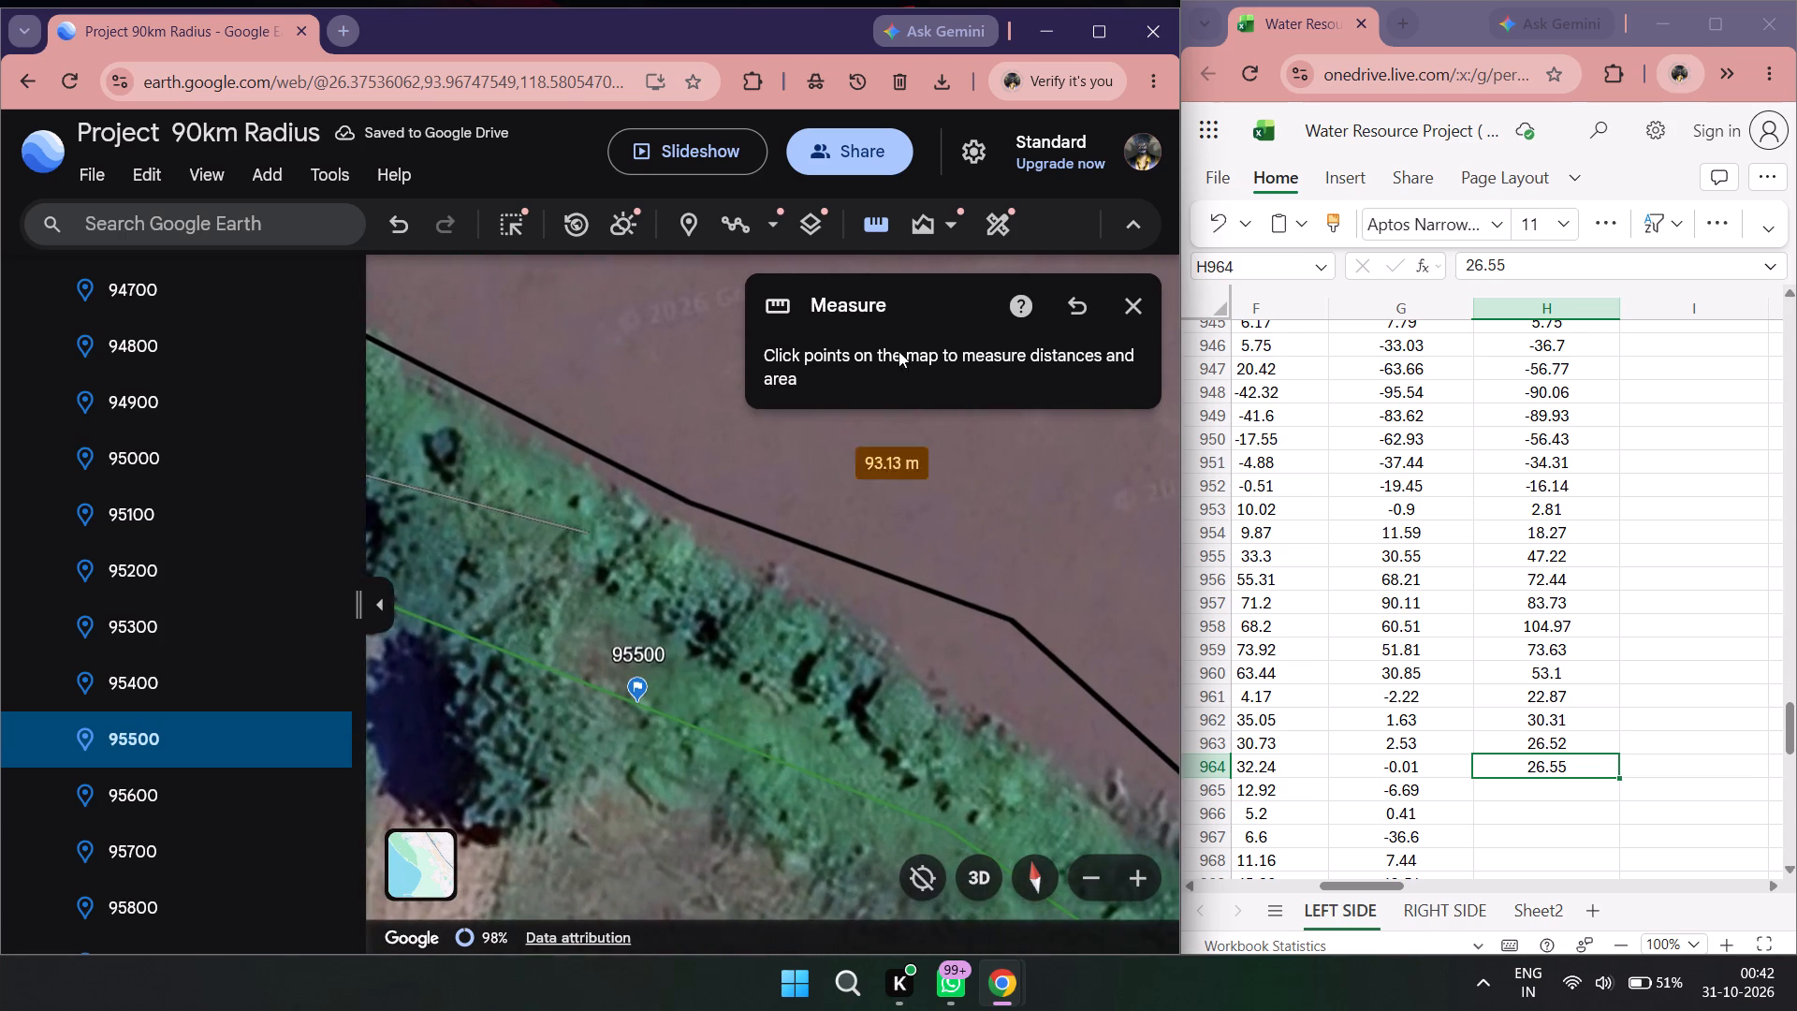
{"action": "double_click", "coordinate": [878, 240]}
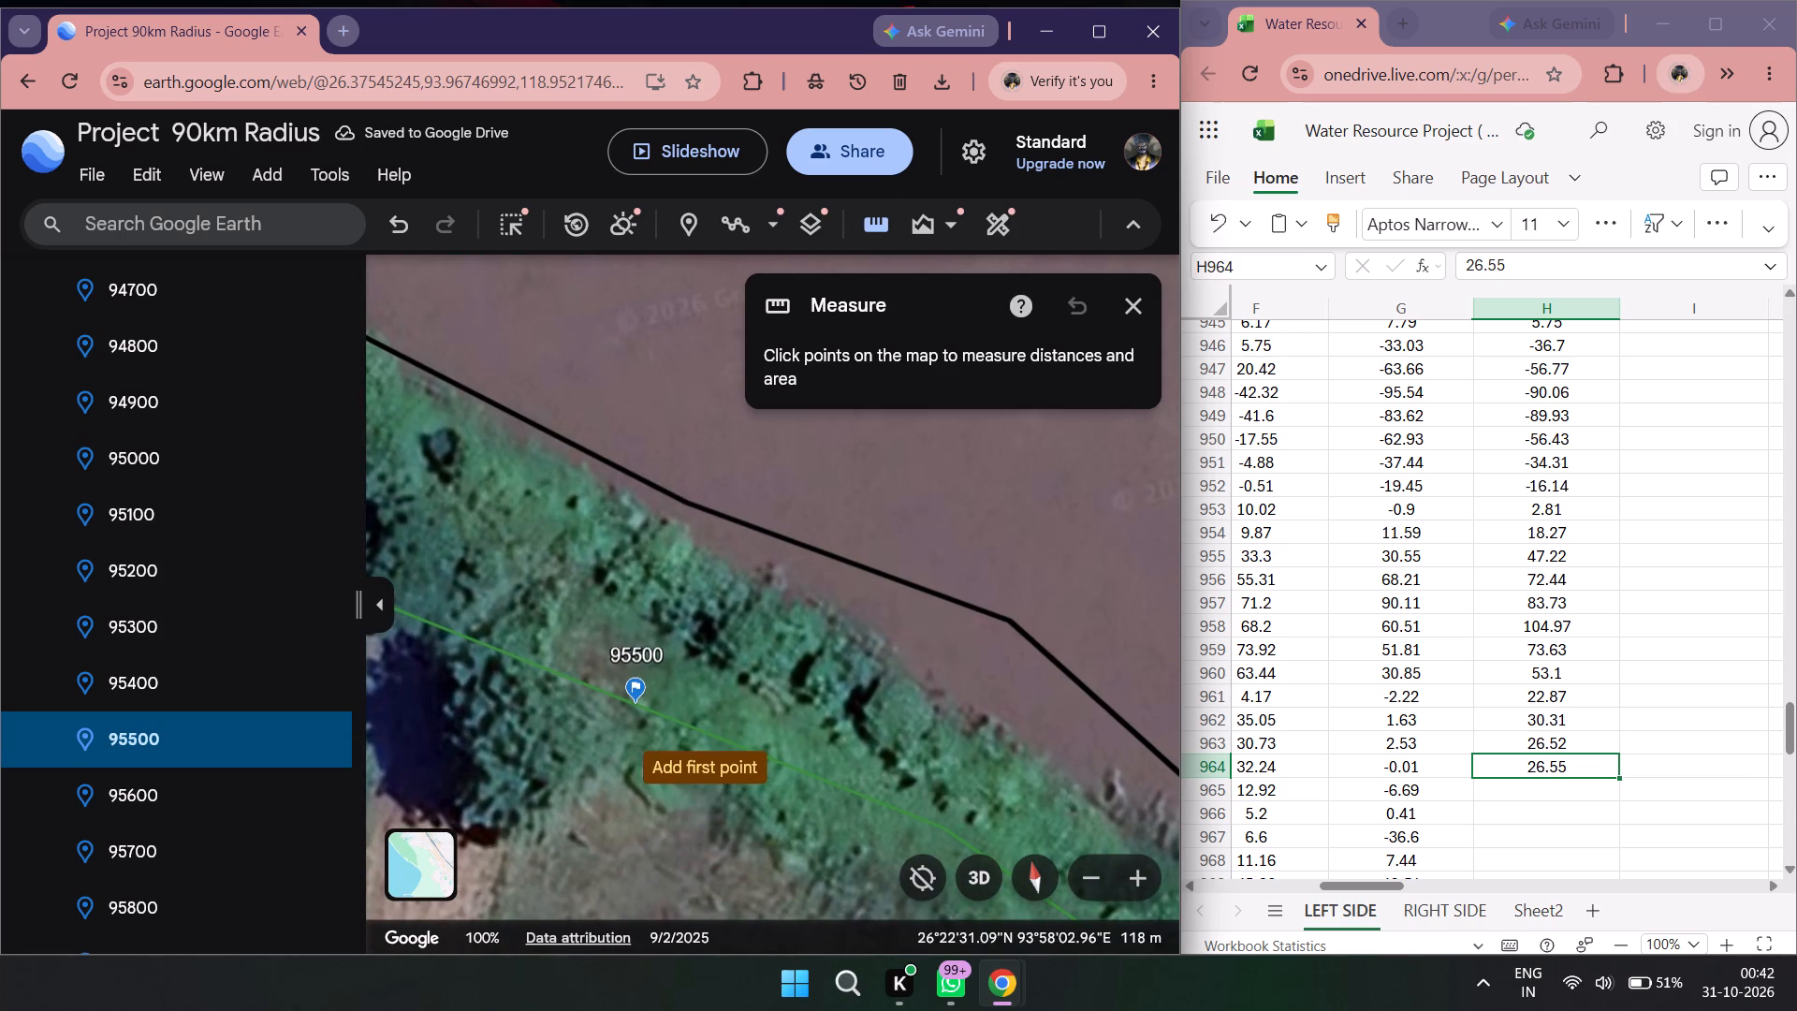
{"action": "left_click", "coordinate": [642, 708]}
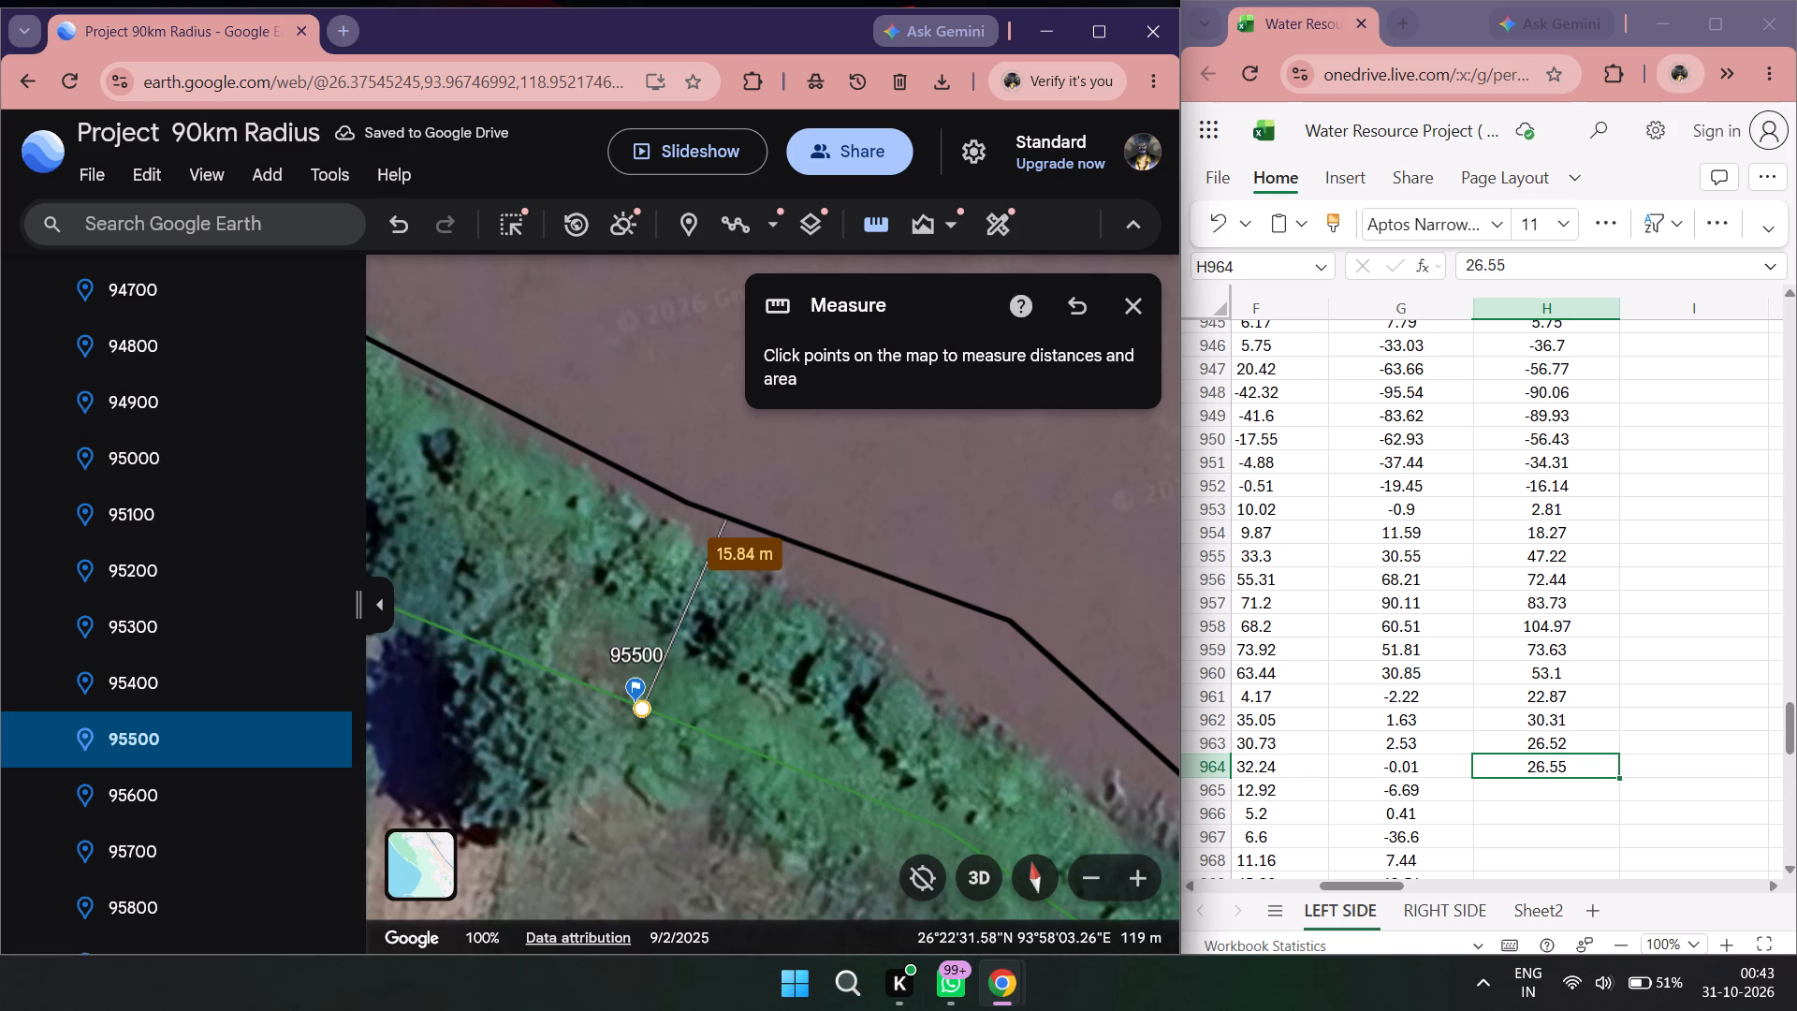
{"action": "double_click", "coordinate": [1531, 799]}
{"action": "double_click", "coordinate": [1530, 796]}
{"action": "type", "text": "15."}
{"action": "type", "text": "85"}
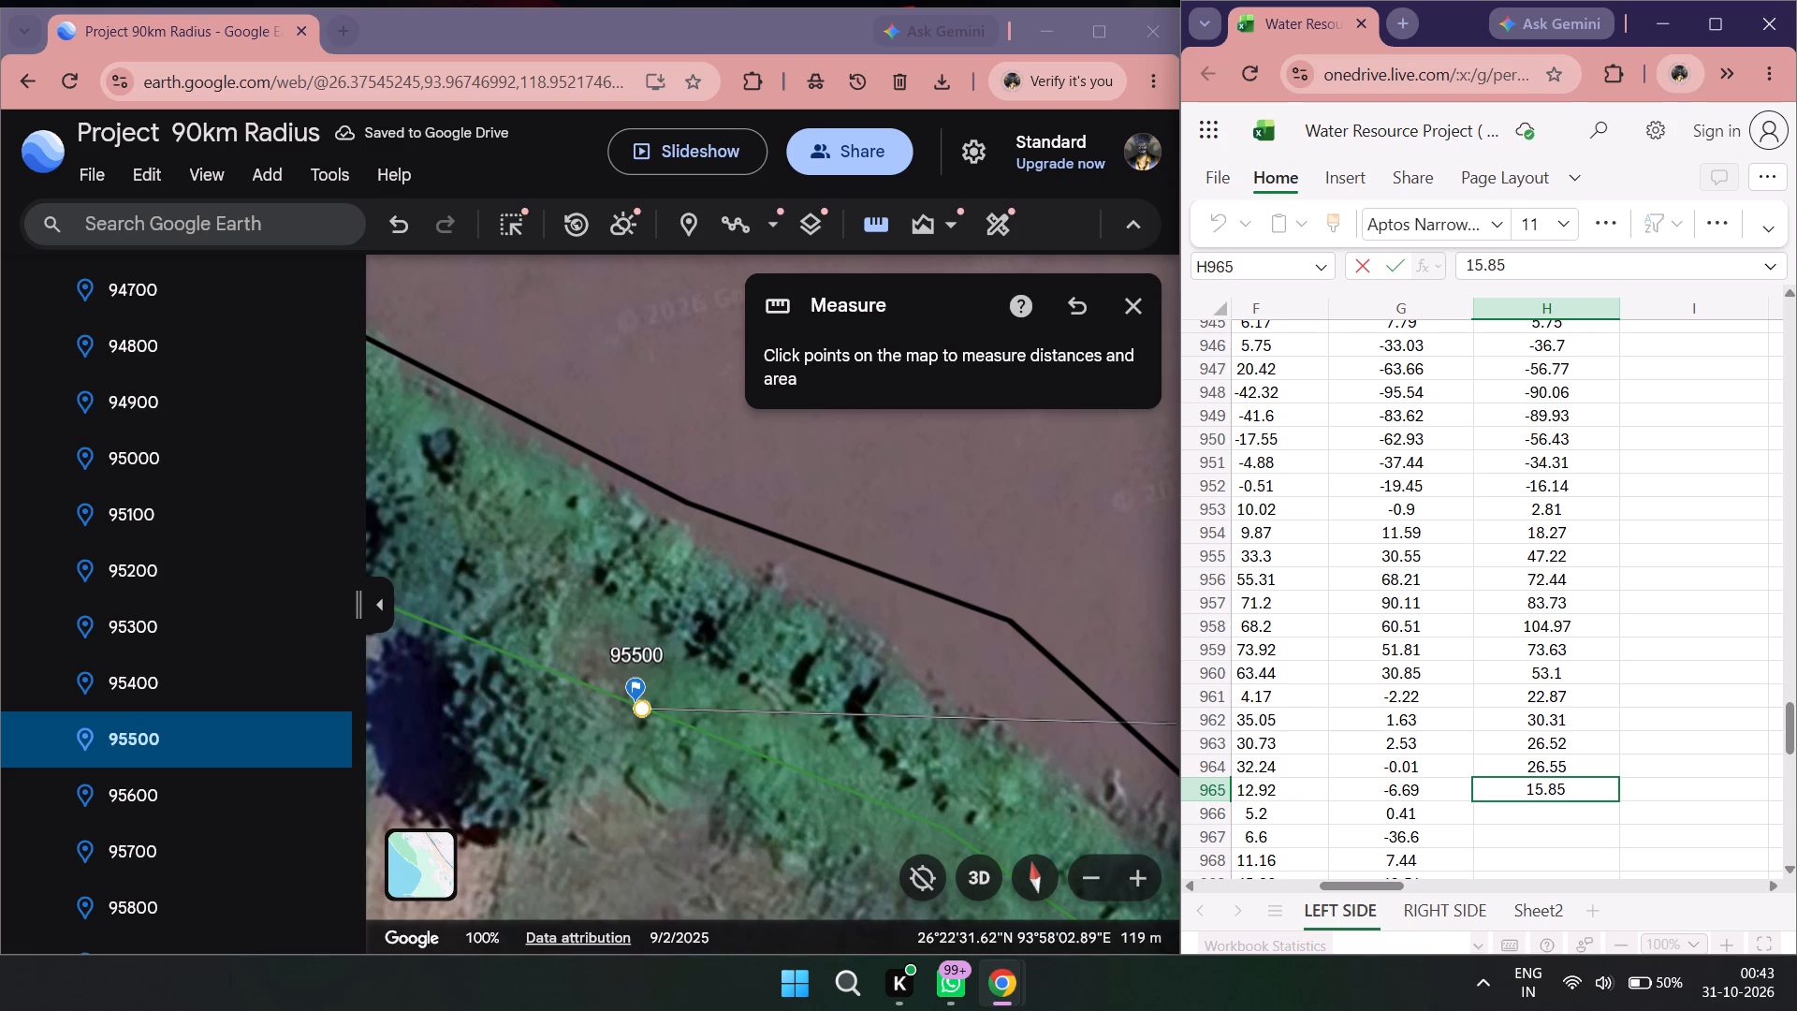
Go to placemark 95600, measure from the 2011 left line to the 2022 left line, and record 11.19 in H966.
{"action": "double_click", "coordinate": [109, 777]}
{"action": "scroll", "coordinate": [767, 745], "scroll_direction": "down", "scroll_amount": 2}
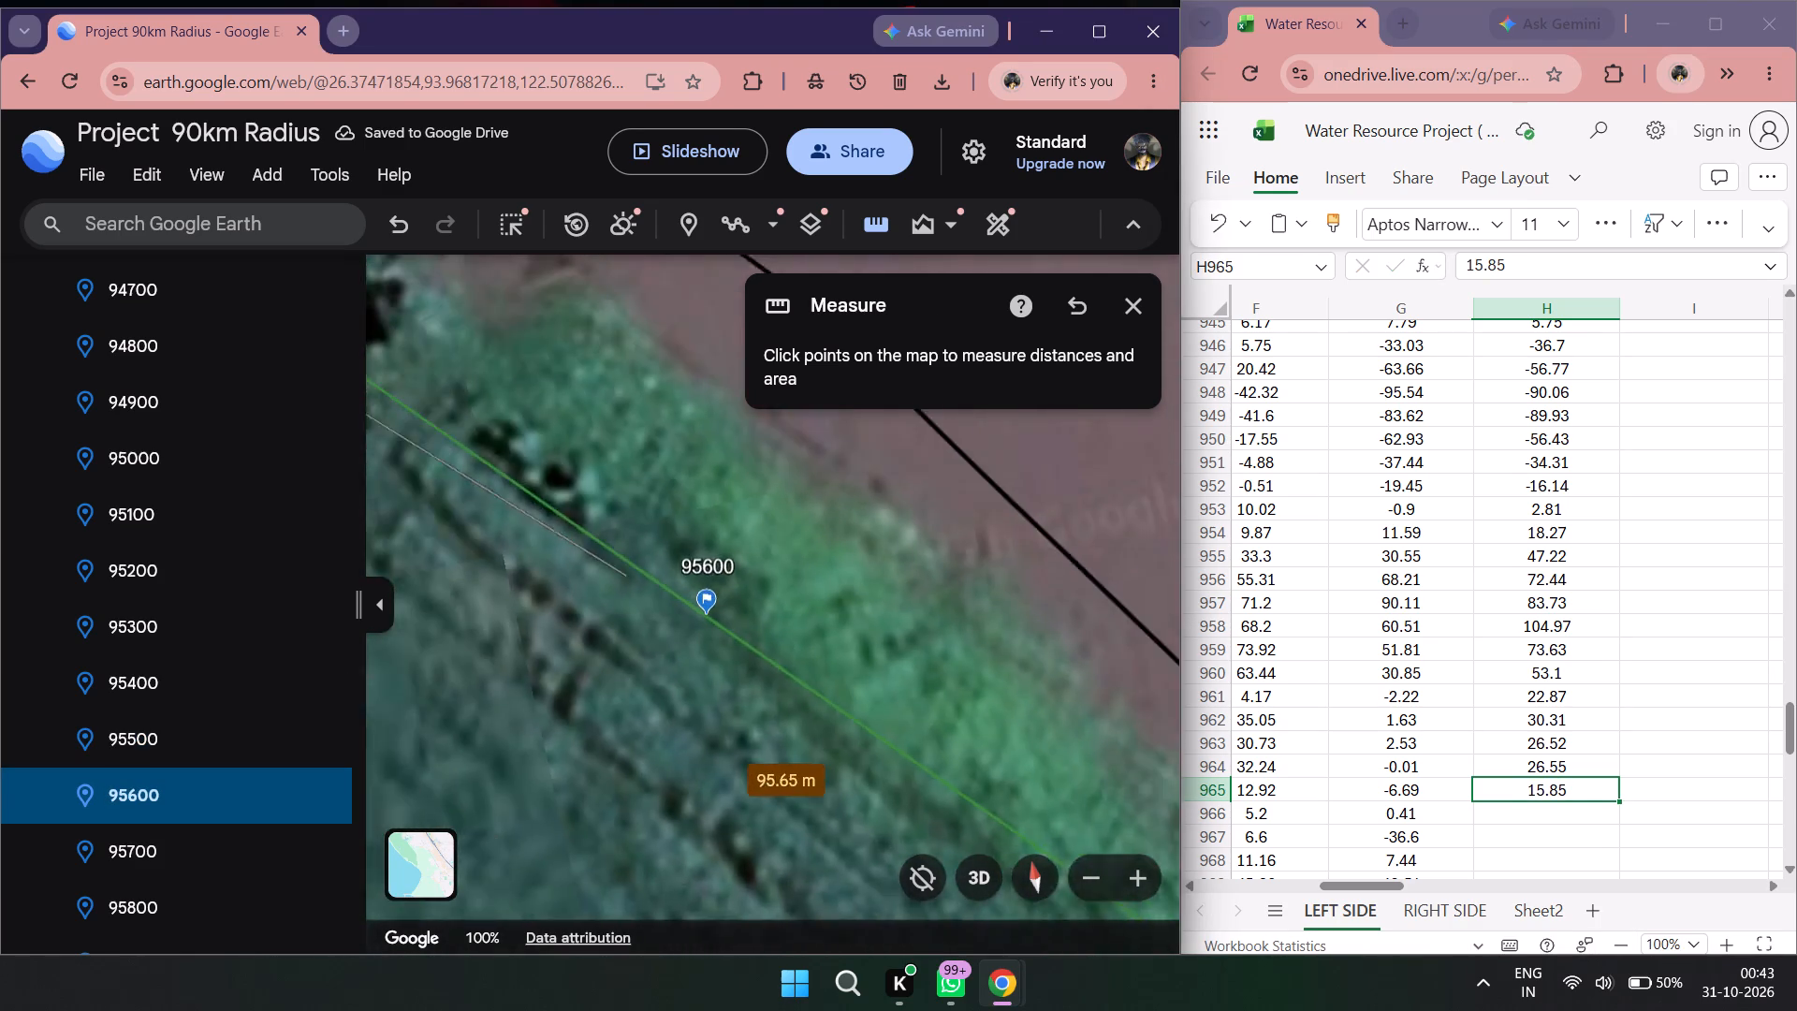
{"action": "double_click", "coordinate": [884, 212]}
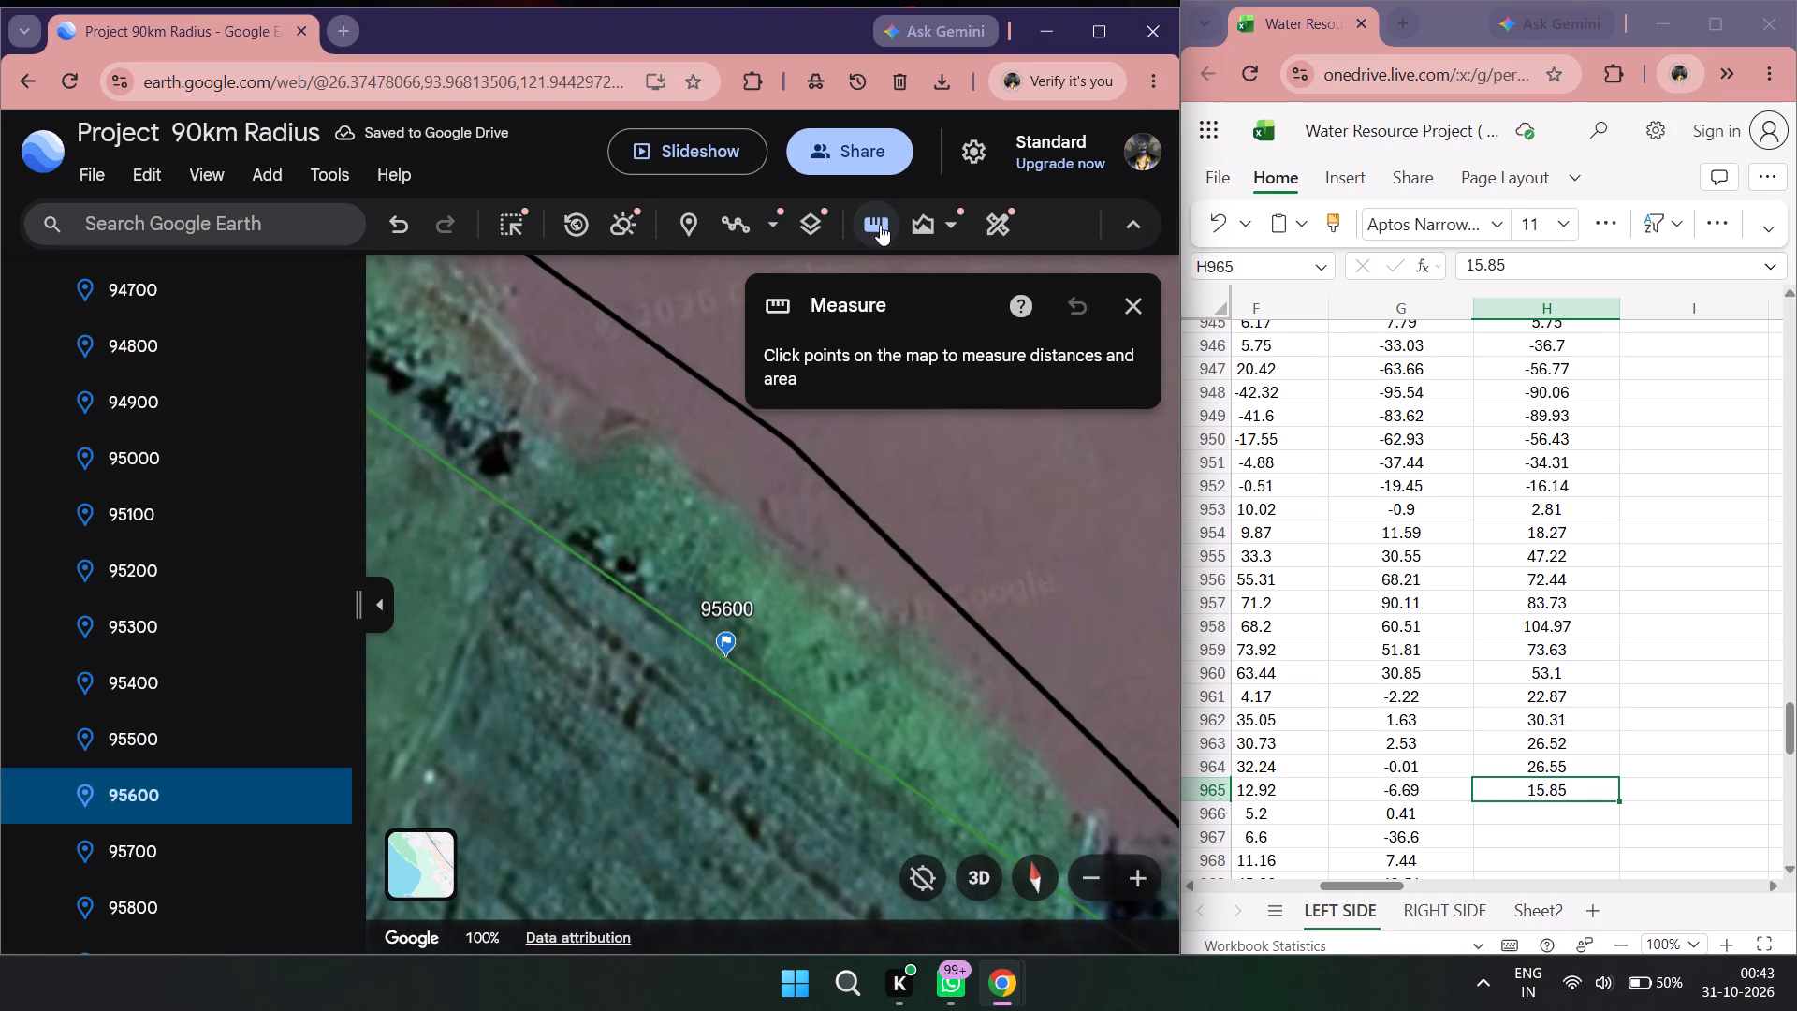
{"action": "left_click", "coordinate": [726, 660]}
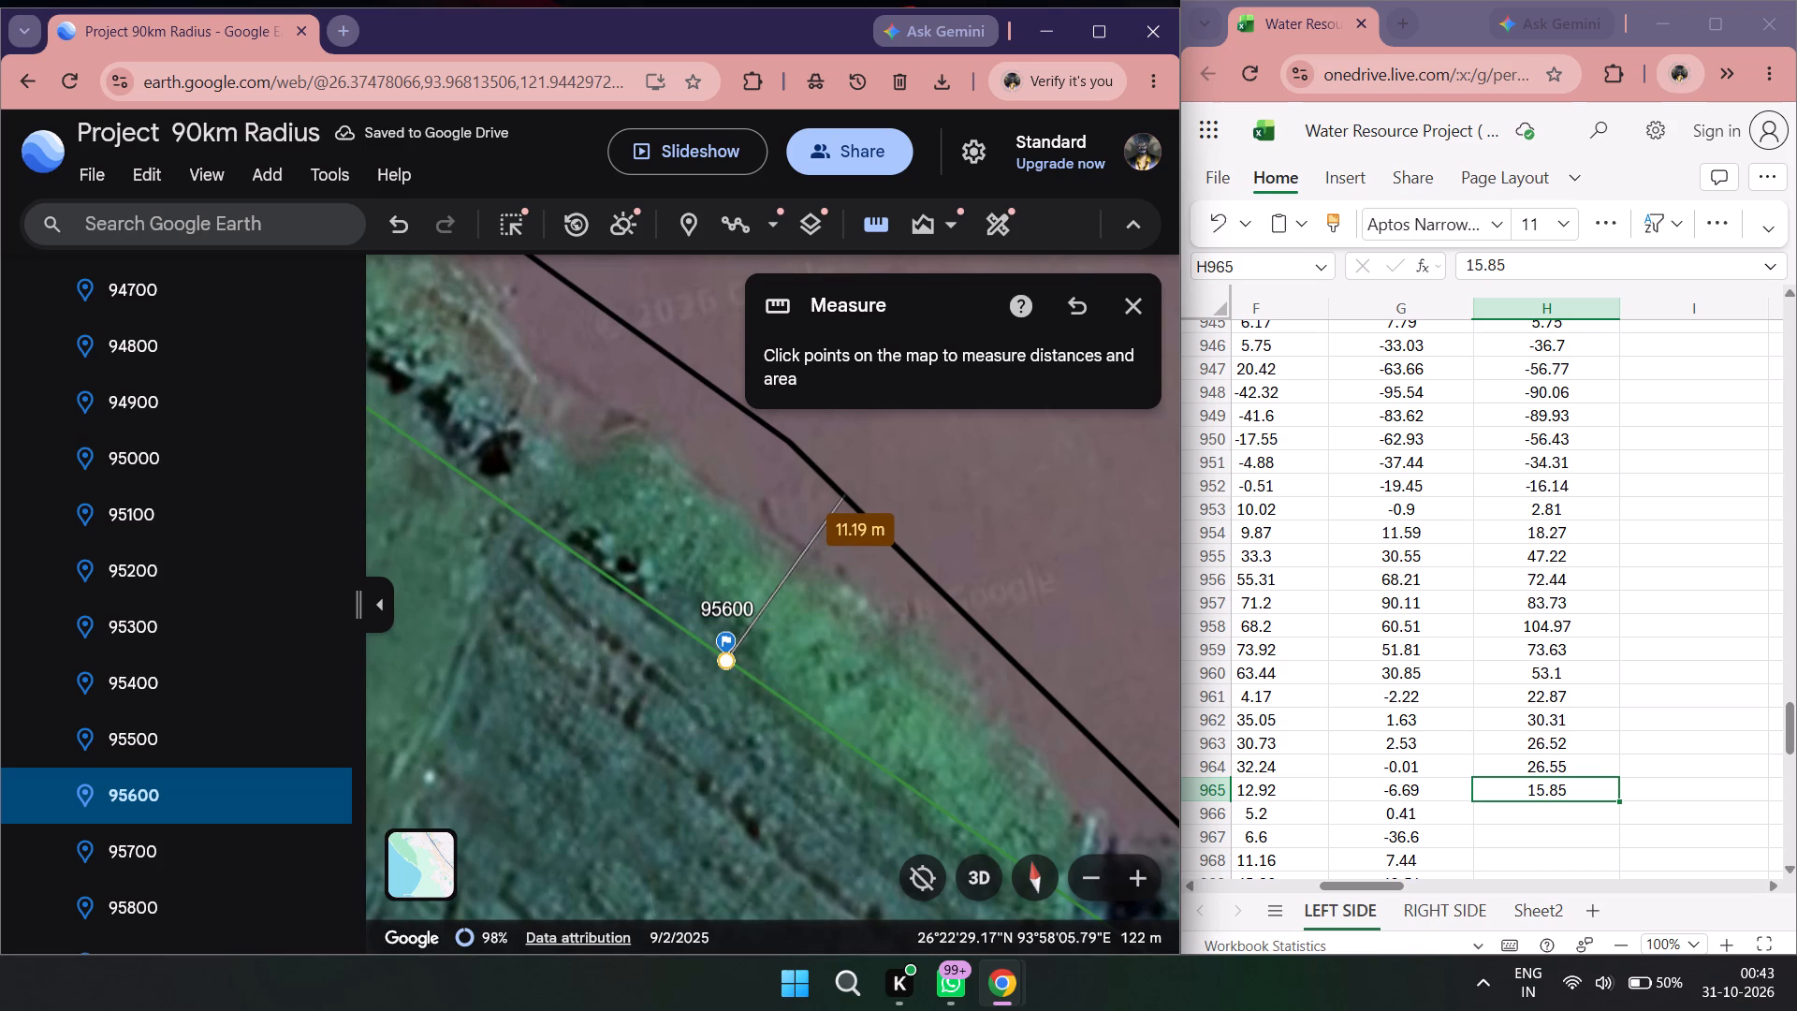
{"action": "double_click", "coordinate": [1591, 821]}
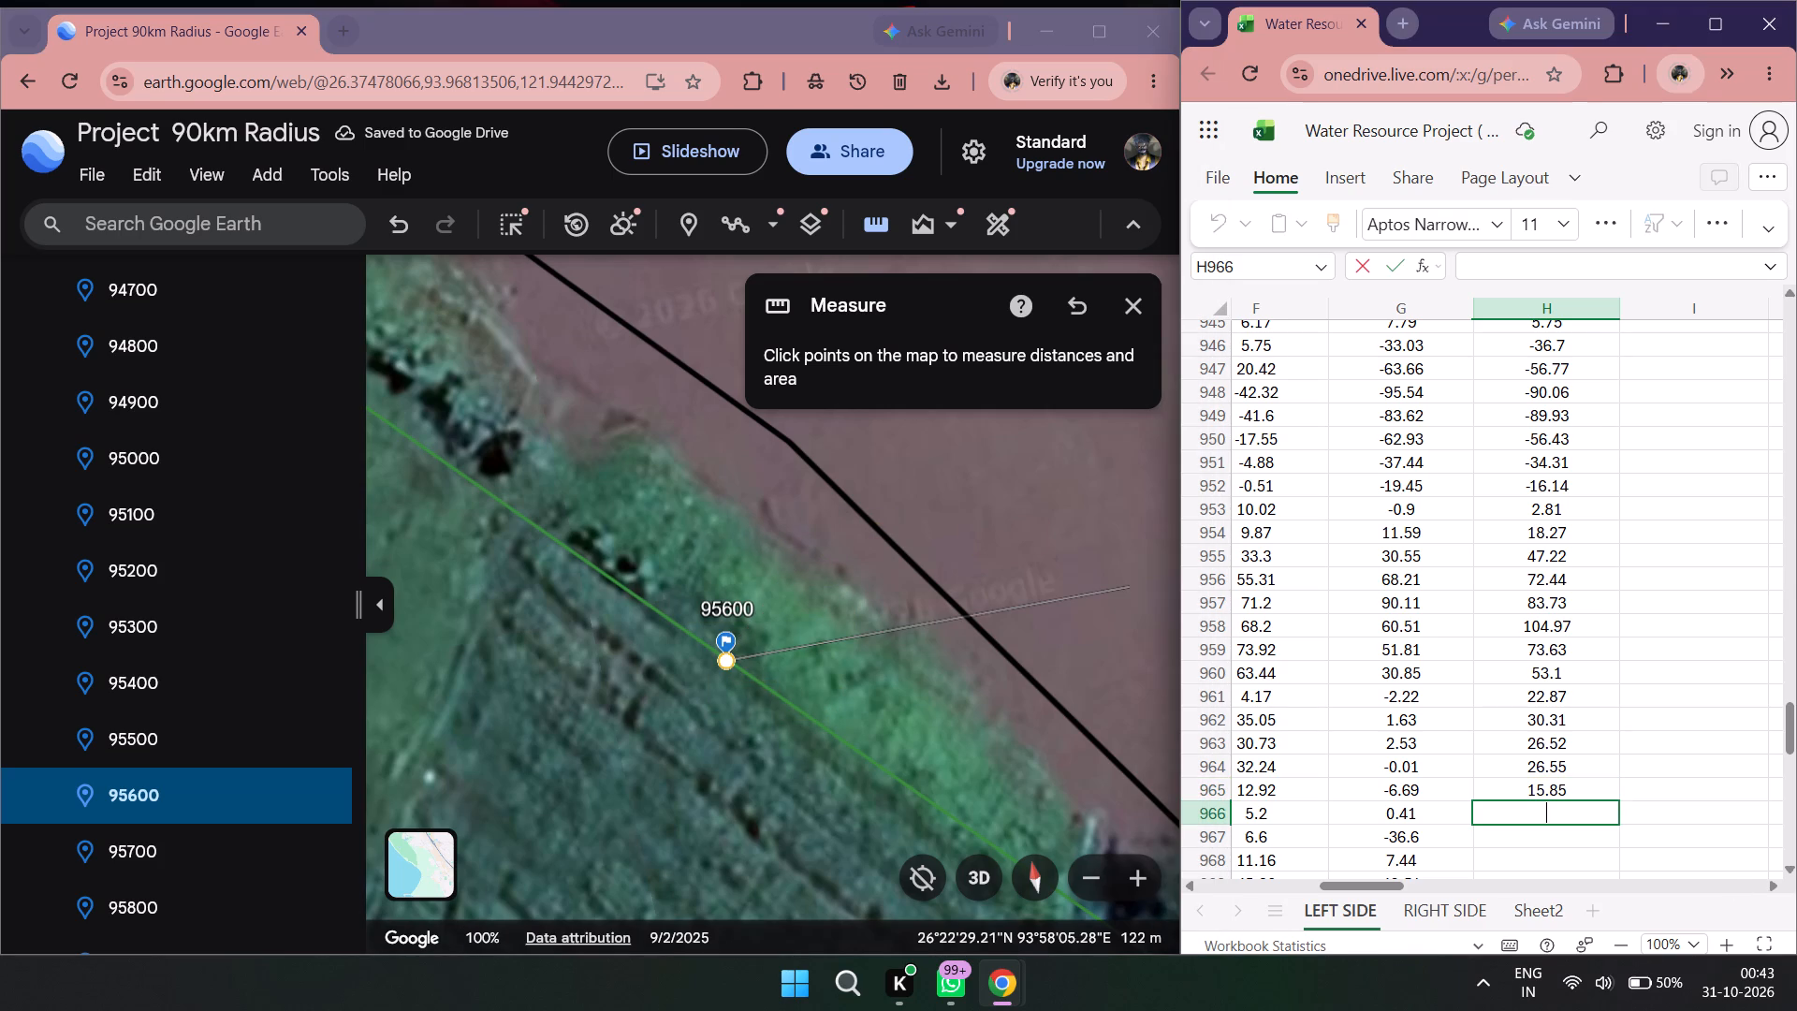
{"action": "type", "text": "11."}
{"action": "type", "text": "19"}
Go to placemark 95700, measure from the 2011 left line to the 2022 left line, and record 0.57 in H967.
{"action": "double_click", "coordinate": [219, 861]}
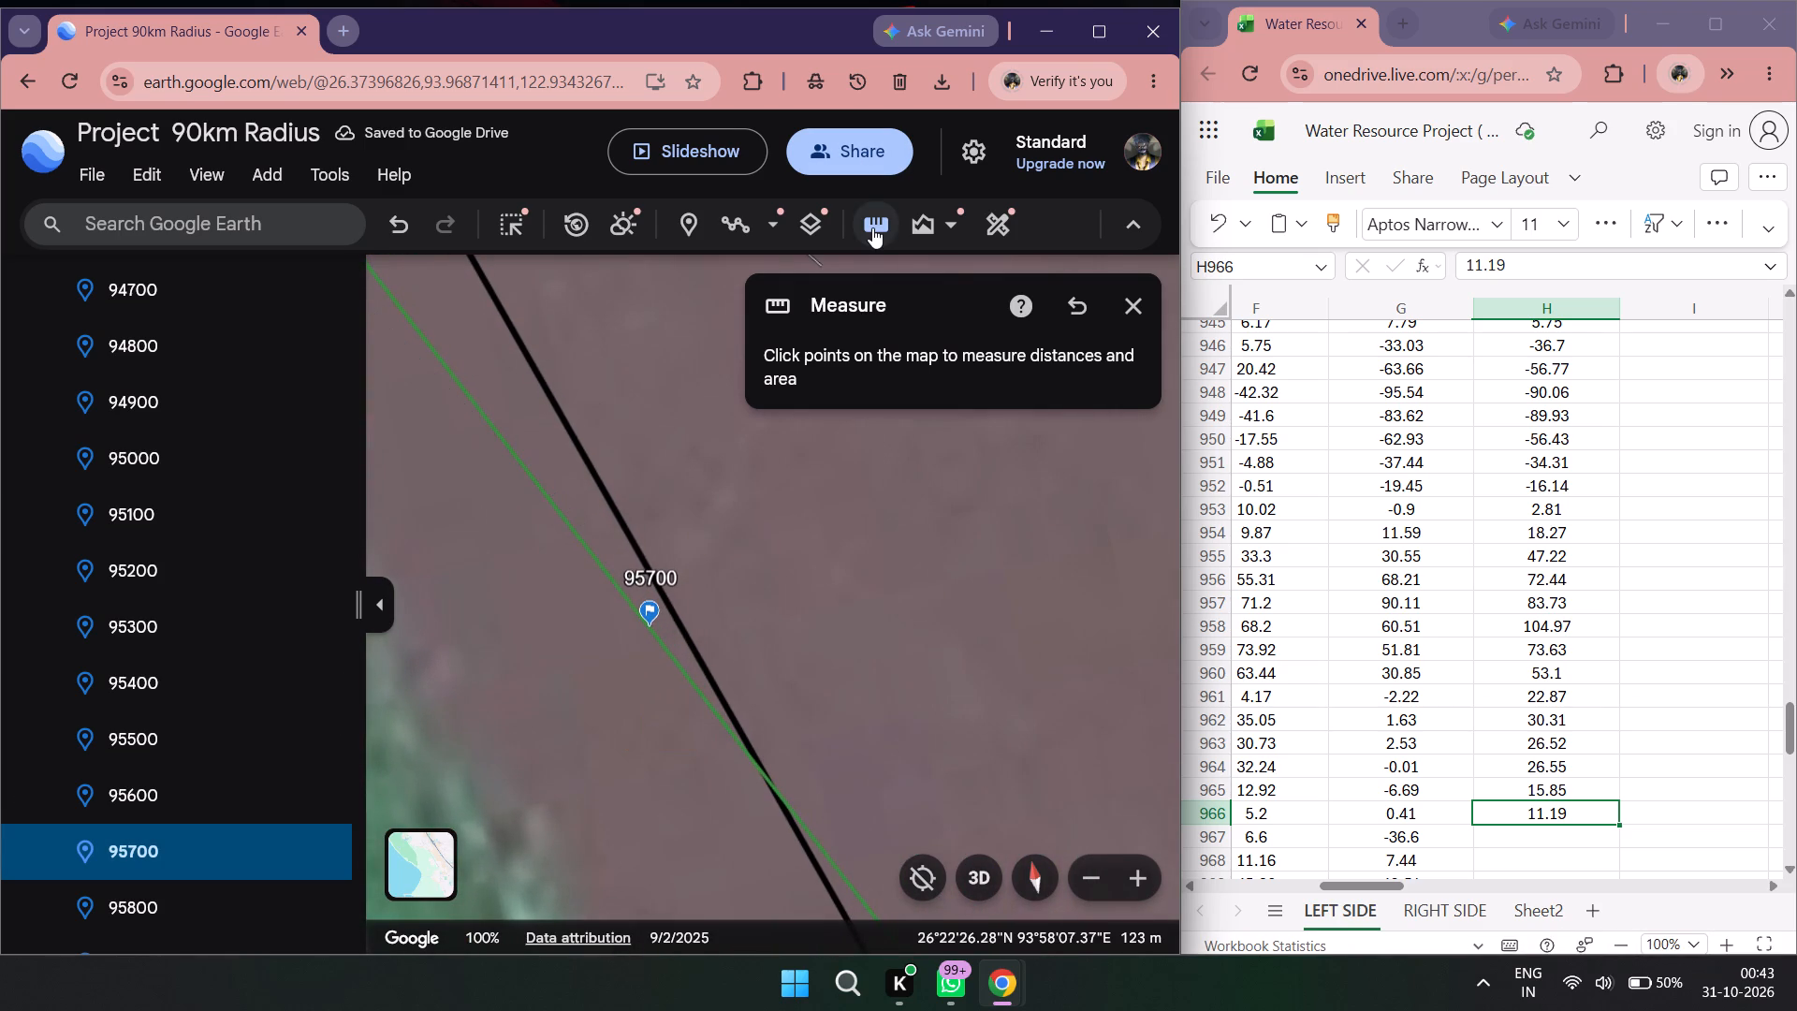
{"action": "double_click", "coordinate": [872, 227]}
{"action": "left_click", "coordinate": [650, 629]}
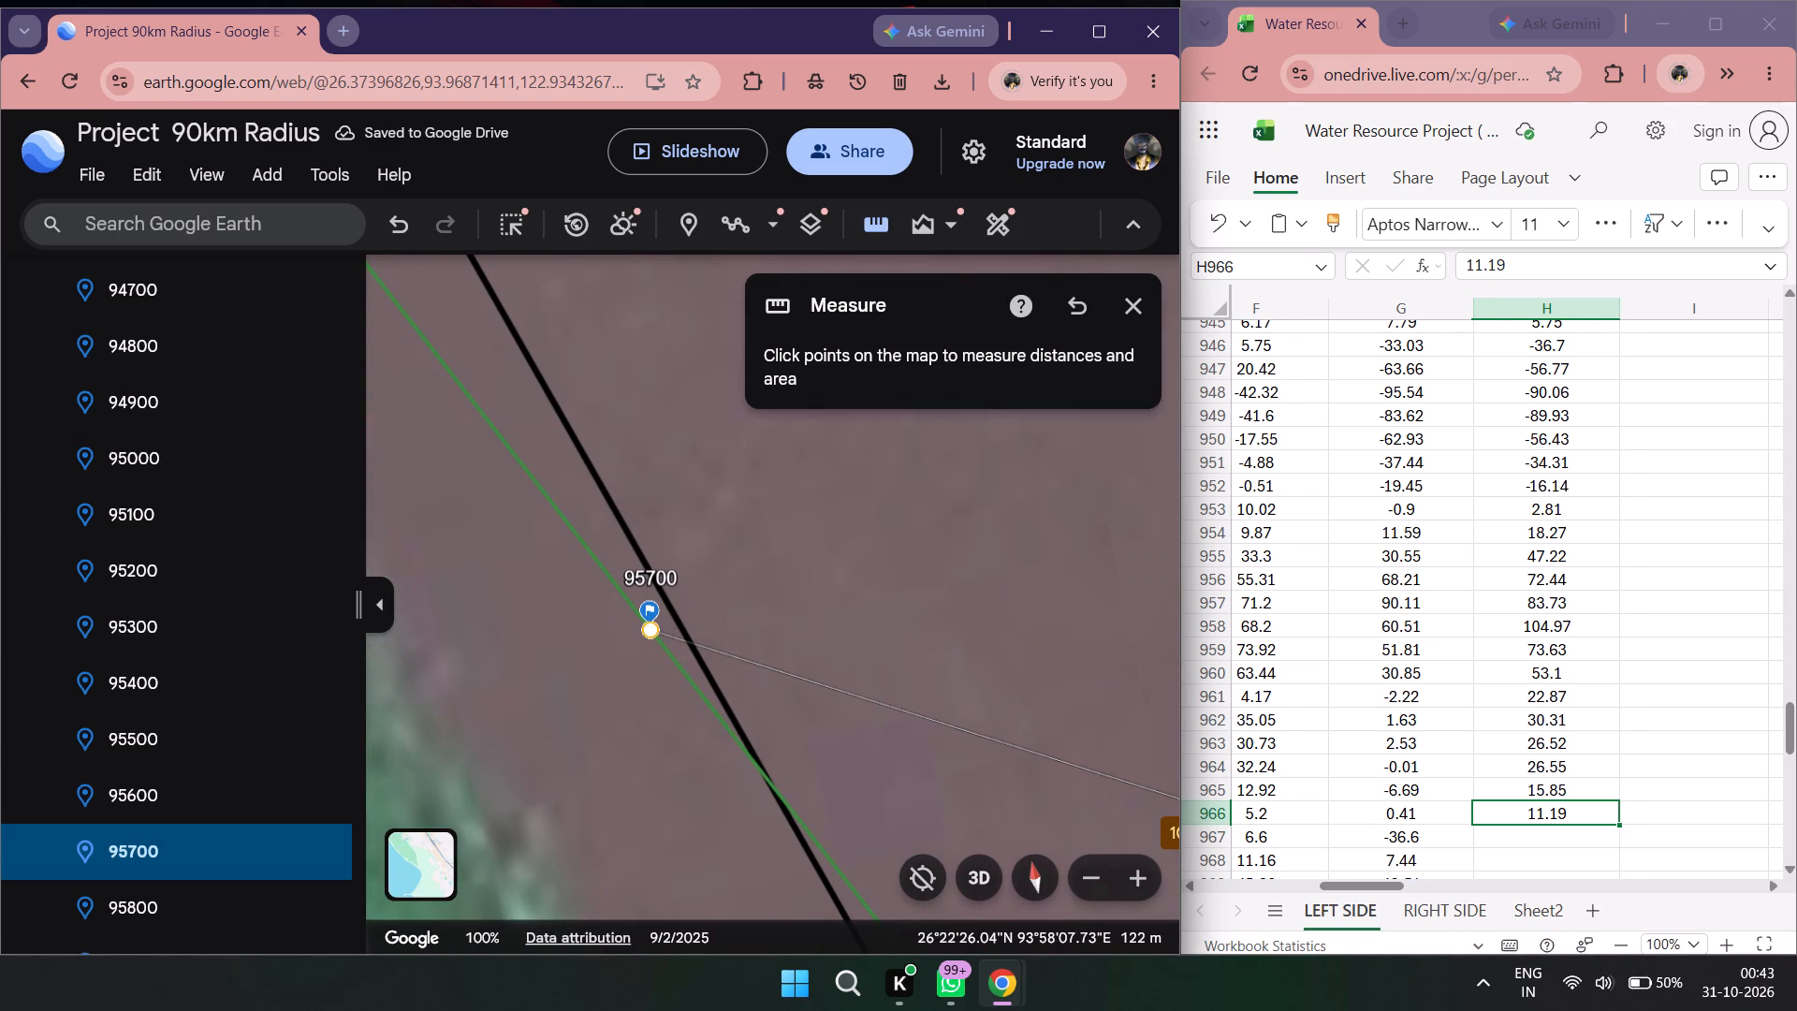
{"action": "scroll", "coordinate": [1487, 728], "scroll_direction": "down", "scroll_amount": 3}
{"action": "double_click", "coordinate": [1543, 491]}
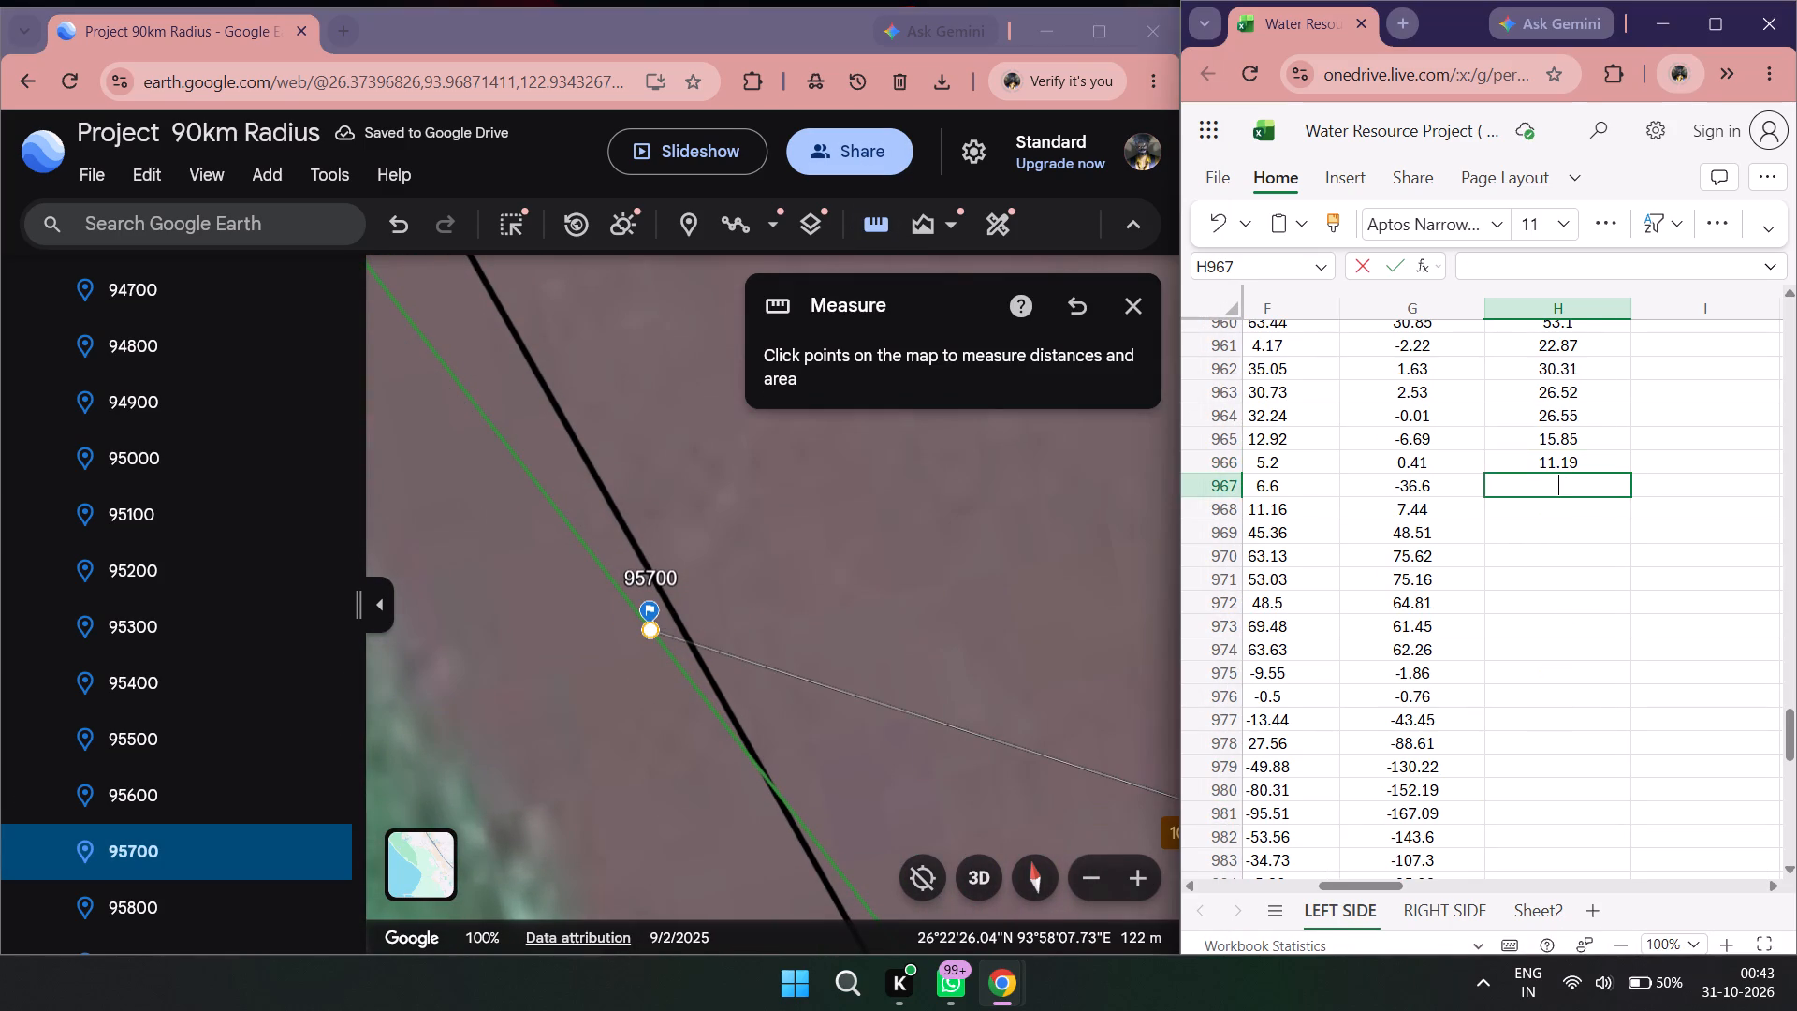
{"action": "type", "text": "0.."}
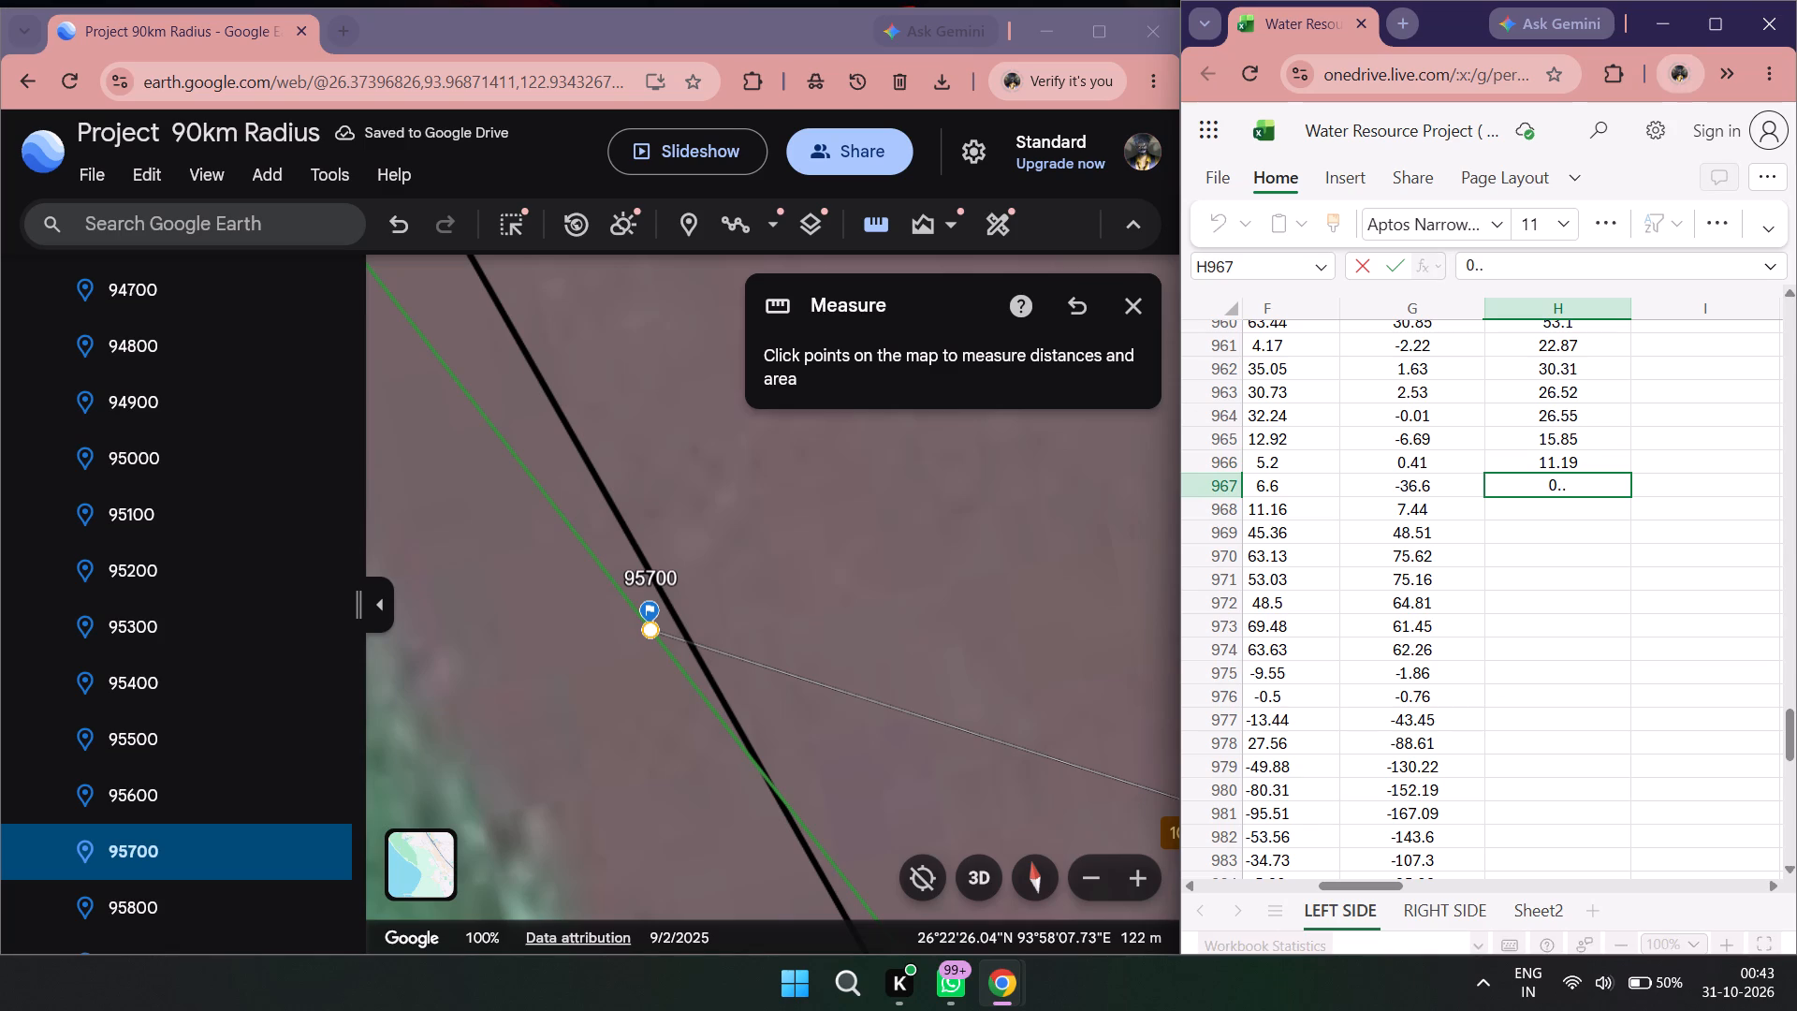
{"action": "key", "text": "BackSpace"}
{"action": "type", "text": "57"}
Go to placemark 95800, measure from the 2011 left line to the 2022 left line, and record 40.04 in H968.
{"action": "scroll", "coordinate": [206, 747], "scroll_direction": "down", "scroll_amount": 5}
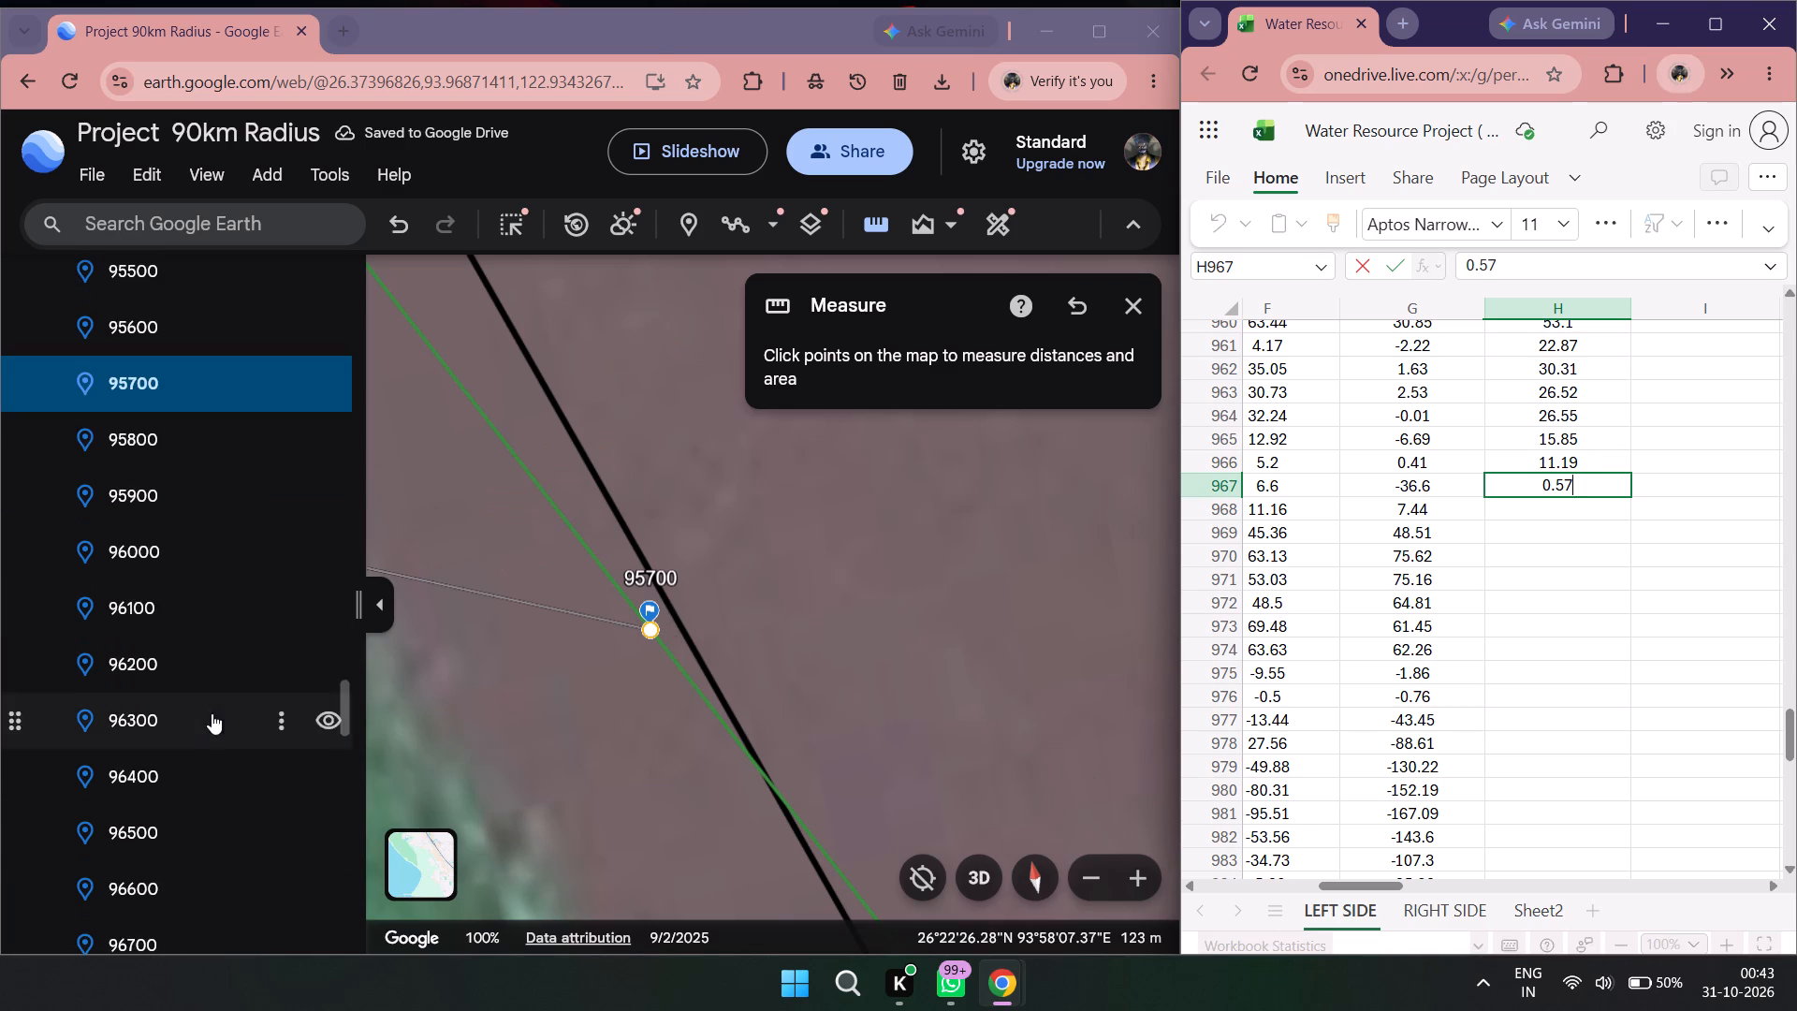
{"action": "double_click", "coordinate": [174, 452]}
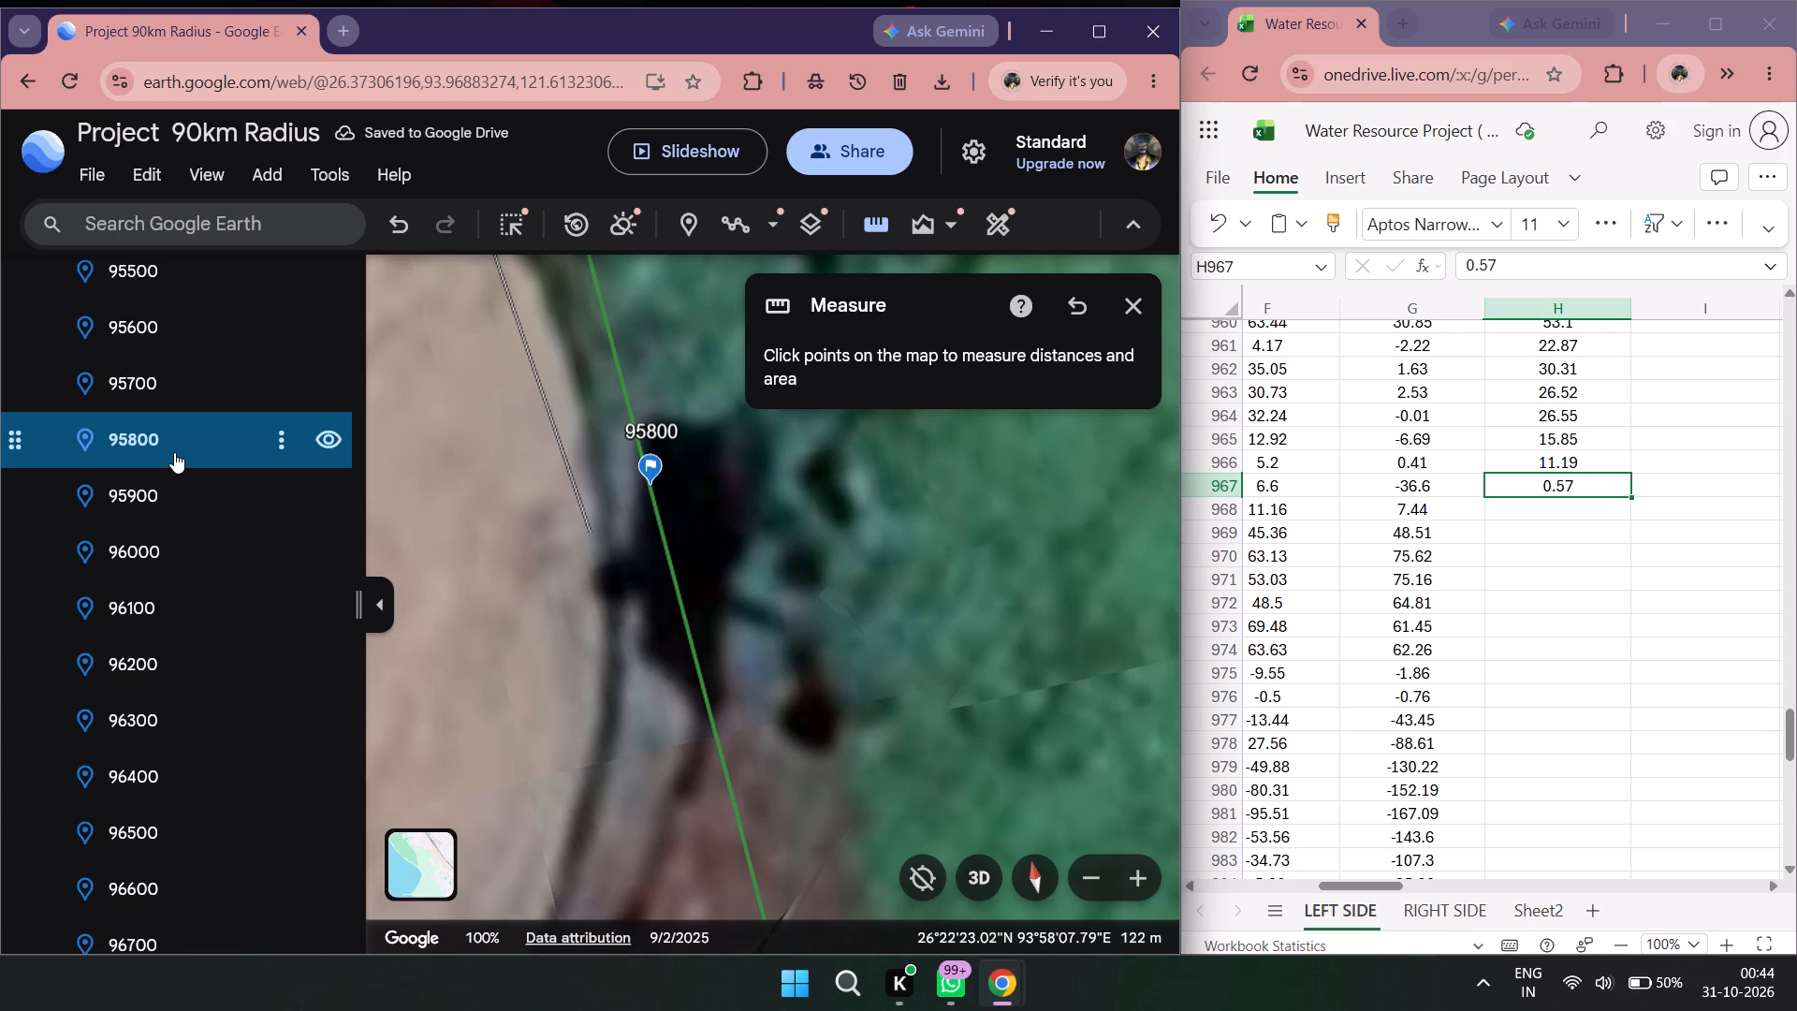
{"action": "scroll", "coordinate": [789, 572], "scroll_direction": "down", "scroll_amount": 4}
{"action": "scroll", "coordinate": [789, 572], "scroll_direction": "up", "scroll_amount": 1}
{"action": "scroll", "coordinate": [789, 572], "scroll_direction": "down", "scroll_amount": 4}
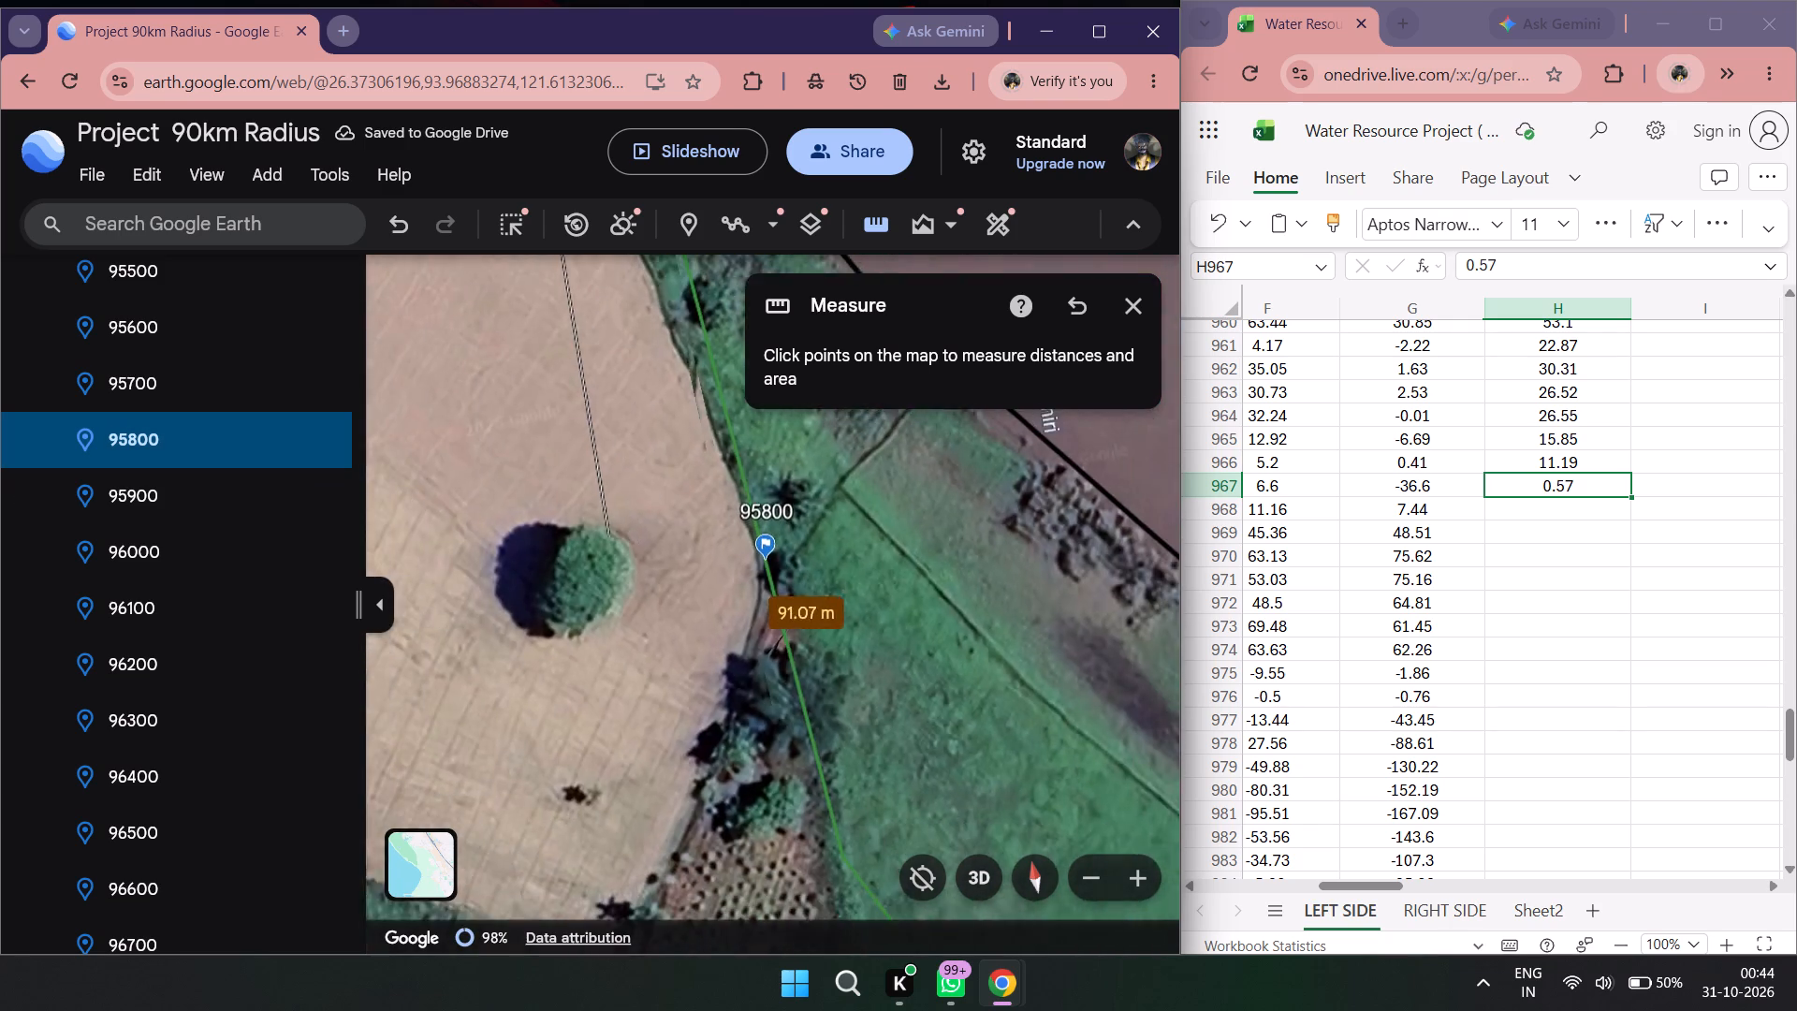
{"action": "left_click_drag", "start_coordinate": [839, 565], "coordinate": [779, 640]}
{"action": "double_click", "coordinate": [875, 230]}
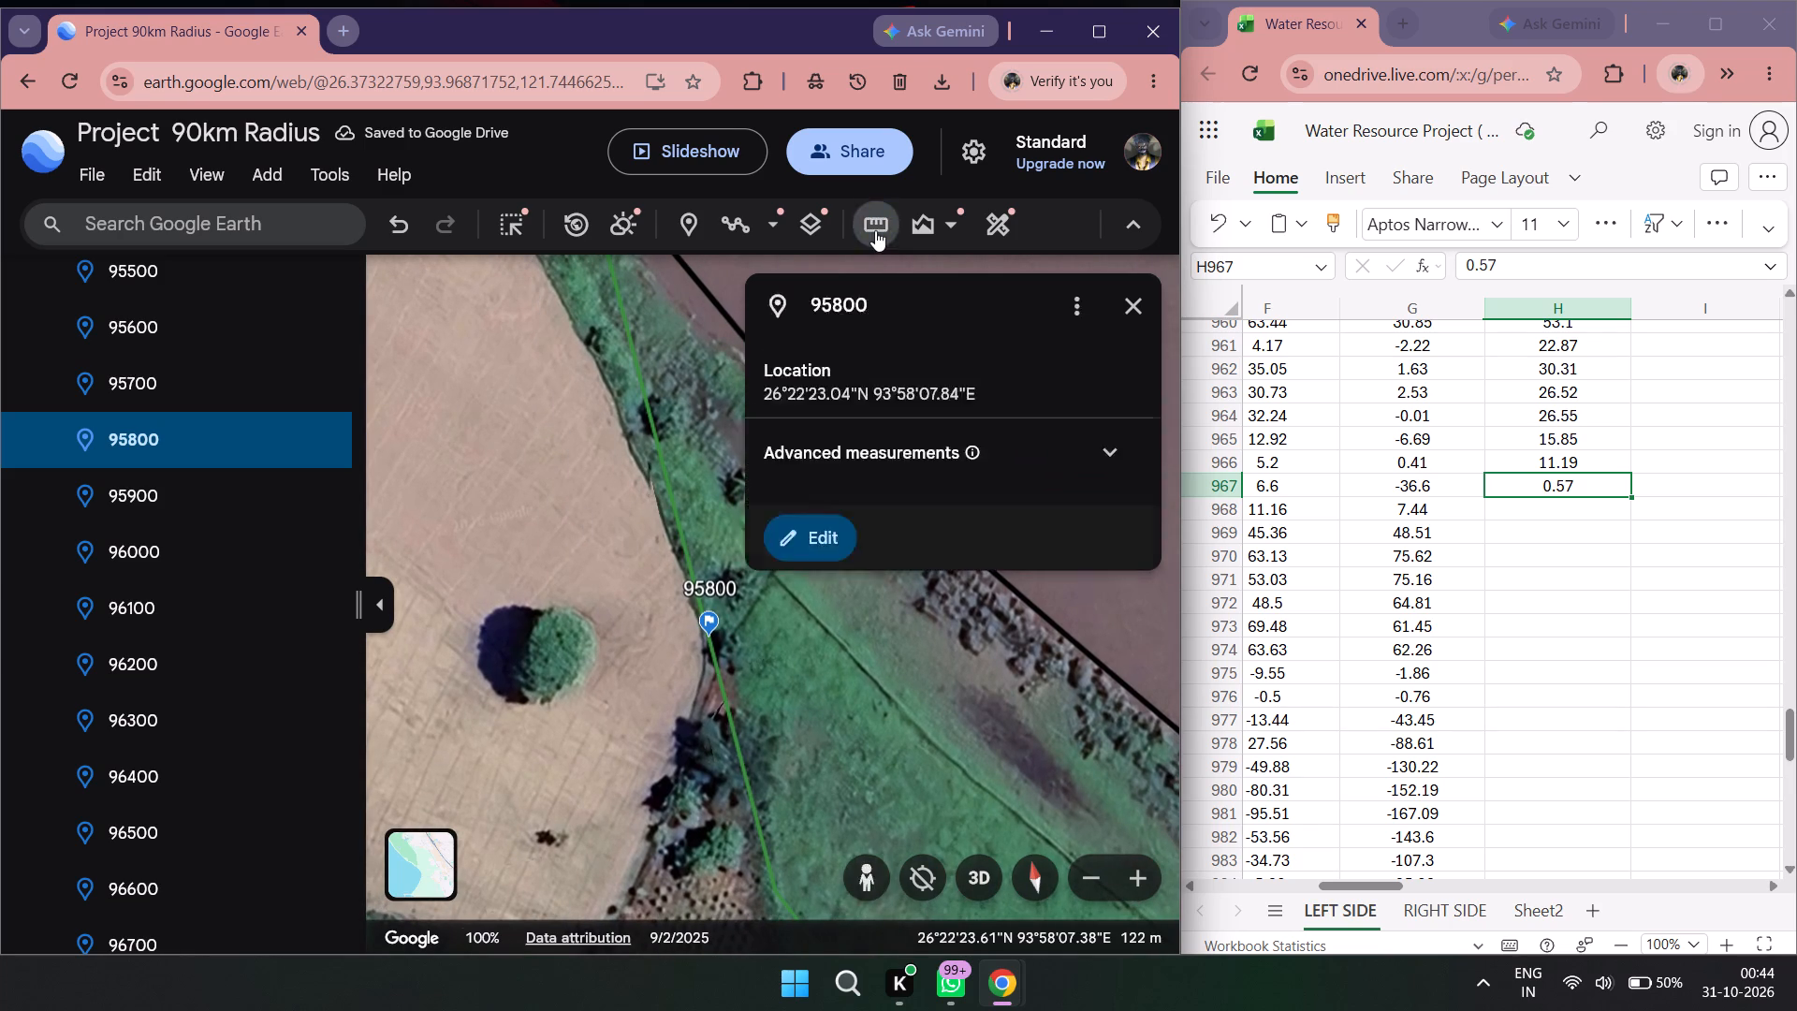
{"action": "left_click", "coordinate": [708, 636]}
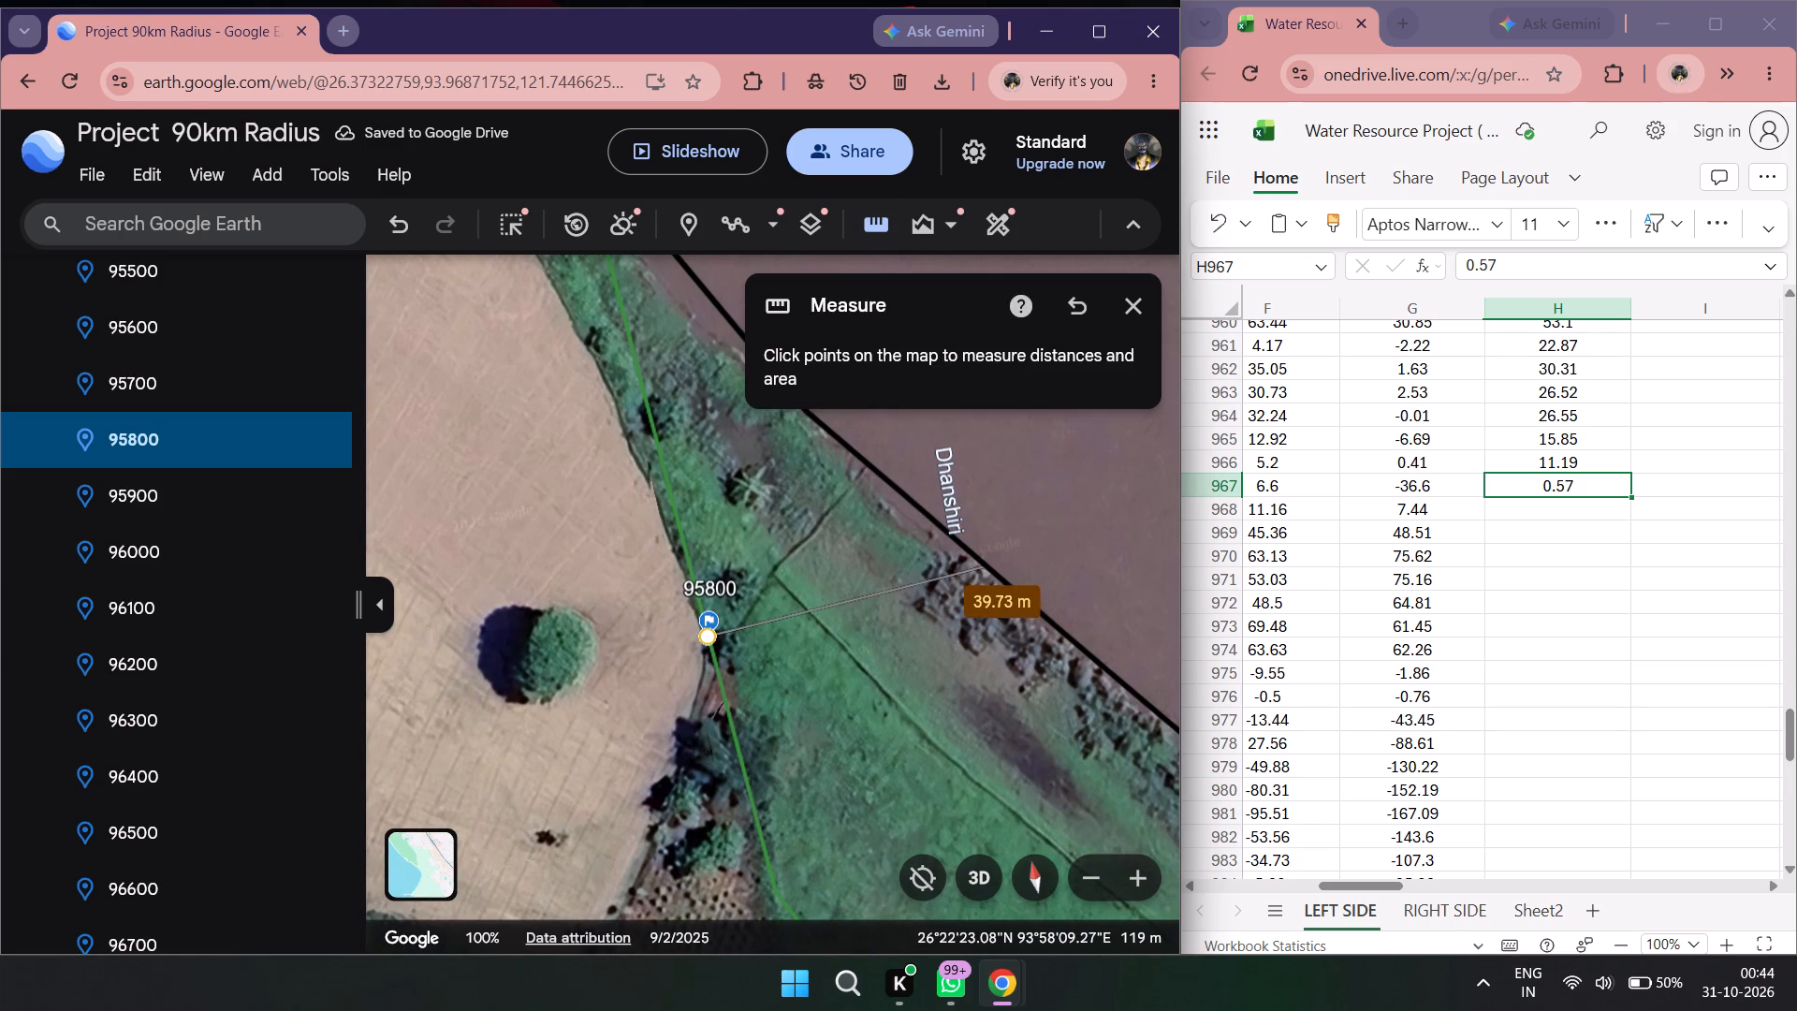
{"action": "double_click", "coordinate": [1548, 504]}
{"action": "type", "text": "40.0"}
{"action": "key", "text": "4"}
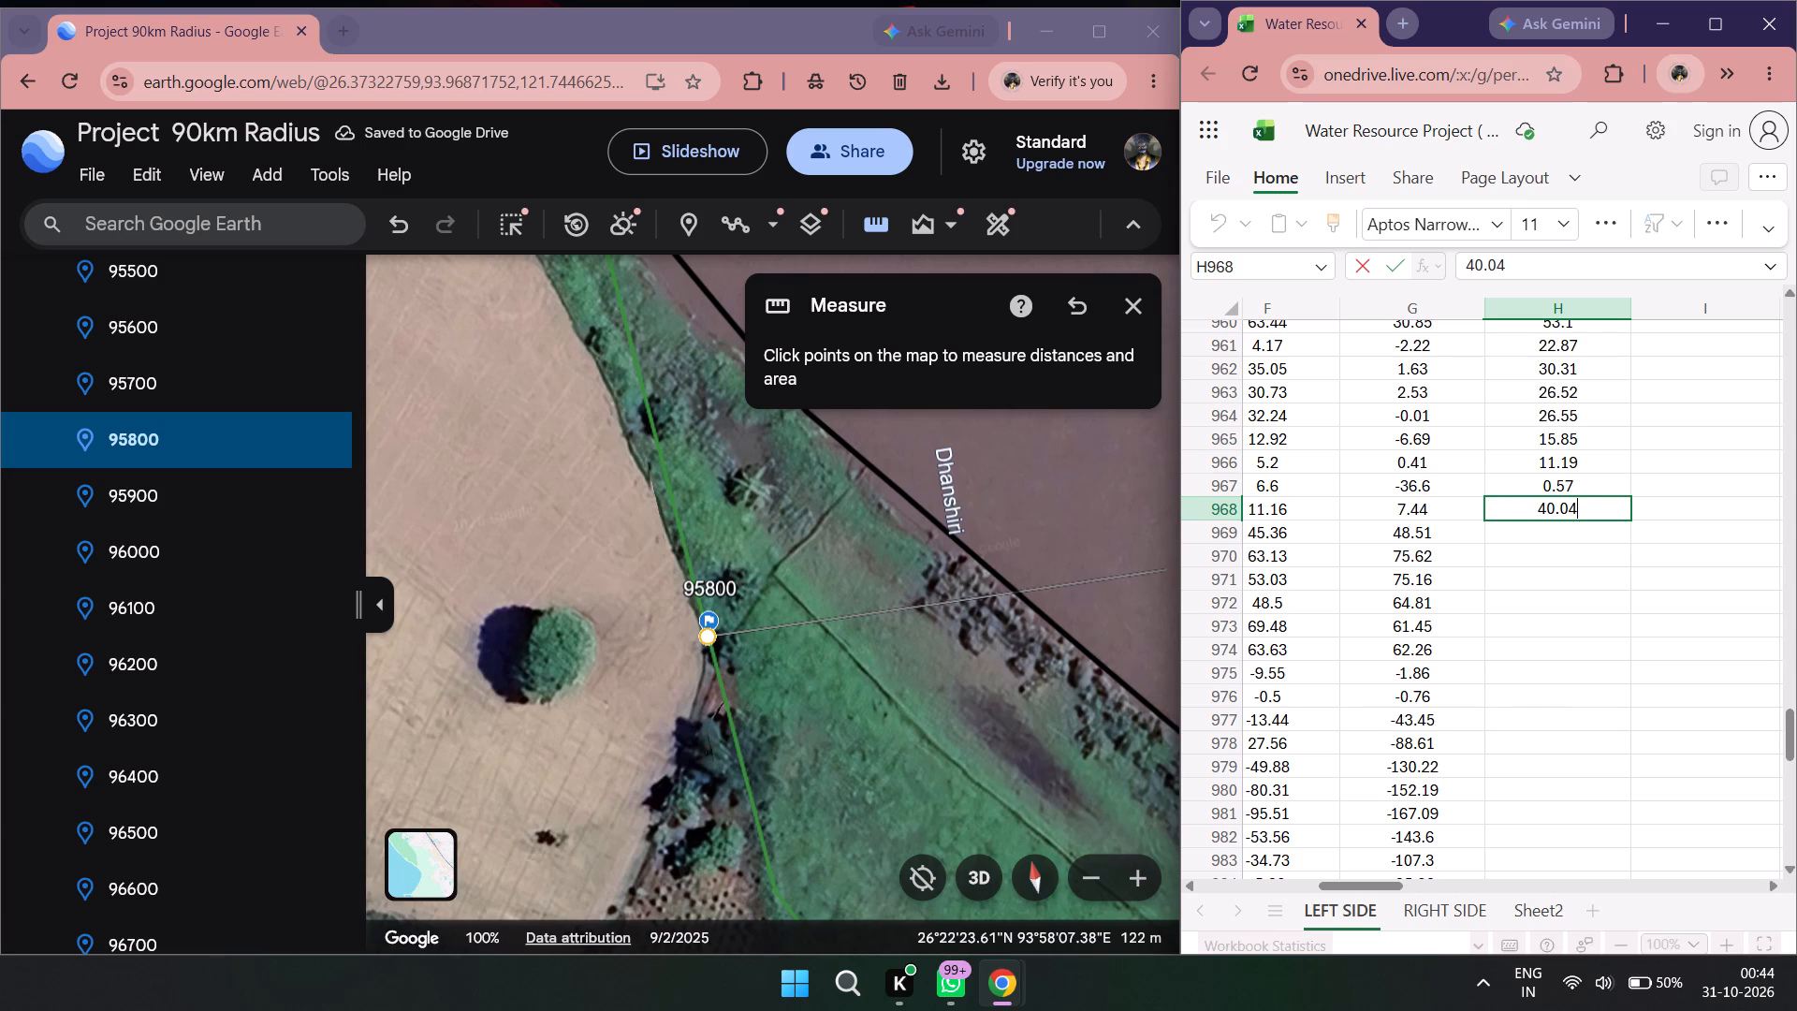
Go to placemark 95900, measure from the 2011 left line to the 2022 left line, and record 65.9 in H969.
{"action": "double_click", "coordinate": [157, 477]}
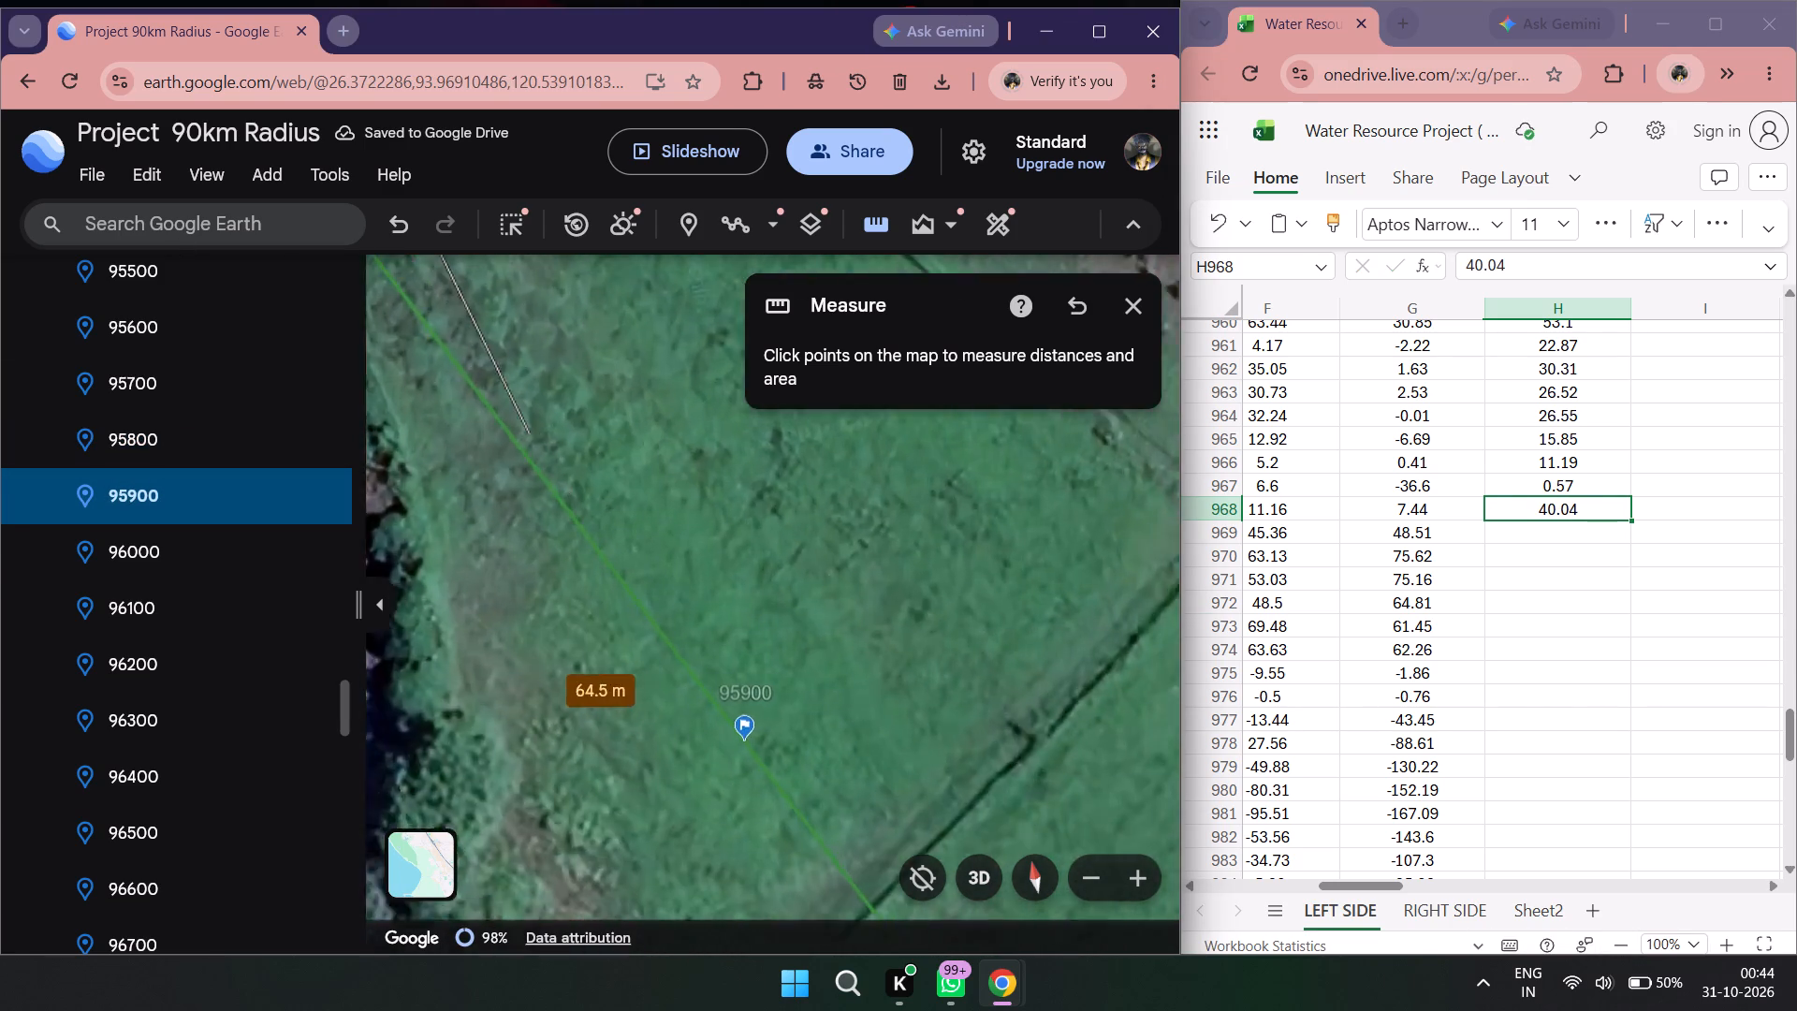
{"action": "scroll", "coordinate": [575, 609], "scroll_direction": "down", "scroll_amount": 6}
{"action": "left_click_drag", "start_coordinate": [621, 515], "coordinate": [580, 636]}
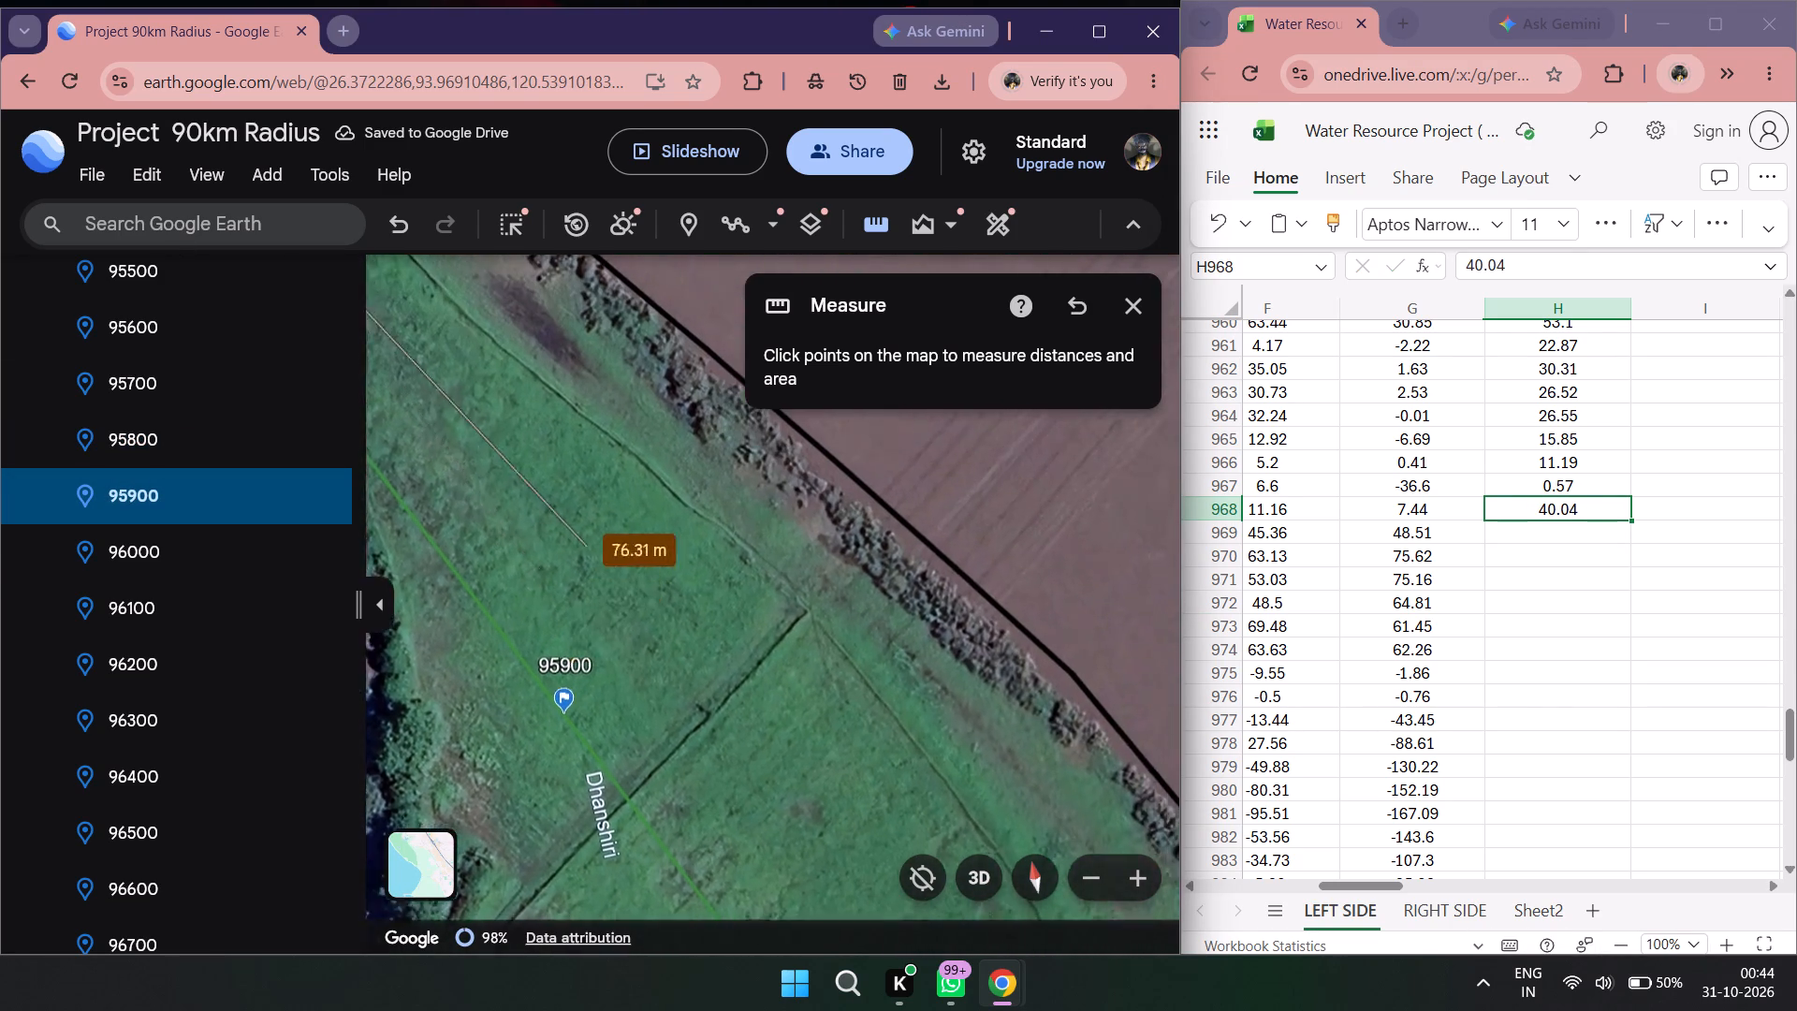
{"action": "left_click", "coordinate": [874, 225]}
{"action": "left_click", "coordinate": [880, 224]}
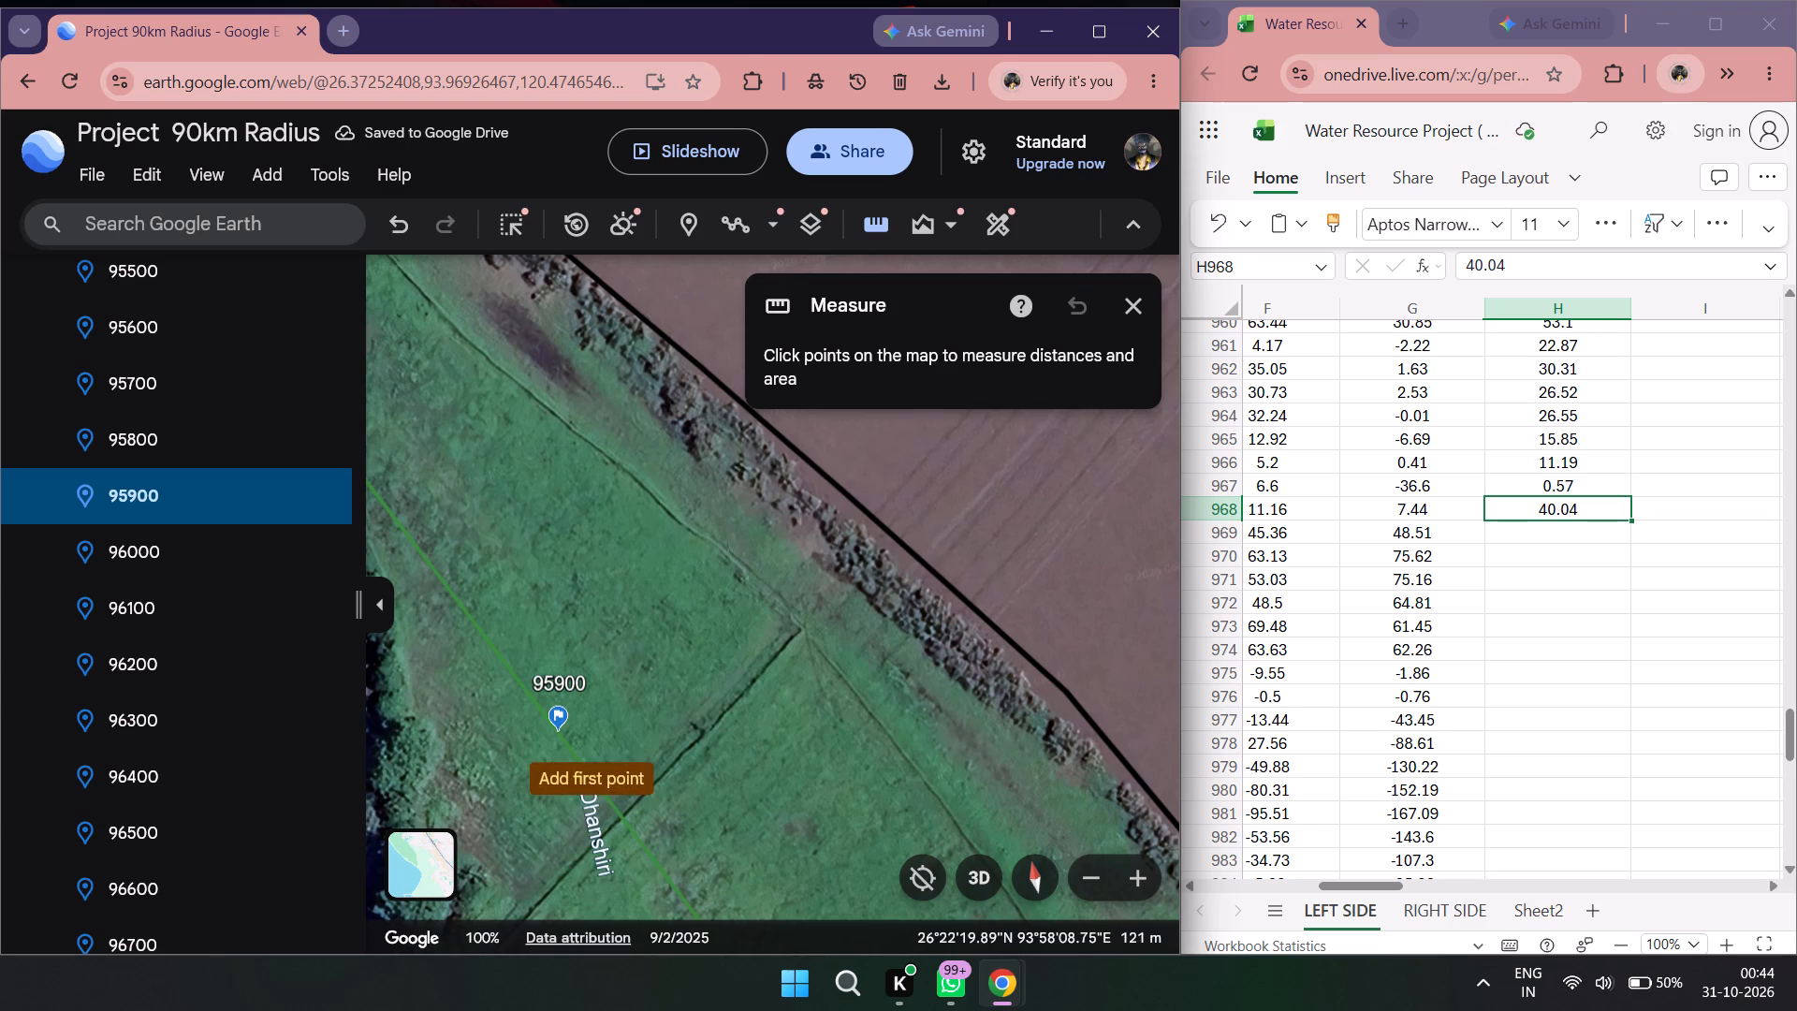
{"action": "left_click", "coordinate": [558, 727]}
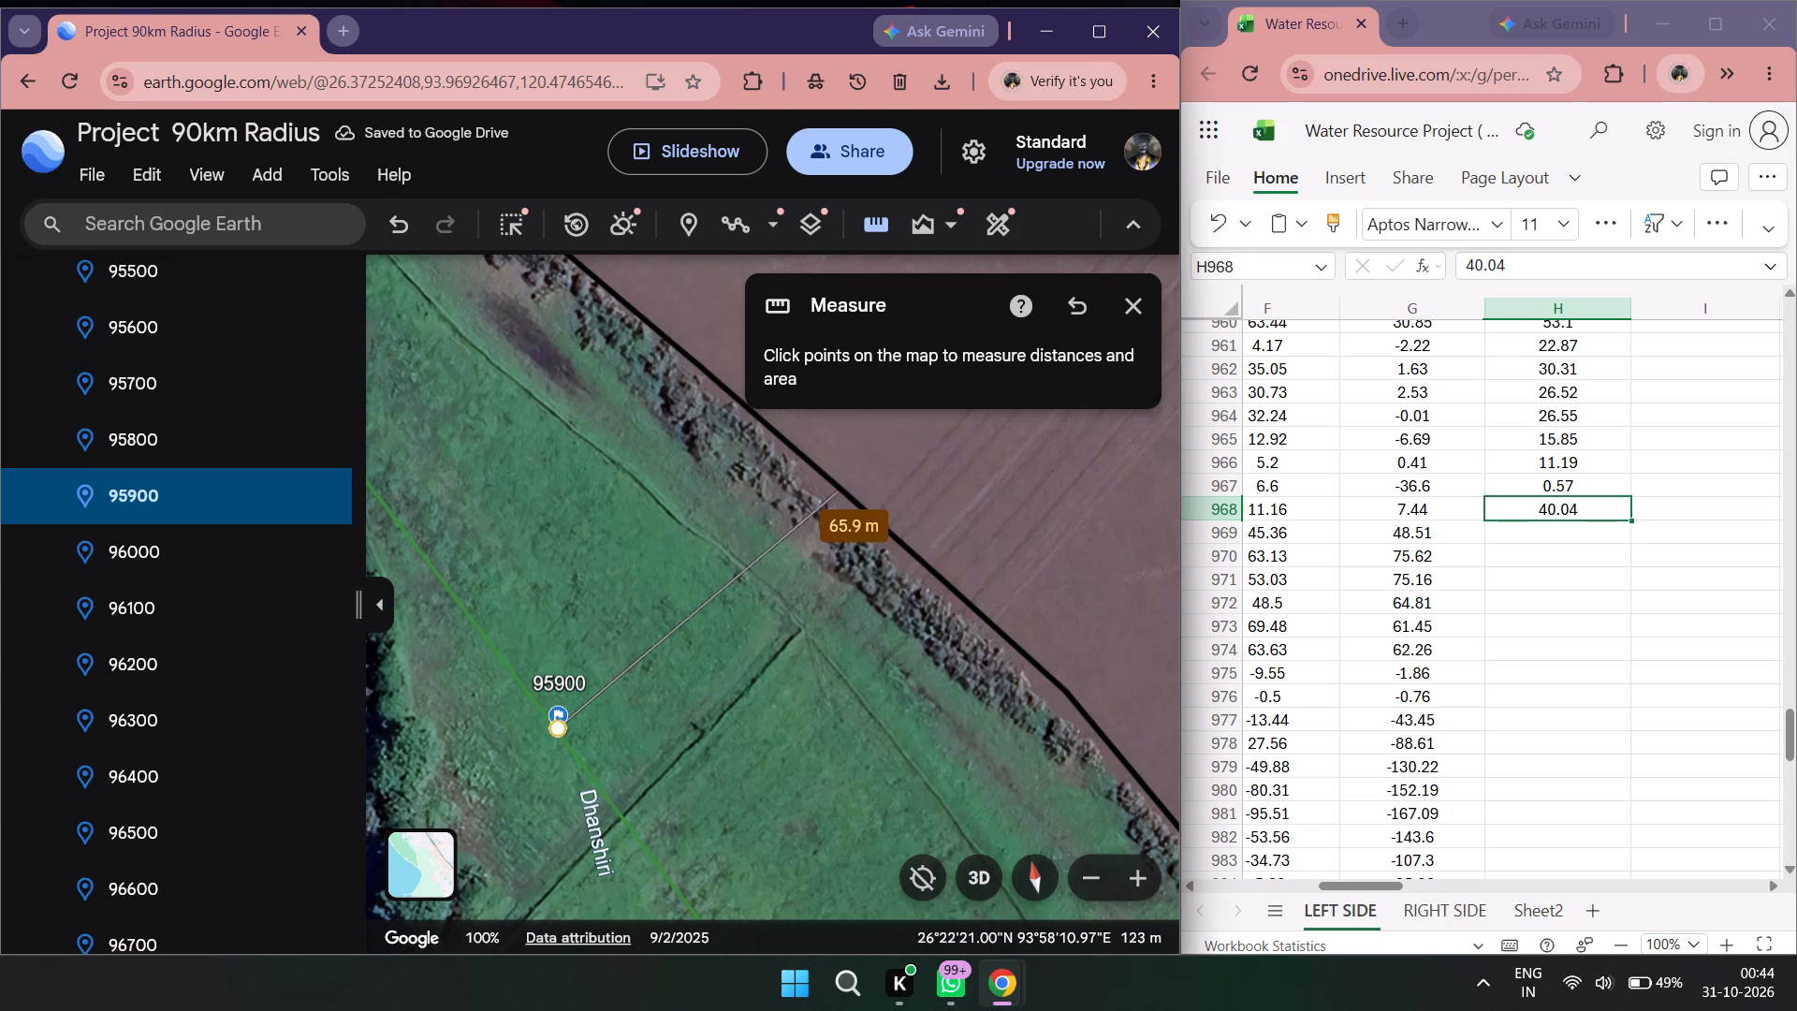
{"action": "double_click", "coordinate": [1550, 542]}
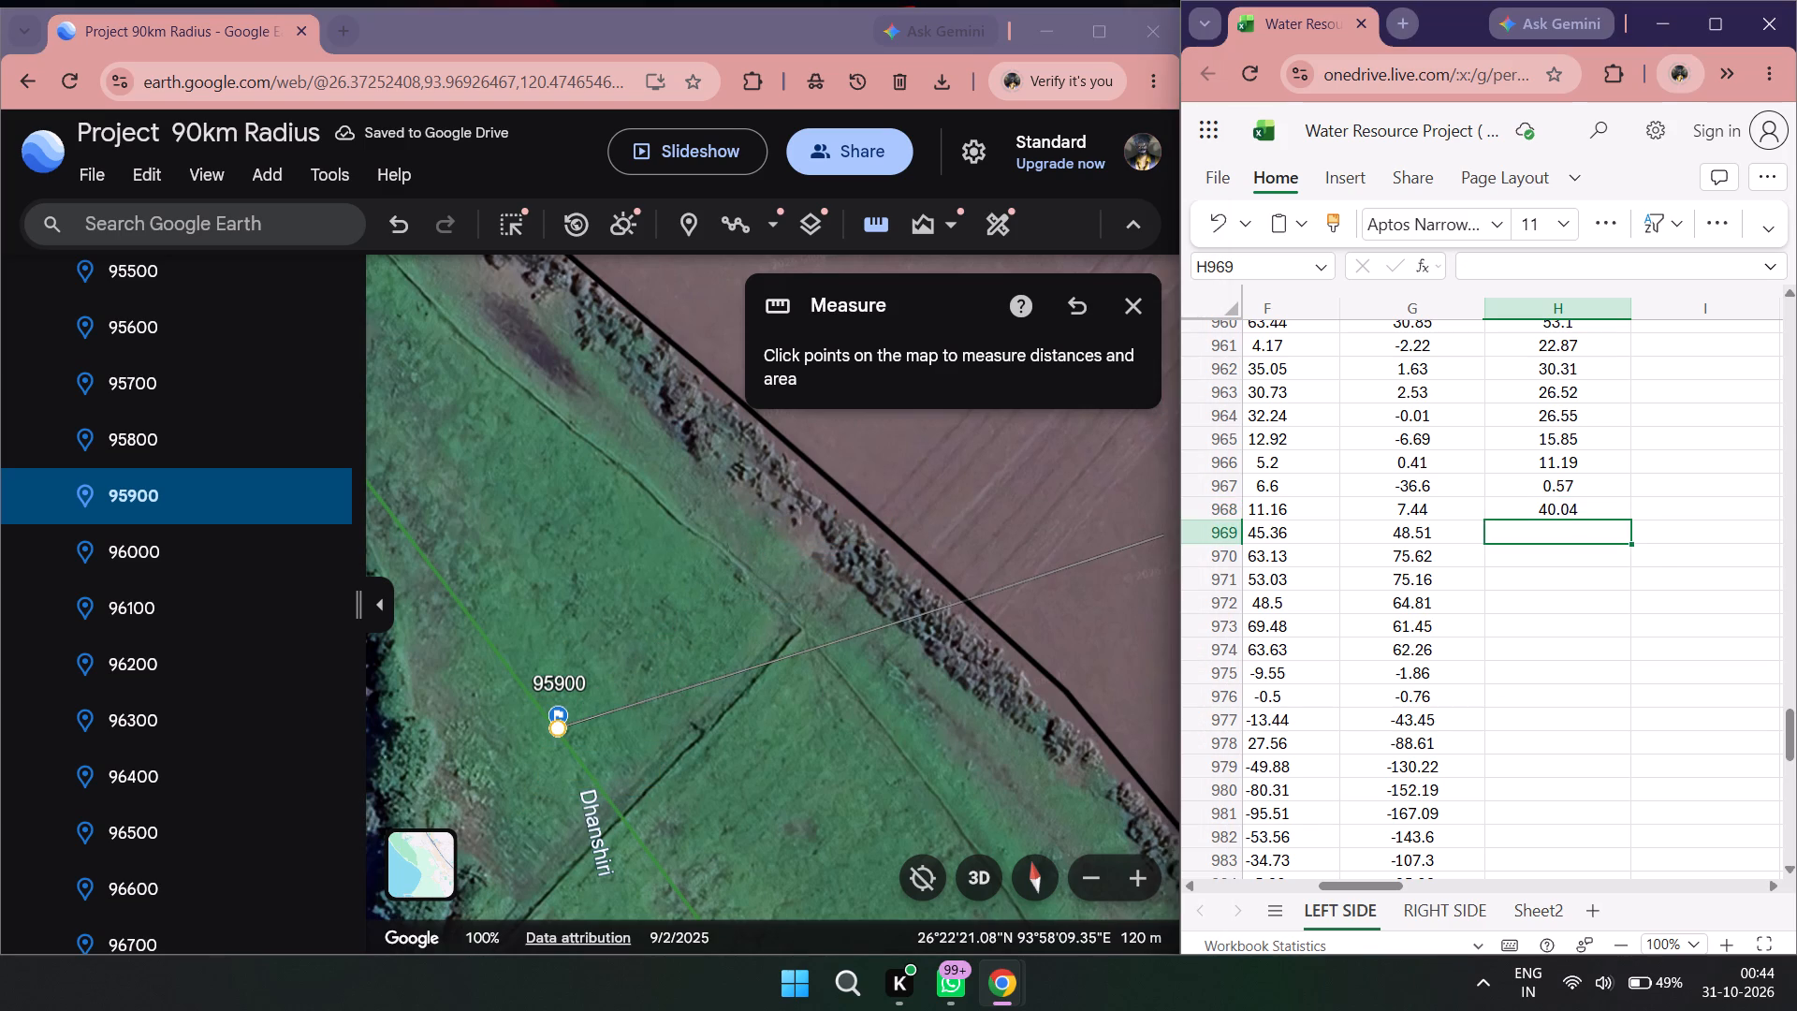
{"action": "double_click", "coordinate": [1550, 534]}
{"action": "type", "text": "65"}
{"action": "type", "text": ".9"}
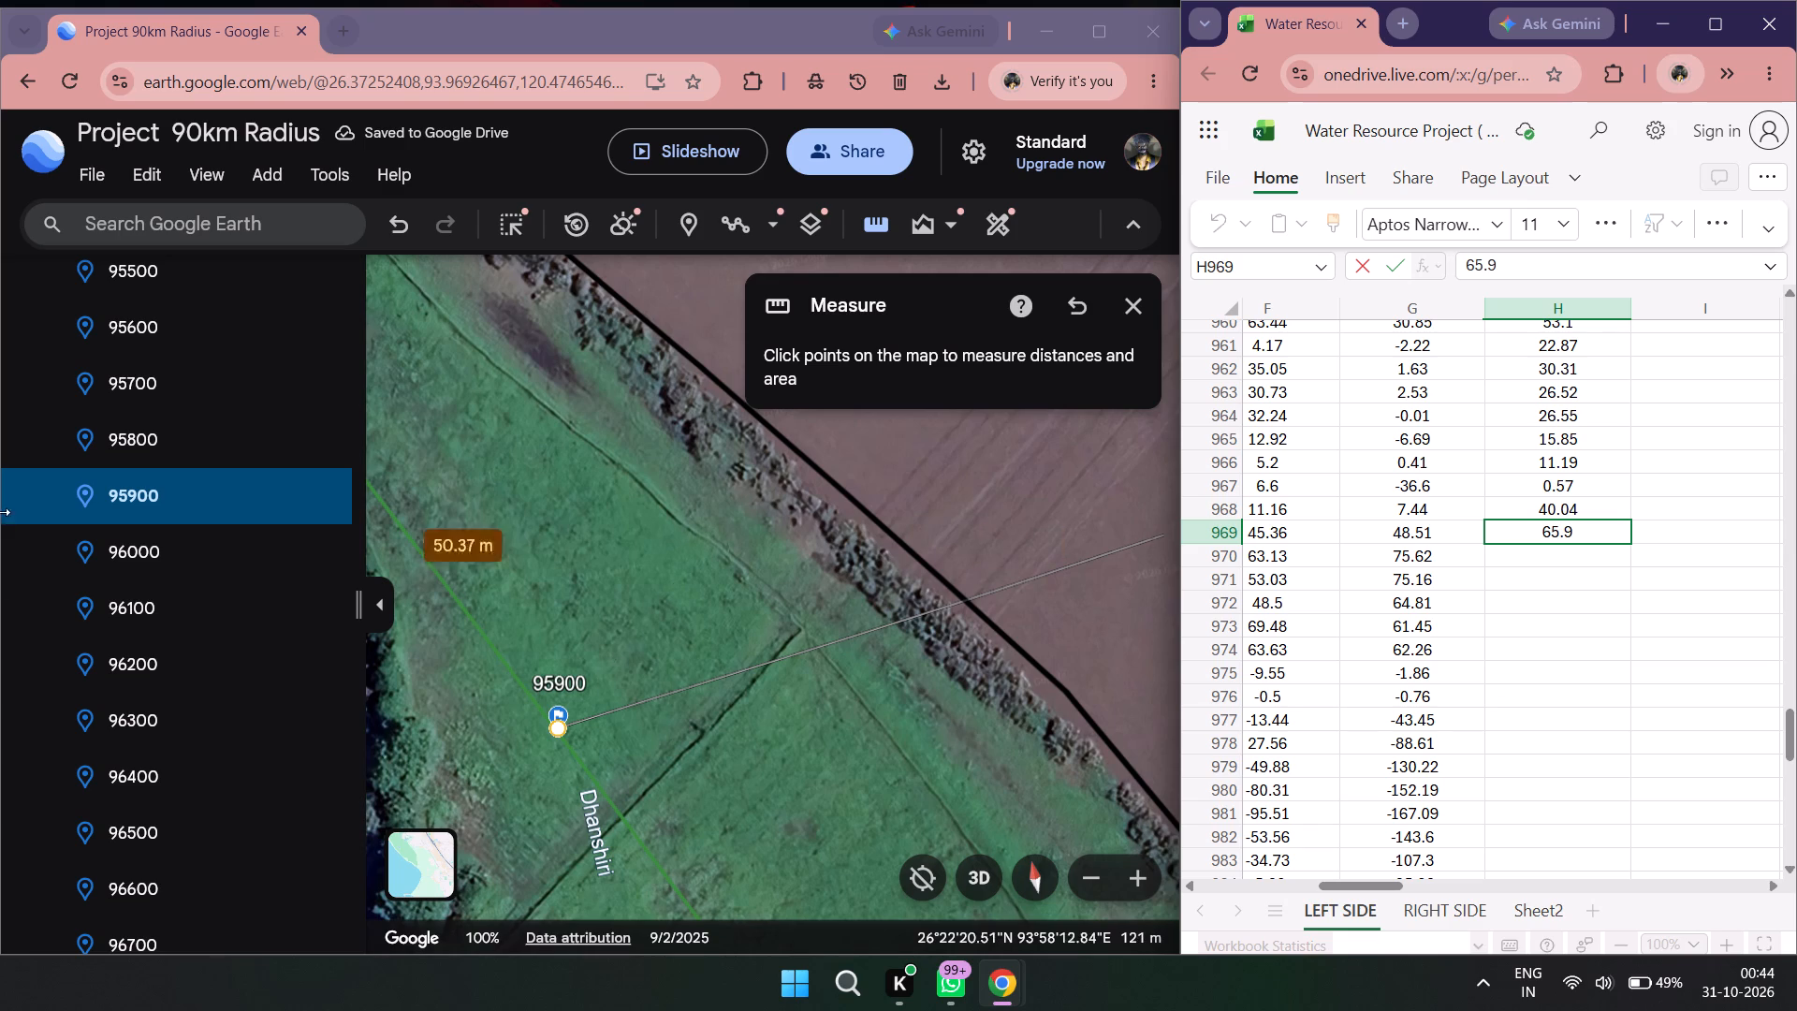
Go to placemark 96000, measure from the 2011 left line to the 2022 left line, and record 79.57 in H970.
{"action": "double_click", "coordinate": [149, 558]}
{"action": "scroll", "coordinate": [696, 632], "scroll_direction": "down", "scroll_amount": 4}
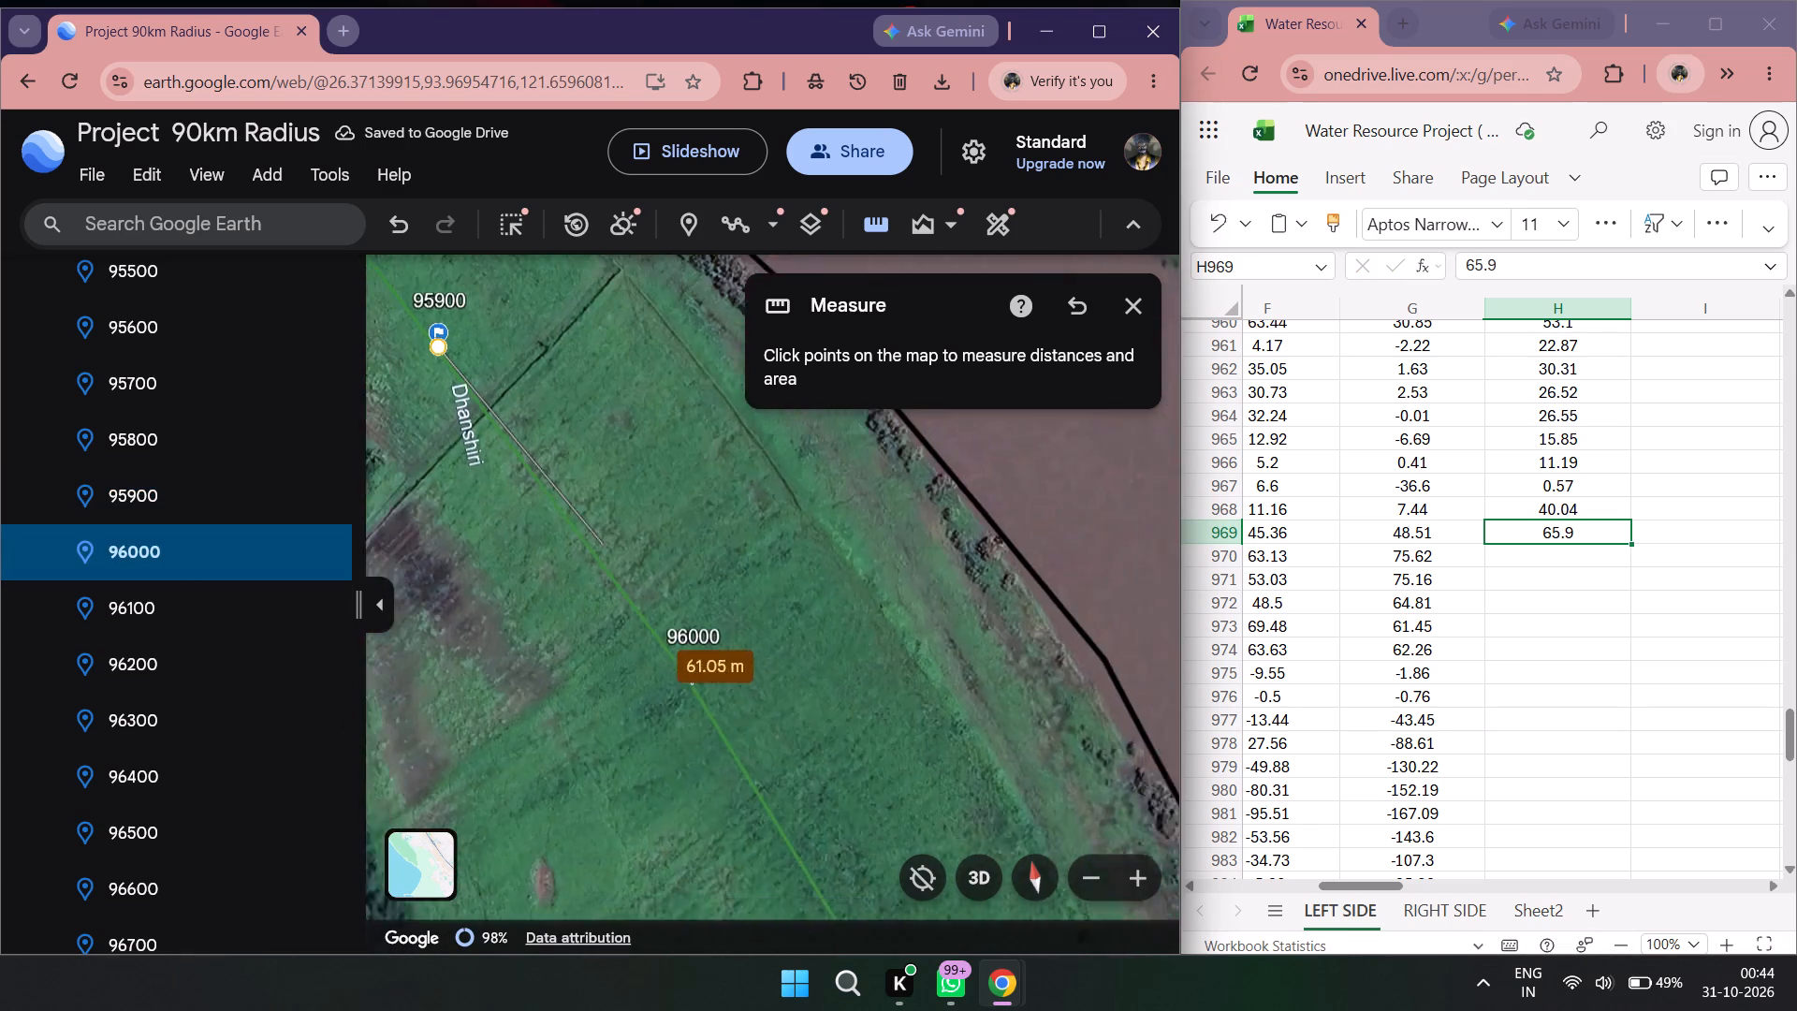
{"action": "left_click_drag", "start_coordinate": [752, 605], "coordinate": [710, 677]}
{"action": "double_click", "coordinate": [884, 233]}
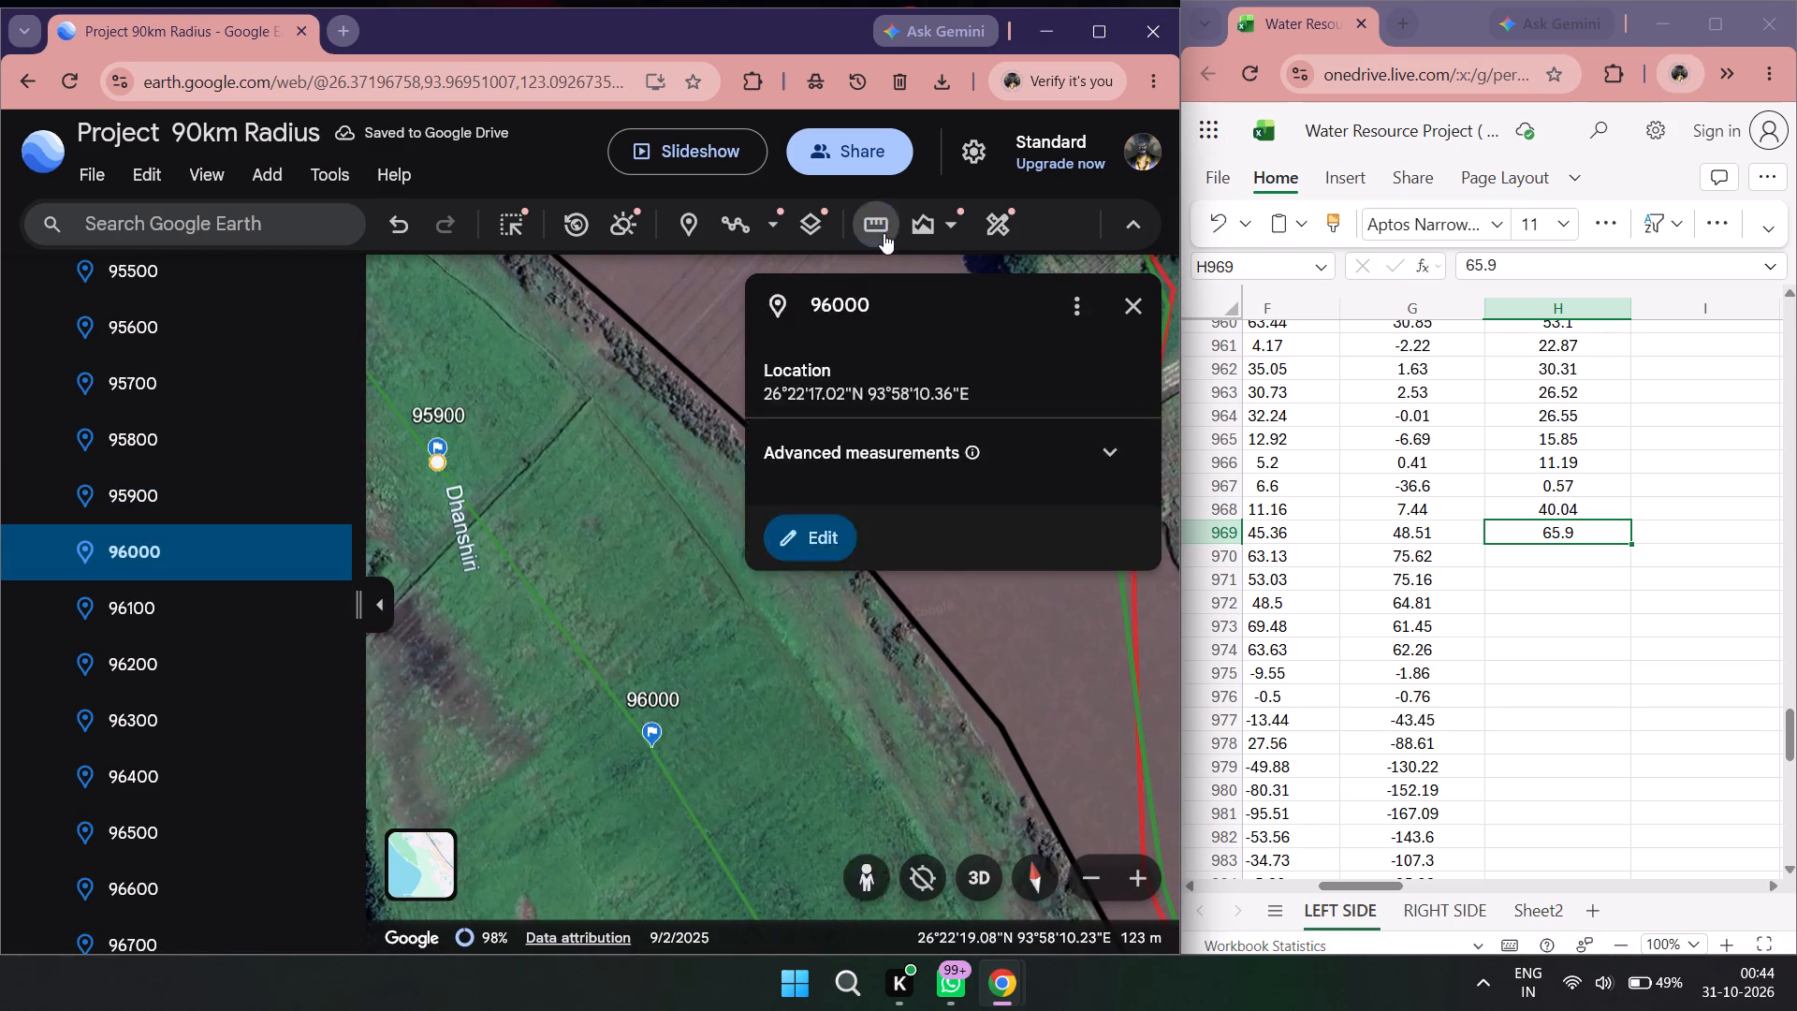
{"action": "left_click", "coordinate": [648, 747]}
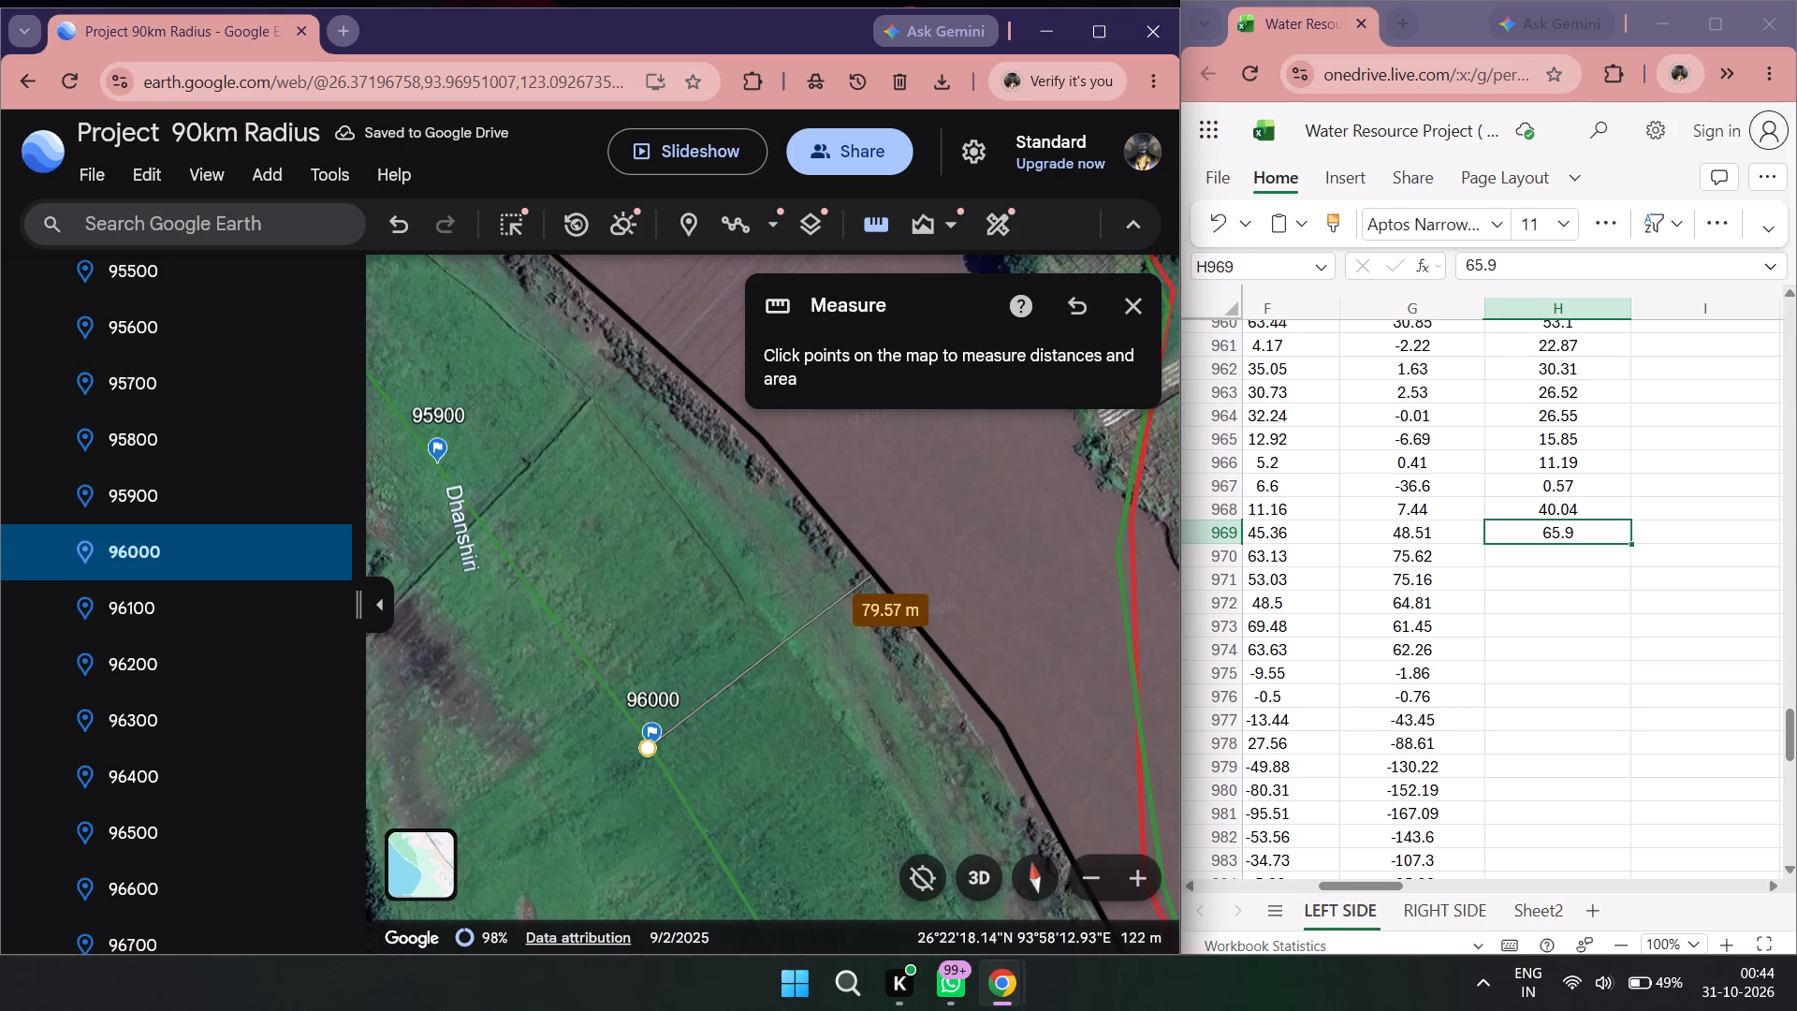
{"action": "double_click", "coordinate": [1515, 561]}
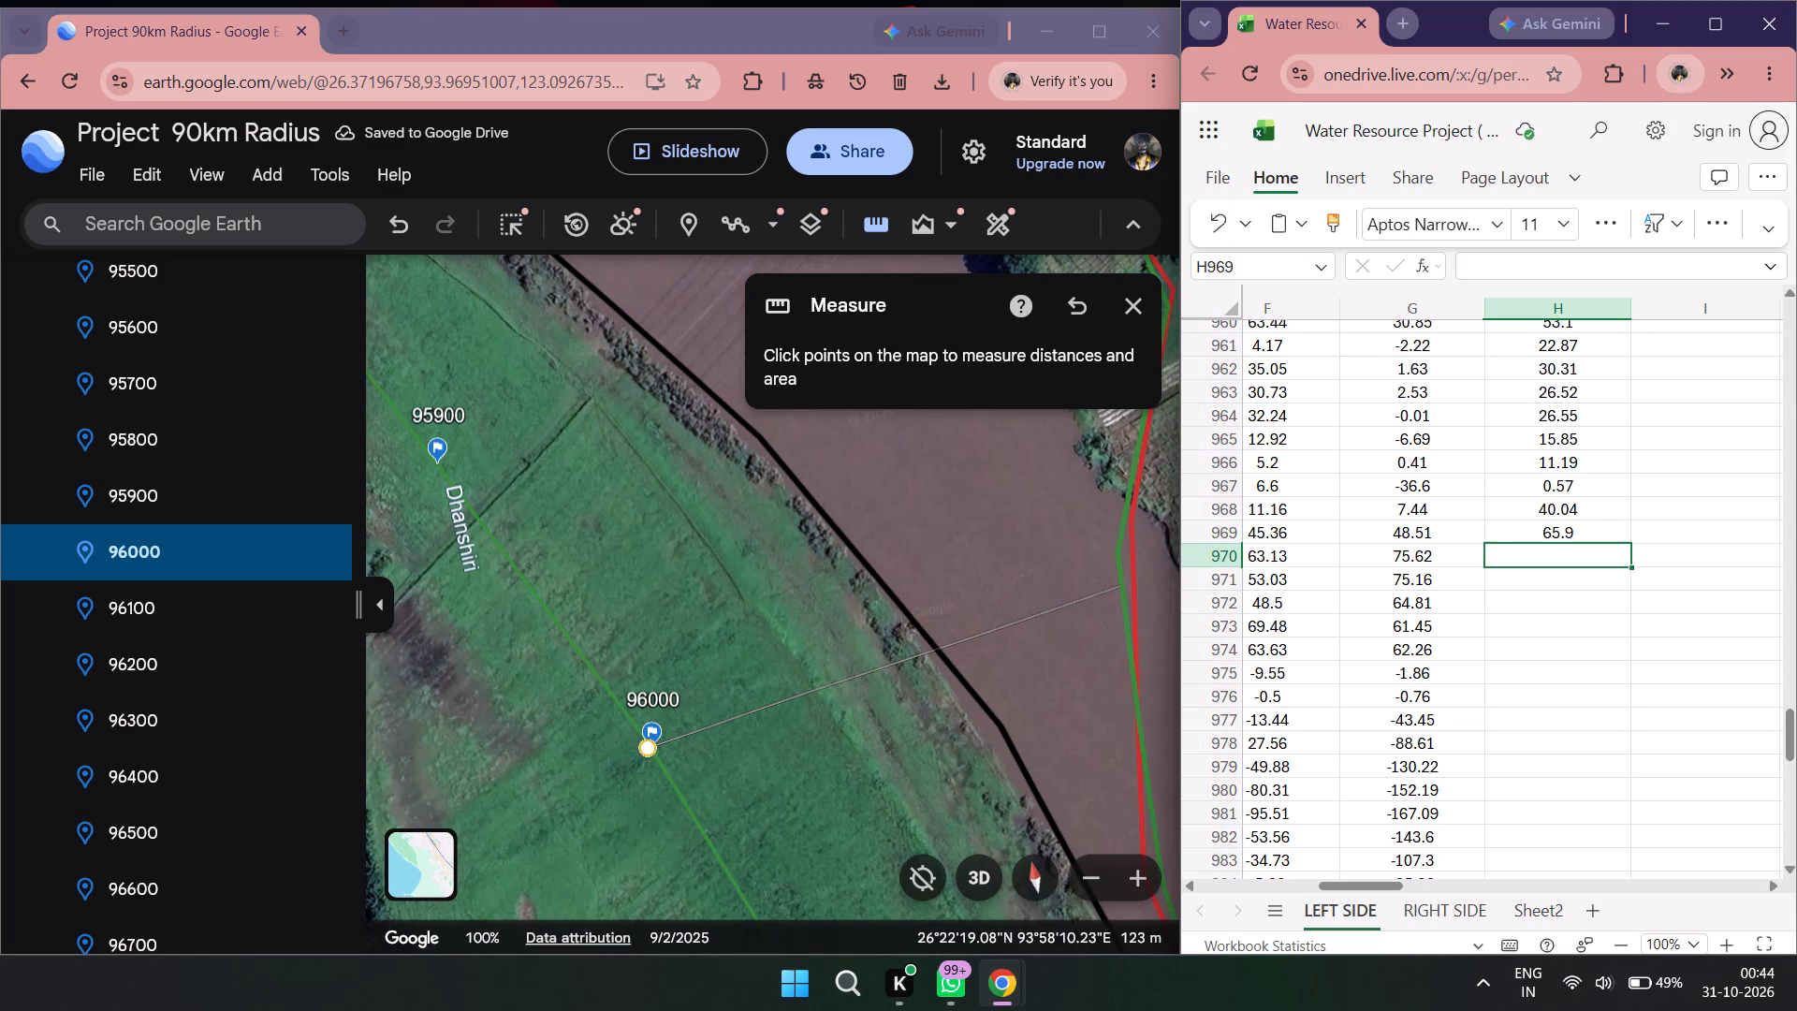
{"action": "type", "text": "79."}
{"action": "type", "text": "57"}
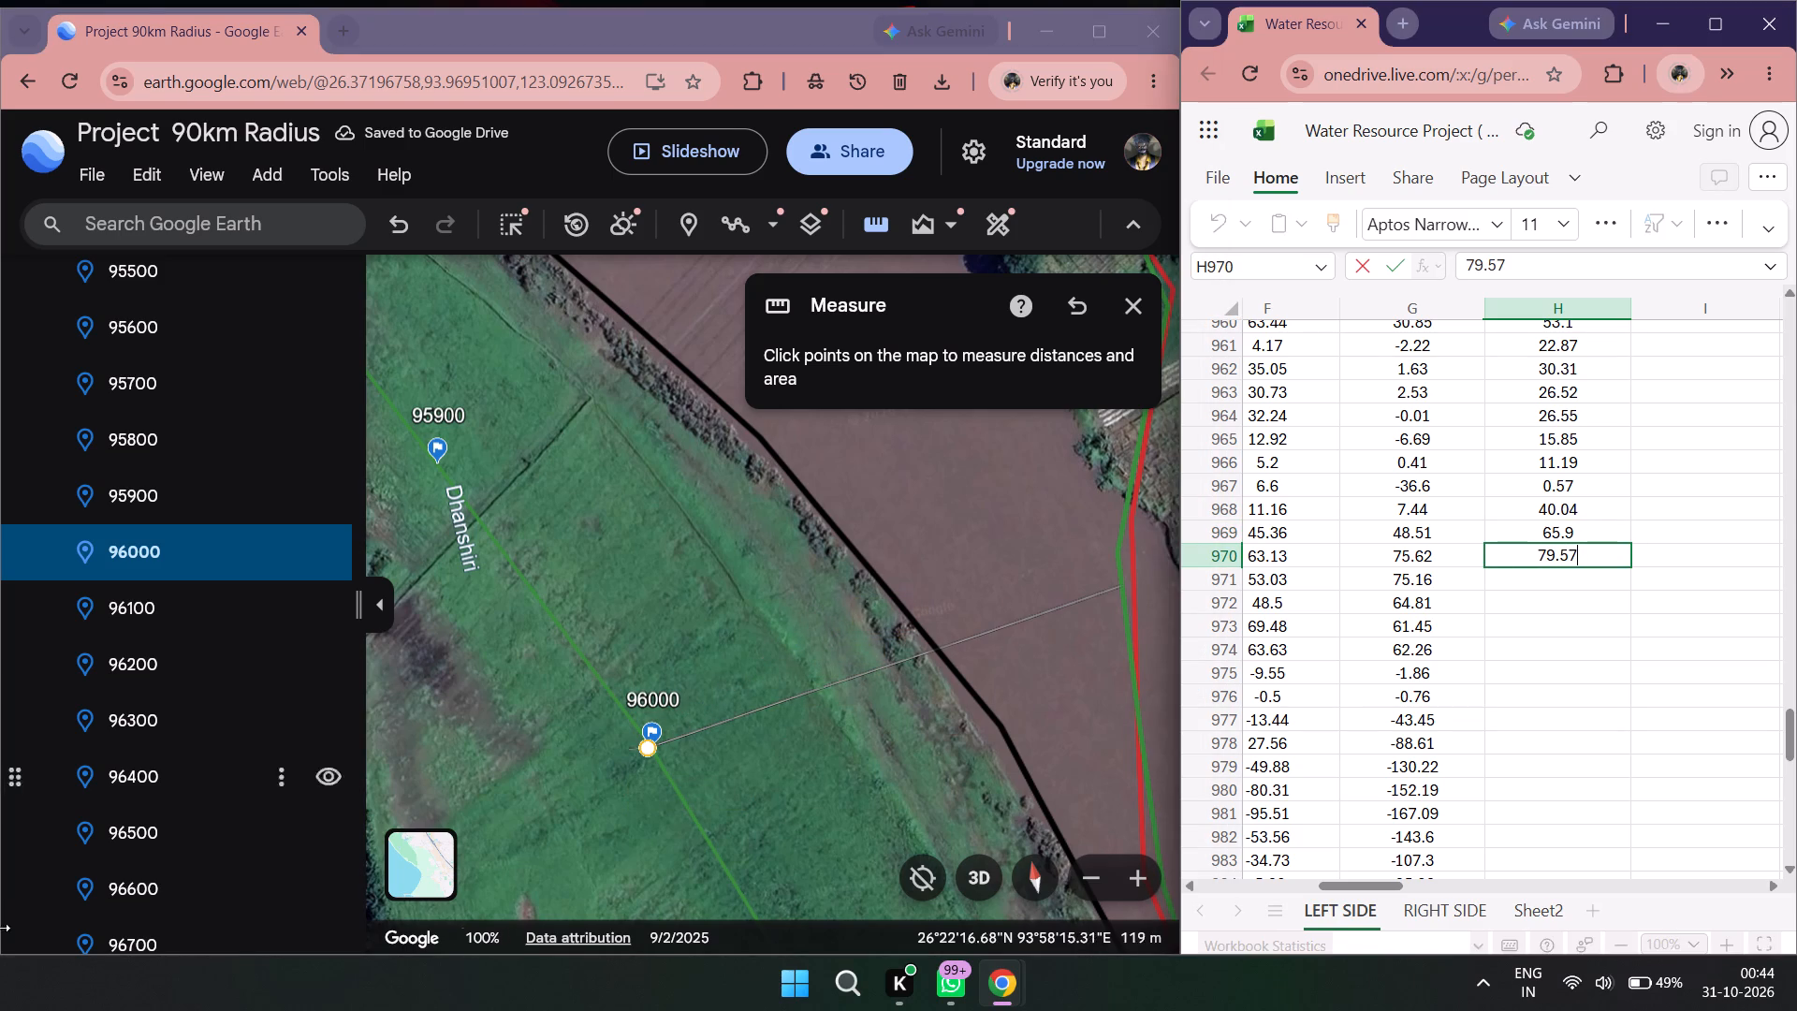
Go to placemark 96100, measure from the 2011 left line to the 2022 left line, and record 85.45 in H971.
{"action": "double_click", "coordinate": [166, 622]}
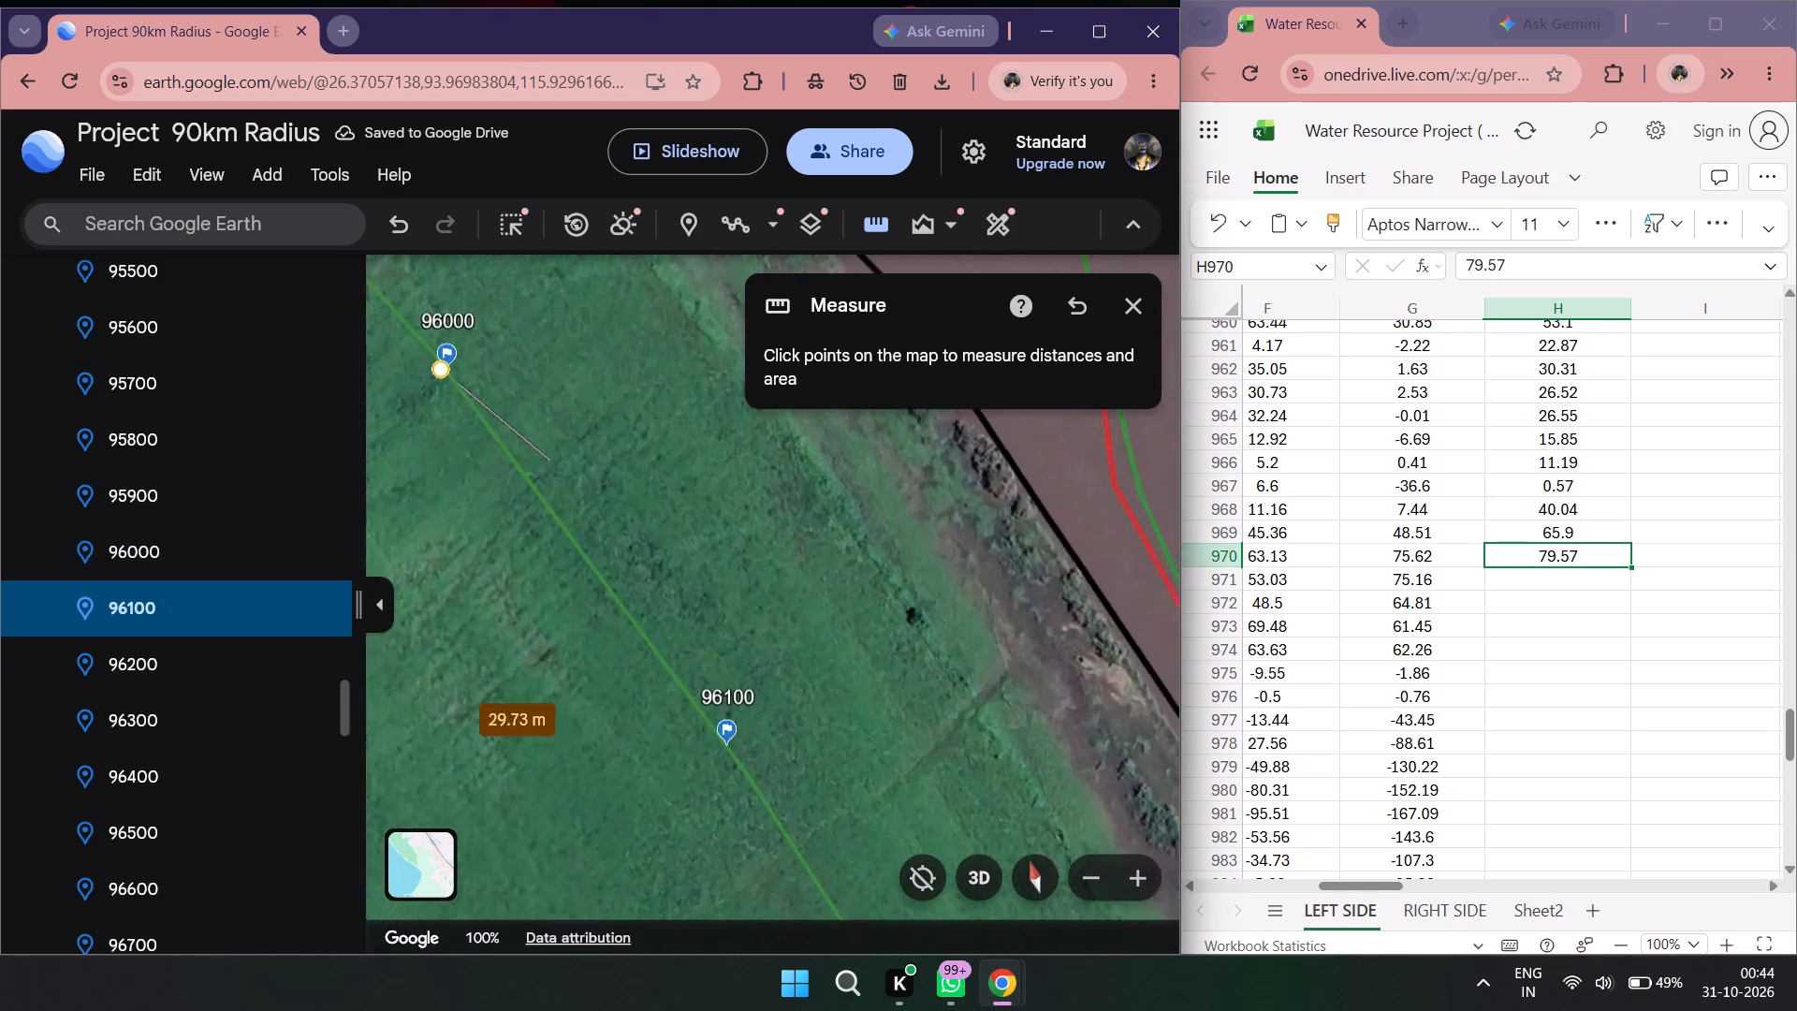
{"action": "scroll", "coordinate": [773, 673], "scroll_direction": "down", "scroll_amount": 5}
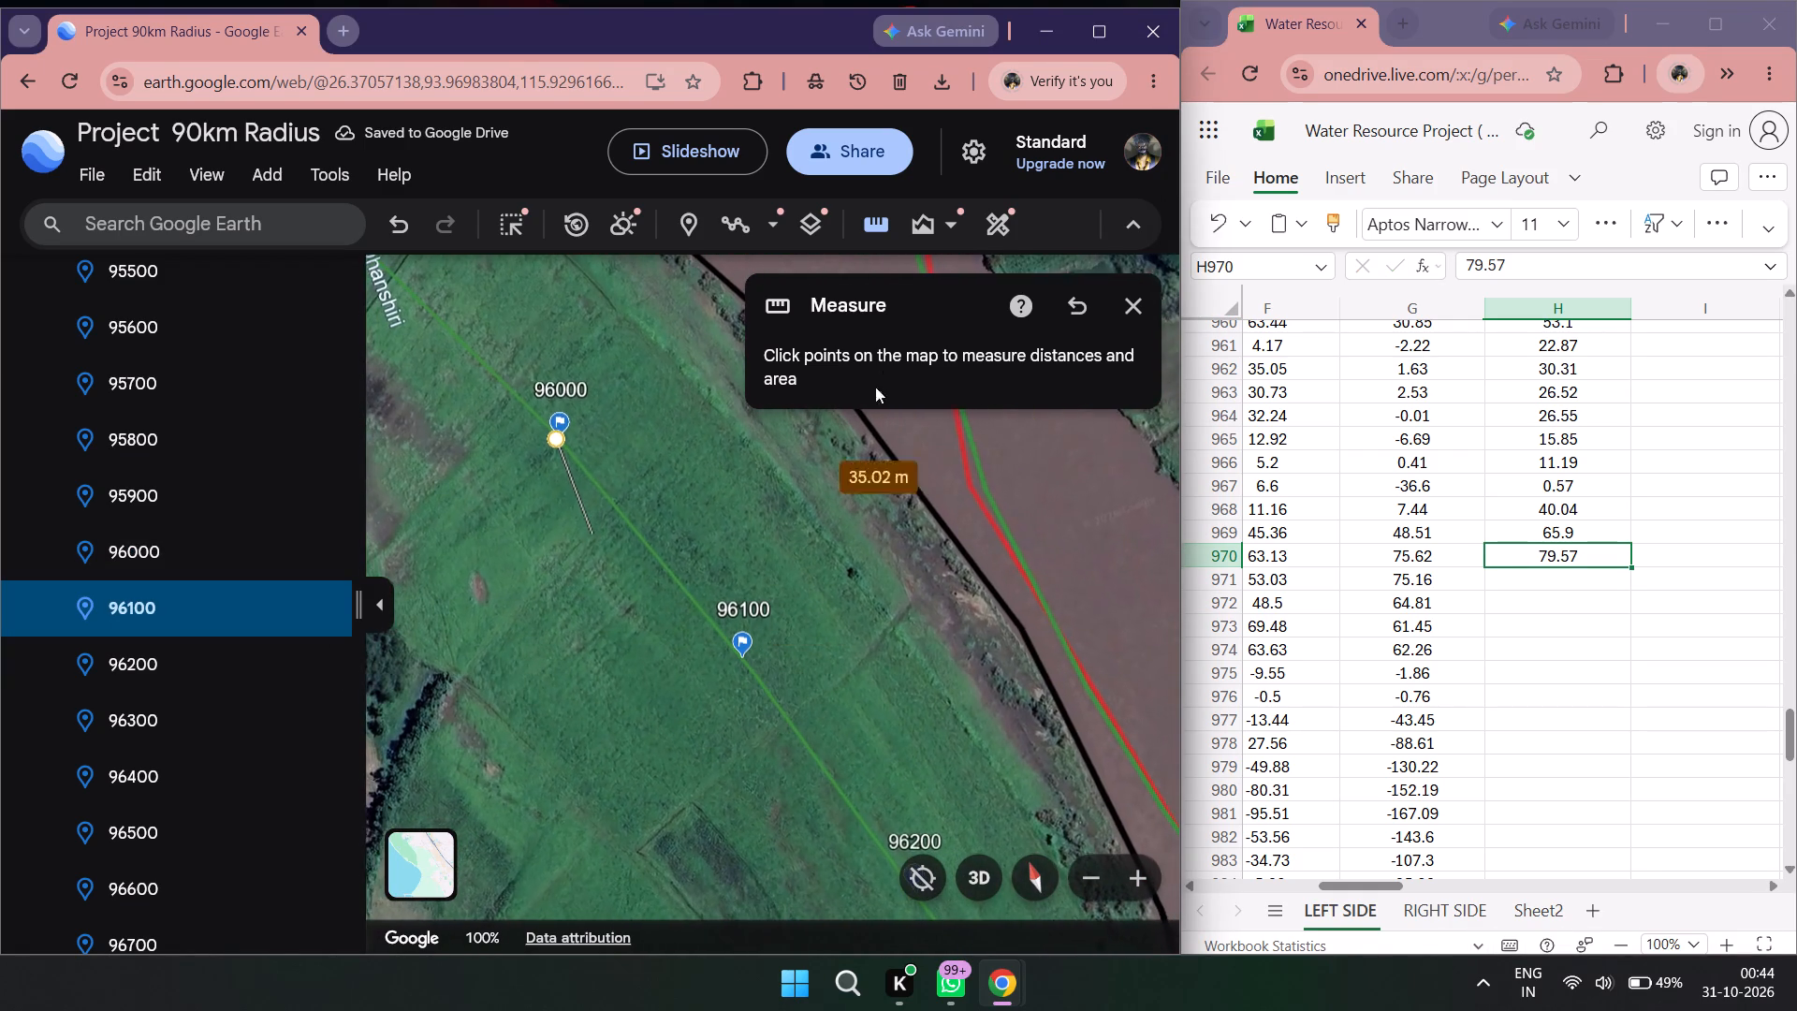
{"action": "double_click", "coordinate": [880, 224]}
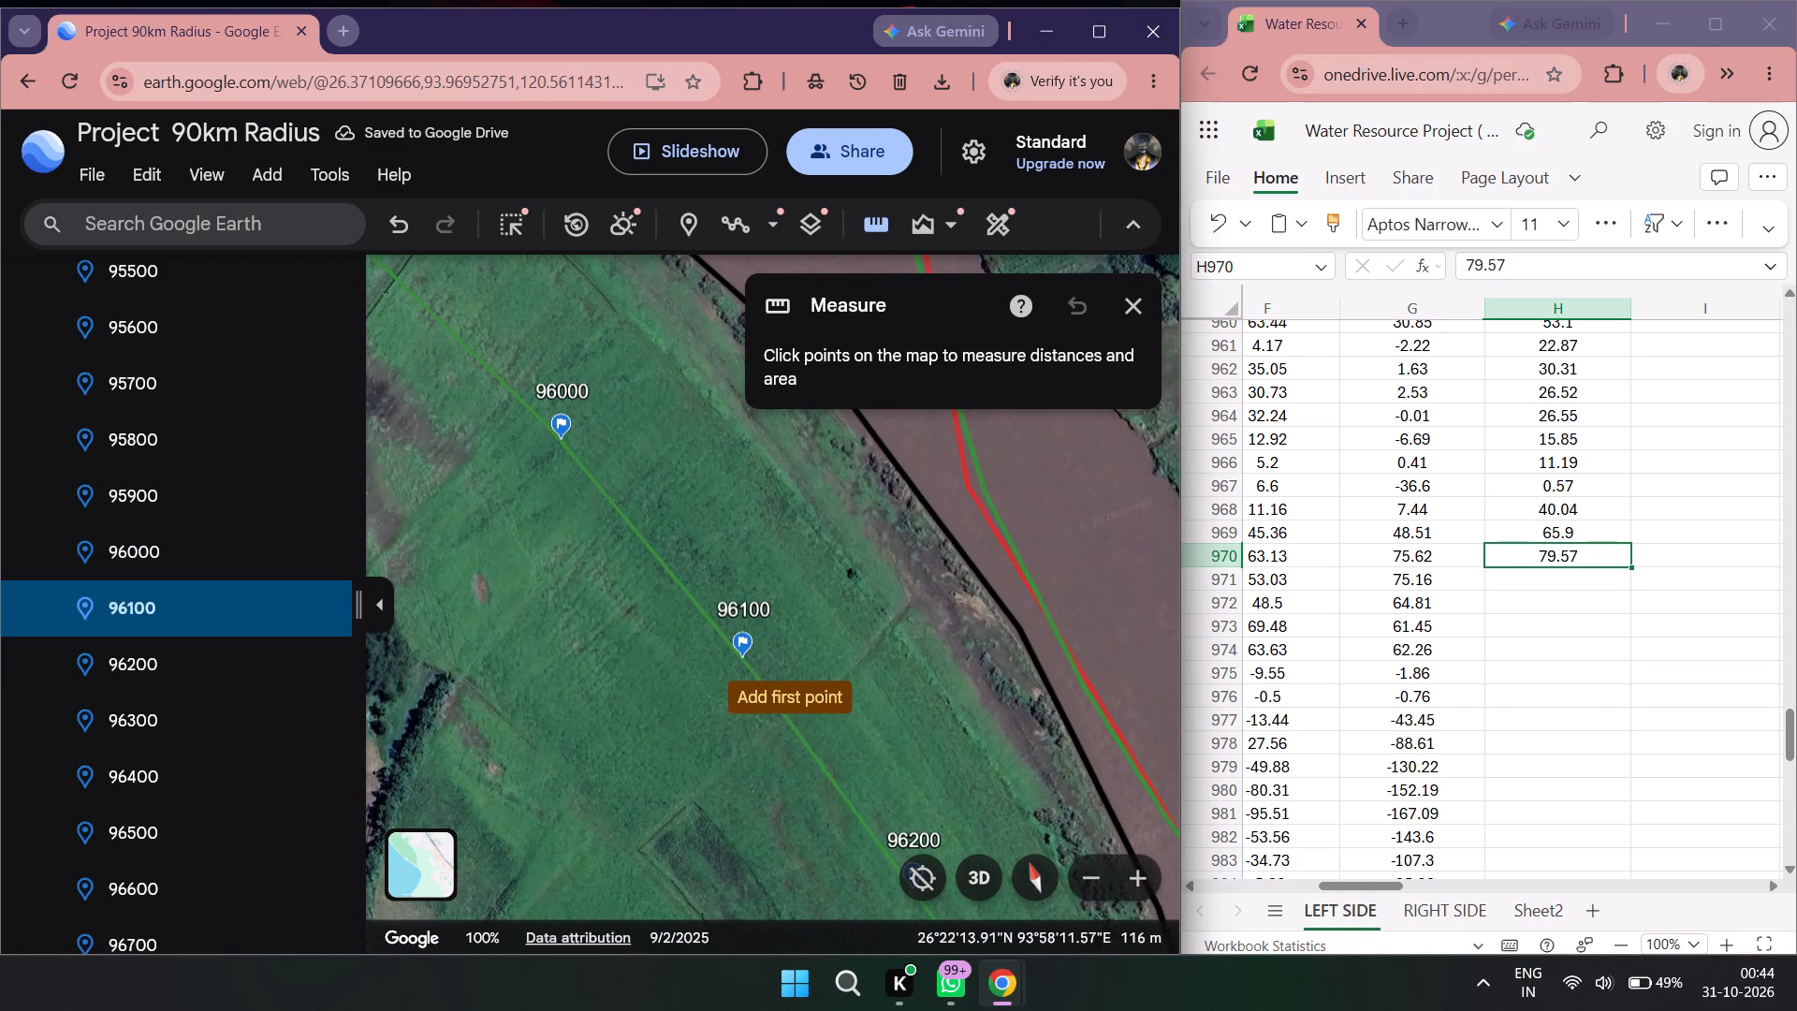
{"action": "left_click", "coordinate": [744, 659]}
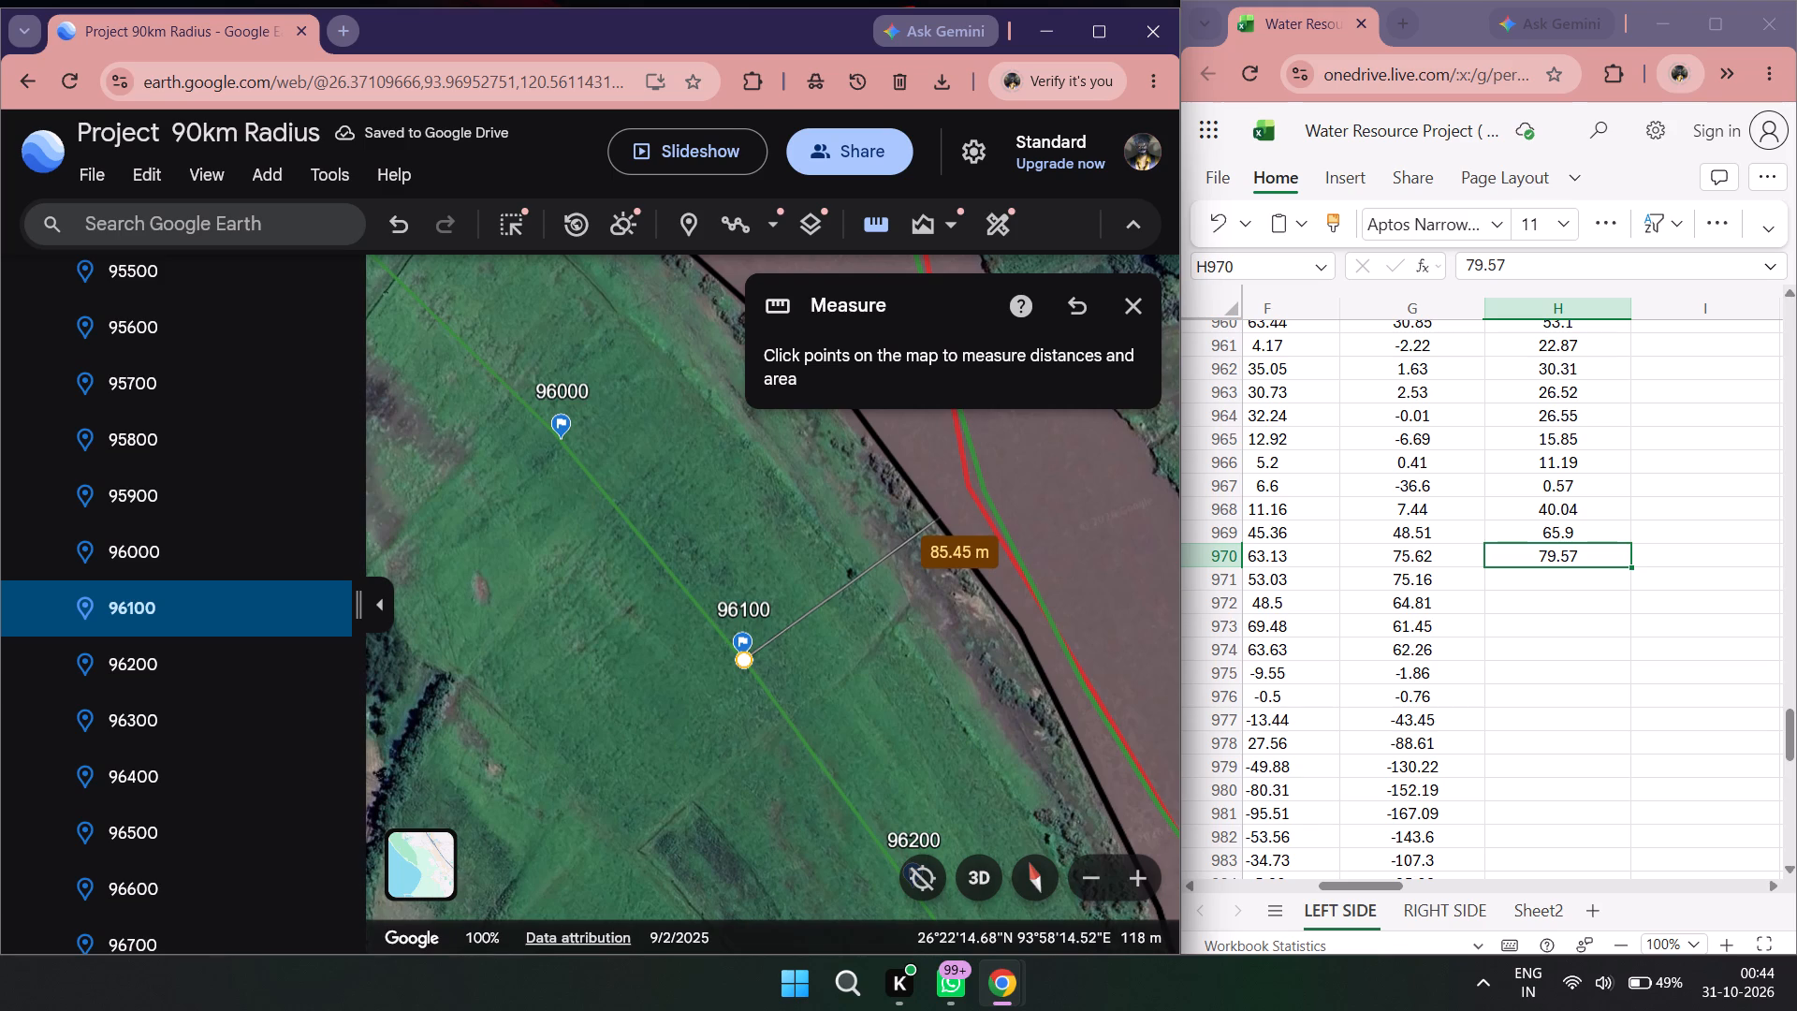
{"action": "double_click", "coordinate": [1532, 588]}
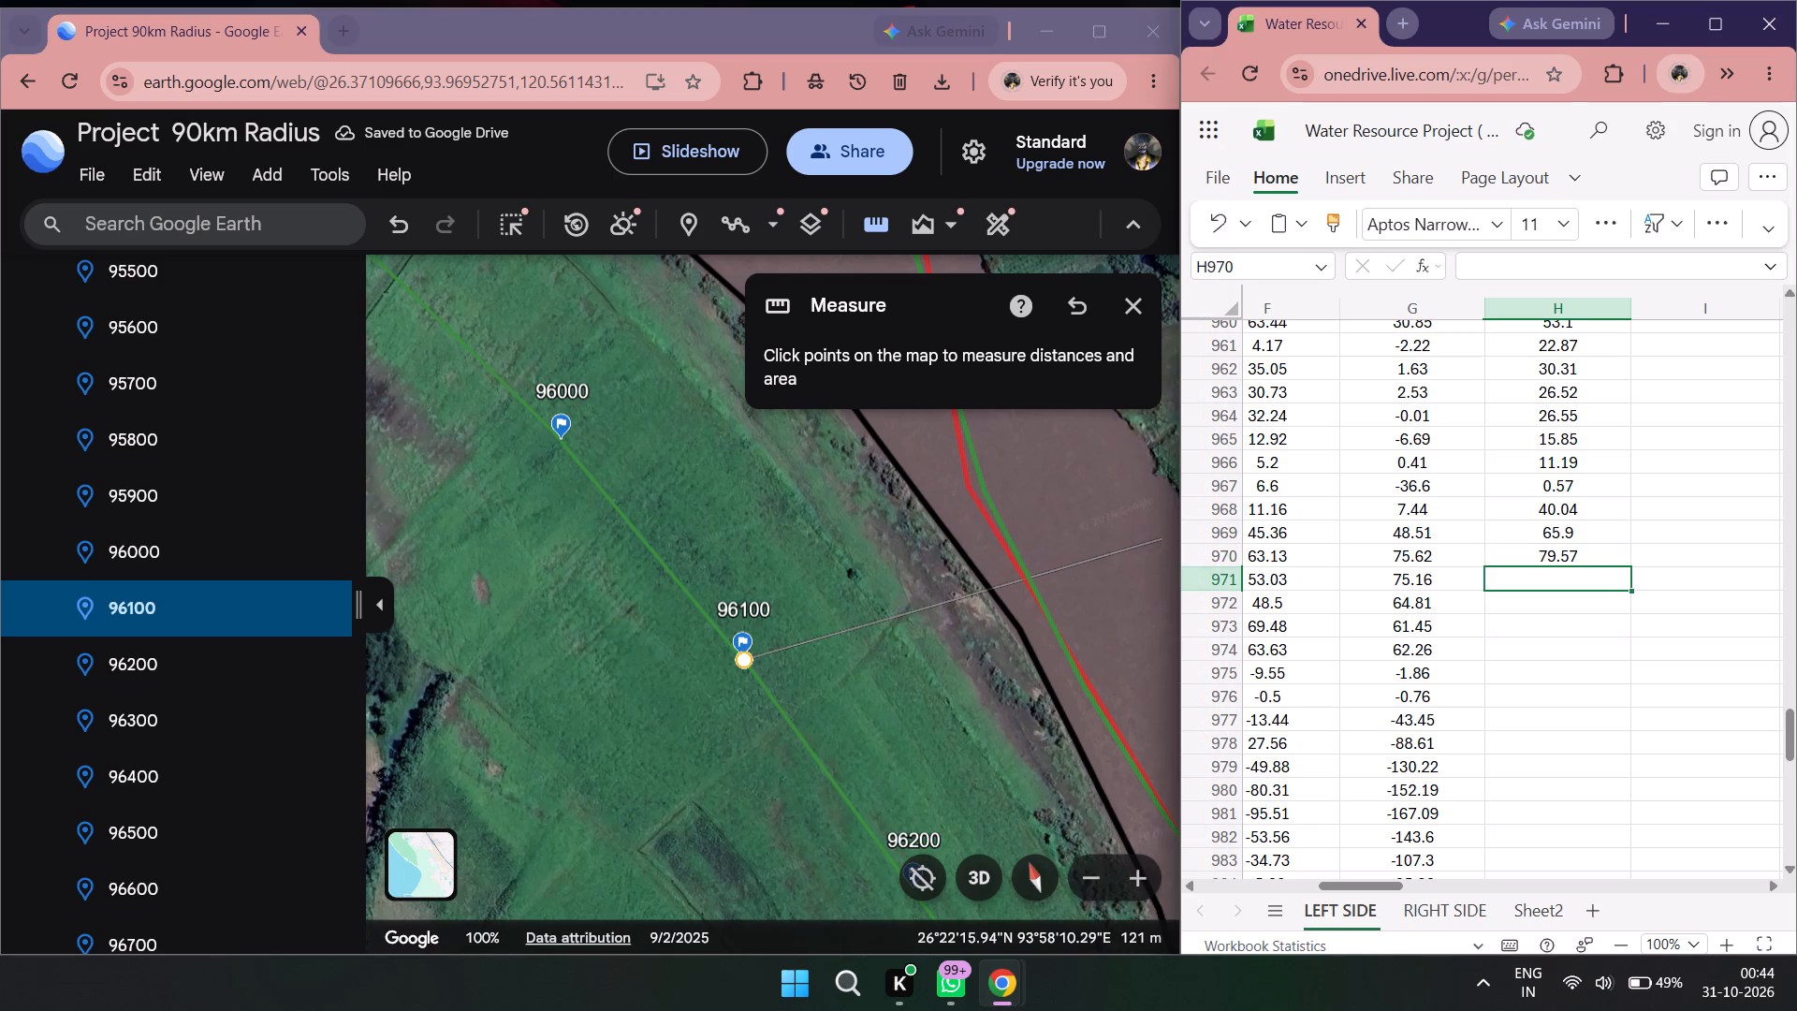
{"action": "type", "text": "85."}
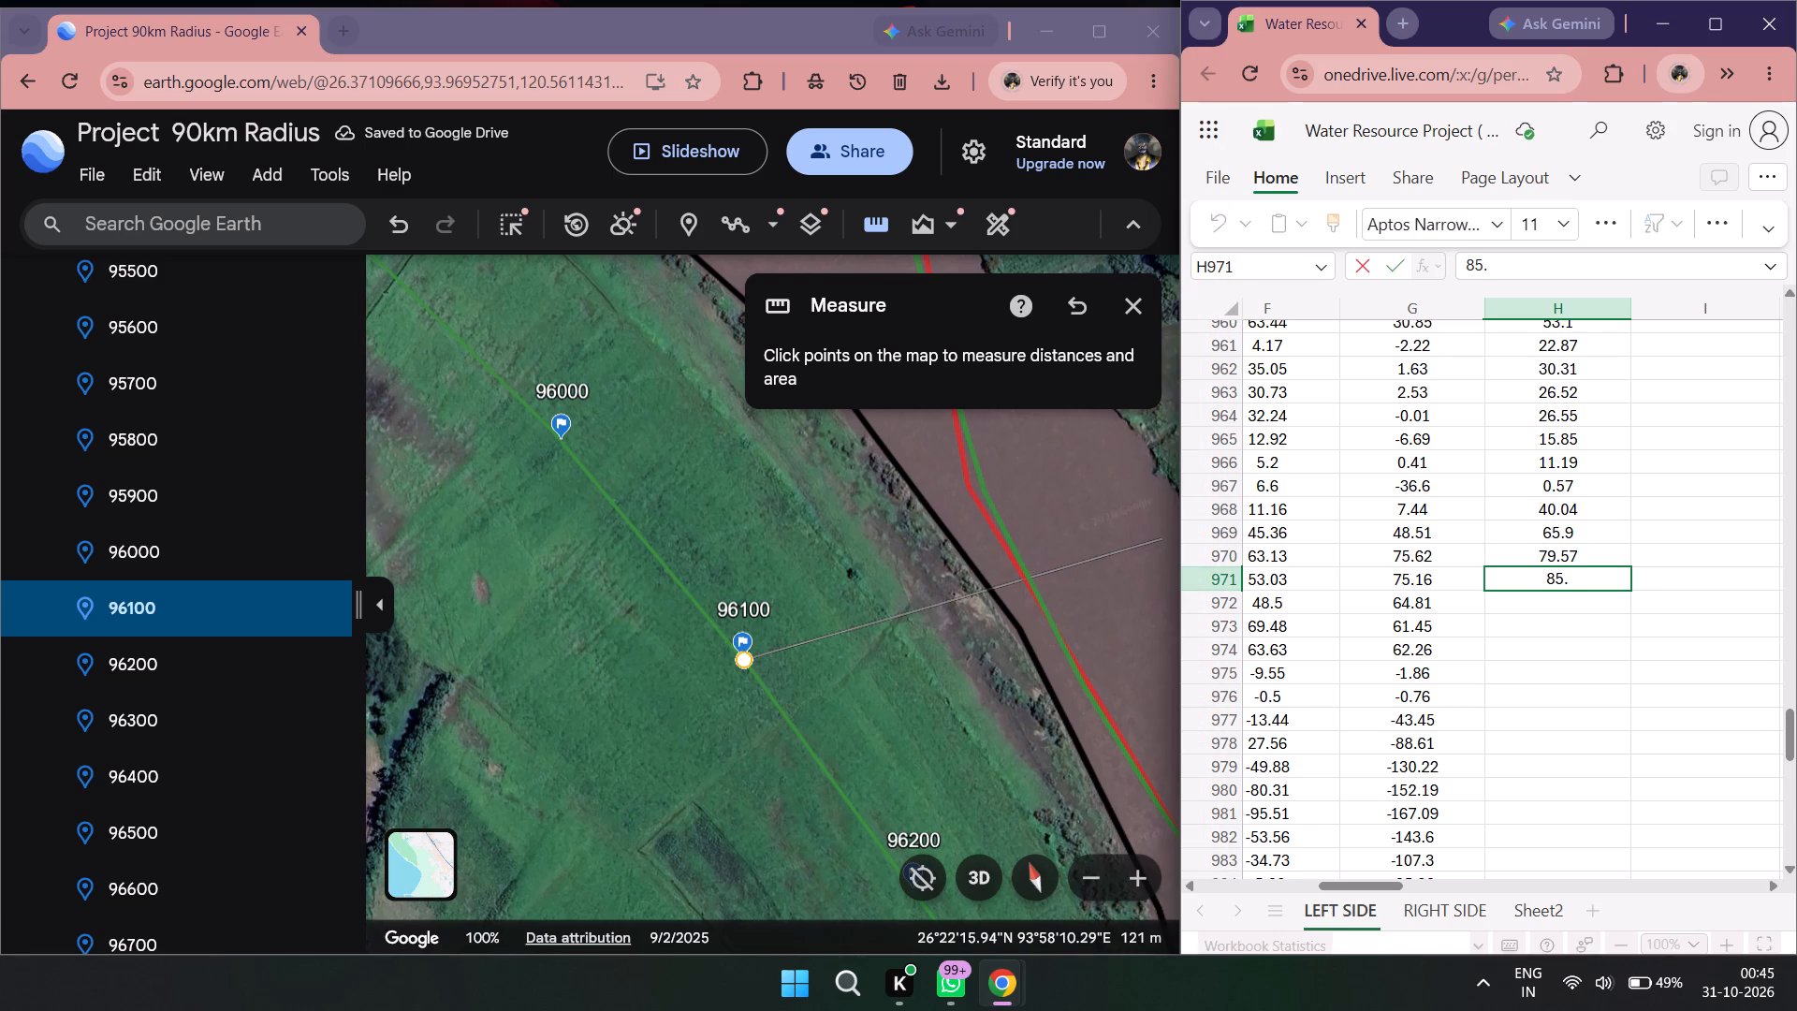
{"action": "type", "text": "45"}
Go to placemark 96200, measure from the 2011 left line to the 2022 left line, and record 74.85 in H972.
{"action": "double_click", "coordinate": [185, 651]}
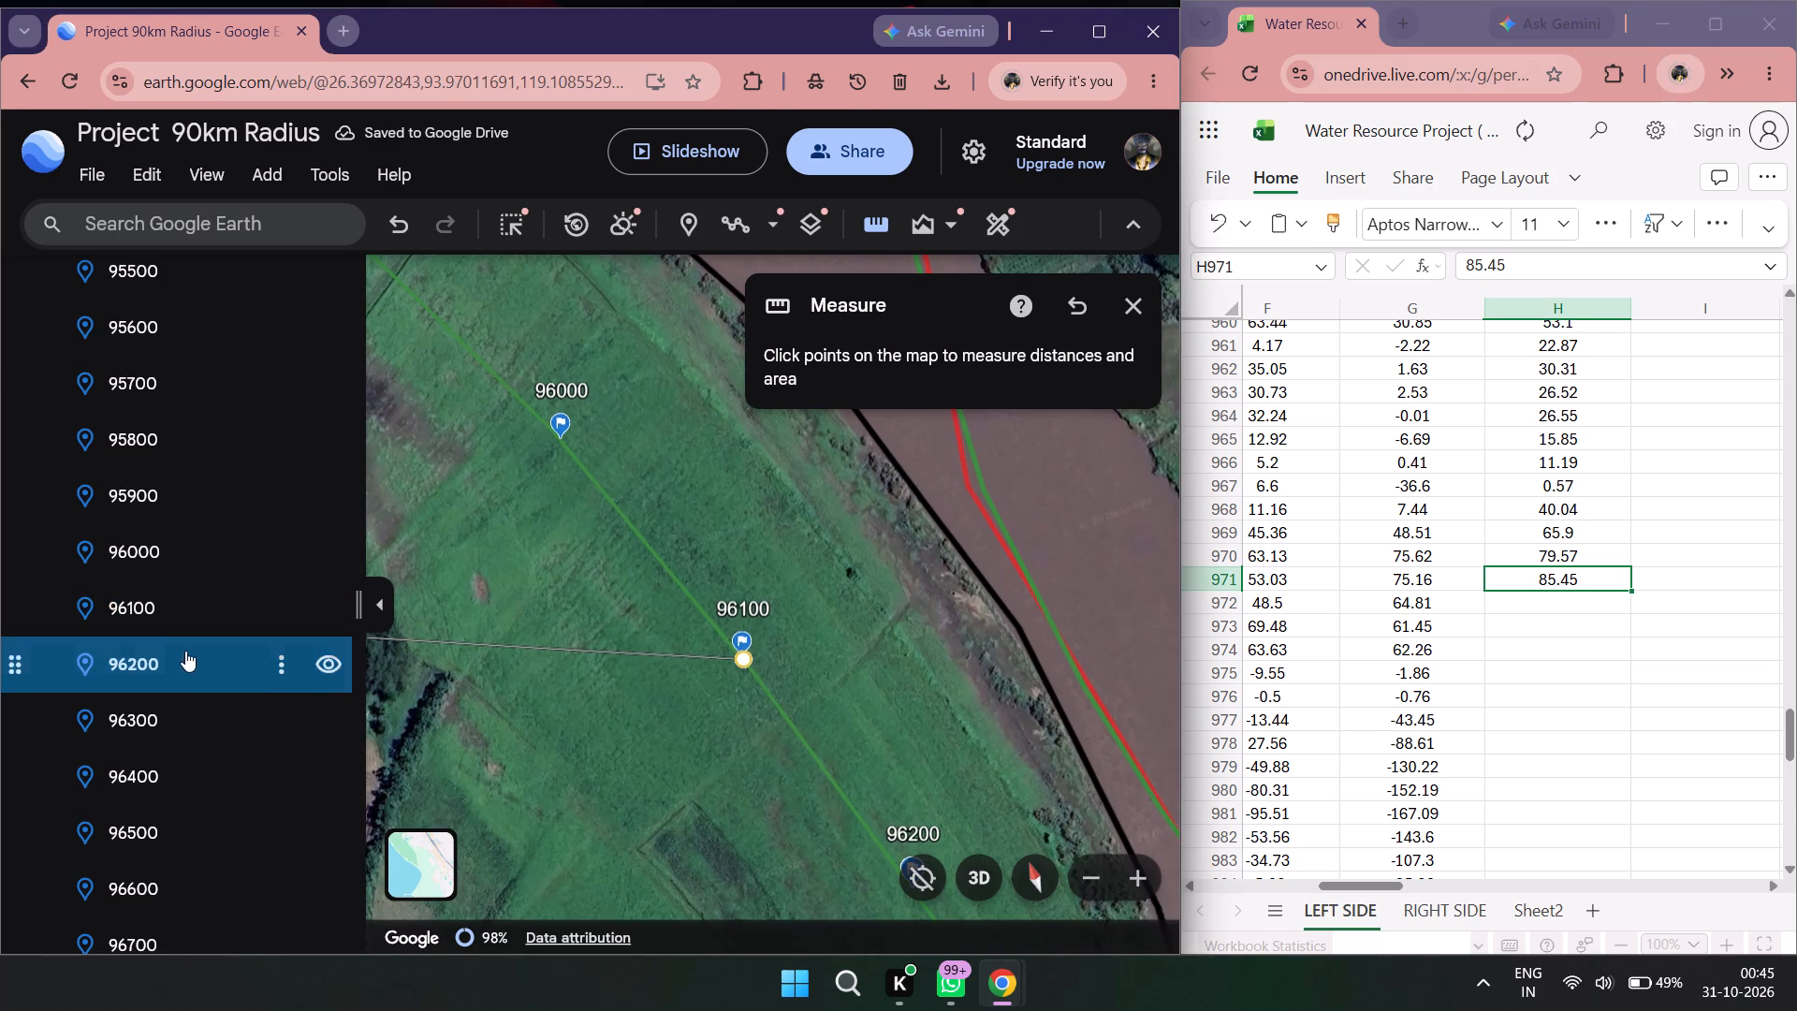
{"action": "scroll", "coordinate": [914, 711], "scroll_direction": "down", "scroll_amount": 1}
{"action": "left_click_drag", "start_coordinate": [884, 629], "coordinate": [813, 700]}
{"action": "double_click", "coordinate": [879, 229]}
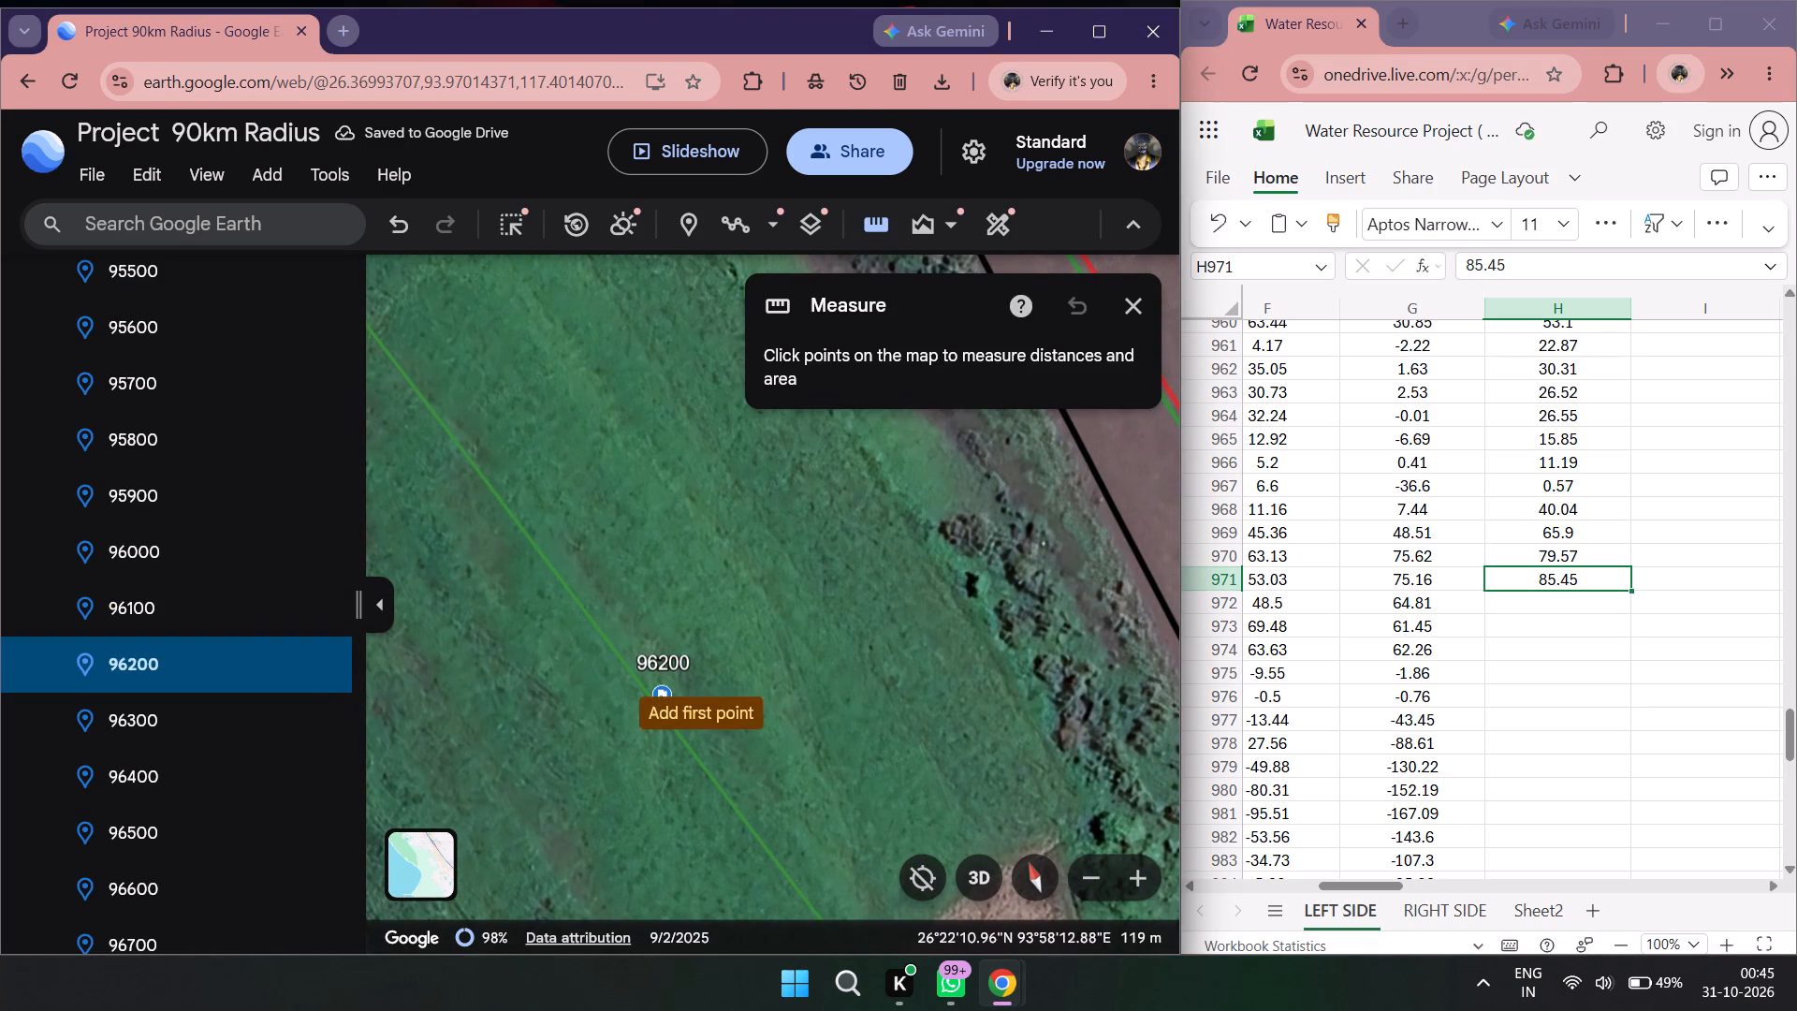
{"action": "left_click", "coordinate": [665, 712]}
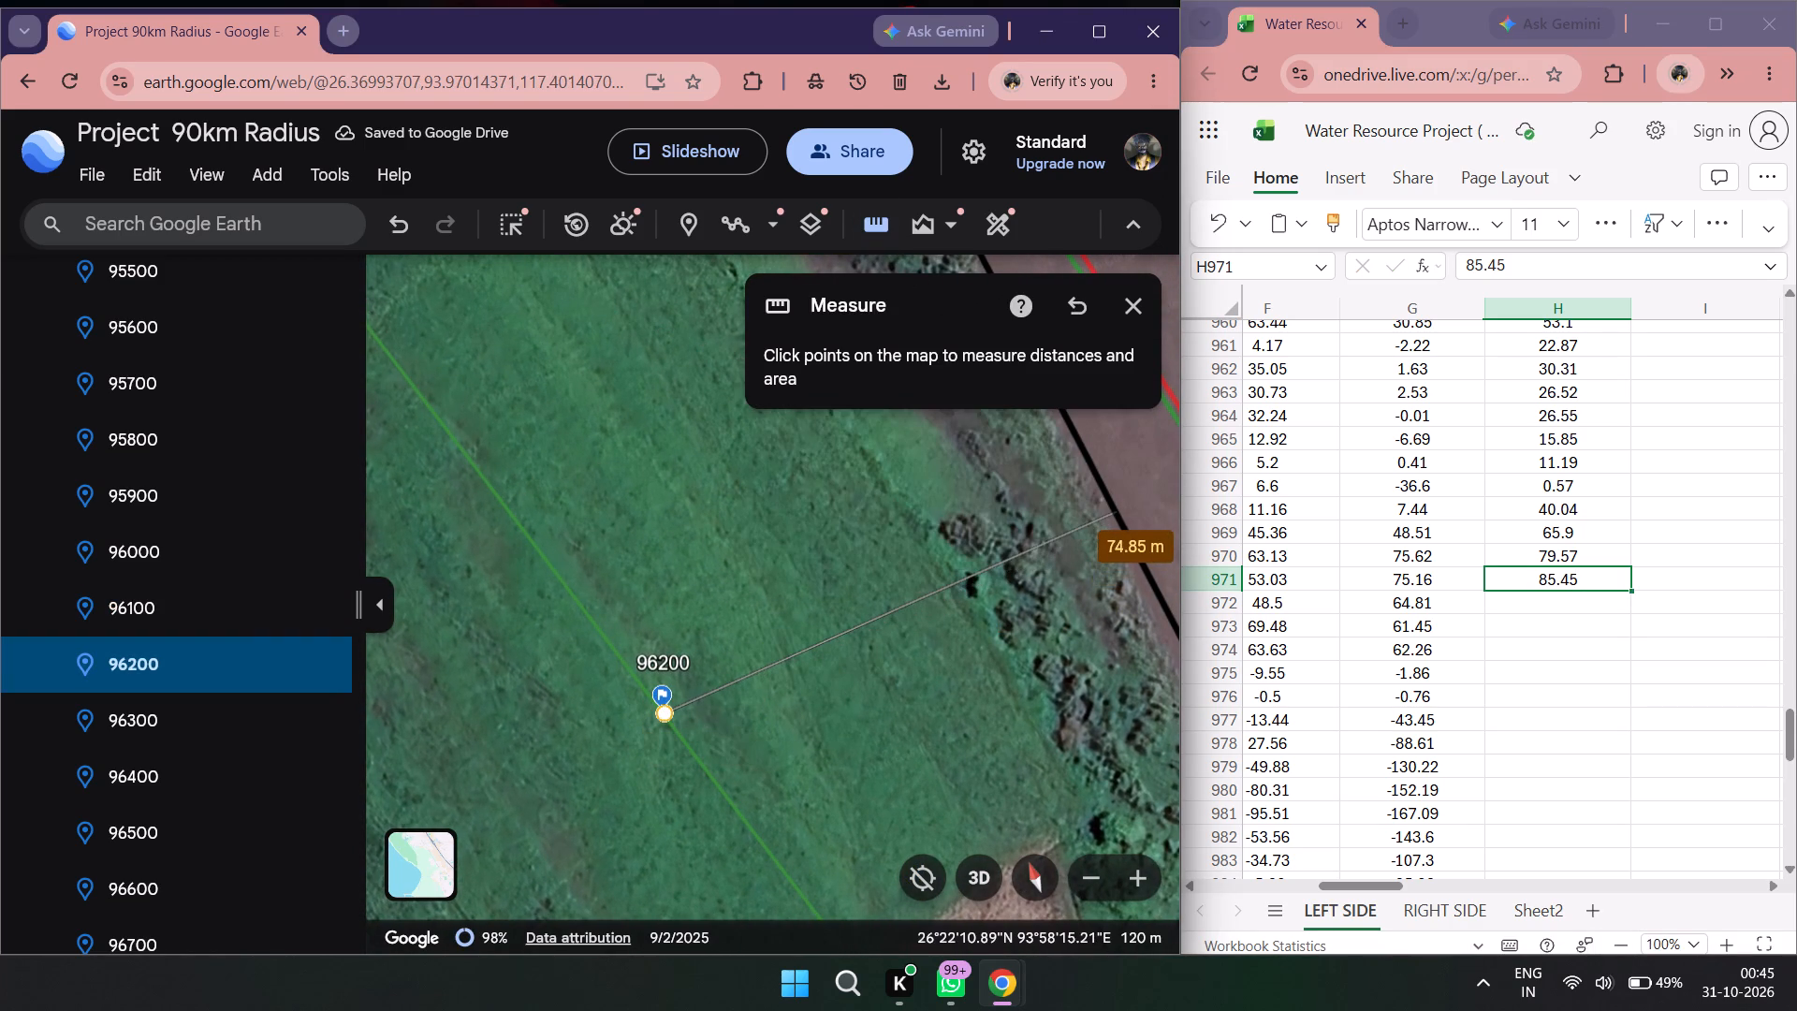
{"action": "double_click", "coordinate": [1594, 608]}
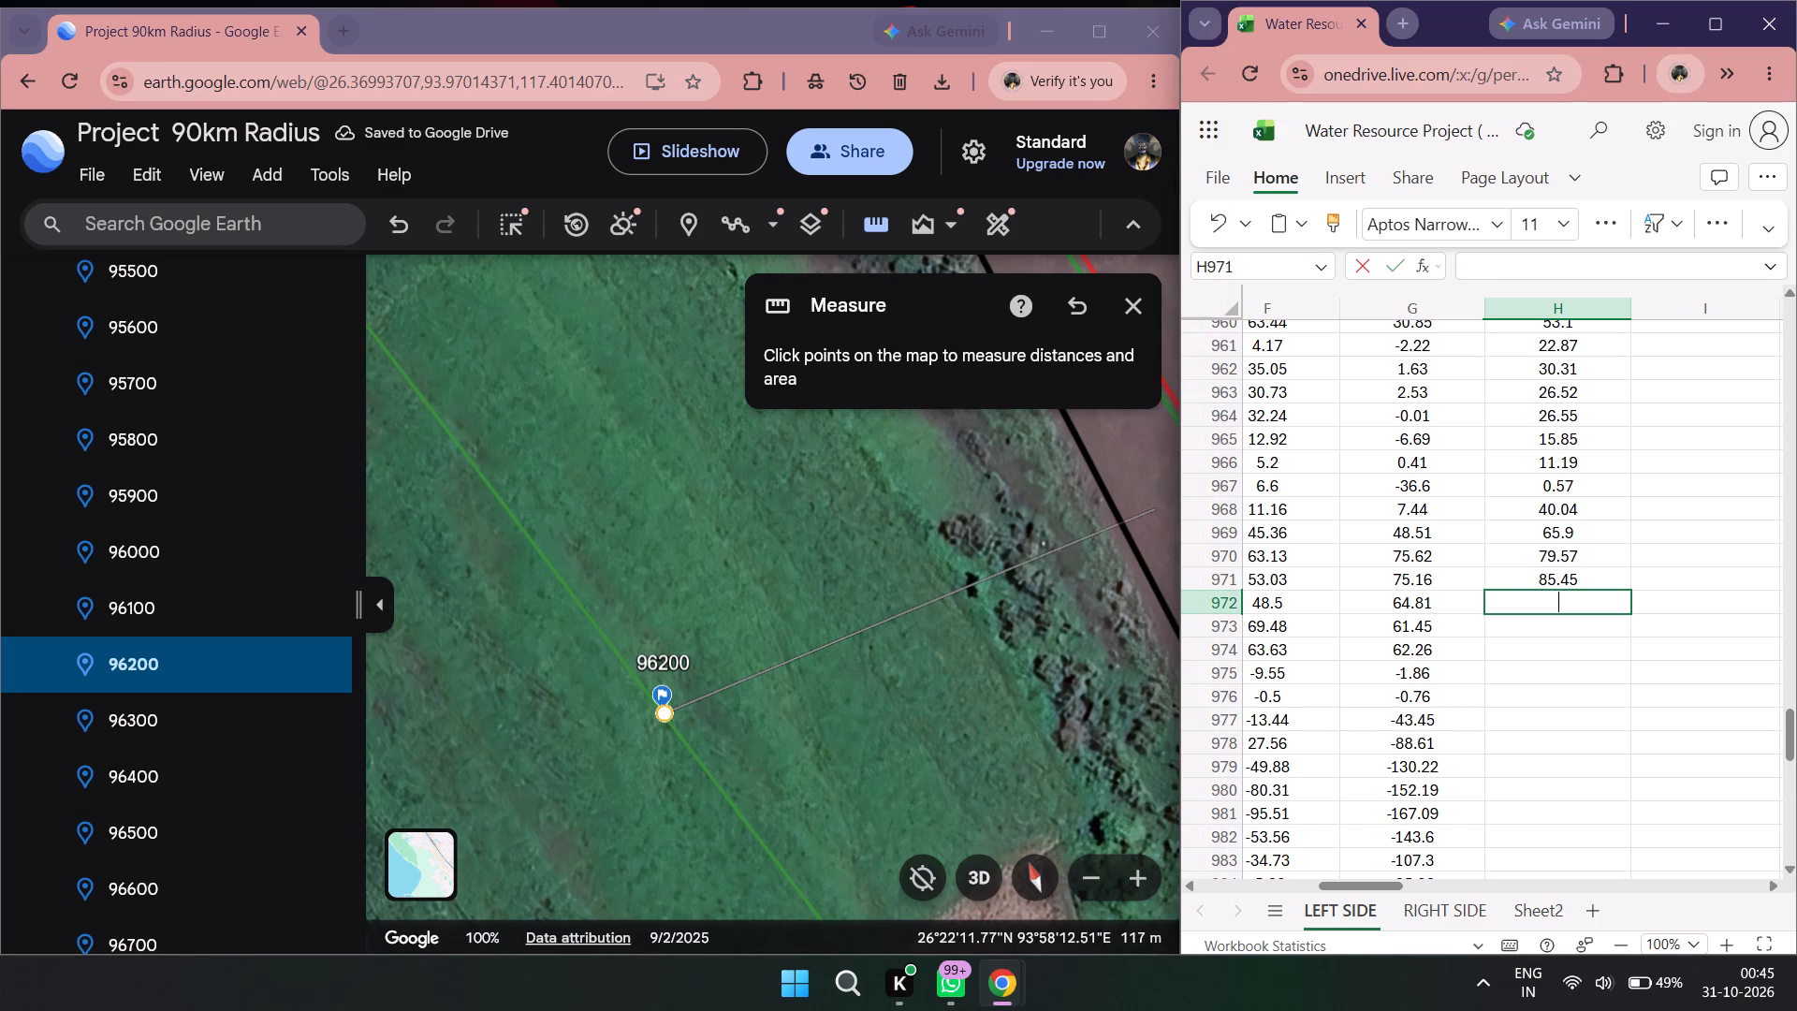
{"action": "type", "text": "74."}
{"action": "type", "text": "85"}
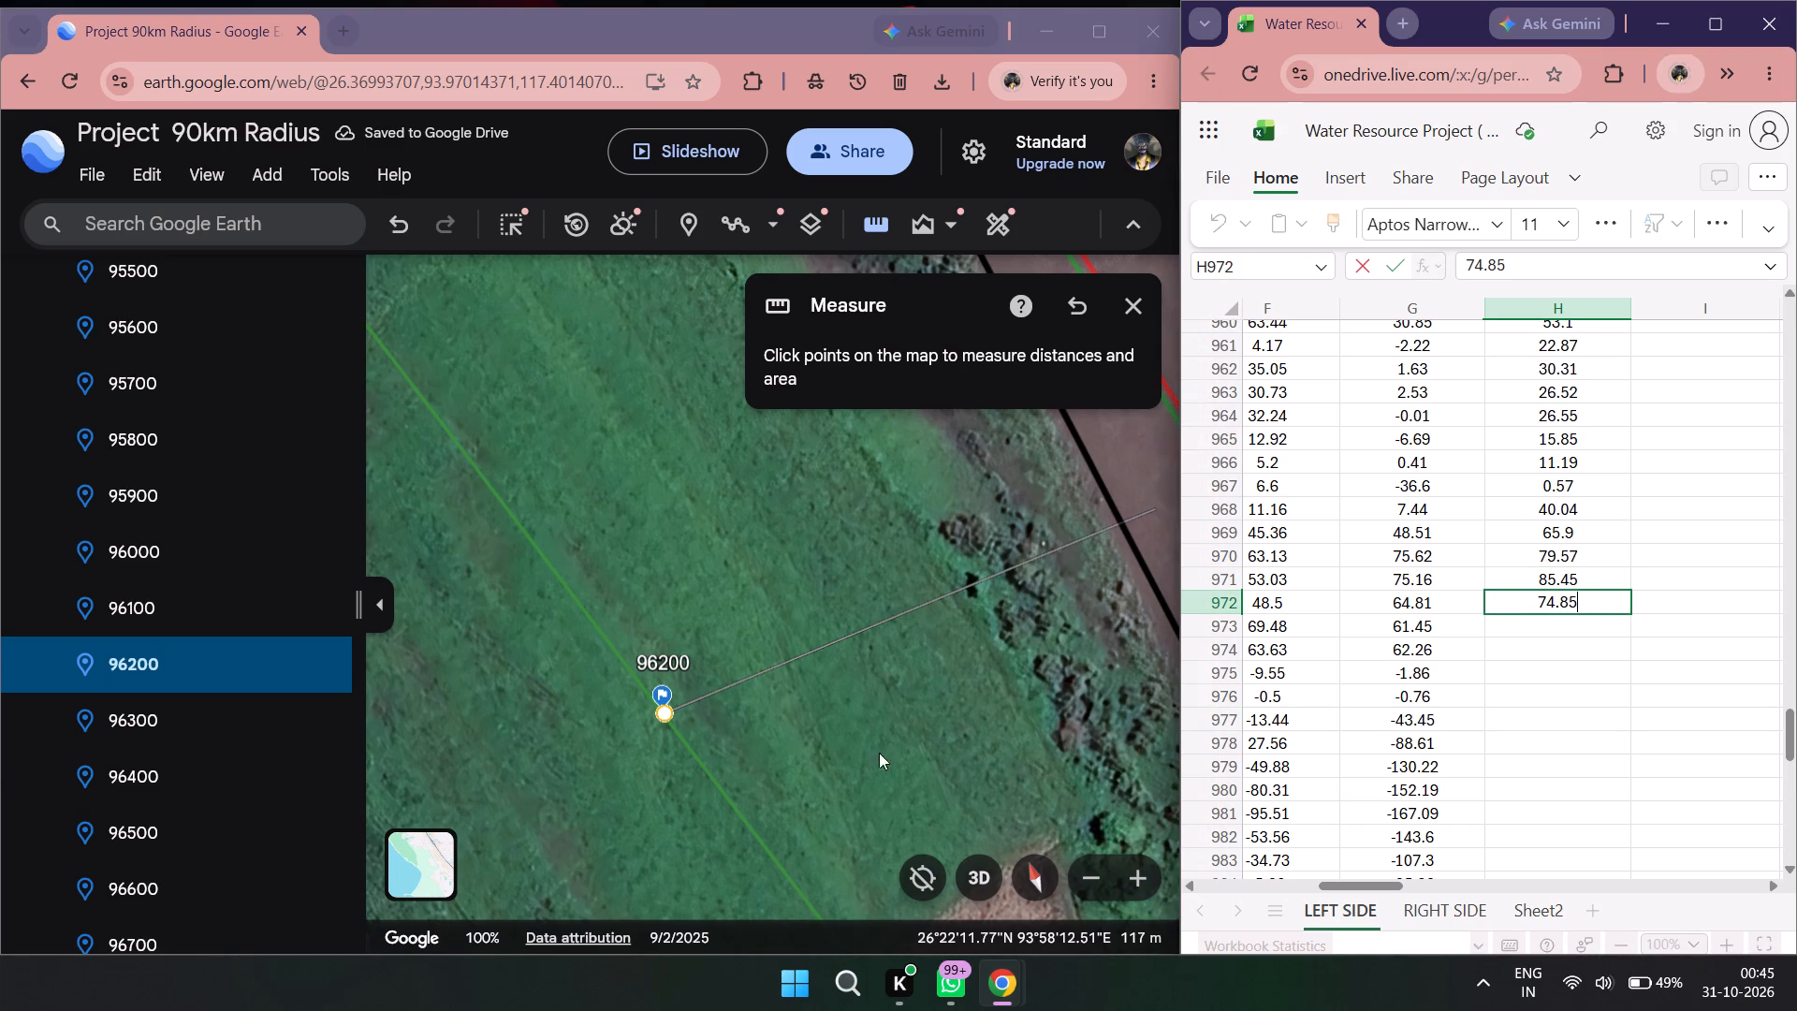
Go to placemark 96300, measure from the 2011 left line to the 2022 left line, and record 82.48 in H973.
{"action": "double_click", "coordinate": [136, 719]}
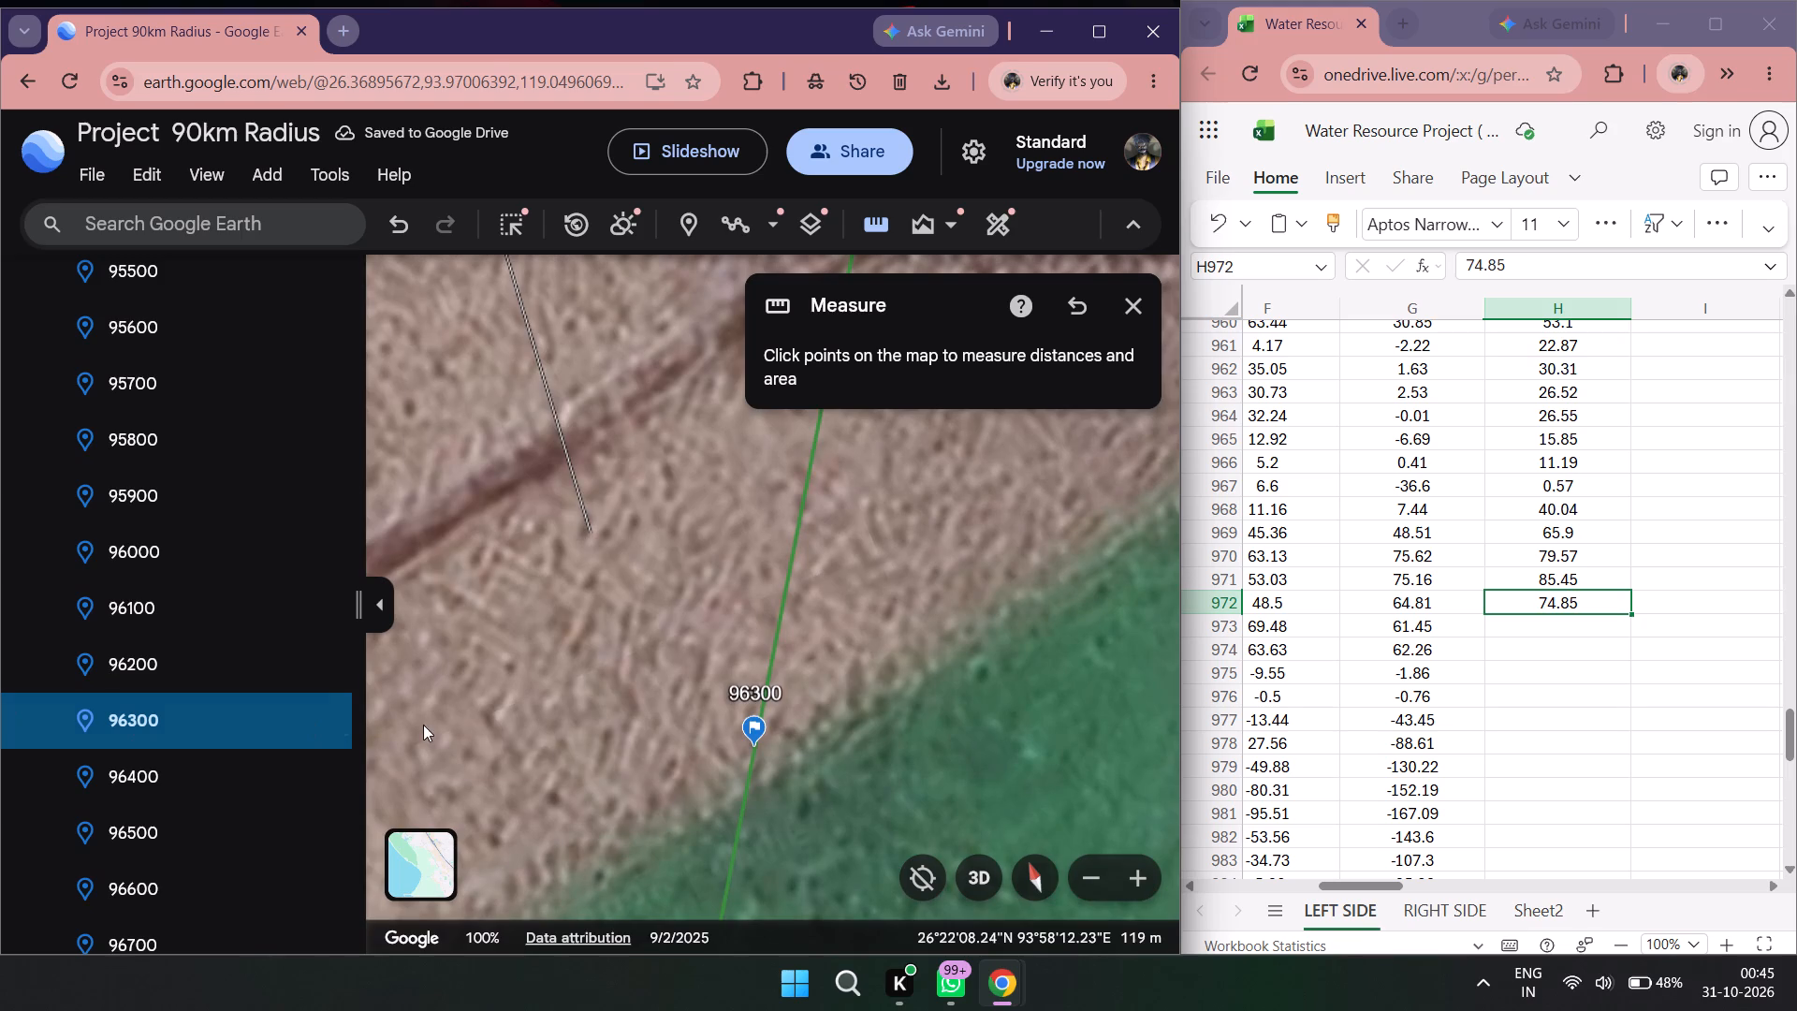
{"action": "scroll", "coordinate": [782, 684], "scroll_direction": "down", "scroll_amount": 5}
{"action": "scroll", "coordinate": [875, 671], "scroll_direction": "down", "scroll_amount": 3}
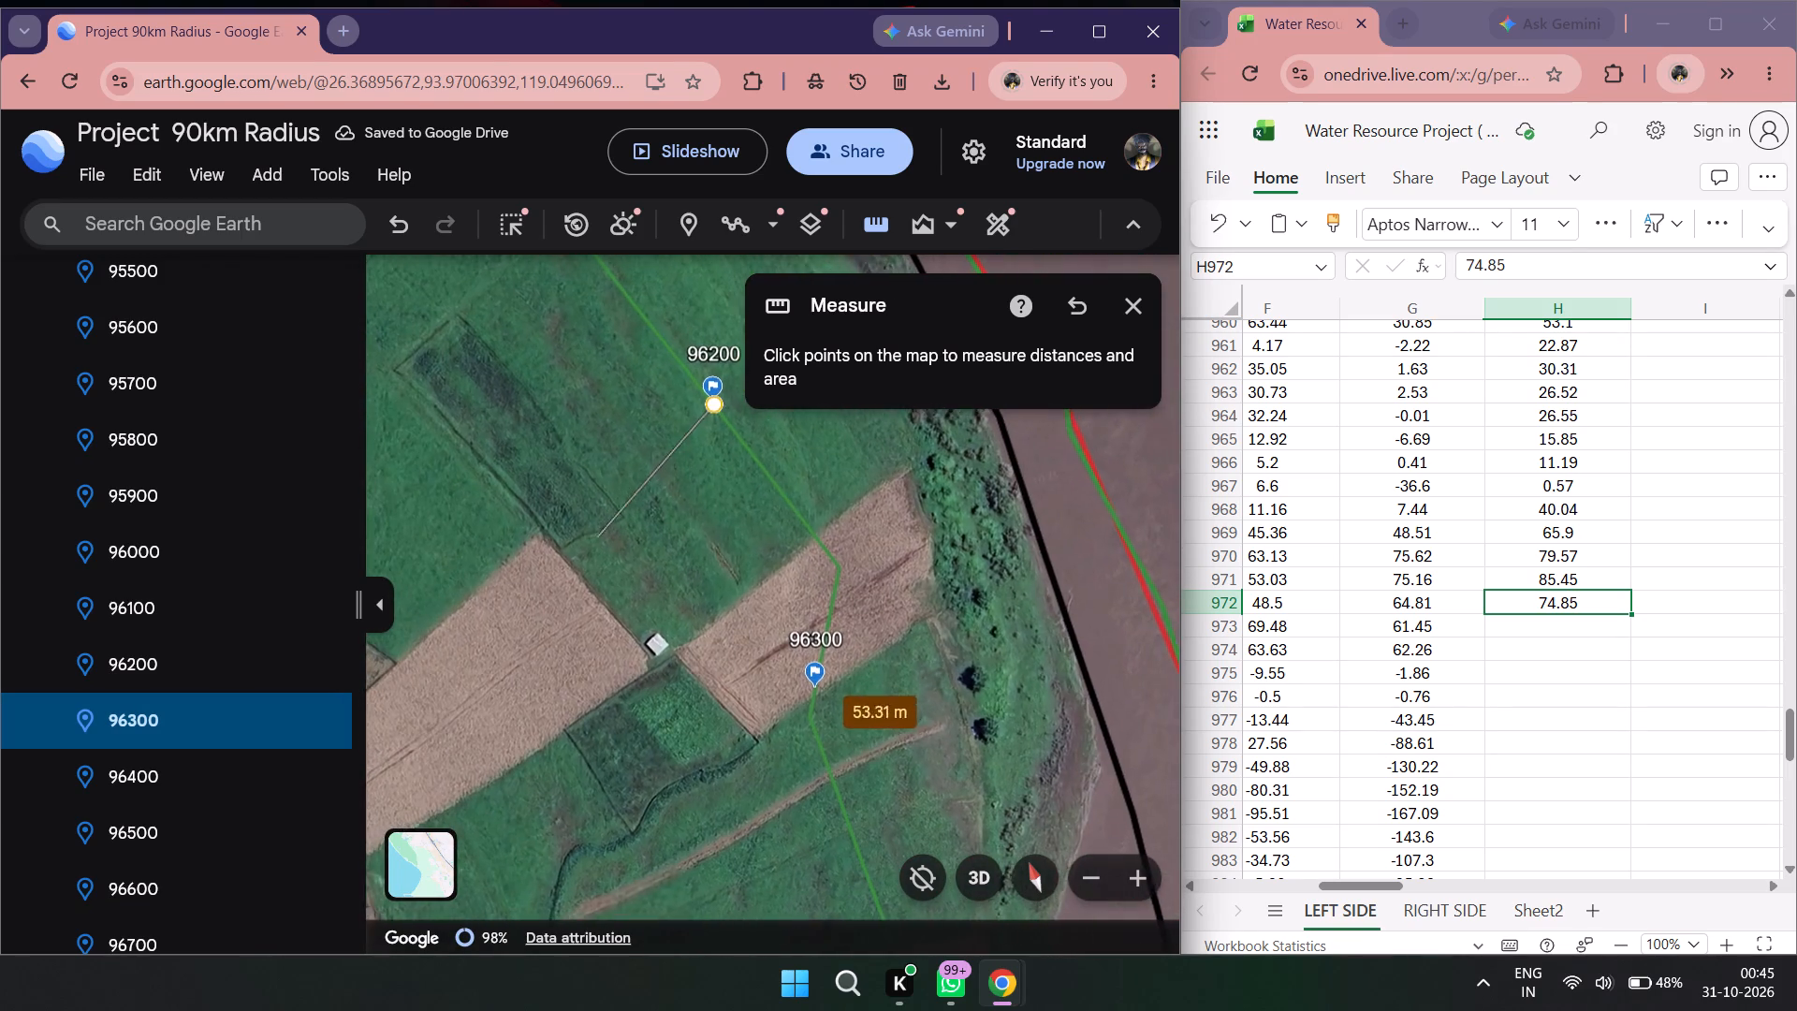
{"action": "double_click", "coordinate": [870, 222]}
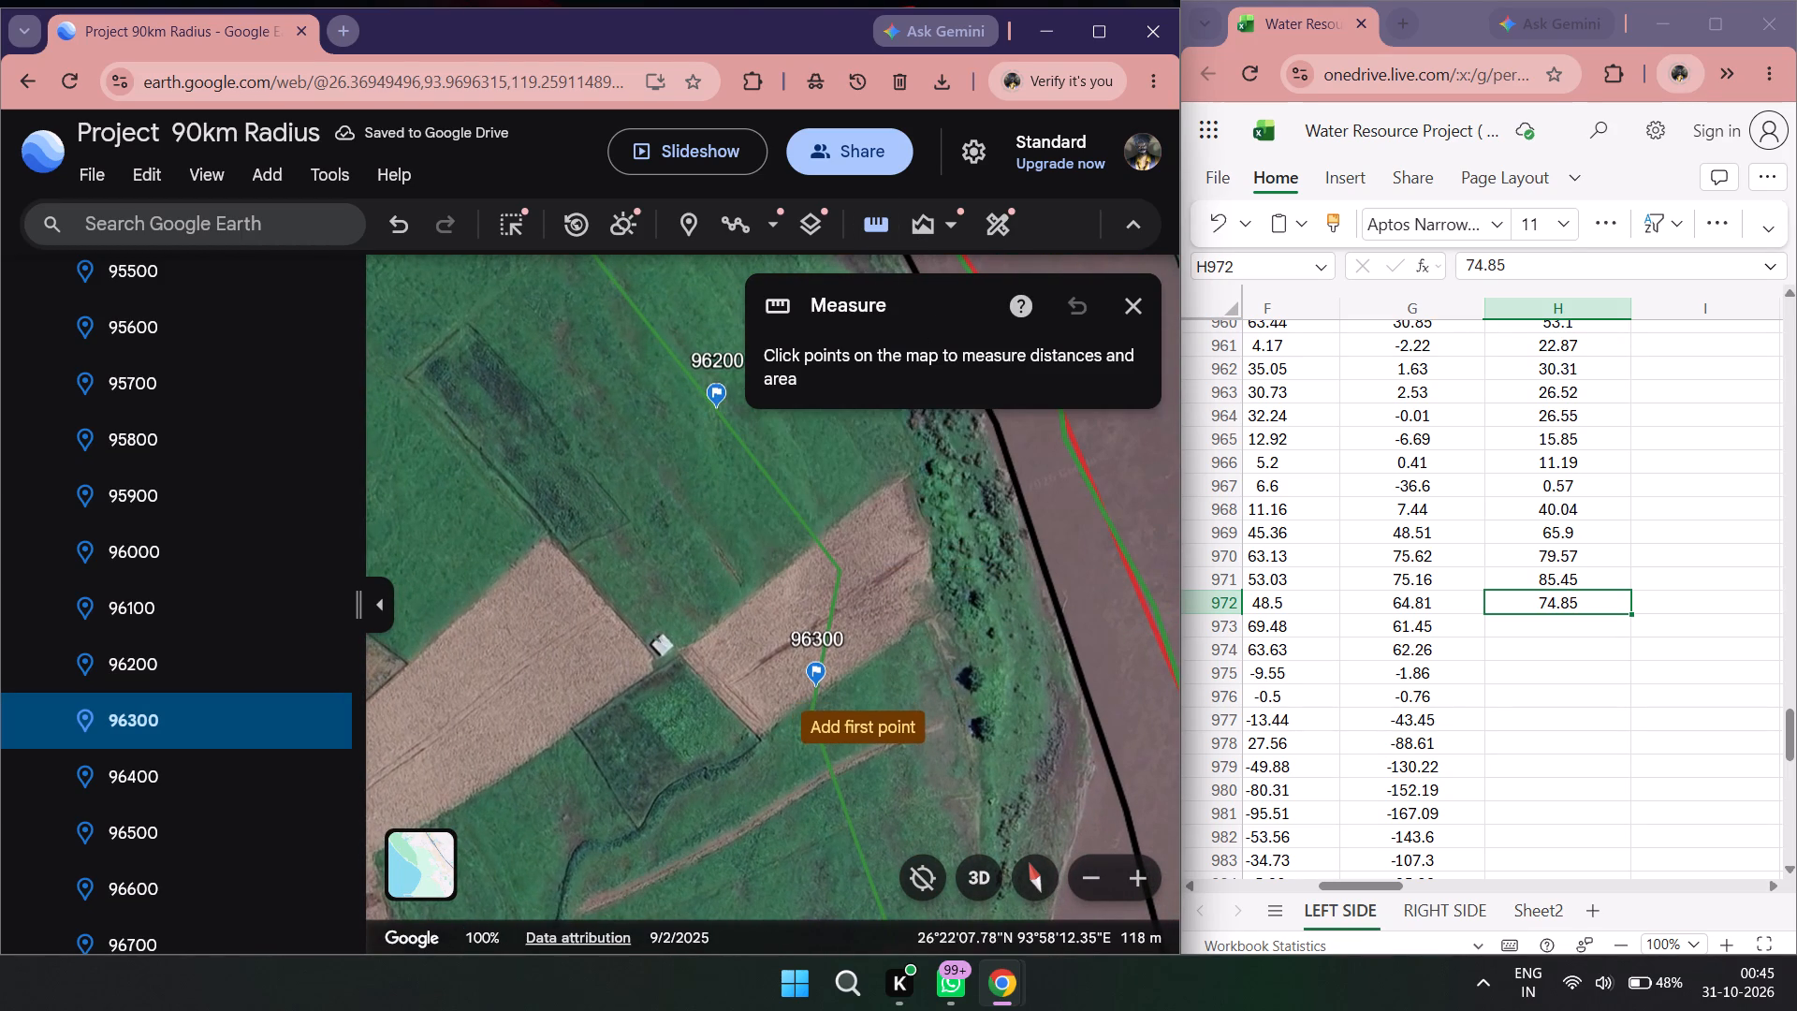
{"action": "left_click", "coordinate": [817, 684]}
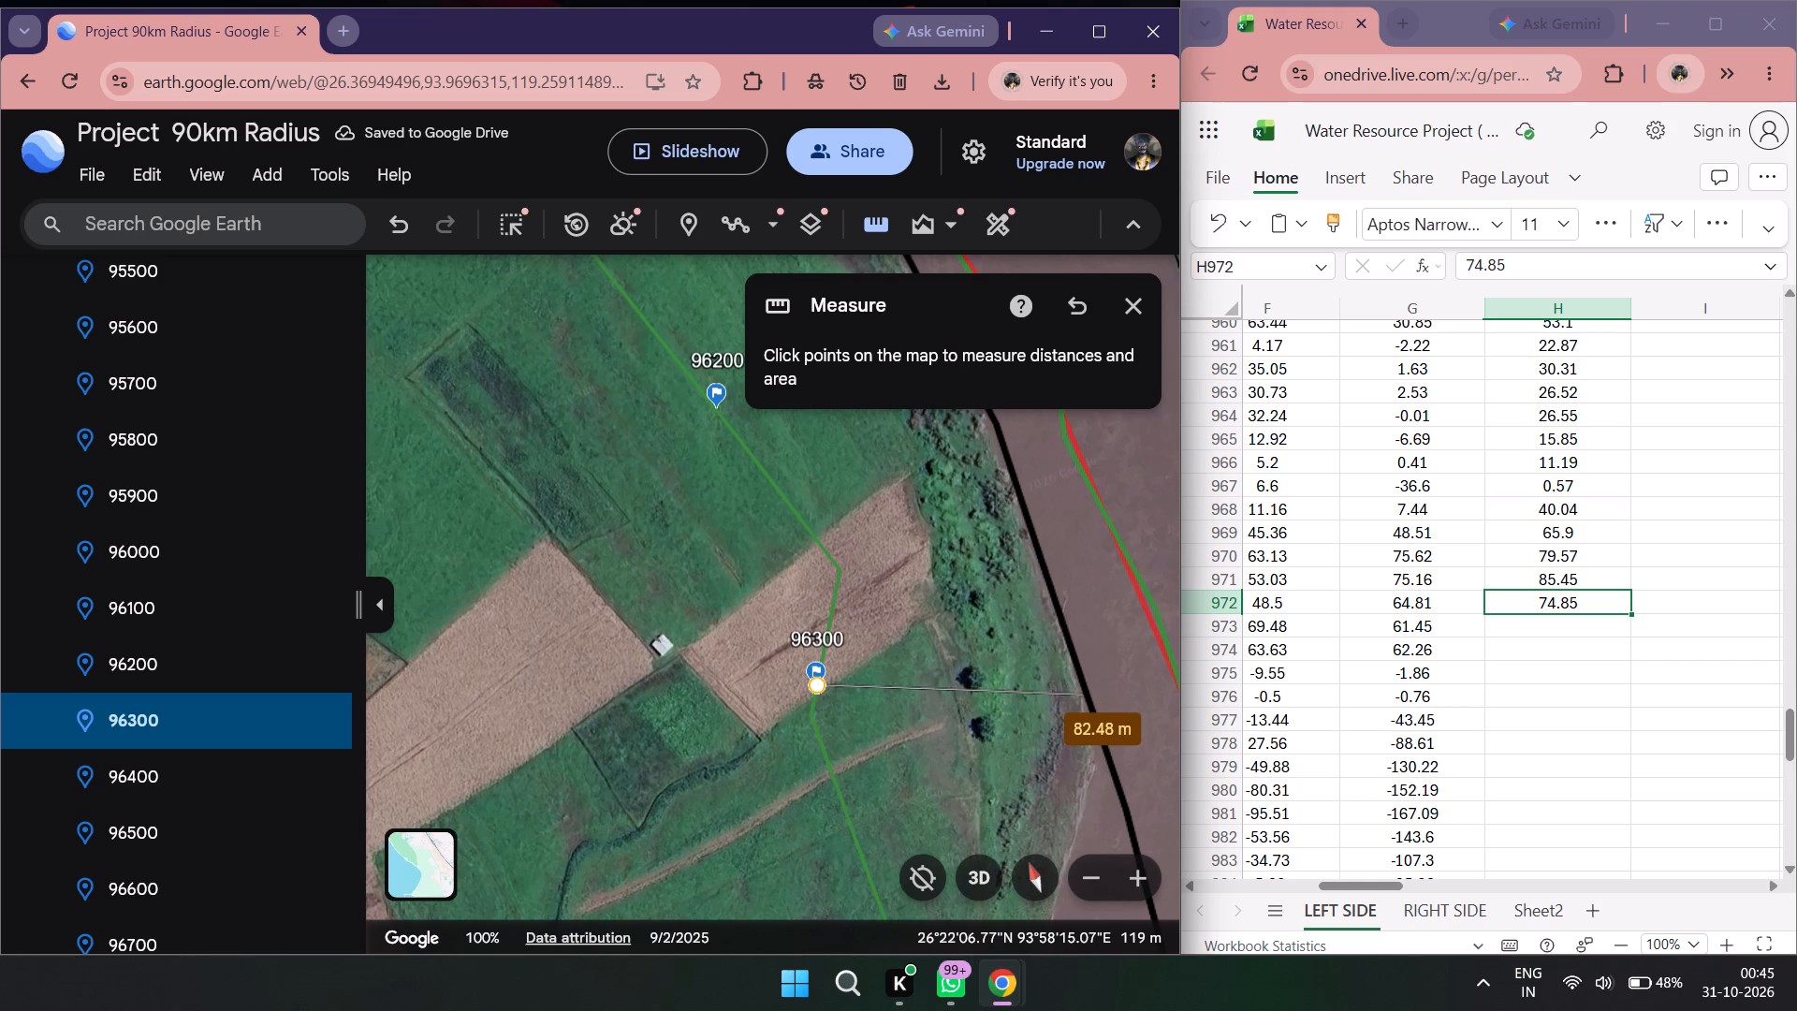
{"action": "left_click", "coordinate": [1542, 632]}
{"action": "left_click", "coordinate": [1542, 624]}
{"action": "key", "text": "8"}
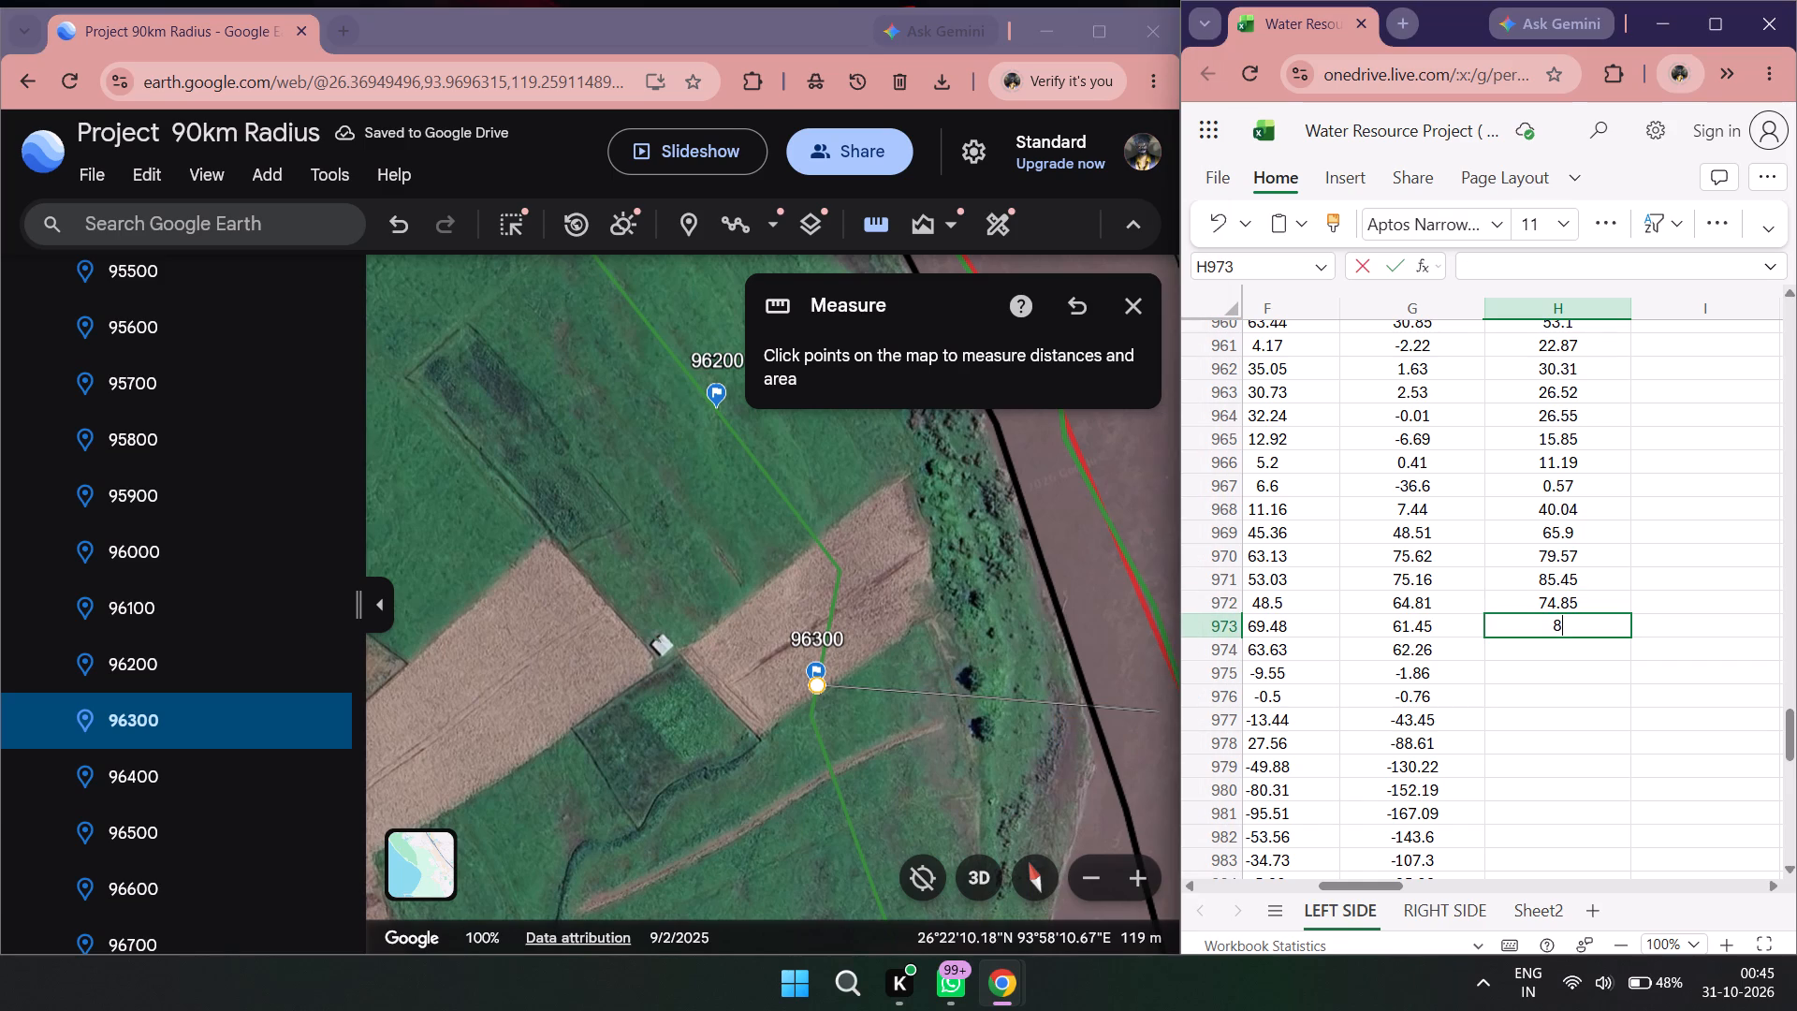
{"action": "key", "text": "2"}
{"action": "key", "text": "period"}
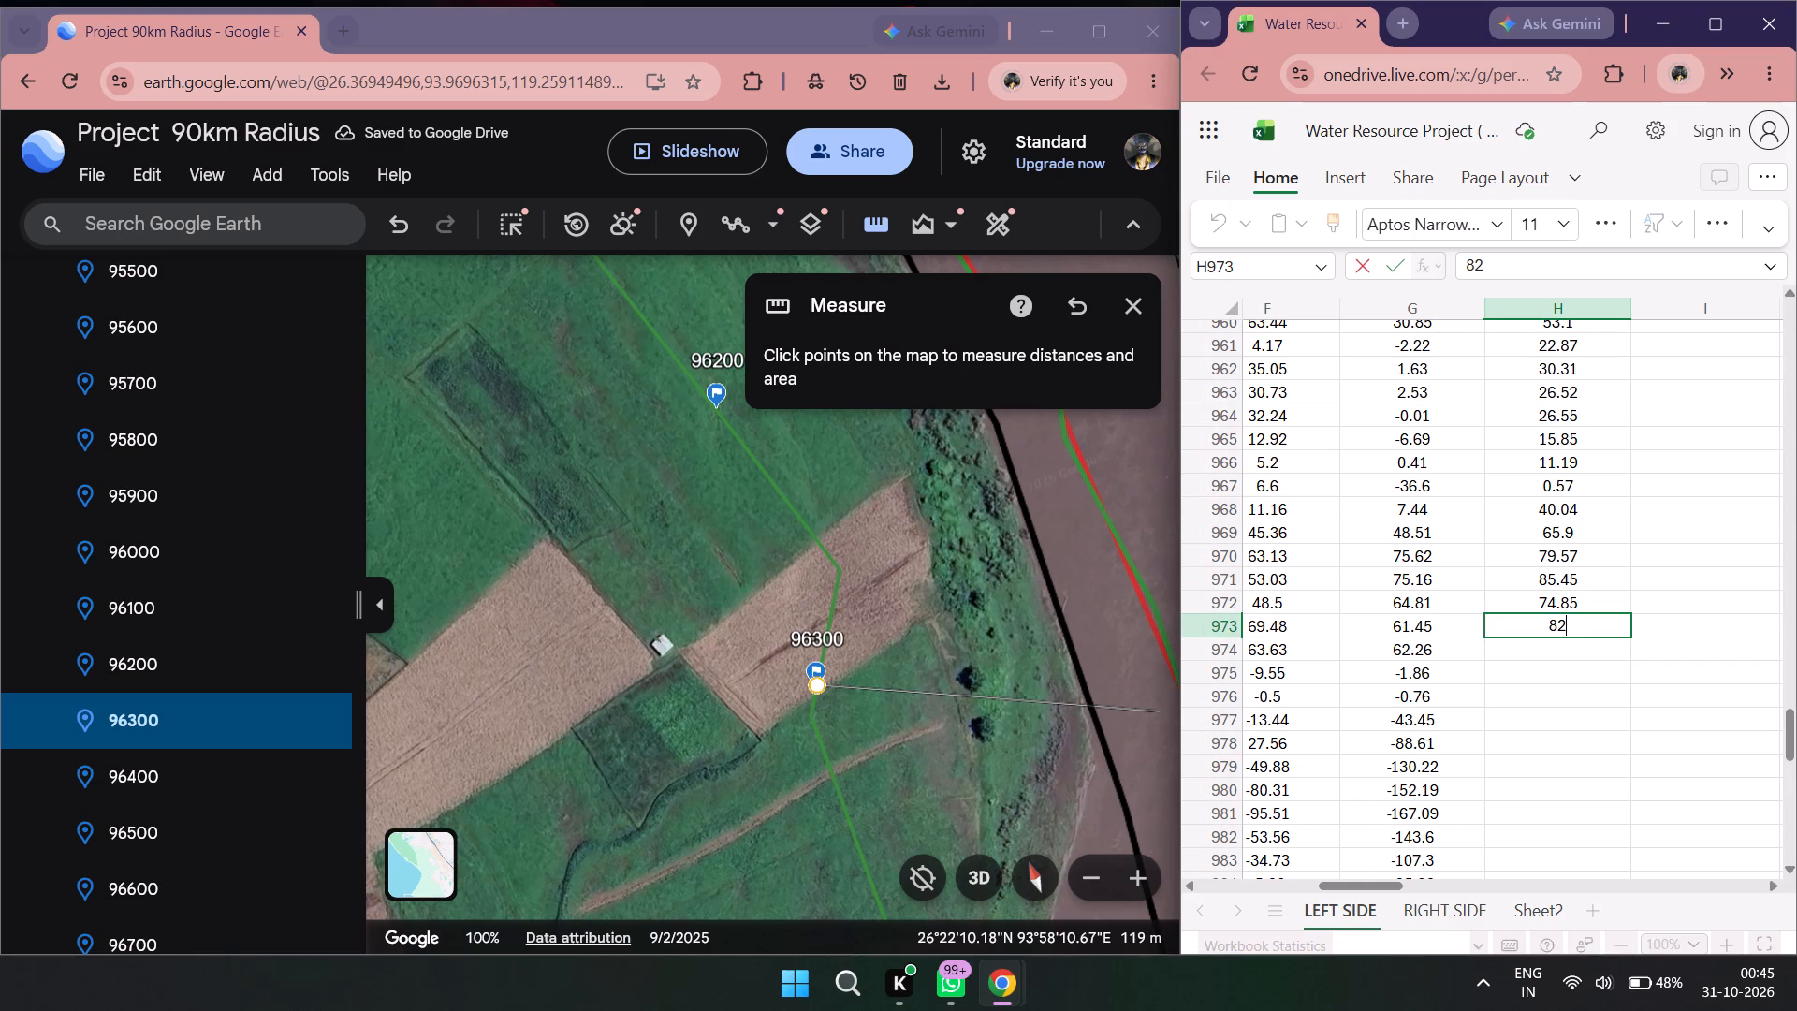
{"action": "type", "text": "48"}
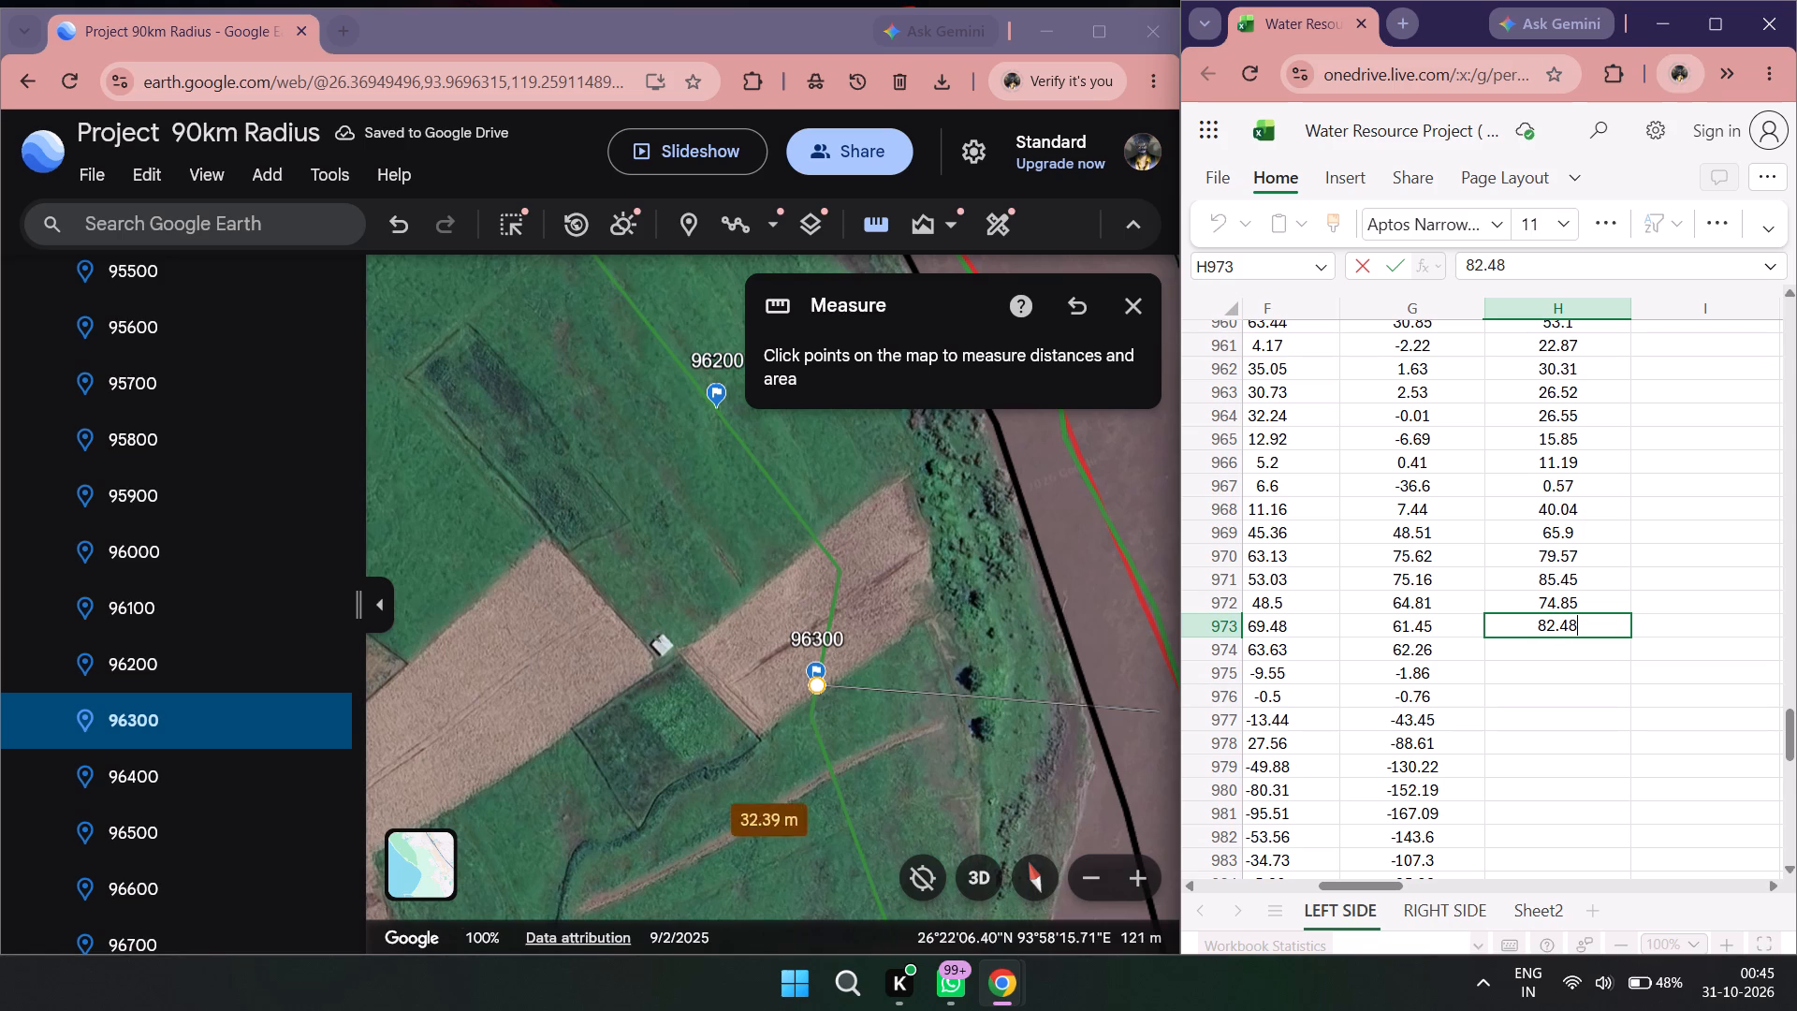
Go to placemark 96400, measure from the 2011 left line to the 2022 left line, and record 76.83 in H974.
{"action": "double_click", "coordinate": [122, 771]}
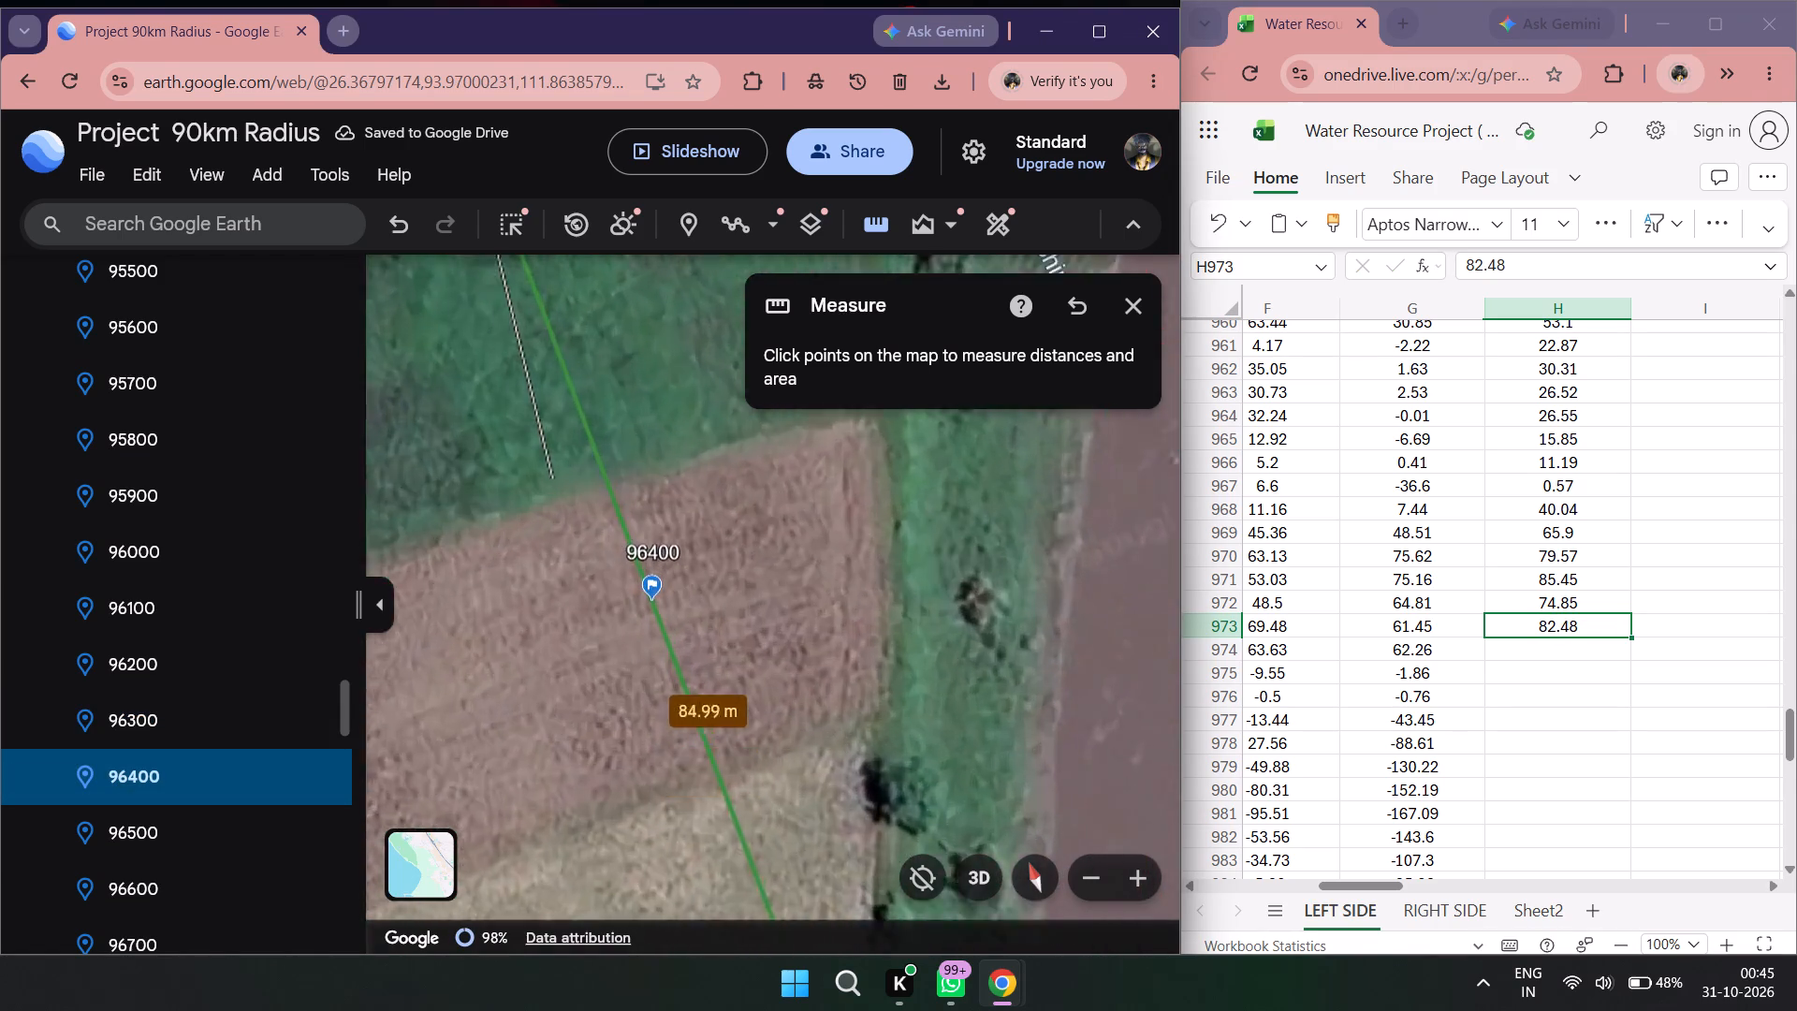
{"action": "scroll", "coordinate": [671, 799], "scroll_direction": "down", "scroll_amount": 9}
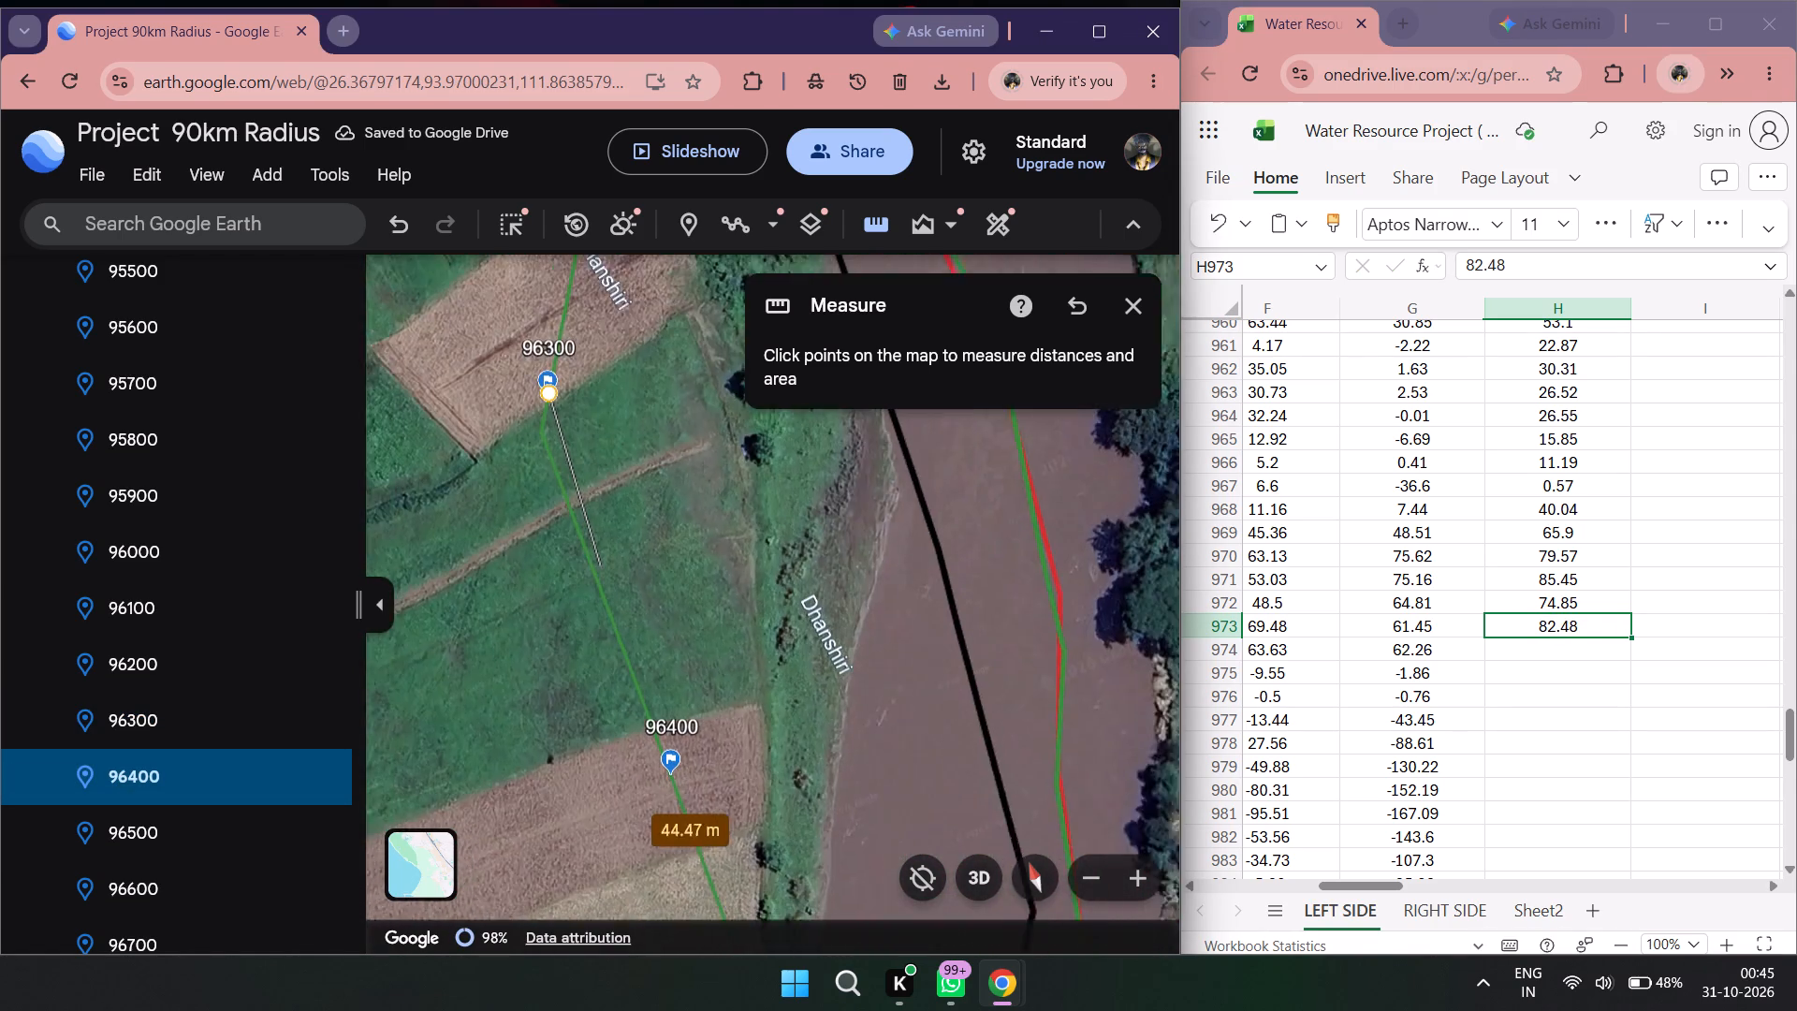
{"action": "double_click", "coordinate": [874, 218]}
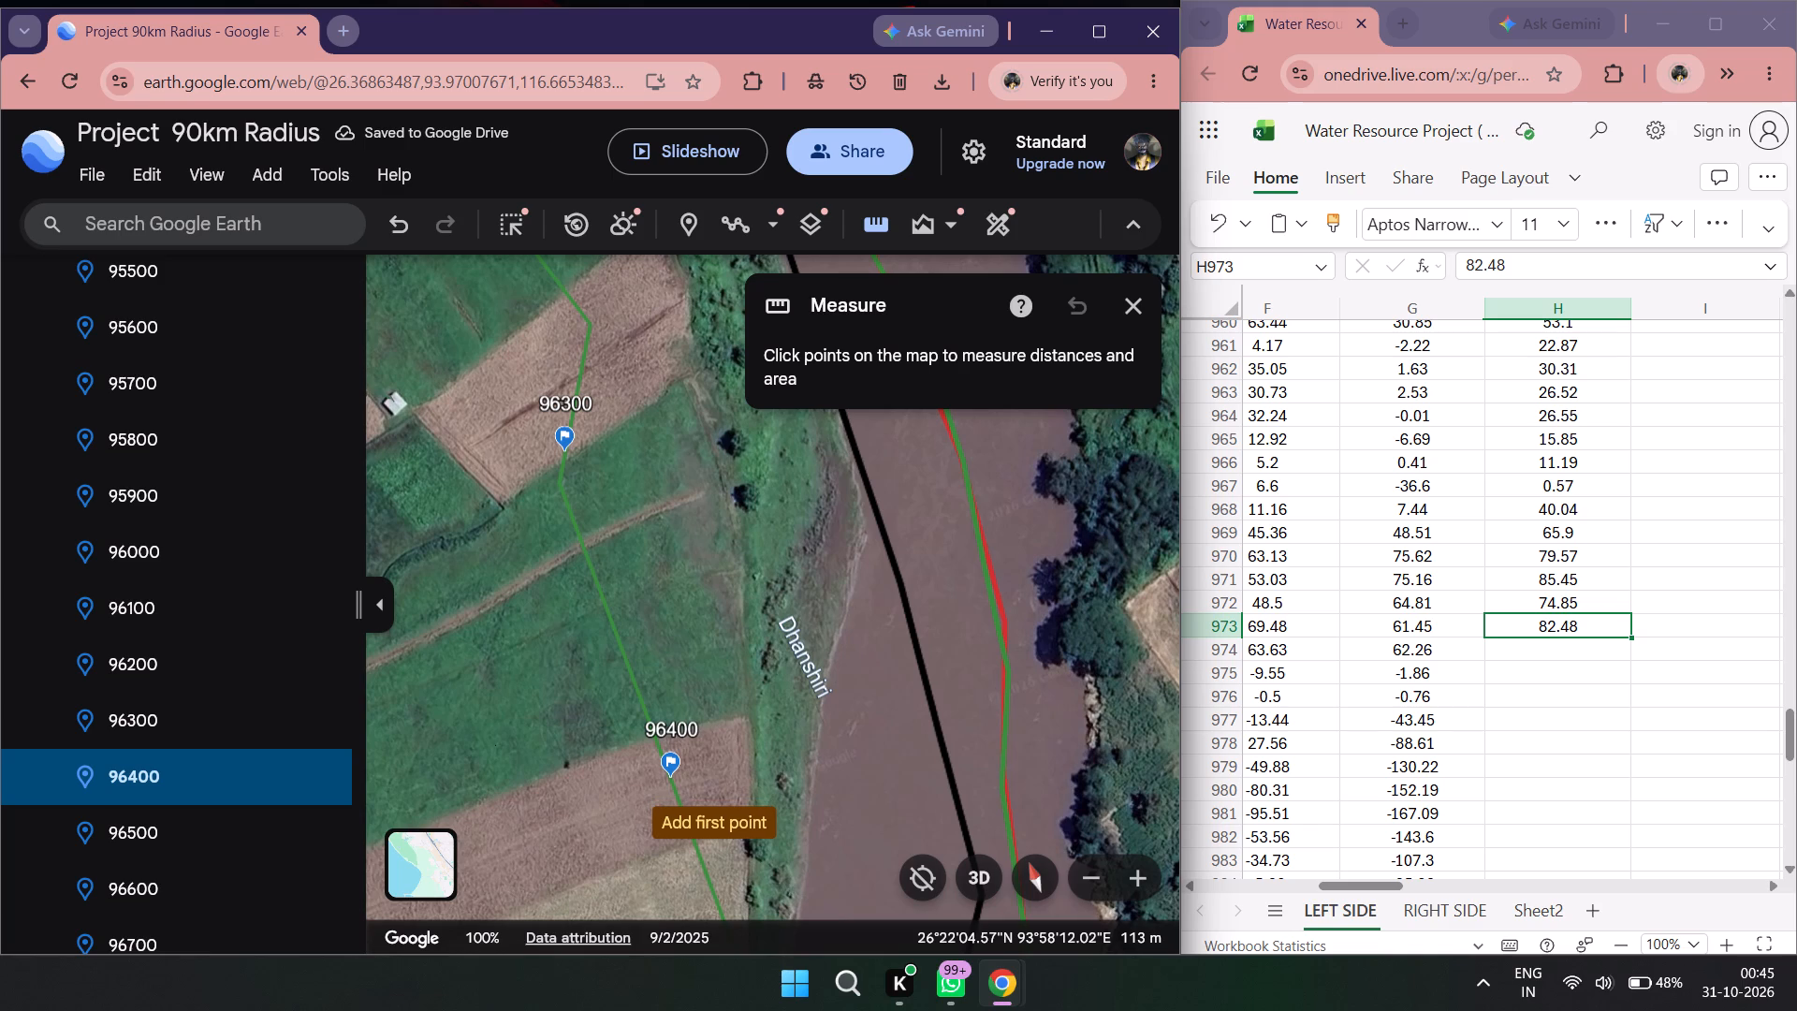
{"action": "left_click", "coordinate": [671, 779]}
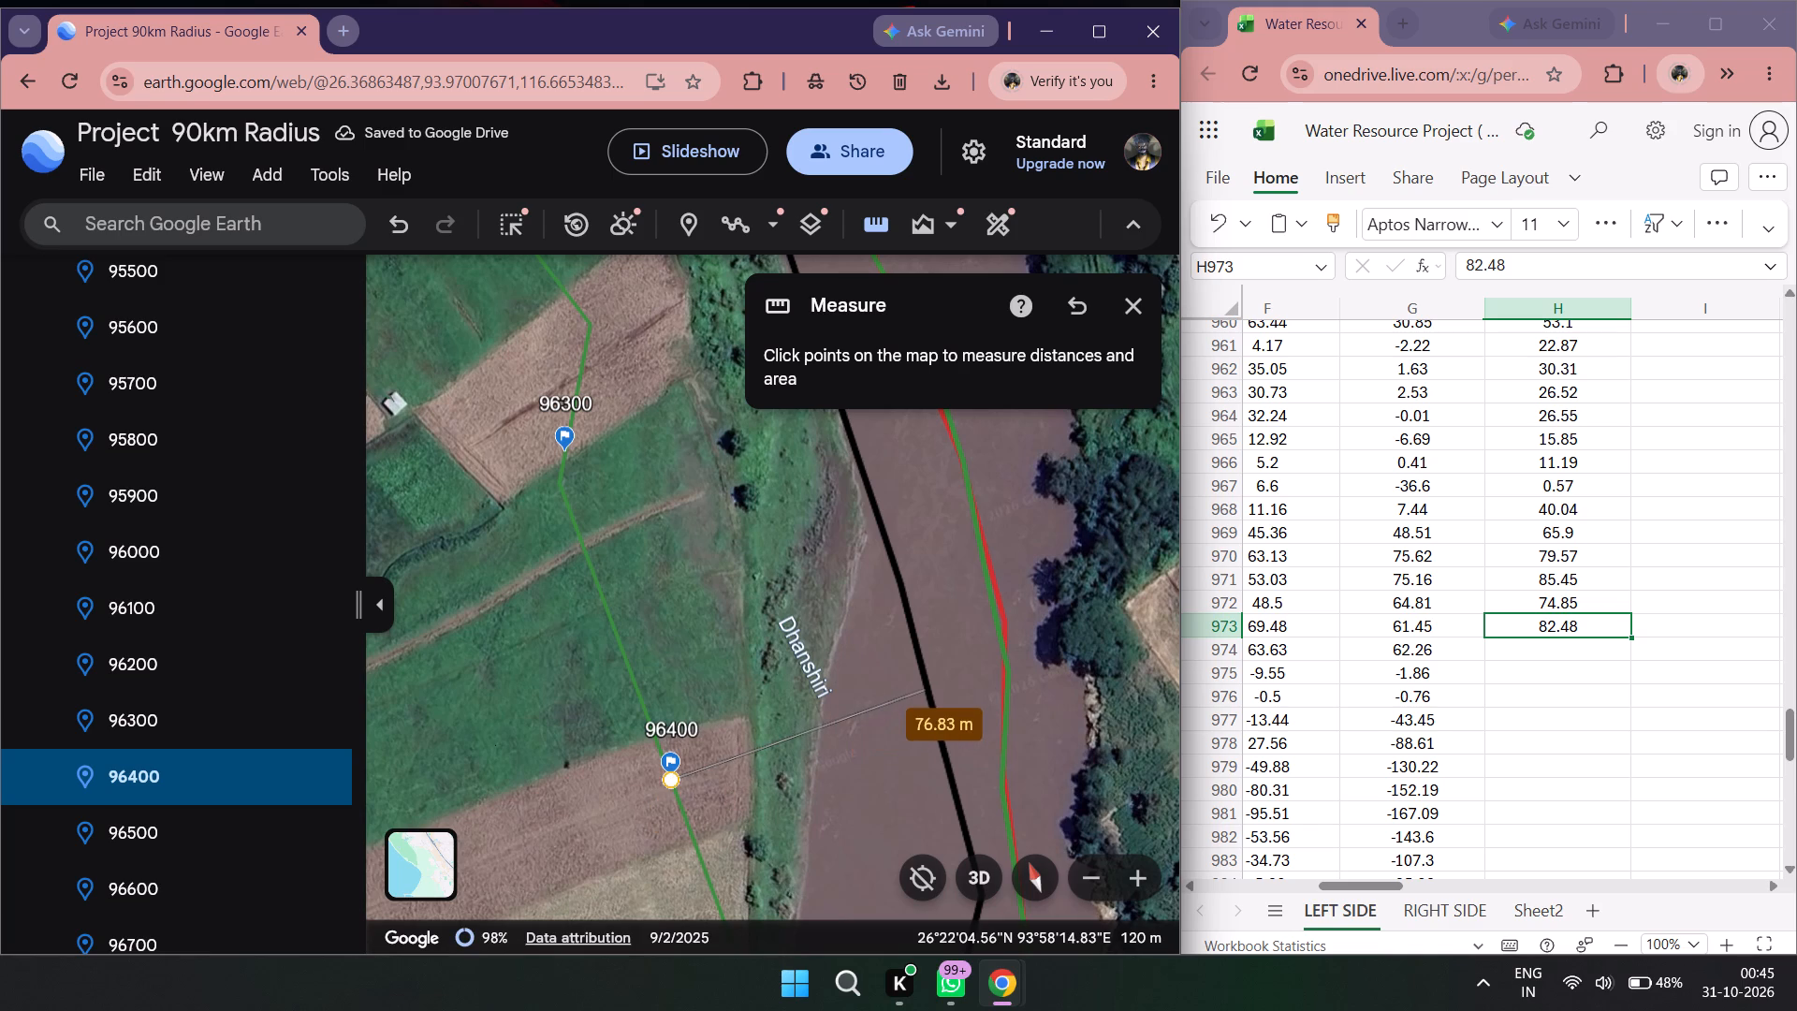
{"action": "double_click", "coordinate": [1584, 657]}
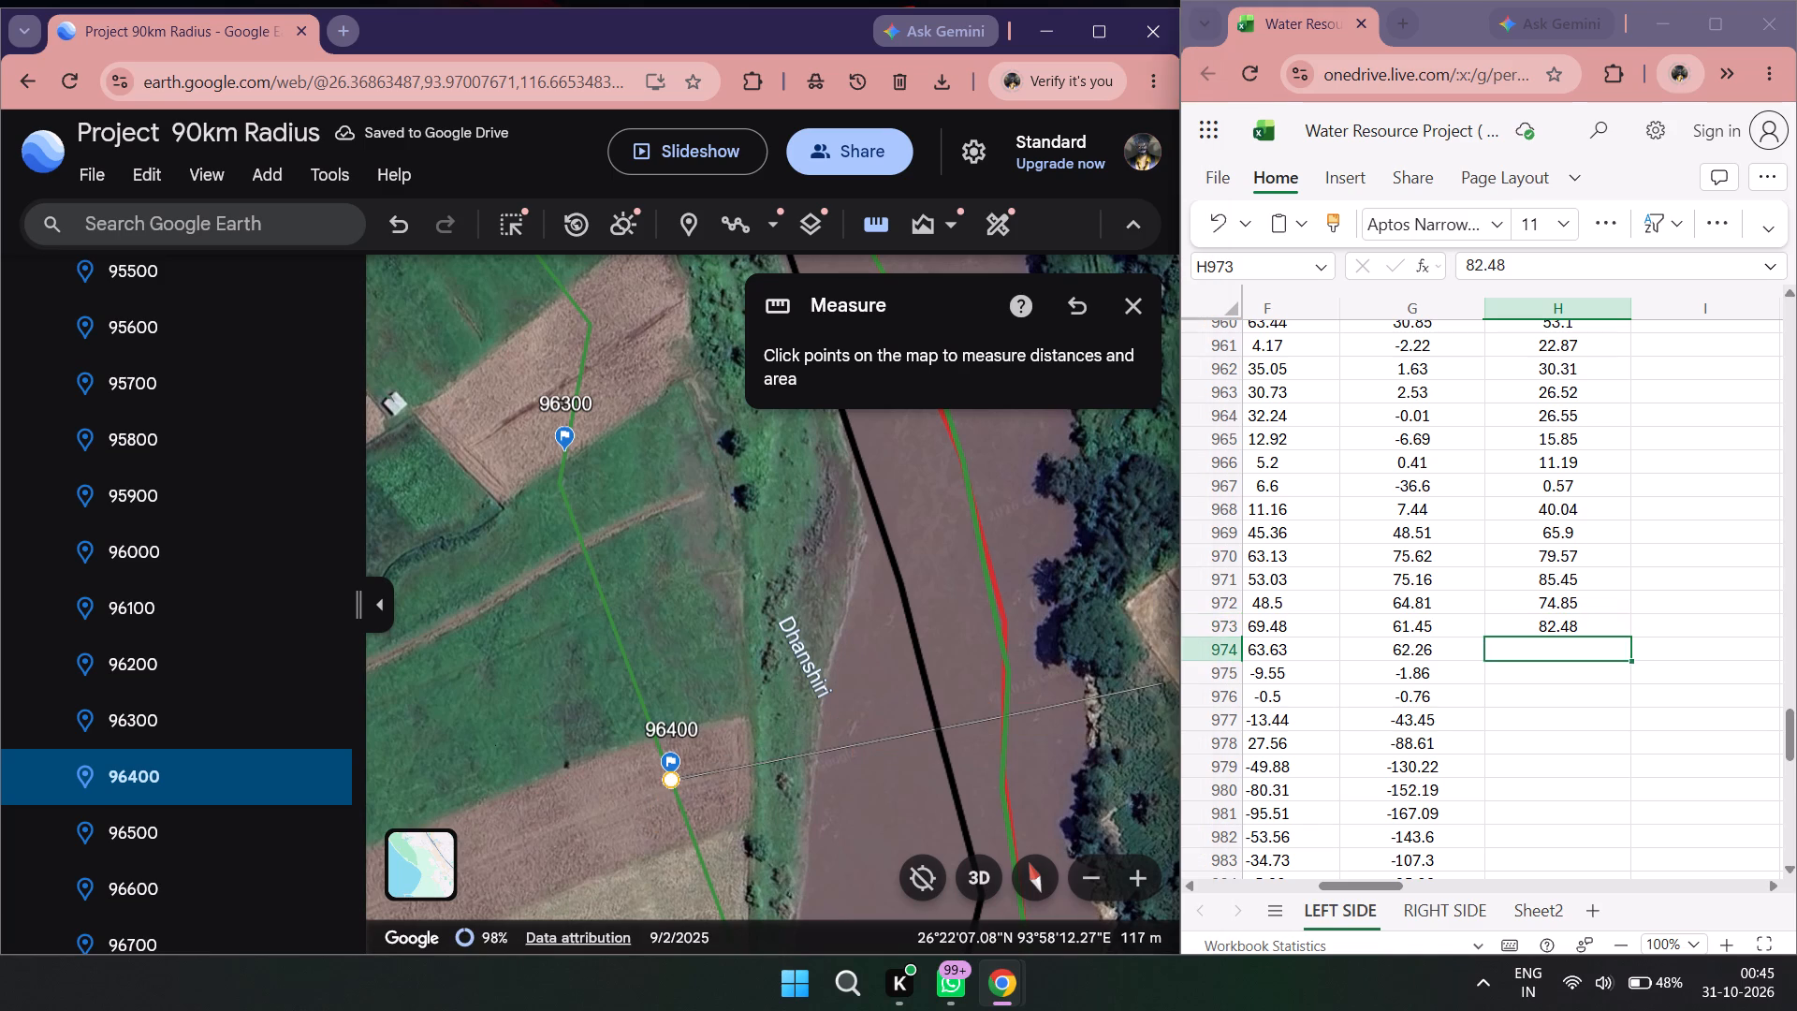
{"action": "type", "text": "76"}
{"action": "type", "text": ".83"}
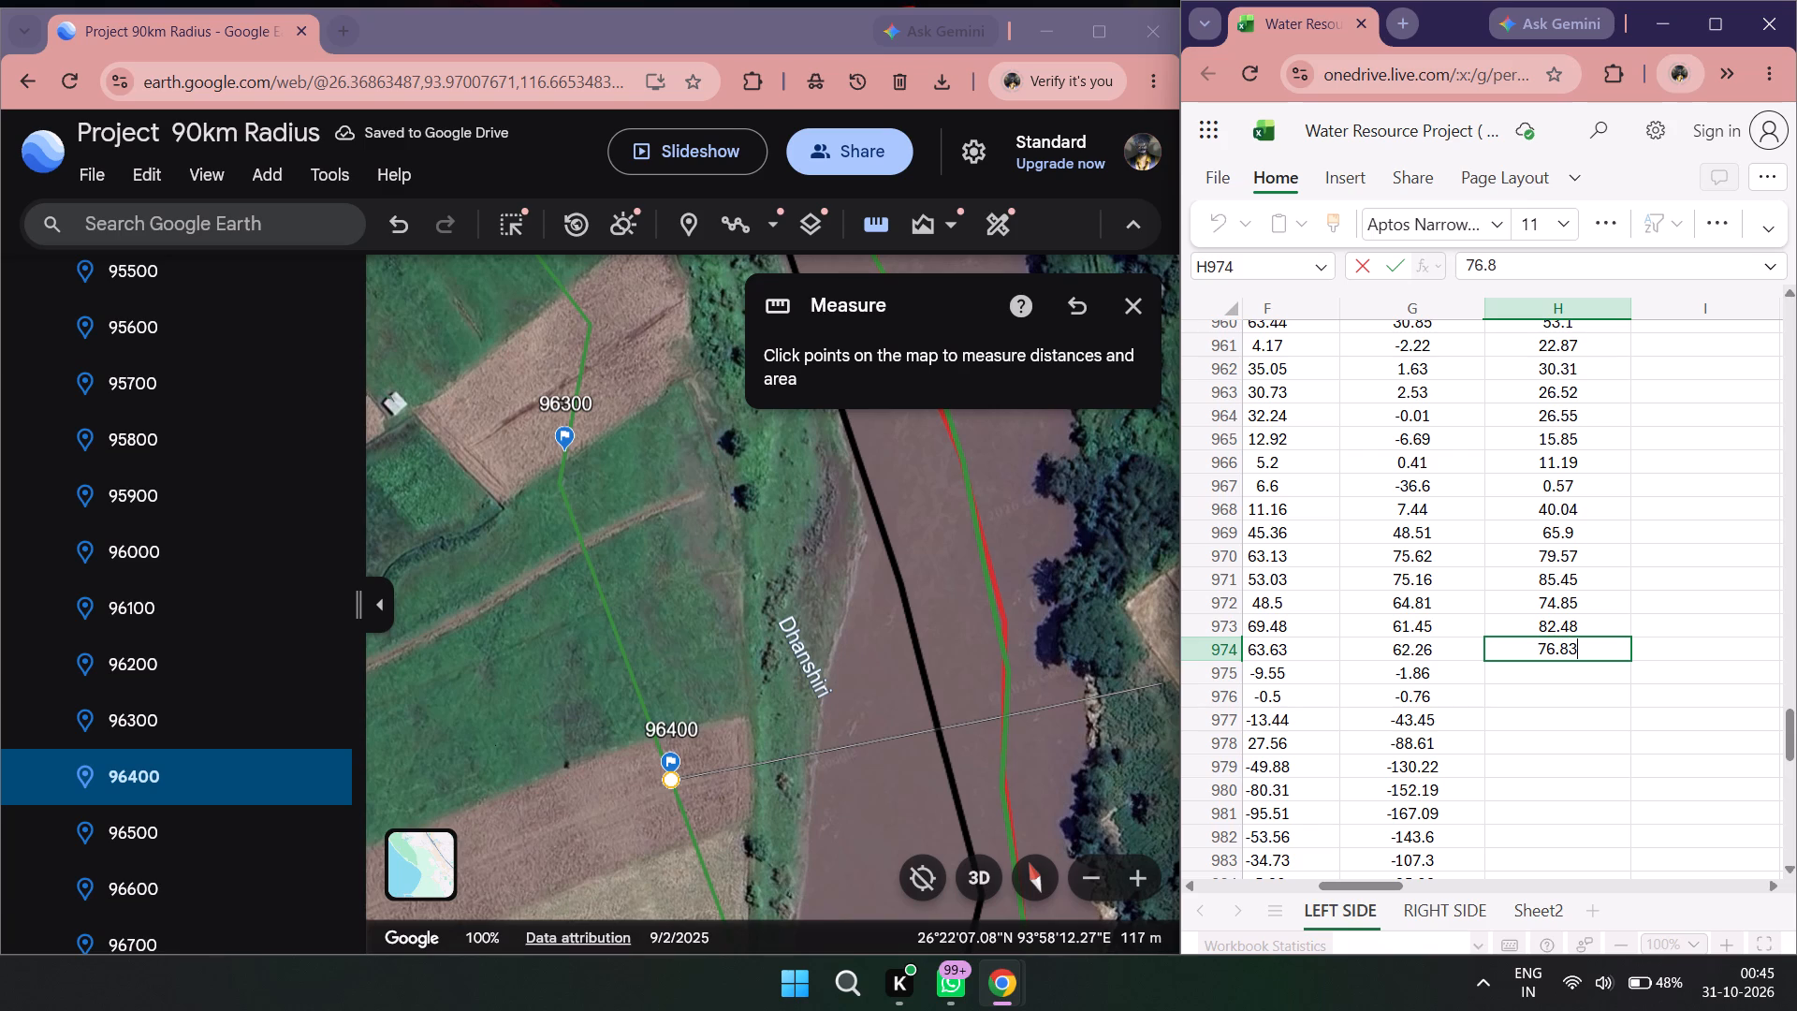
Go to placemark 96500, measure from the 2011 left line to the 2022 left line, and record 43.58 in H975.
{"action": "double_click", "coordinate": [125, 820]}
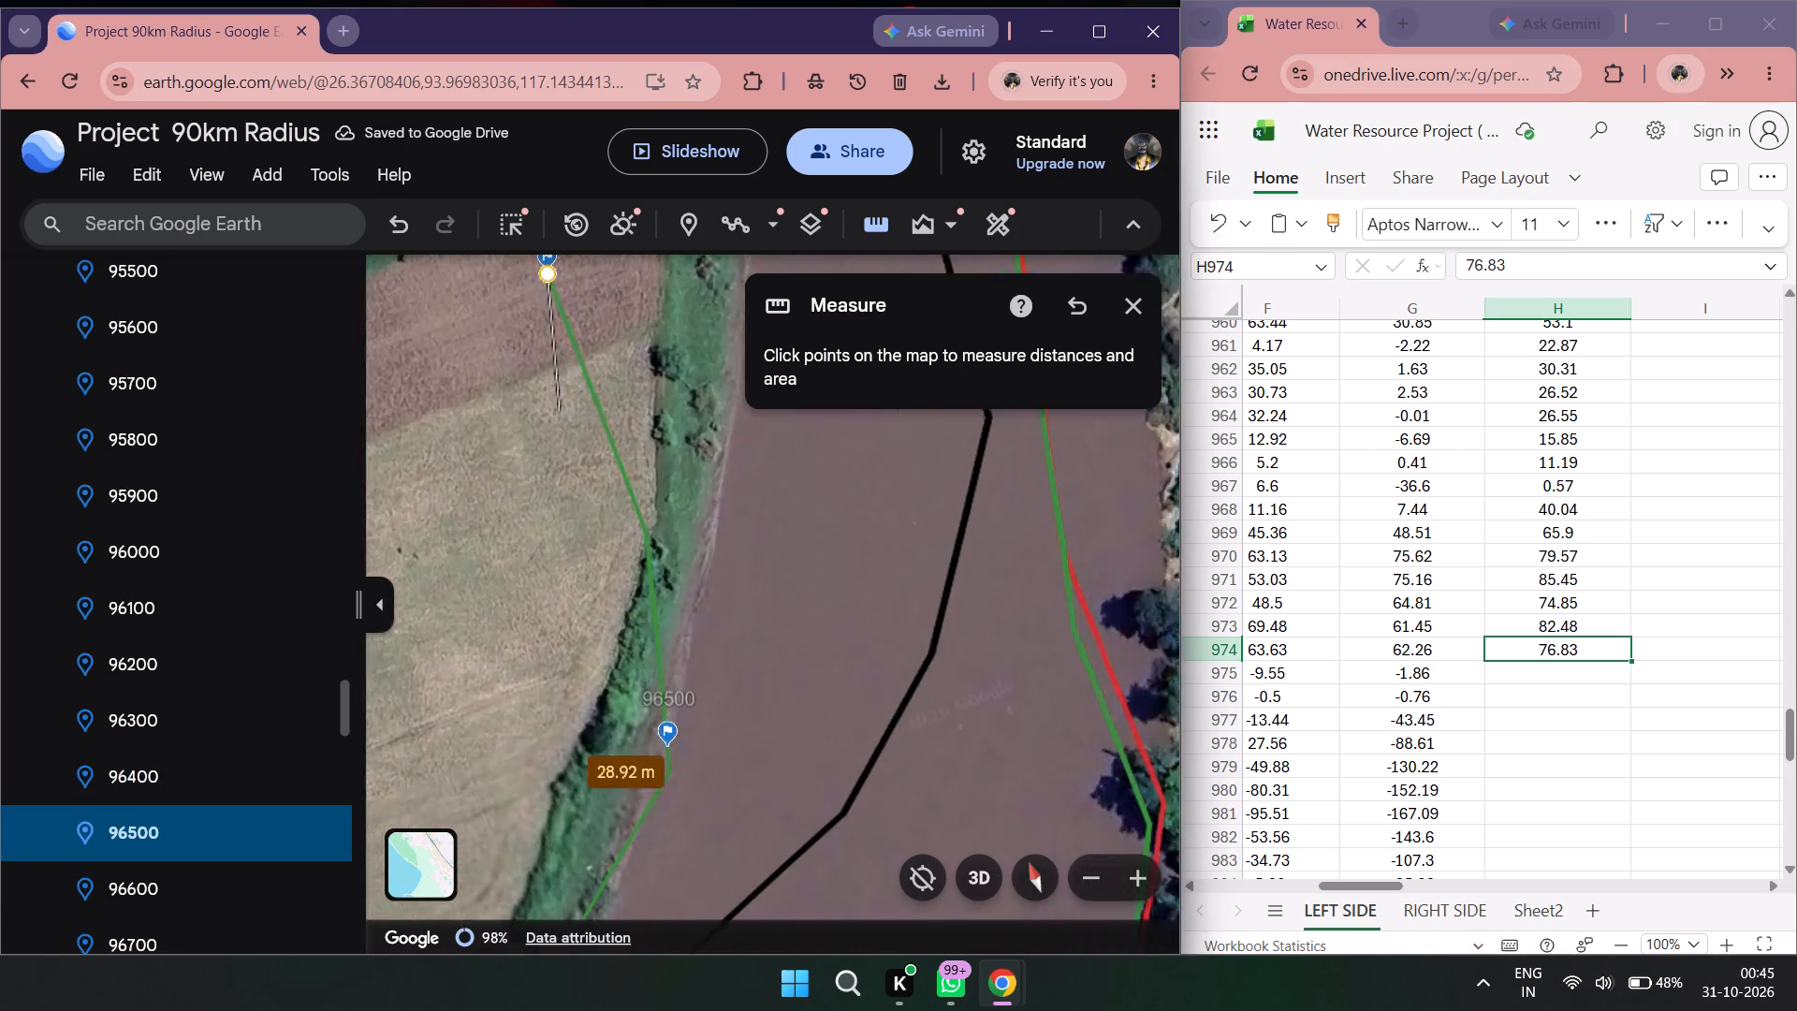
{"action": "scroll", "coordinate": [625, 716], "scroll_direction": "down", "scroll_amount": 1}
{"action": "double_click", "coordinate": [868, 223]}
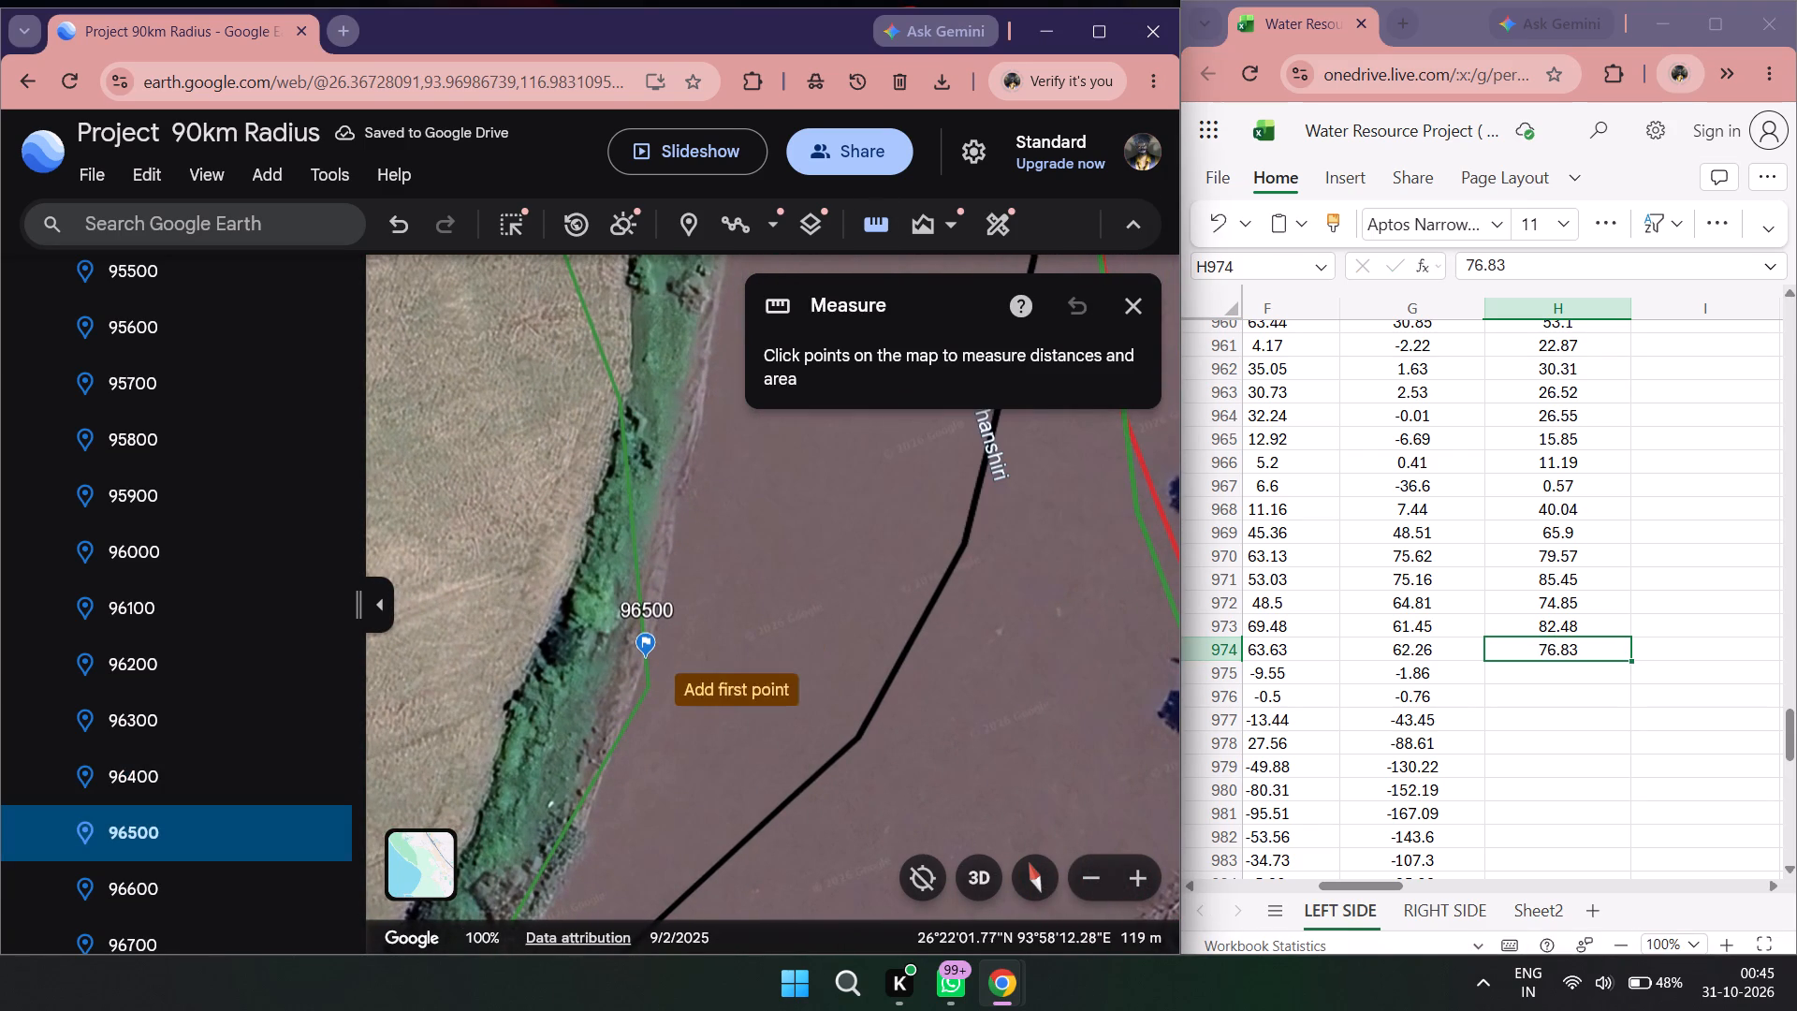
{"action": "left_click", "coordinate": [645, 662]}
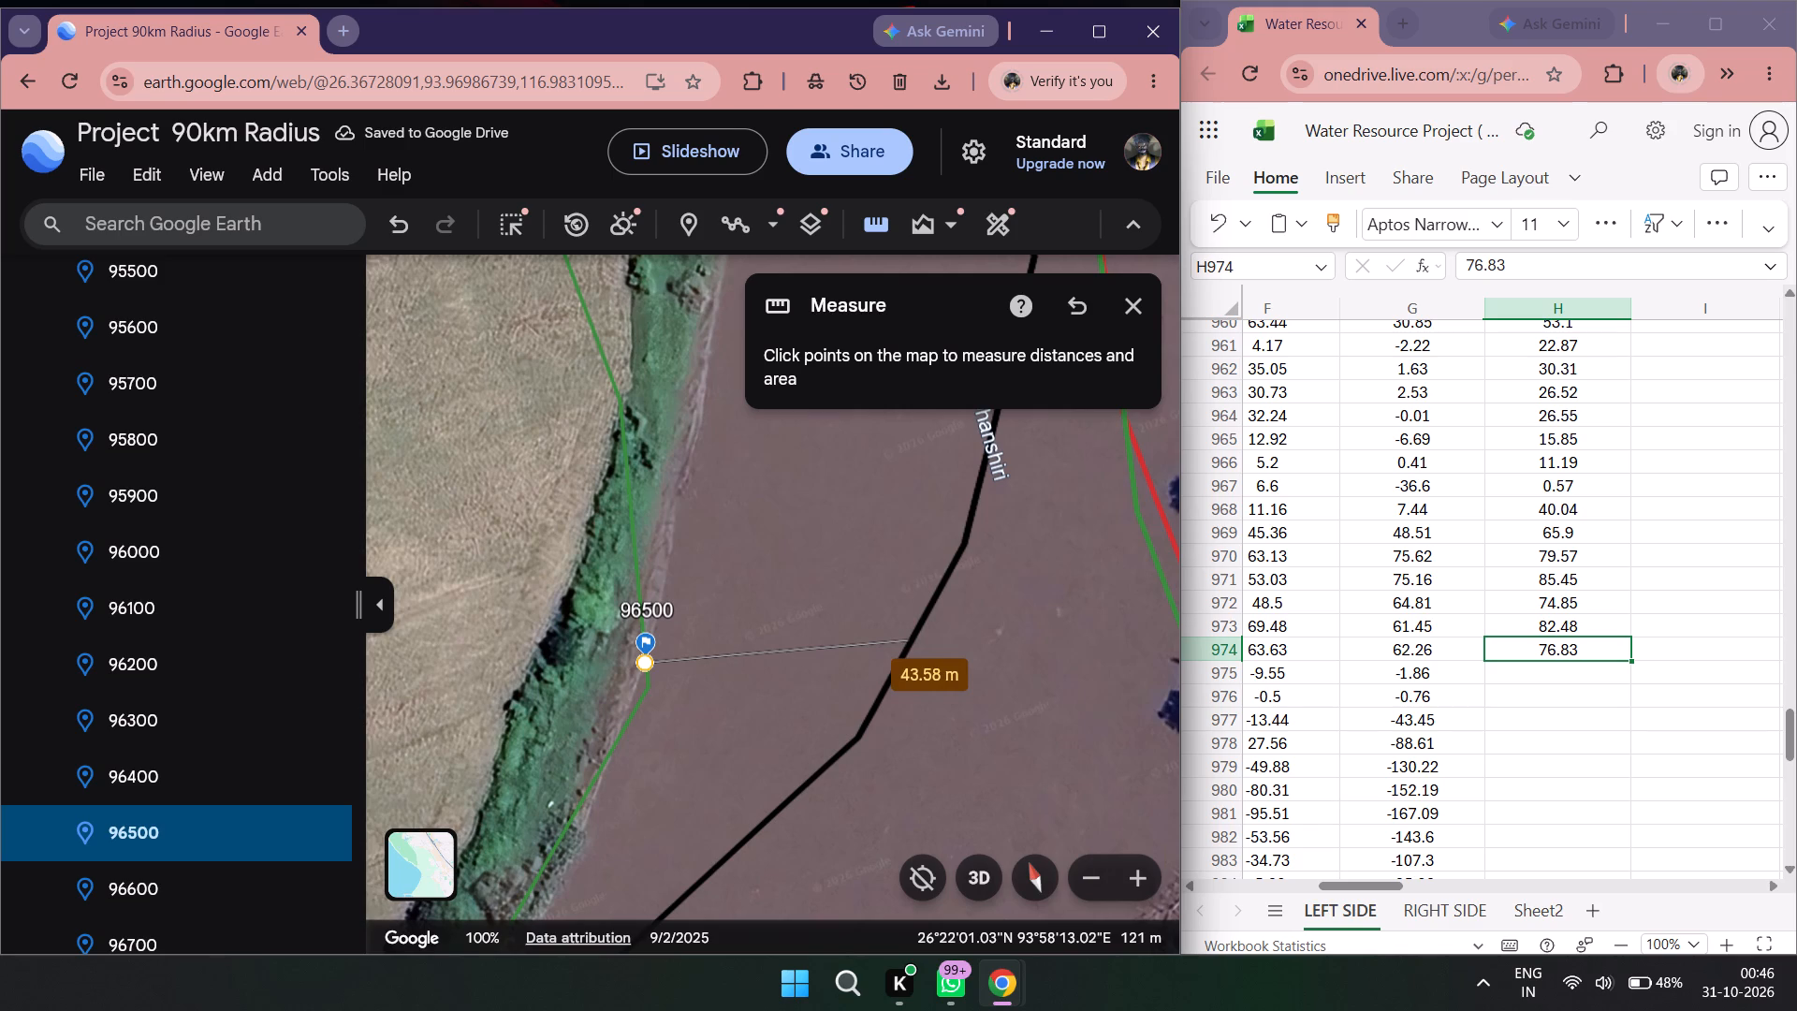
{"action": "double_click", "coordinate": [1567, 672]}
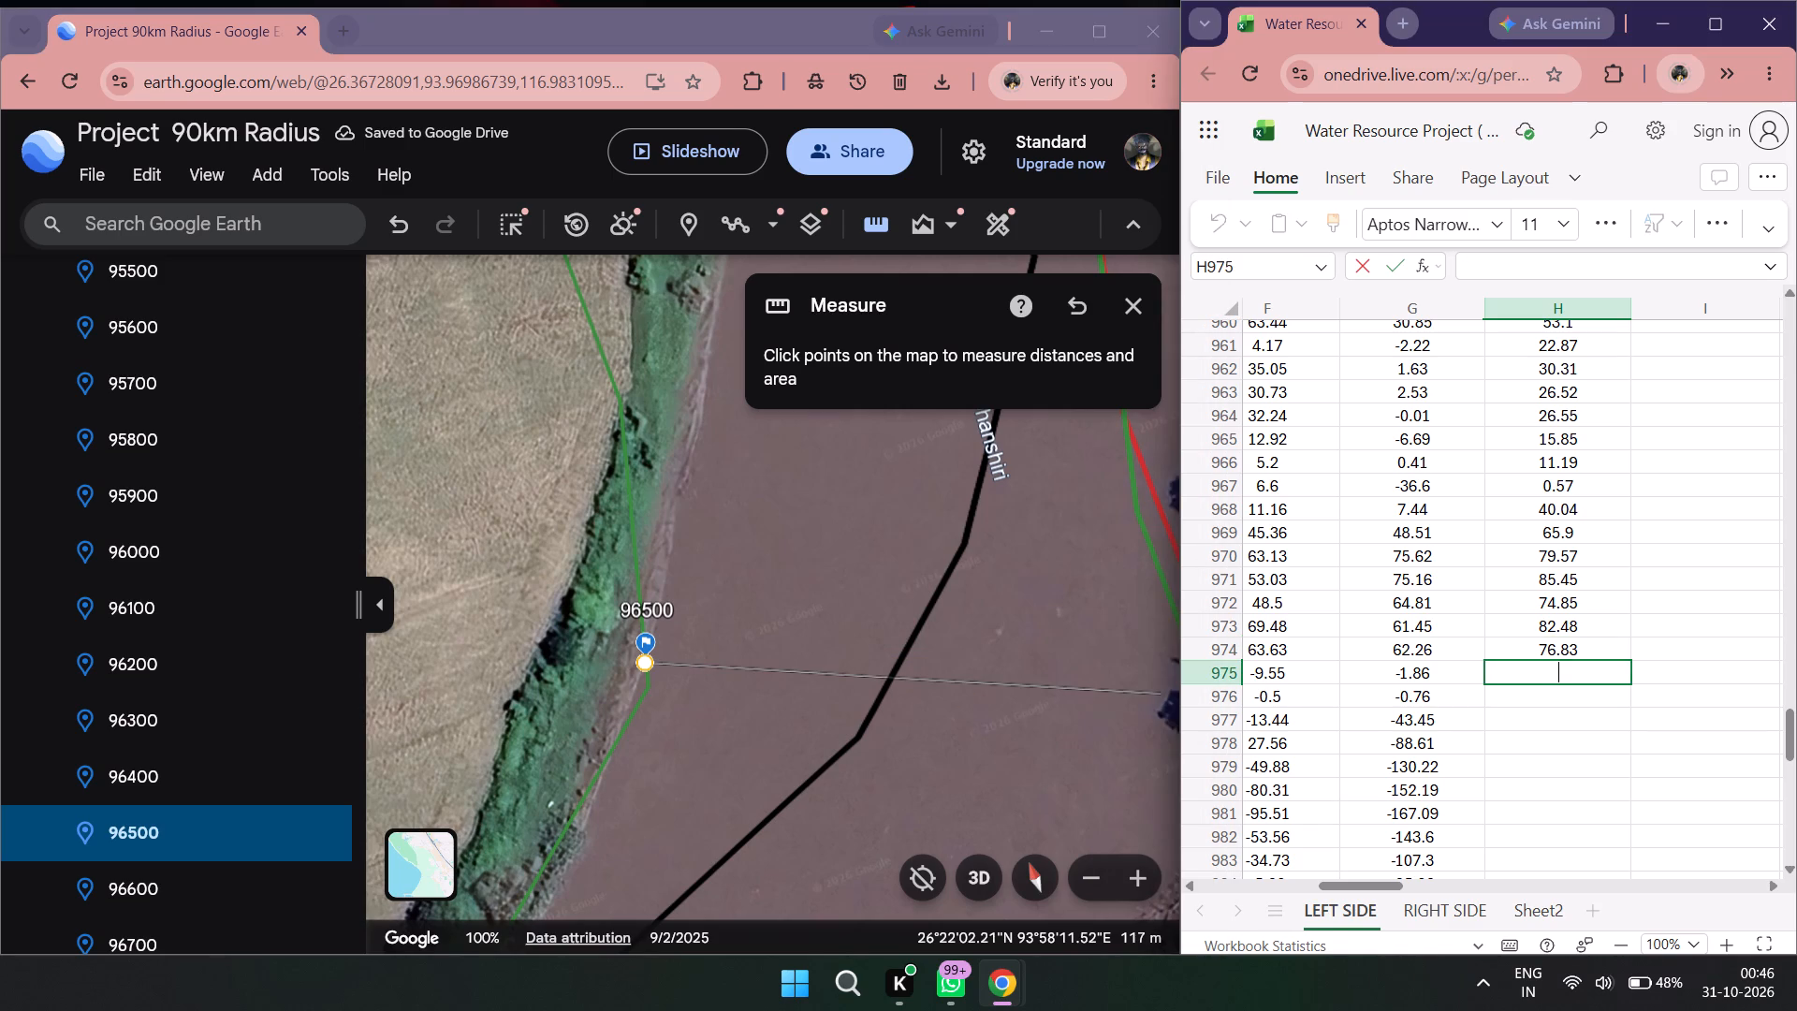
{"action": "type", "text": "43."}
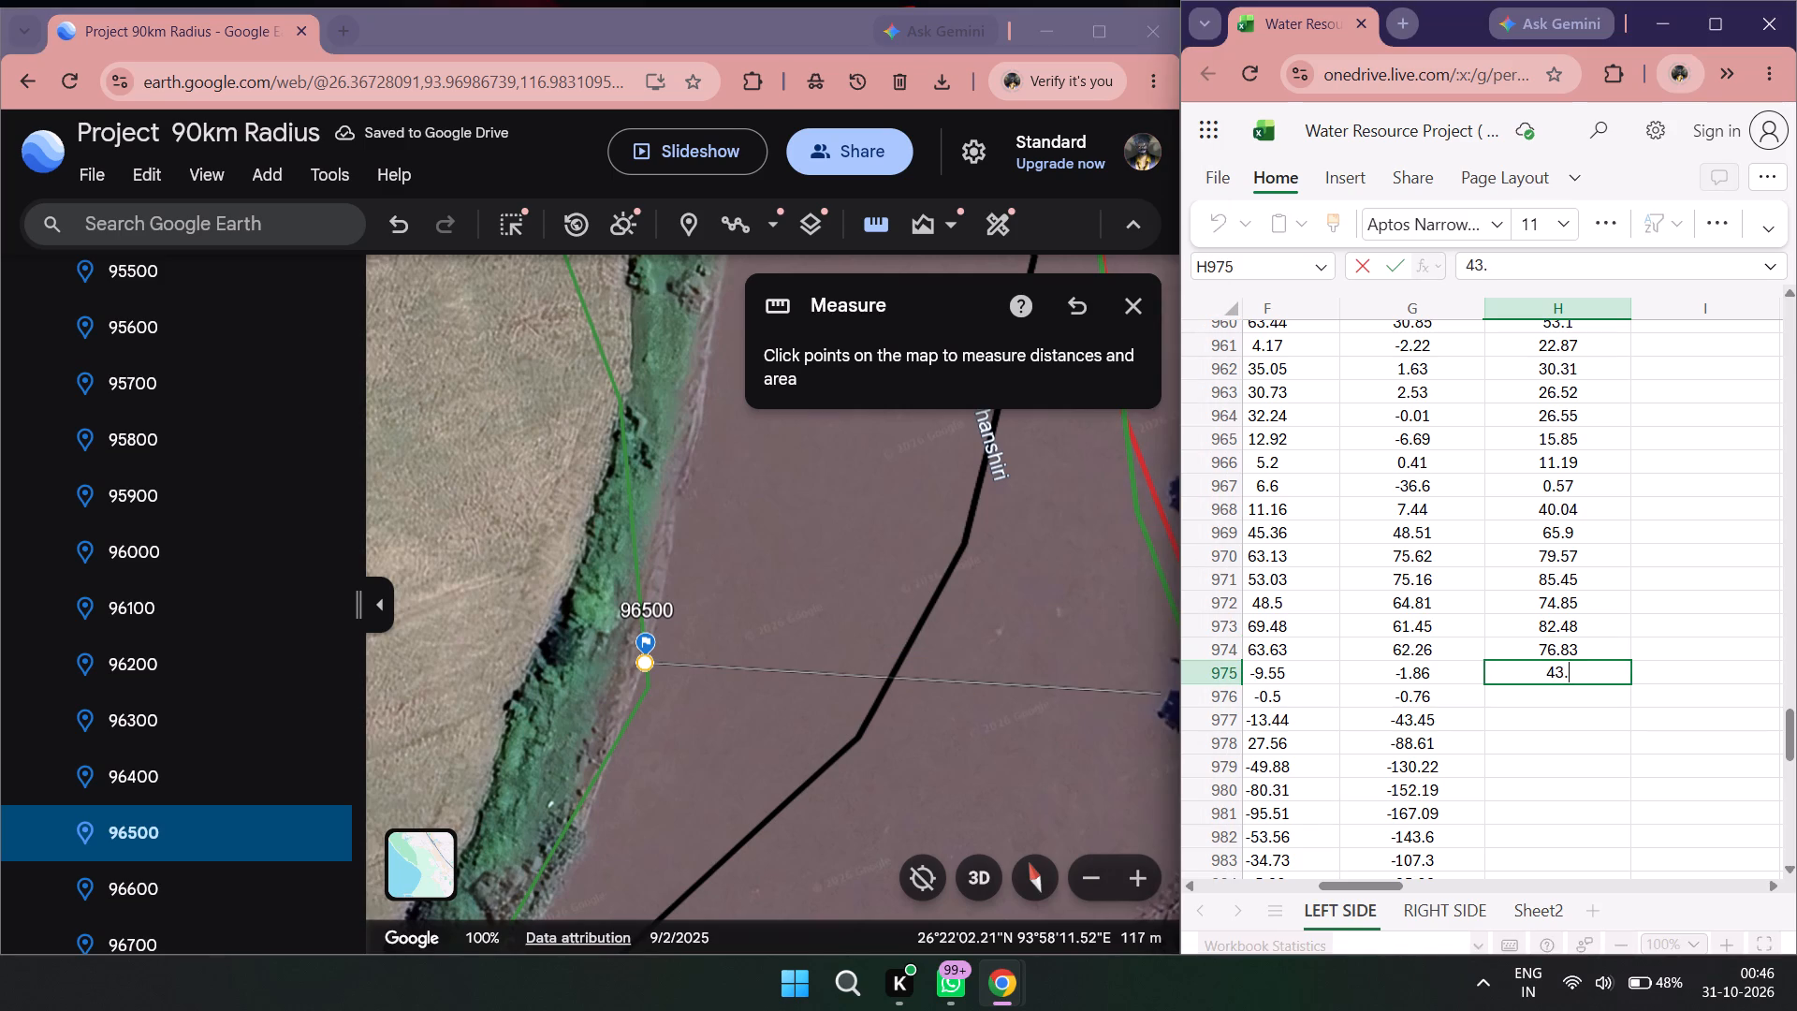
{"action": "key", "text": "5"}
{"action": "key", "text": "8"}
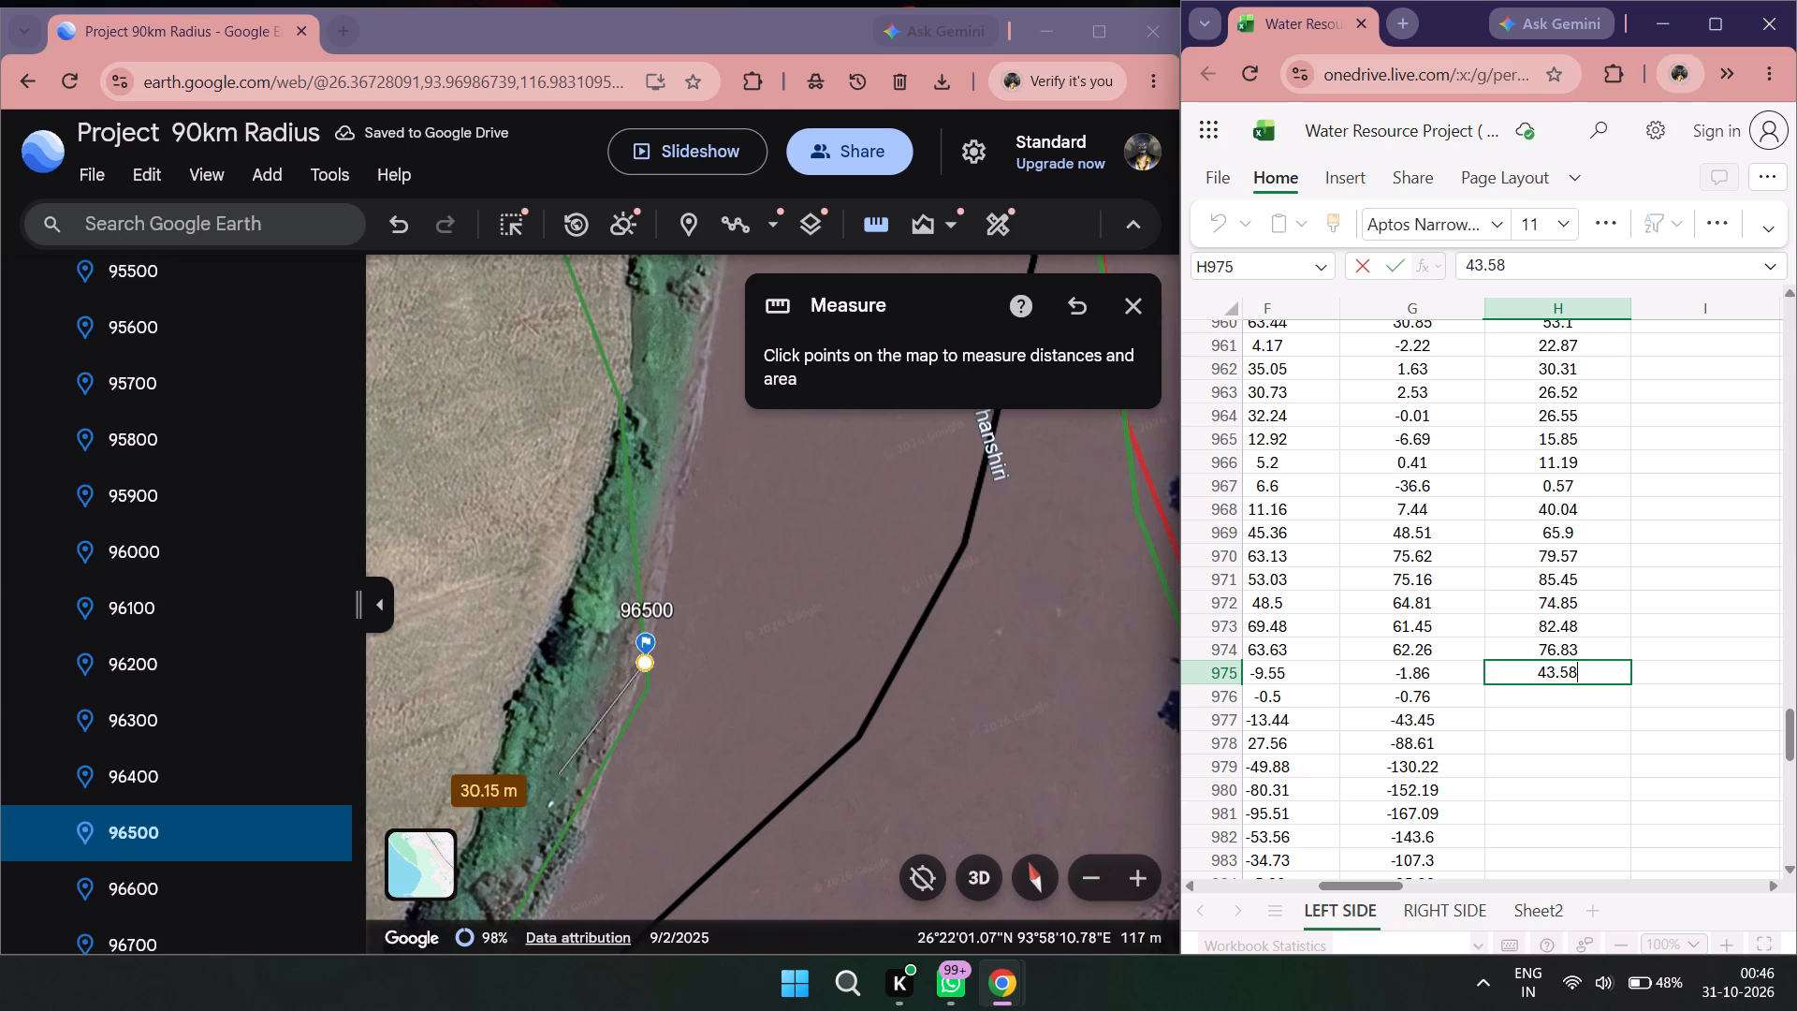
Go to placemark 96600, measure from the 2011 left line to the 2022 left line, and record 8.8 in H976.
{"action": "scroll", "coordinate": [163, 749], "scroll_direction": "down", "scroll_amount": 6}
{"action": "double_click", "coordinate": [193, 335]}
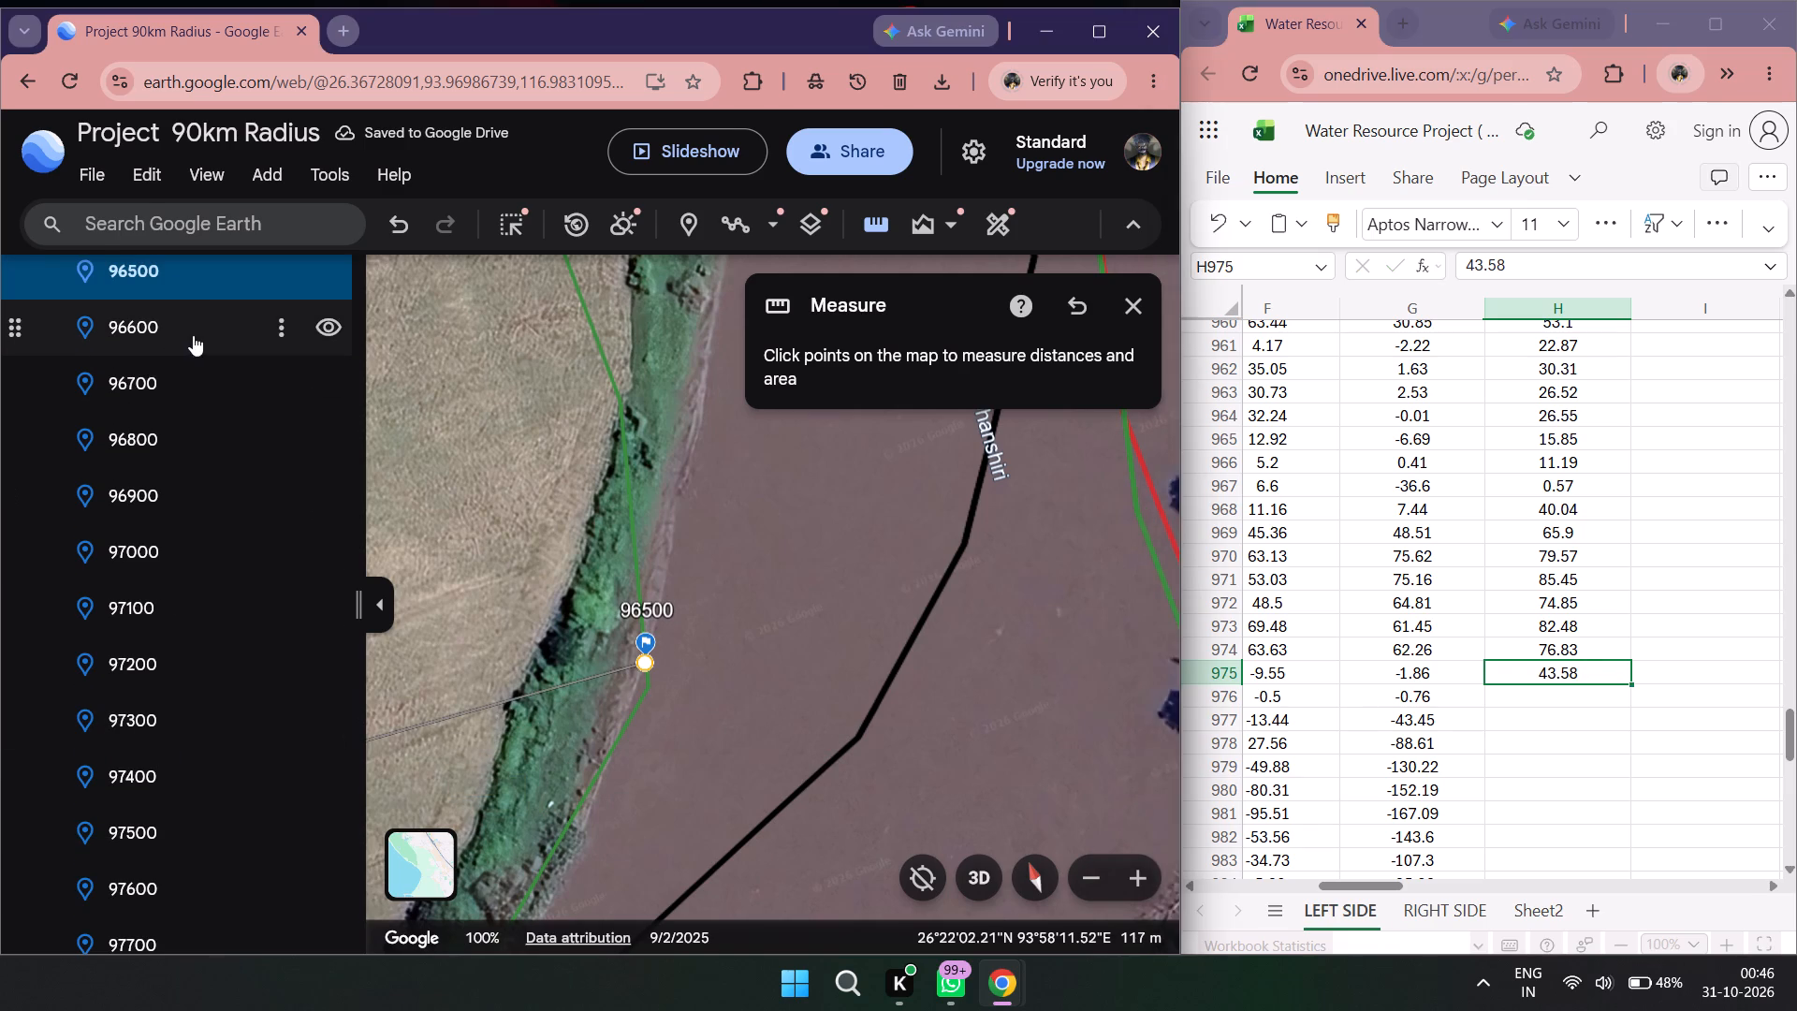
{"action": "scroll", "coordinate": [697, 723], "scroll_direction": "down", "scroll_amount": 1}
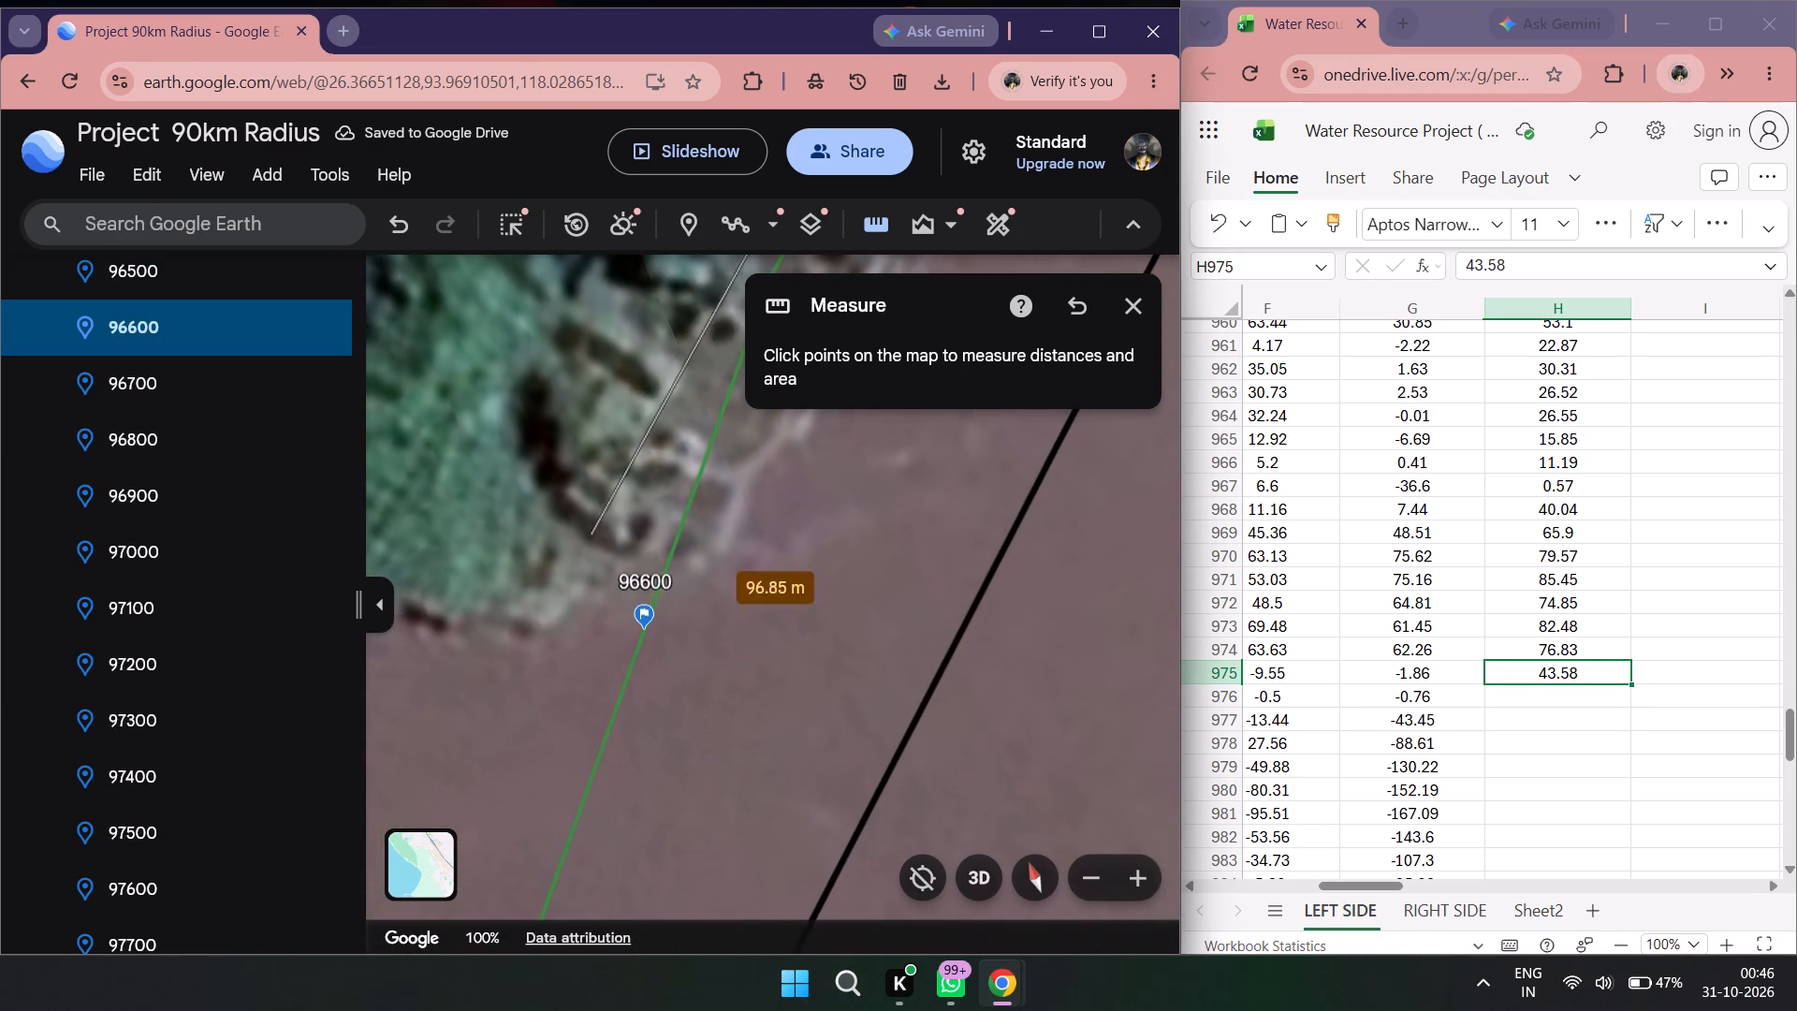
{"action": "double_click", "coordinate": [886, 235]}
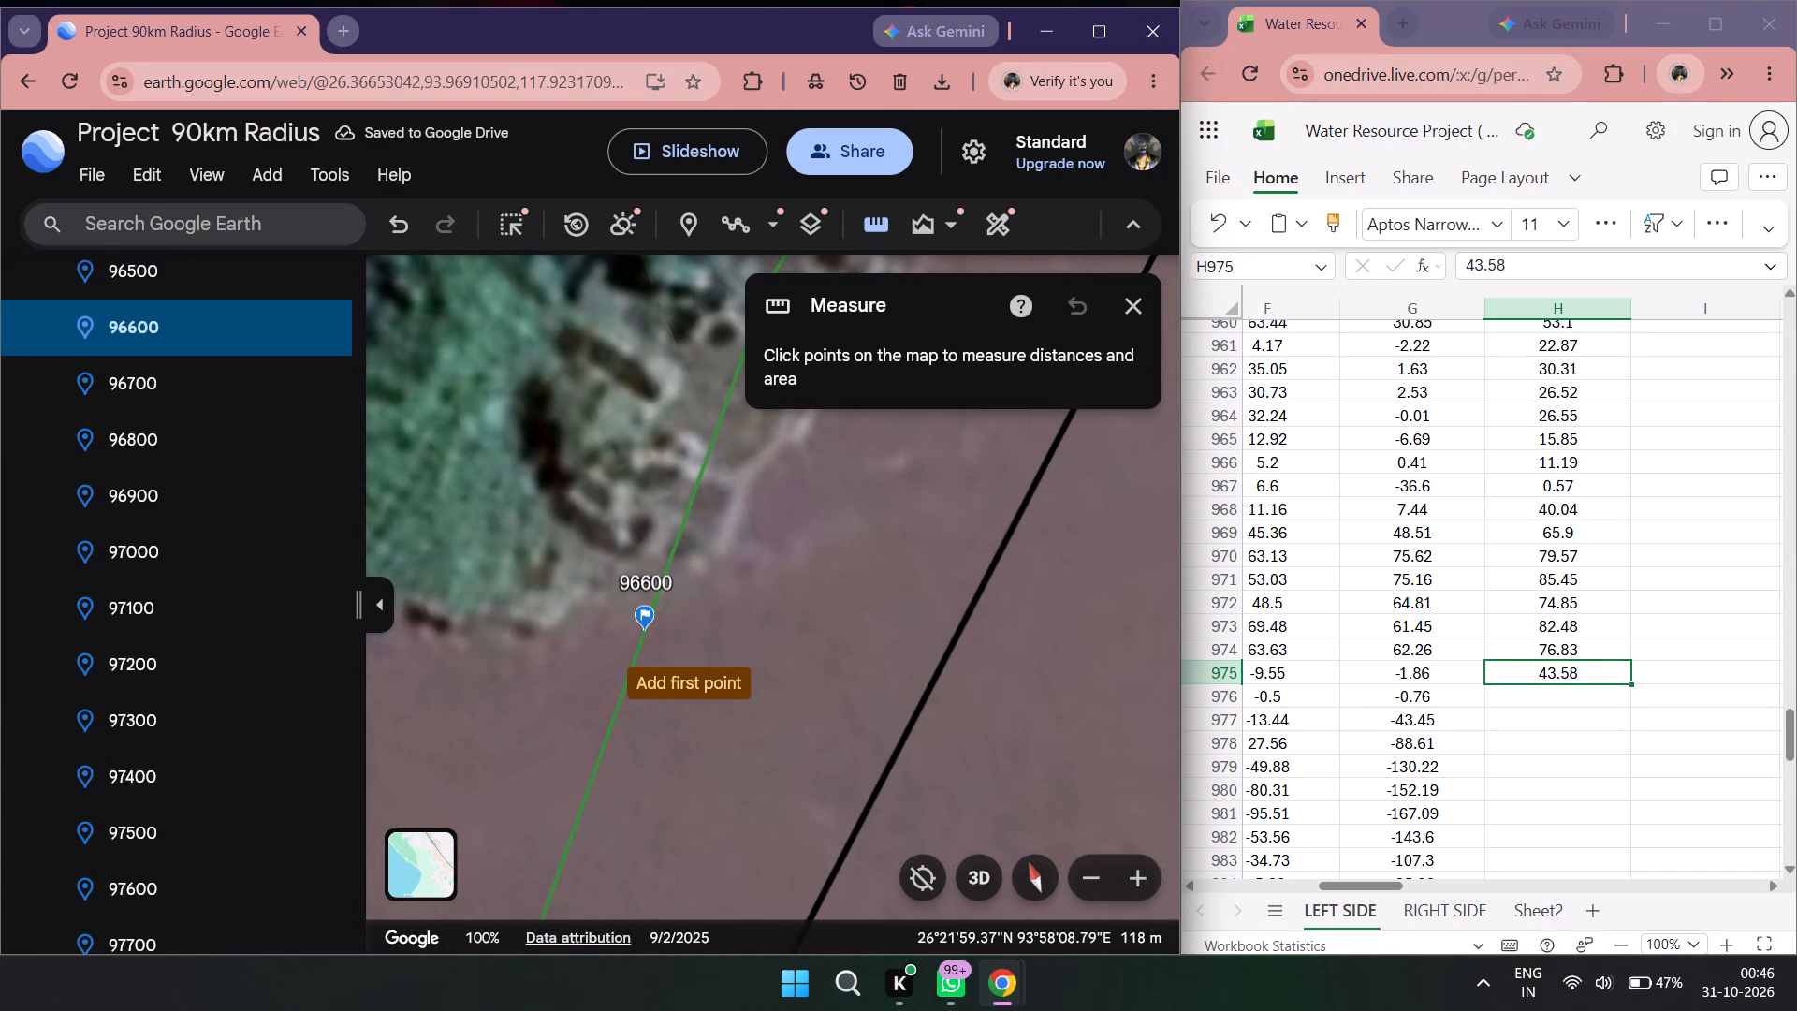
{"action": "left_click", "coordinate": [645, 637]}
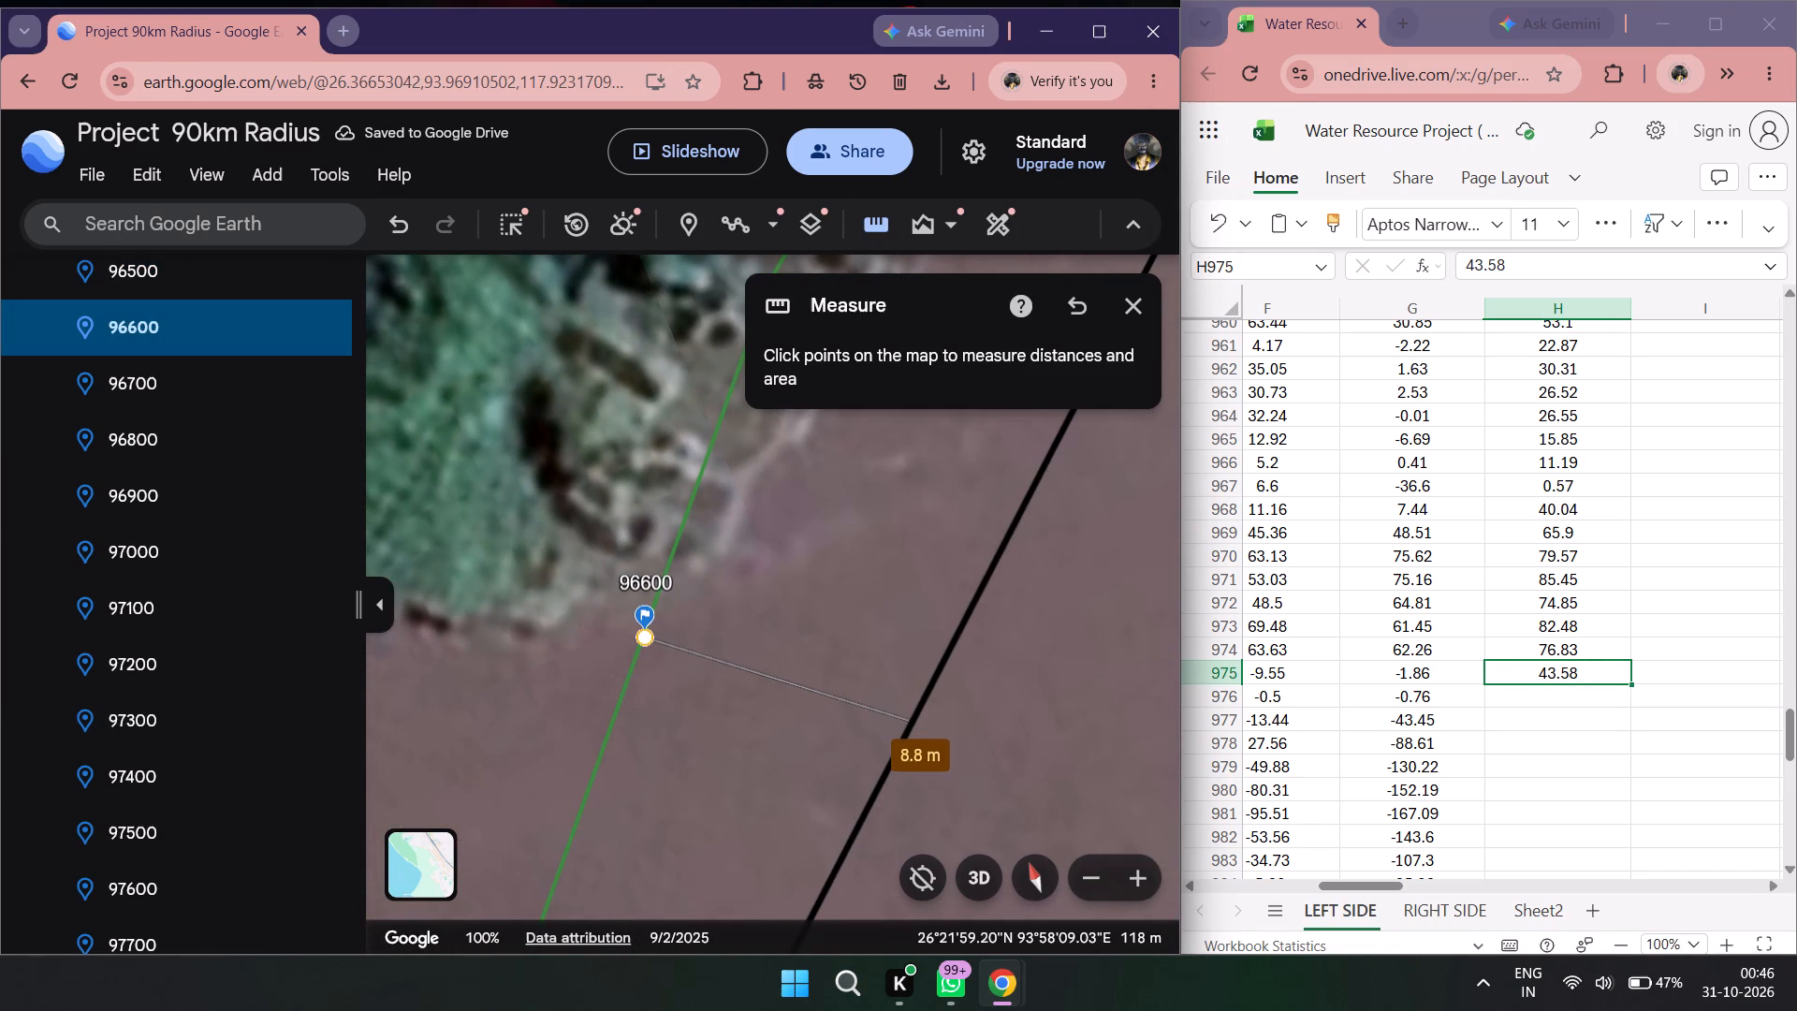
{"action": "double_click", "coordinate": [1571, 702]}
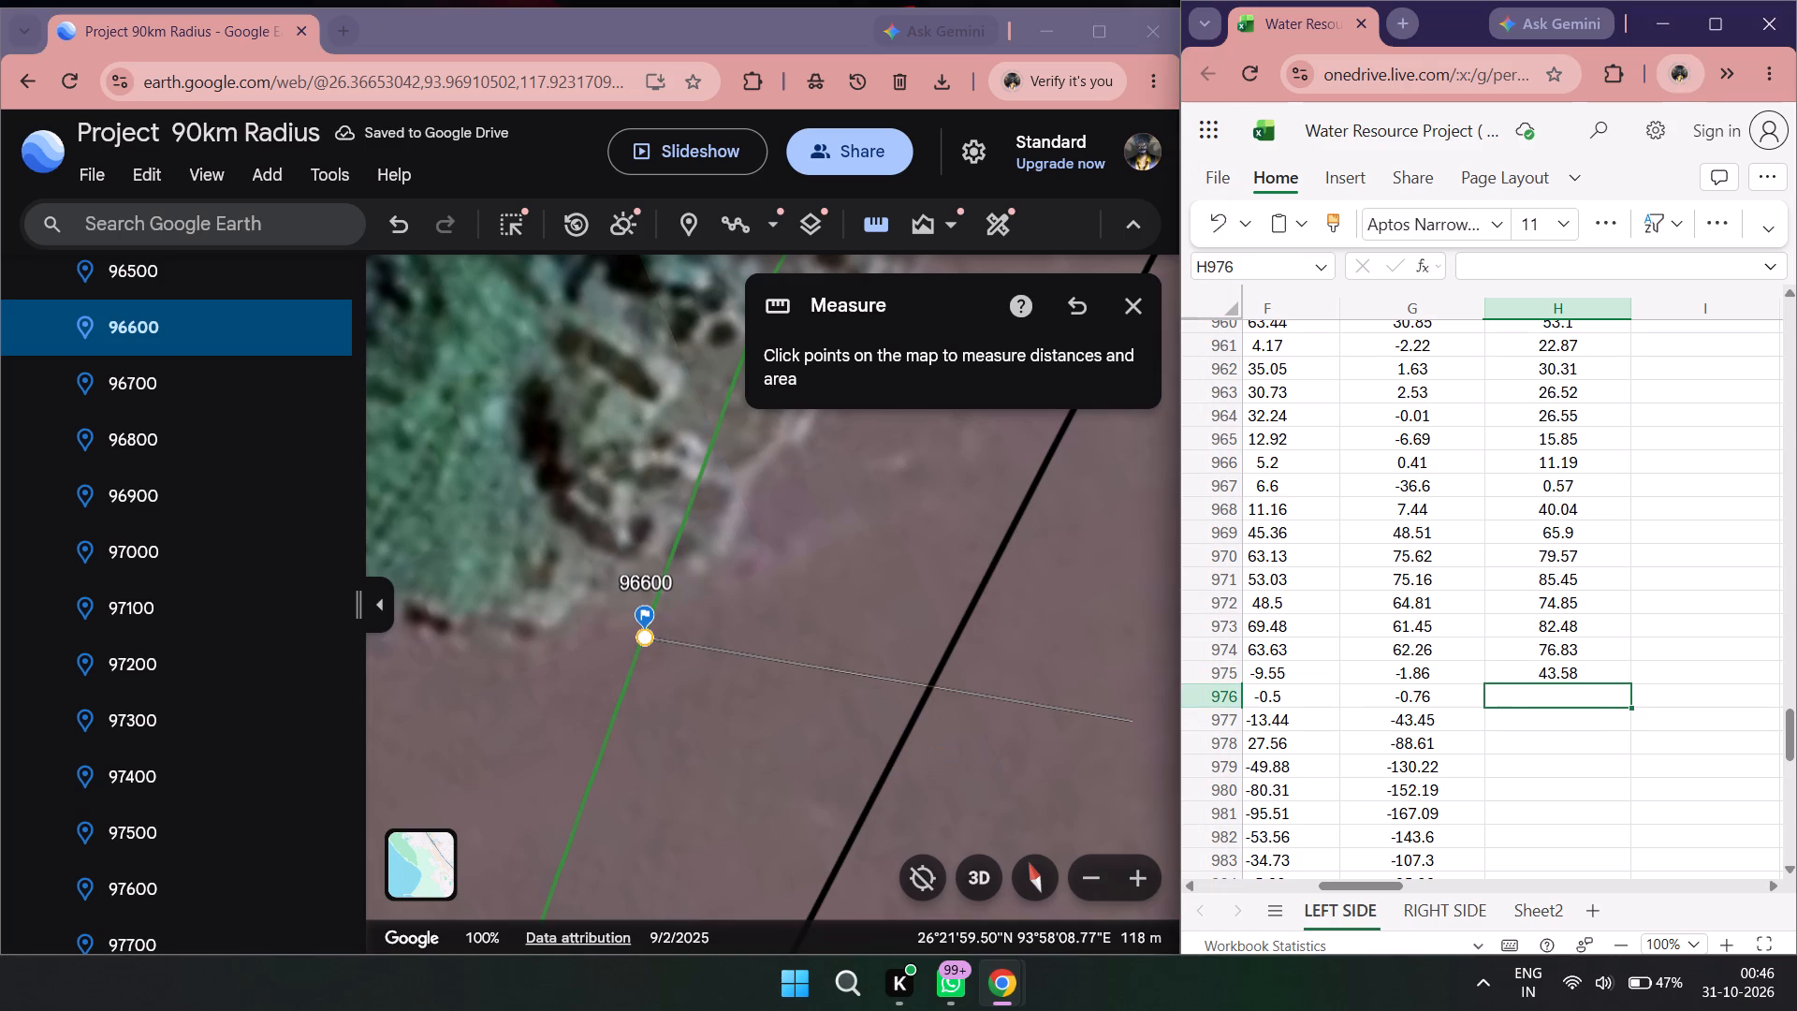
{"action": "type", "text": "8.8"}
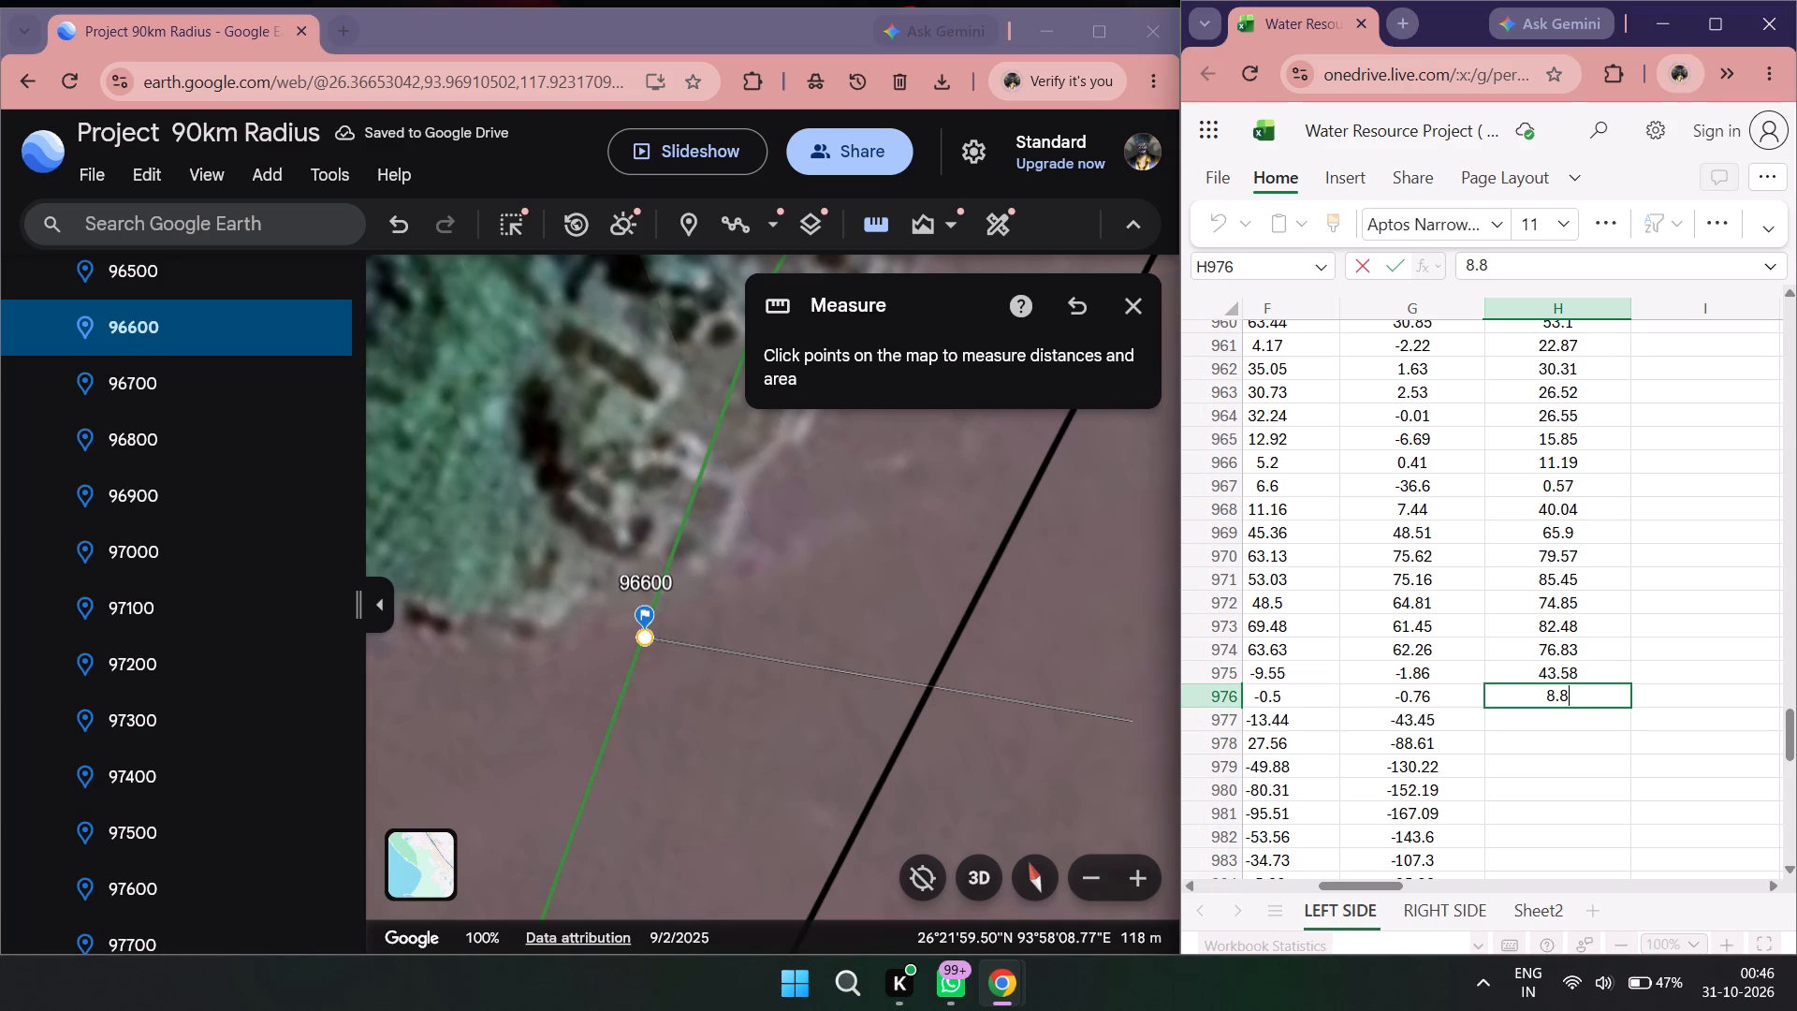
Go to placemark 96700, measure from the 2011 left line to the 2022 left line, and record 44.73 in H977.
{"action": "double_click", "coordinate": [210, 374]}
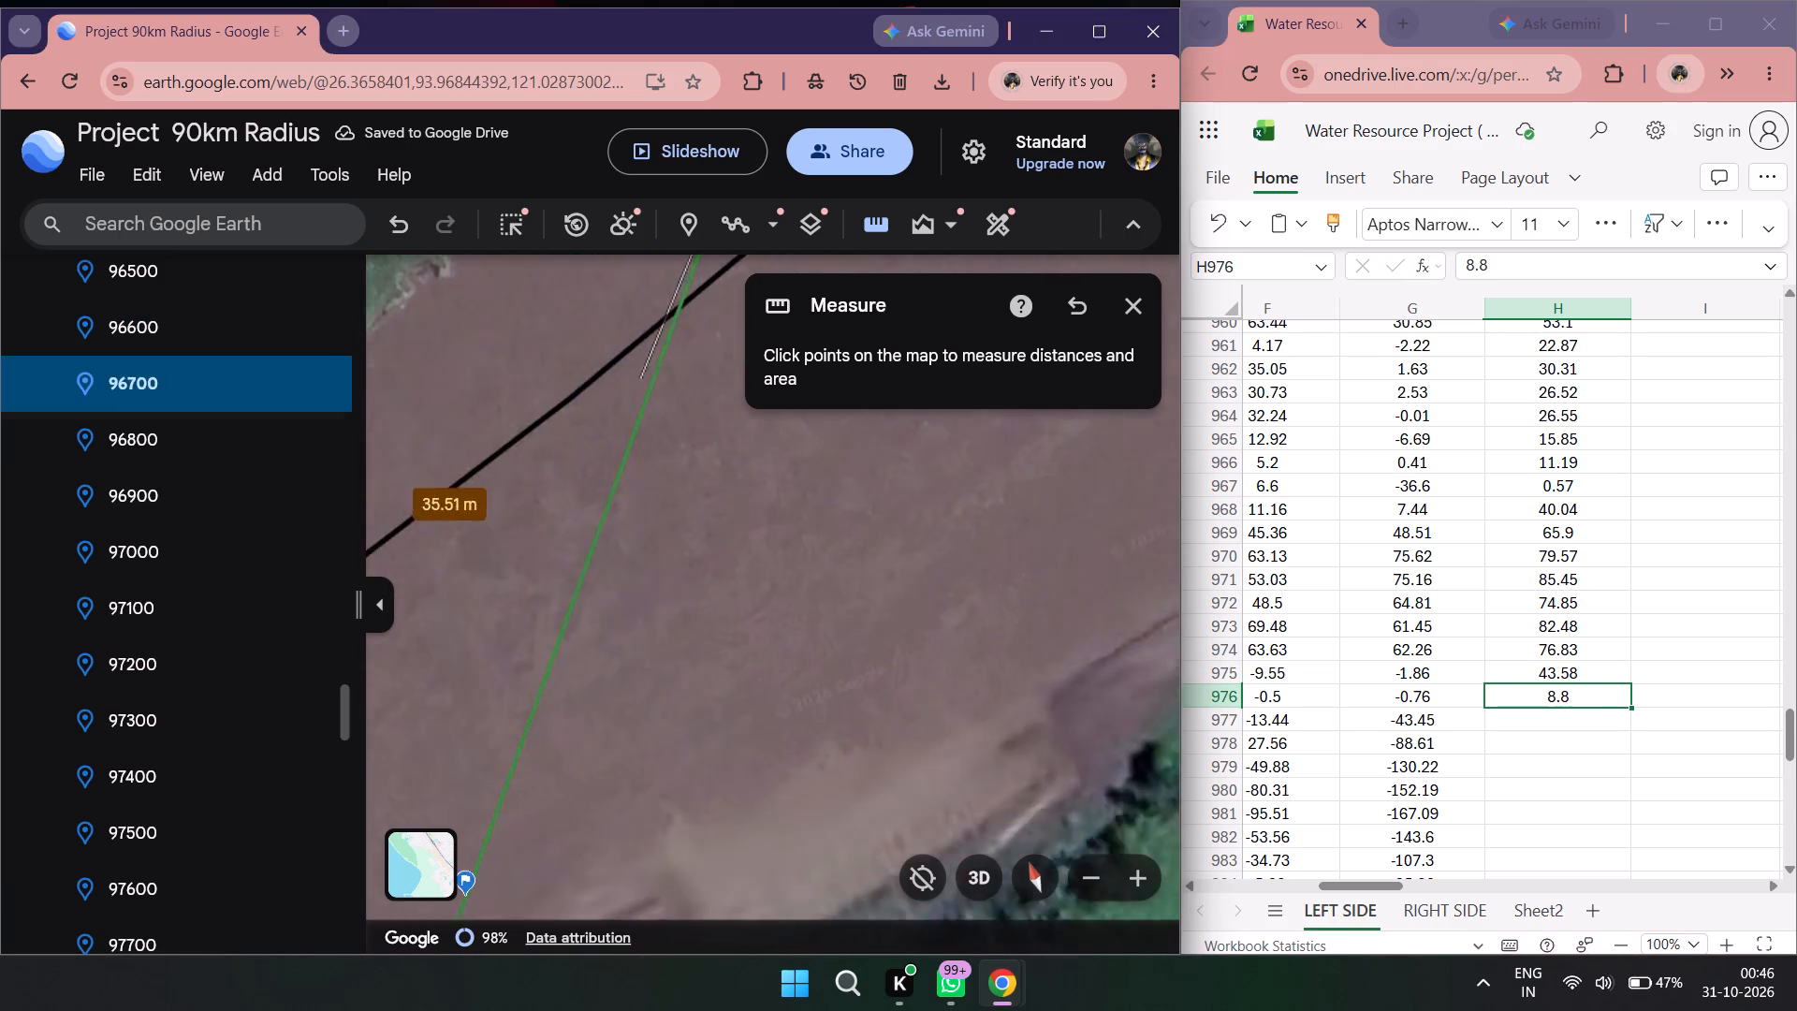
{"action": "scroll", "coordinate": [568, 624], "scroll_direction": "down", "scroll_amount": 5}
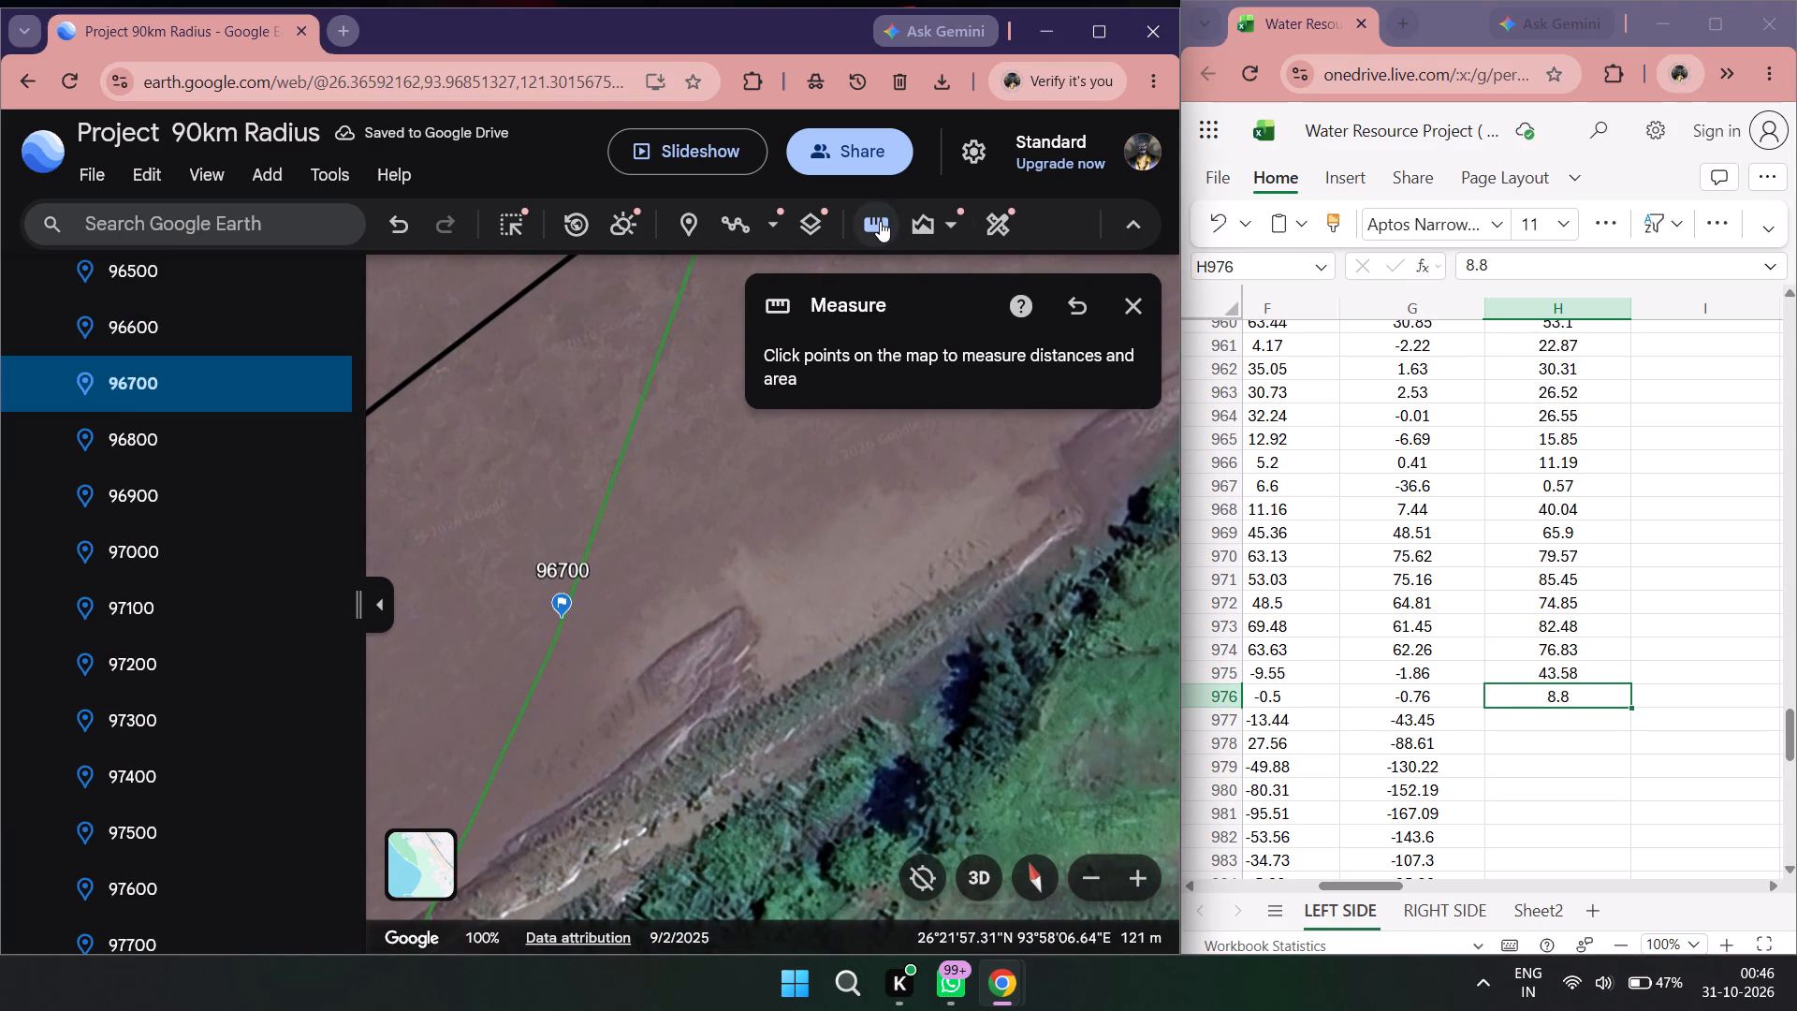
{"action": "double_click", "coordinate": [880, 221]}
{"action": "left_click_drag", "start_coordinate": [715, 536], "coordinate": [914, 564]}
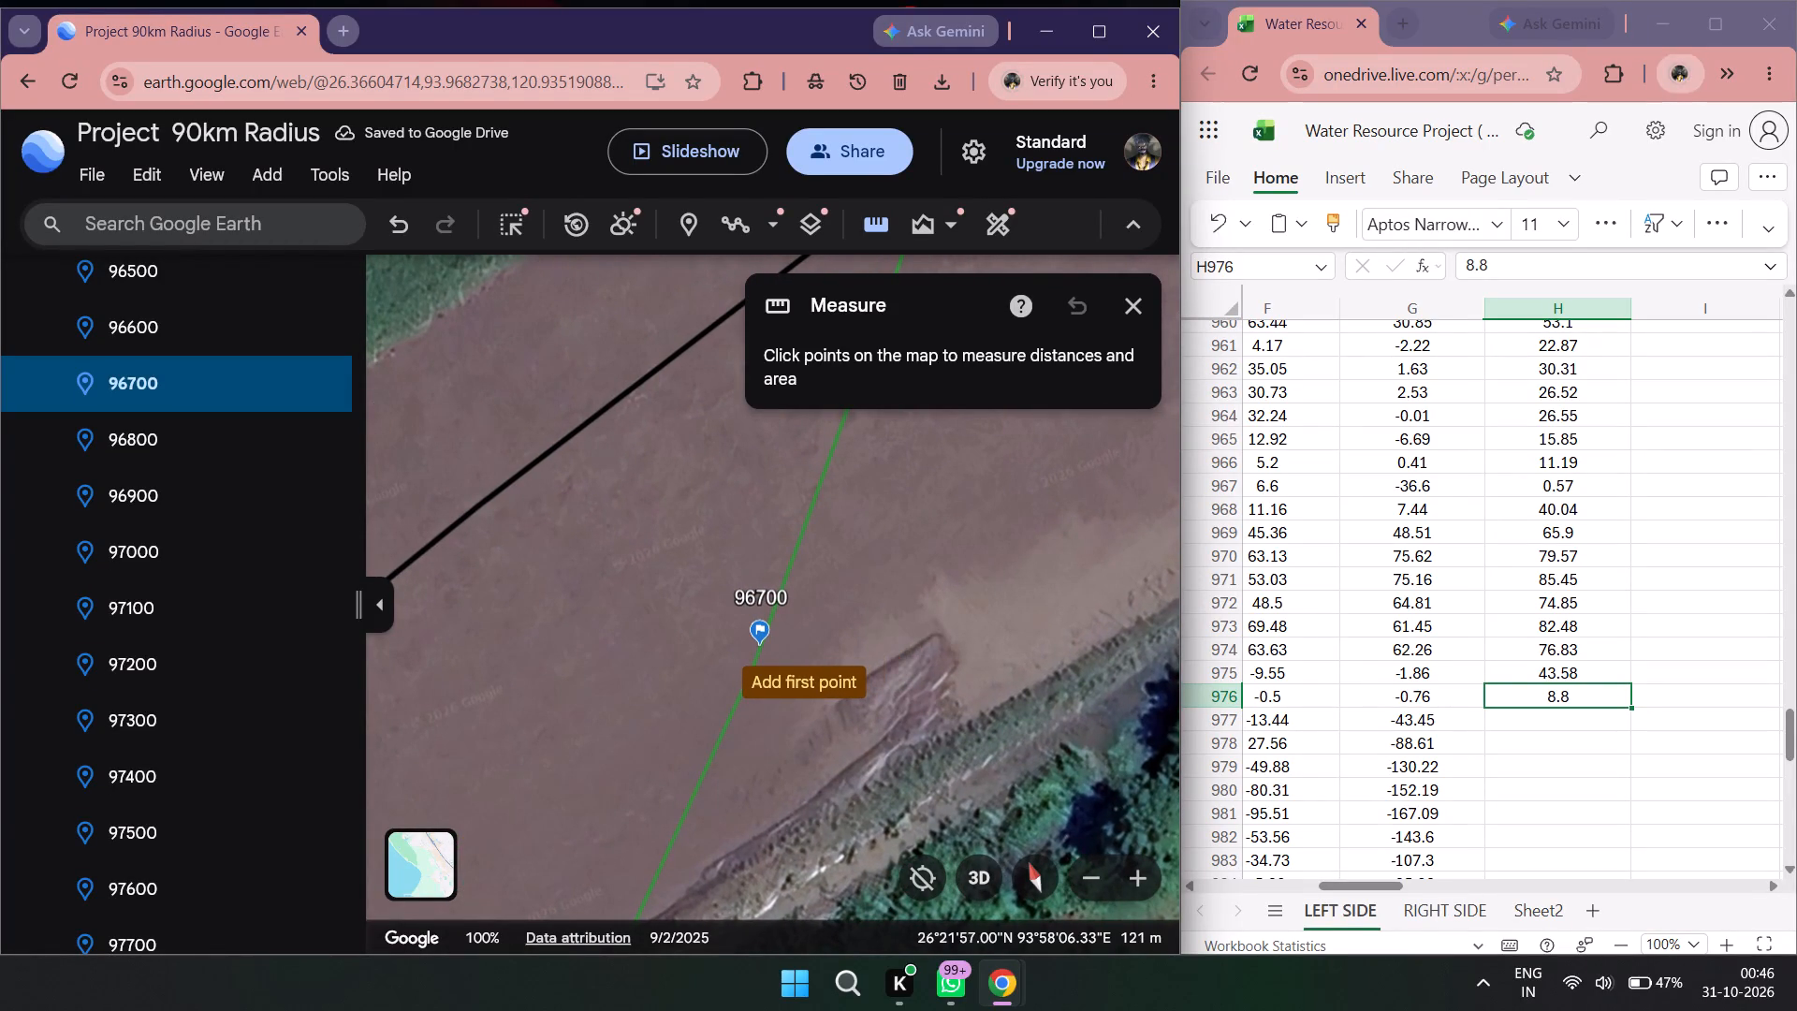
{"action": "left_click", "coordinate": [761, 647]}
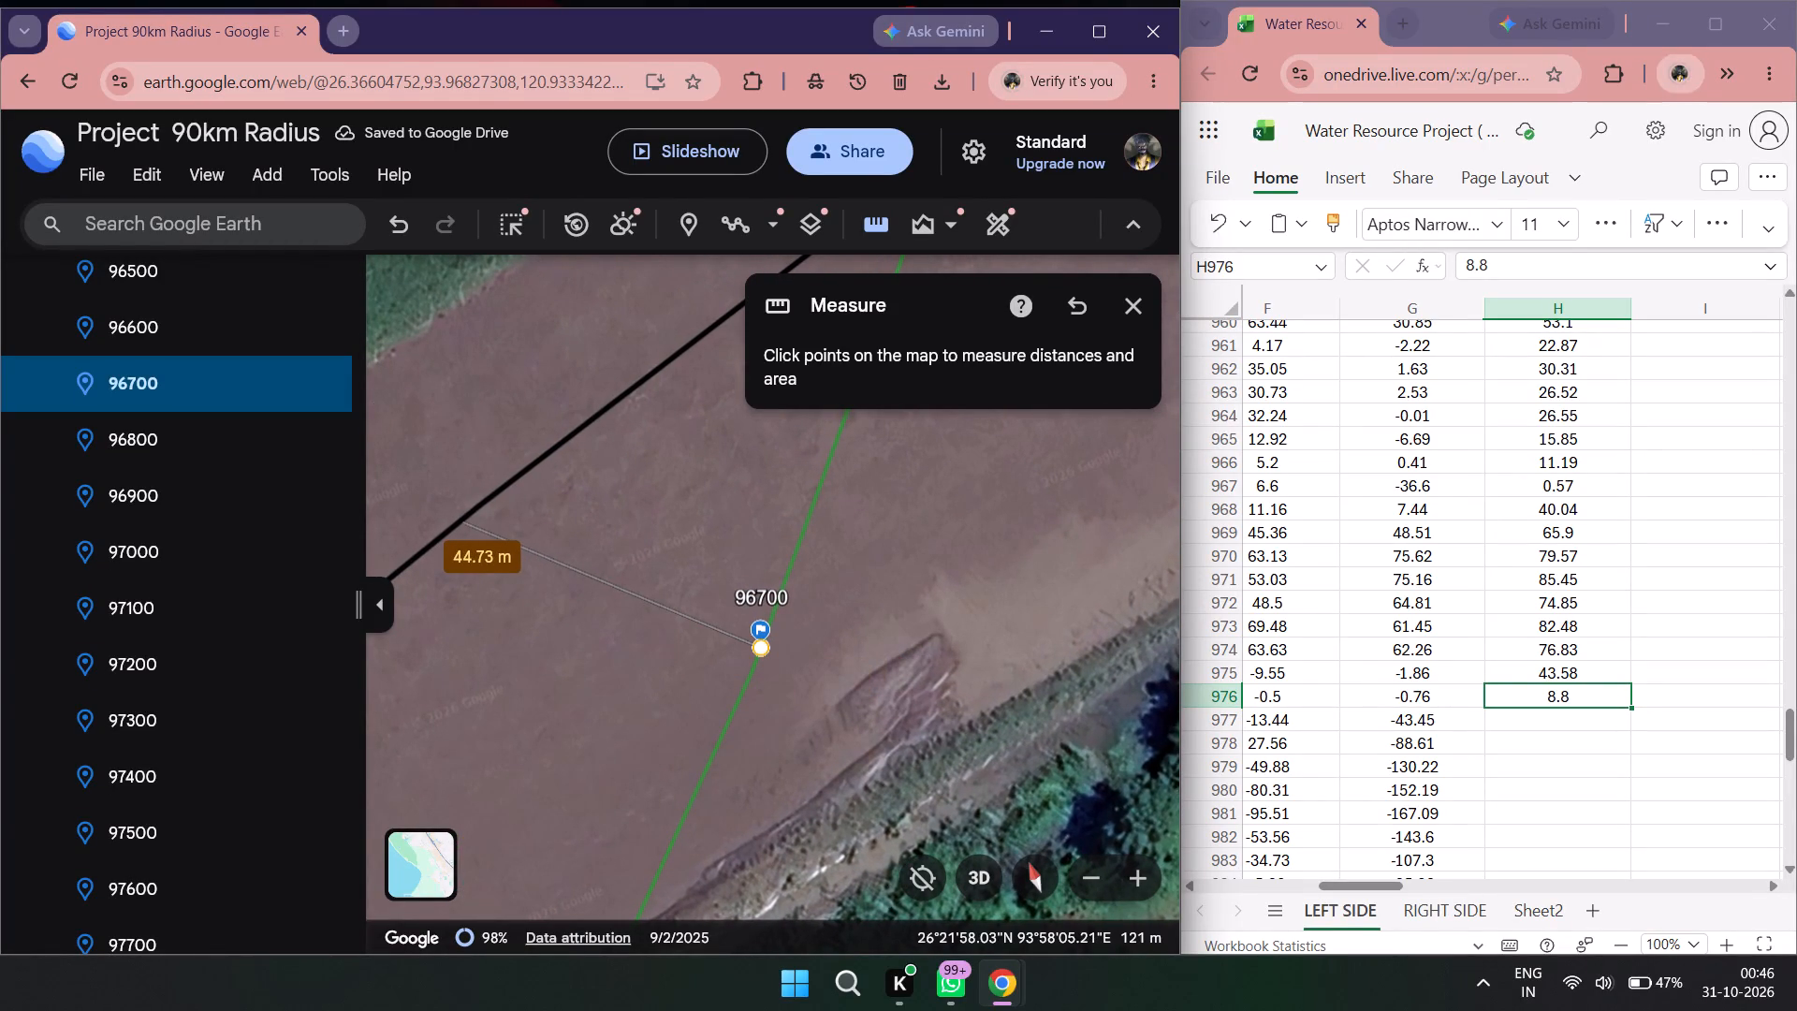
{"action": "double_click", "coordinate": [1556, 715]}
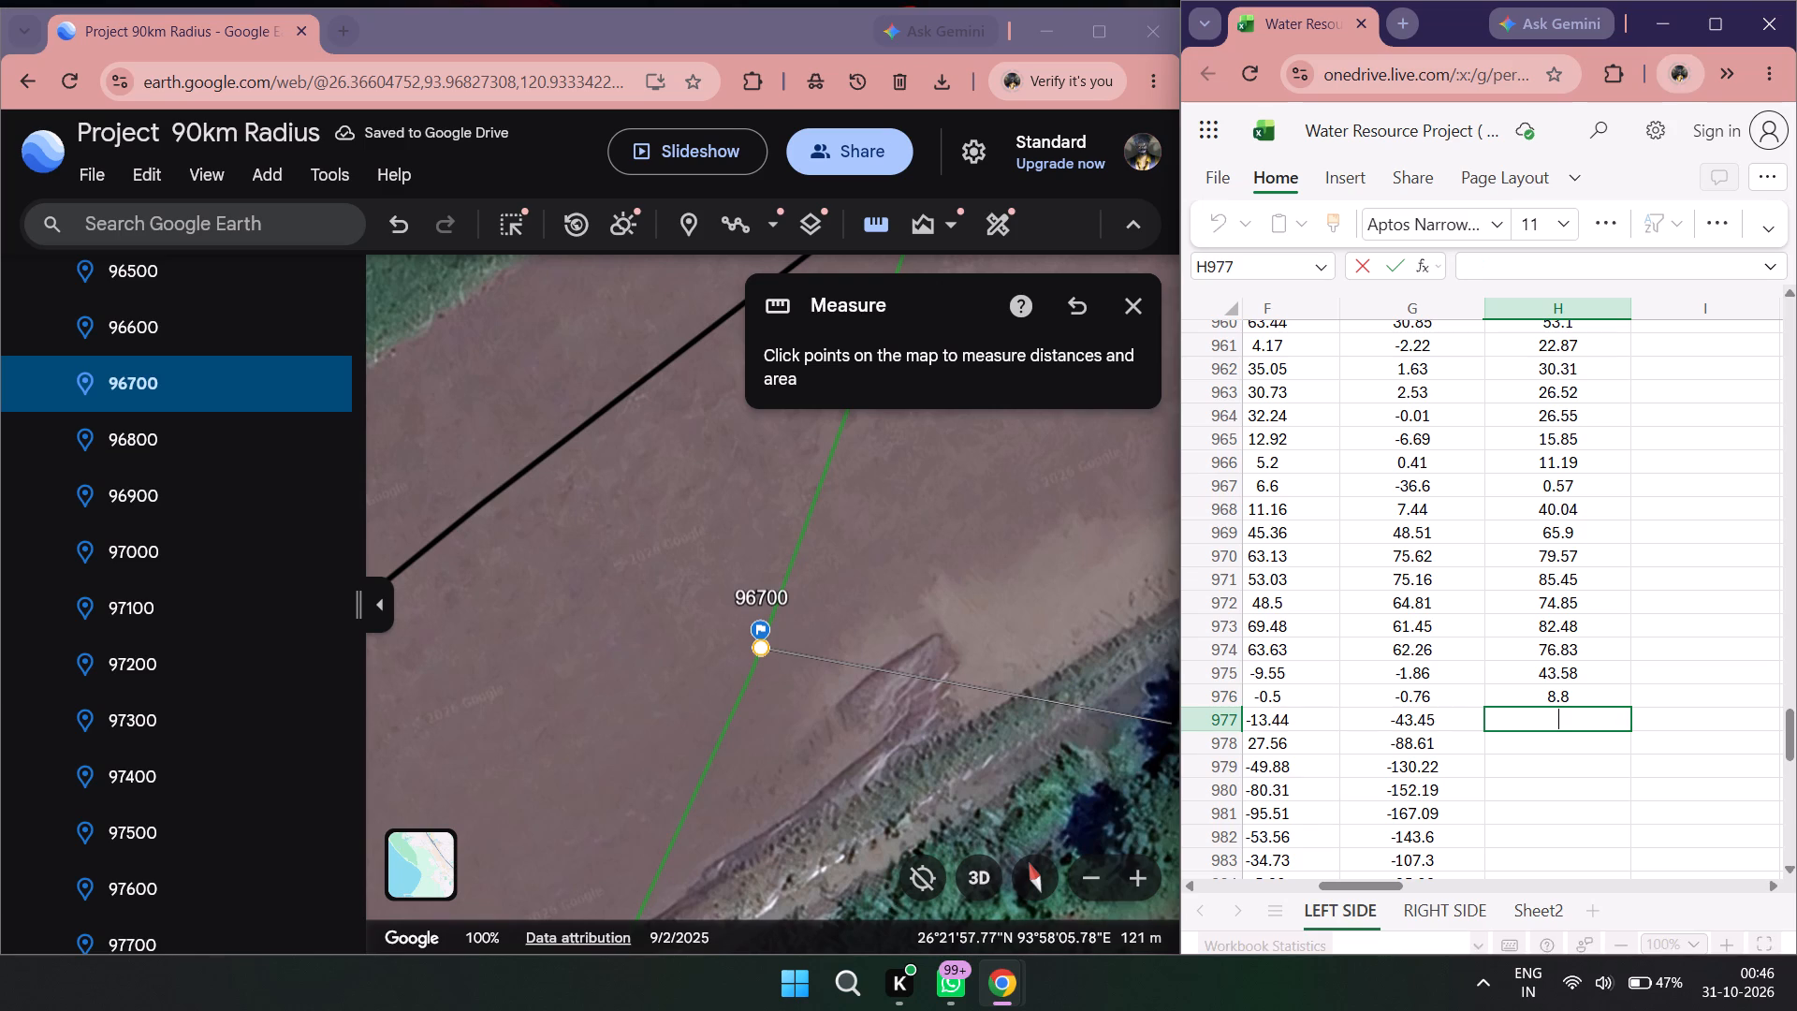
{"action": "type", "text": "44"}
{"action": "type", "text": ".73"}
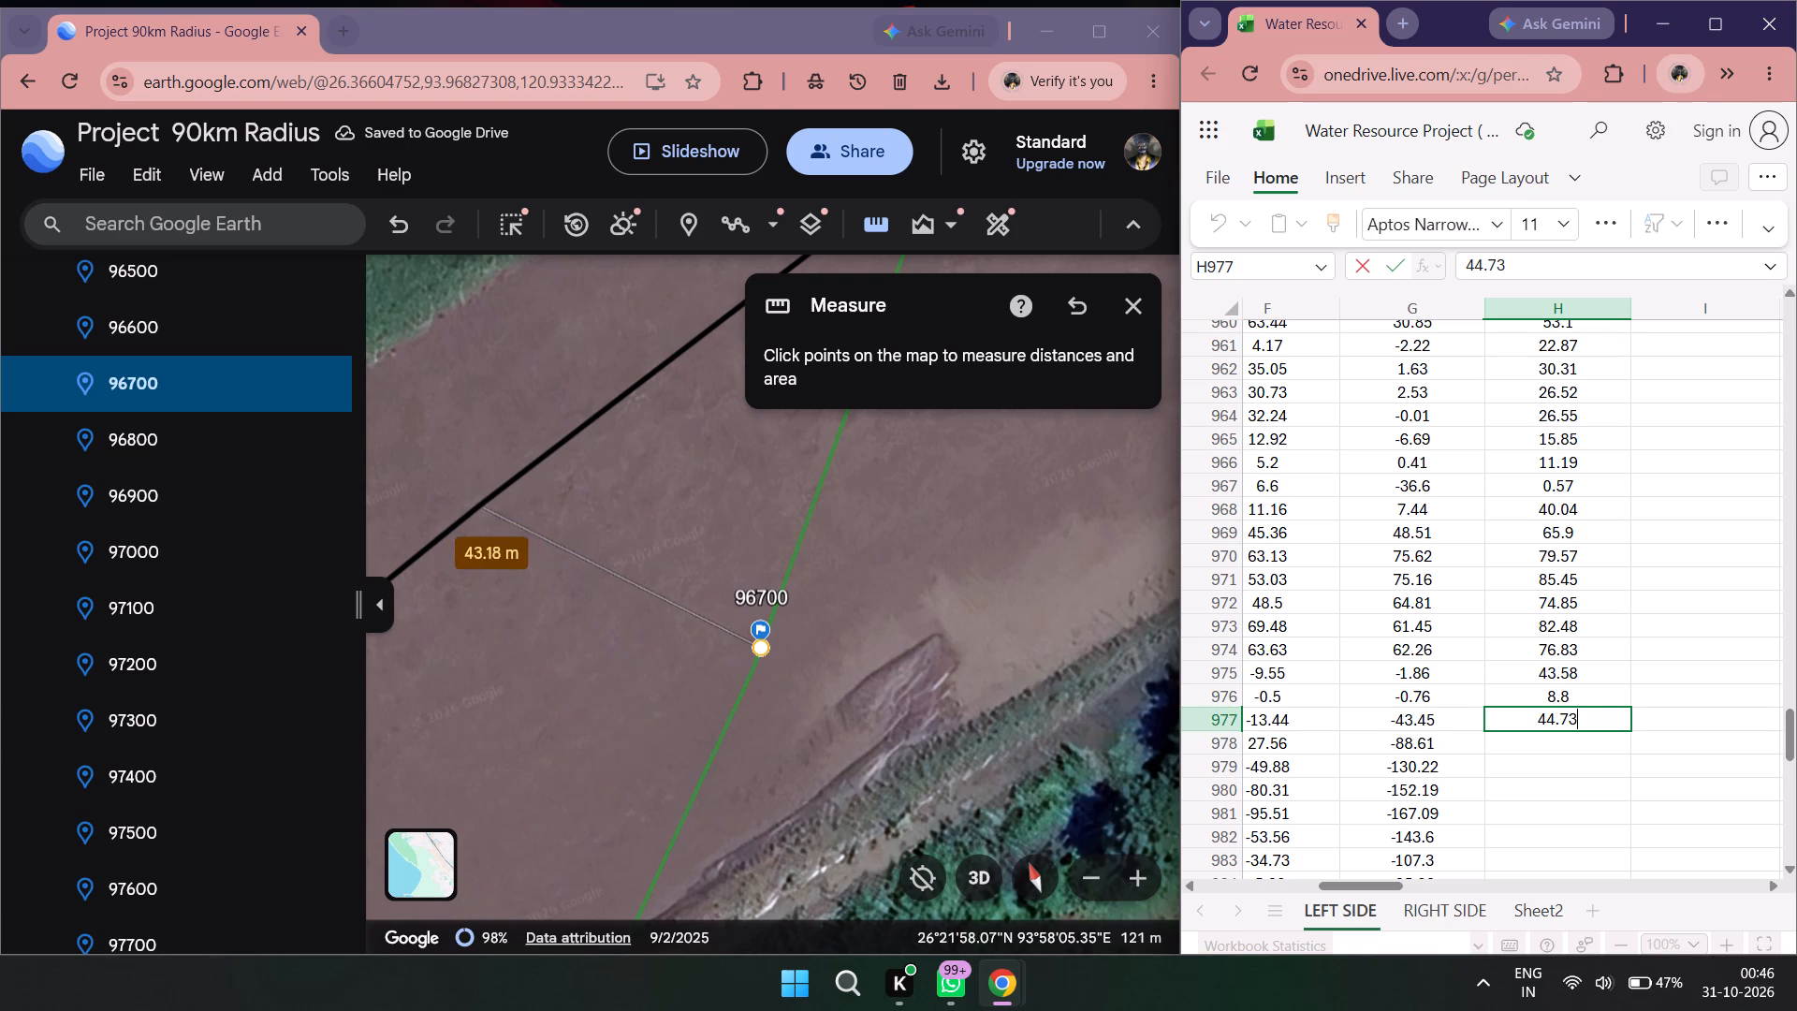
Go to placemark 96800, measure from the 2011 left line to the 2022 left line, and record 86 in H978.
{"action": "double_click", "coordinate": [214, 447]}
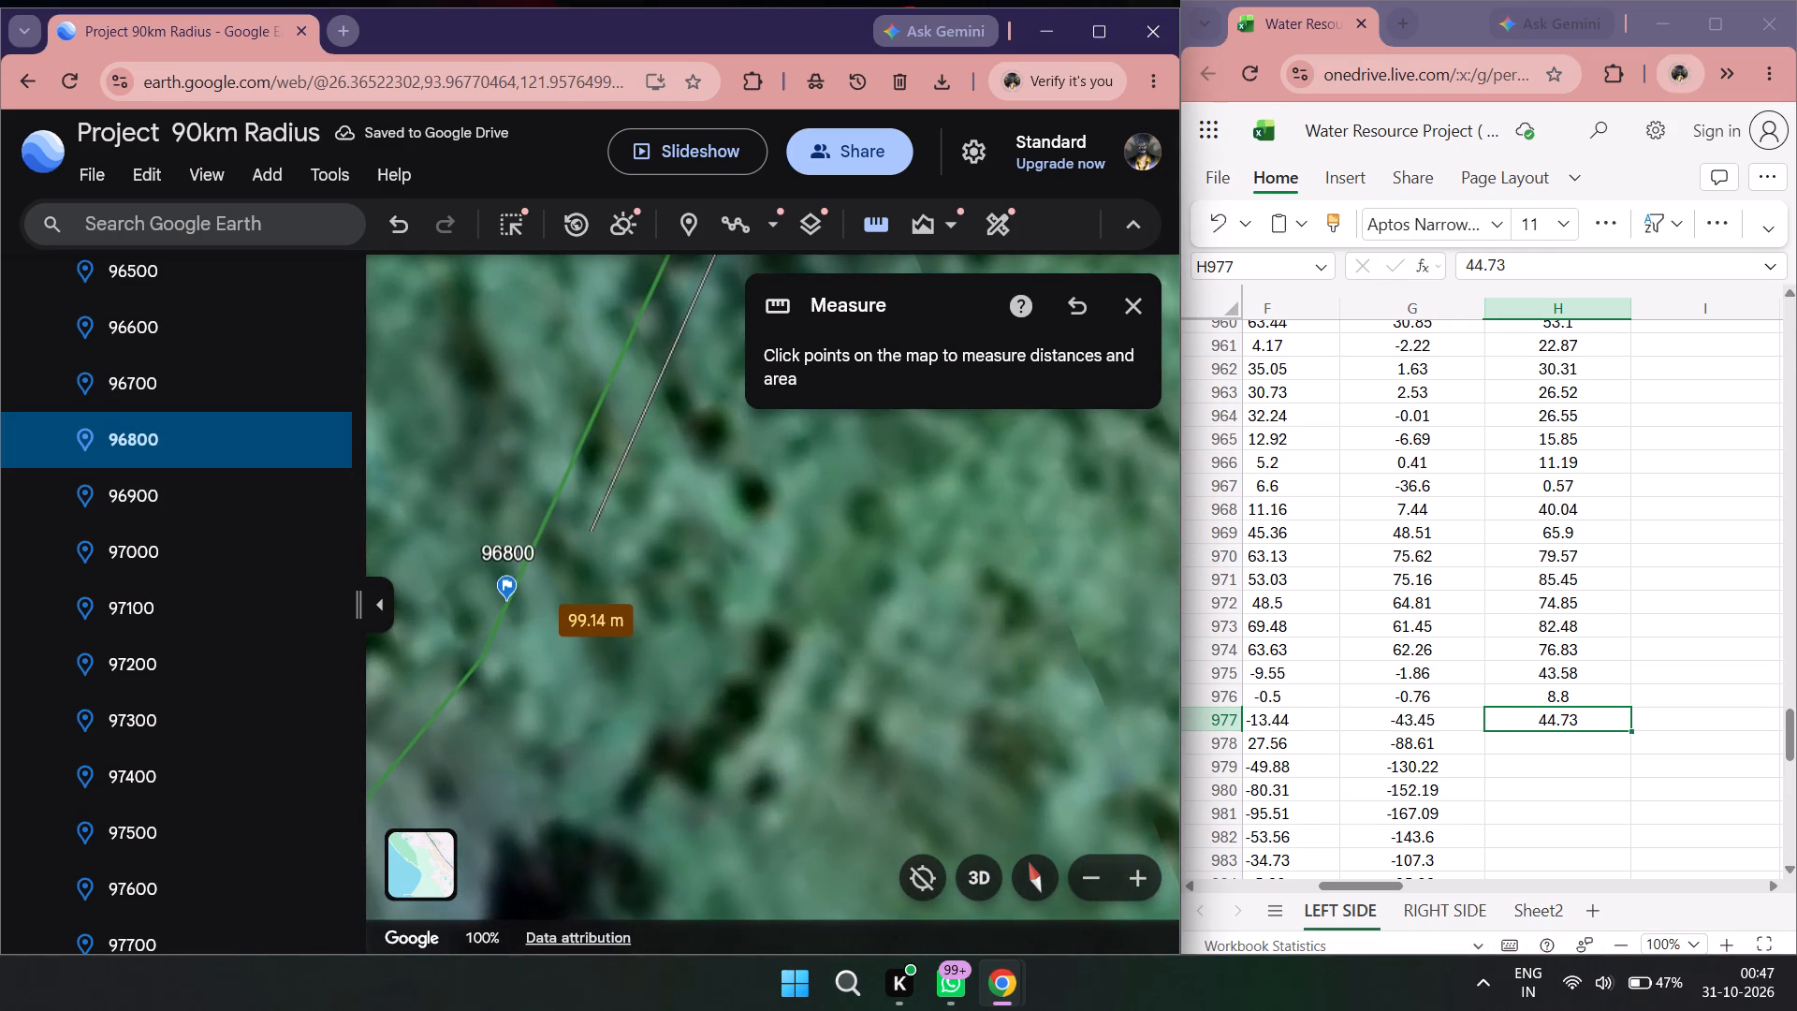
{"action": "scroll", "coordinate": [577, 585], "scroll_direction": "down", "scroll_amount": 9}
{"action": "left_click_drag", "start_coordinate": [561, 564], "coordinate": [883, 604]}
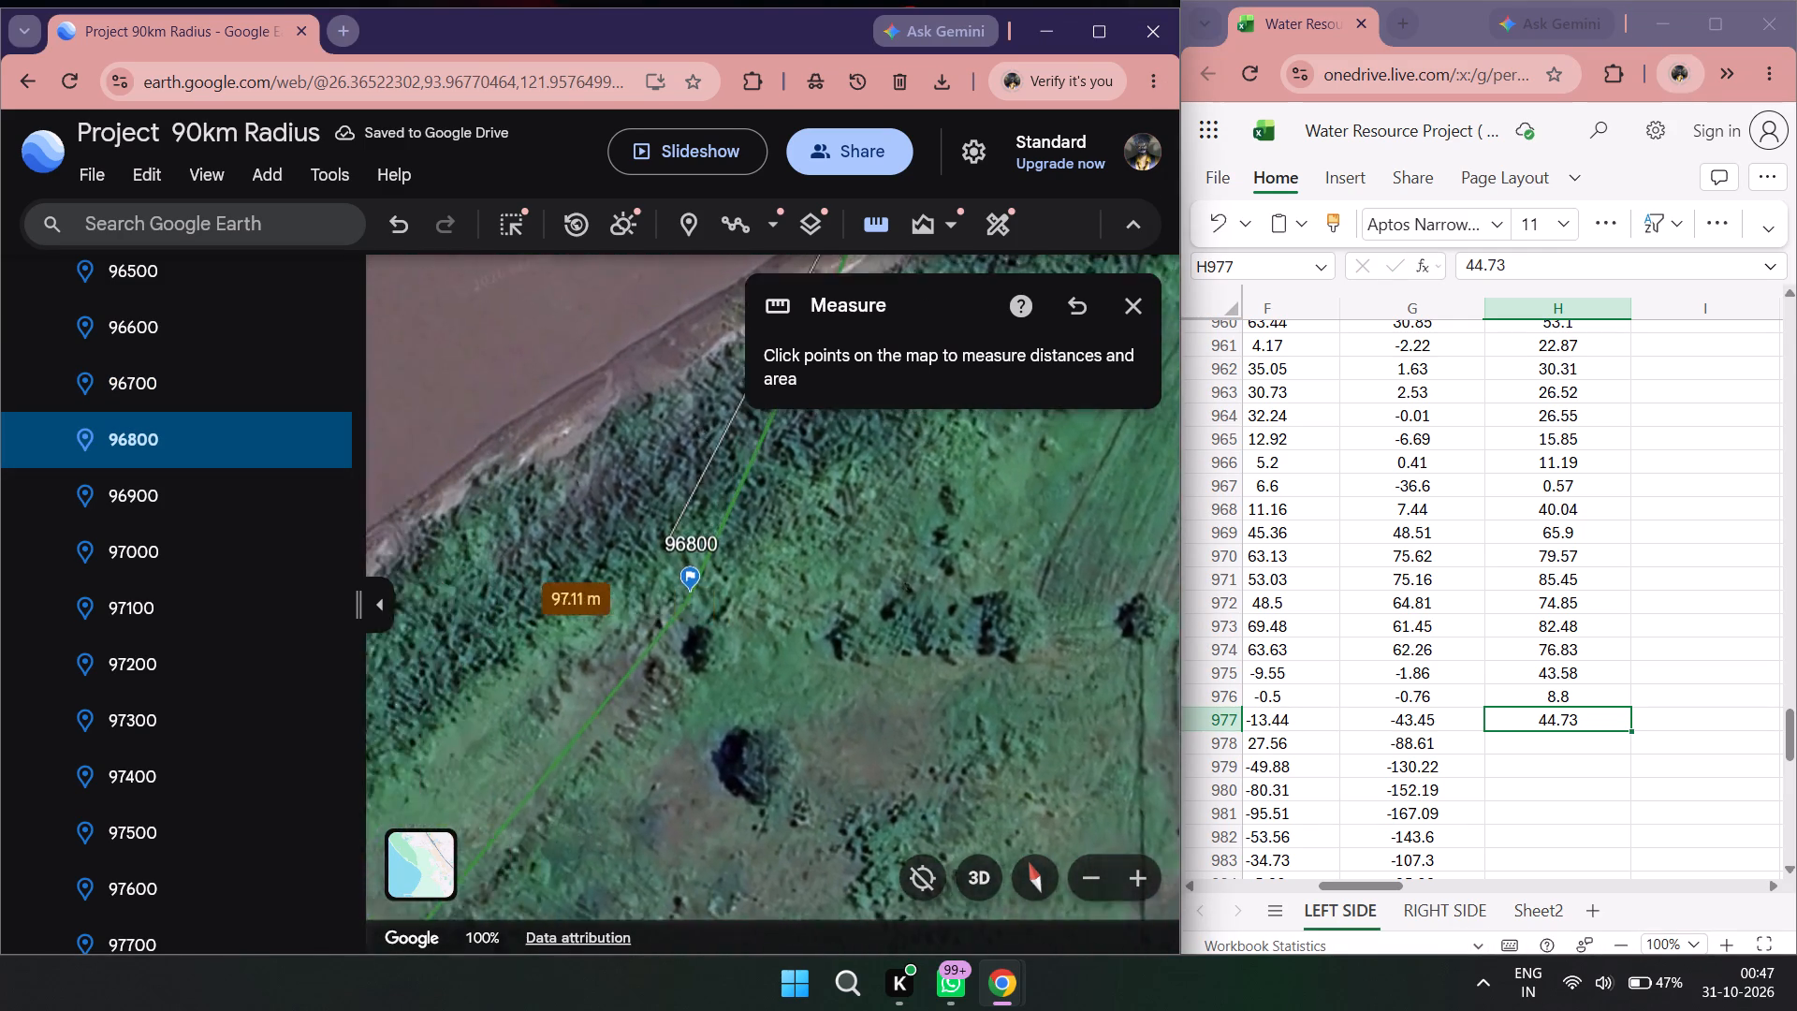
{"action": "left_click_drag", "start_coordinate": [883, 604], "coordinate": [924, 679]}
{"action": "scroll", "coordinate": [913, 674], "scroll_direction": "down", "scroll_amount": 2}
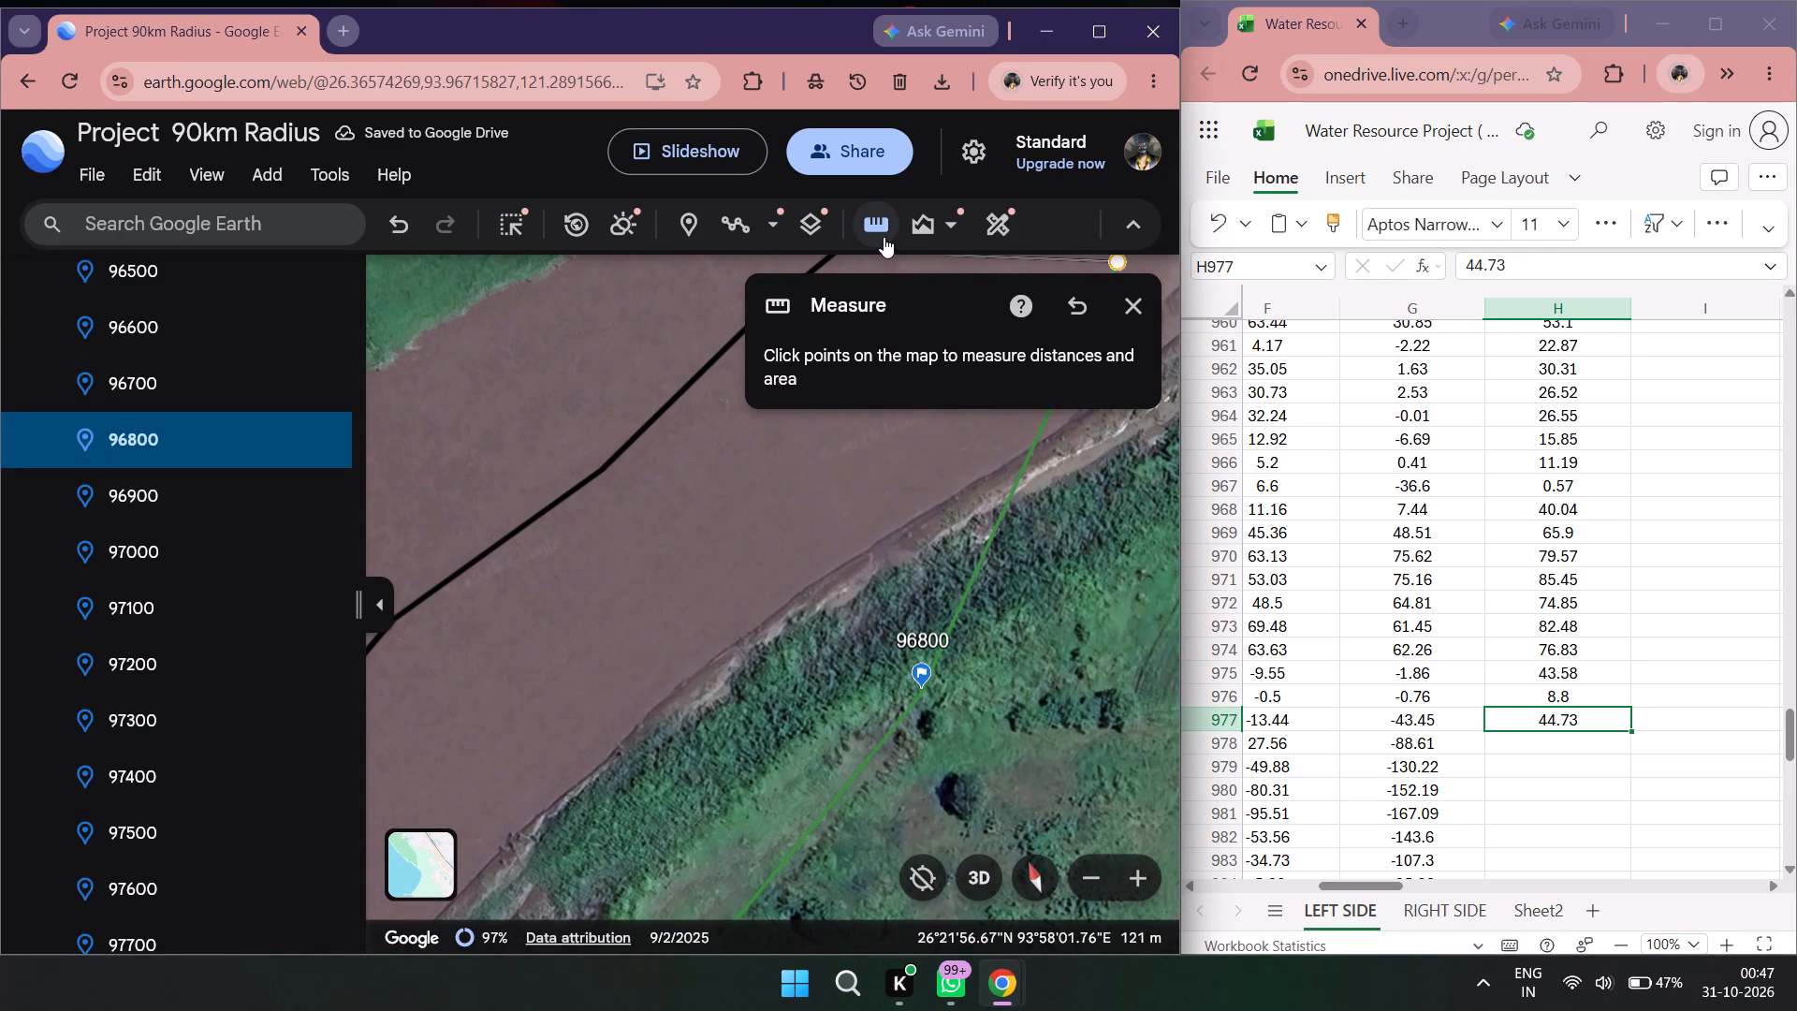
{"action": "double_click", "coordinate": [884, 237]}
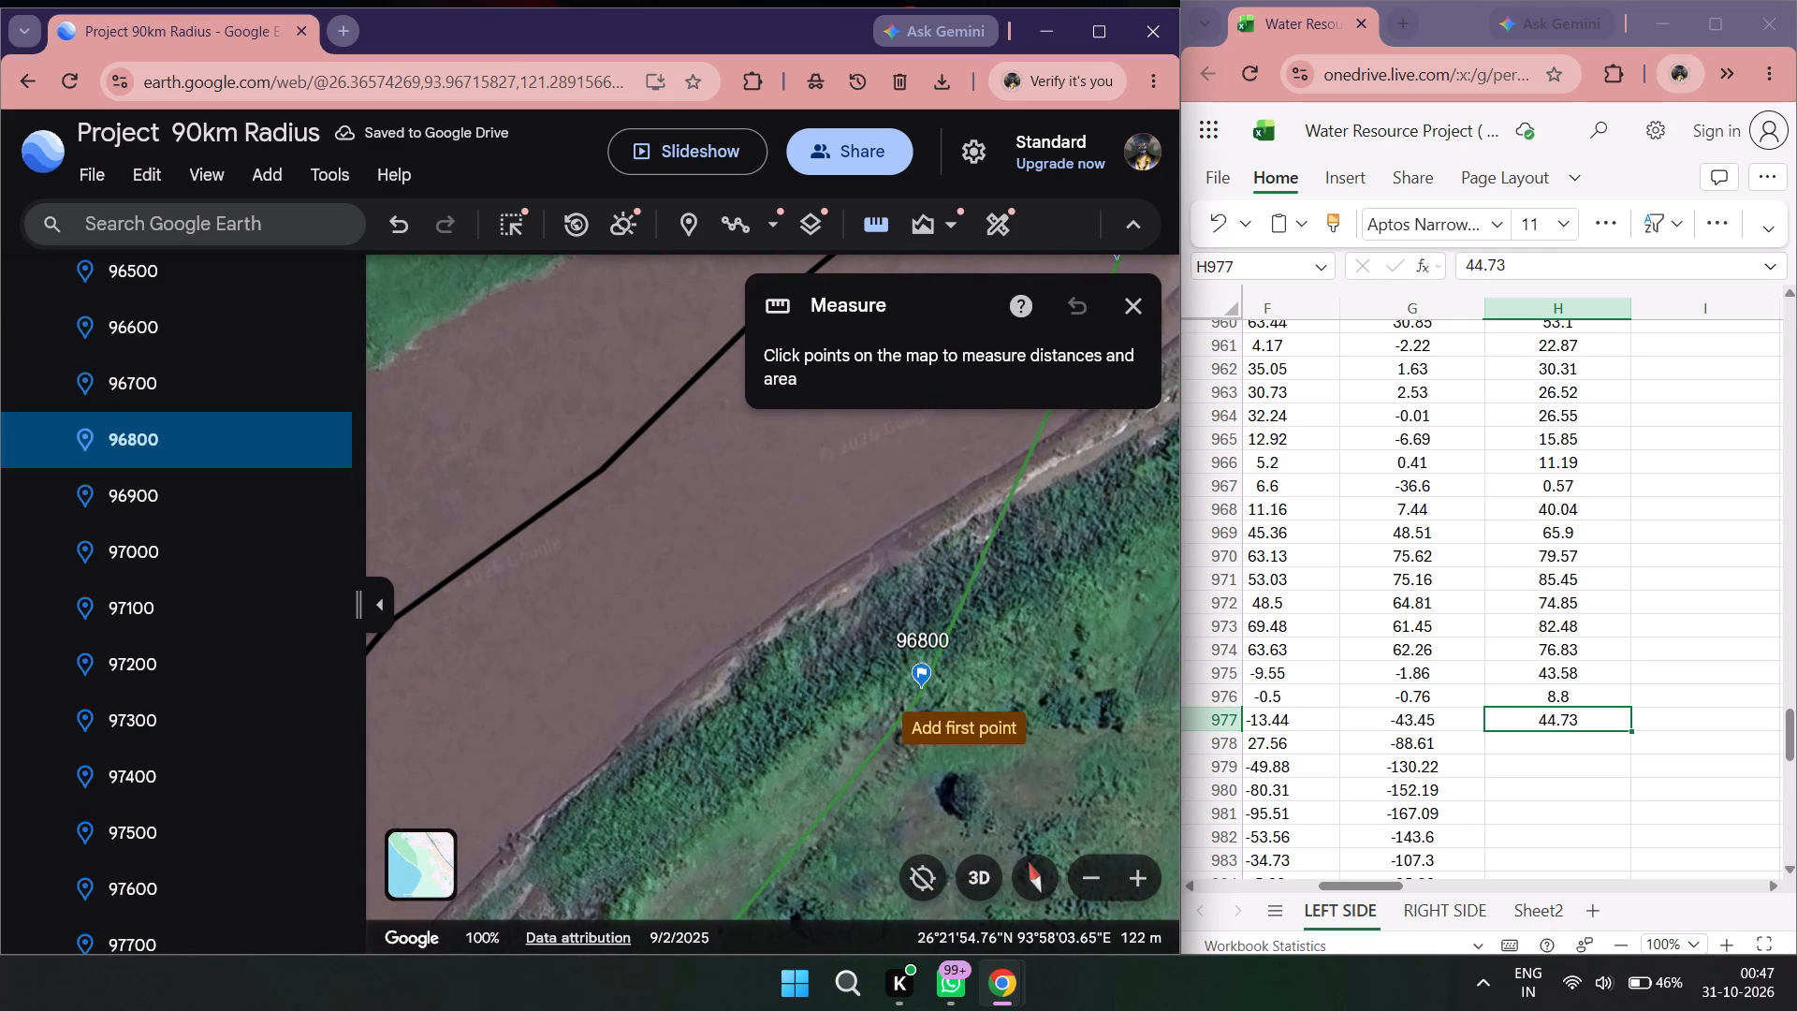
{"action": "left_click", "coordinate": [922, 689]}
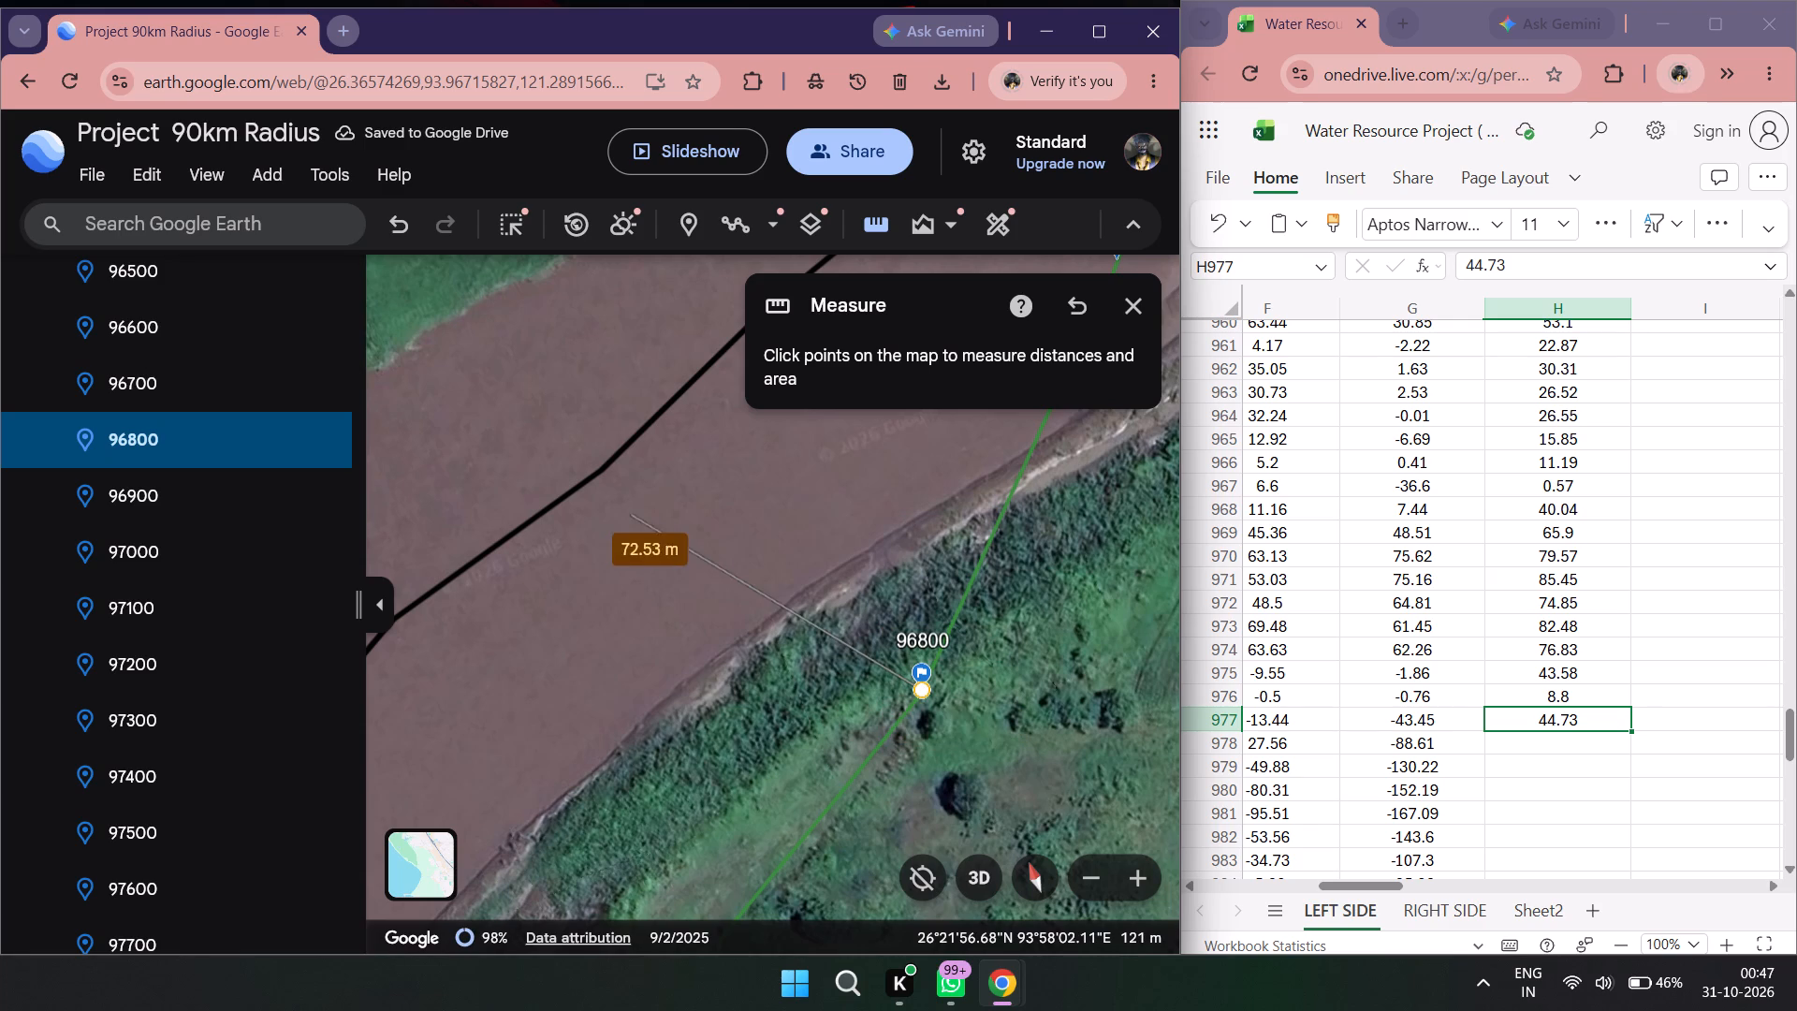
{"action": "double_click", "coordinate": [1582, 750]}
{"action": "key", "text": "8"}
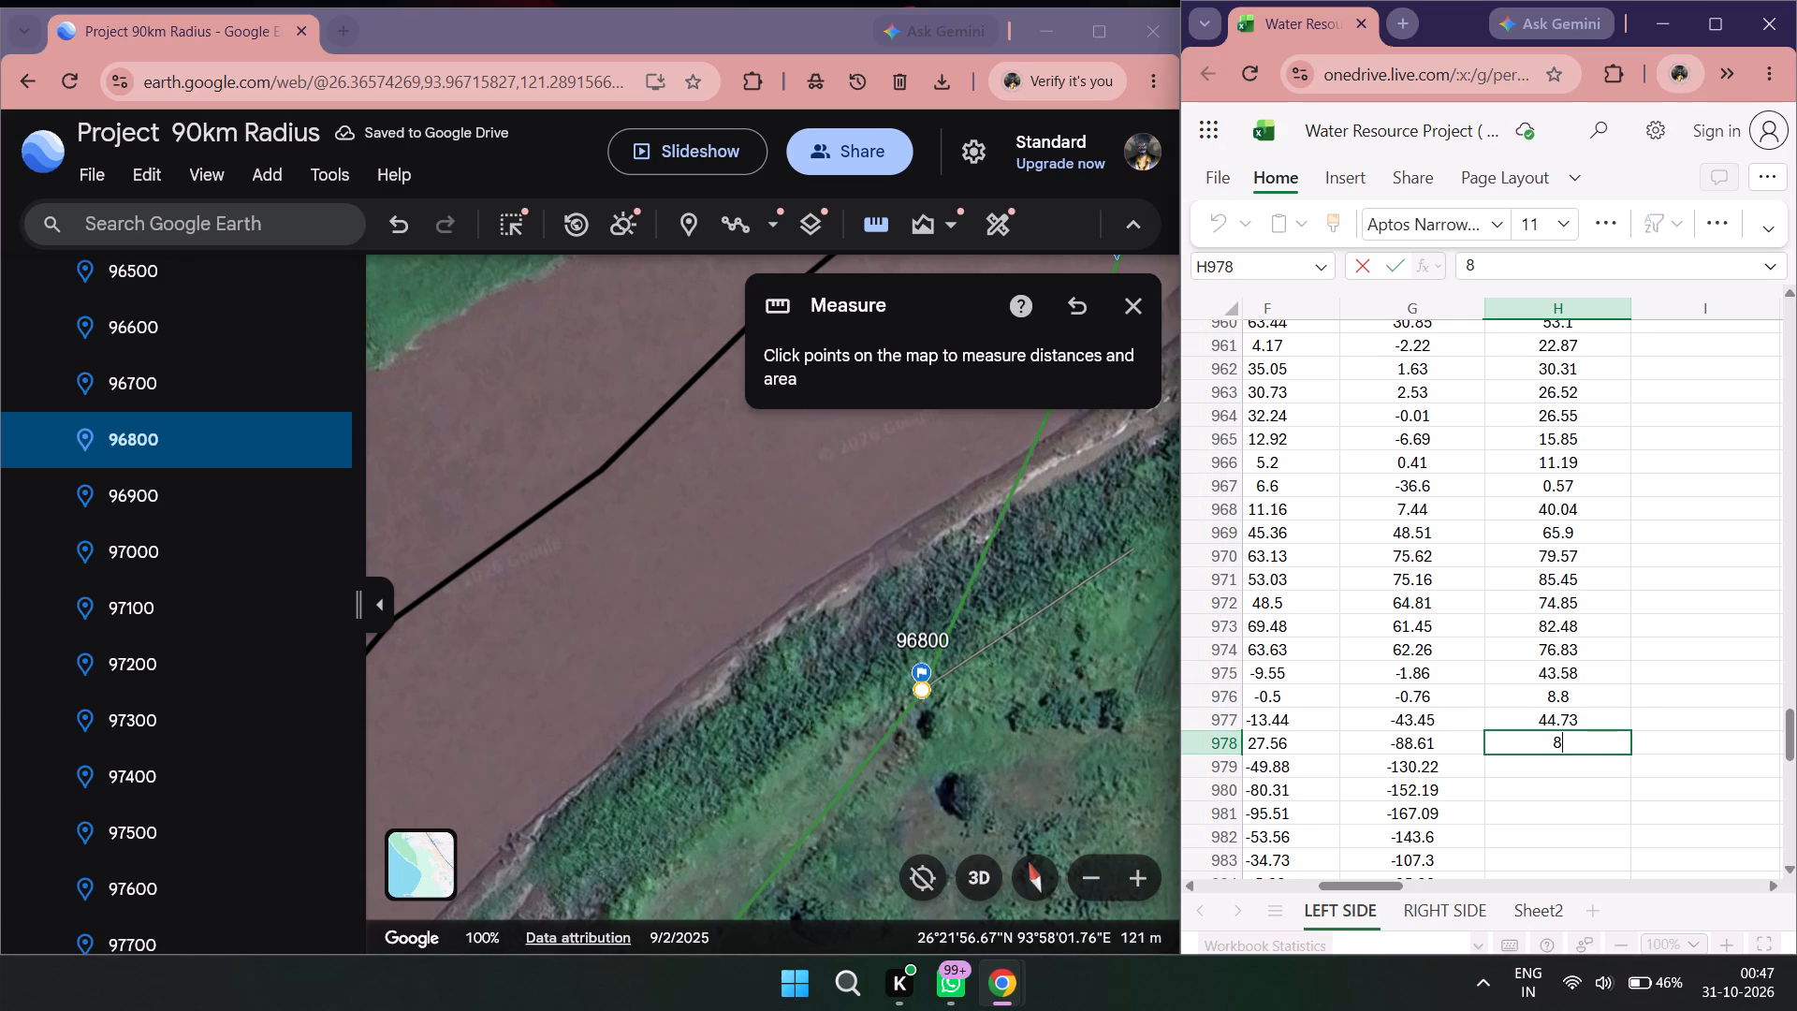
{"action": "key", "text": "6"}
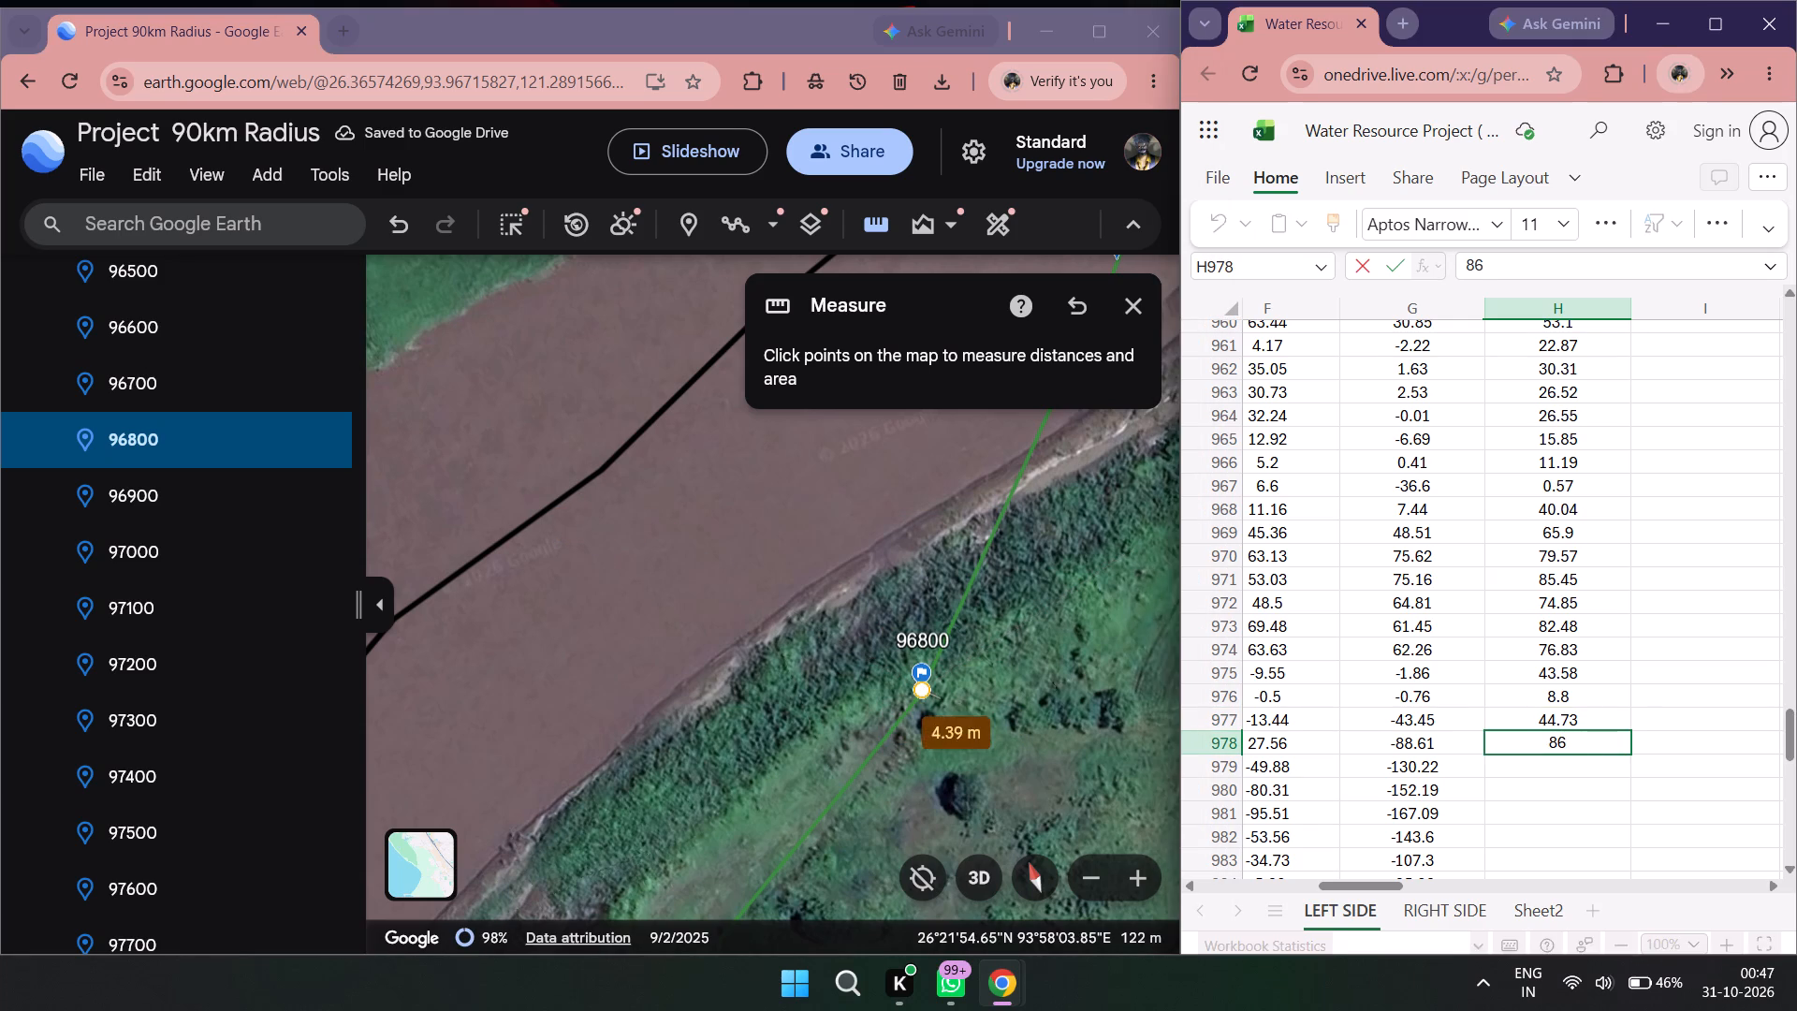
Go to placemark 96900 and start a new distance measurement from the green line at the placemark.
{"action": "double_click", "coordinate": [183, 495]}
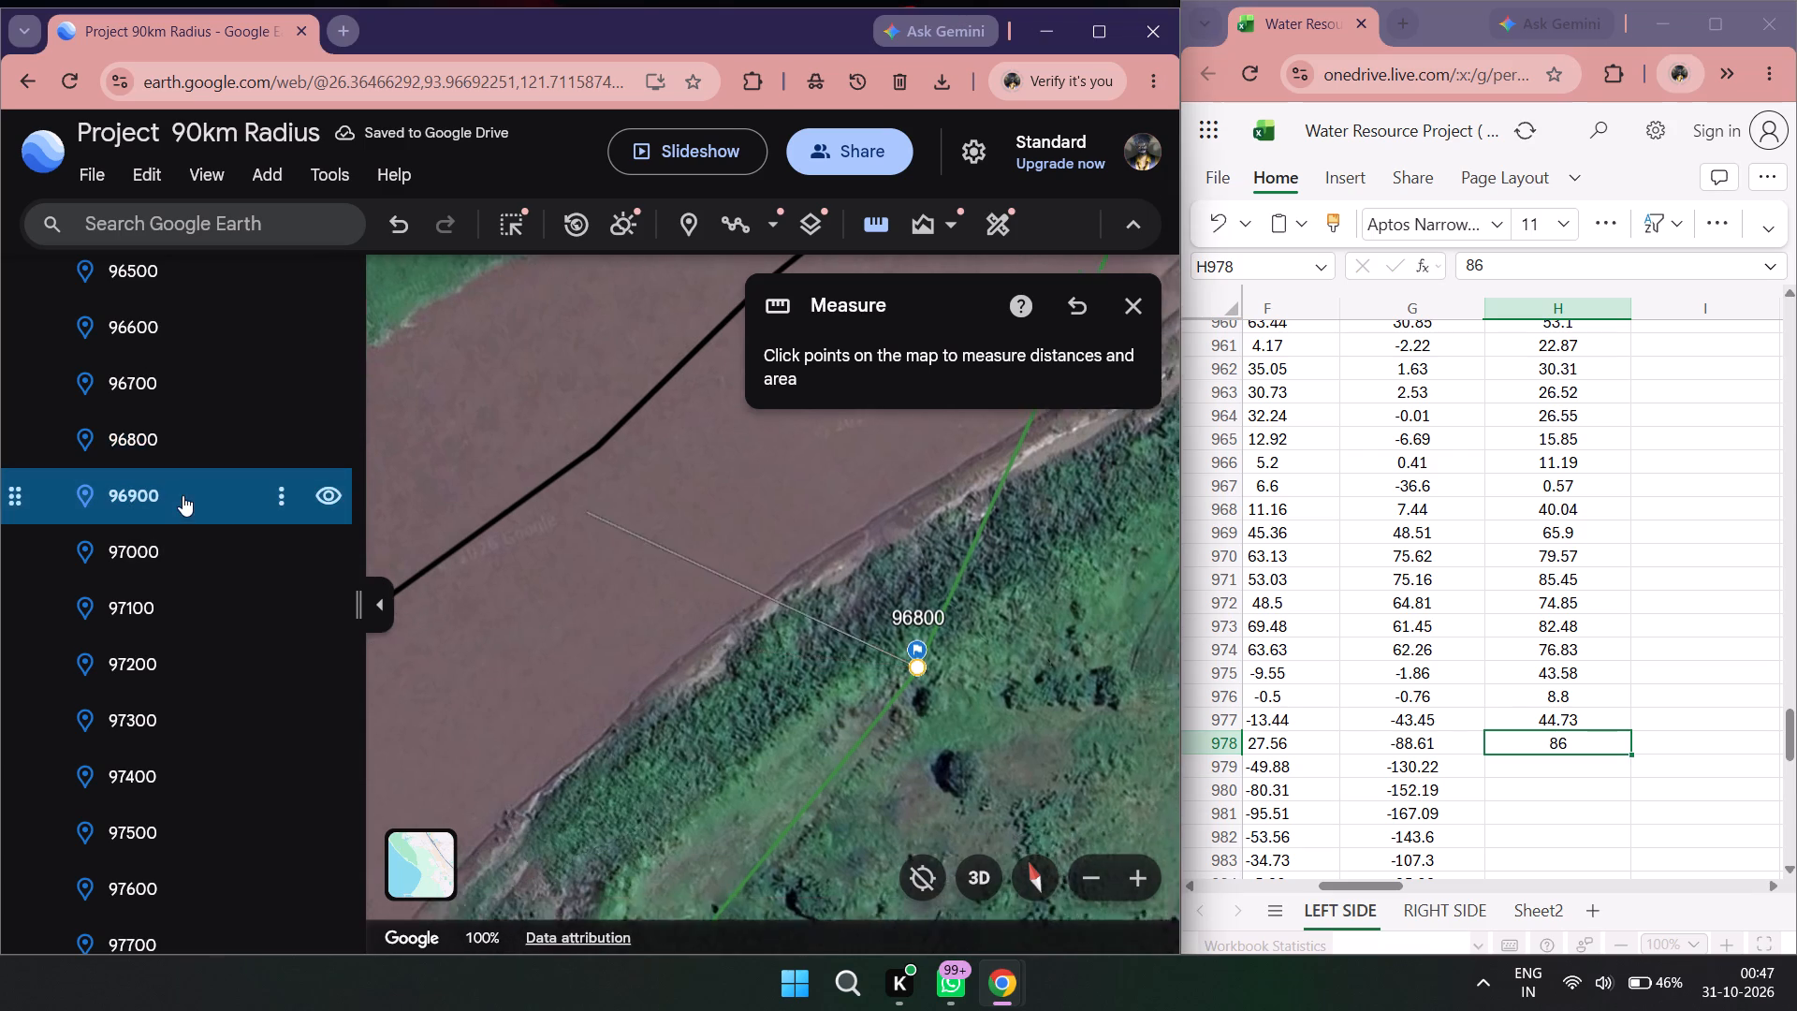
{"action": "scroll", "coordinate": [638, 615], "scroll_direction": "down", "scroll_amount": 7}
{"action": "left_click_drag", "start_coordinate": [642, 620], "coordinate": [871, 623]}
{"action": "double_click", "coordinate": [877, 236]}
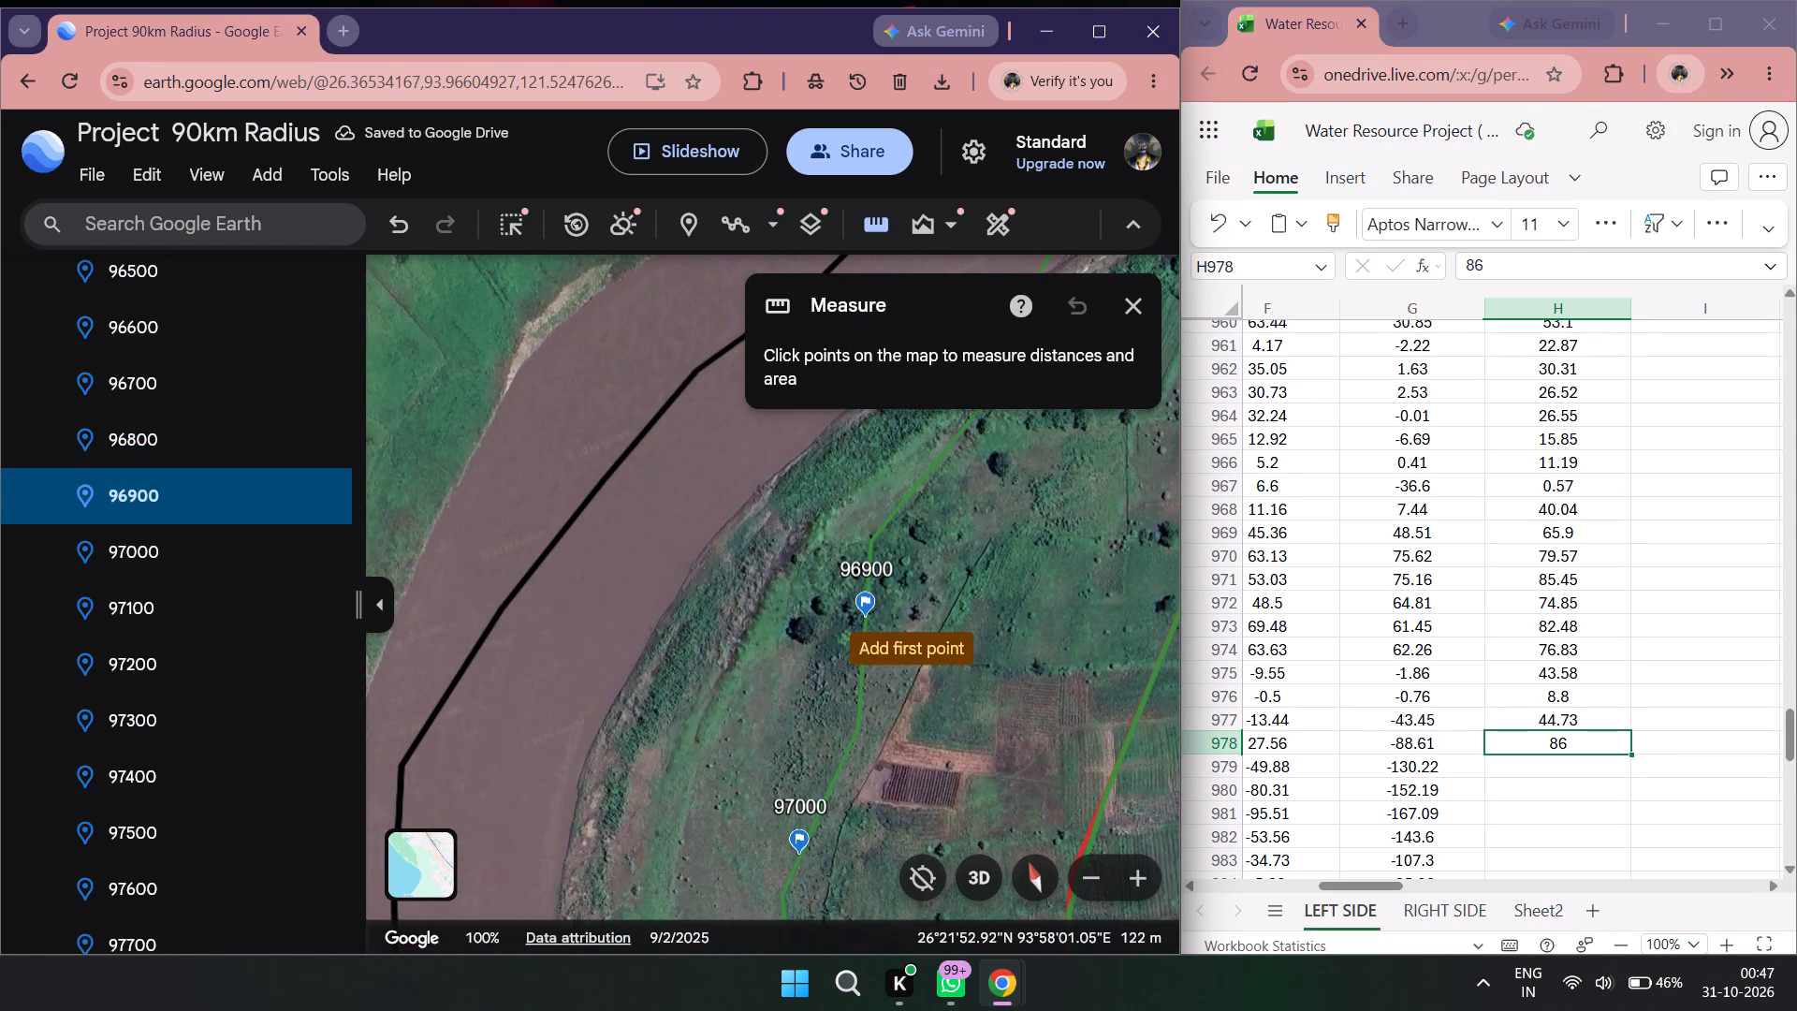
{"action": "left_click", "coordinate": [866, 620]}
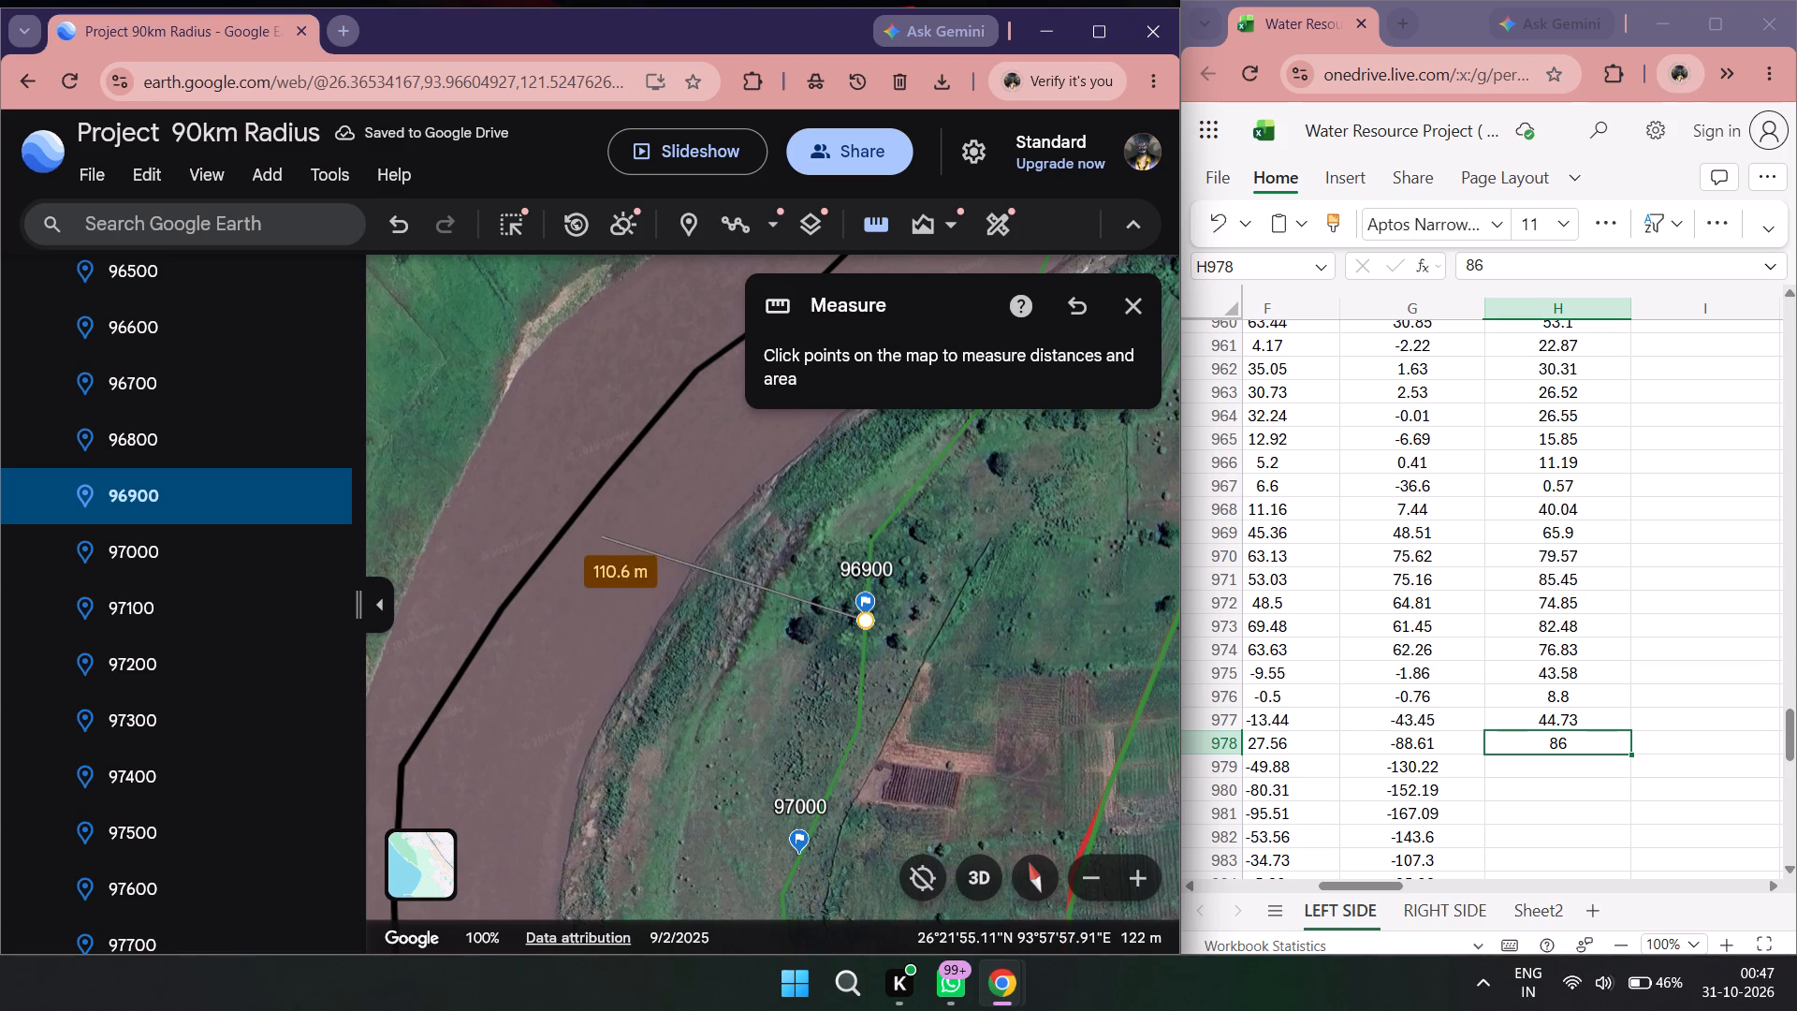
{"action": "scroll", "coordinate": [1026, 628], "scroll_direction": "down", "scroll_amount": 5}
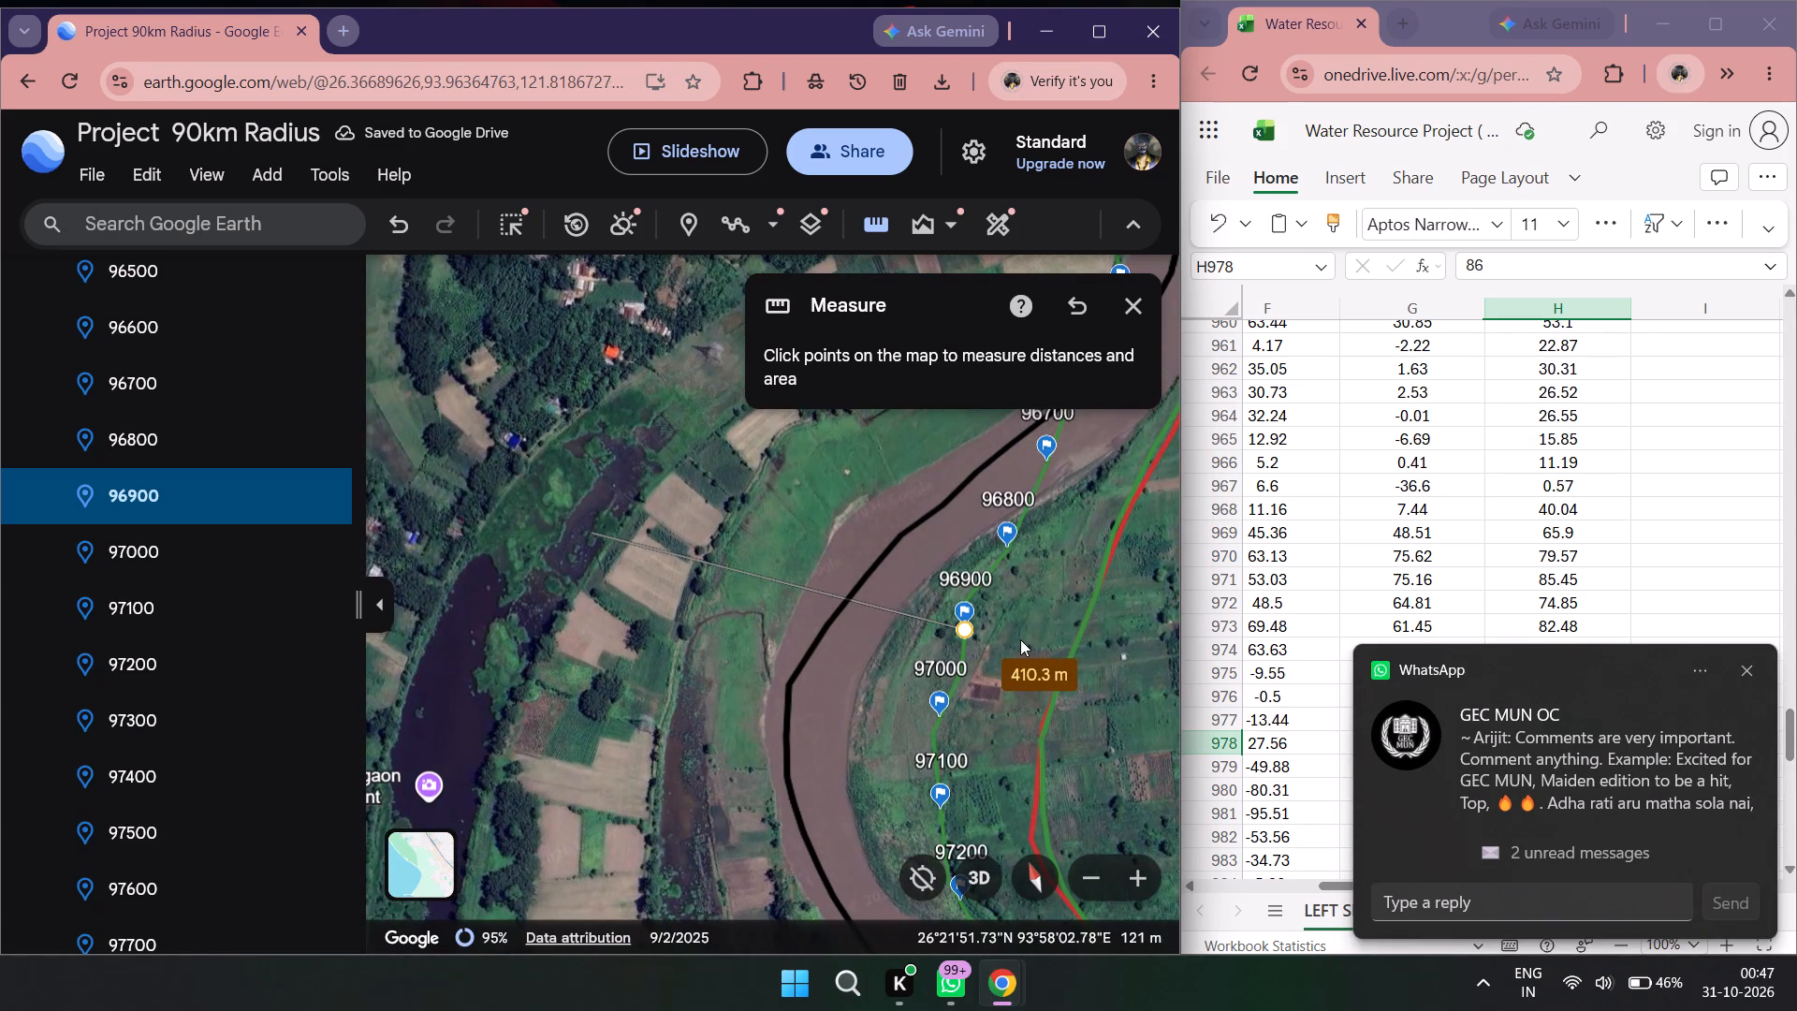
{"action": "scroll", "coordinate": [1061, 593], "scroll_direction": "down", "scroll_amount": 3}
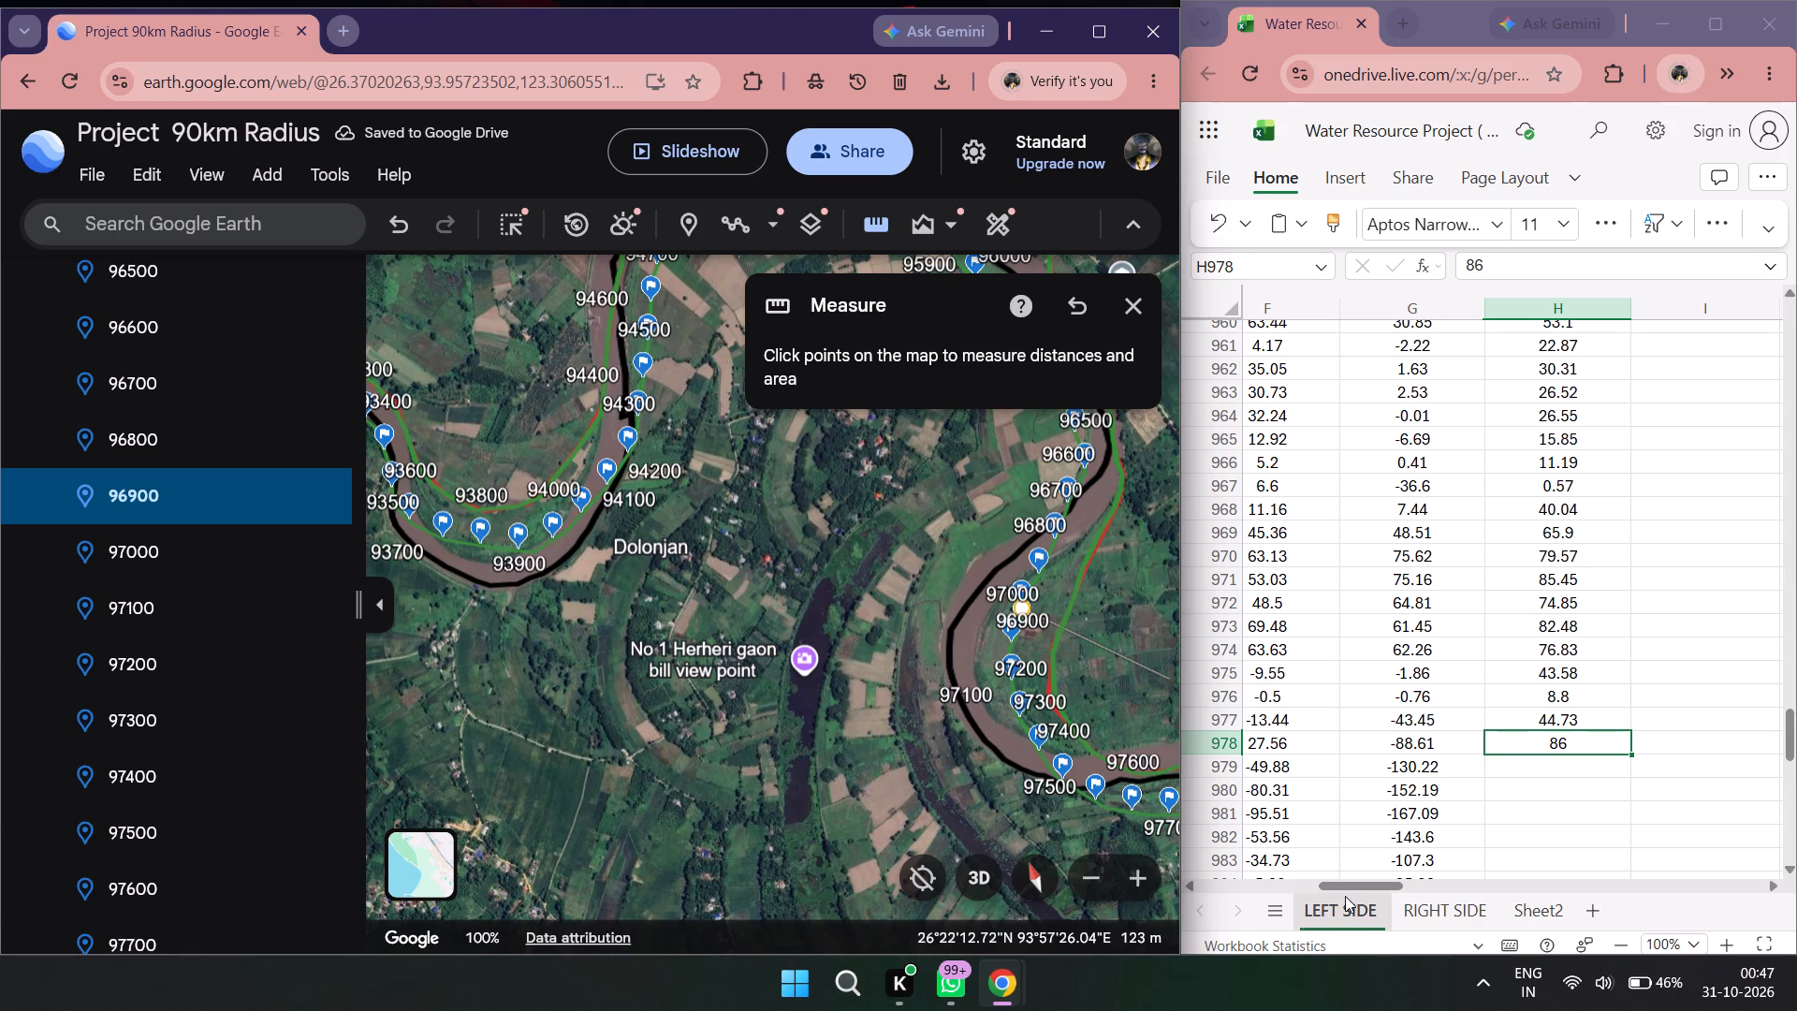
Review columns A to H of the LEFT SIDE sheet, comparing the earlier offsets in the rows around chainage 96900.
{"action": "left_click_drag", "start_coordinate": [1351, 886], "coordinate": [1205, 886]}
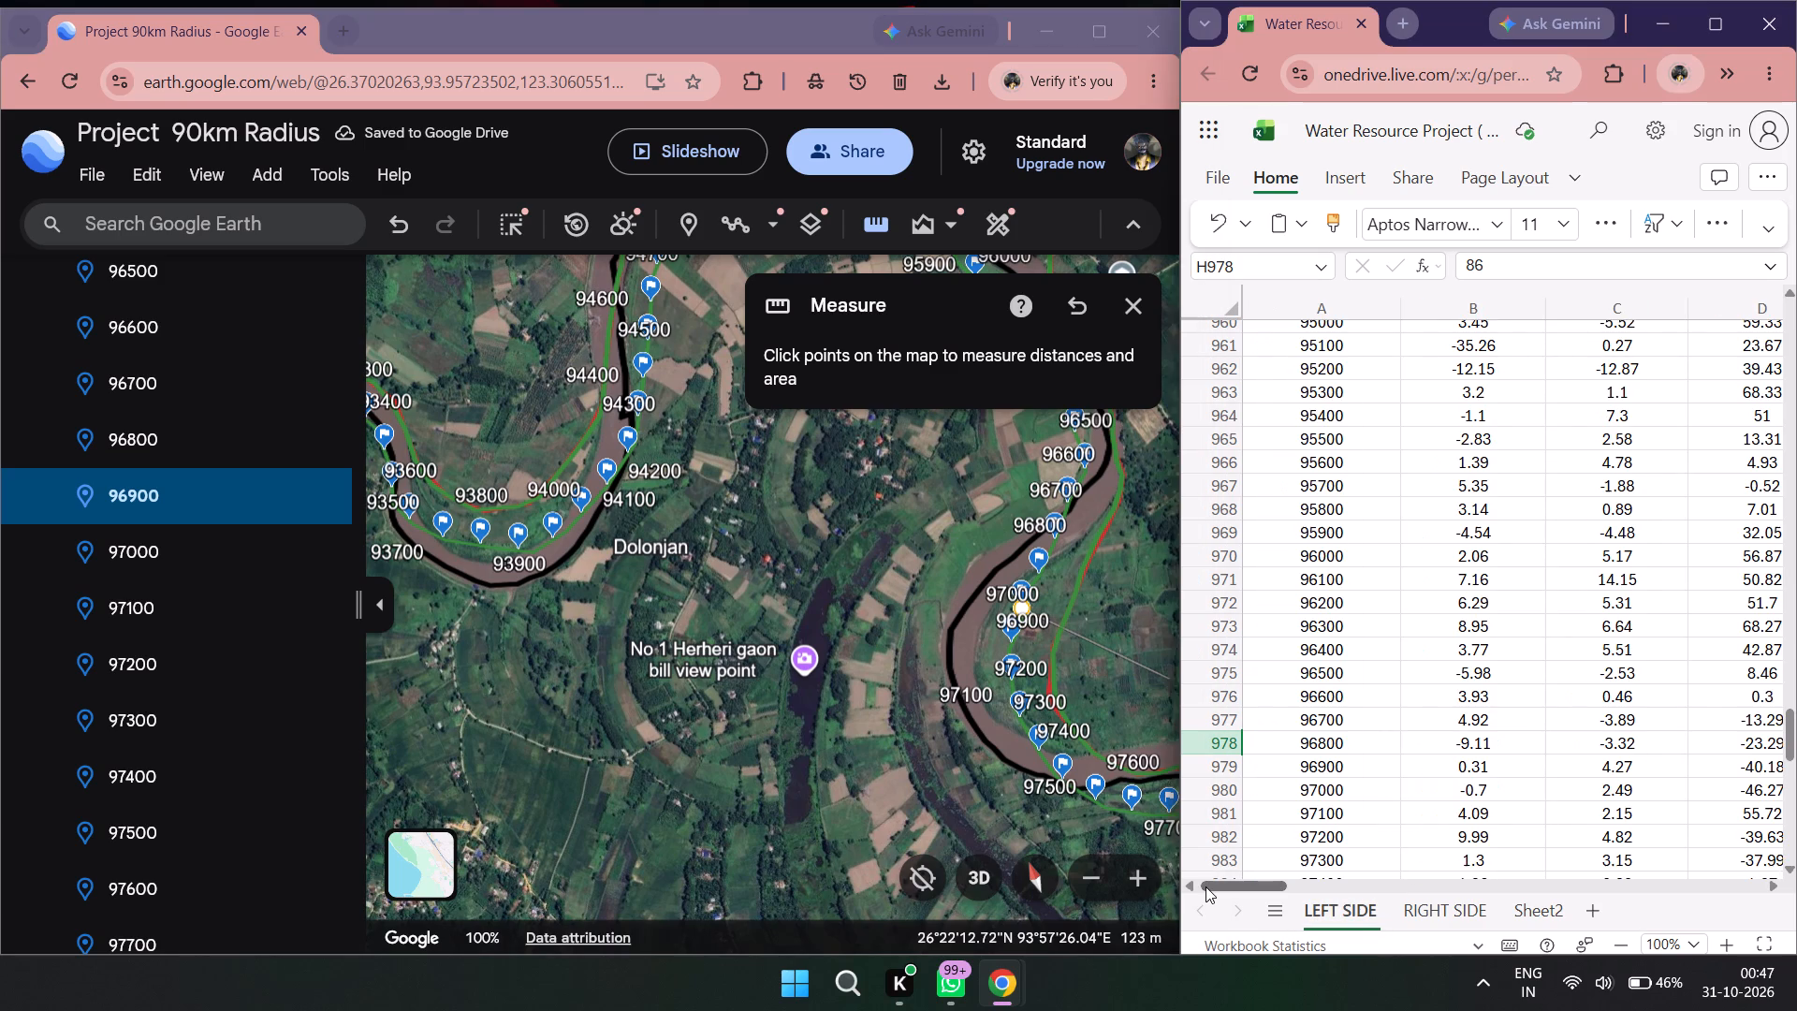
{"action": "left_click_drag", "start_coordinate": [1205, 886], "coordinate": [1286, 880]}
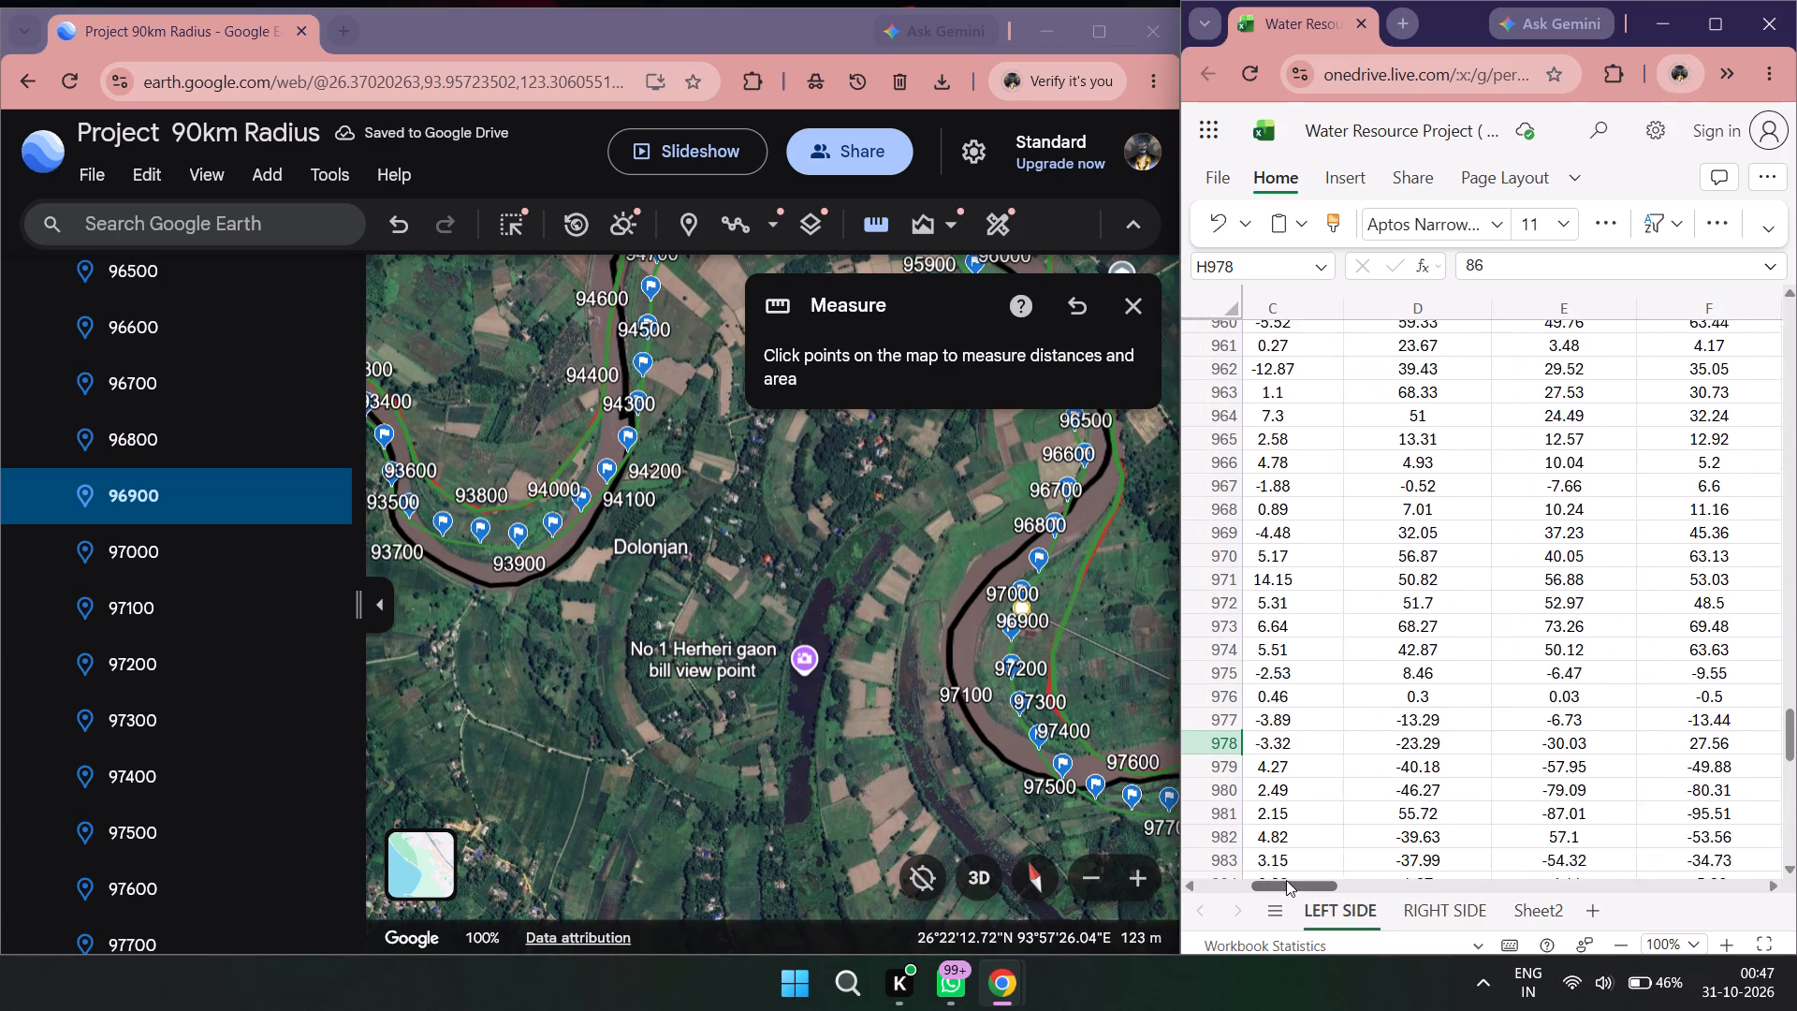
{"action": "left_click_drag", "start_coordinate": [1286, 880], "coordinate": [1337, 862]}
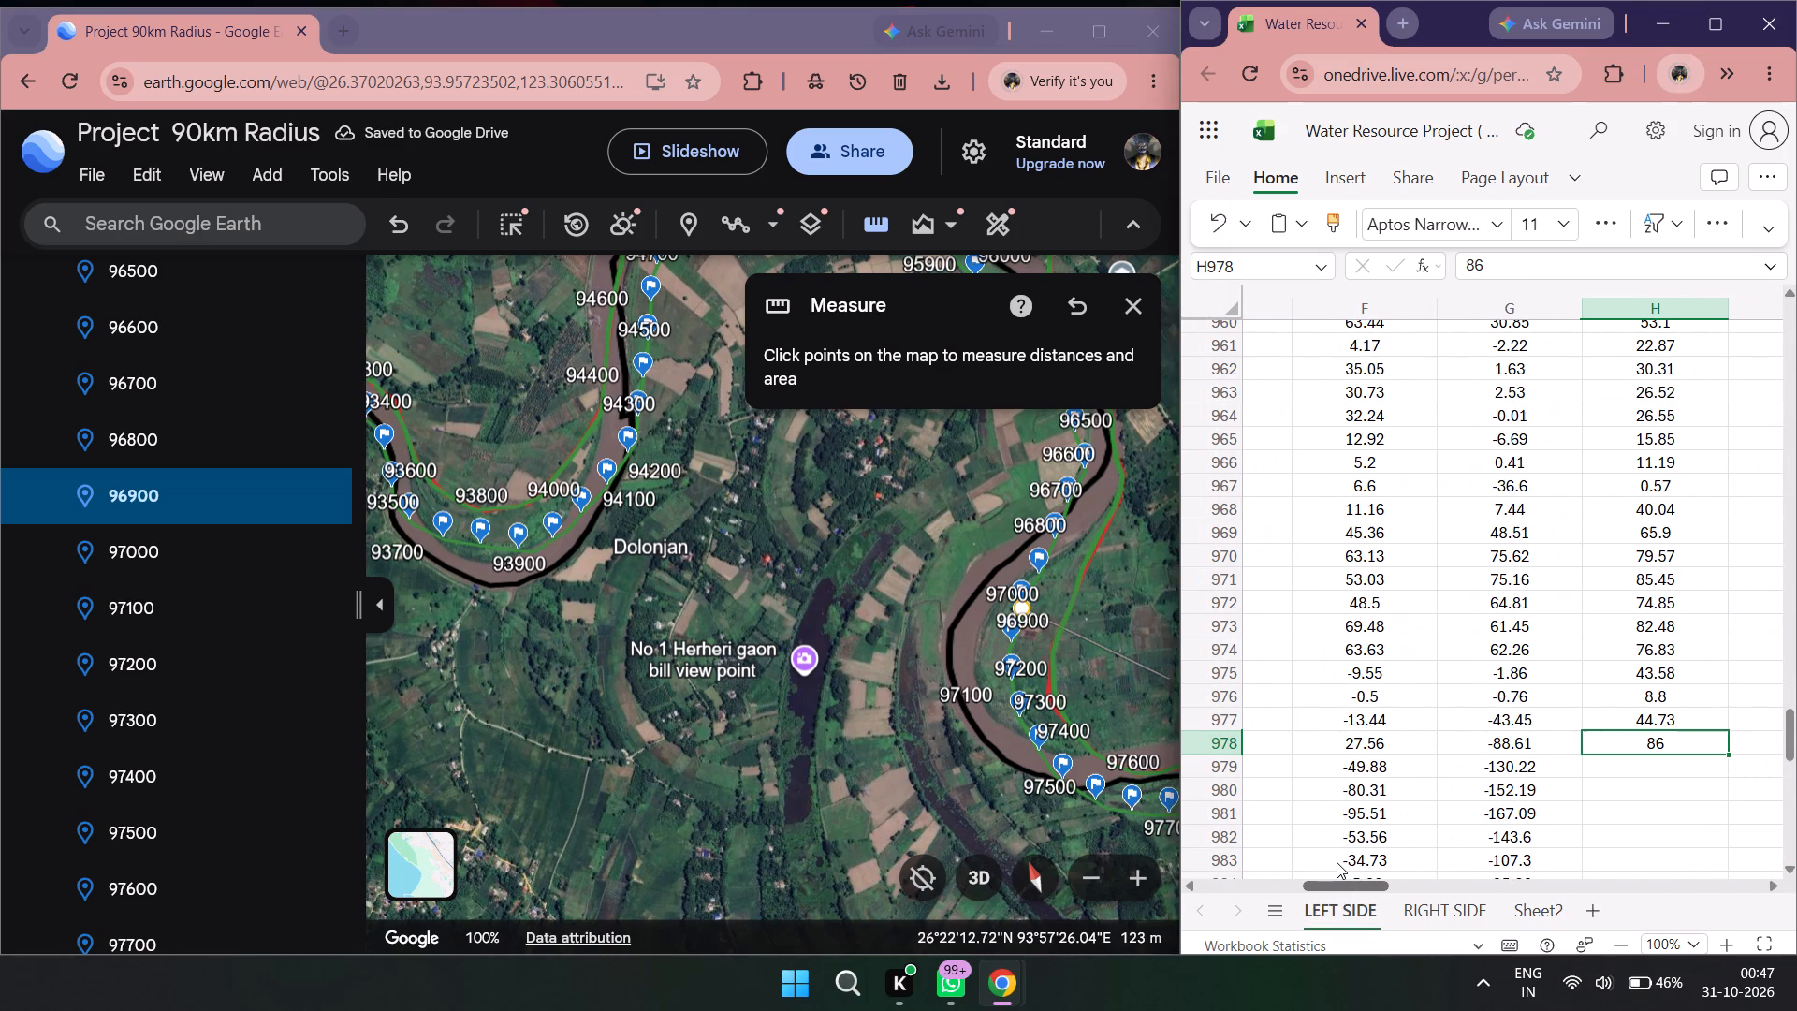
{"action": "left_click_drag", "start_coordinate": [1337, 862], "coordinate": [1249, 864]}
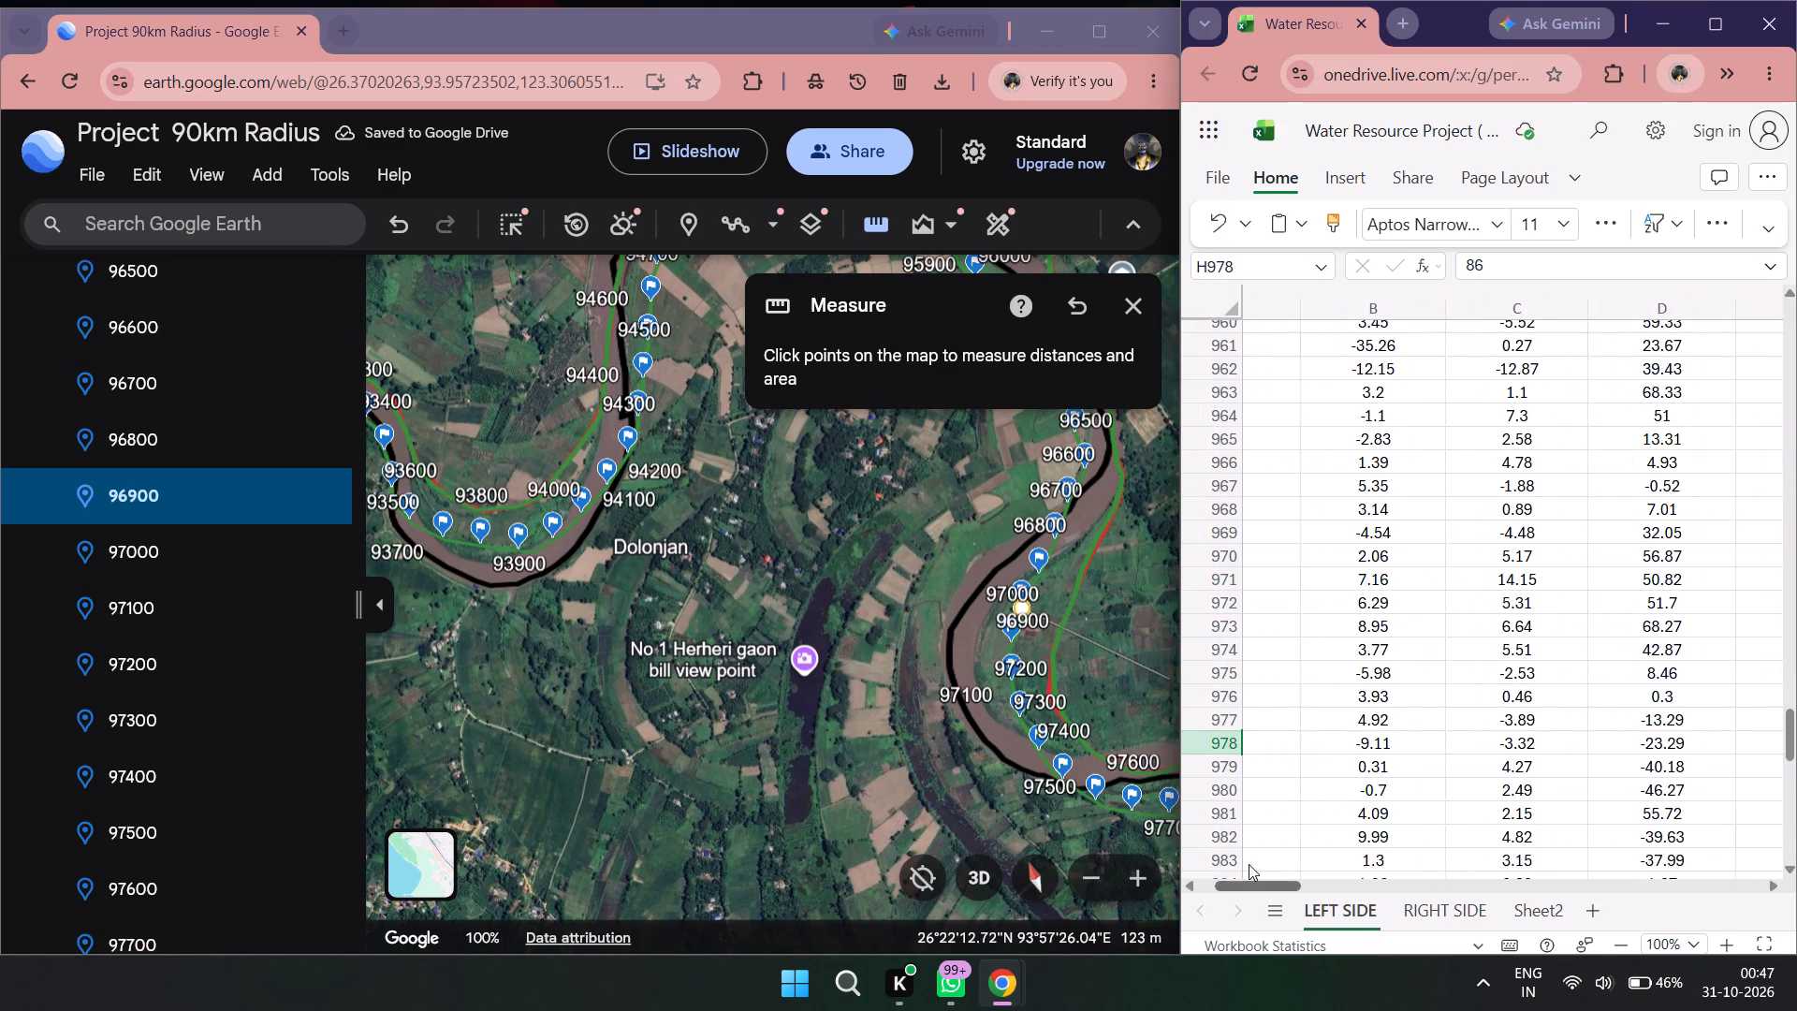
{"action": "left_click_drag", "start_coordinate": [1249, 864], "coordinate": [1235, 867]}
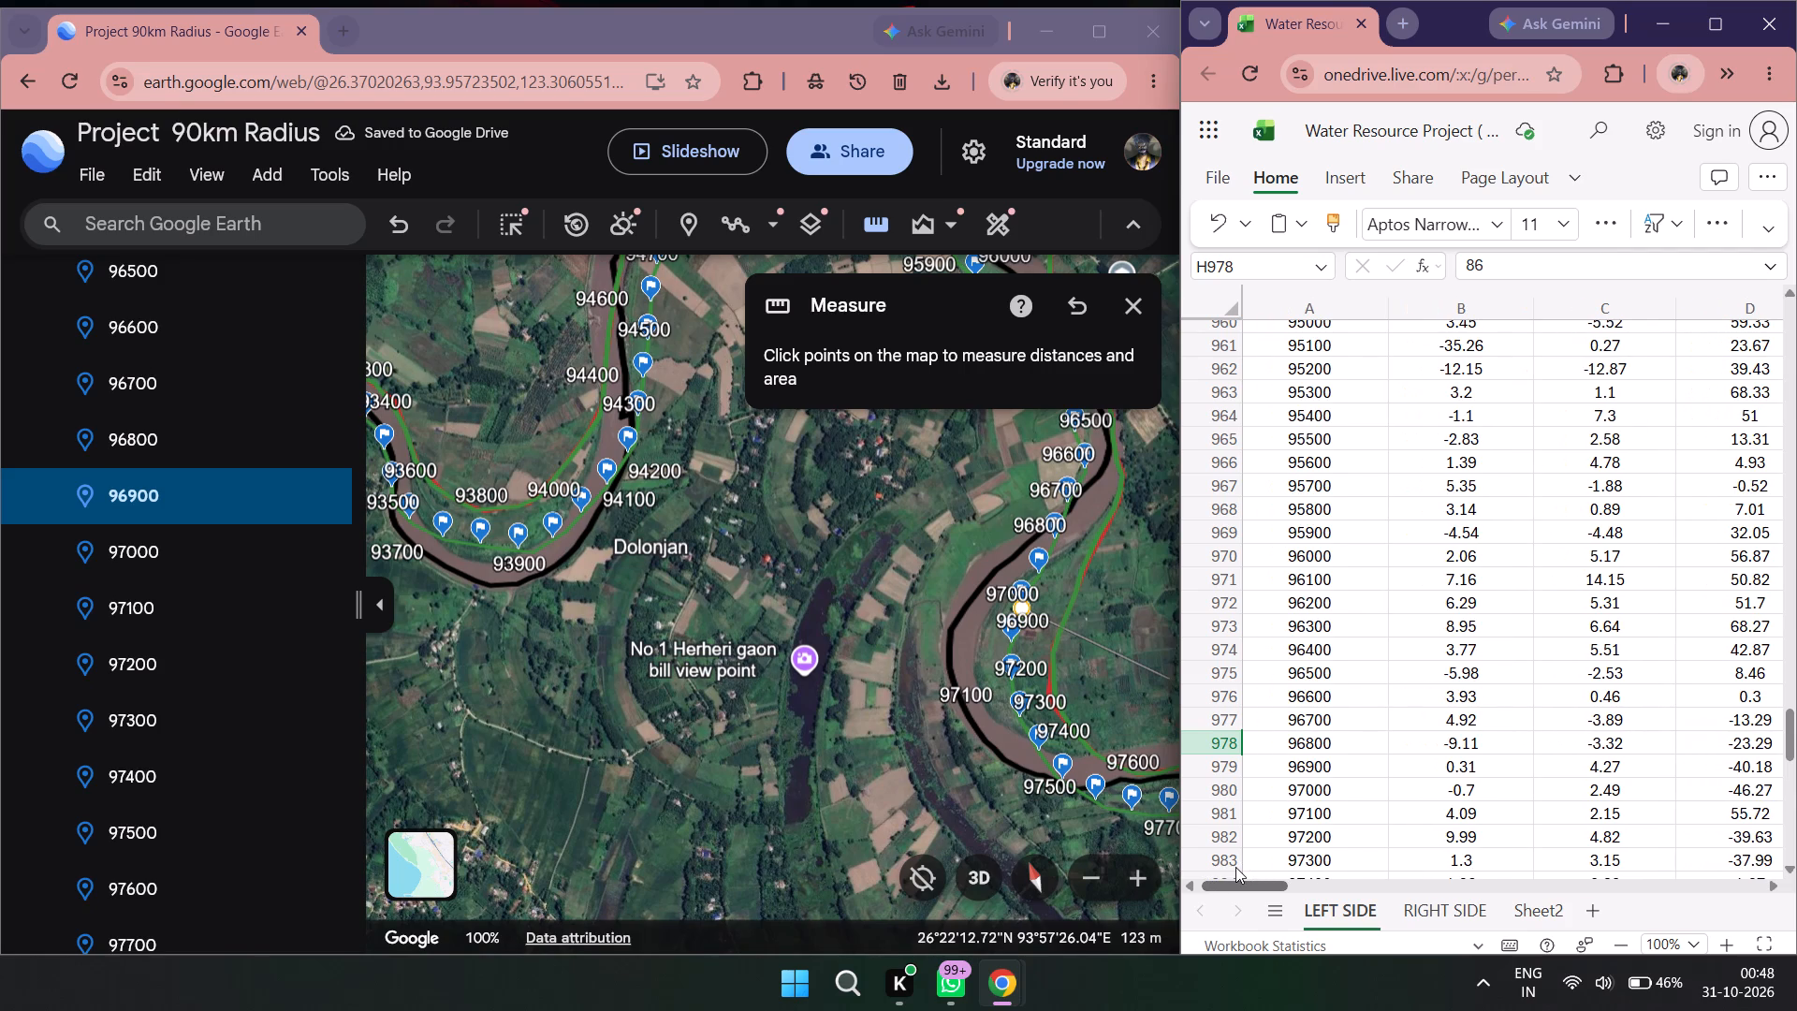
{"action": "left_click_drag", "start_coordinate": [1235, 867], "coordinate": [1337, 840]}
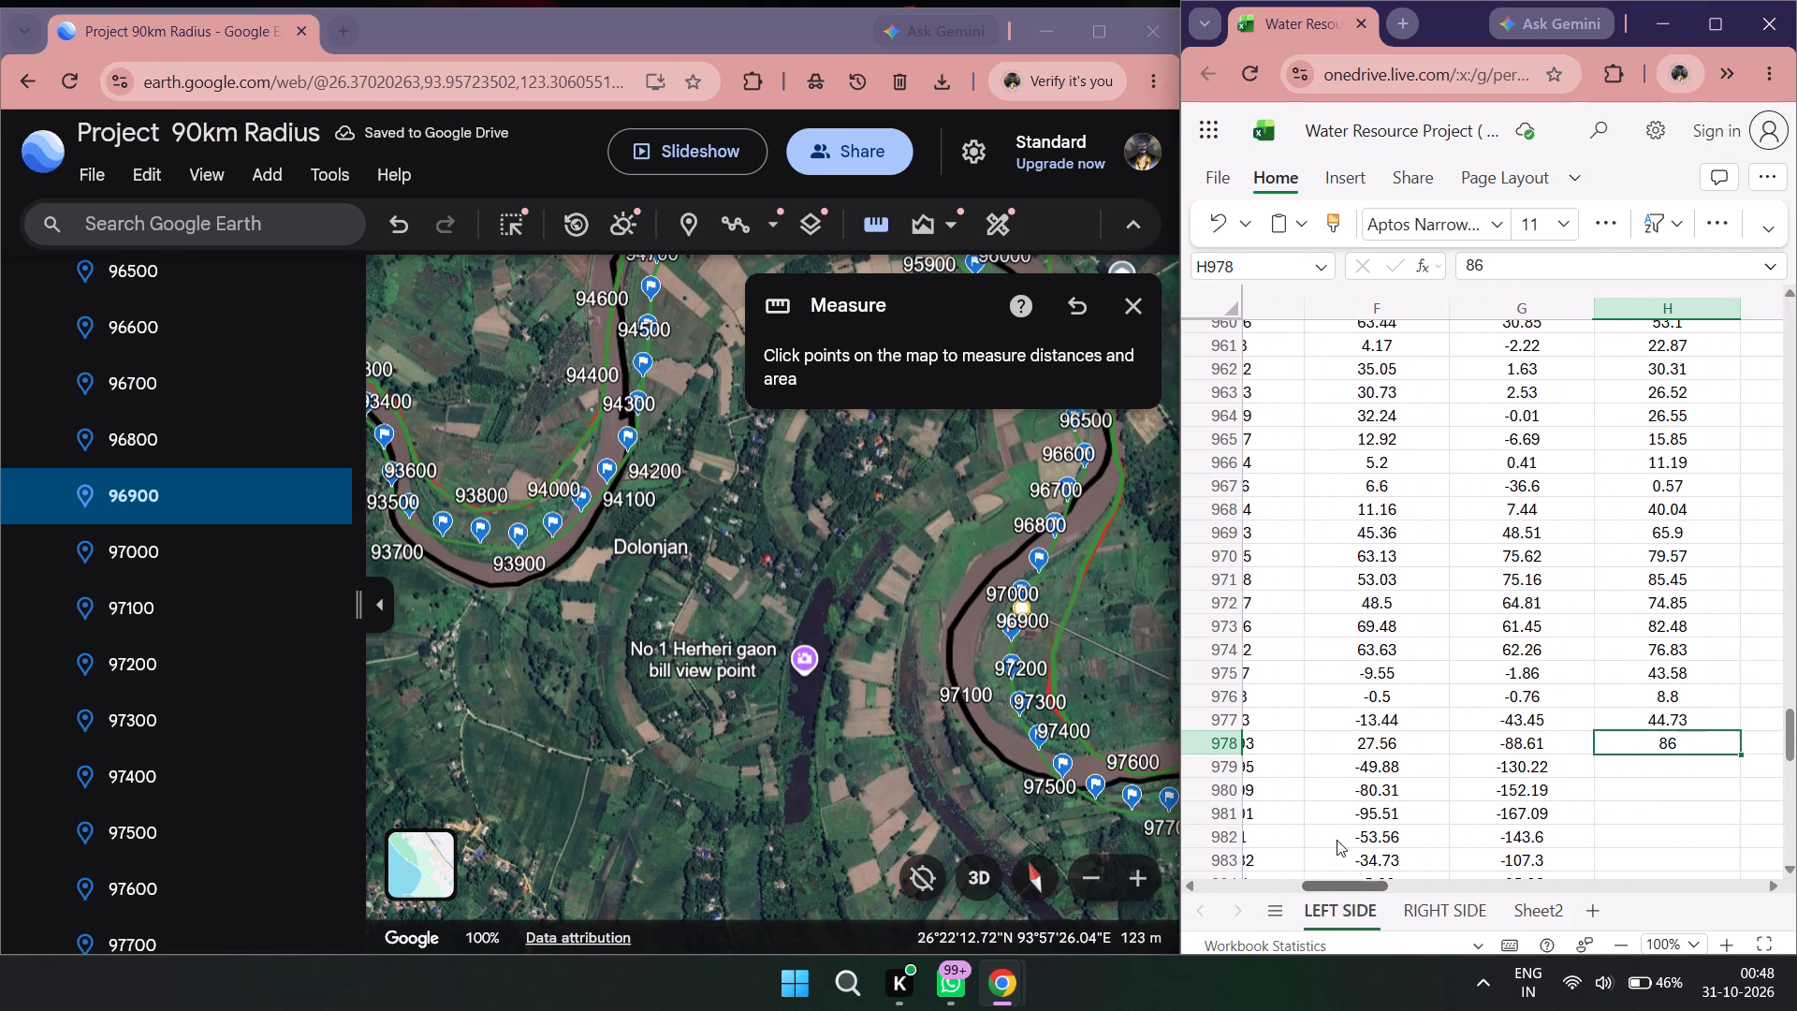
{"action": "left_click_drag", "start_coordinate": [1337, 840], "coordinate": [1268, 851]}
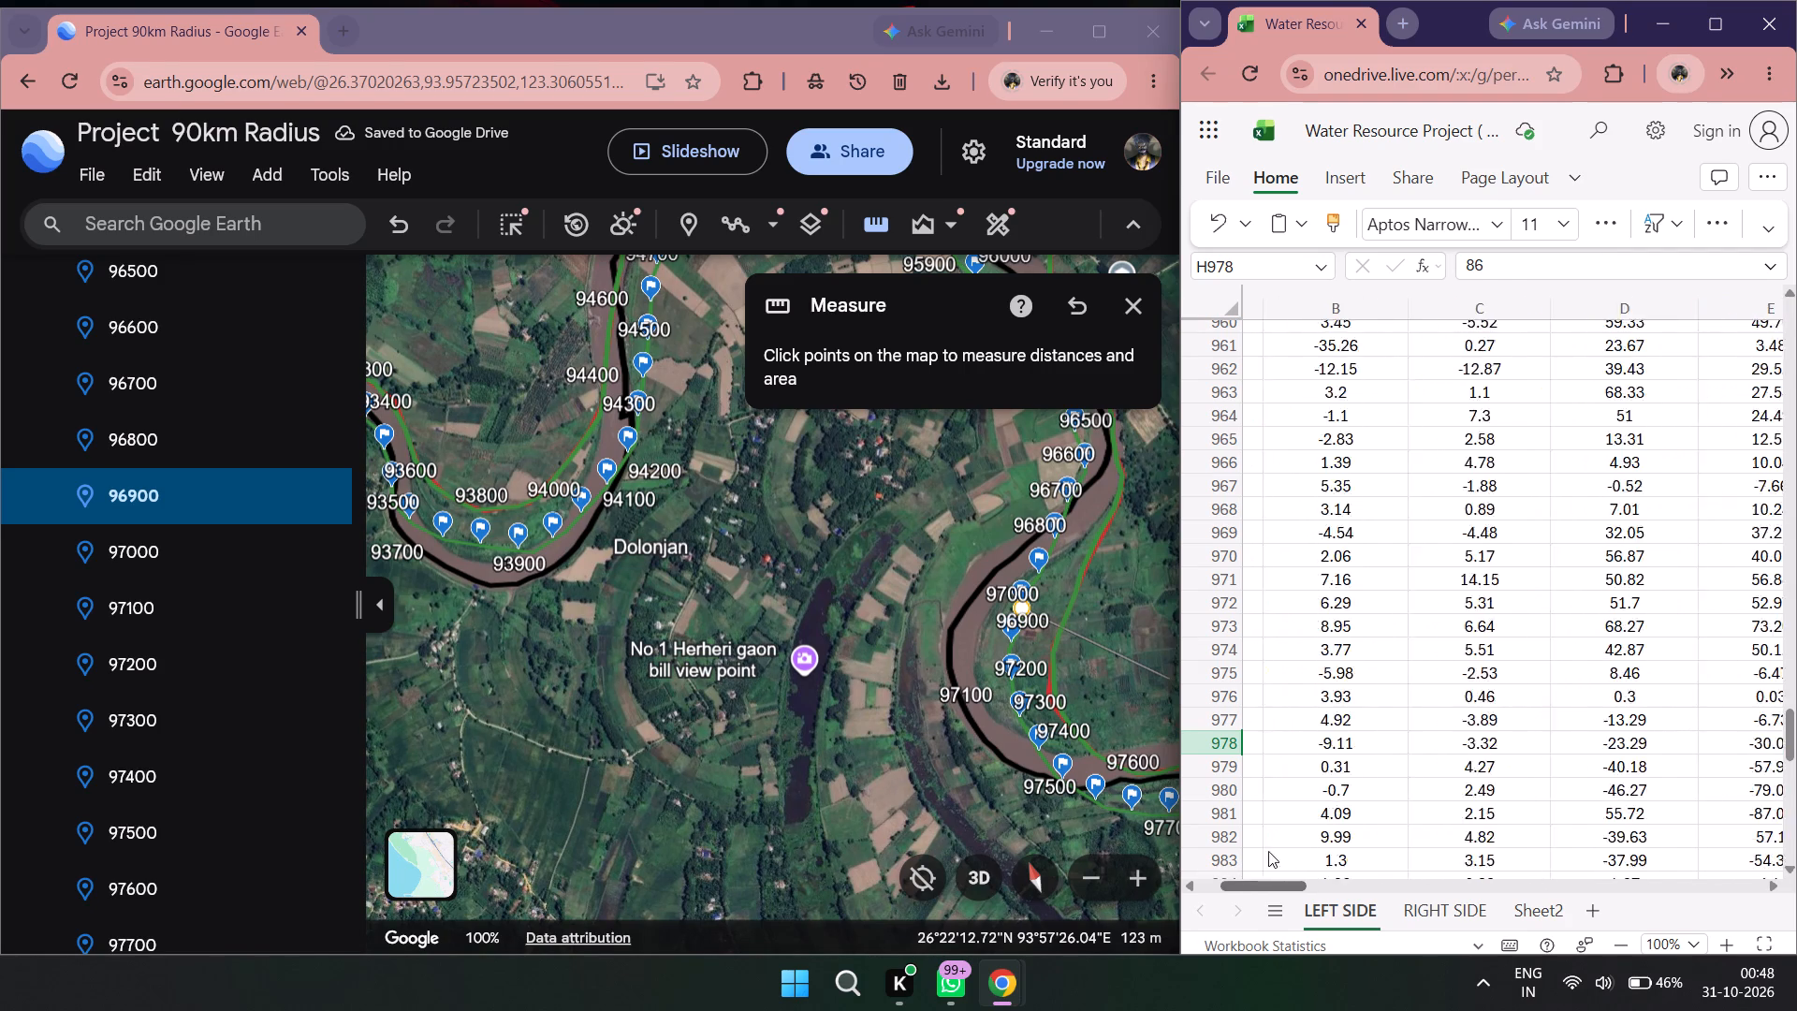
{"action": "left_click_drag", "start_coordinate": [1268, 851], "coordinate": [1366, 857]}
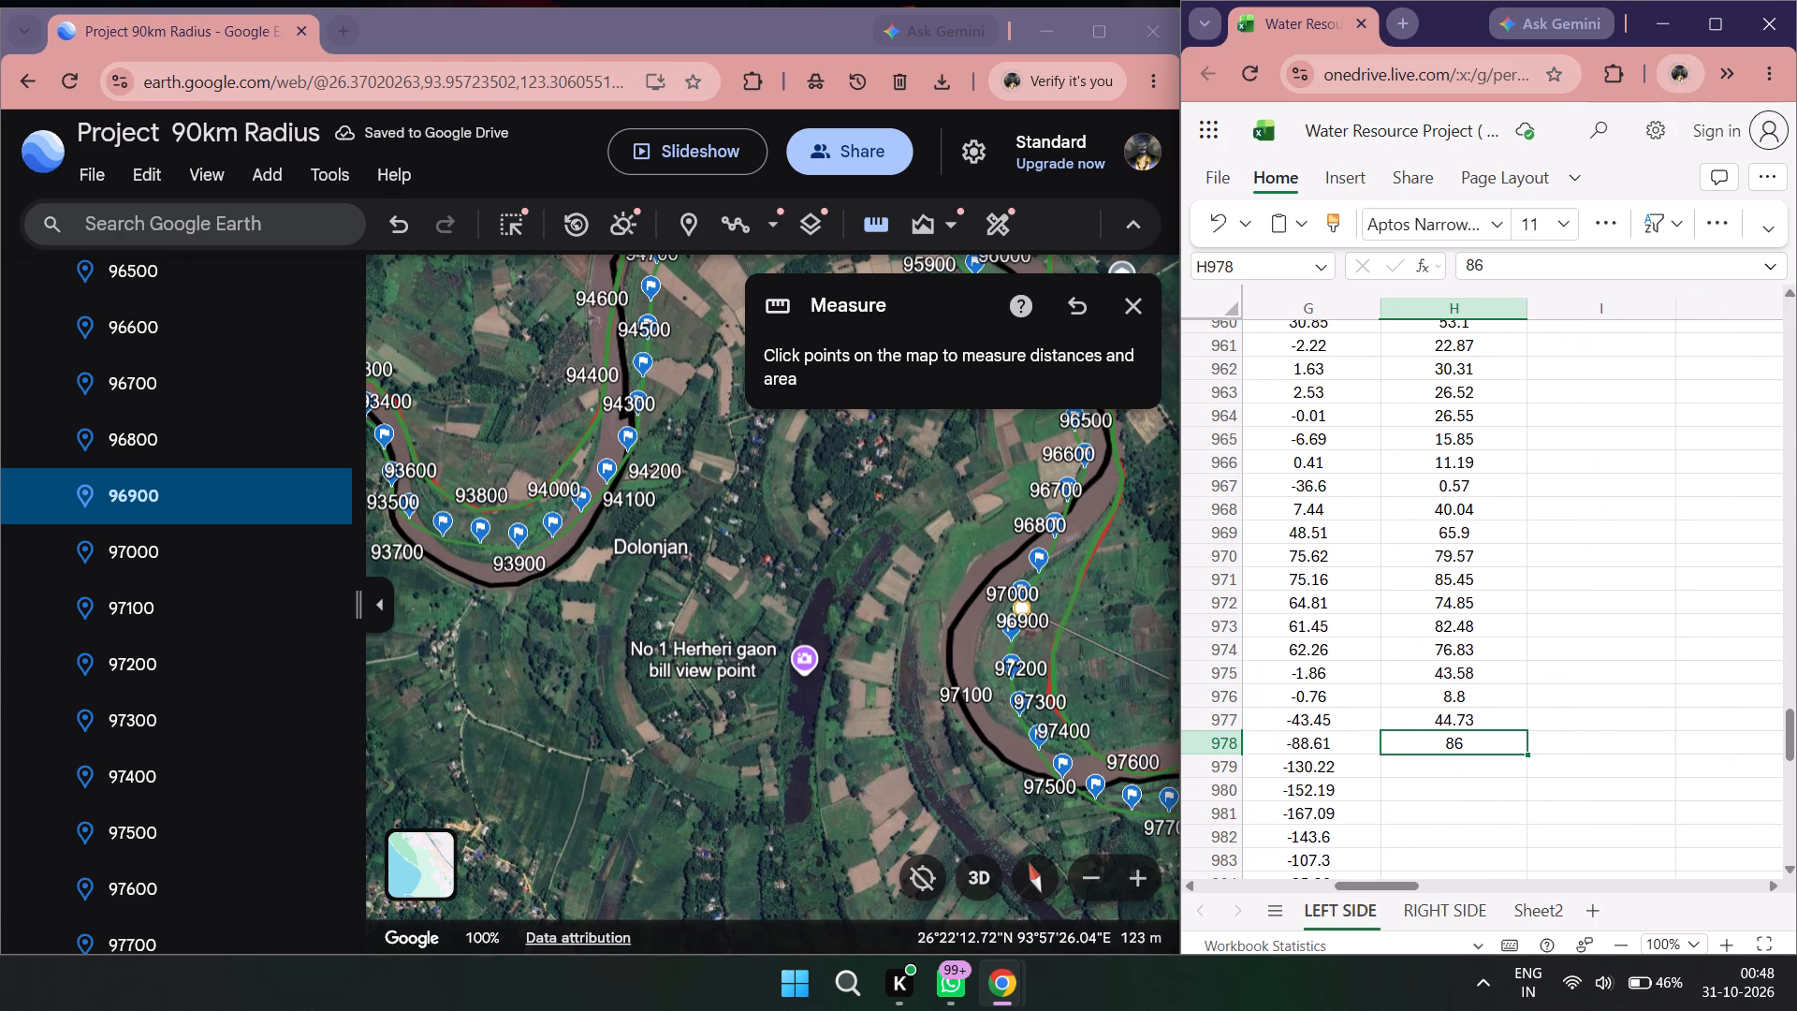
Return to placemark 96900, measure across to the black line in the river, and record -128.87 in H979.
{"action": "double_click", "coordinate": [125, 496]}
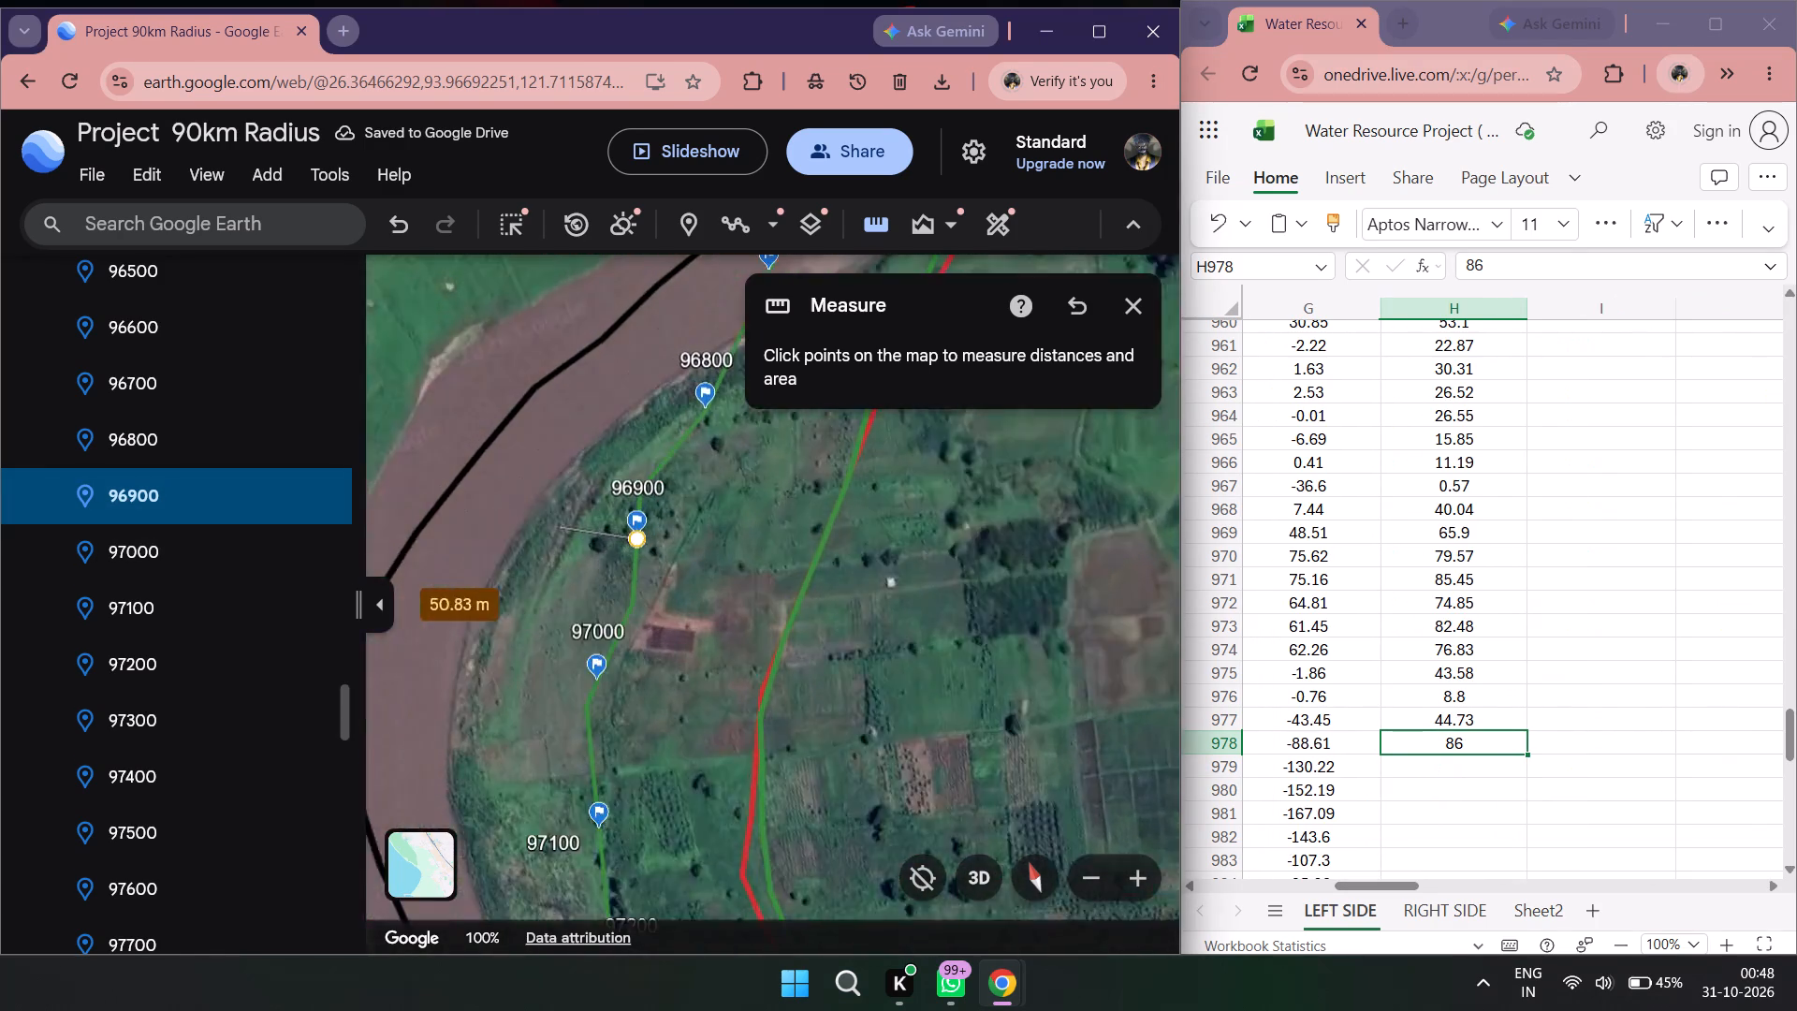
{"action": "scroll", "coordinate": [709, 615], "scroll_direction": "down", "scroll_amount": 4}
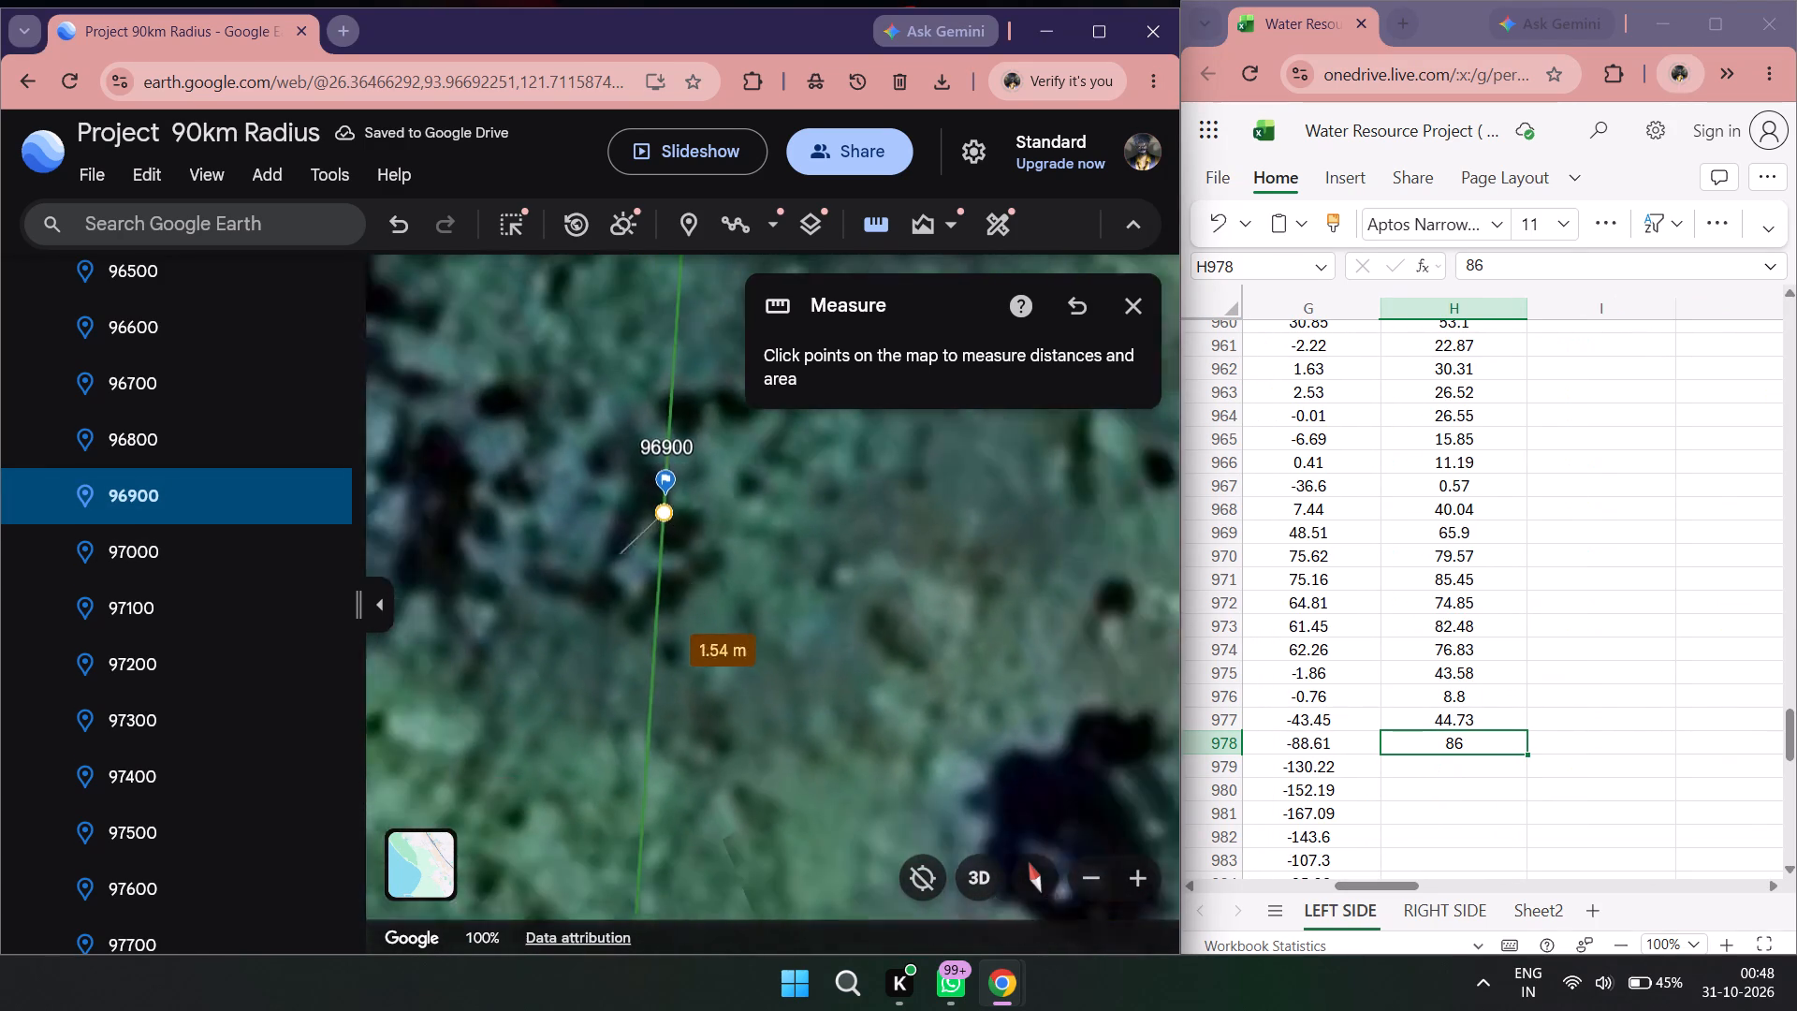
{"action": "scroll", "coordinate": [740, 632], "scroll_direction": "down", "scroll_amount": 7}
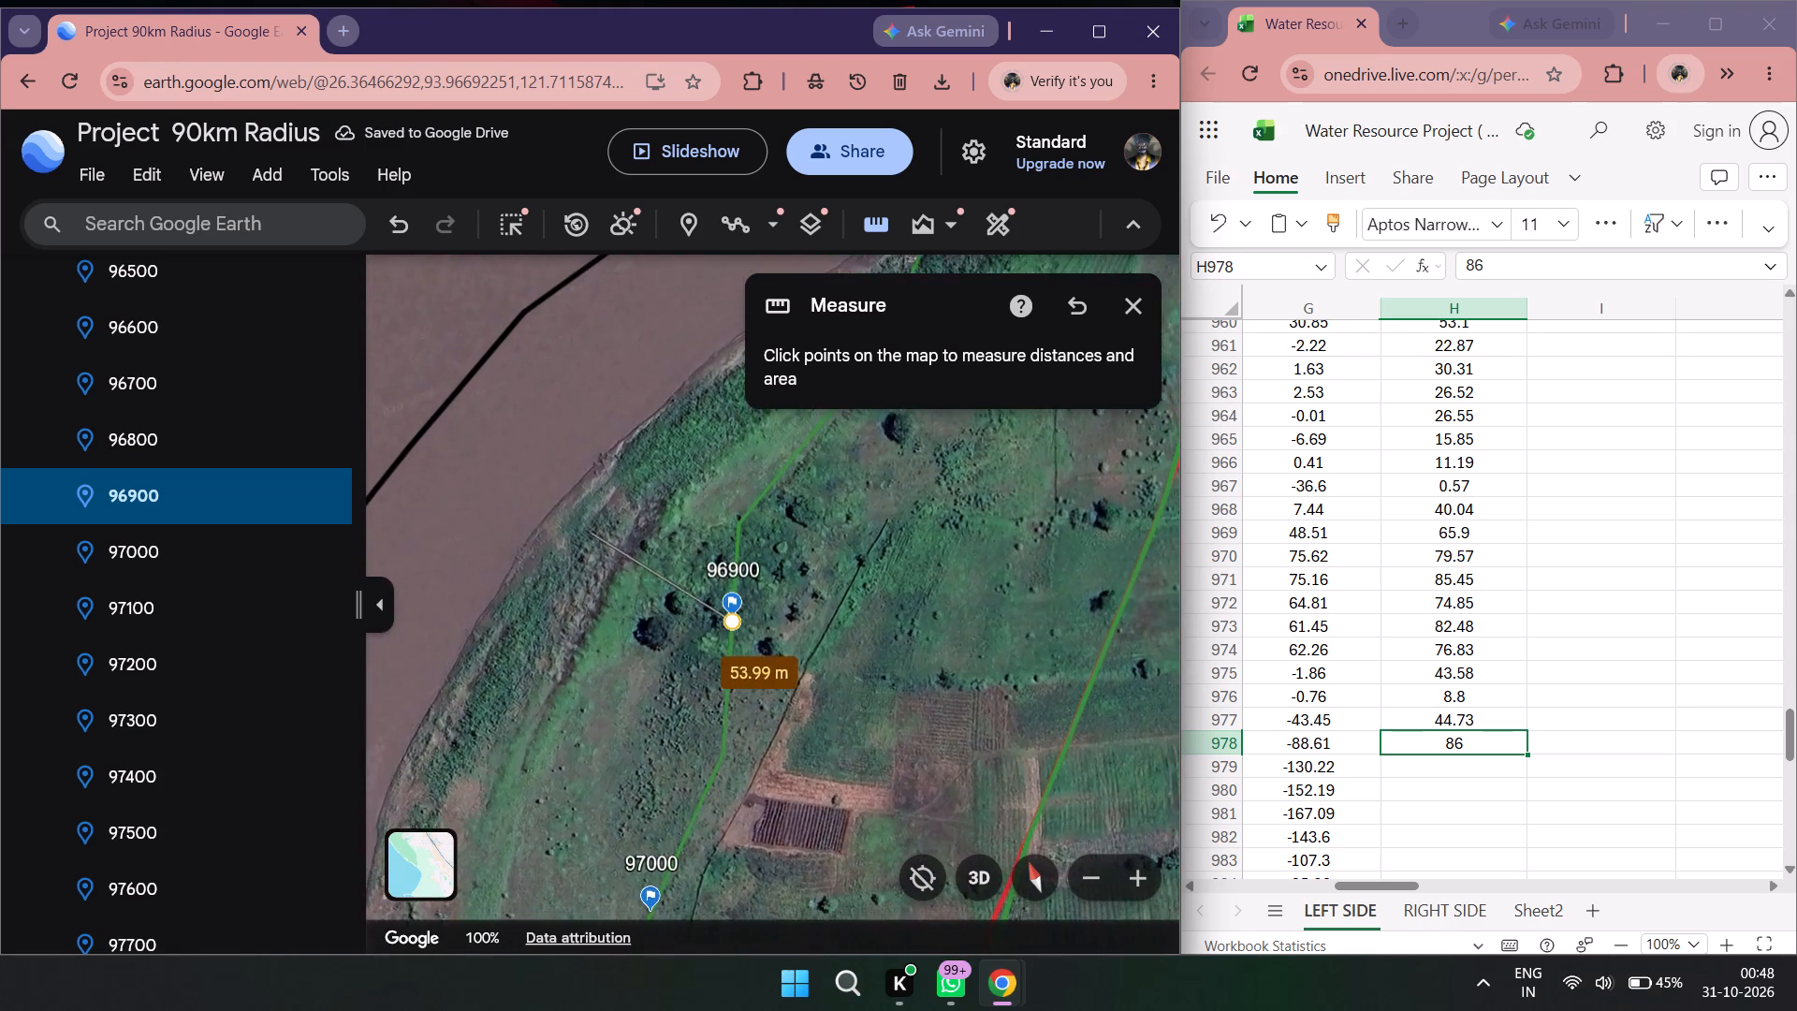
{"action": "scroll", "coordinate": [739, 637], "scroll_direction": "down", "scroll_amount": 2}
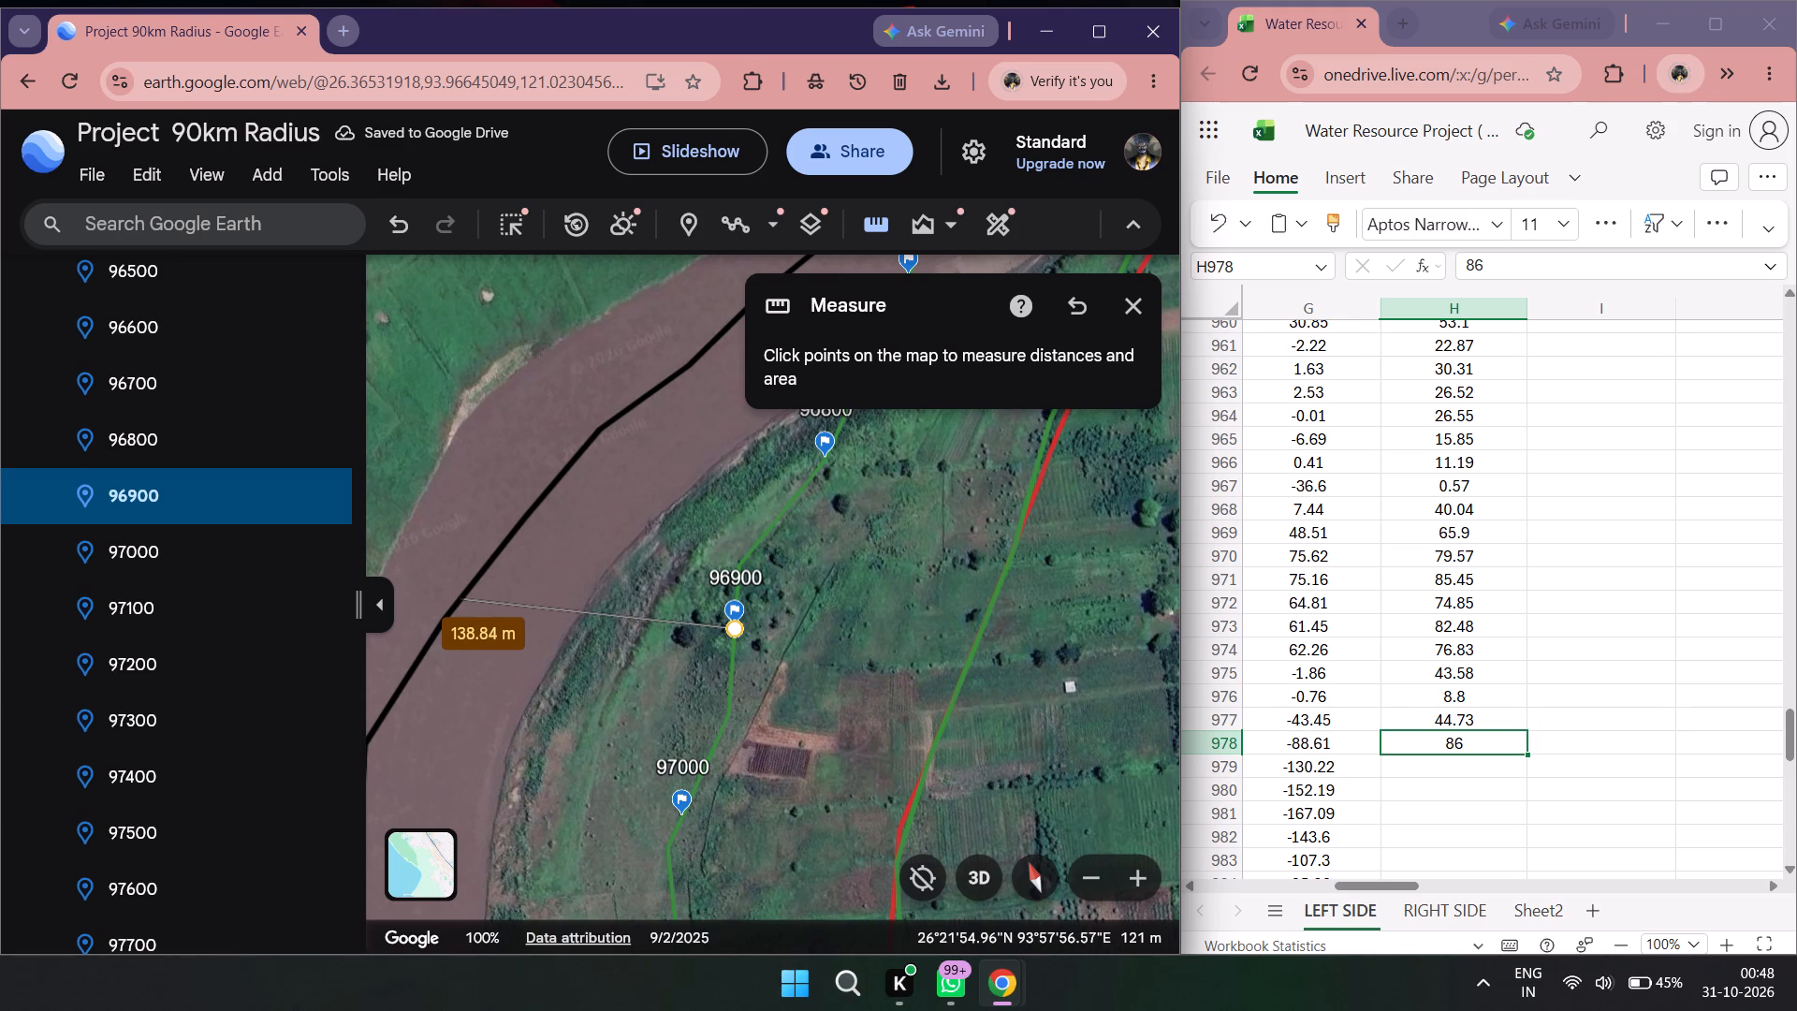
{"action": "double_click", "coordinate": [1429, 774]}
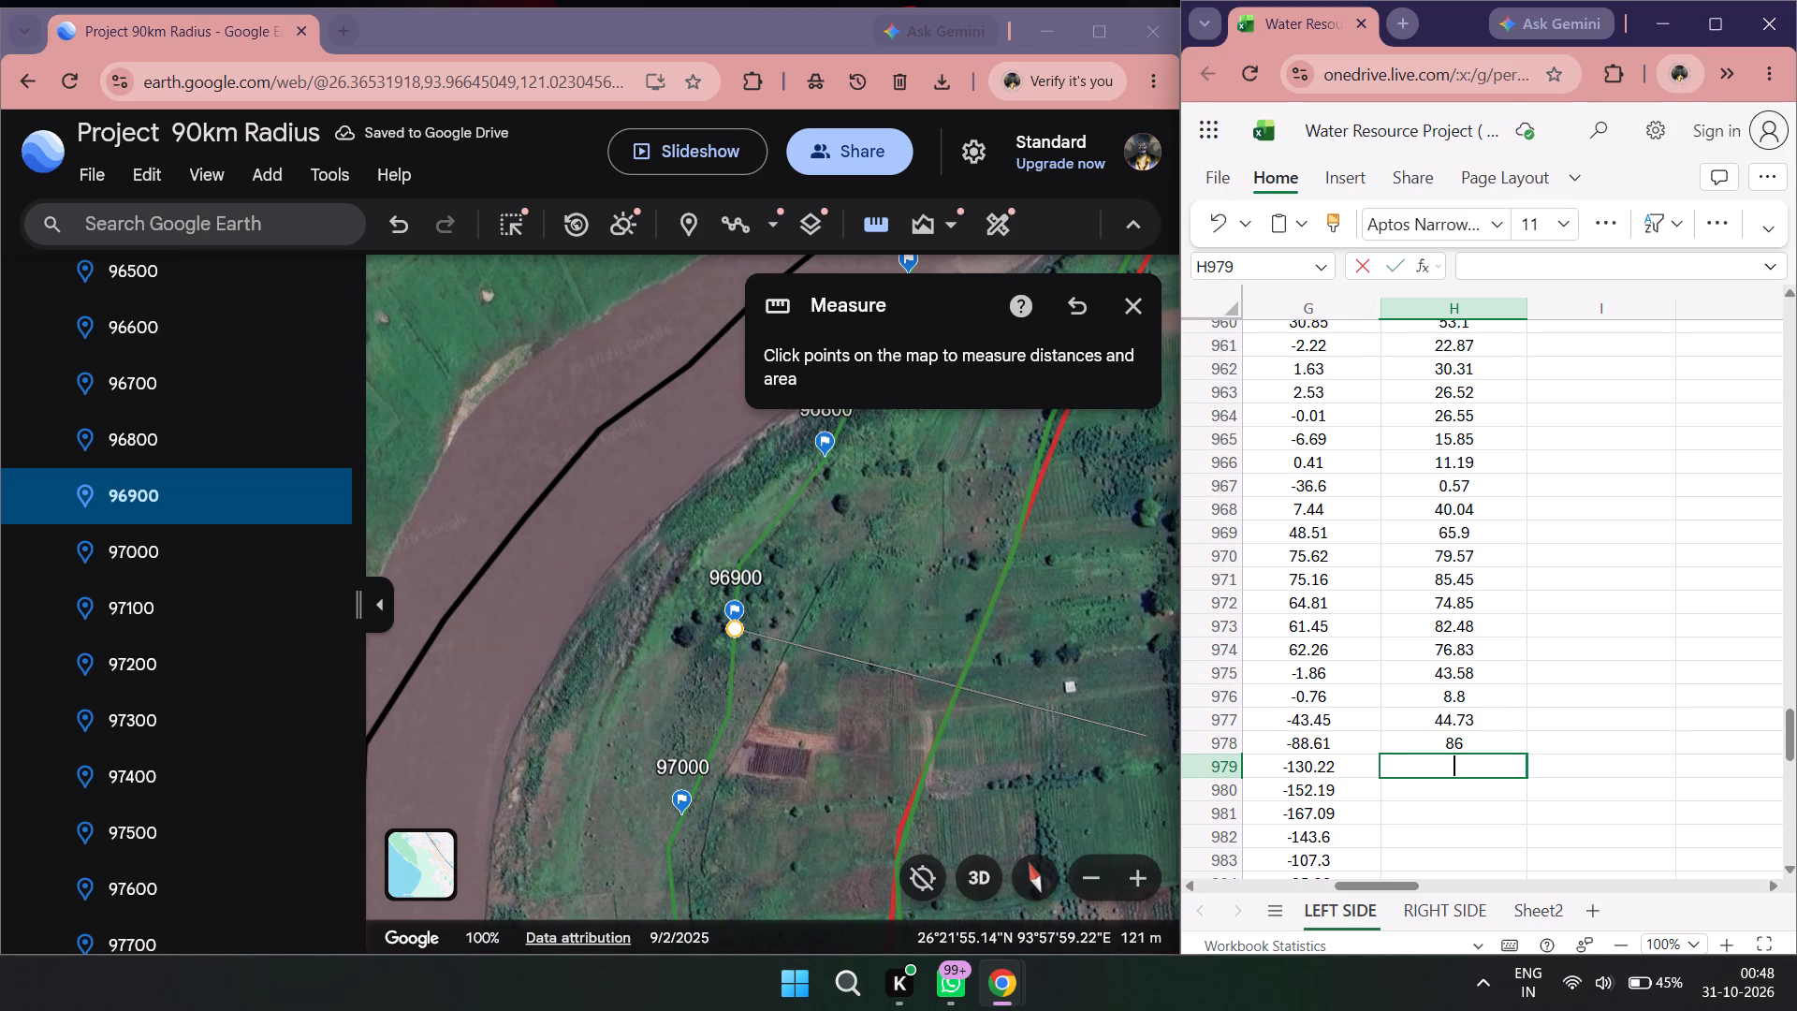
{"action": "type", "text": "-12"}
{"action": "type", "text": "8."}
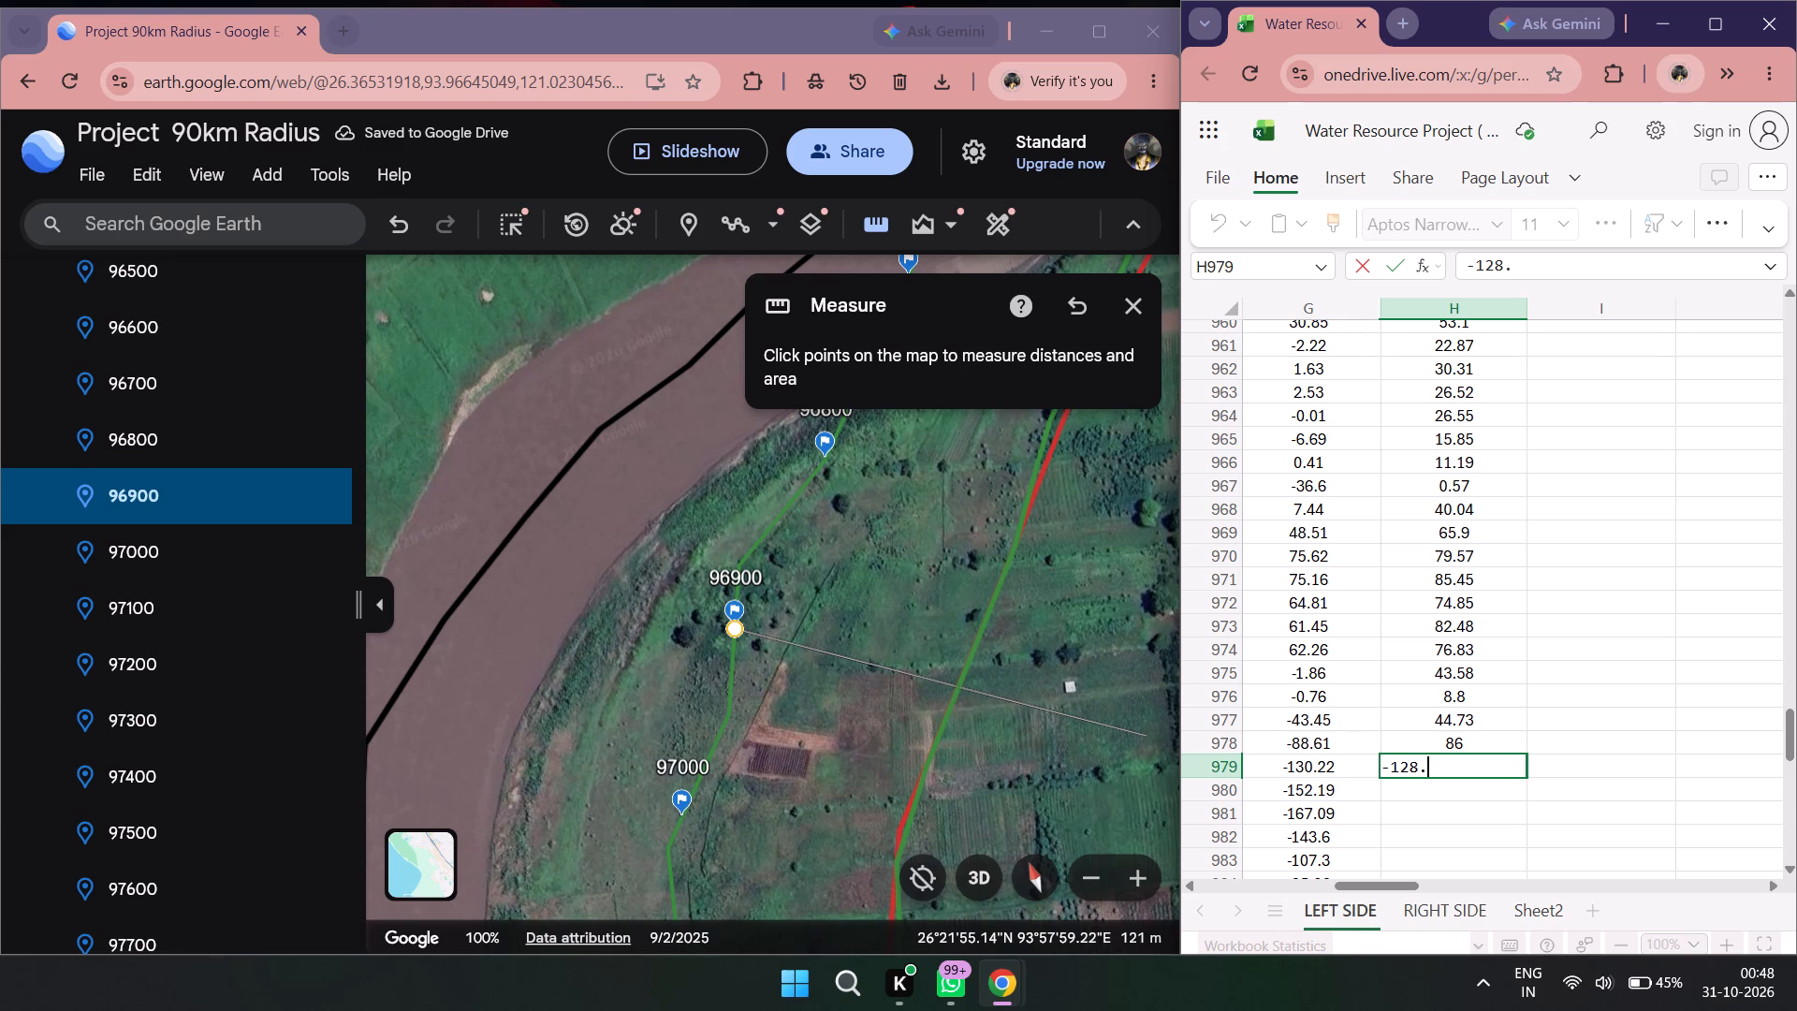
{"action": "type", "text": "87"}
Recheck the river lines around placemarks 96600 to 96900 and correct H978 to .86.
{"action": "scroll", "coordinate": [912, 627], "scroll_direction": "down", "scroll_amount": 1}
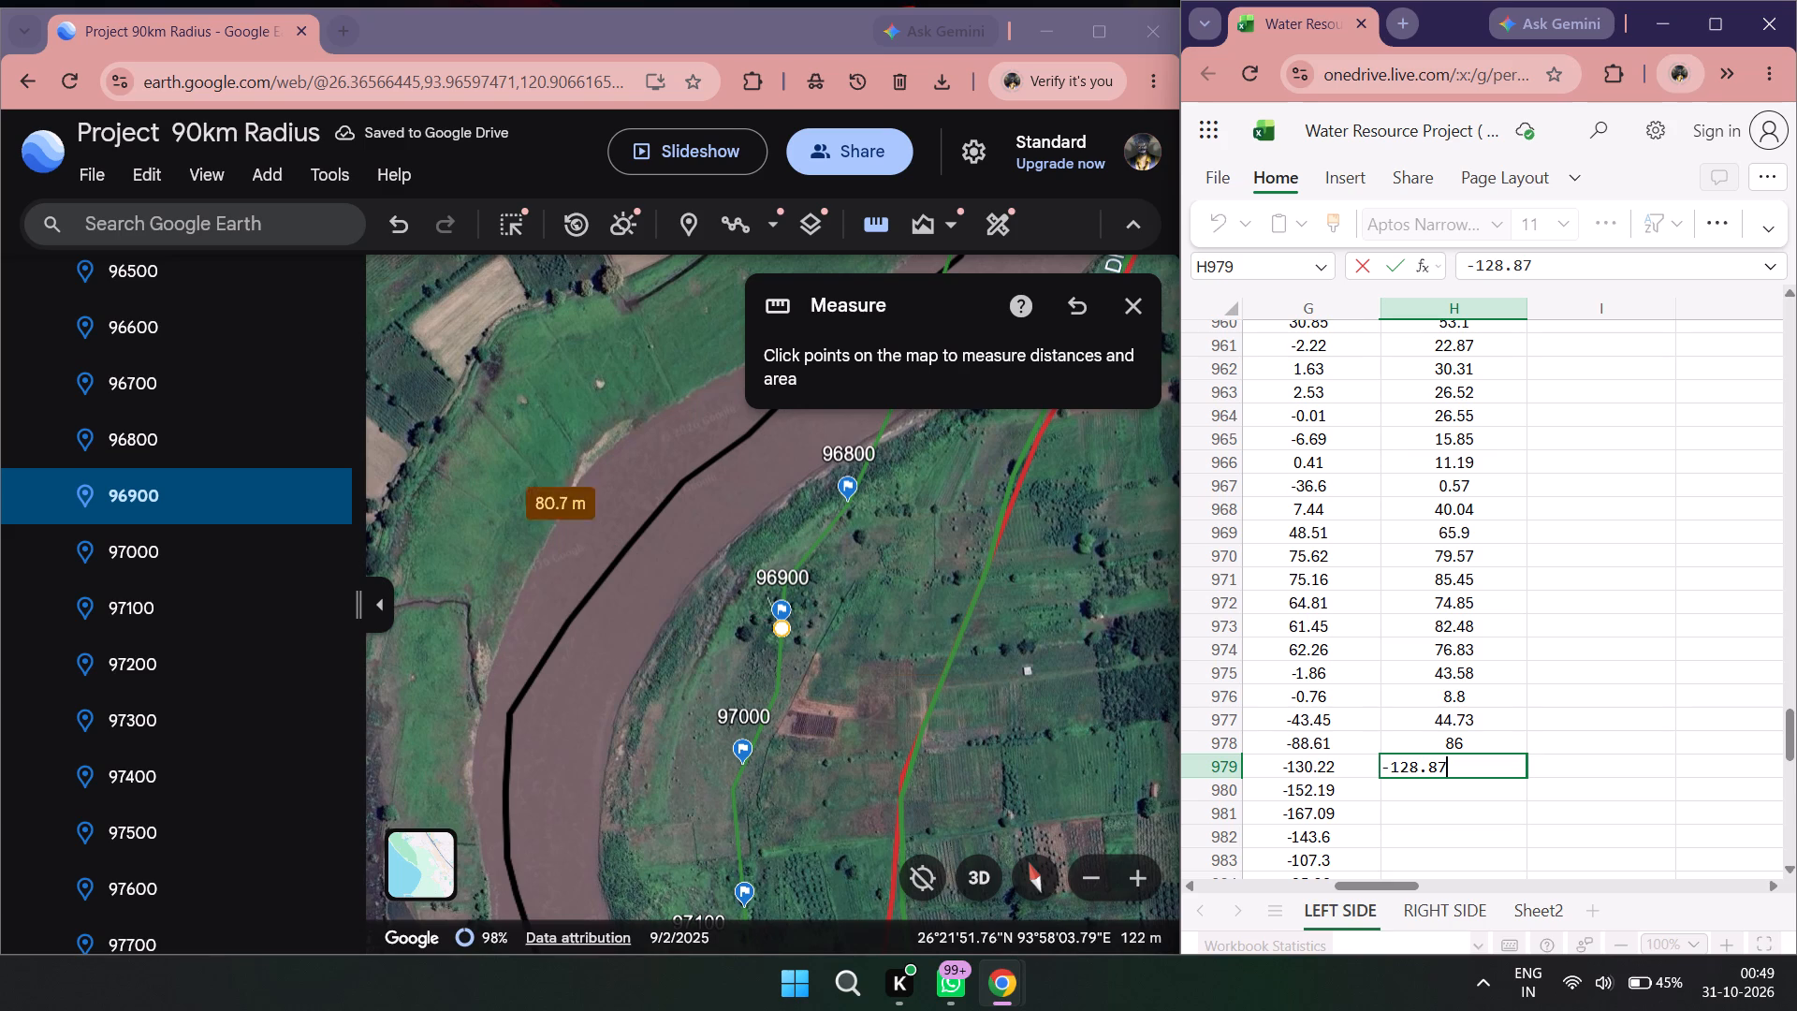
{"action": "scroll", "coordinate": [820, 584], "scroll_direction": "down", "scroll_amount": 3}
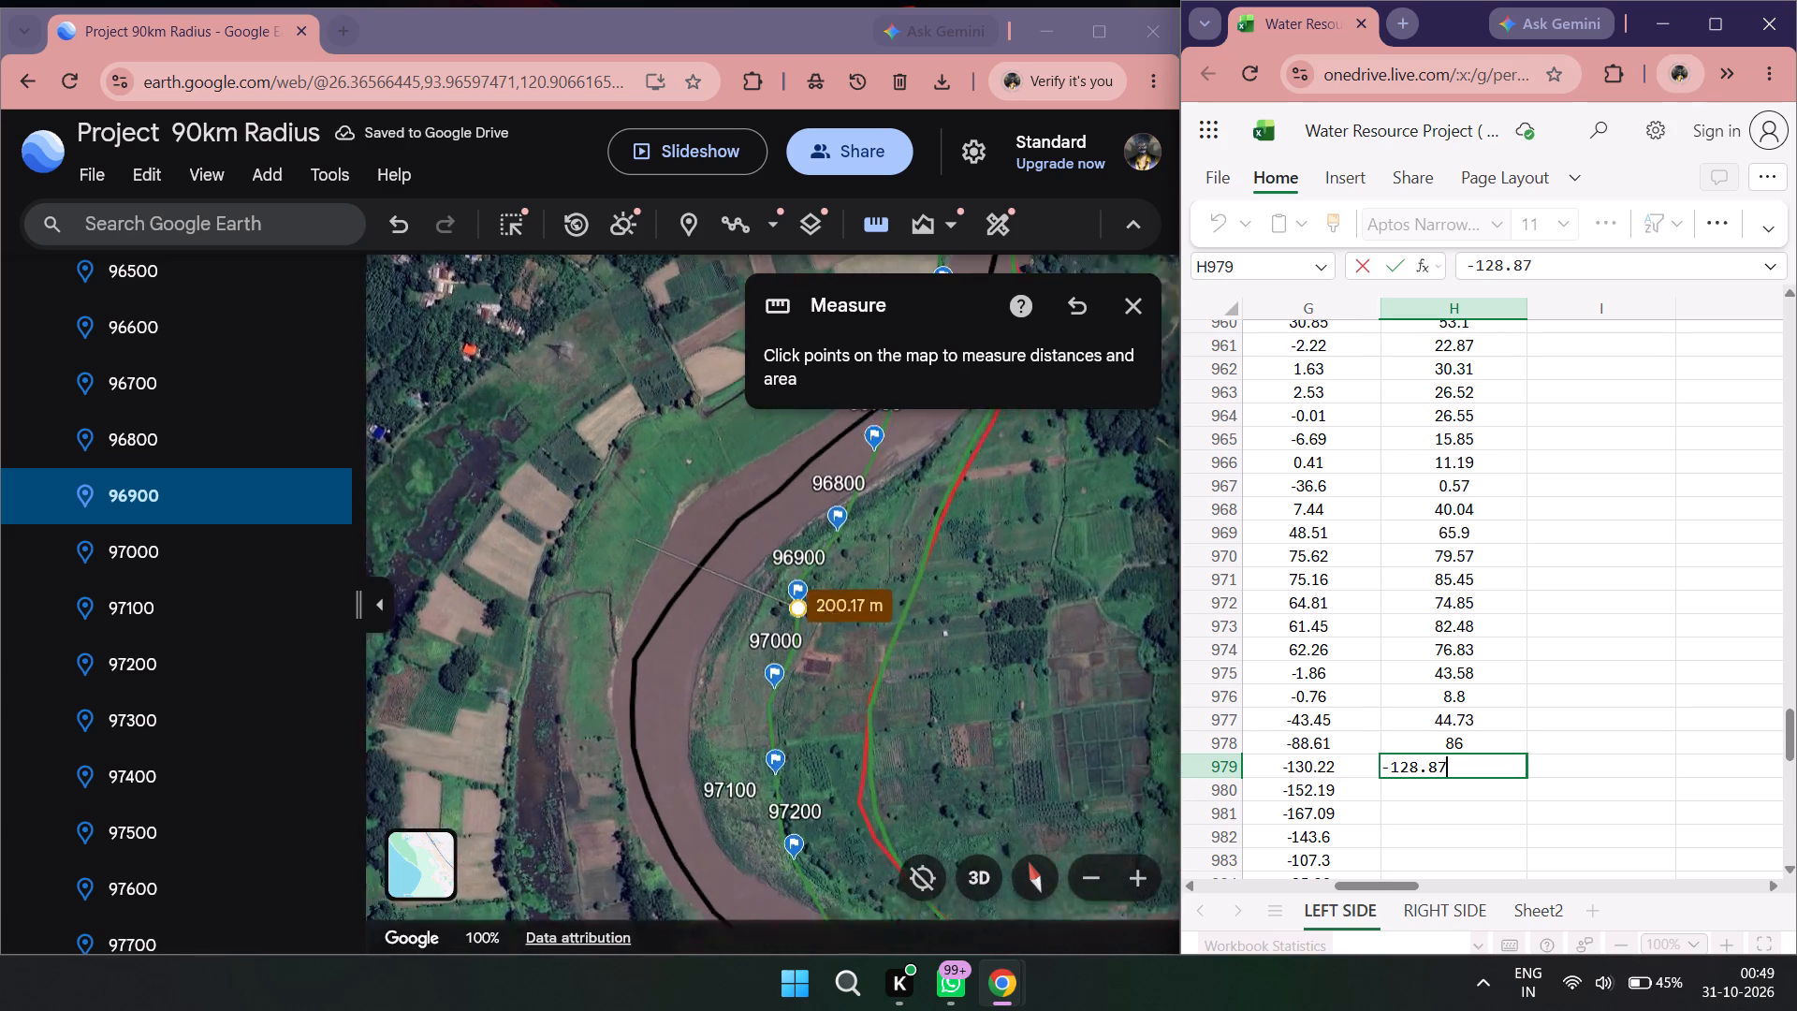
{"action": "left_click_drag", "start_coordinate": [899, 521], "coordinate": [832, 691]}
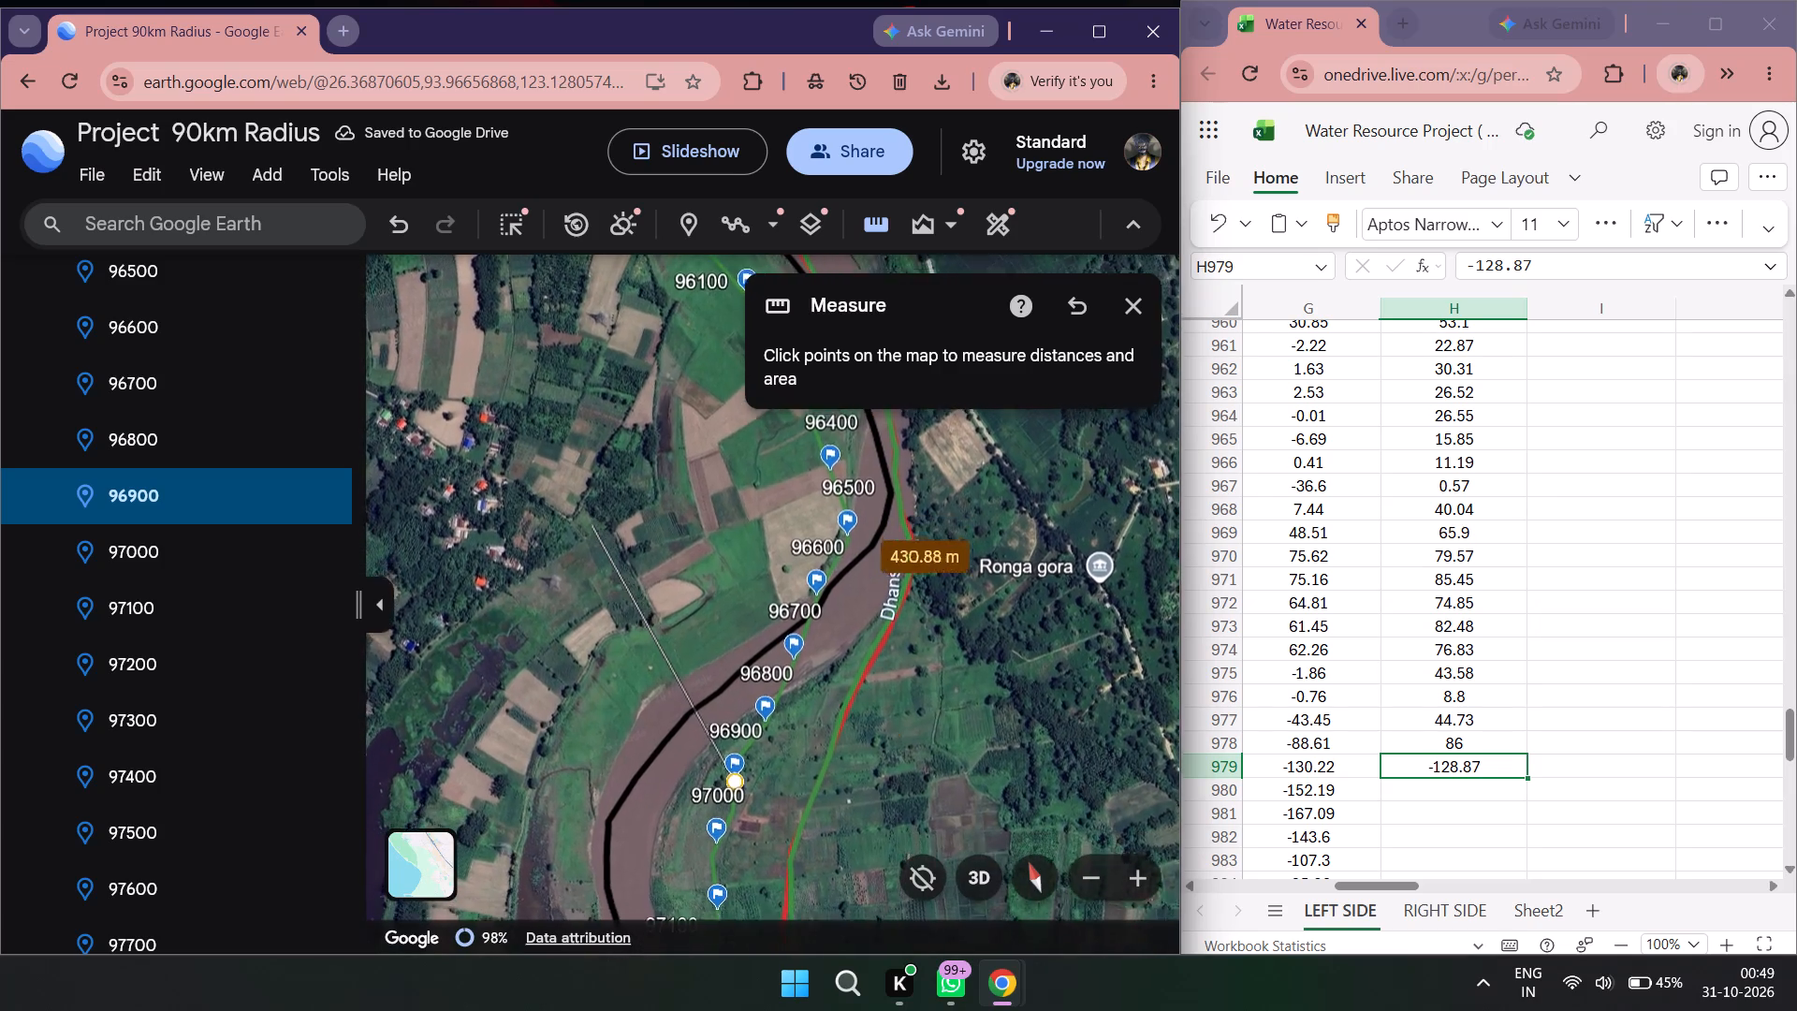
{"action": "scroll", "coordinate": [832, 679], "scroll_direction": "up", "scroll_amount": 3}
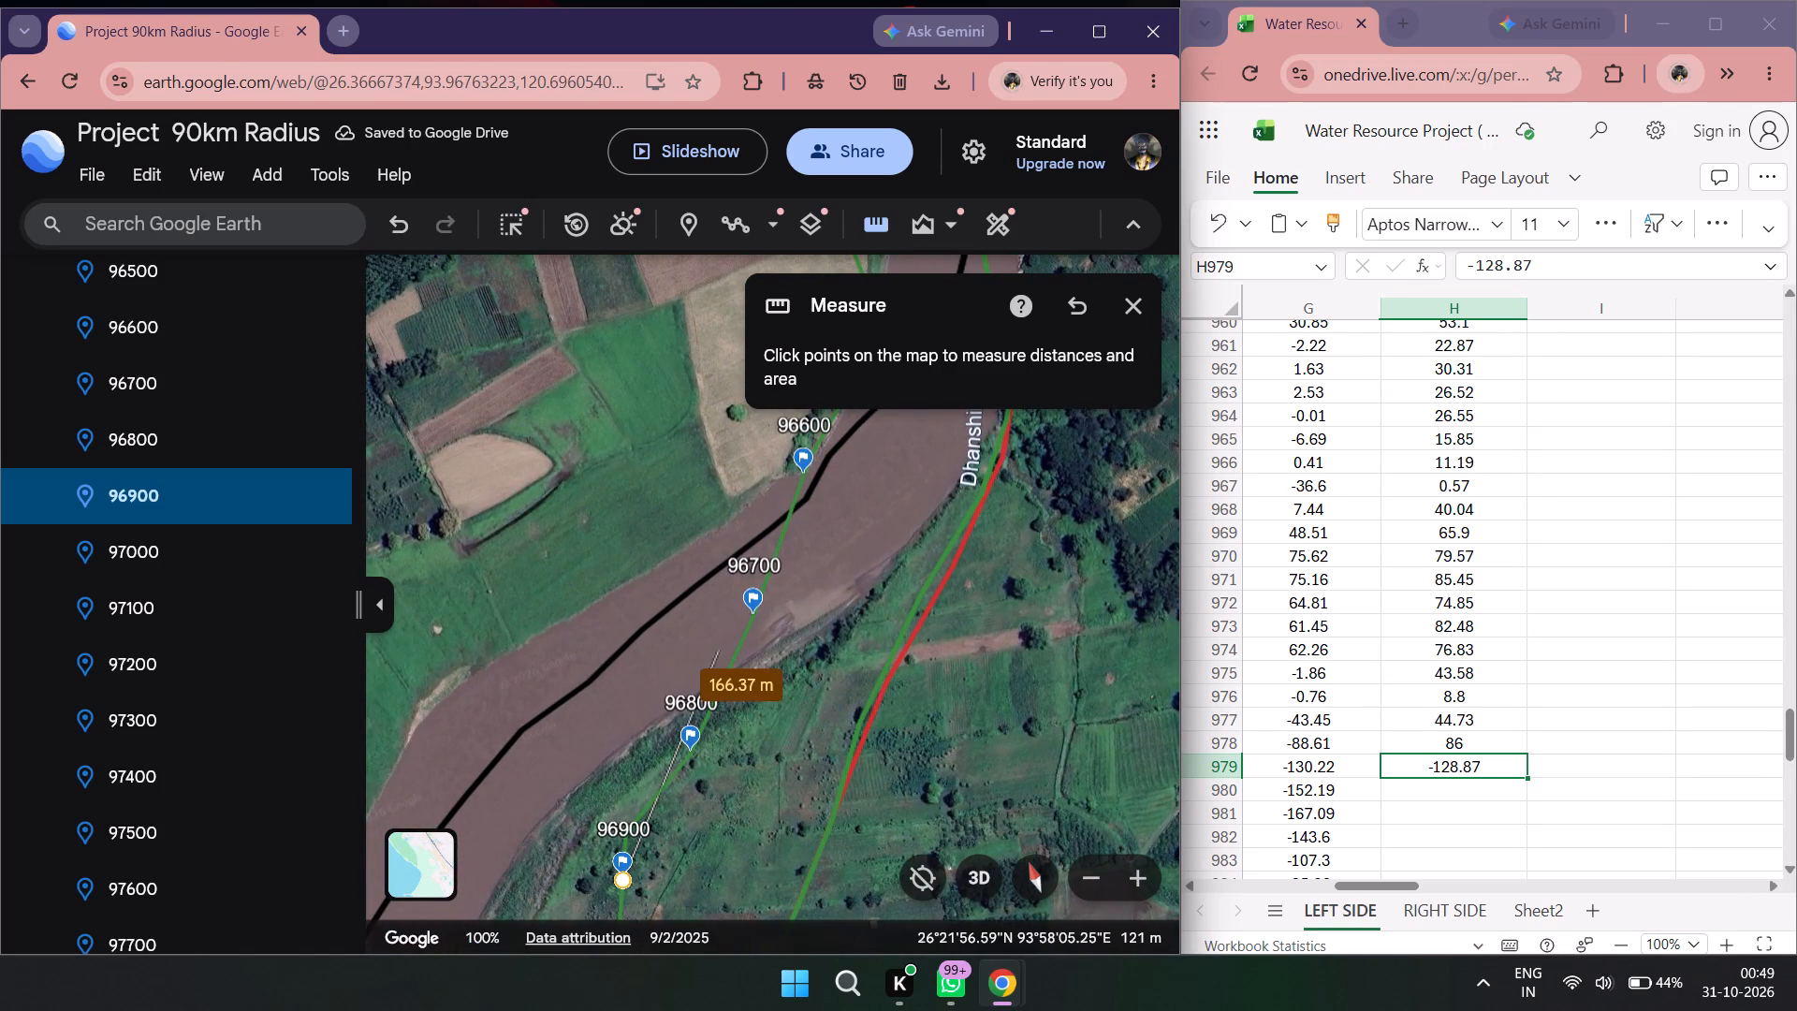
{"action": "double_click", "coordinate": [1465, 740]}
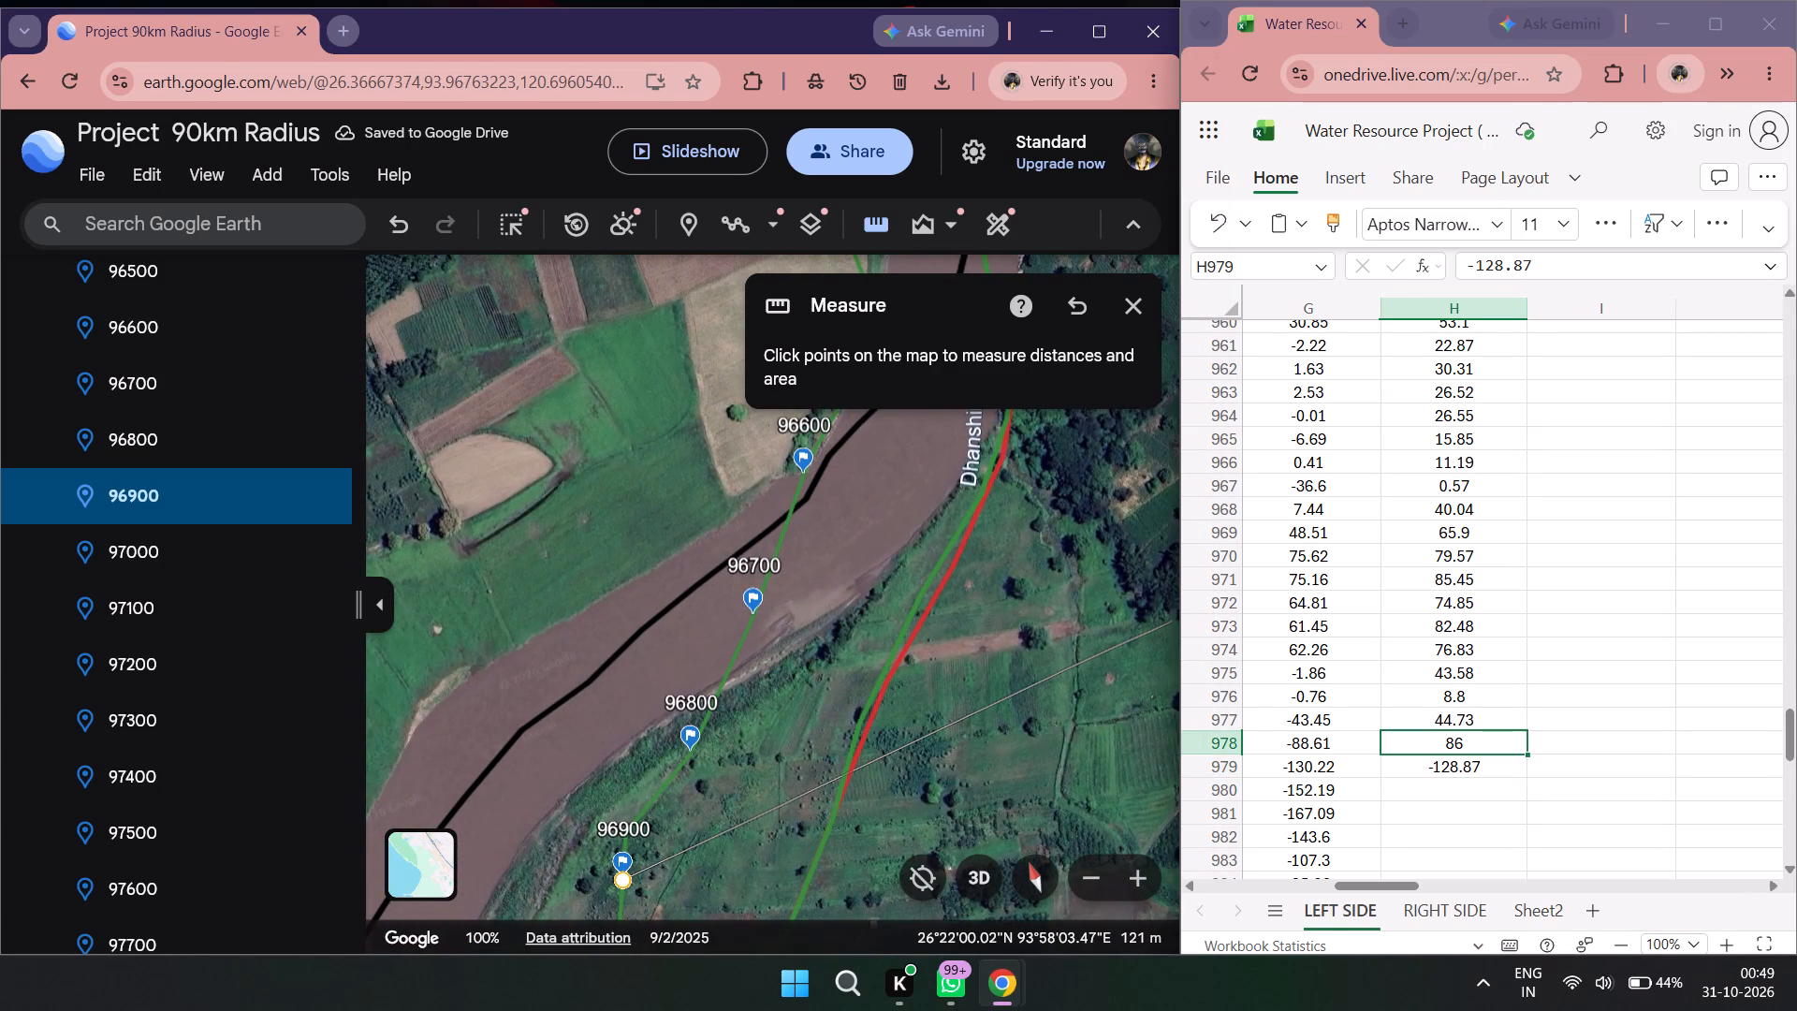
{"action": "key", "text": "BackSpace"}
{"action": "key", "text": "BackSpace"}
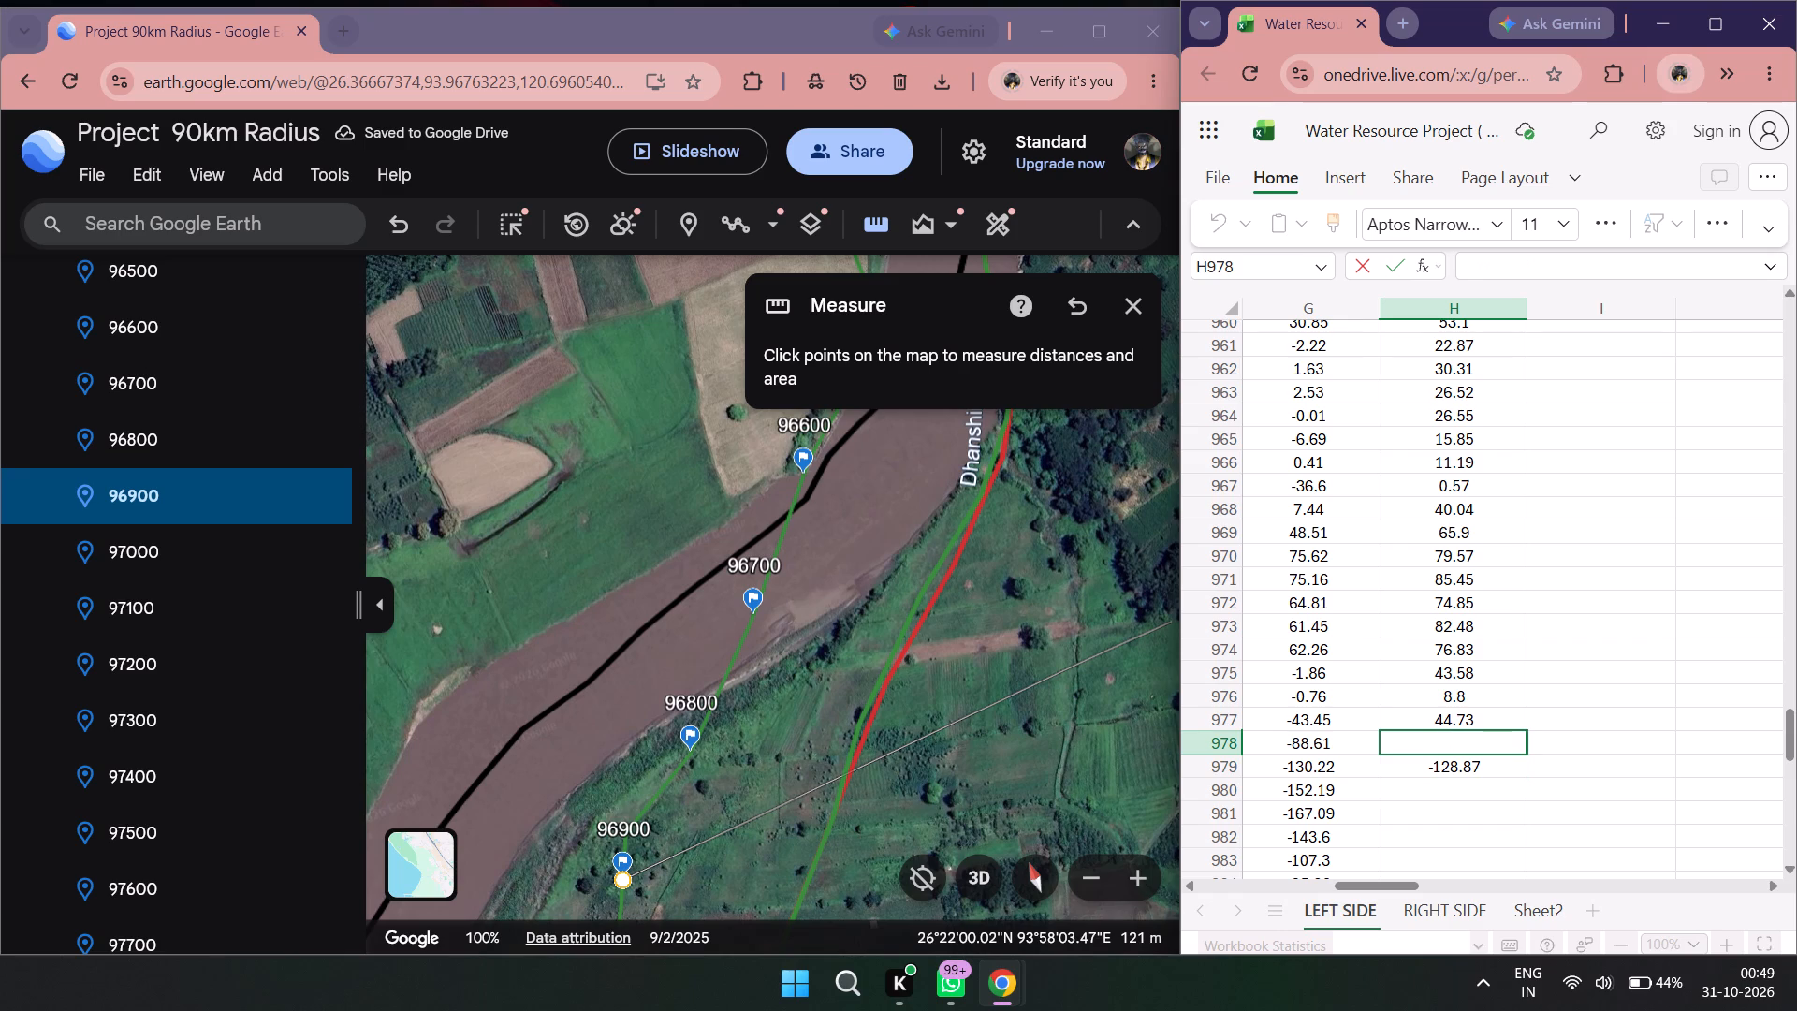
{"action": "type", "text": ".86"}
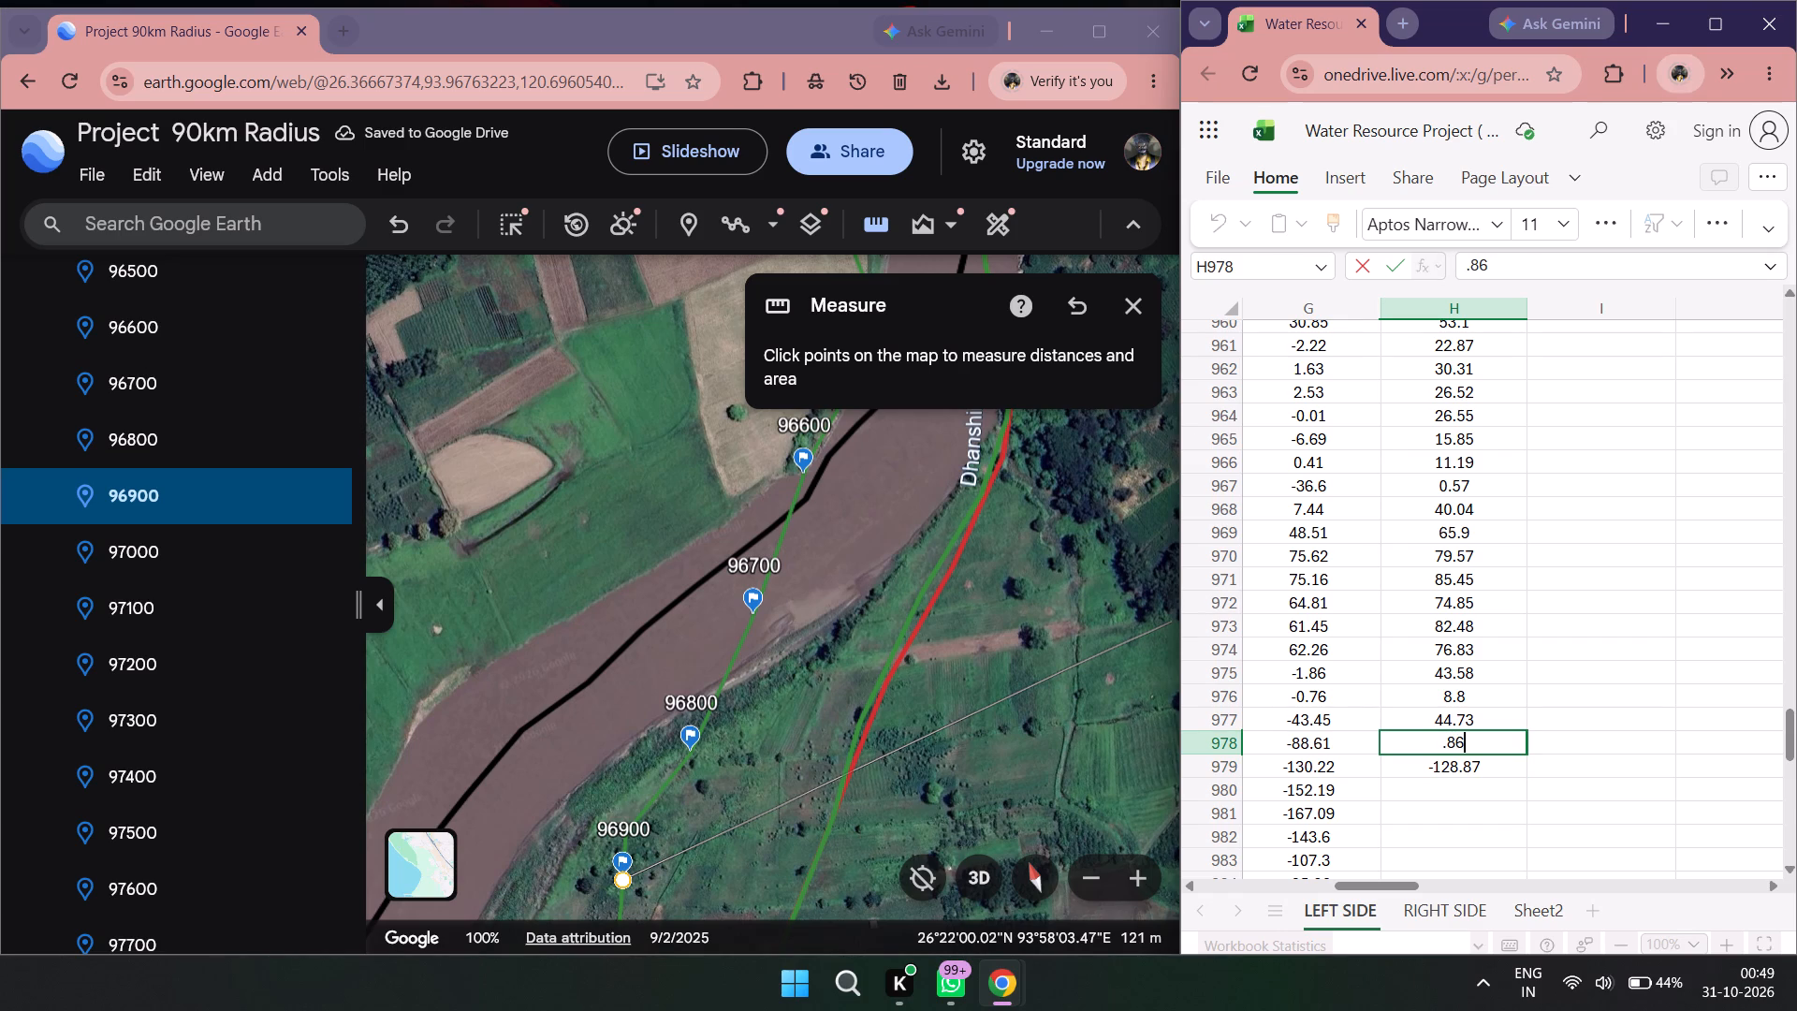
Correct the shift recorded for placemark 96700 in H977 to -44.73.
{"action": "double_click", "coordinate": [1469, 721]}
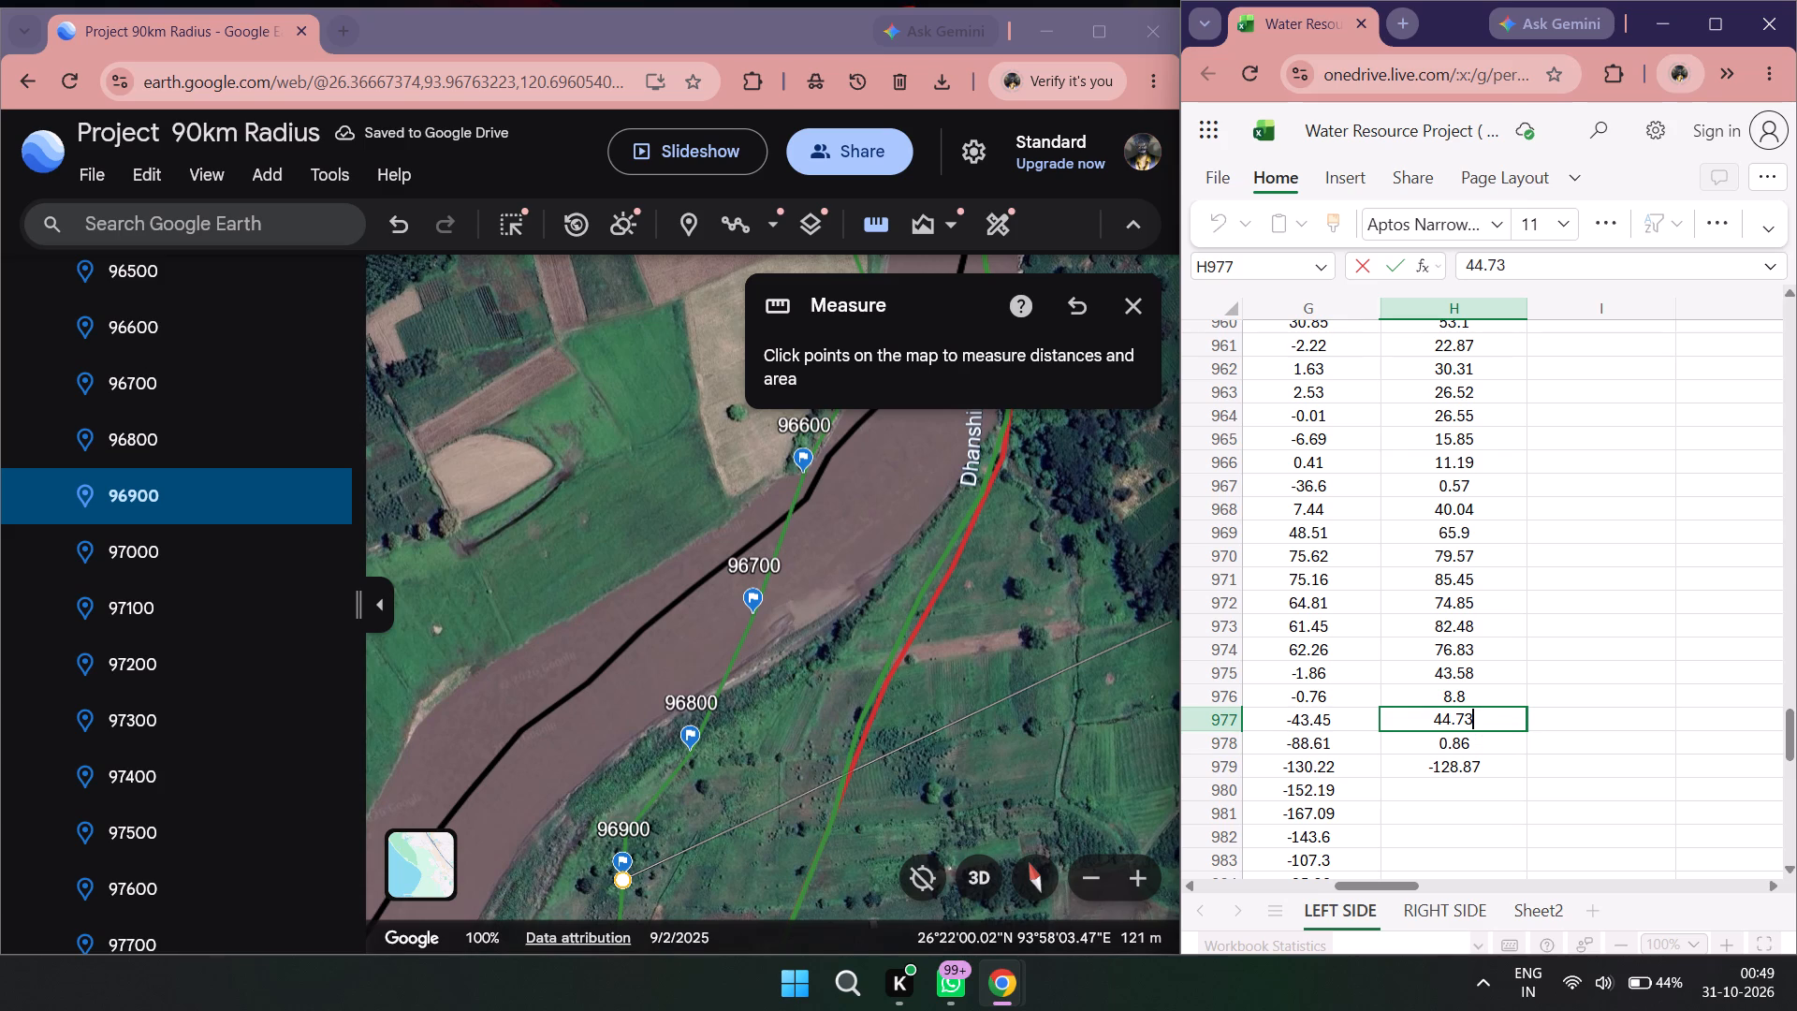
{"action": "key", "text": "BackSpace"}
{"action": "key", "text": "BackSpace"}
{"action": "key", "text": "BackSpace"}
{"action": "key", "text": "BackSpace"}
{"action": "key", "text": "BackSpace"}
{"action": "type", "text": "-44."}
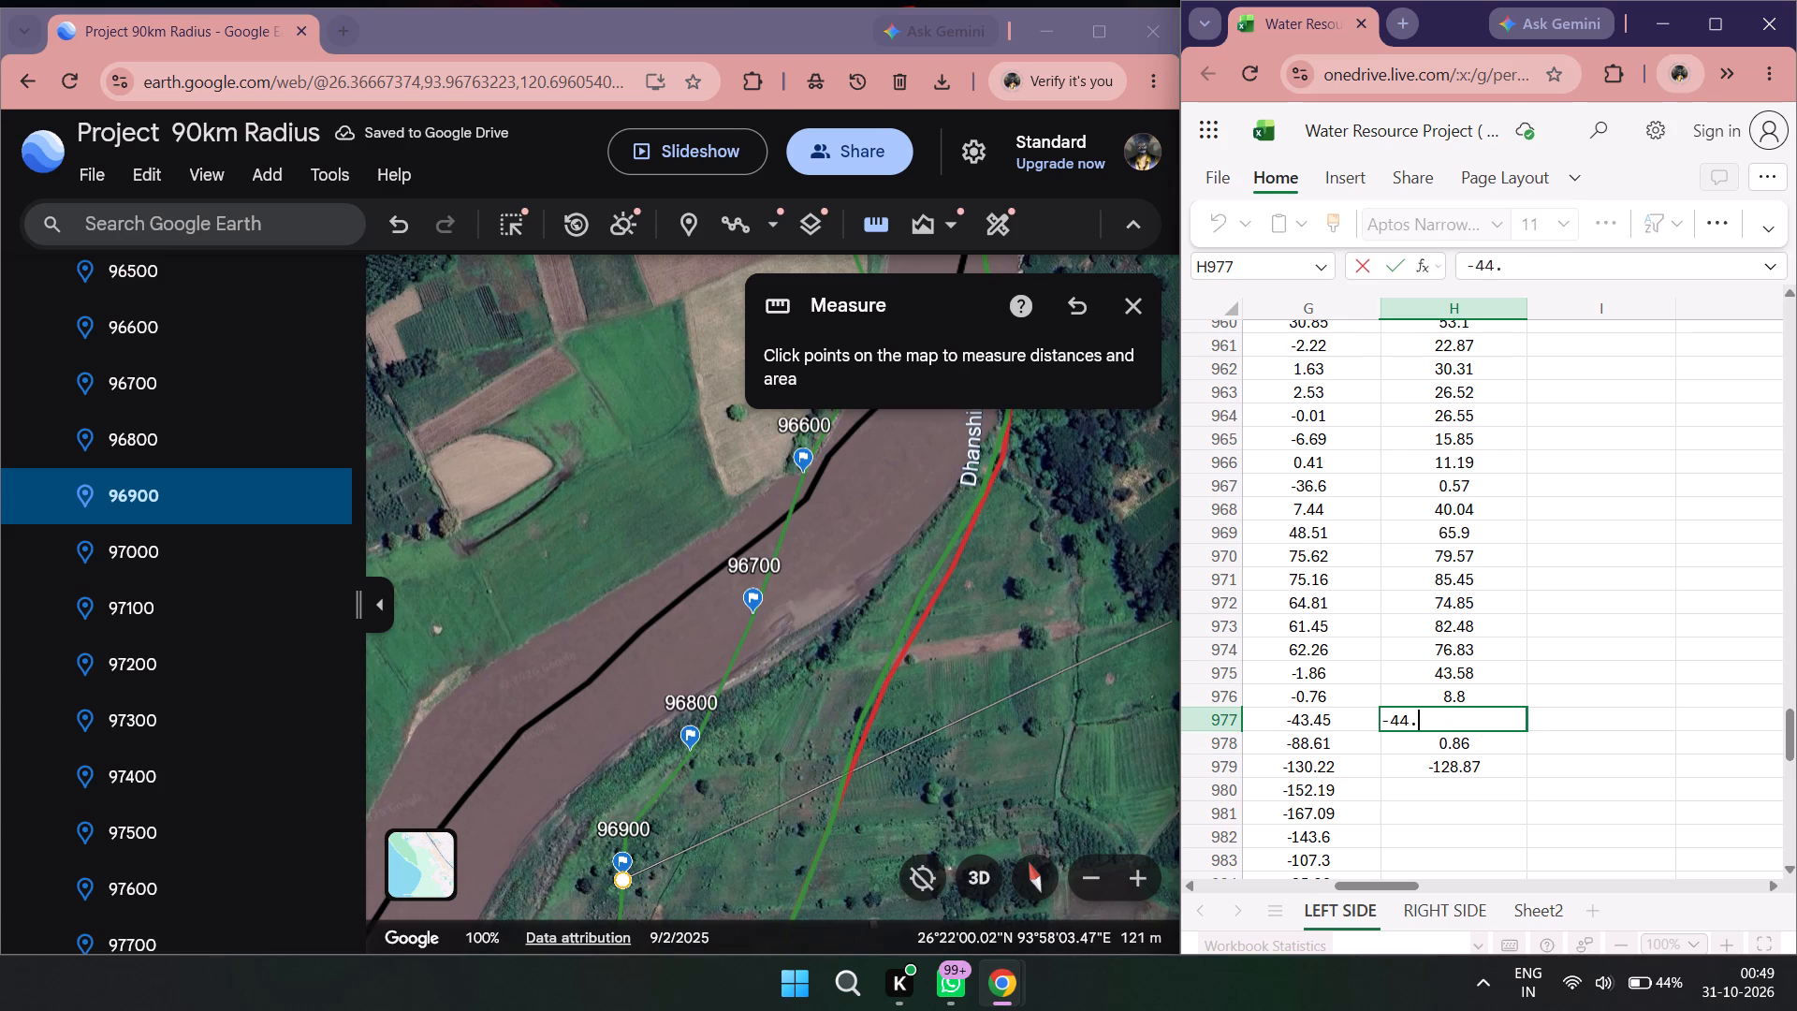
{"action": "key", "text": "7"}
{"action": "key", "text": "3"}
Review the river lines near placemarks 96700 to 97200 and check rows 977 to 979 against the chainages in column A.
{"action": "scroll", "coordinate": [733, 787], "scroll_direction": "down", "scroll_amount": 2}
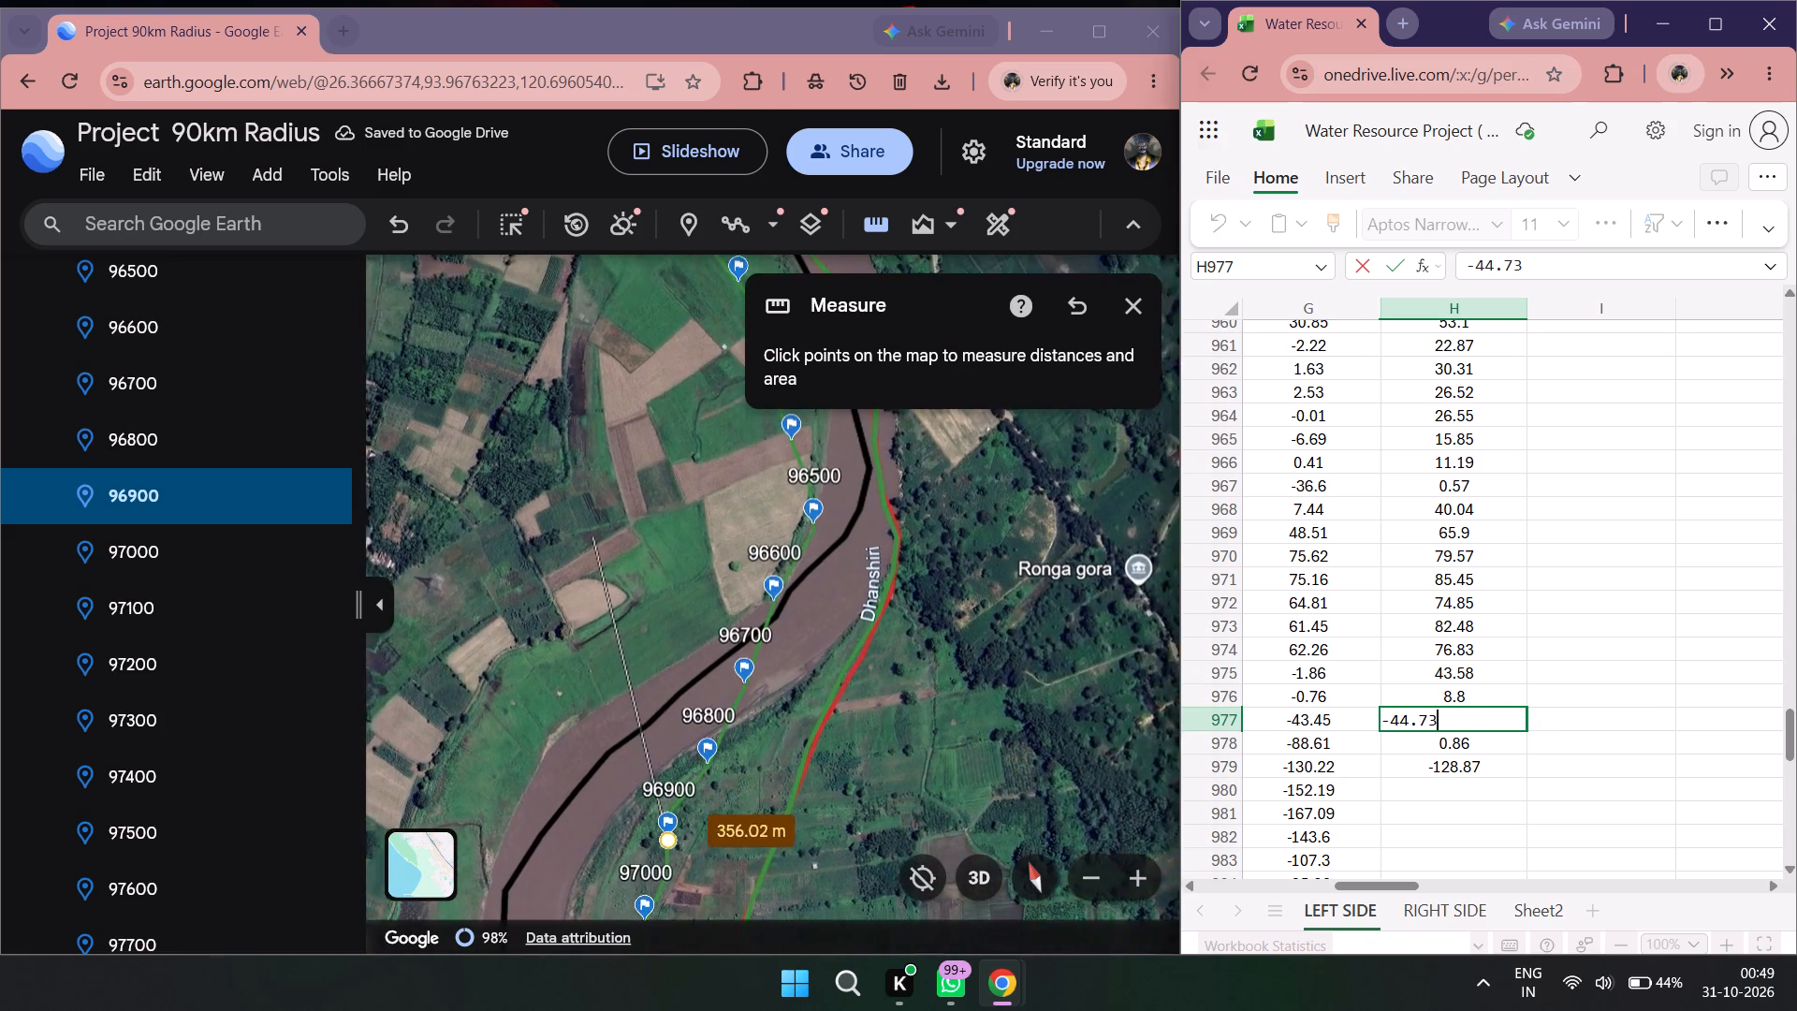
{"action": "left_click_drag", "start_coordinate": [726, 796], "coordinate": [908, 588]}
{"action": "left_click_drag", "start_coordinate": [1363, 887], "coordinate": [1126, 892]}
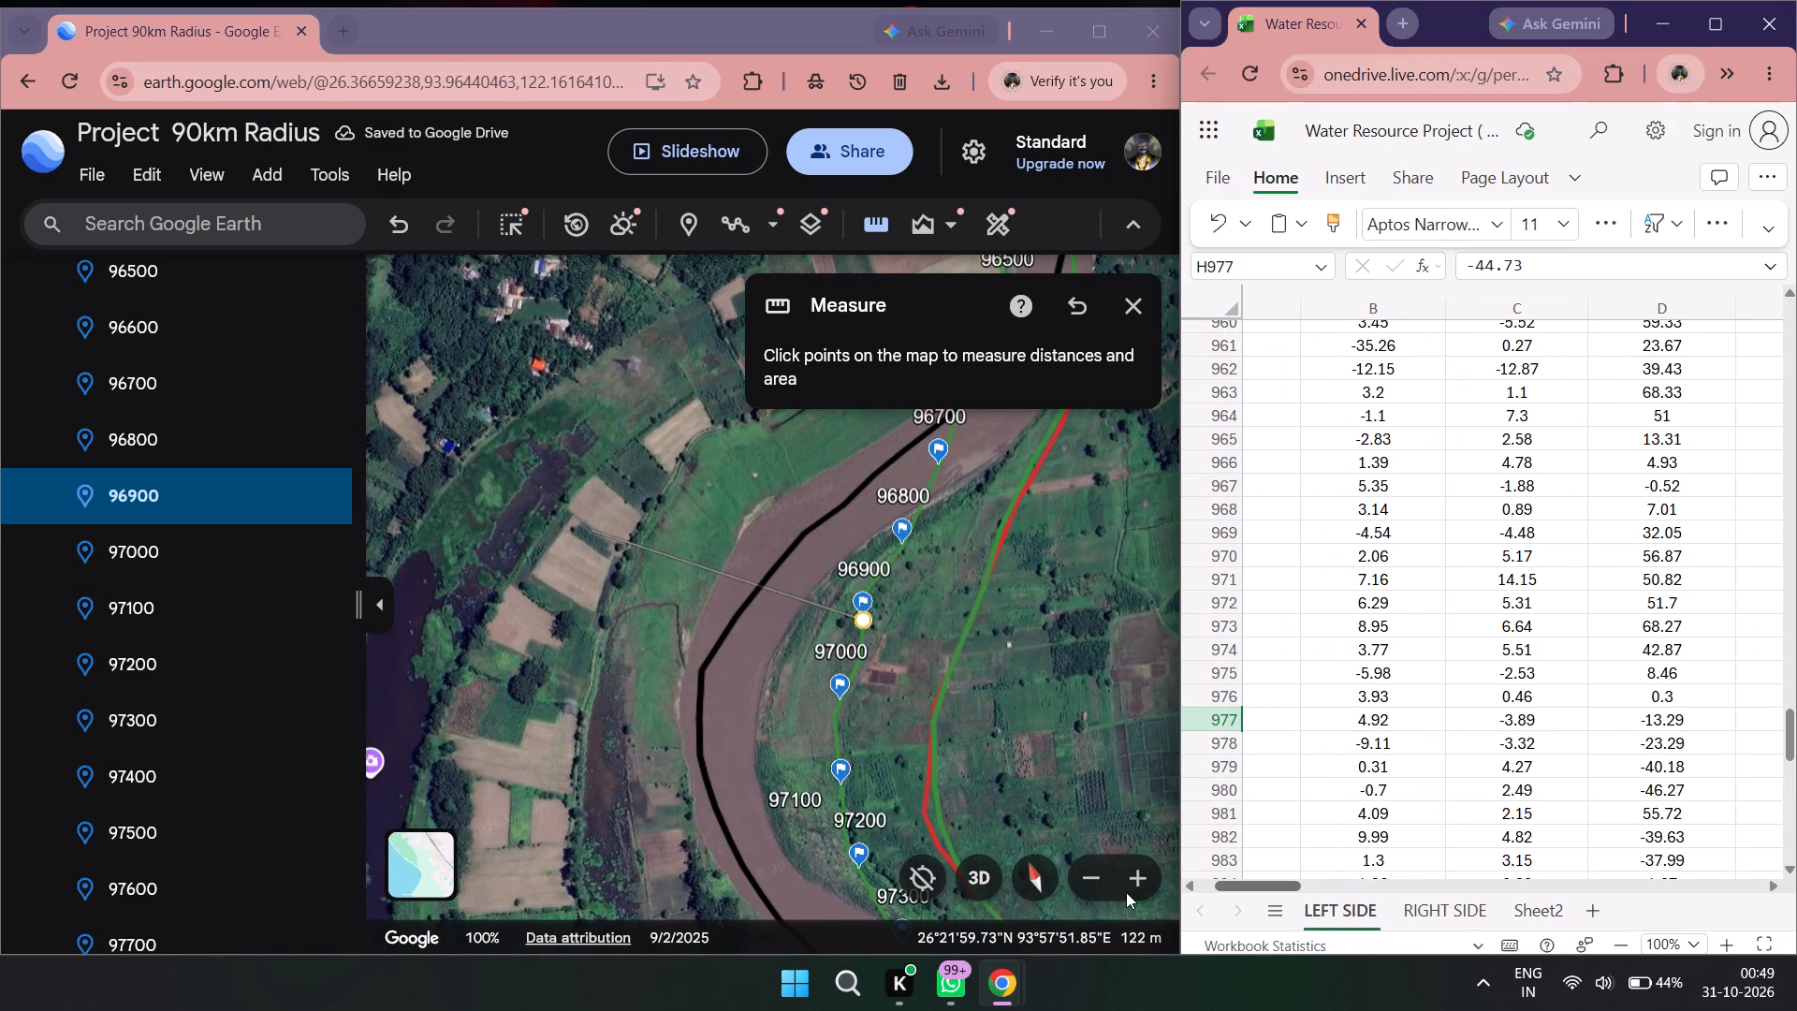
{"action": "left_click_drag", "start_coordinate": [1126, 892], "coordinate": [1165, 894]}
{"action": "left_click_drag", "start_coordinate": [1165, 894], "coordinate": [1252, 888]}
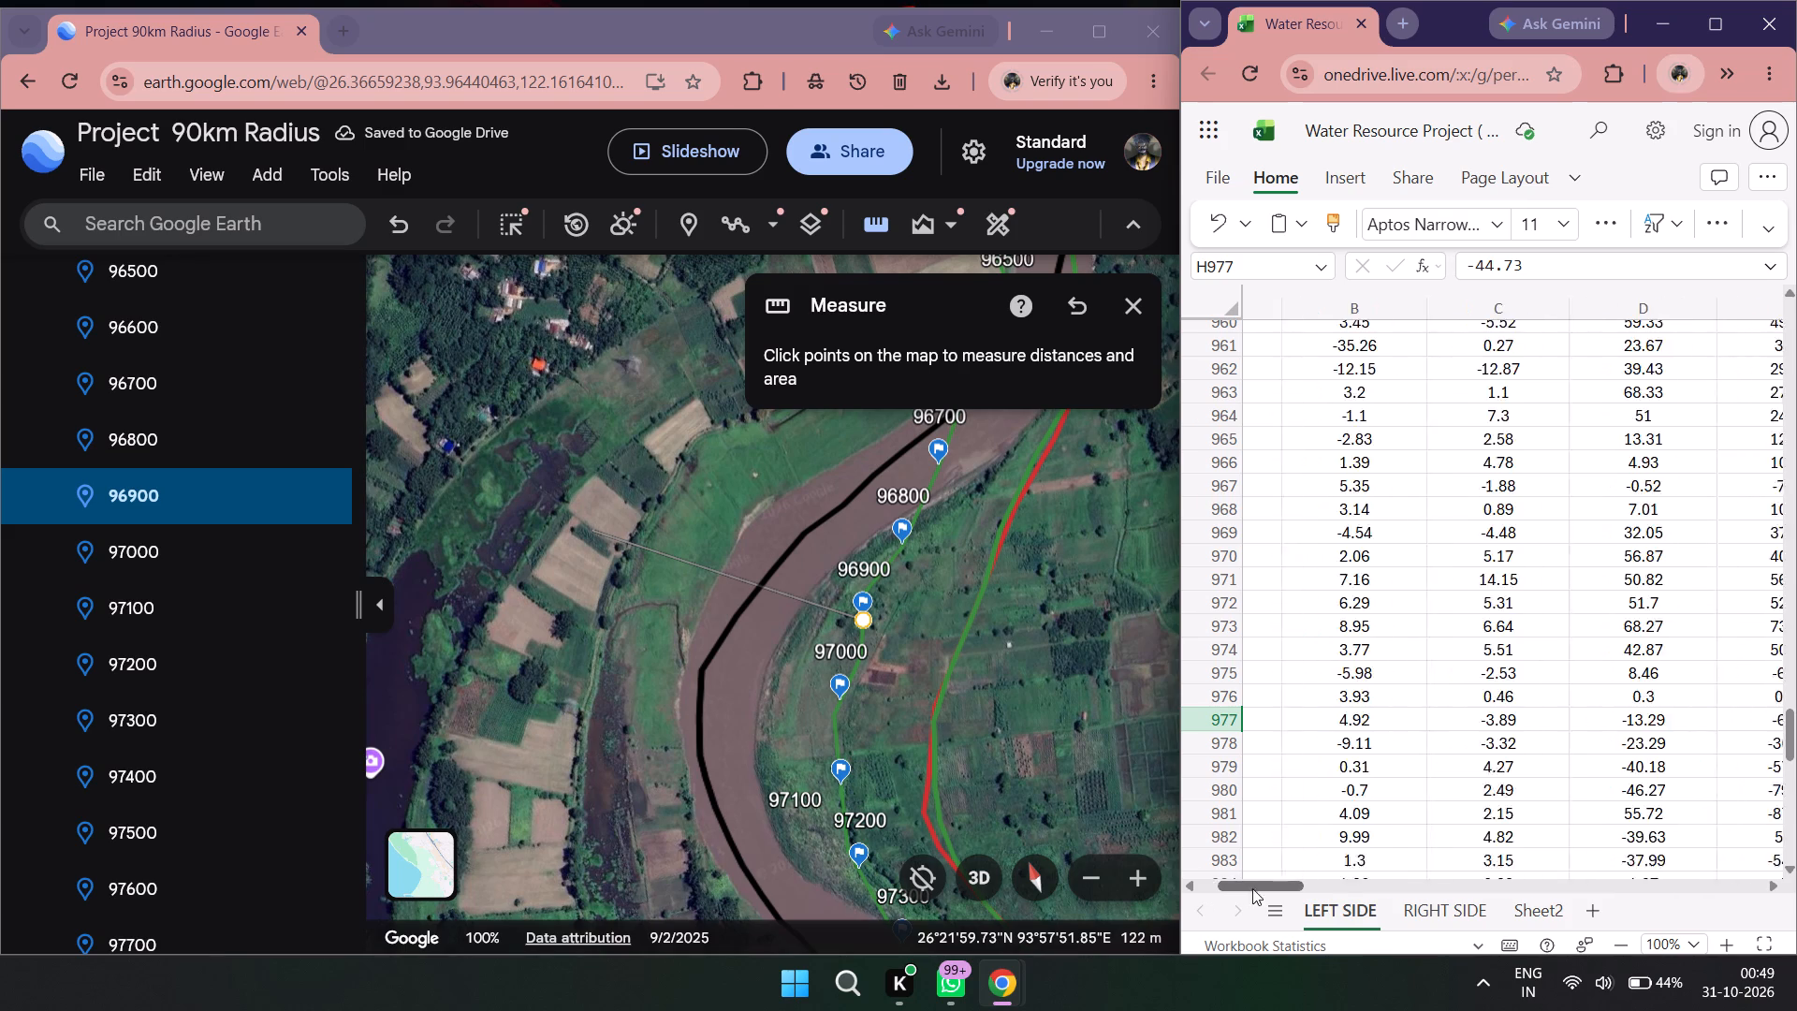
{"action": "left_click_drag", "start_coordinate": [1252, 888], "coordinate": [1337, 886]}
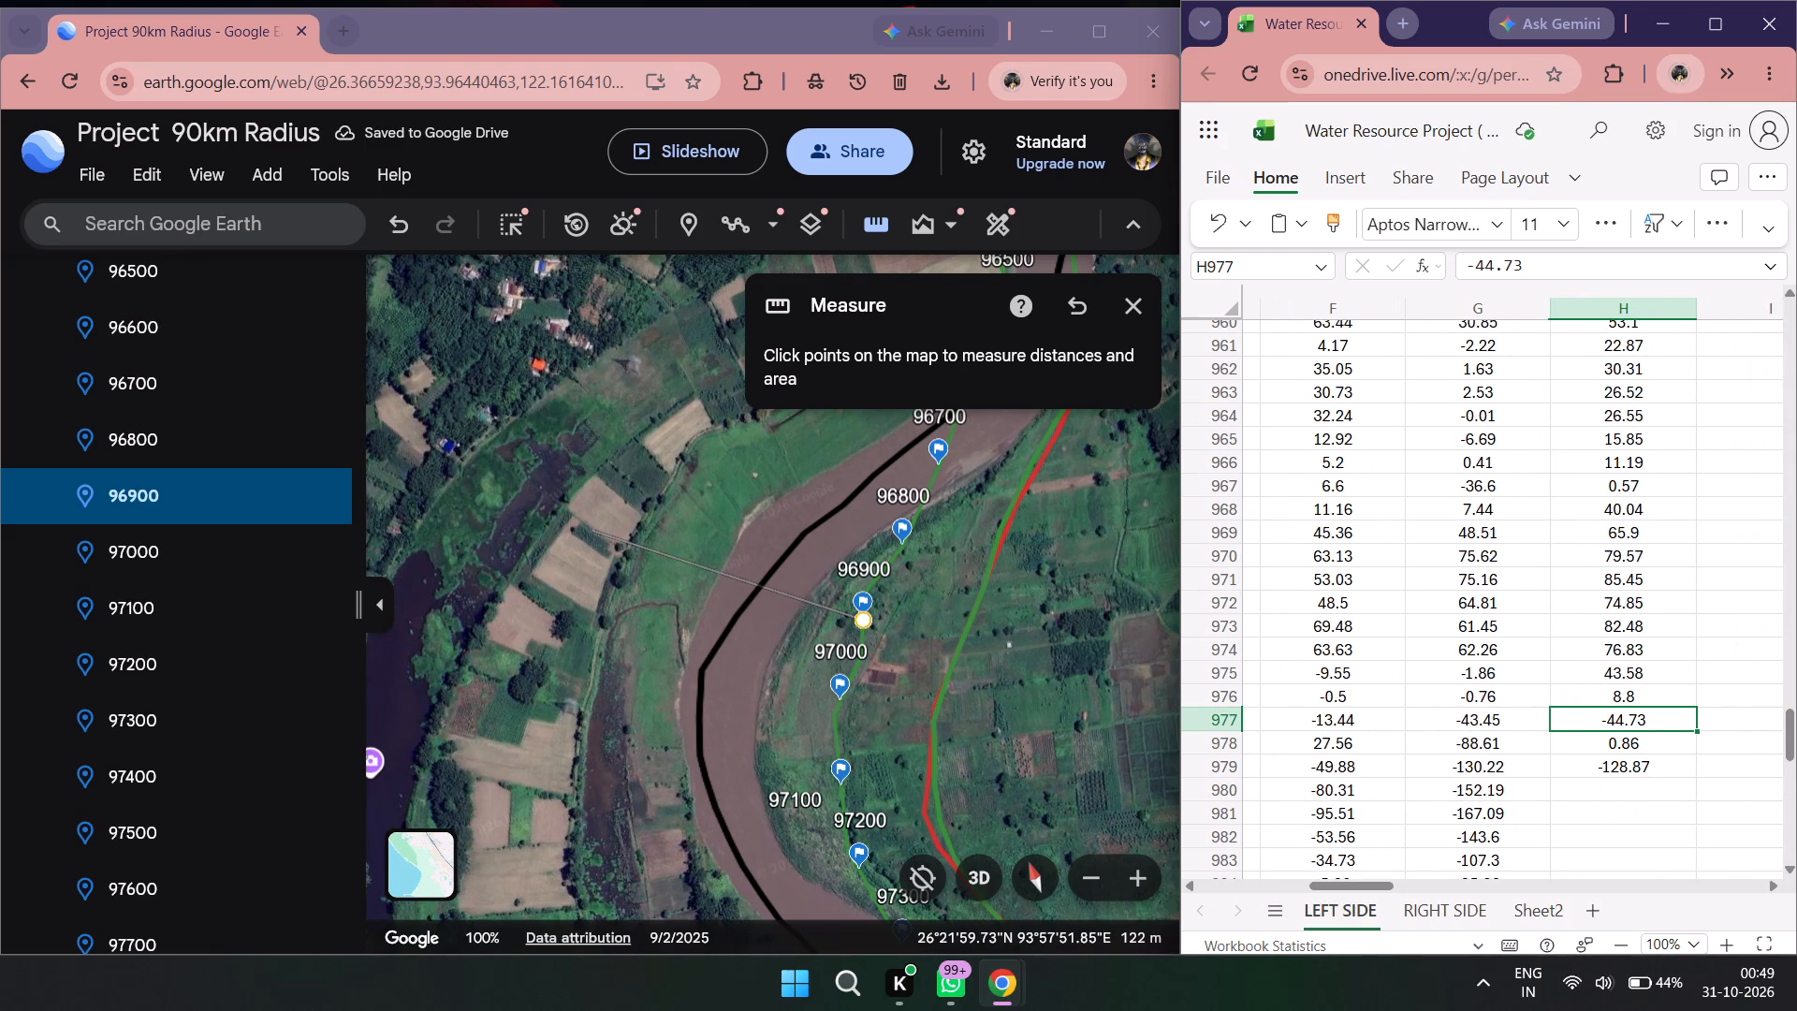
{"action": "left_click", "coordinate": [1573, 762]}
{"action": "left_click_drag", "start_coordinate": [1355, 885], "coordinate": [1167, 889]}
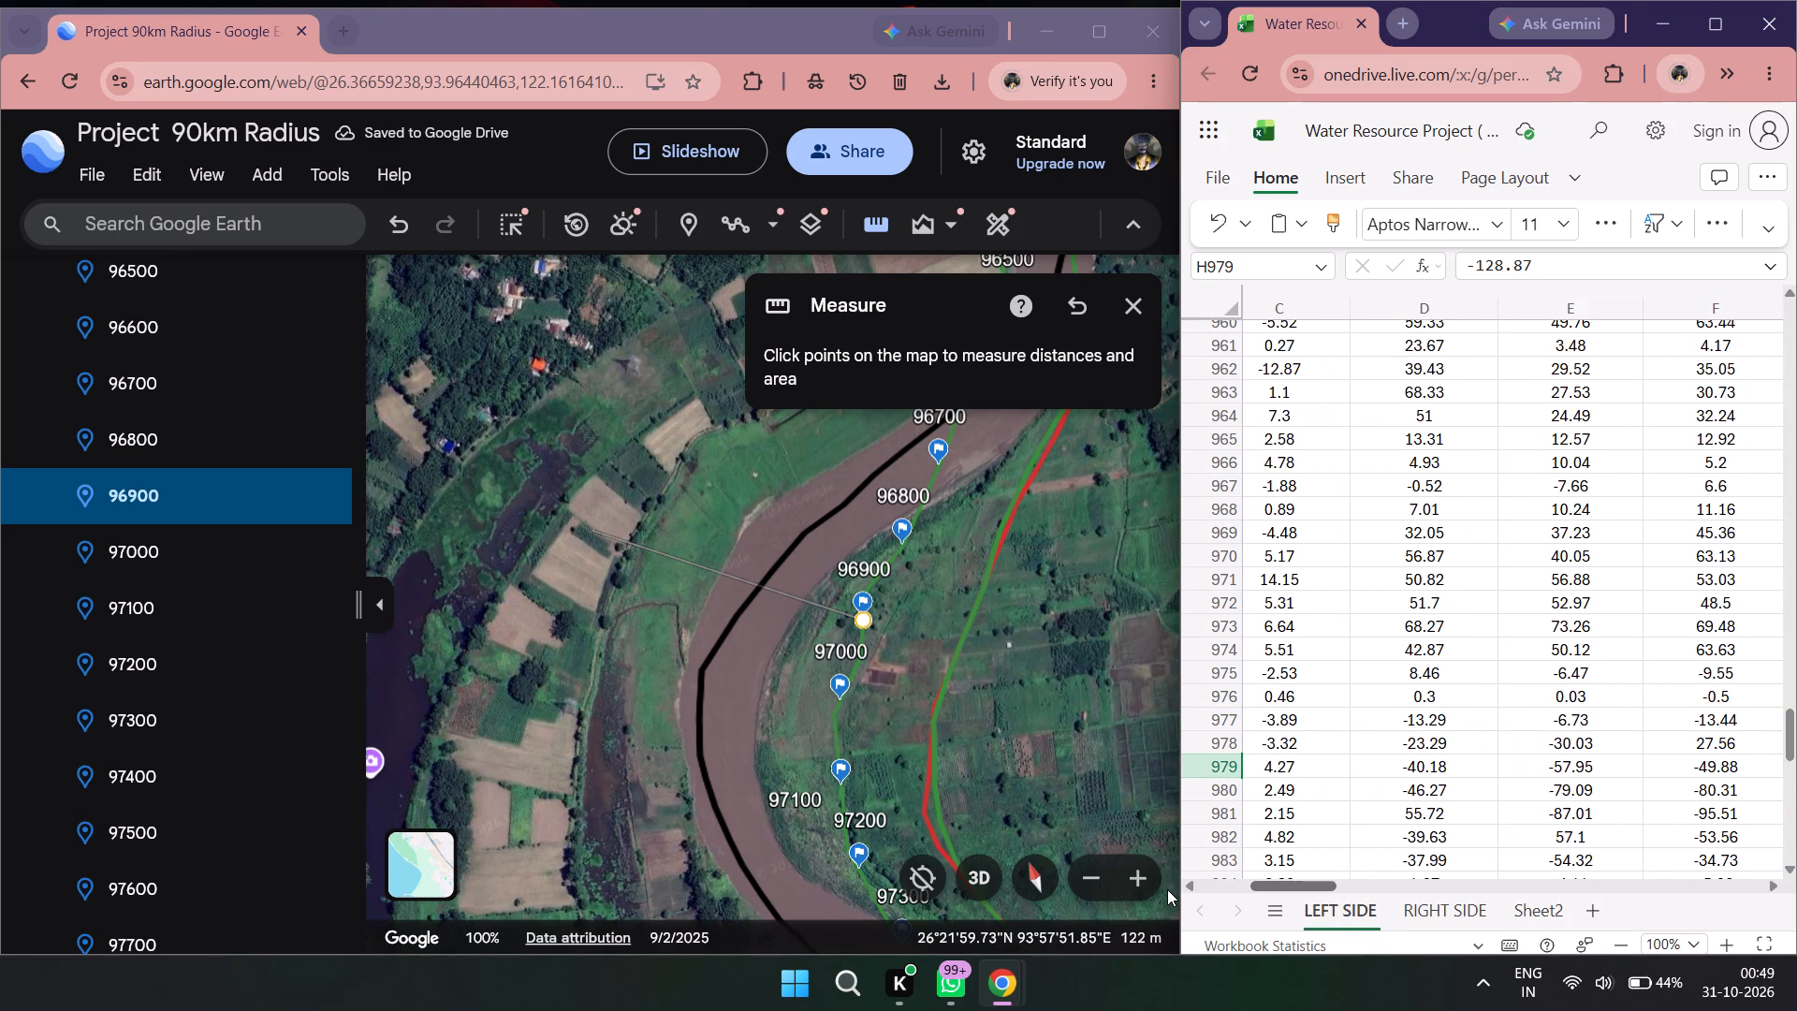
{"action": "left_click_drag", "start_coordinate": [1167, 889], "coordinate": [1165, 889]}
{"action": "right_click", "coordinate": [1167, 889]}
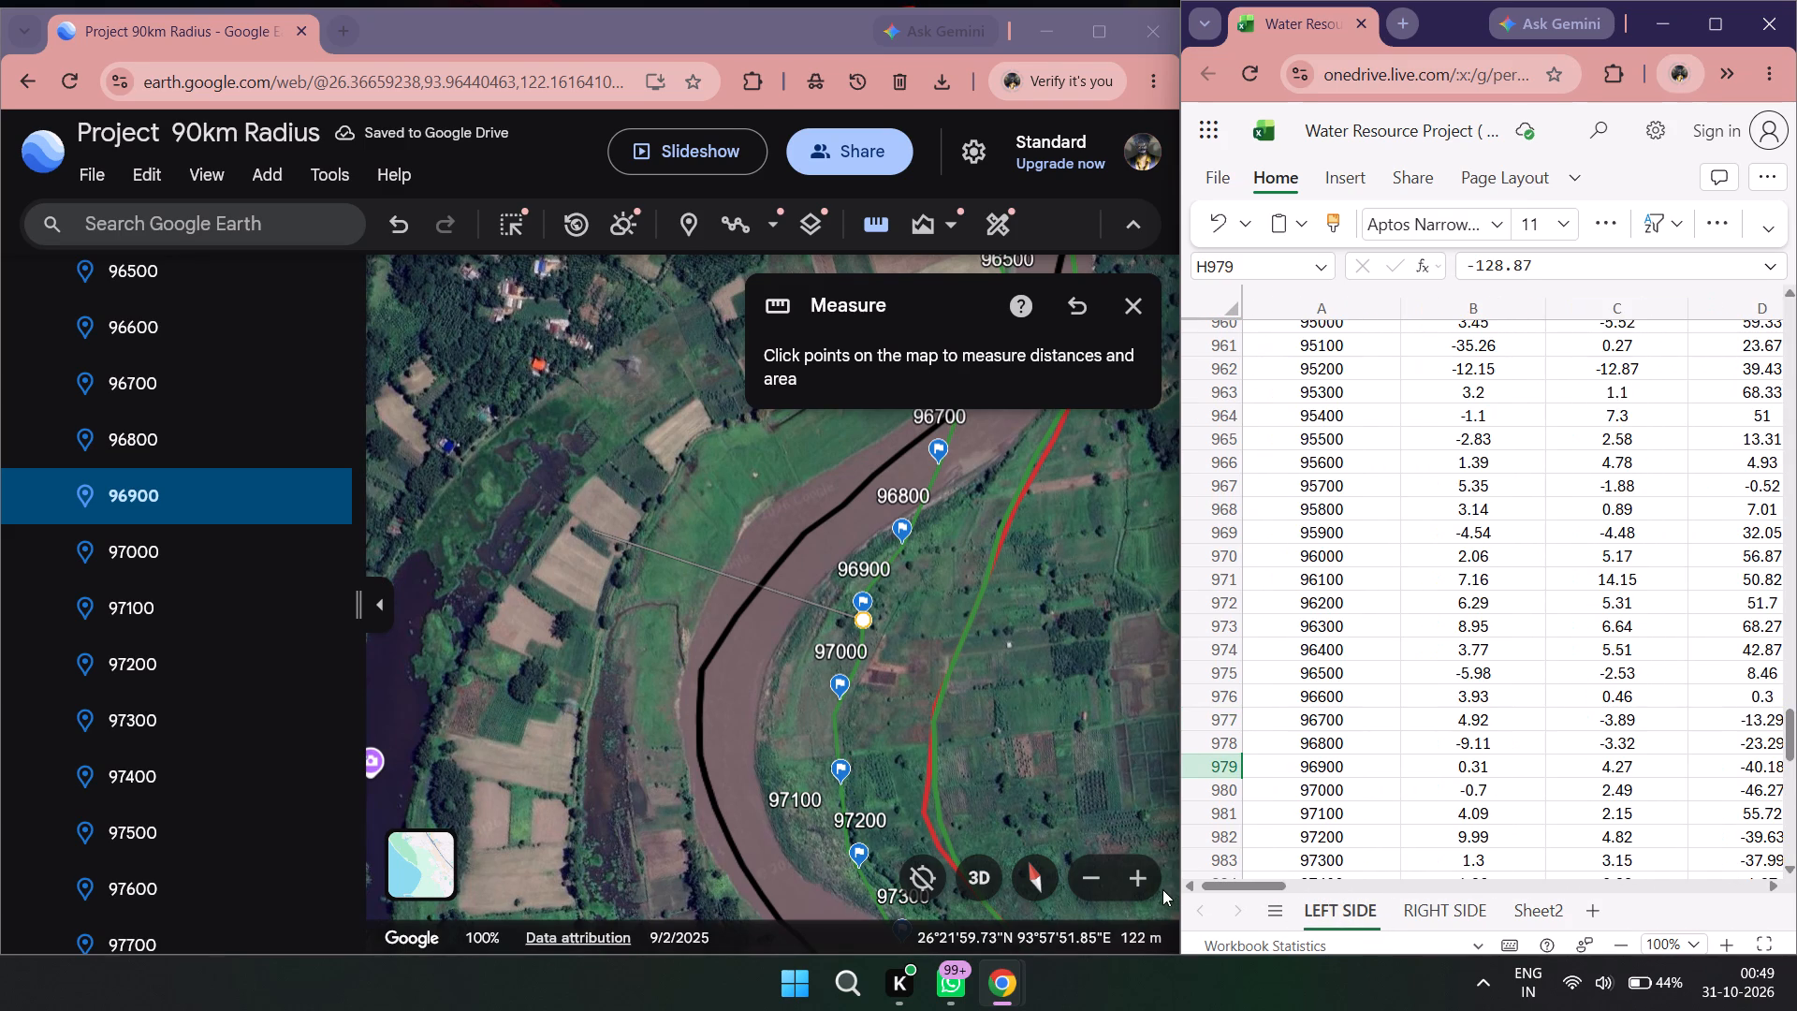
Discard the open measurement and close the Measure tool.
{"action": "left_click", "coordinate": [1080, 813]}
{"action": "left_click", "coordinate": [670, 793]}
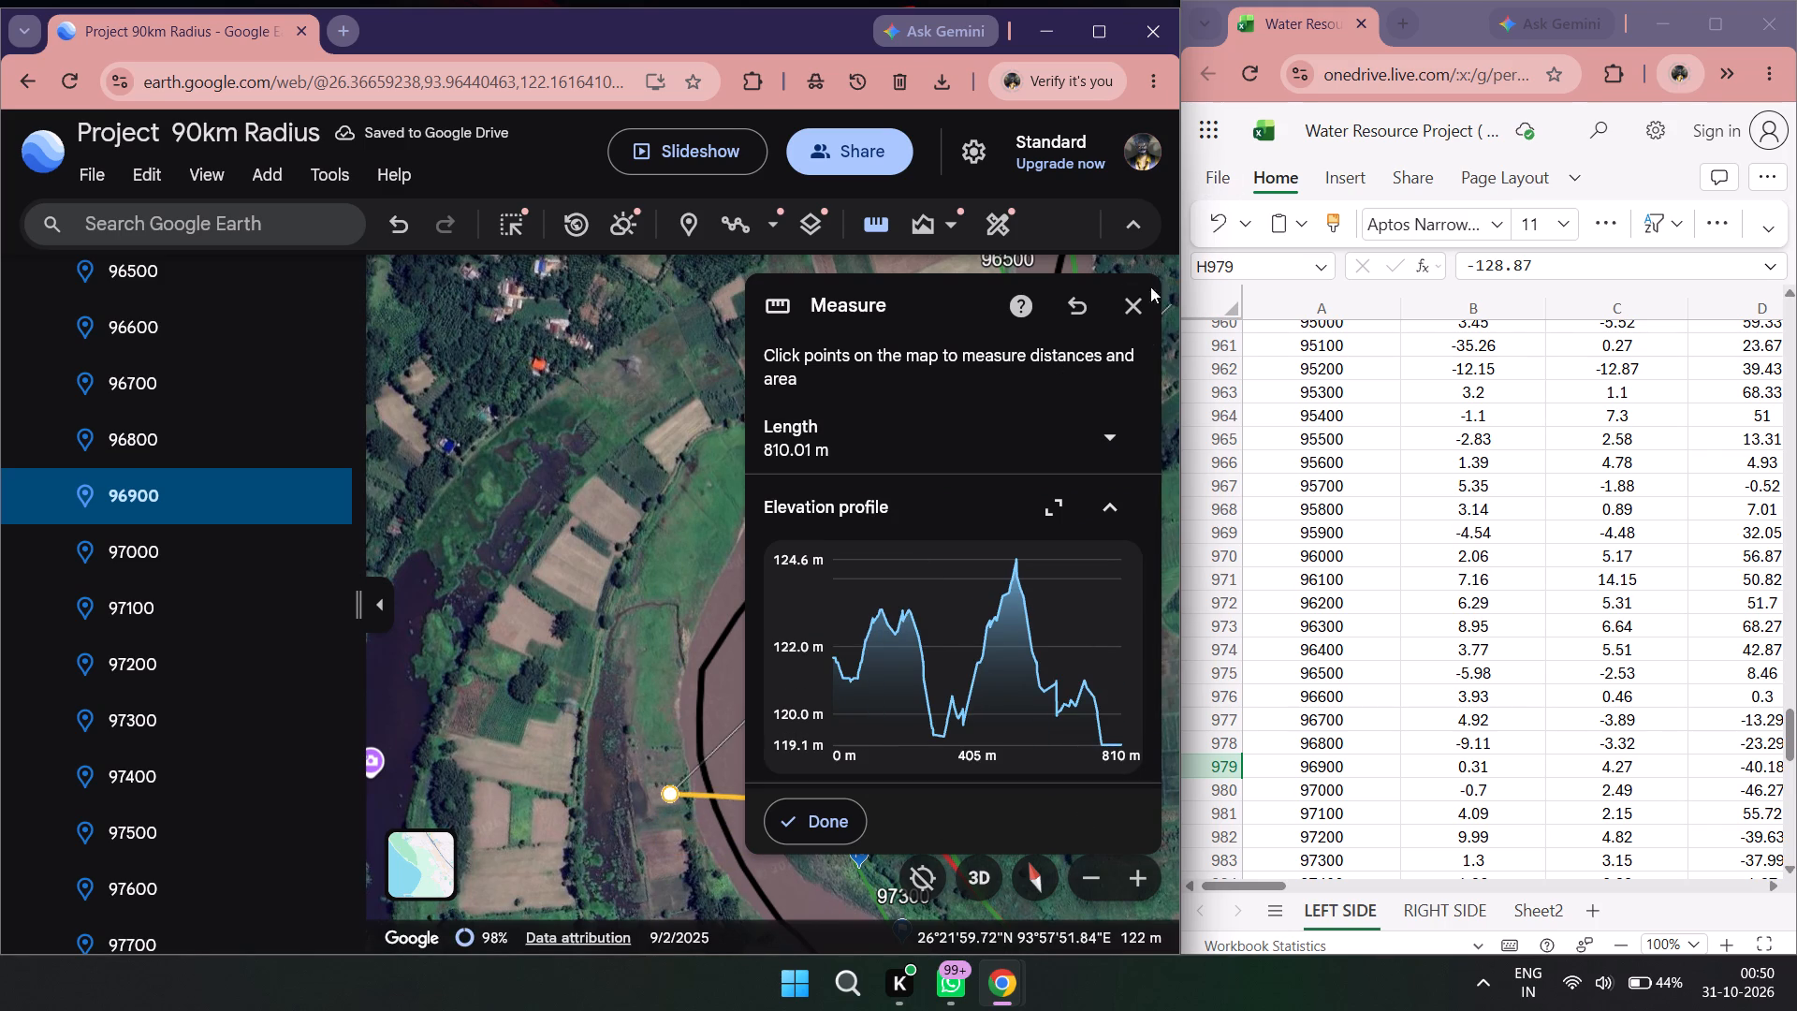
{"action": "left_click", "coordinate": [1143, 314]}
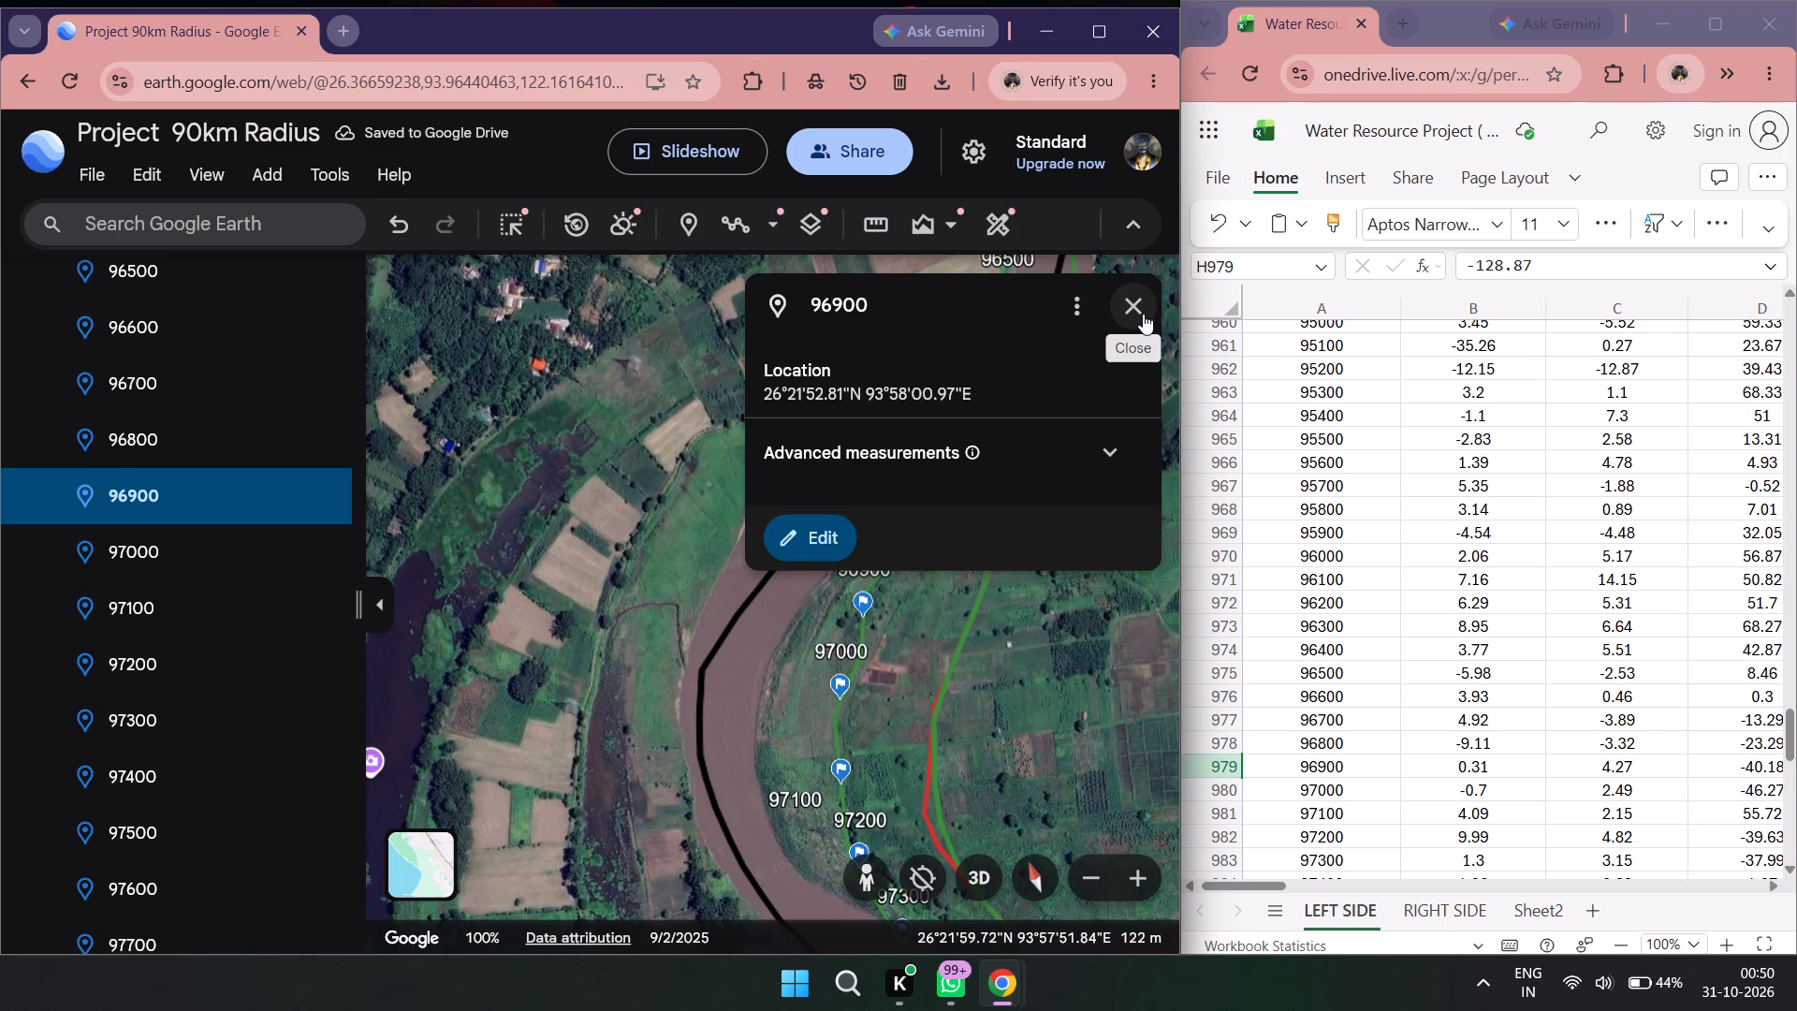
Close the 96900 placemark details, examine the river lines around placemarks 96700 to 97100, and check column H against the chainages in column A.
{"action": "left_click", "coordinate": [1143, 314]}
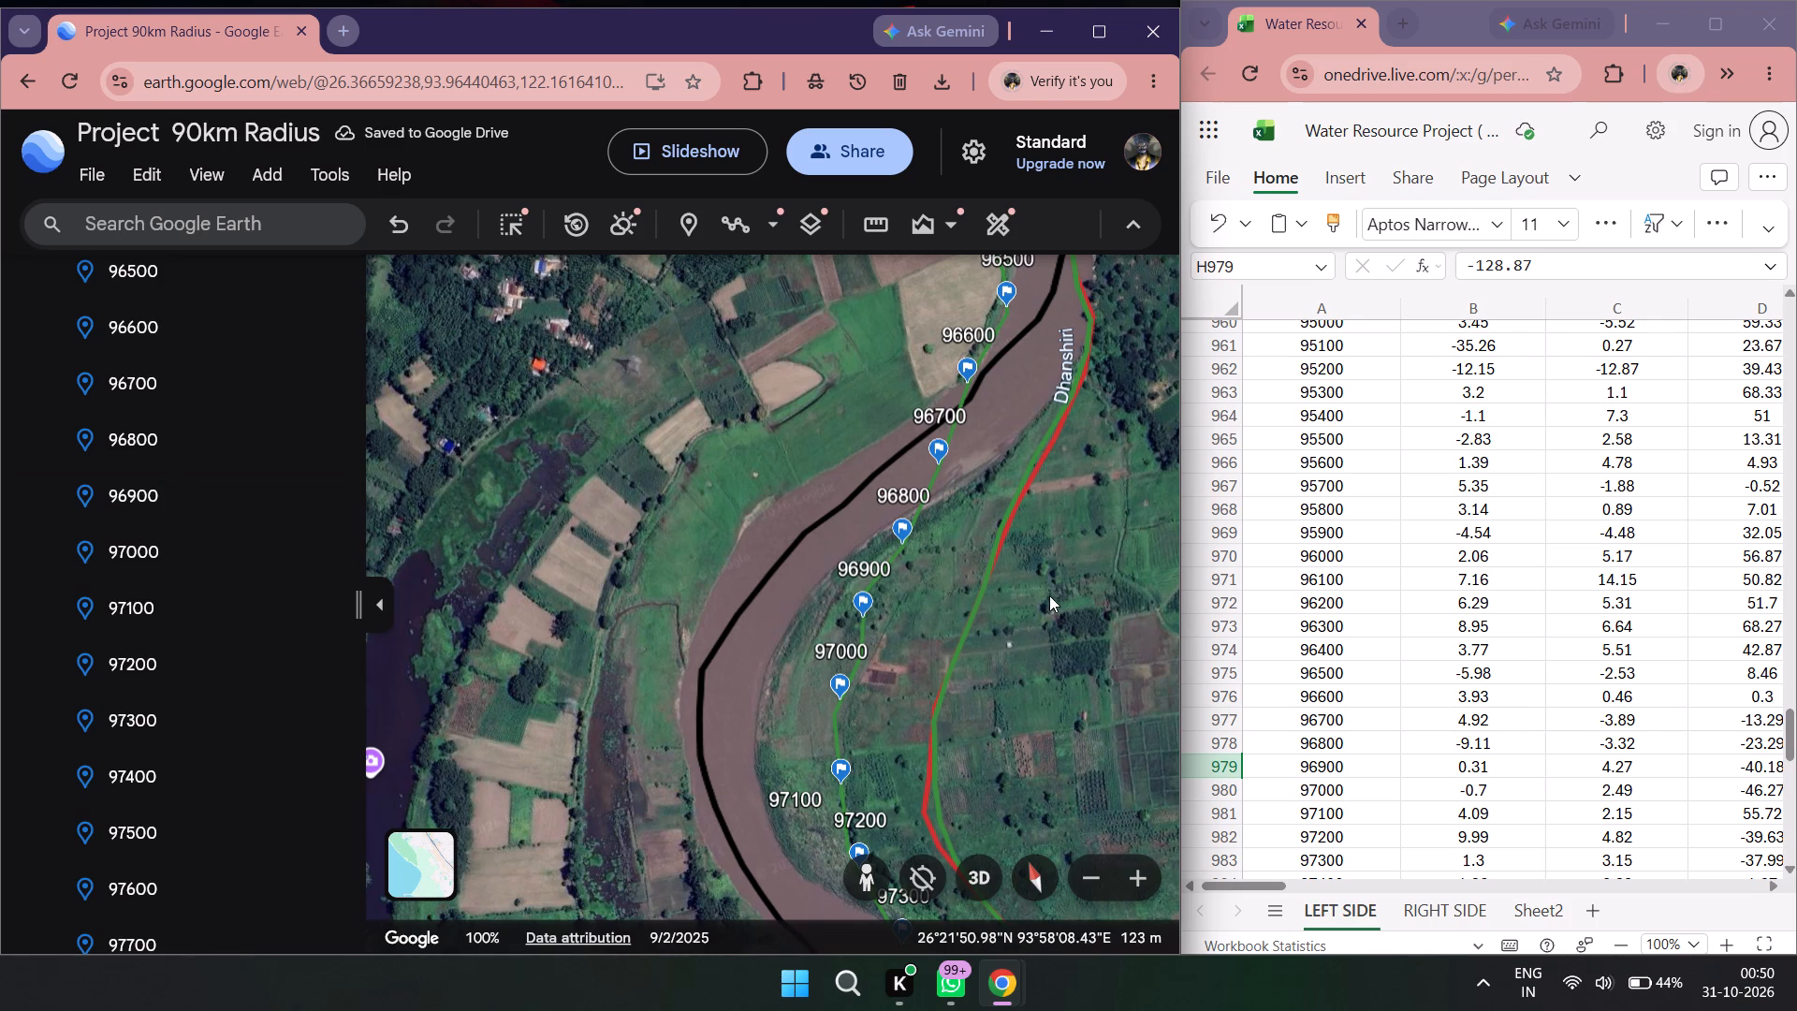
{"action": "scroll", "coordinate": [860, 748], "scroll_direction": "down", "scroll_amount": 2}
{"action": "scroll", "coordinate": [860, 747], "scroll_direction": "up", "scroll_amount": 1}
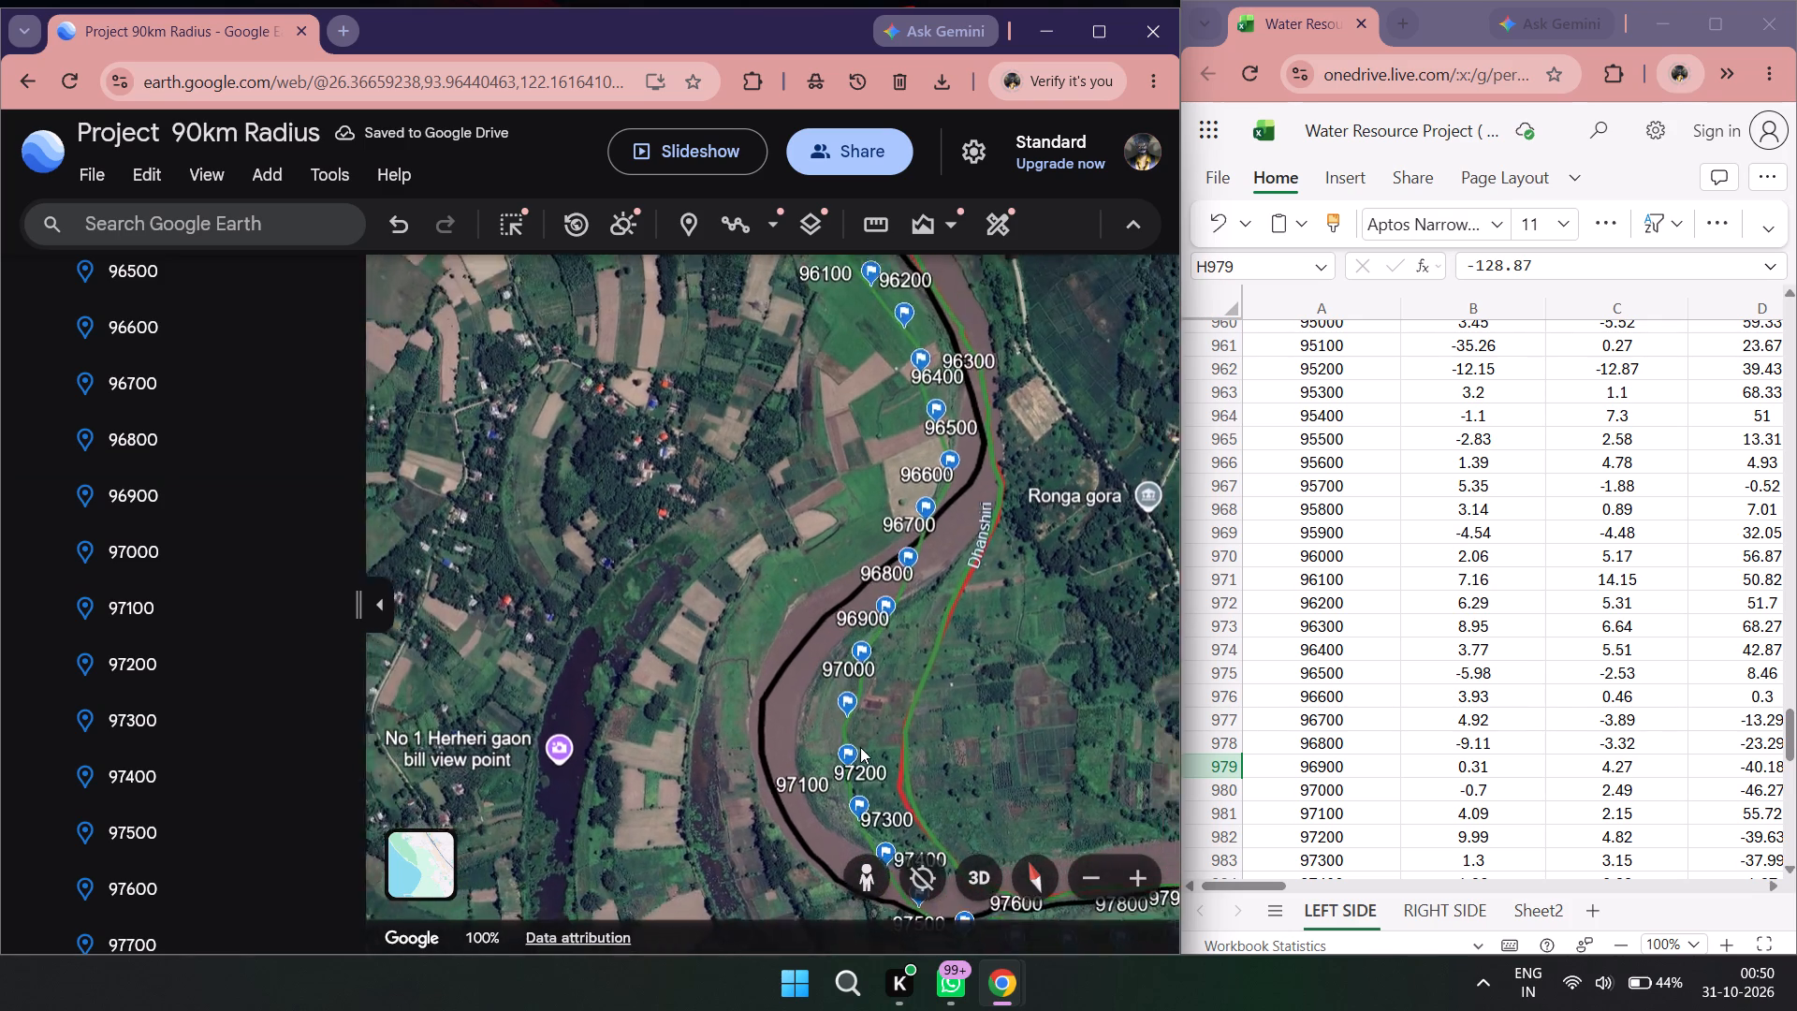
{"action": "scroll", "coordinate": [860, 747], "scroll_direction": "up", "scroll_amount": 4}
{"action": "left_click_drag", "start_coordinate": [936, 668], "coordinate": [709, 639]}
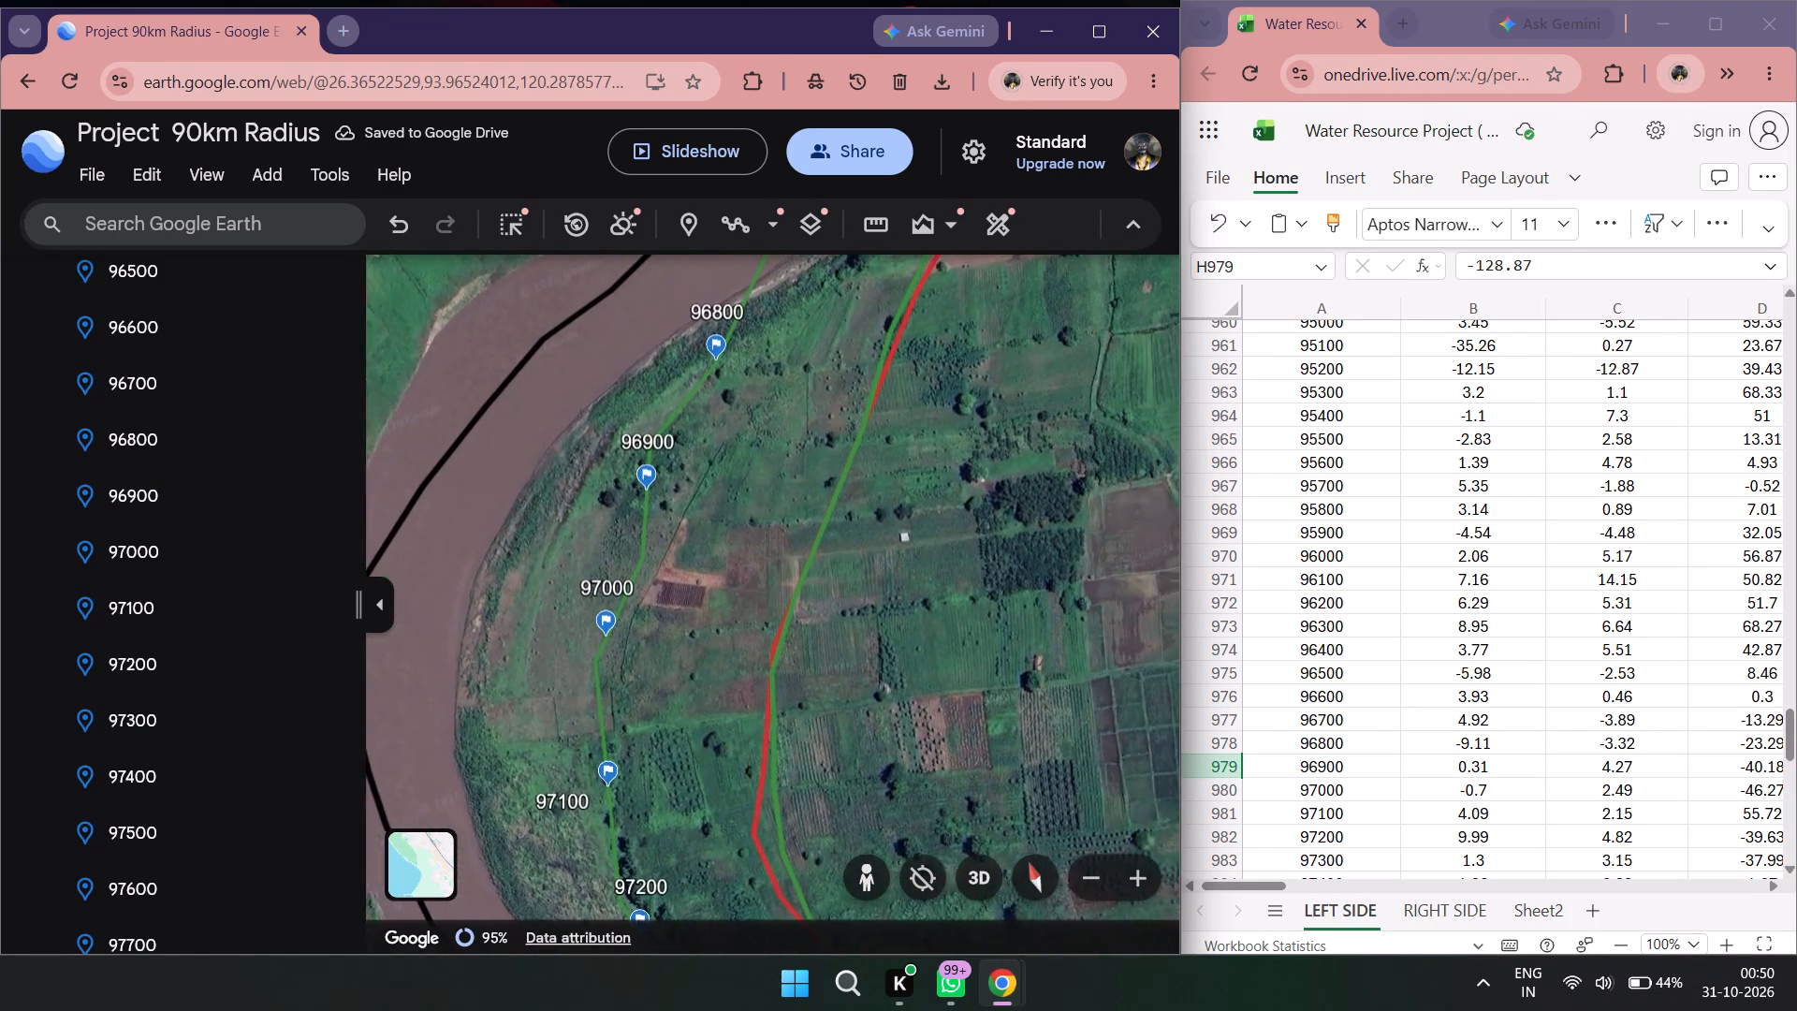
{"action": "left_click_drag", "start_coordinate": [709, 639], "coordinate": [701, 736]}
{"action": "scroll", "coordinate": [1570, 758], "scroll_direction": "down", "scroll_amount": 3}
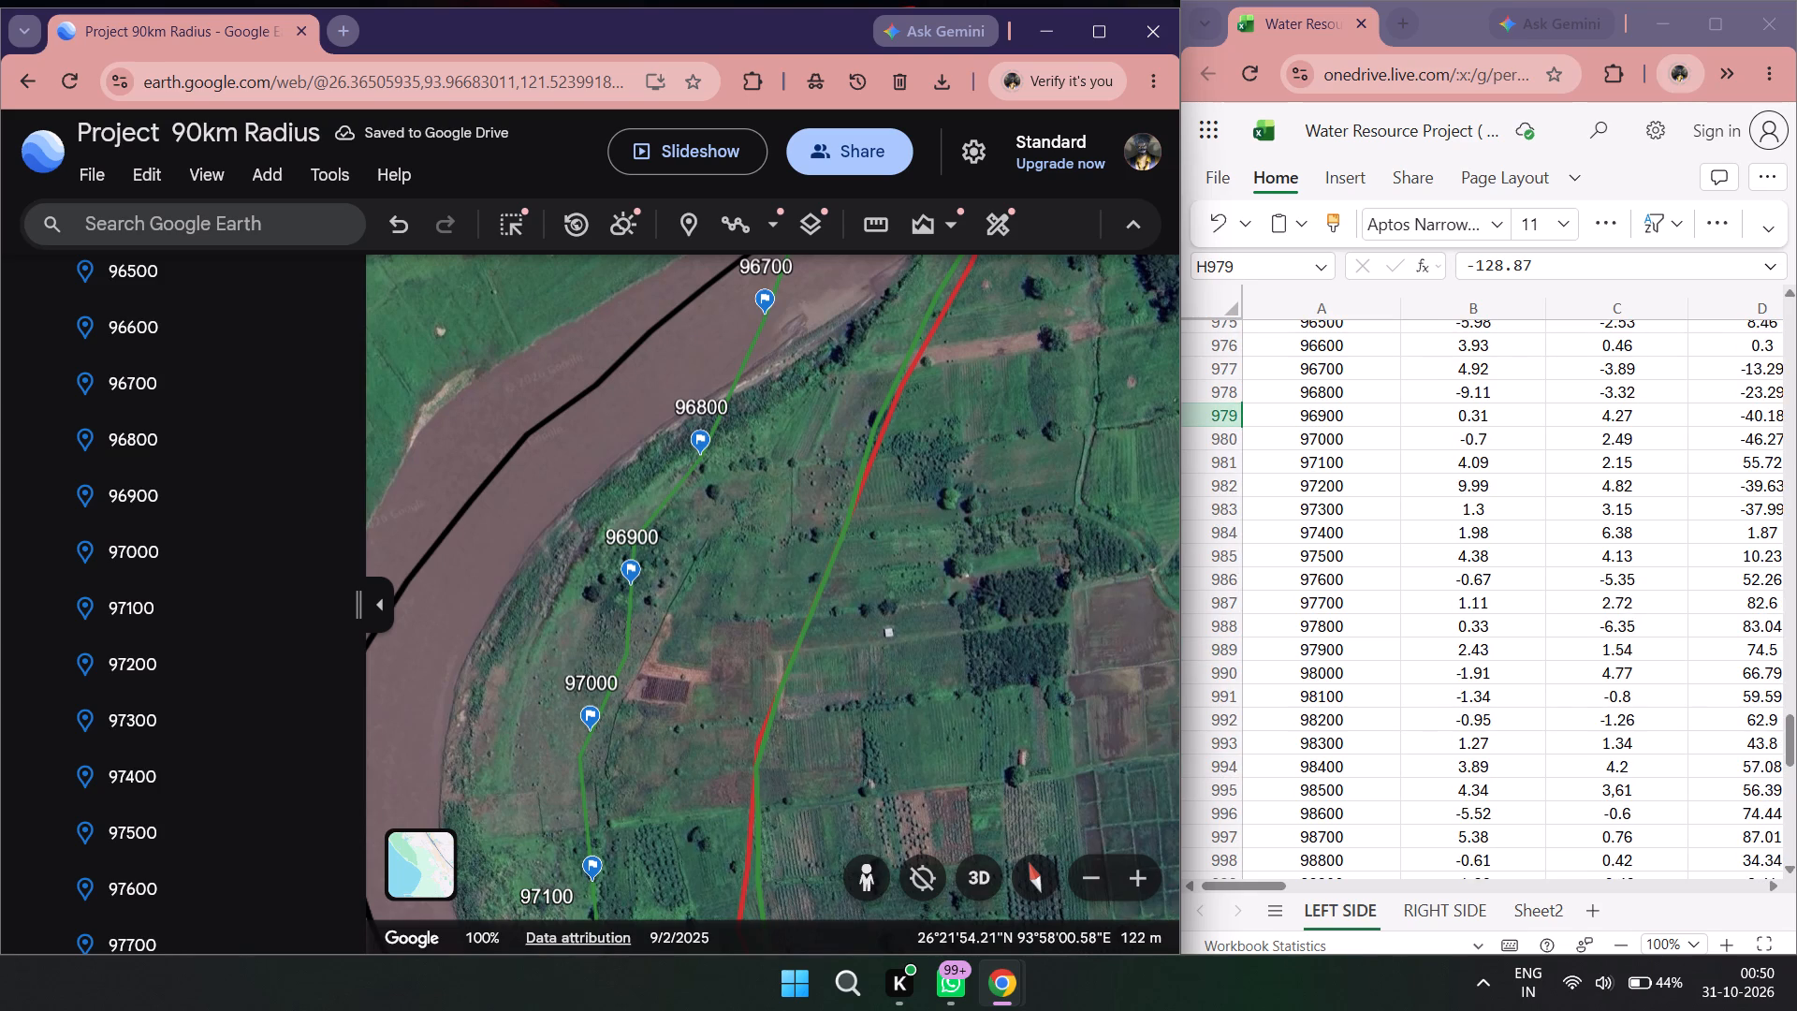
{"action": "left_click_drag", "start_coordinate": [1264, 885], "coordinate": [1294, 876]}
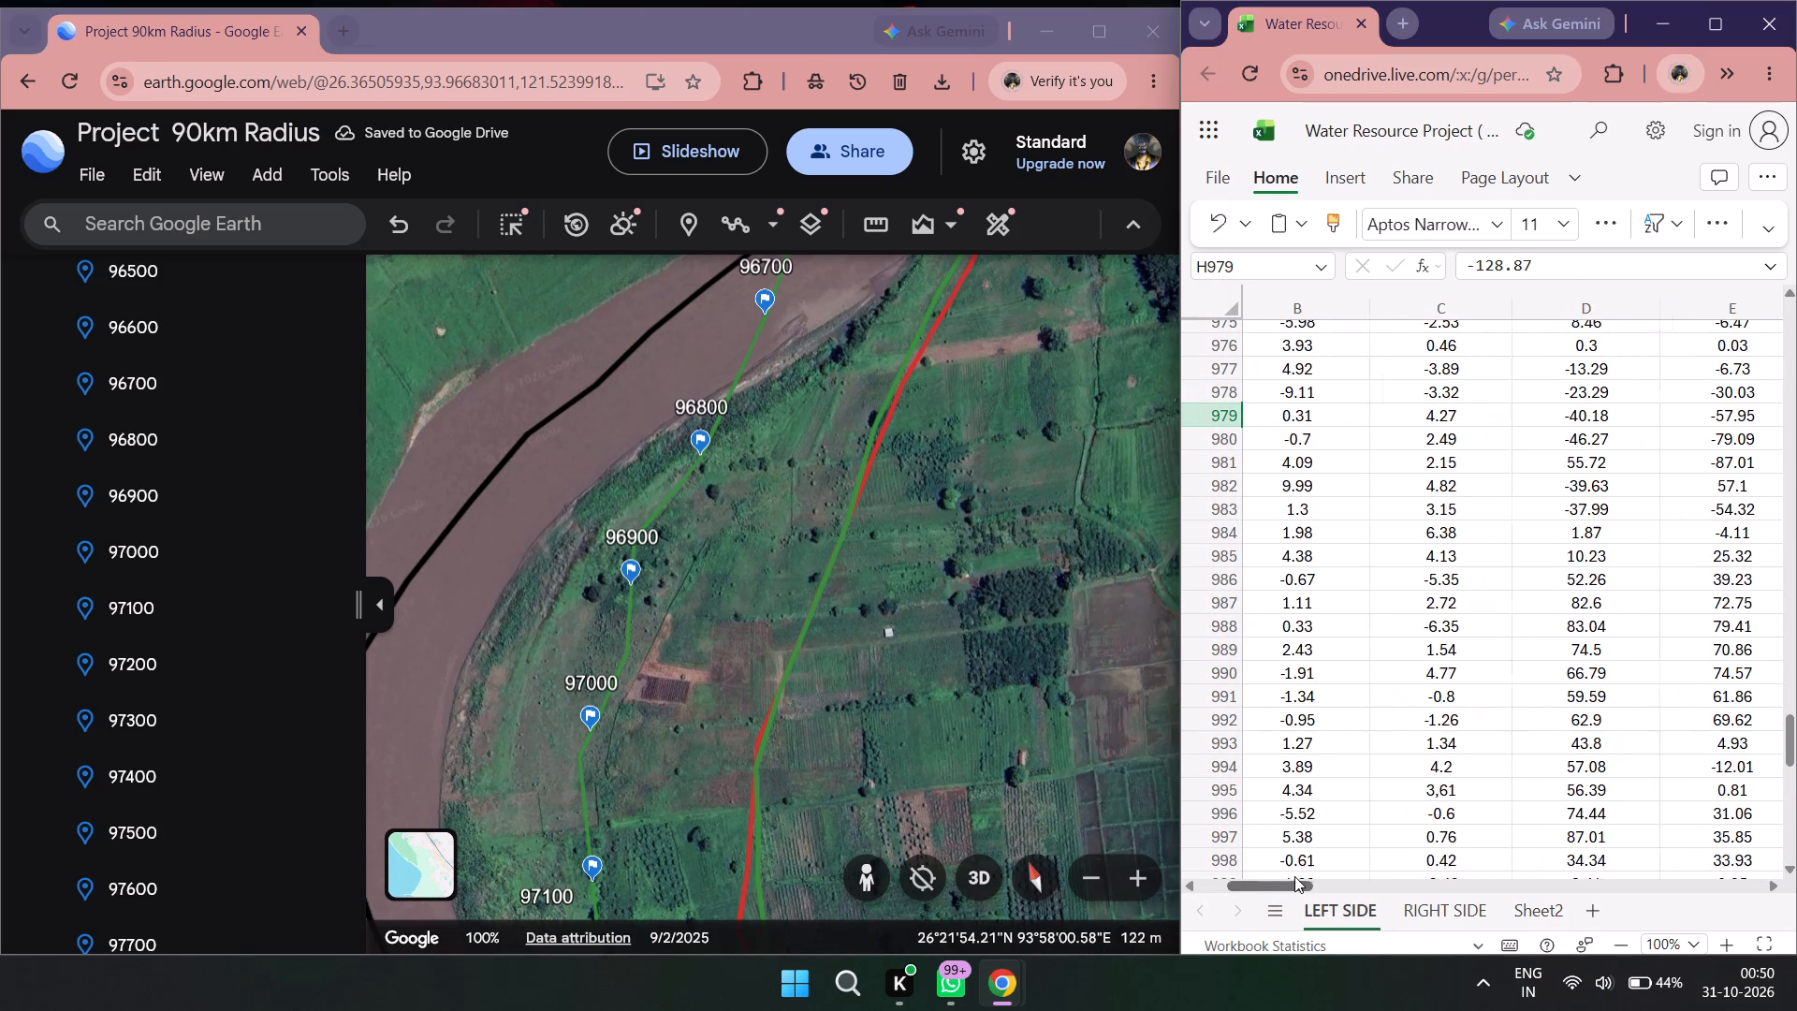
{"action": "left_click_drag", "start_coordinate": [1294, 876], "coordinate": [1366, 912]}
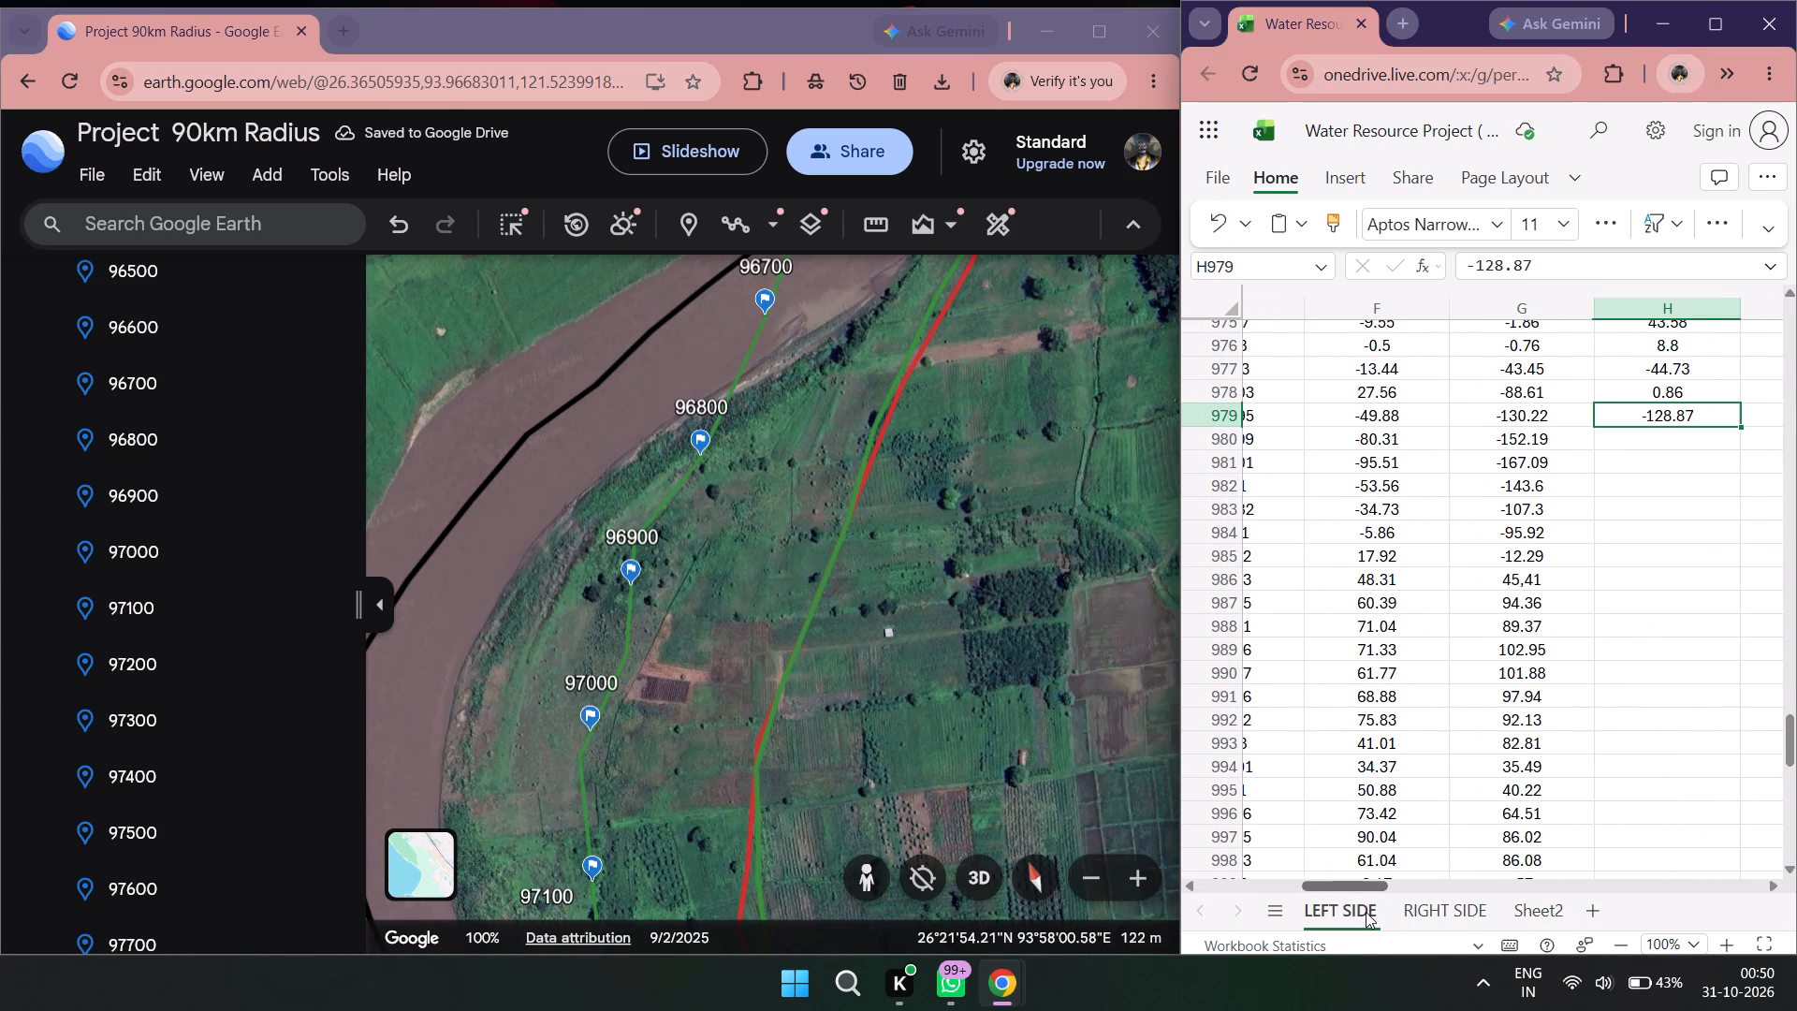
{"action": "left_click_drag", "start_coordinate": [1366, 912], "coordinate": [1178, 924]}
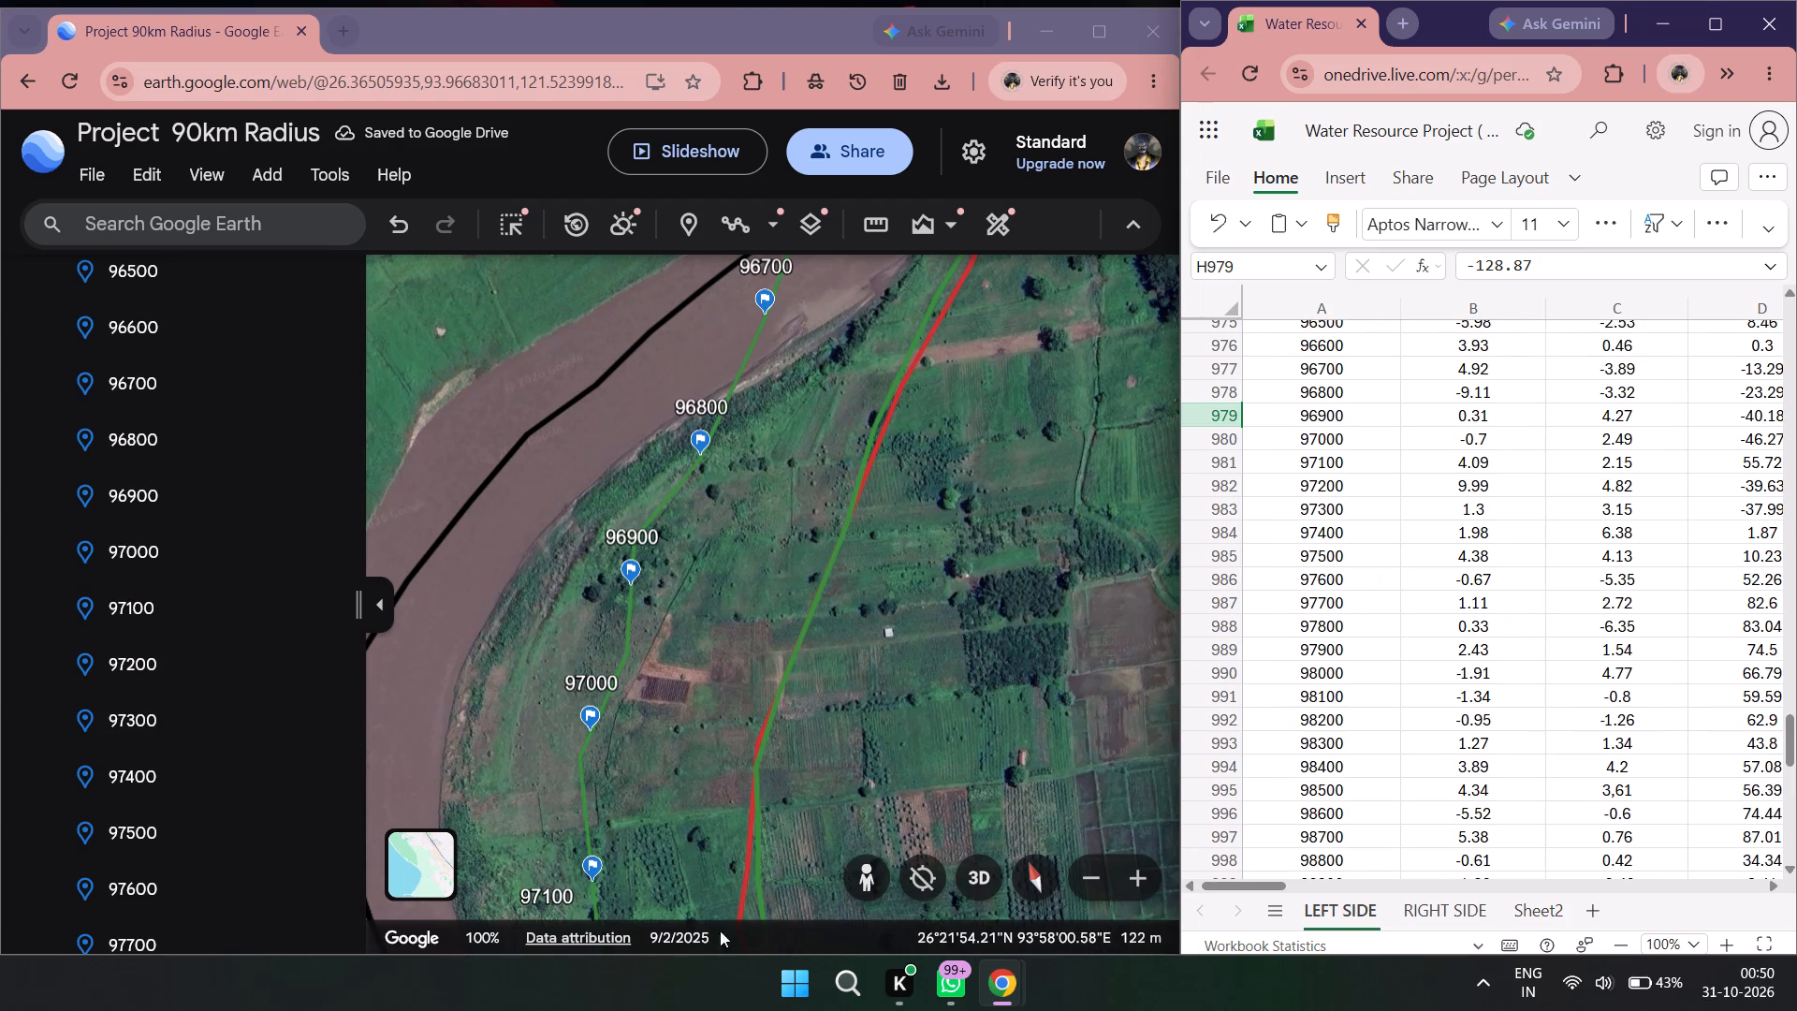
Measure from placemark 97000 across to the black river line and record the shift as -153.38 in H980.
{"action": "double_click", "coordinate": [181, 543]}
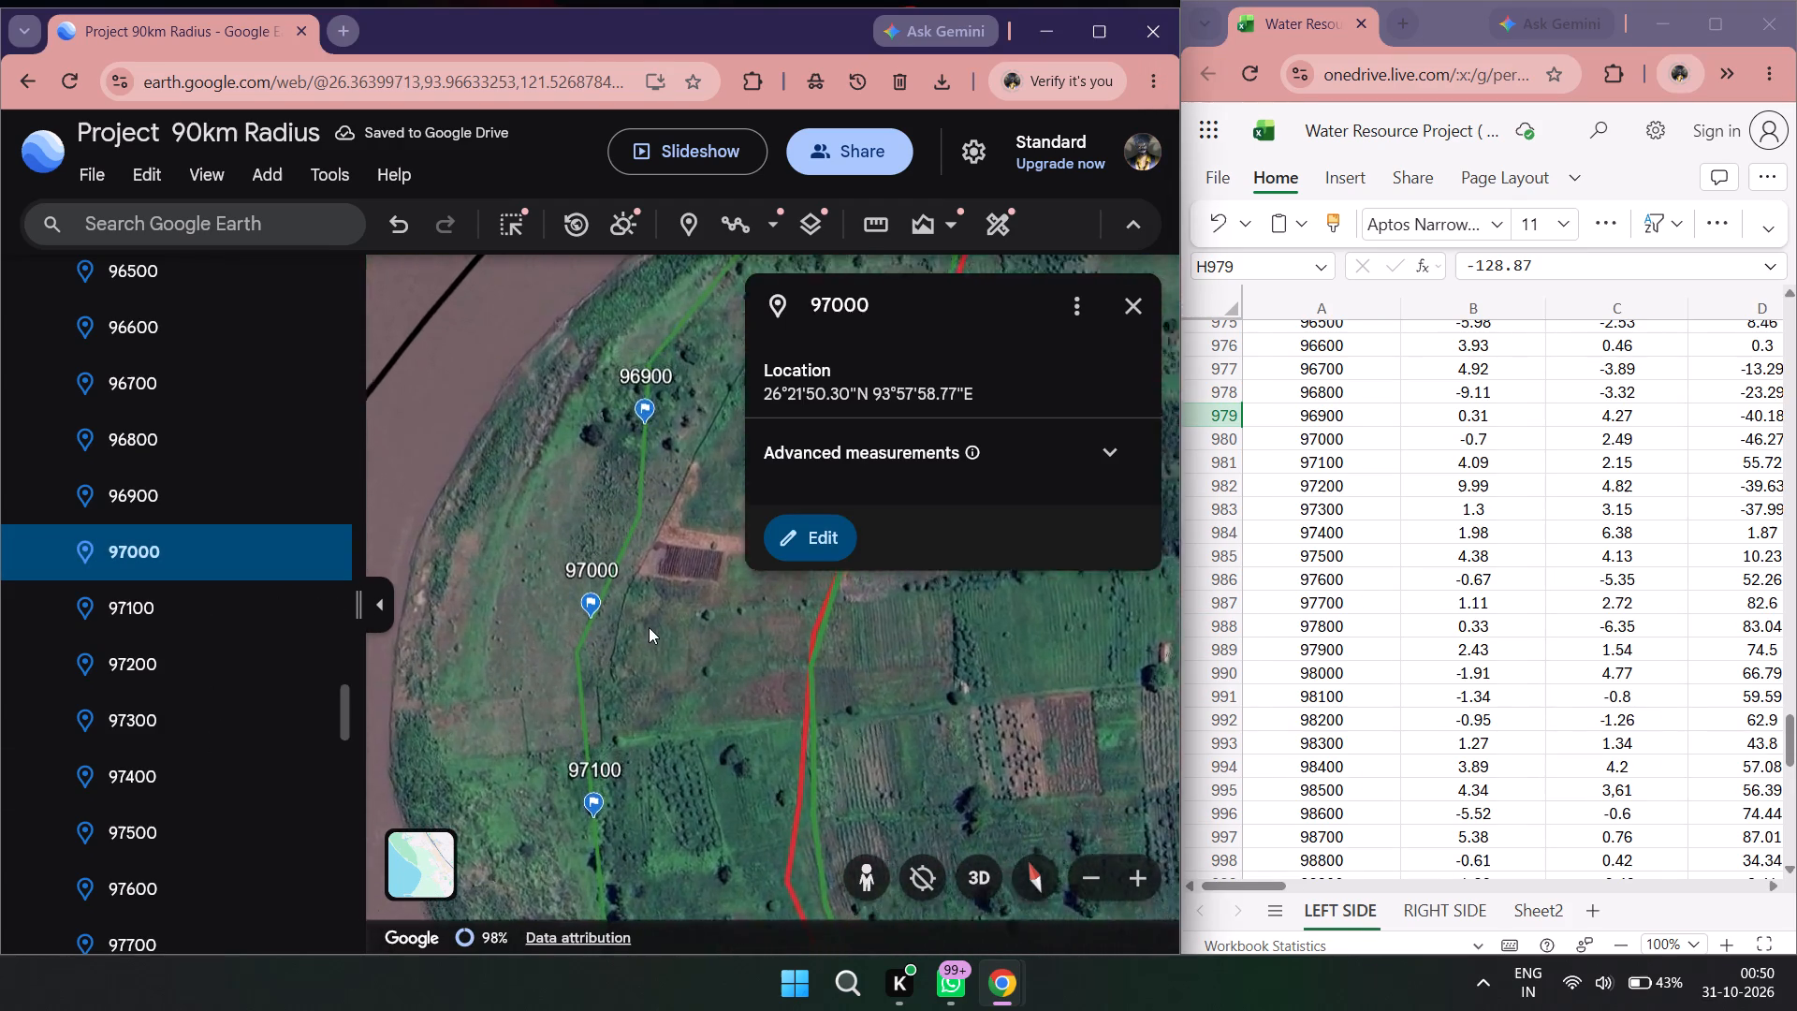
{"action": "left_click_drag", "start_coordinate": [646, 637], "coordinate": [954, 753]}
{"action": "scroll", "coordinate": [921, 753], "scroll_direction": "down", "scroll_amount": 2}
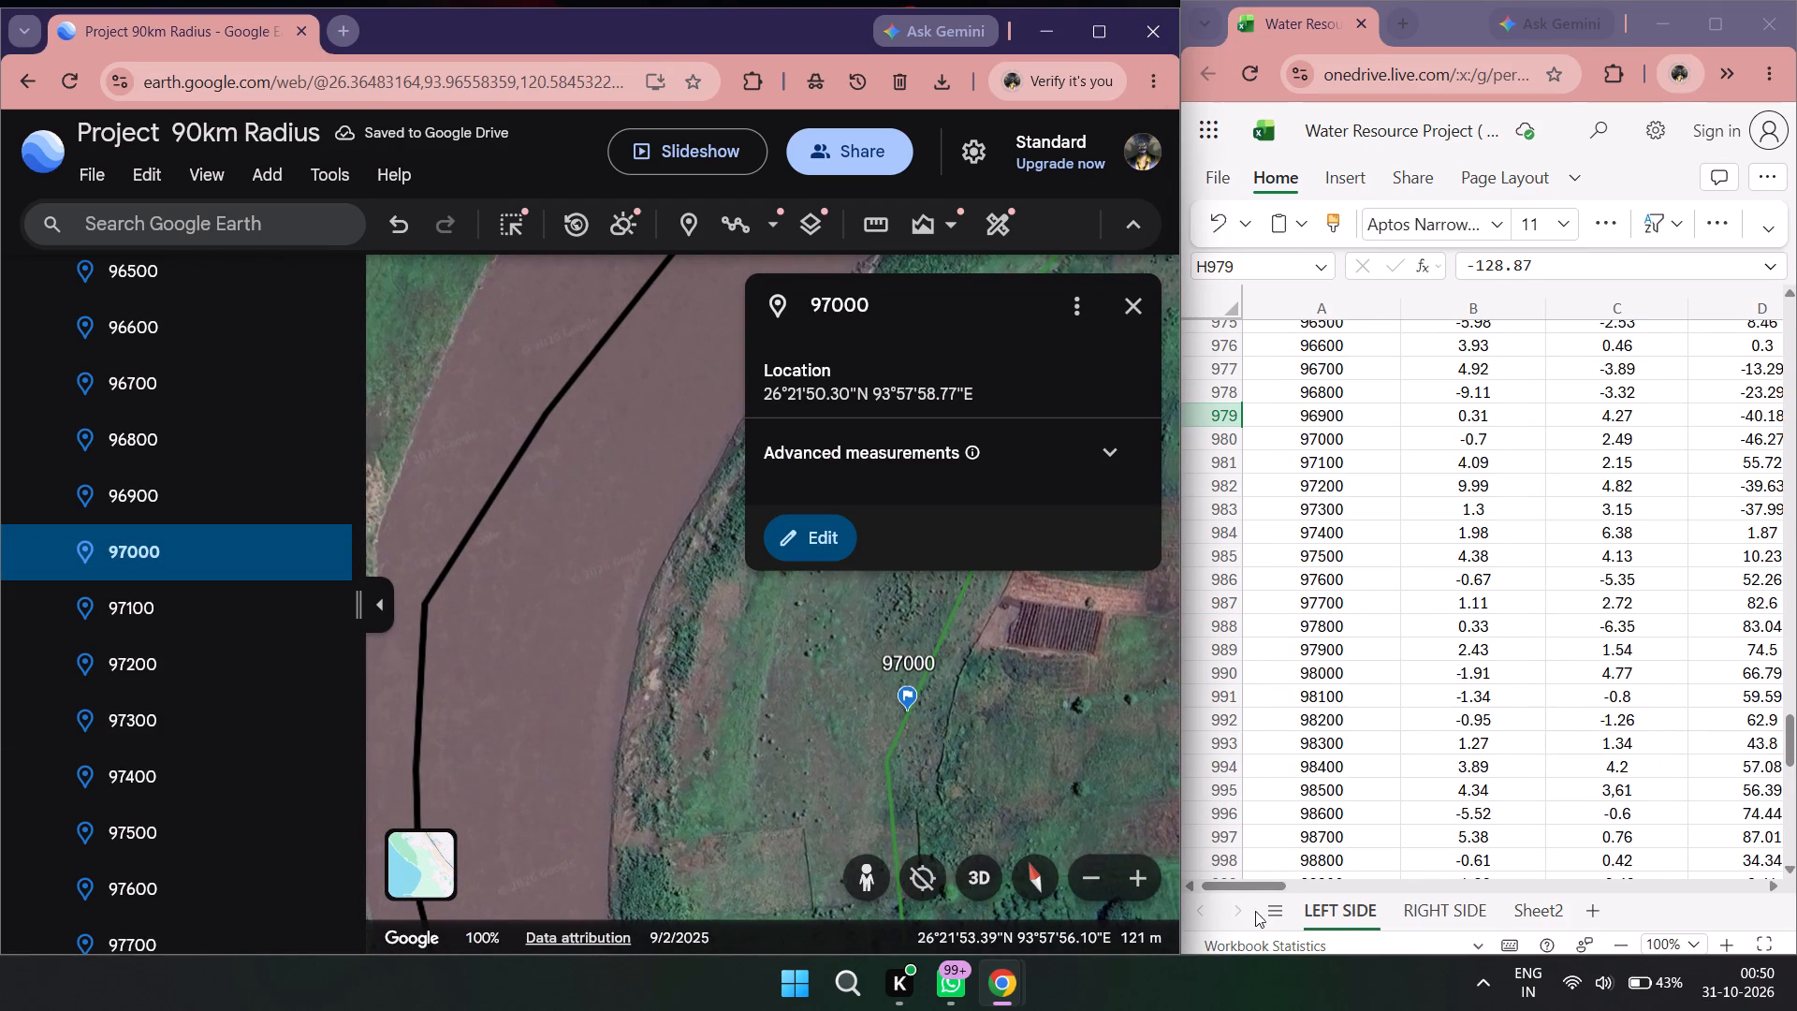
{"action": "left_click", "coordinate": [1249, 877]}
{"action": "left_click", "coordinate": [1429, 727]}
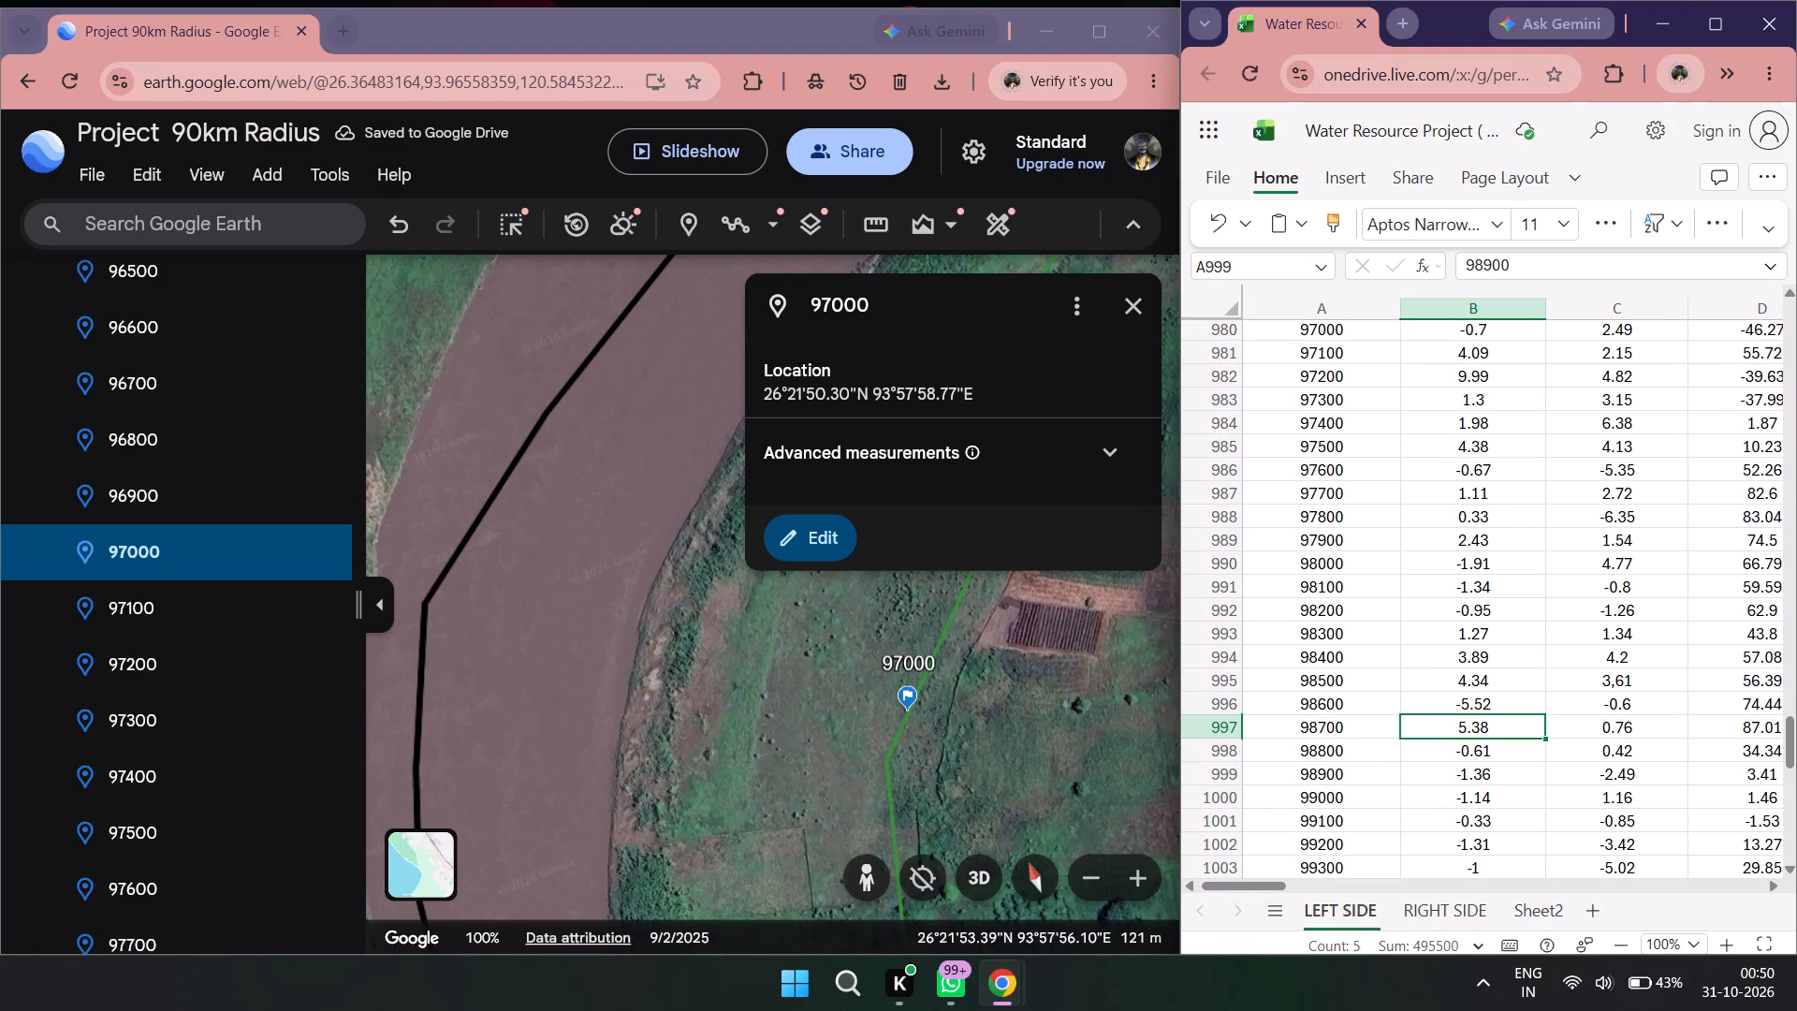
{"action": "left_click_drag", "start_coordinate": [1237, 879], "coordinate": [1323, 873]}
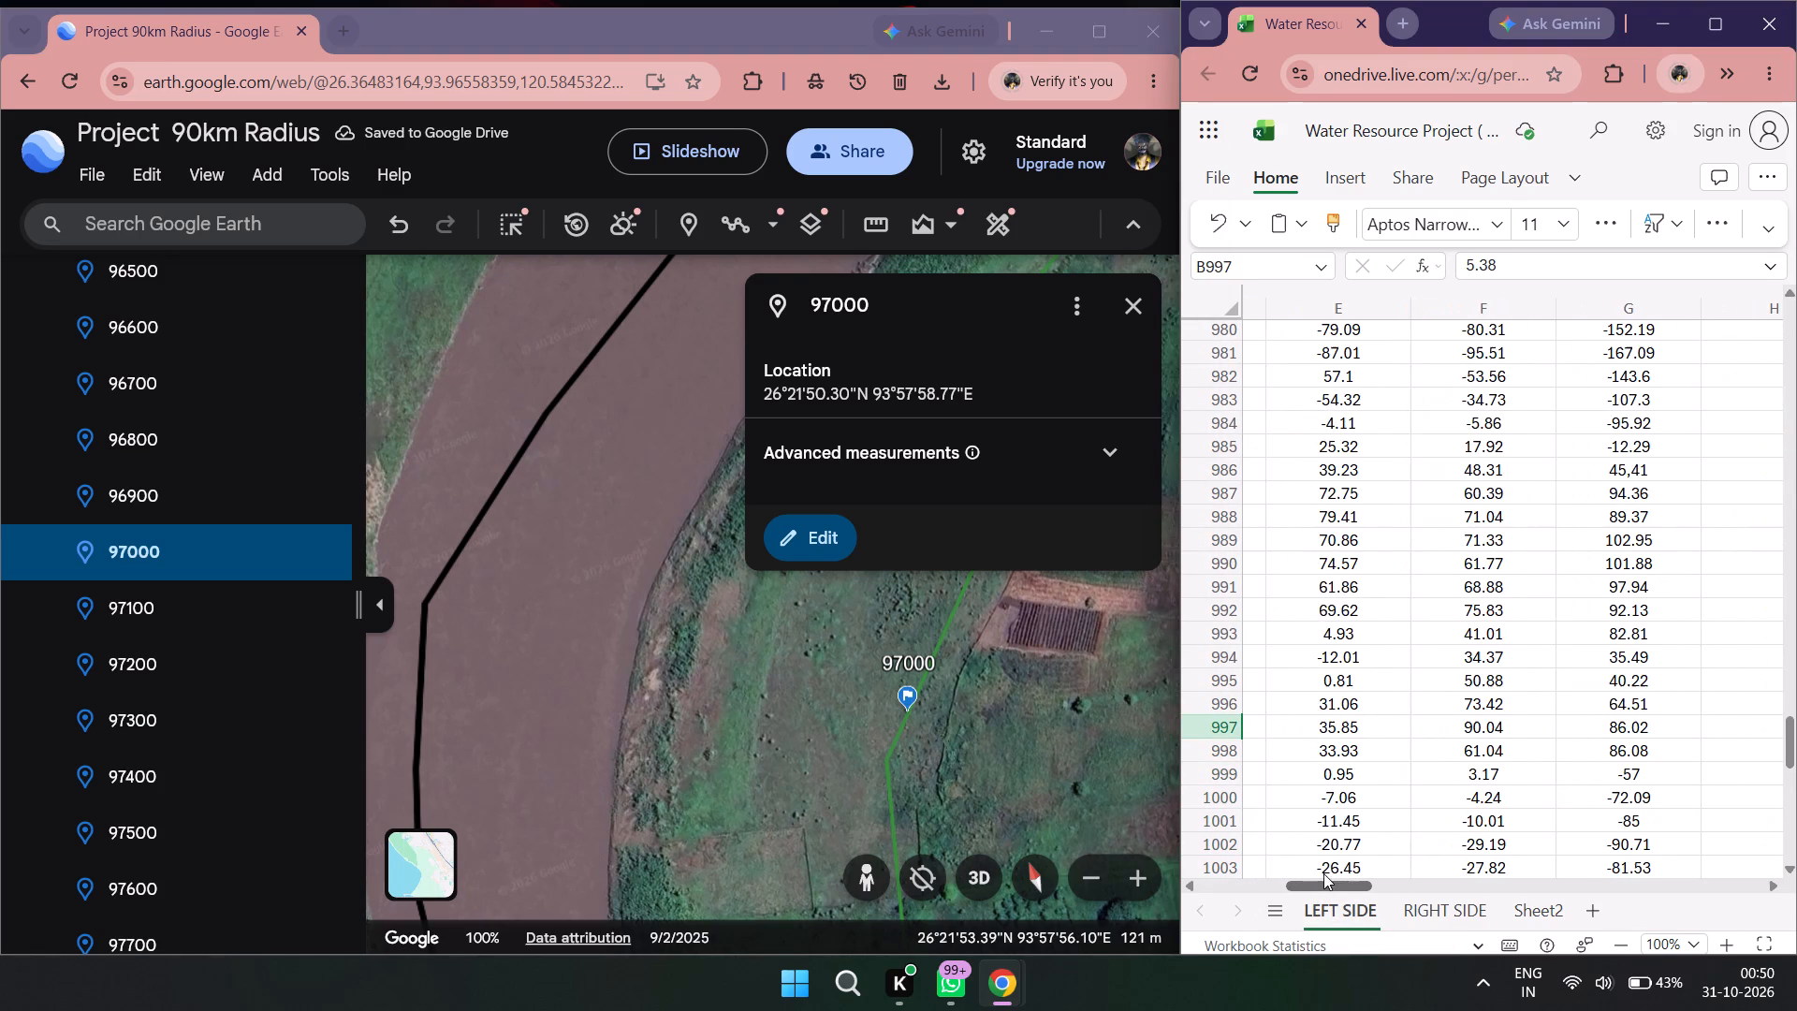
{"action": "left_click_drag", "start_coordinate": [1323, 873], "coordinate": [1401, 871]}
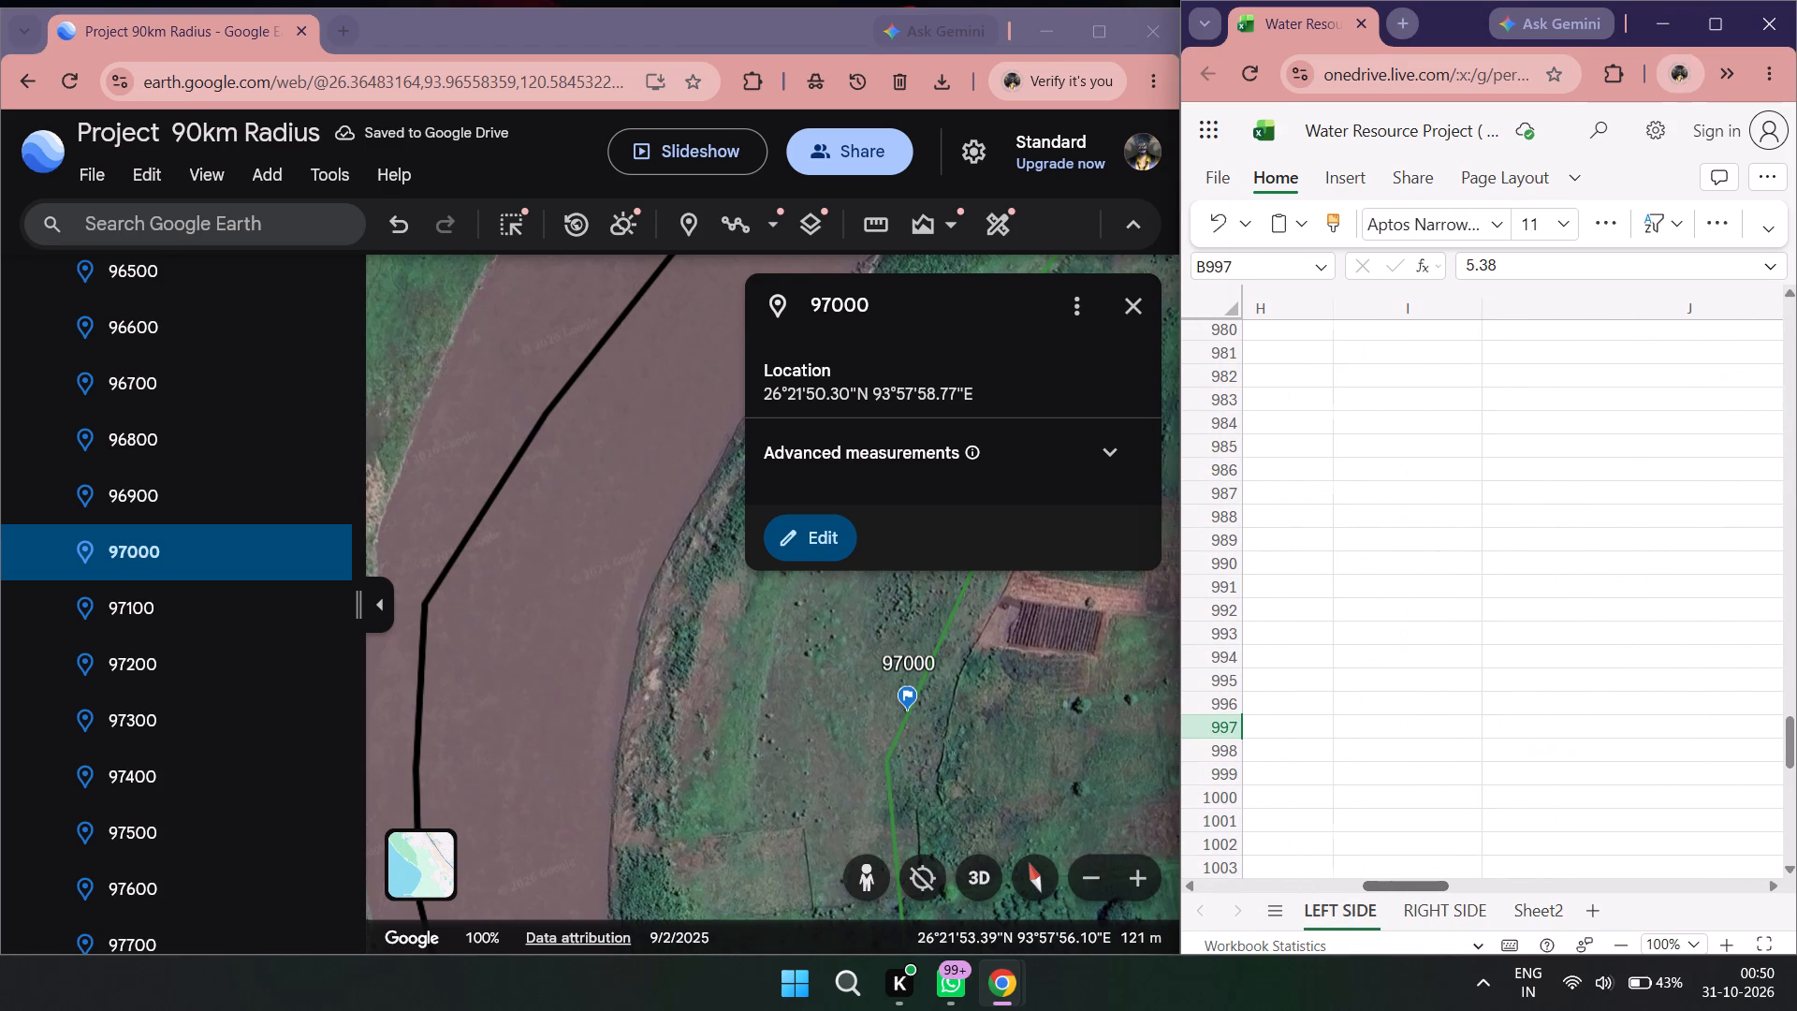
{"action": "left_click_drag", "start_coordinate": [1414, 884], "coordinate": [1368, 898]}
{"action": "scroll", "coordinate": [1601, 742], "scroll_direction": "up", "scroll_amount": 4}
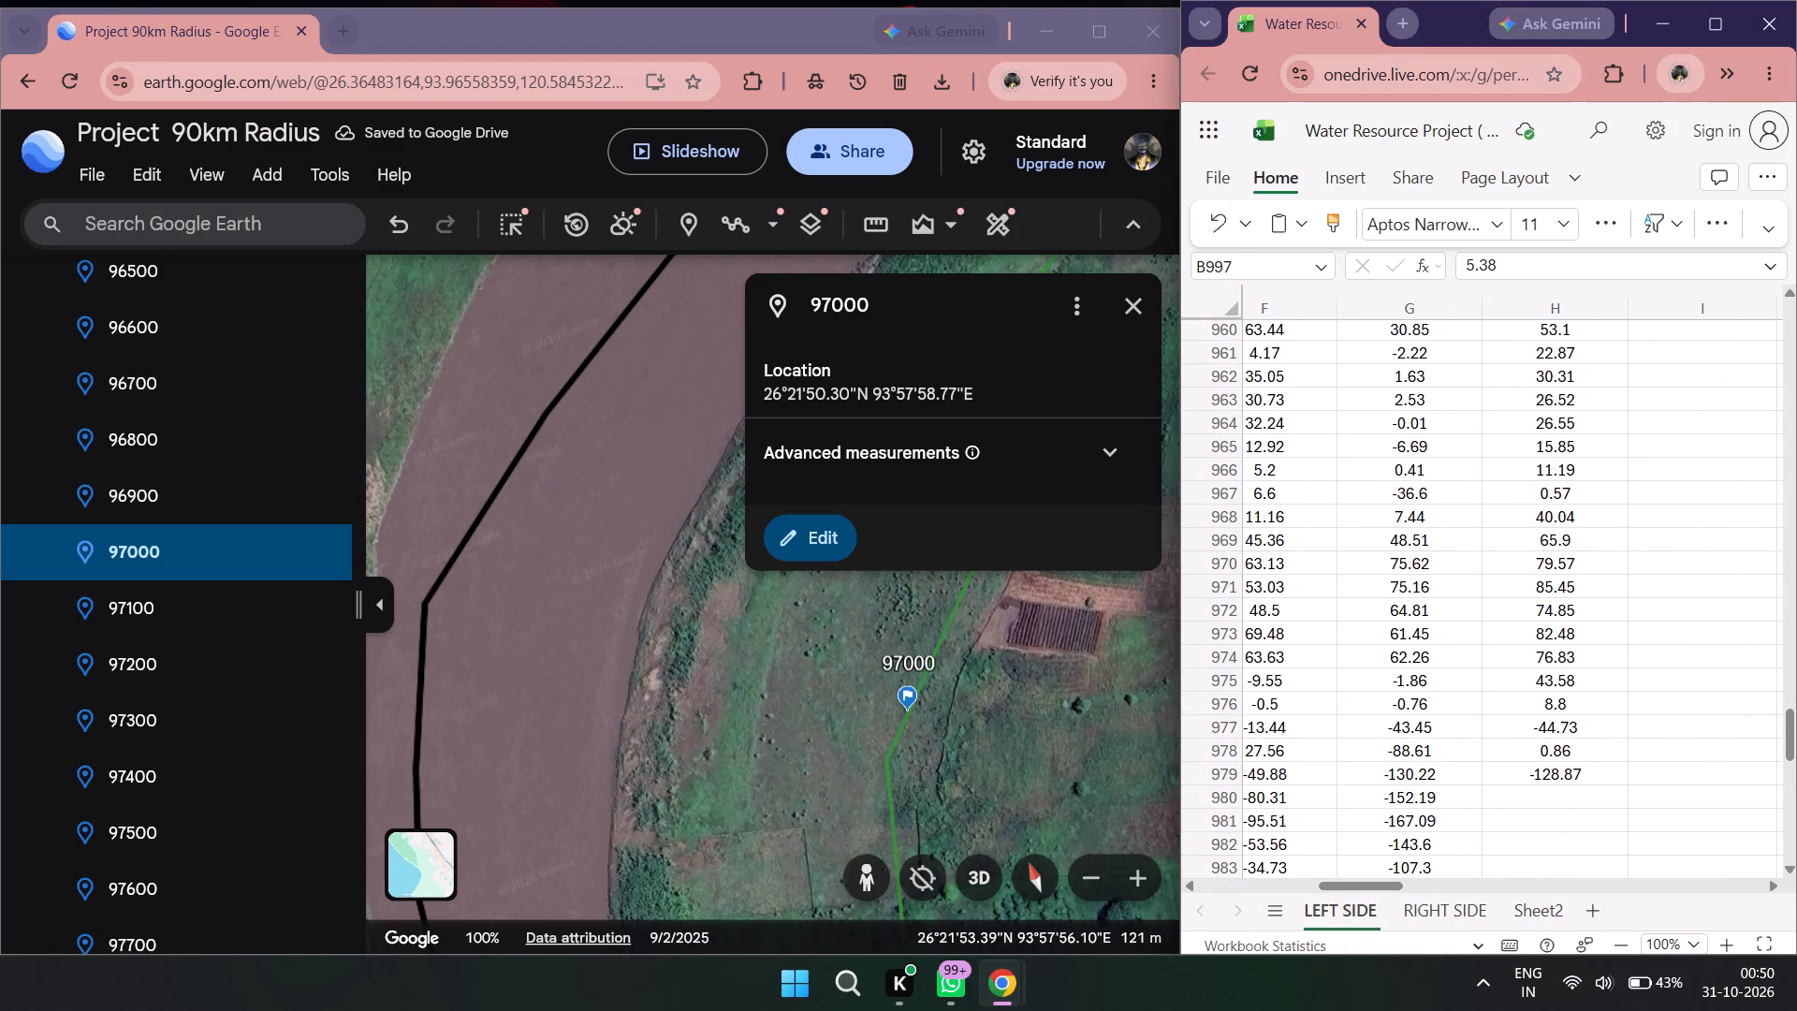
{"action": "left_click", "coordinate": [1550, 795]}
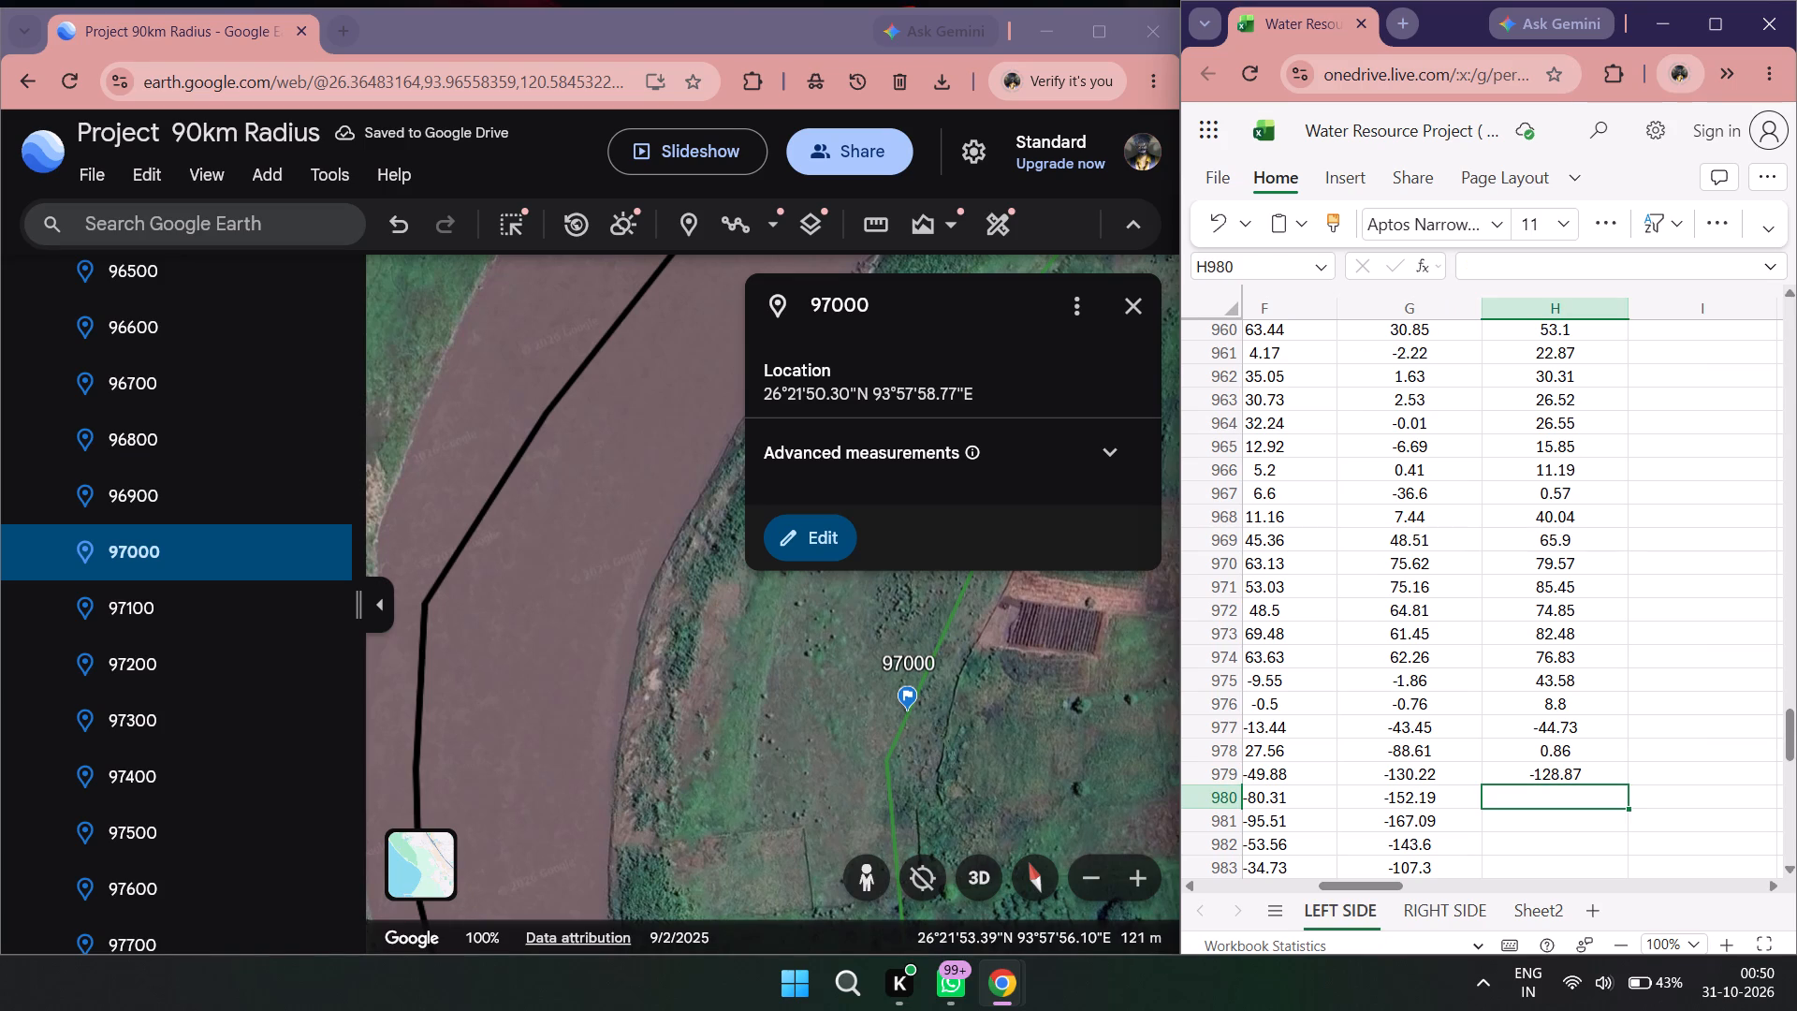
{"action": "left_click", "coordinate": [1141, 294]}
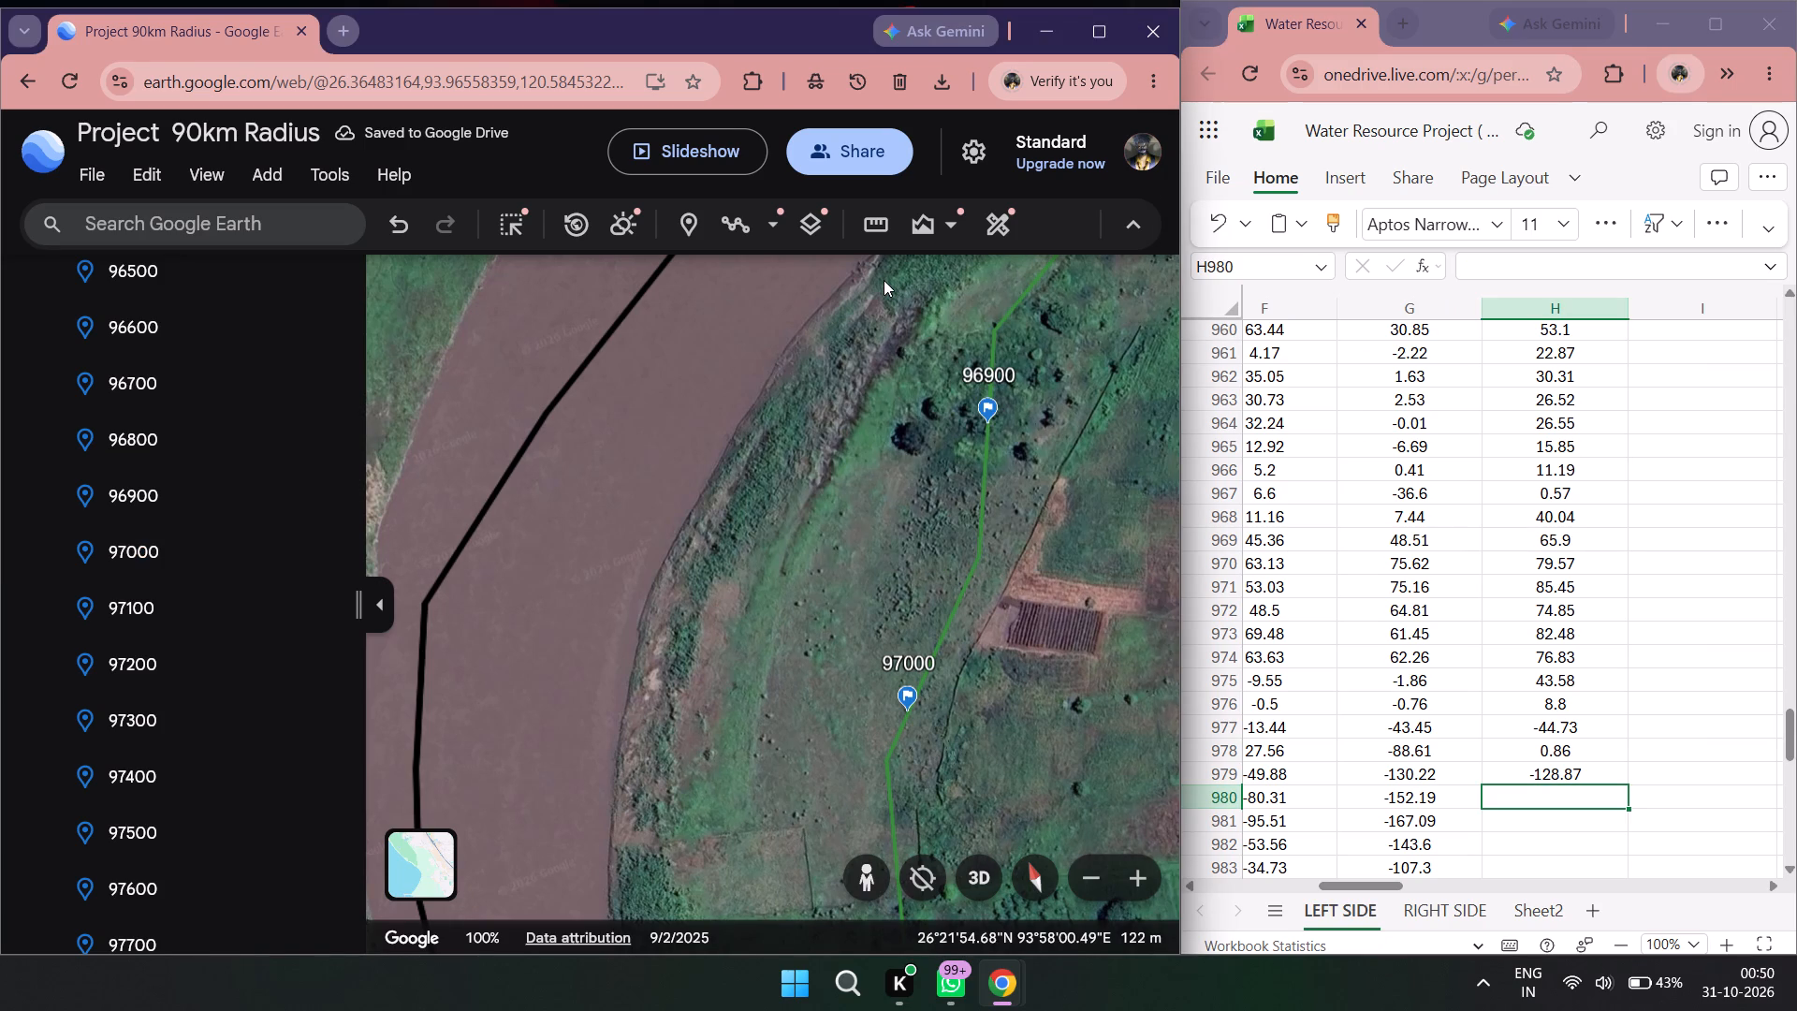
{"action": "left_click", "coordinate": [884, 222]}
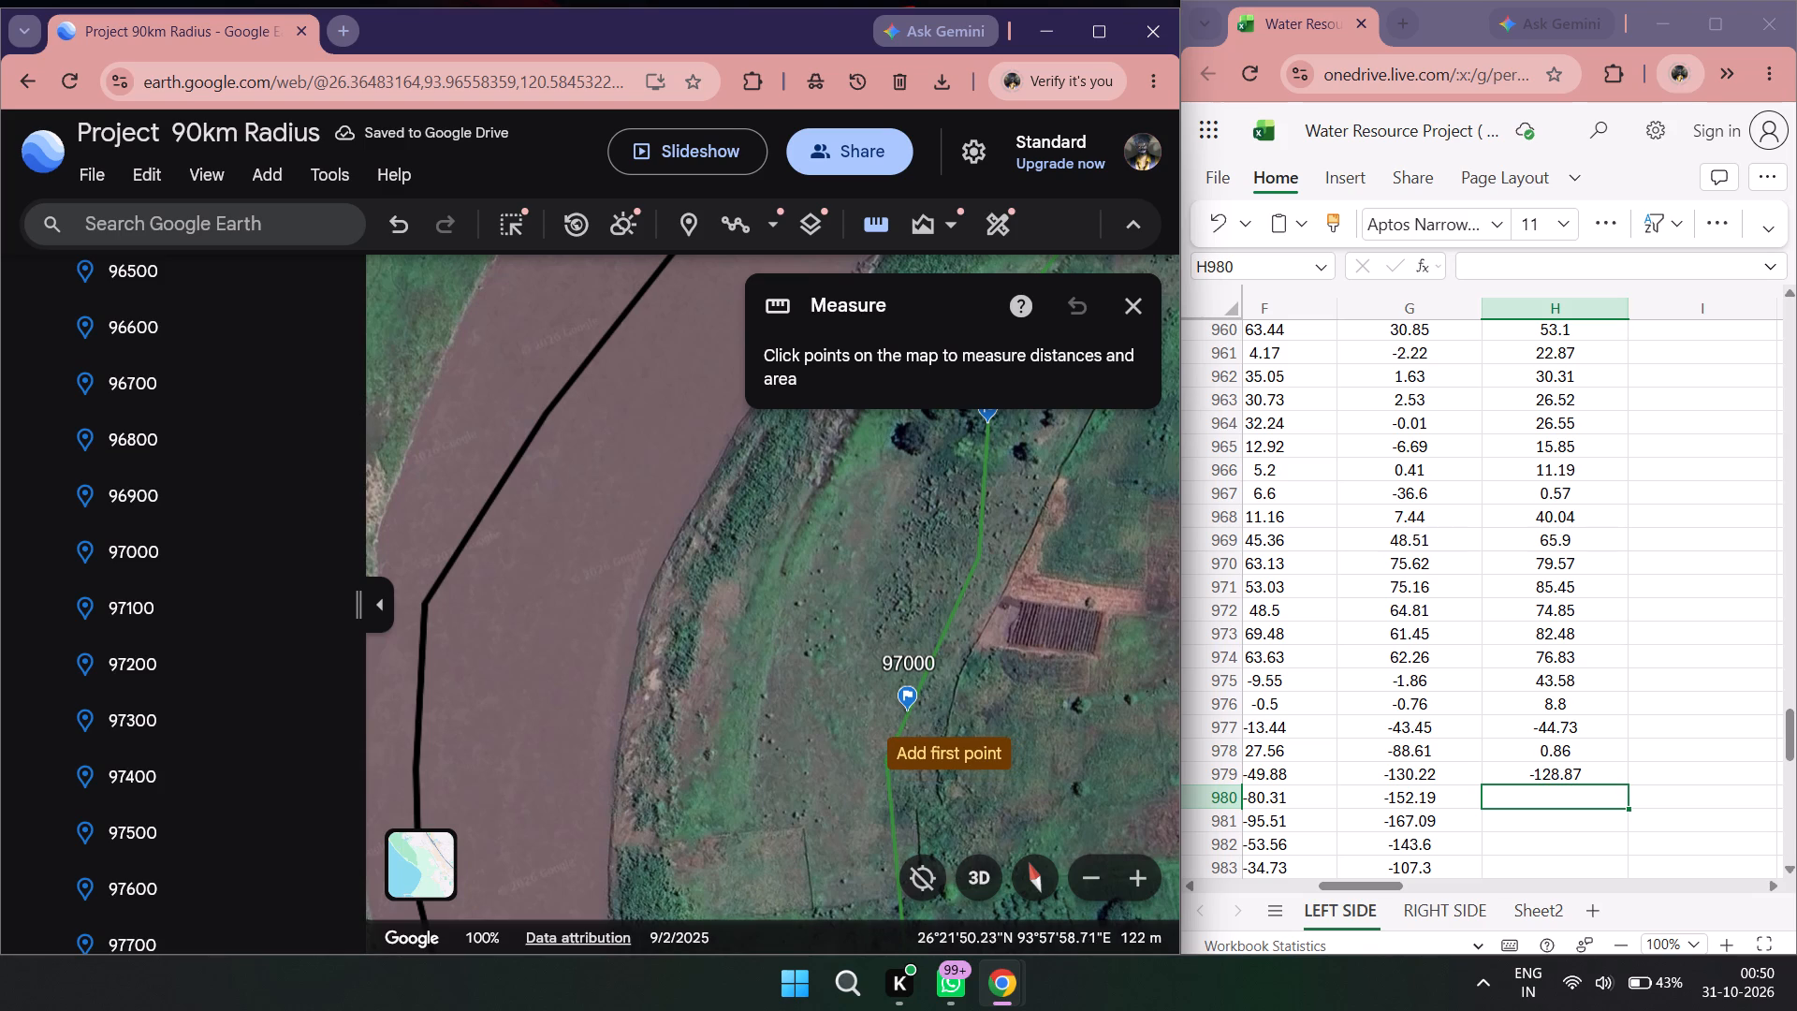
{"action": "left_click", "coordinate": [906, 717]}
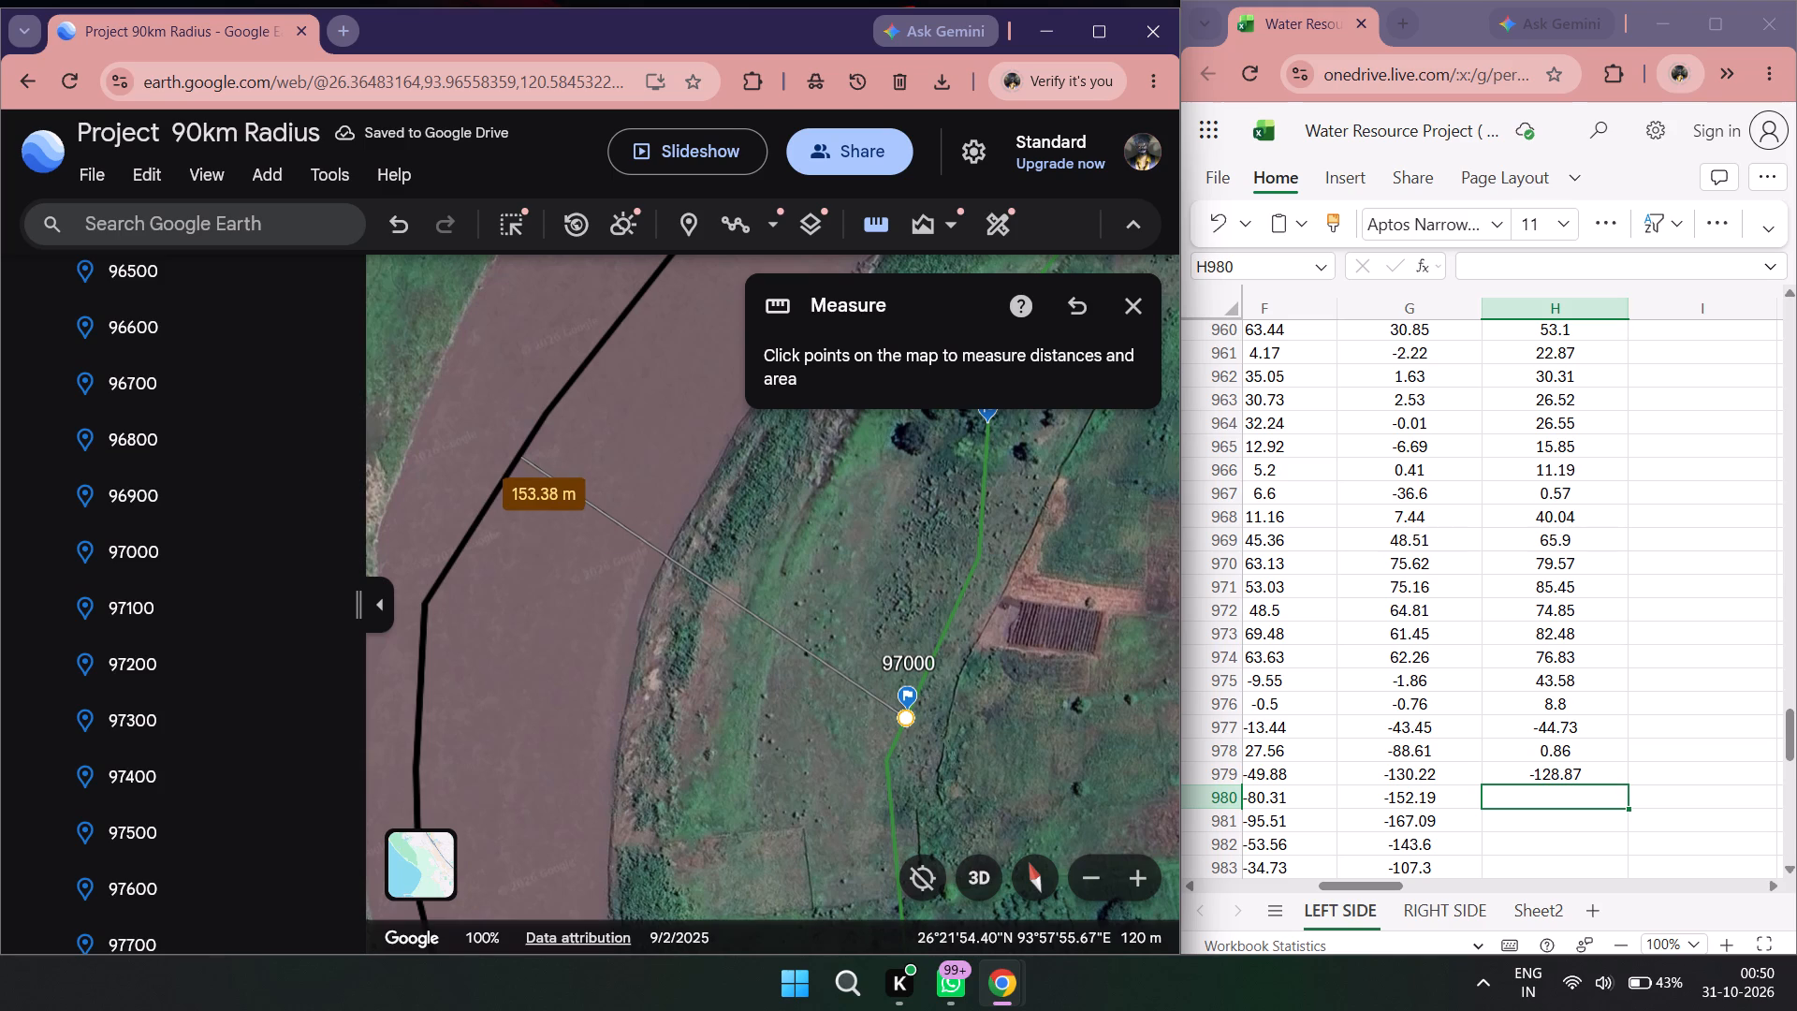
{"action": "double_click", "coordinate": [1535, 797]}
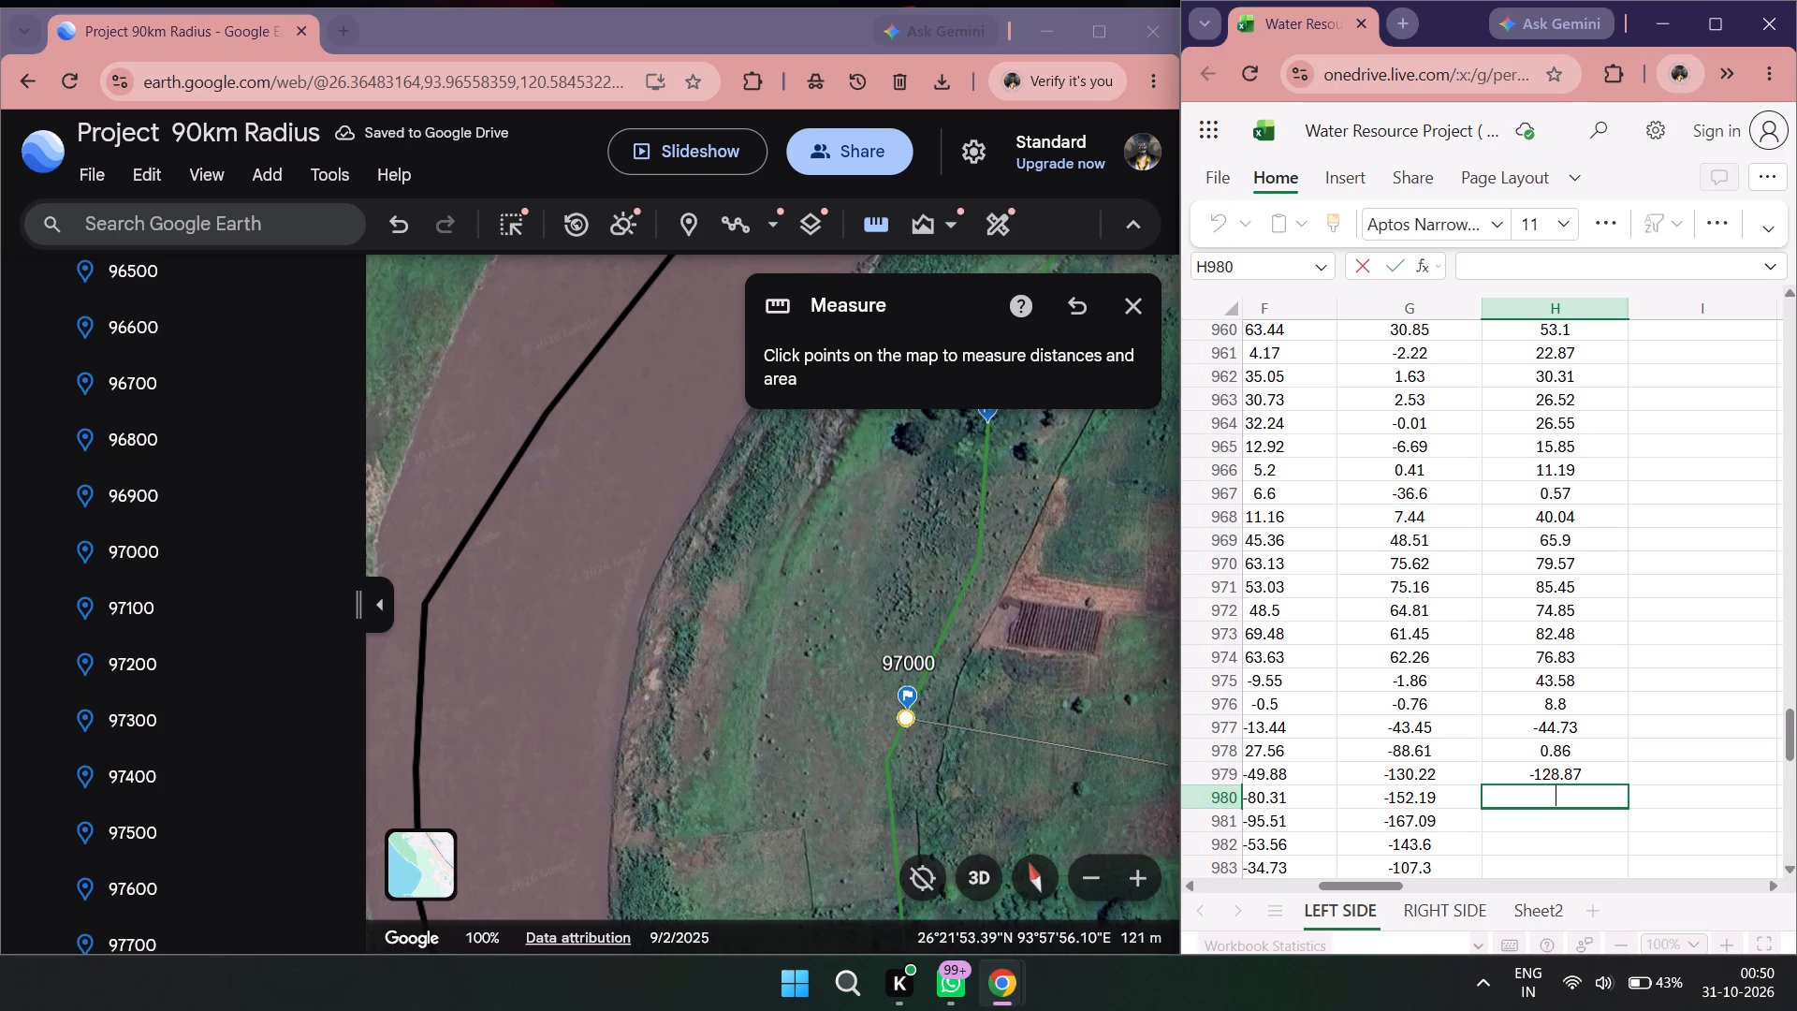
{"action": "type", "text": "-1"}
{"action": "type", "text": "53.3"}
{"action": "key", "text": "8"}
Measure from placemark 97100 across to the black river line and record the shift as -147.66 in H981.
{"action": "double_click", "coordinate": [126, 592]}
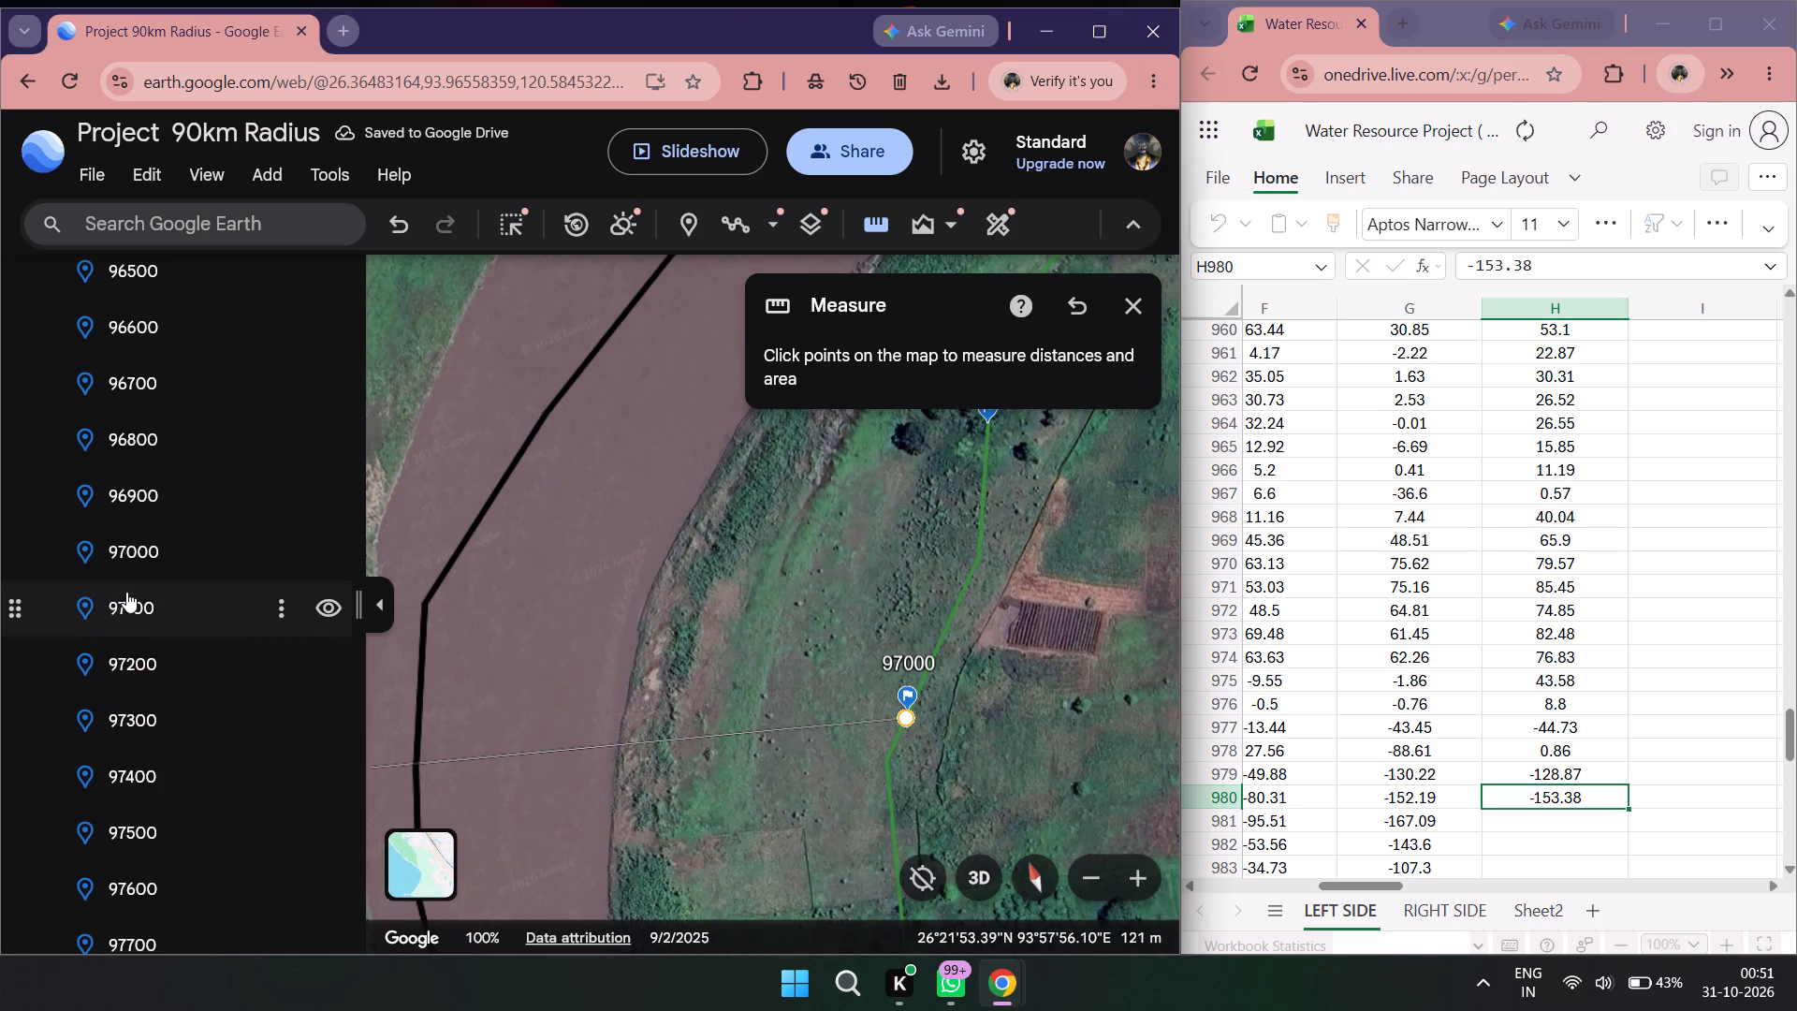
{"action": "scroll", "coordinate": [836, 624], "scroll_direction": "down", "scroll_amount": 3}
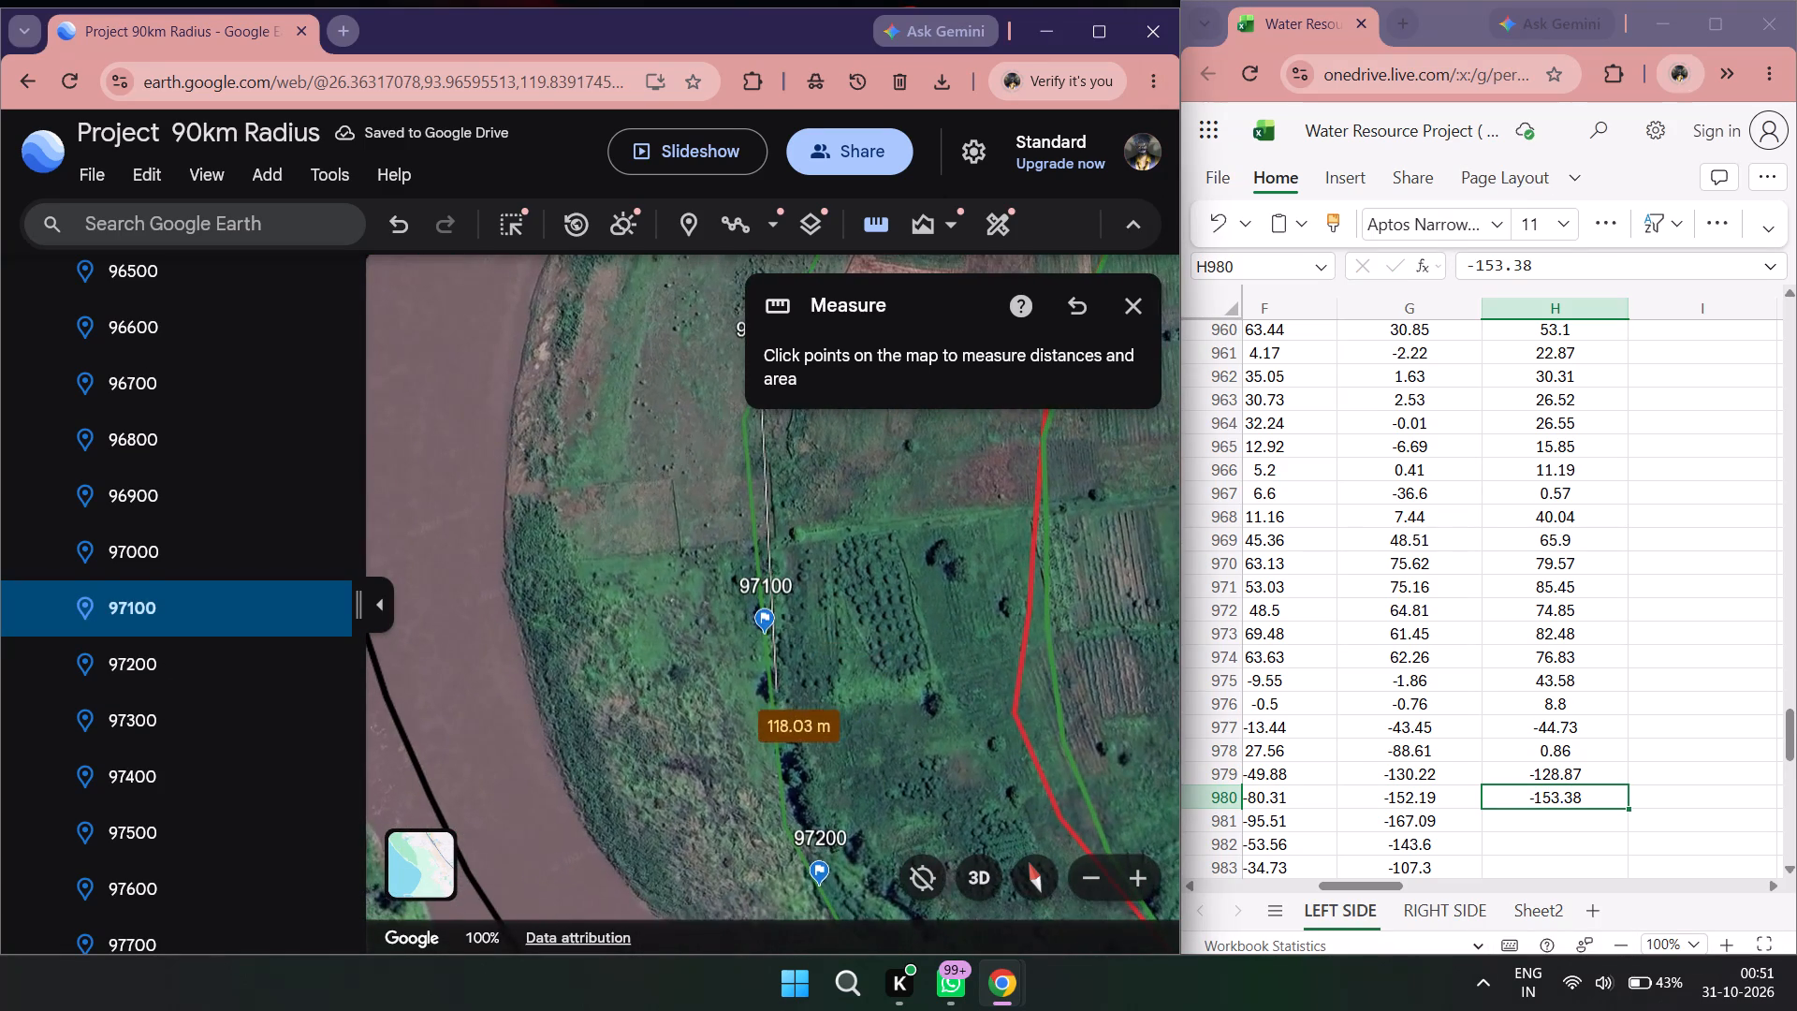
{"action": "double_click", "coordinate": [874, 222]}
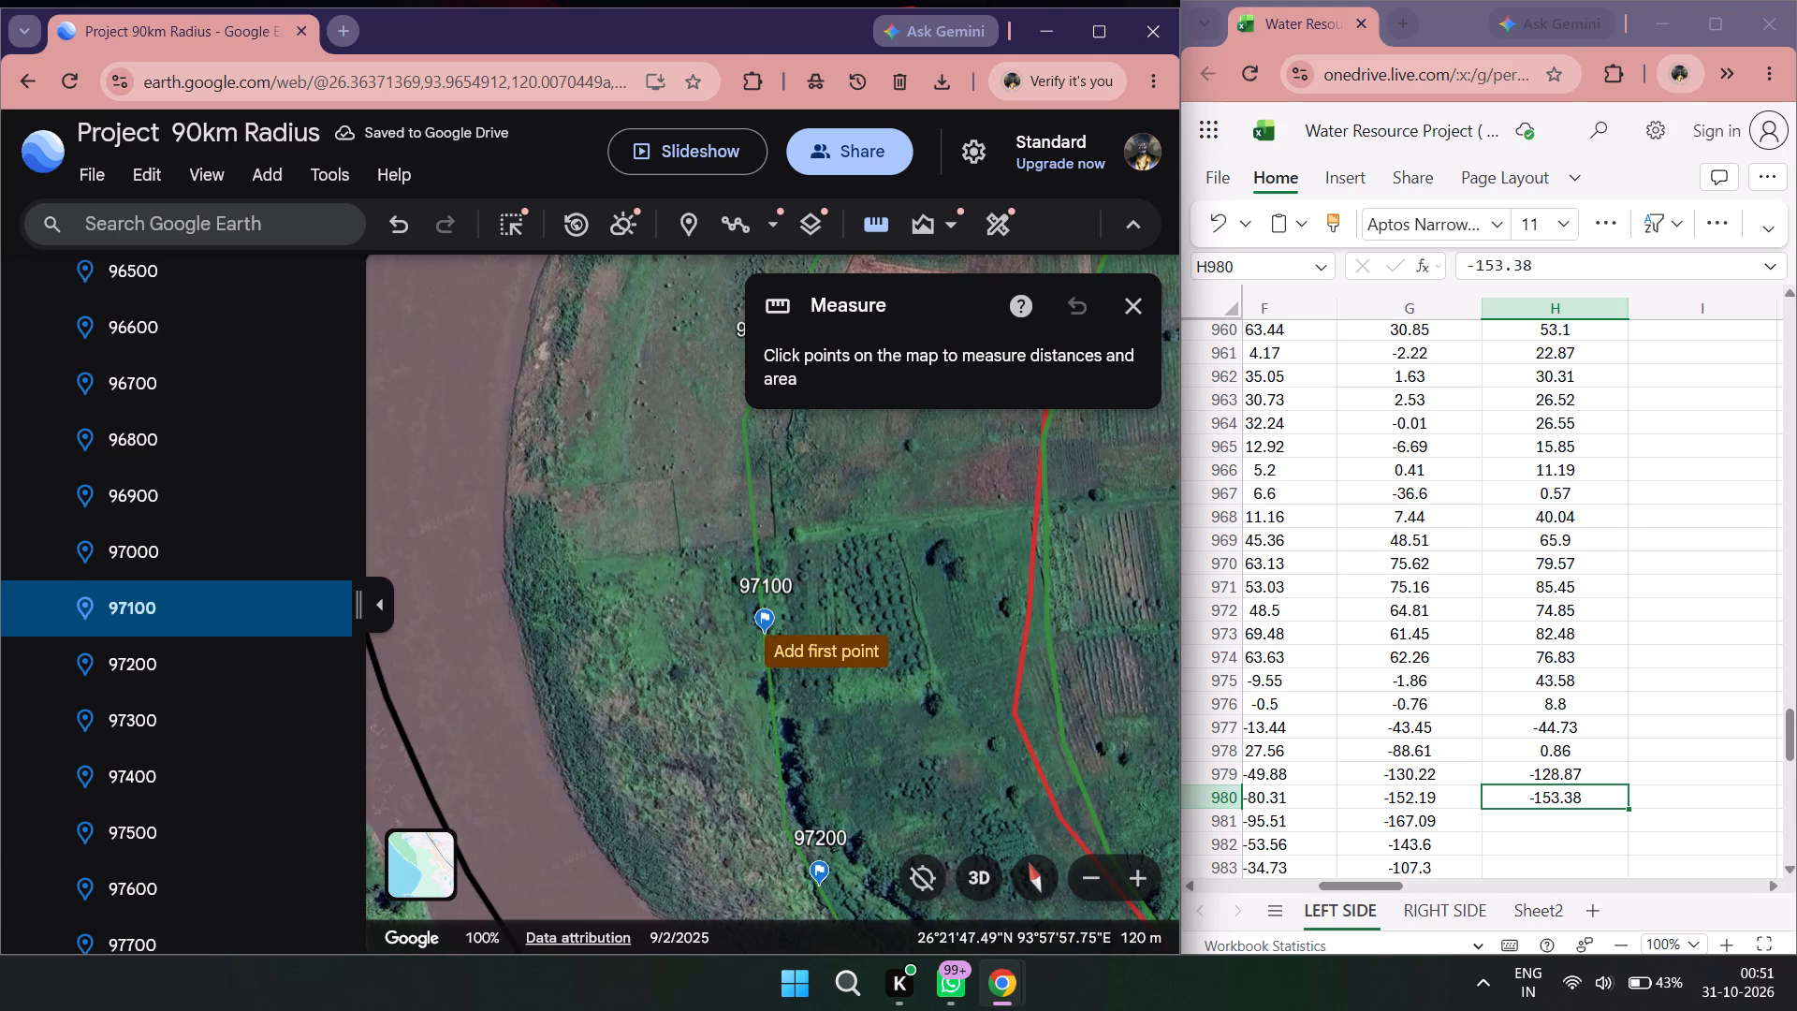
{"action": "left_click", "coordinate": [763, 636]}
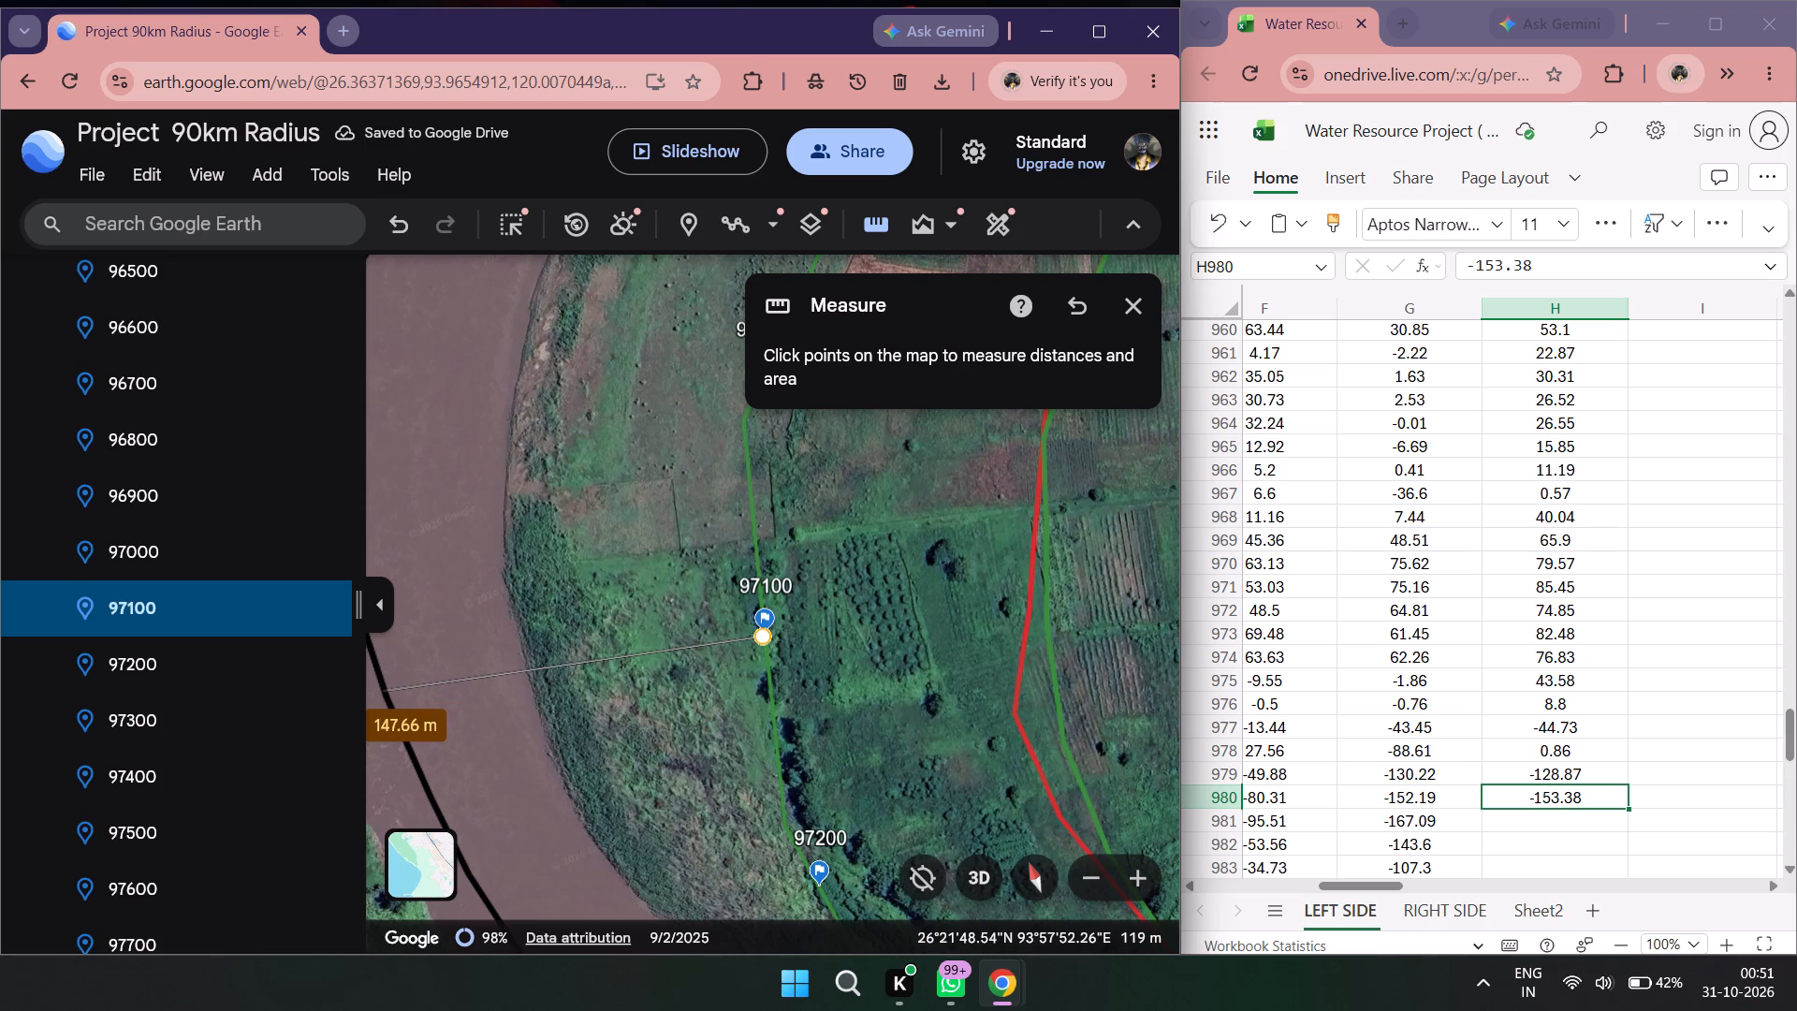
{"action": "double_click", "coordinate": [1533, 825]}
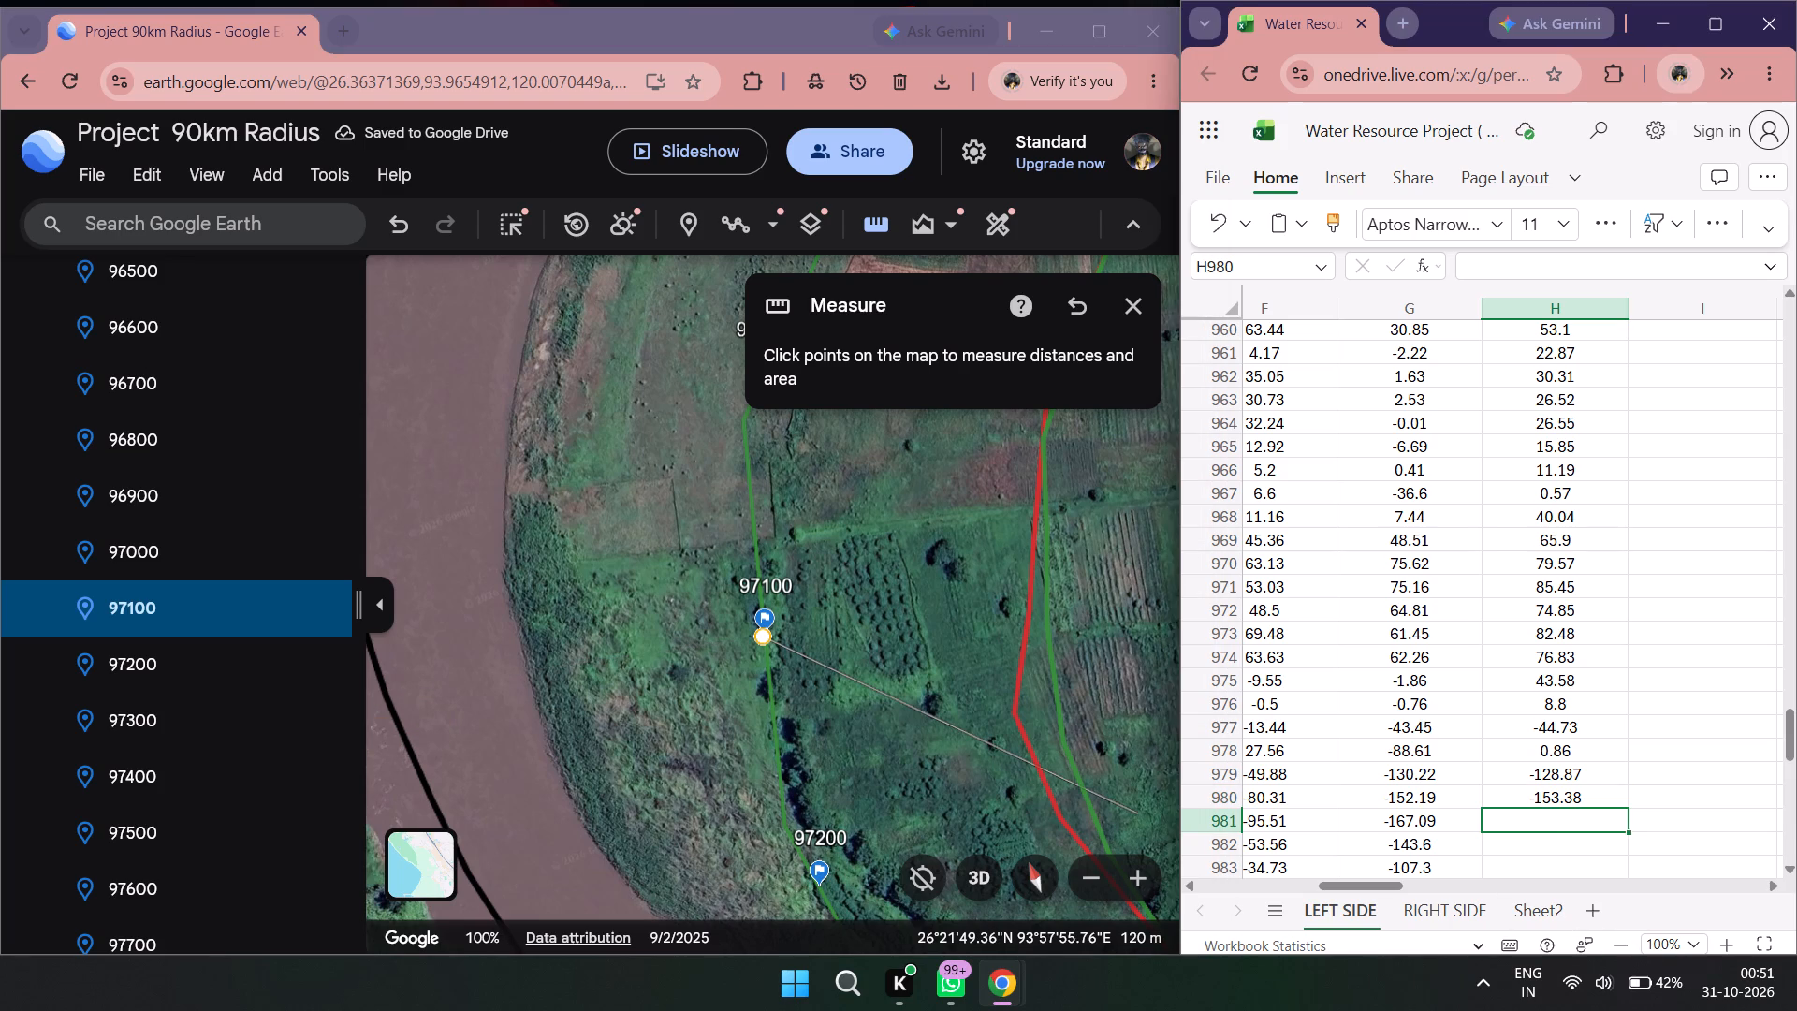
{"action": "type", "text": "-147."}
{"action": "type", "text": "66"}
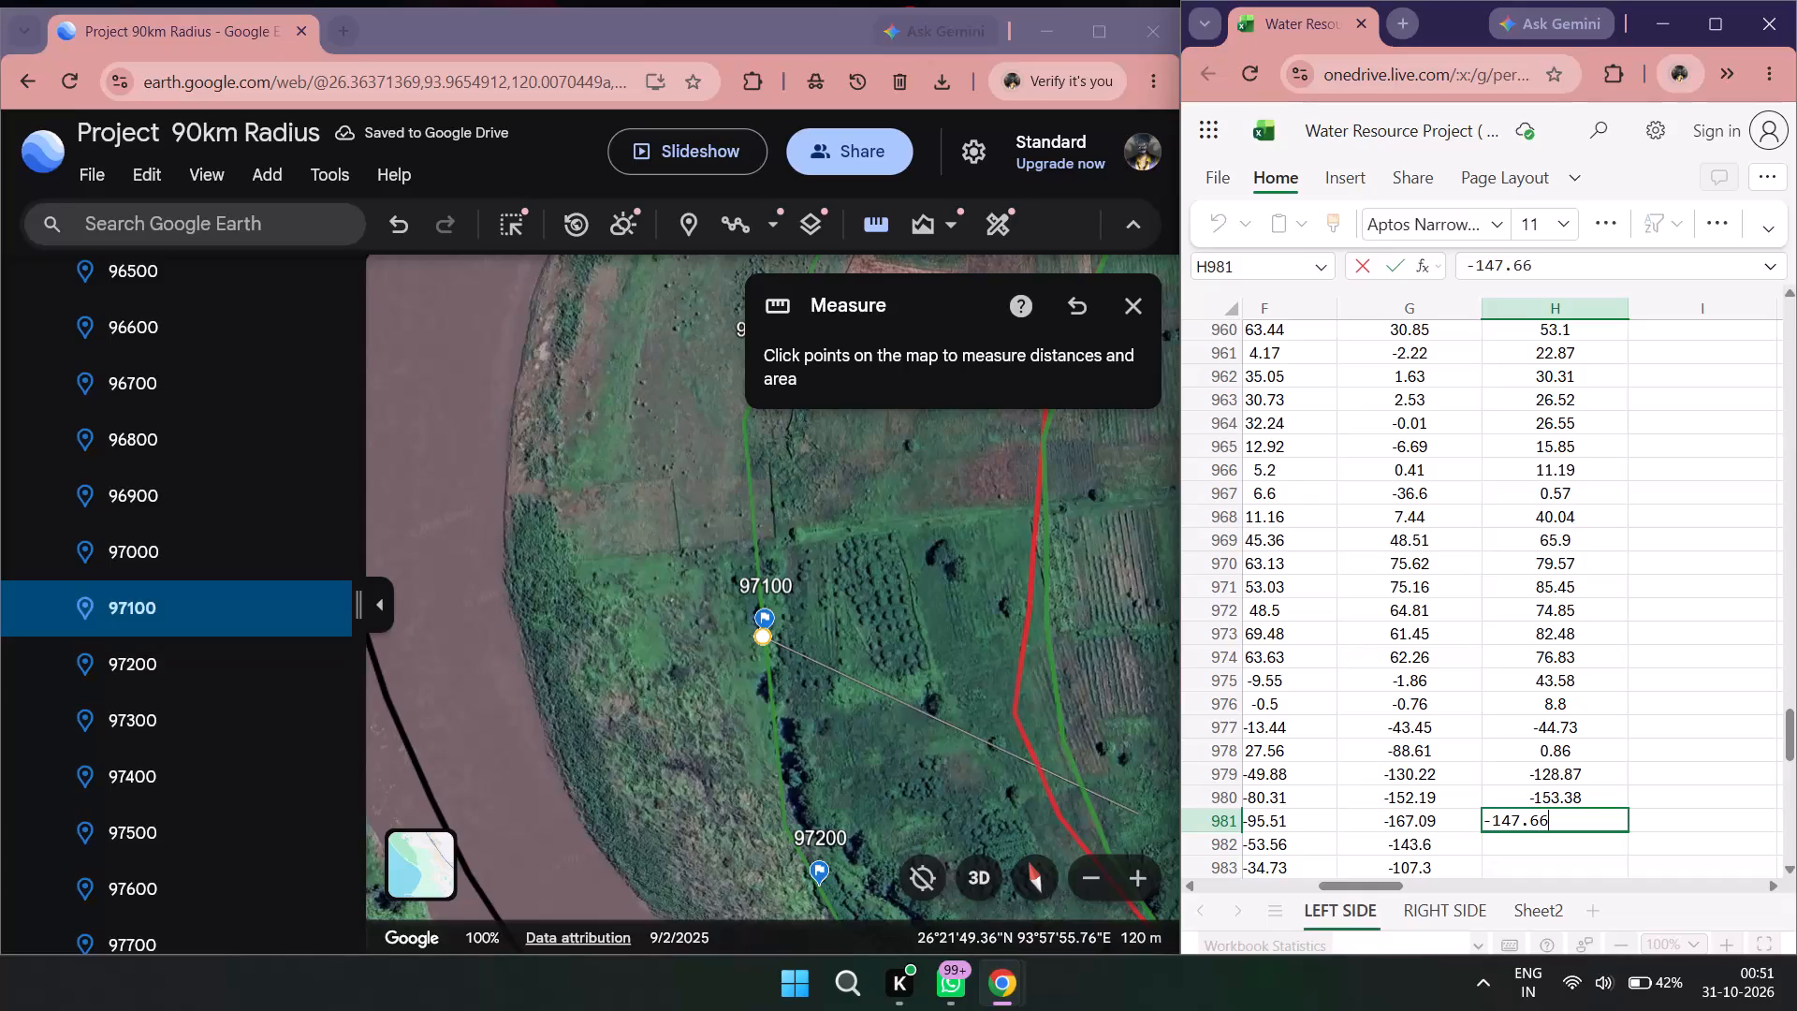
Locate placemark 97200 on the map and check which row in column A of LEFT SIDE matches its chainage.
{"action": "double_click", "coordinate": [168, 670]}
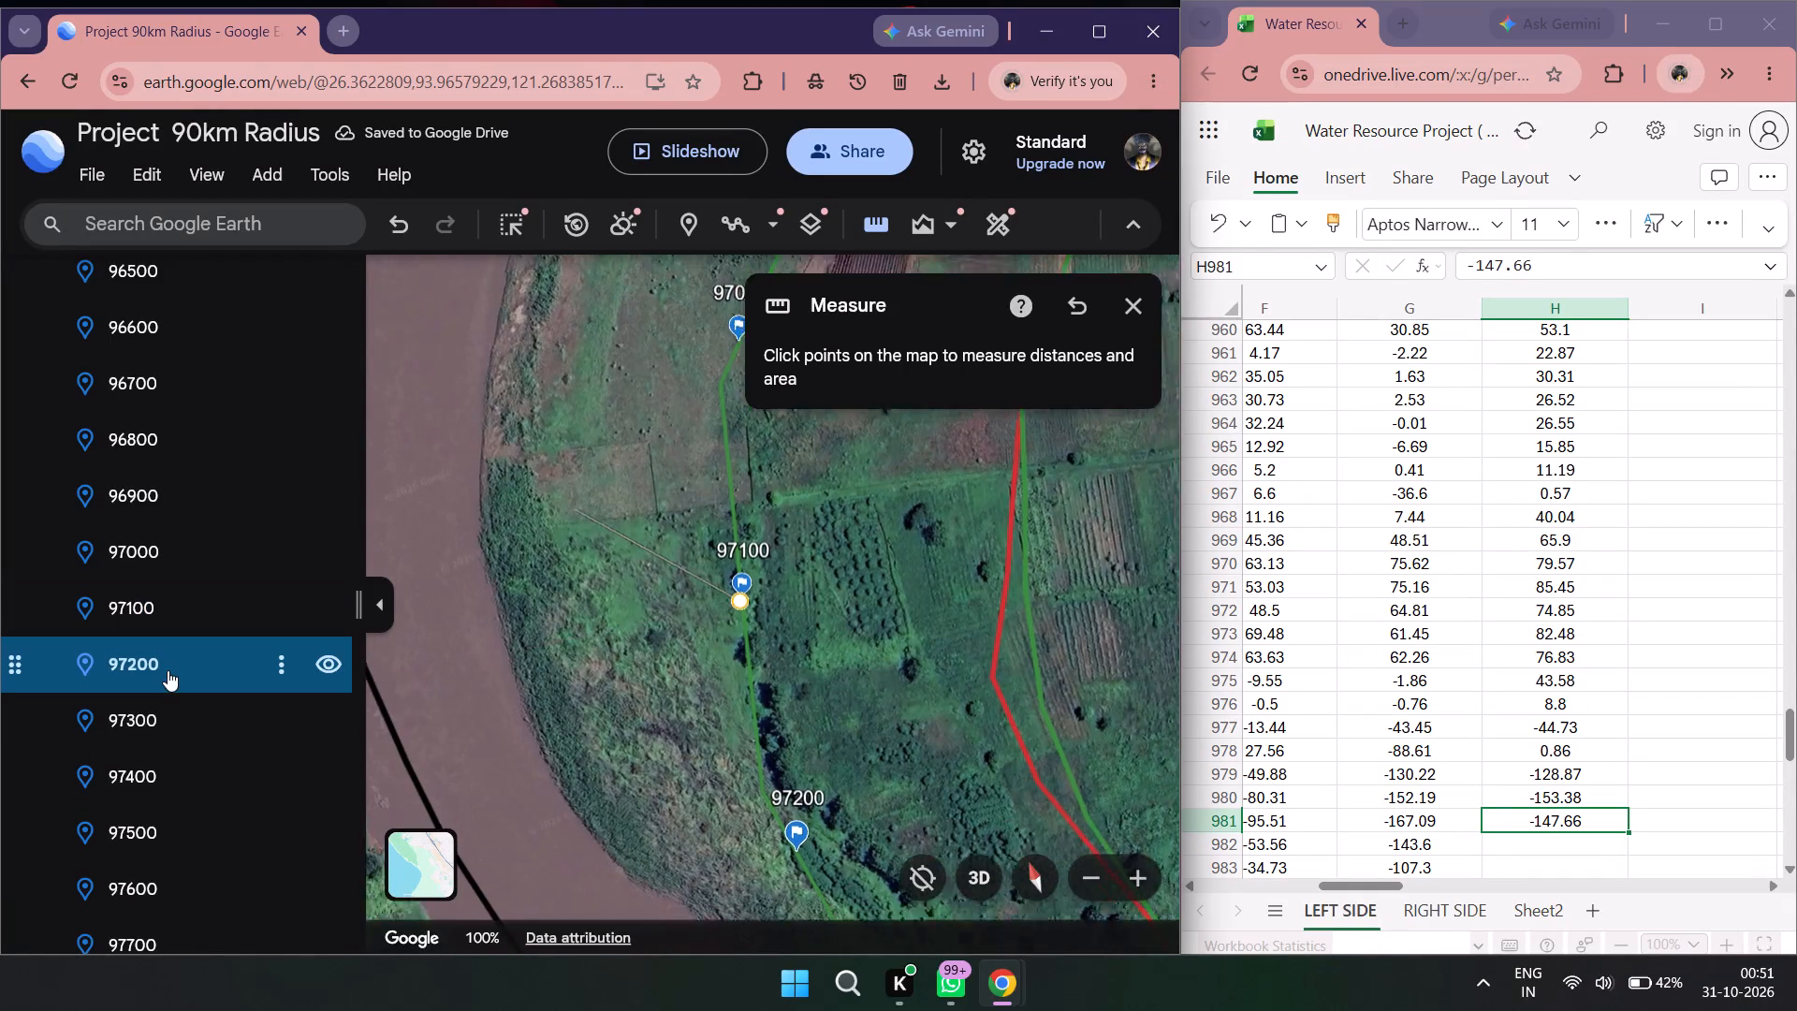
{"action": "scroll", "coordinate": [611, 689], "scroll_direction": "down", "scroll_amount": 3}
{"action": "left_click_drag", "start_coordinate": [553, 740], "coordinate": [639, 697]}
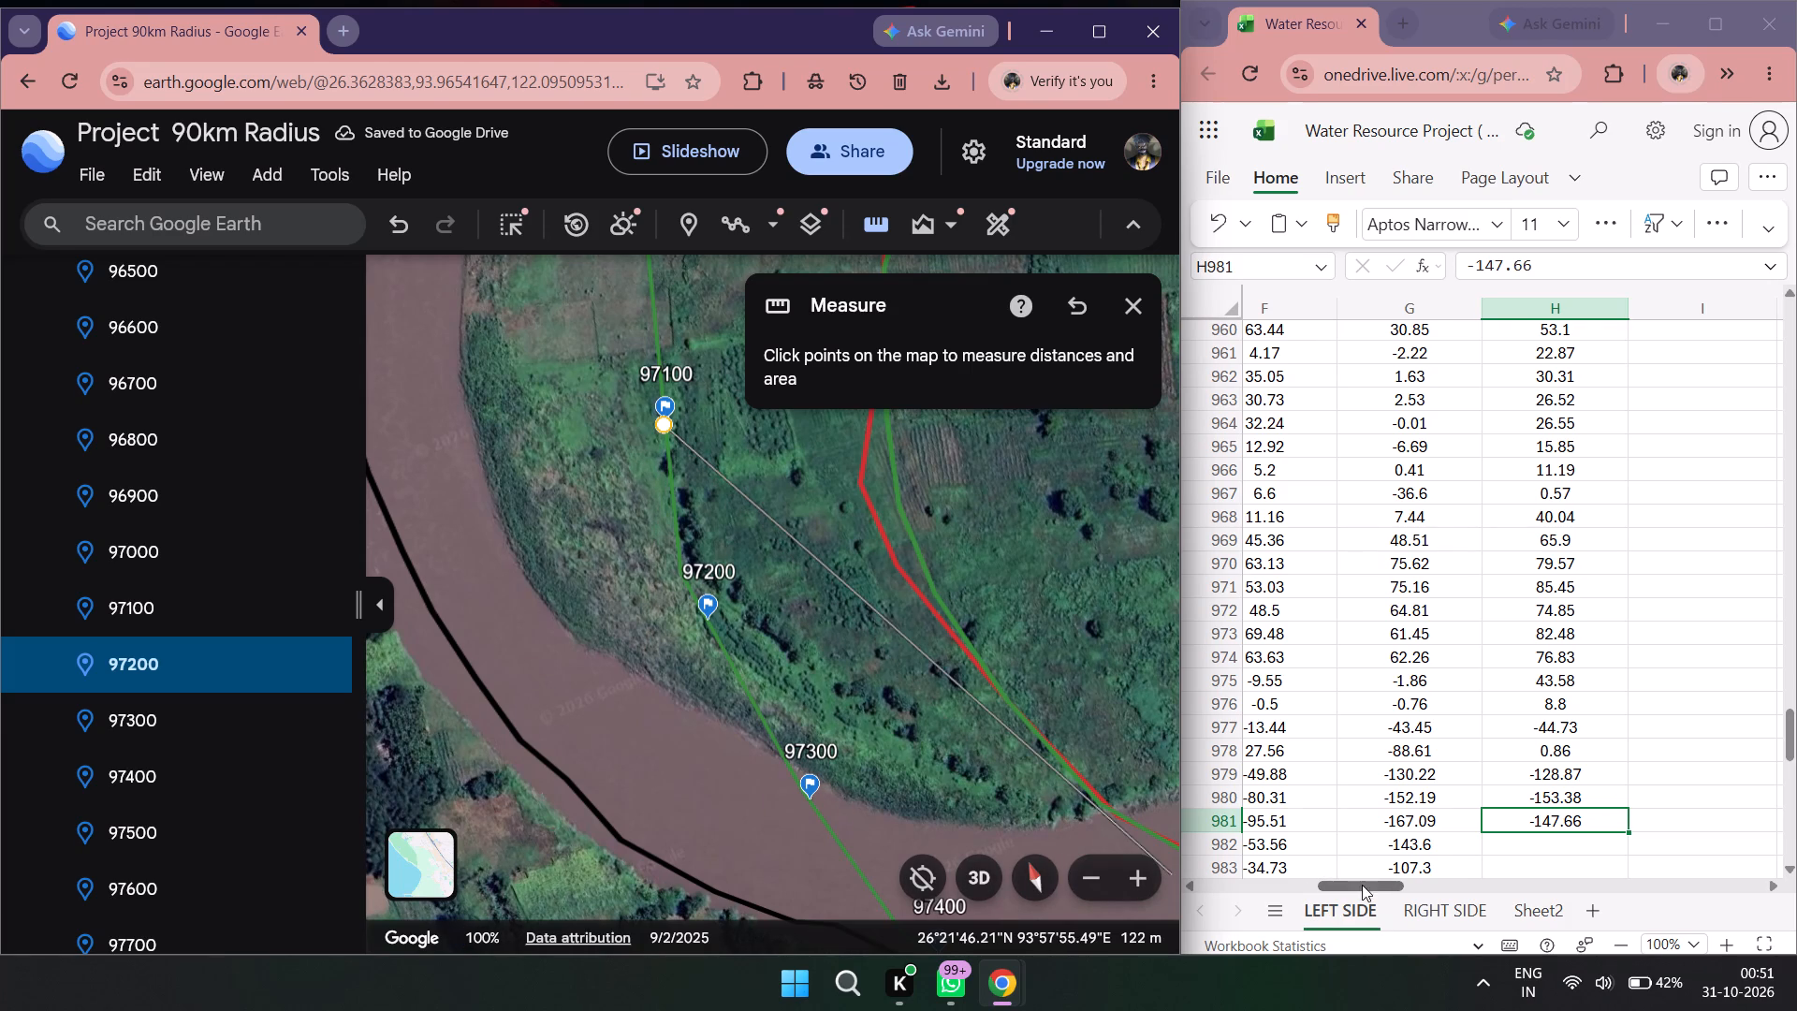
{"action": "left_click_drag", "start_coordinate": [1362, 891], "coordinate": [1179, 921]}
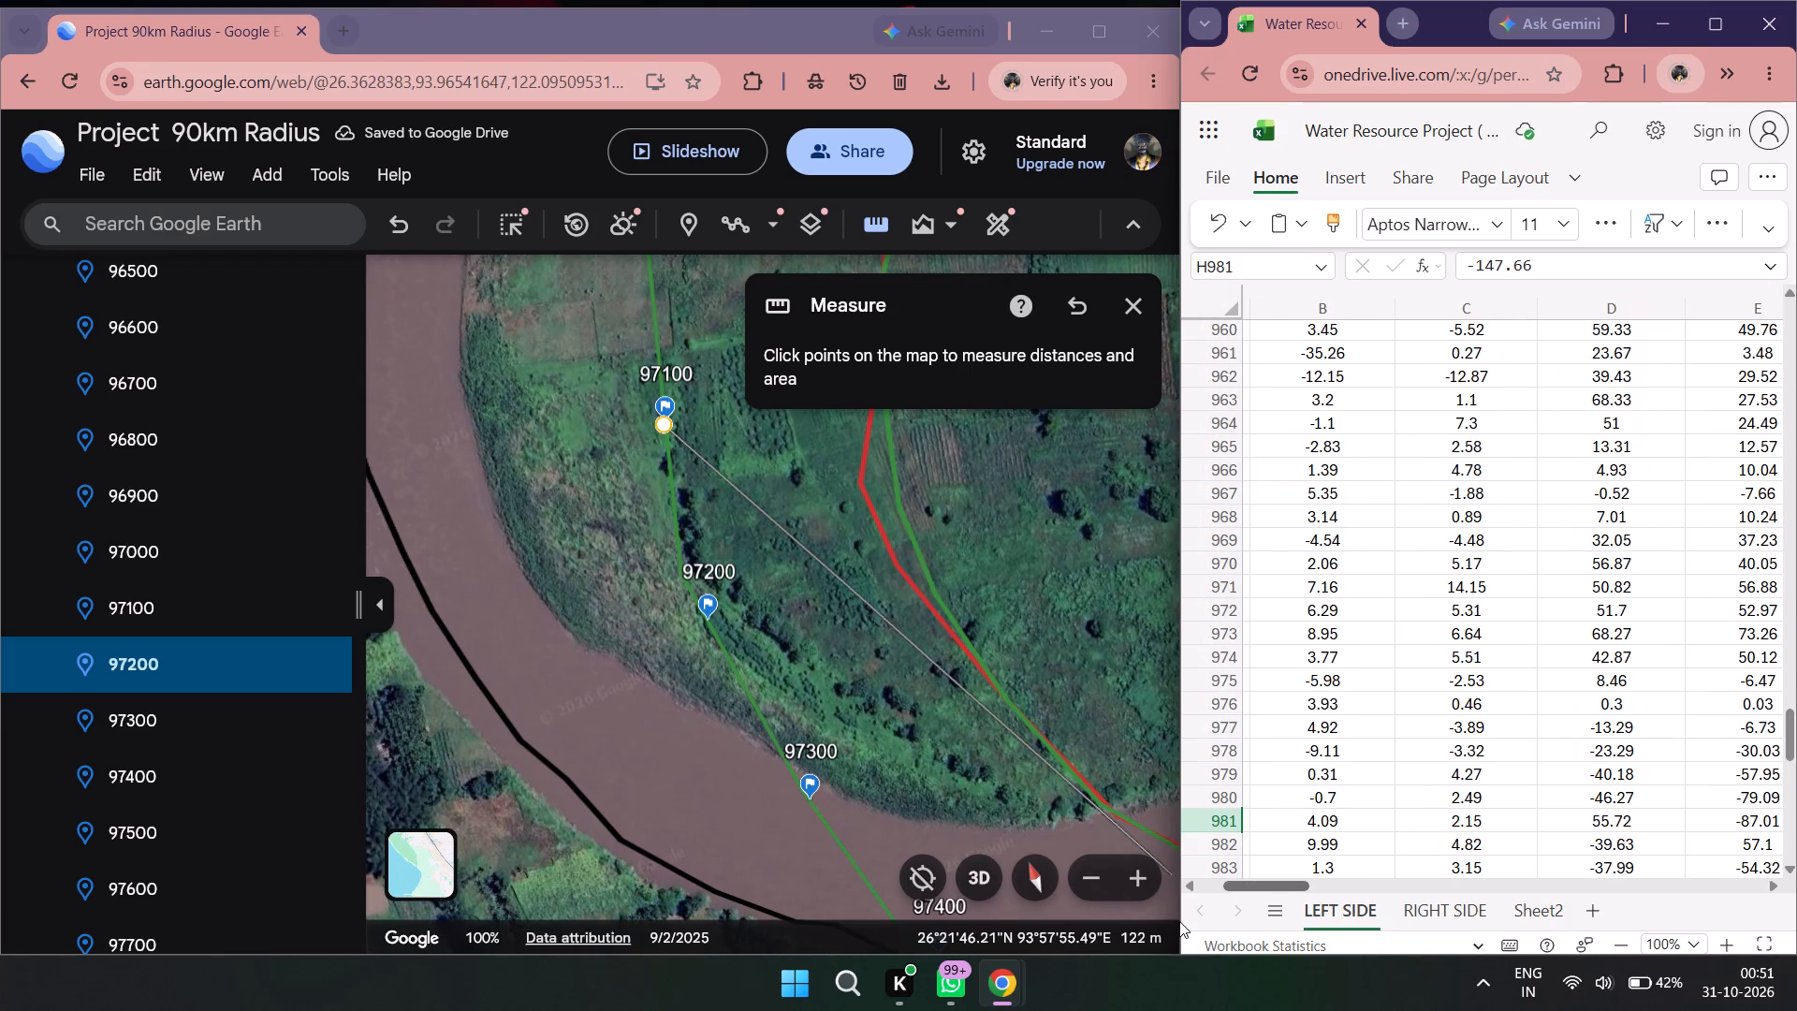
{"action": "left_click_drag", "start_coordinate": [1179, 921], "coordinate": [1352, 909]}
{"action": "scroll", "coordinate": [1475, 629], "scroll_direction": "down", "scroll_amount": 4}
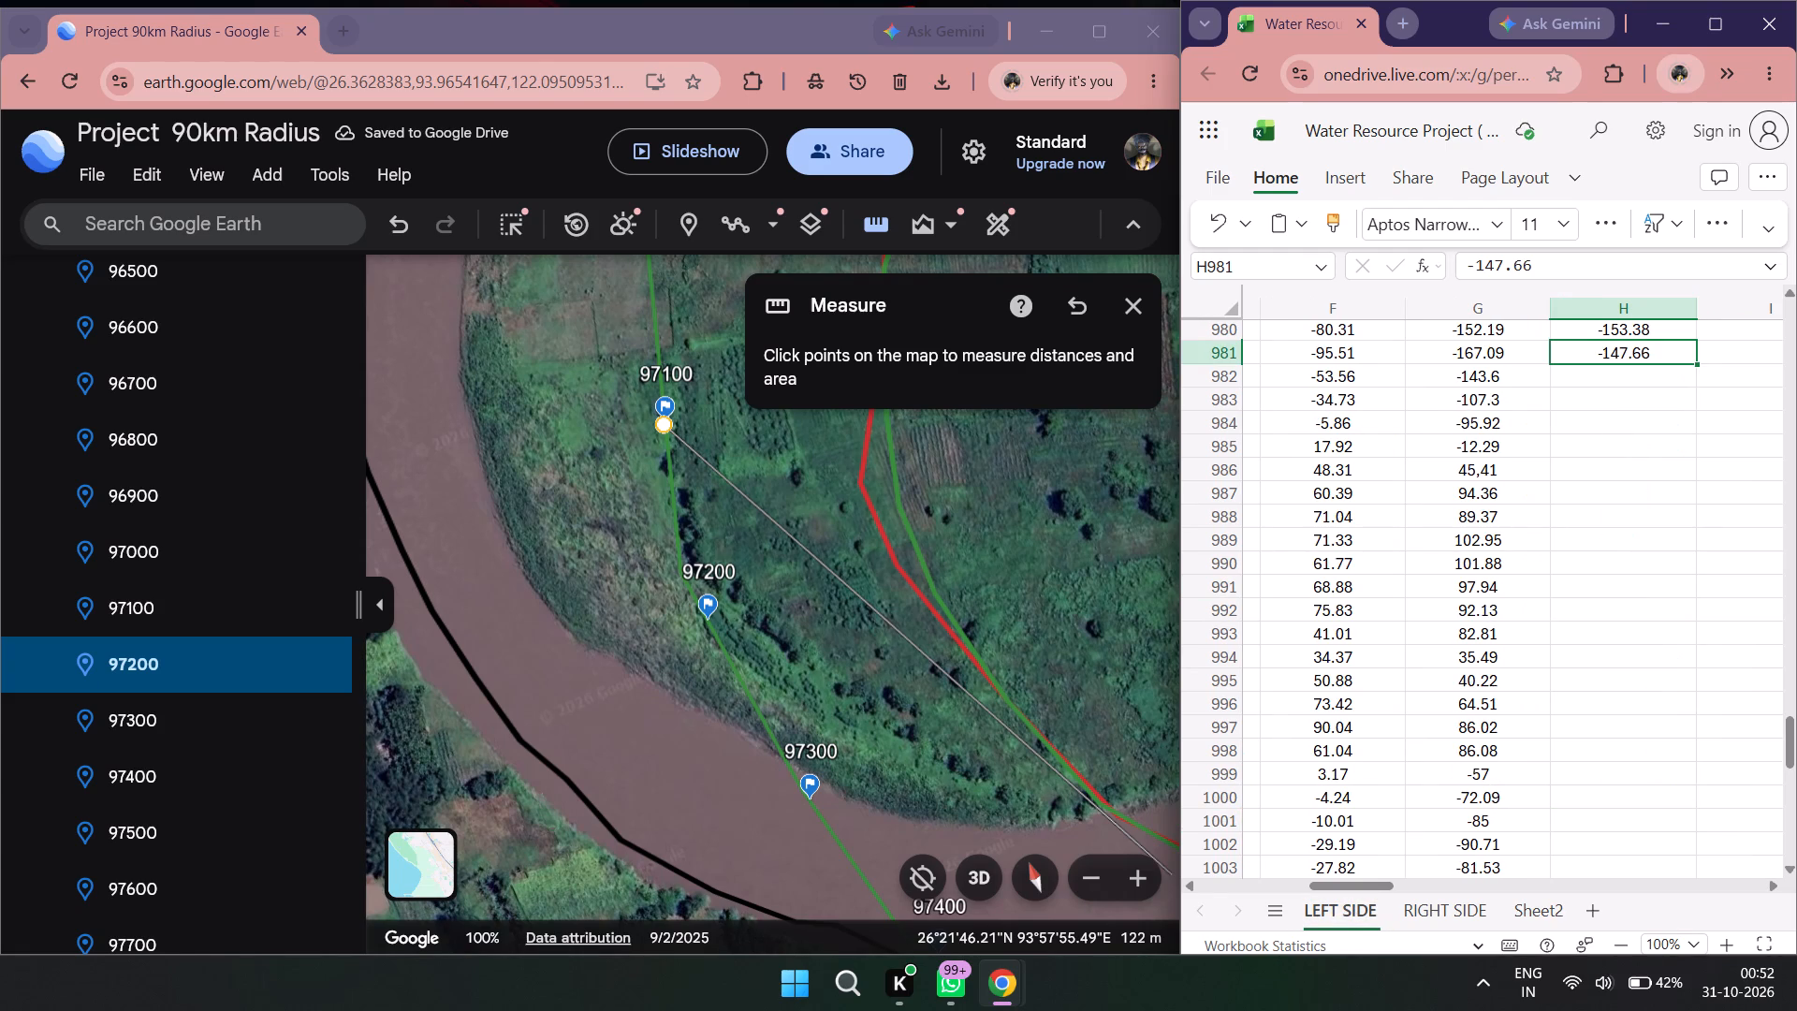
{"action": "double_click", "coordinate": [235, 662]}
{"action": "scroll", "coordinate": [770, 618], "scroll_direction": "down", "scroll_amount": 2}
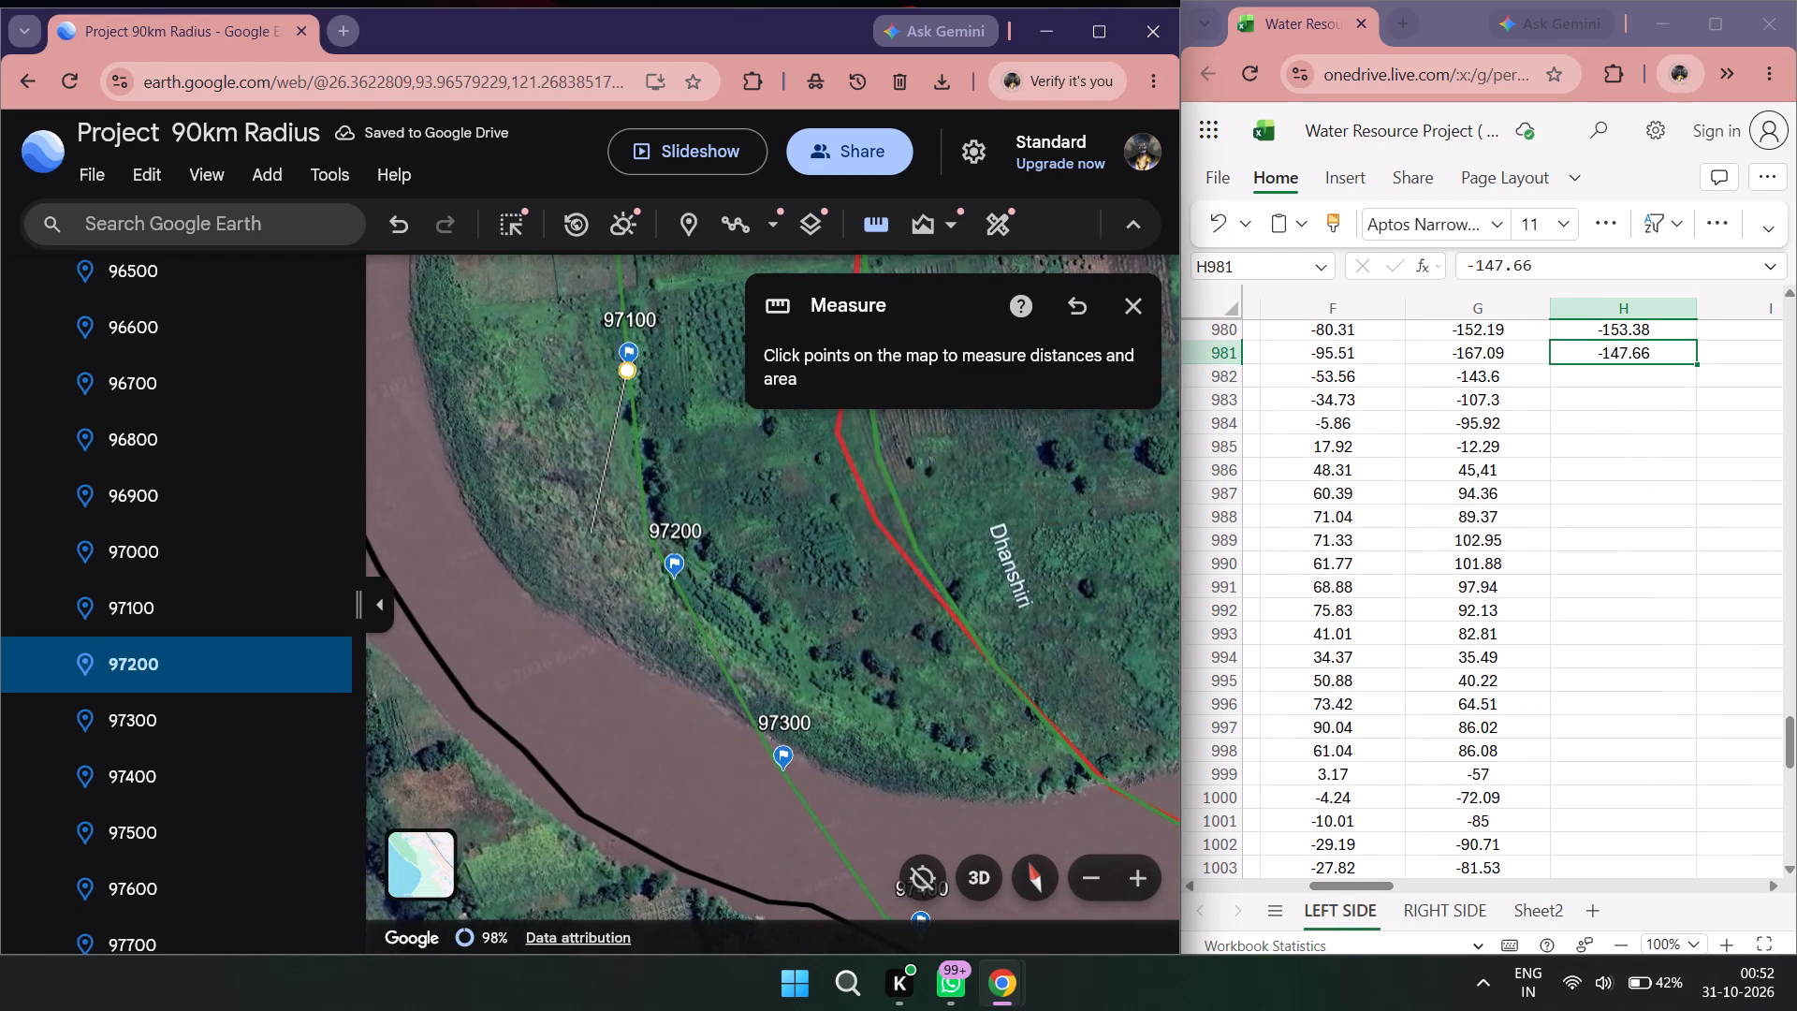
{"action": "left_click_drag", "start_coordinate": [1355, 887], "coordinate": [1161, 890]}
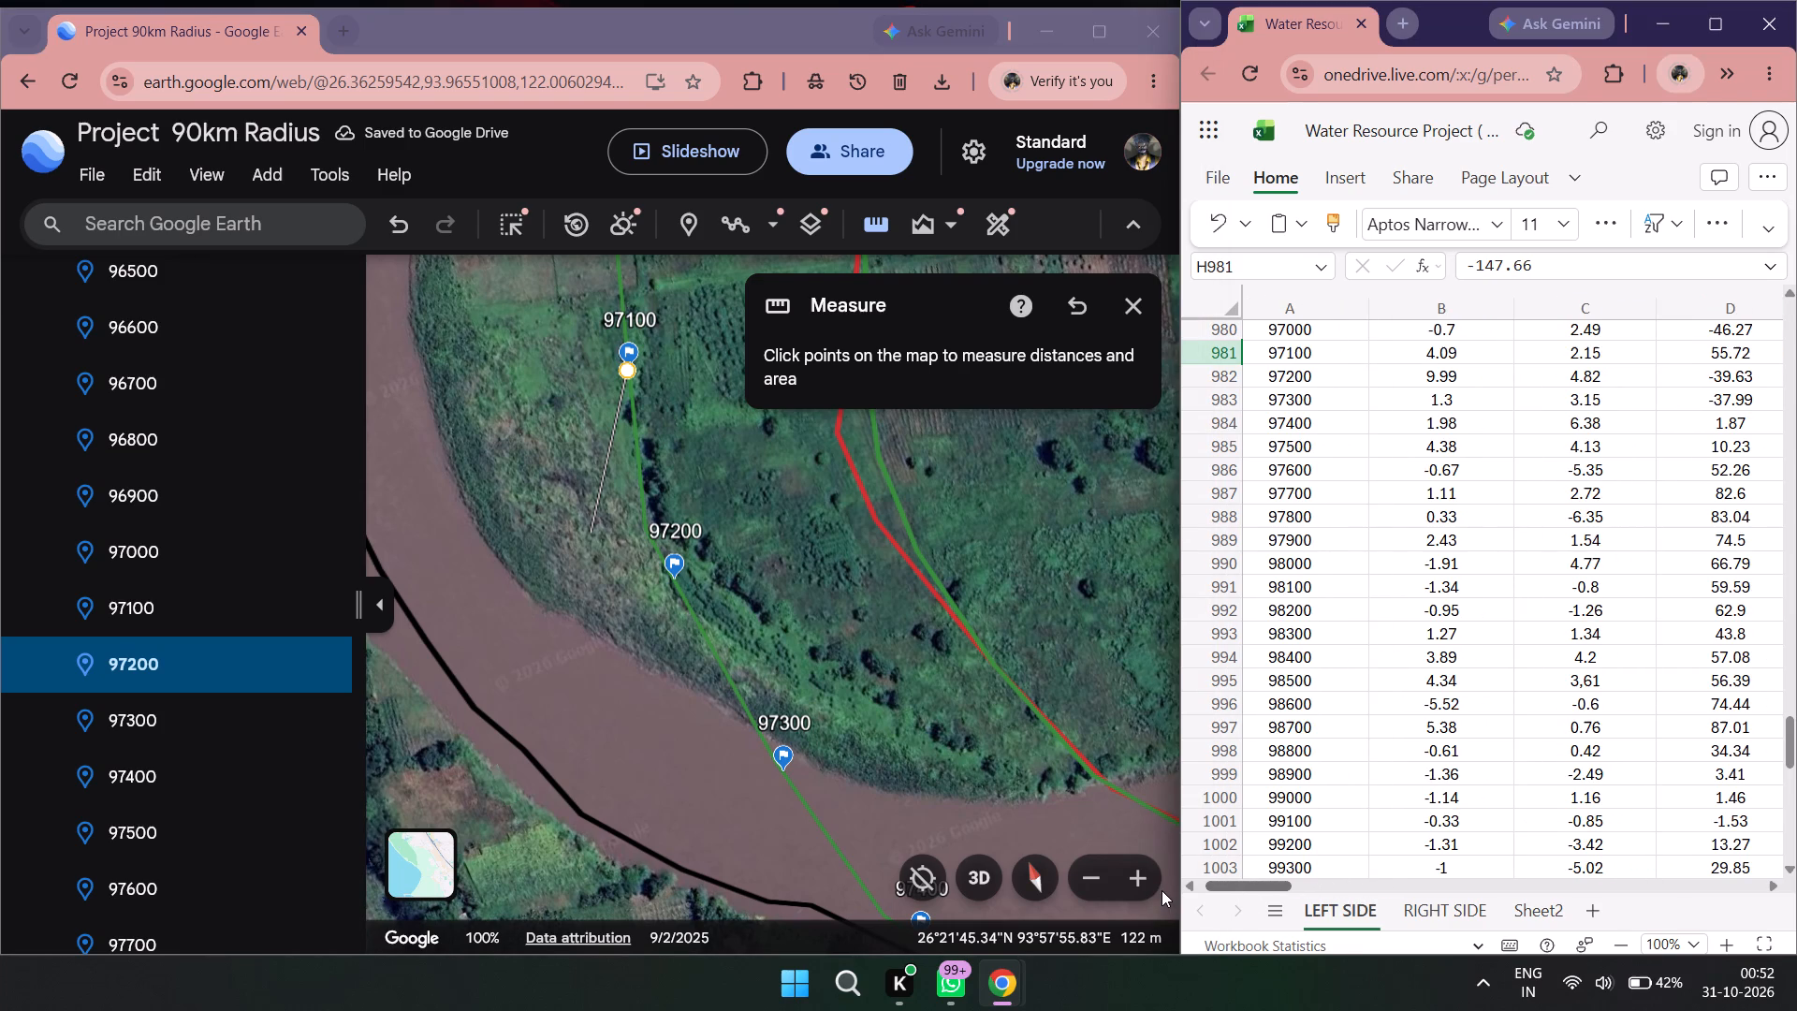
{"action": "left_click_drag", "start_coordinate": [1161, 890], "coordinate": [1376, 856]}
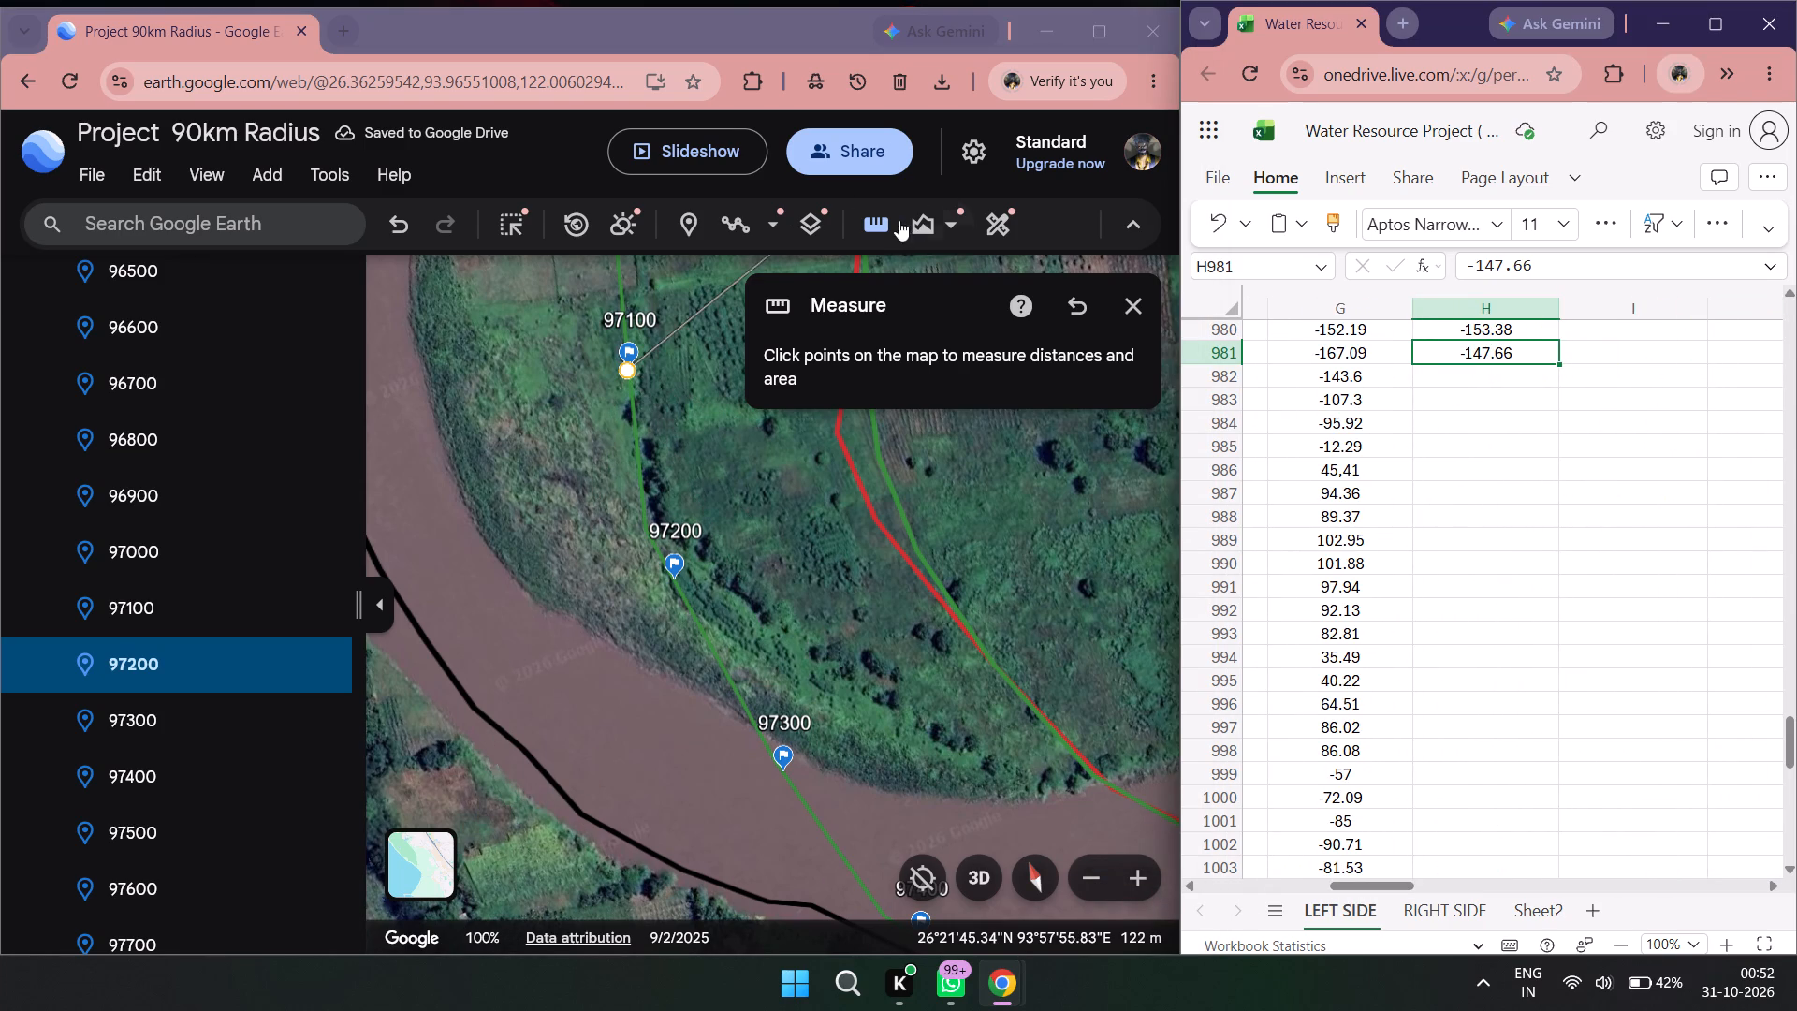
Measure from placemark 97200 across to the black river line and record the shift as -106.79 in H982.
{"action": "double_click", "coordinate": [877, 227]}
{"action": "scroll", "coordinate": [668, 626], "scroll_direction": "up", "scroll_amount": 2}
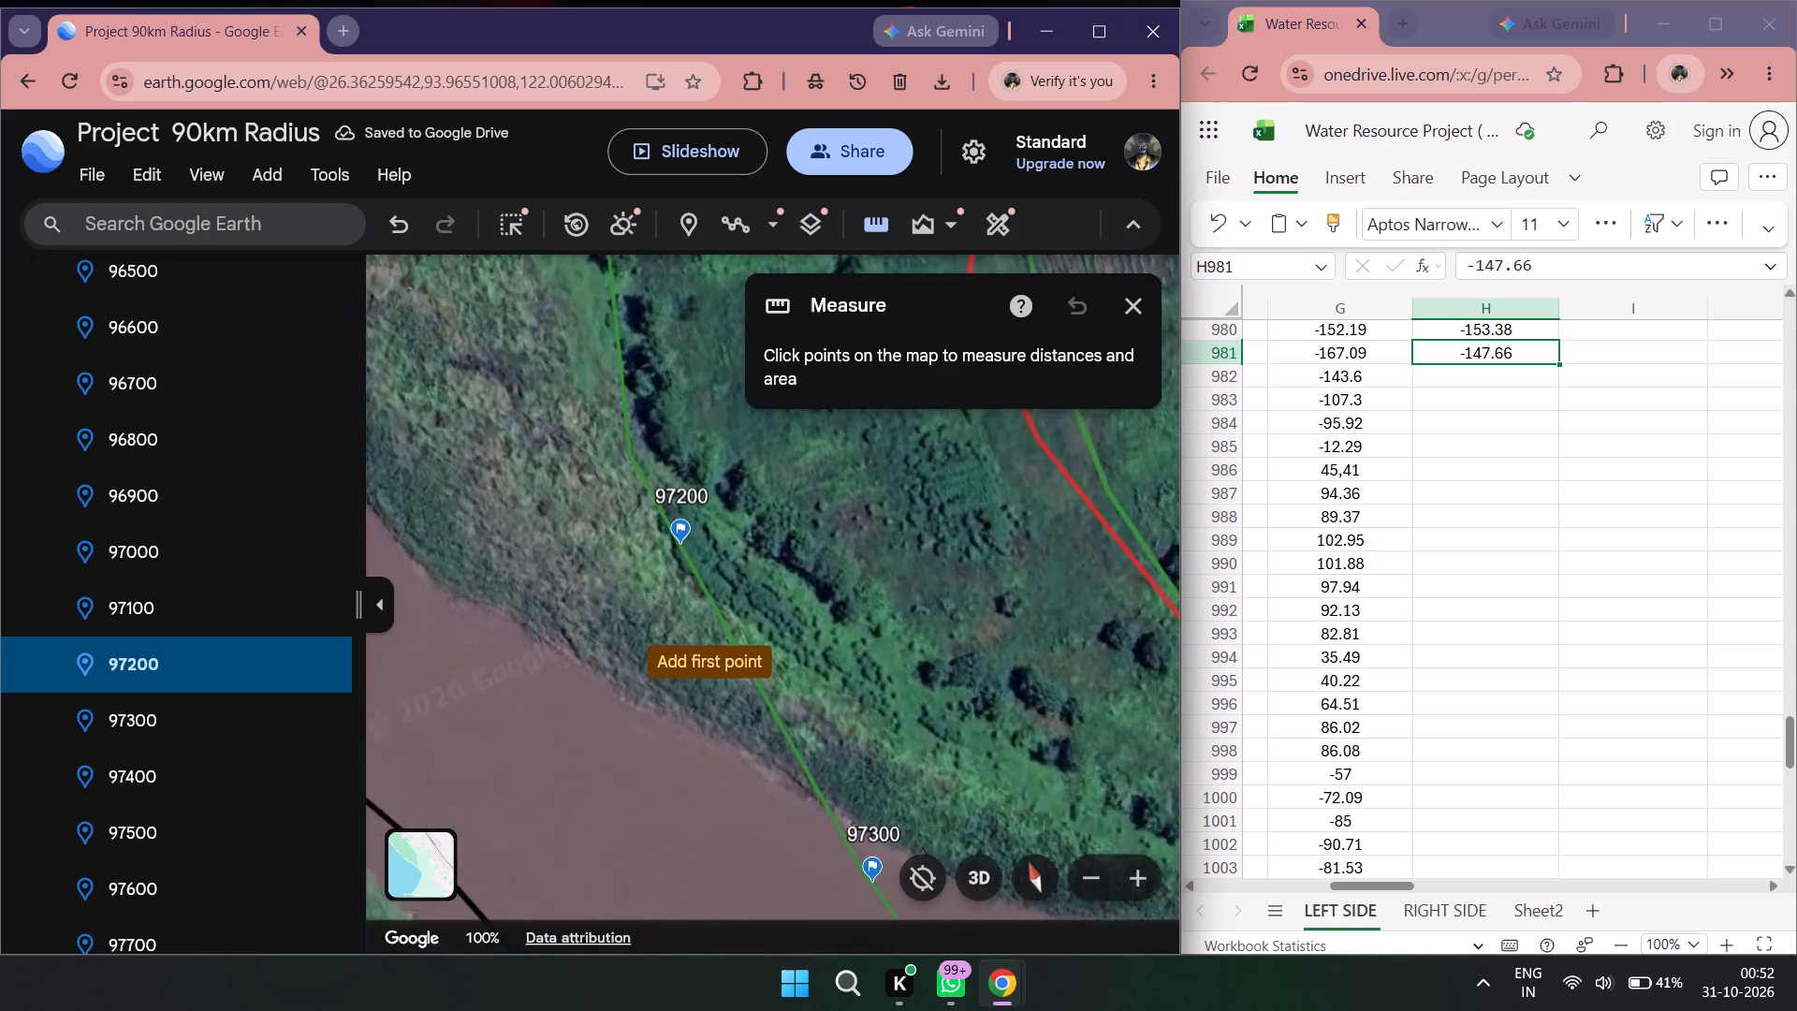
{"action": "left_click_drag", "start_coordinate": [660, 625], "coordinate": [764, 586]}
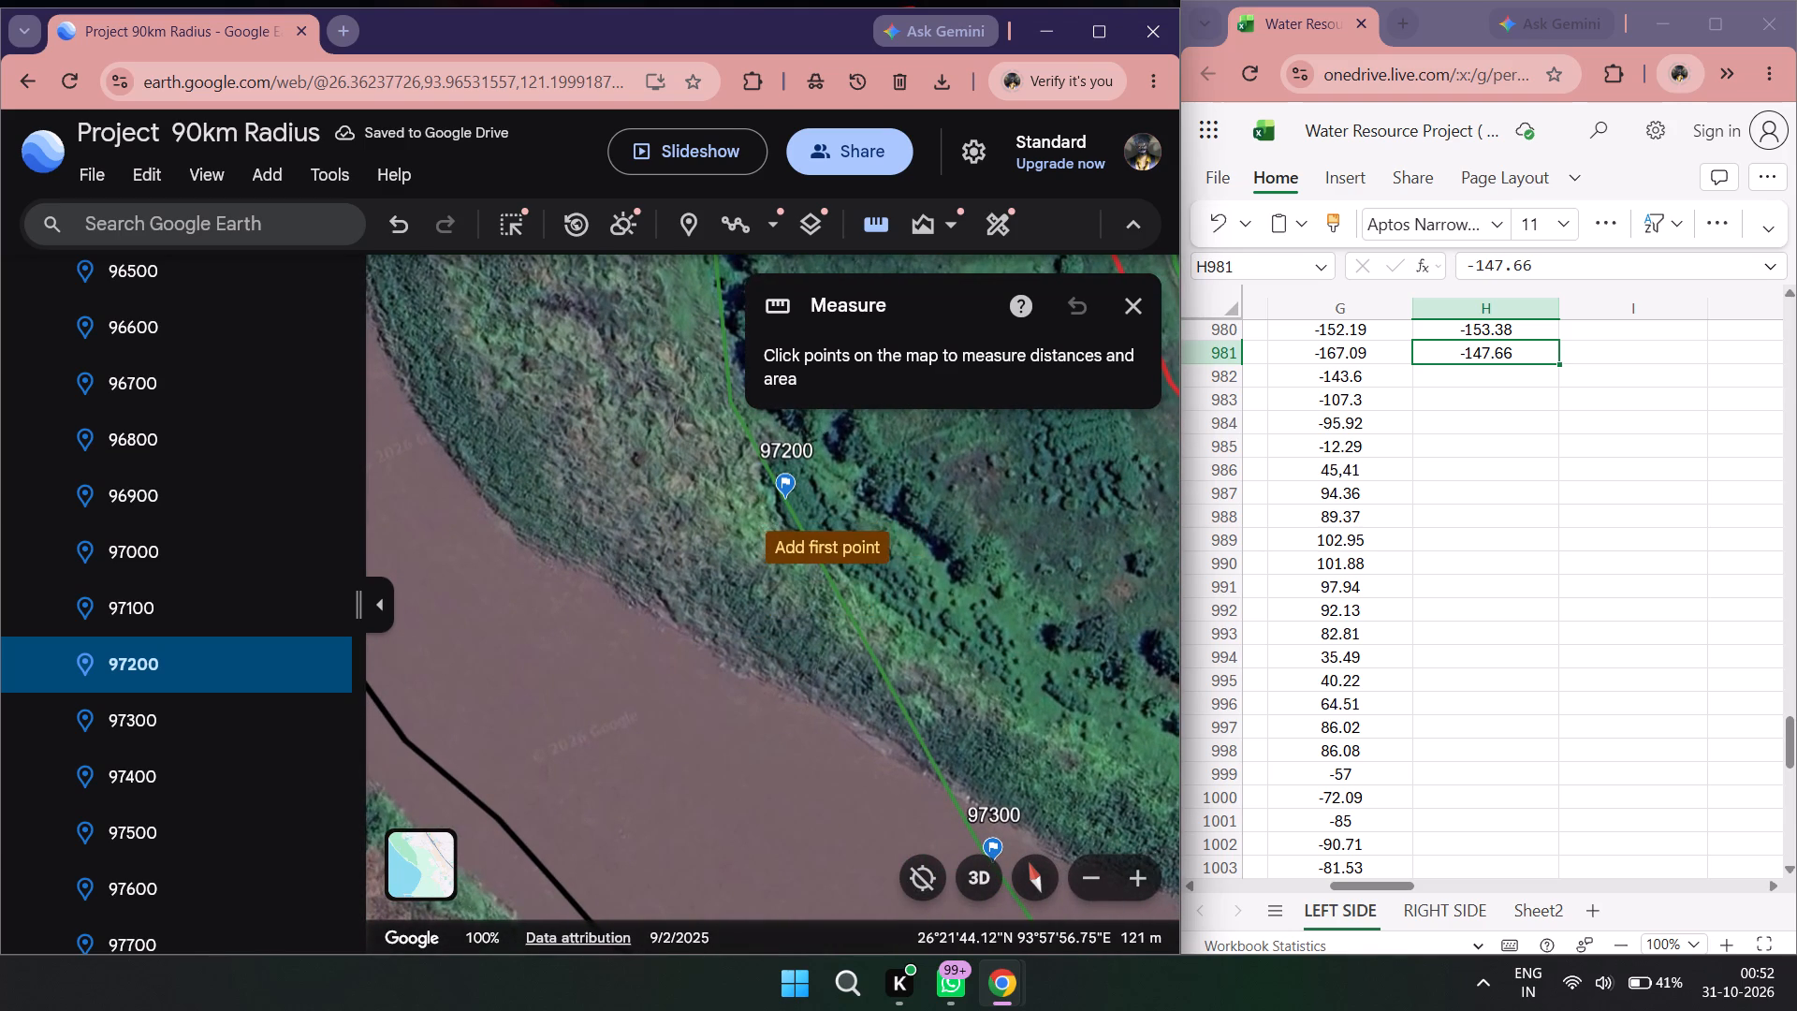
{"action": "left_click", "coordinate": [788, 503]}
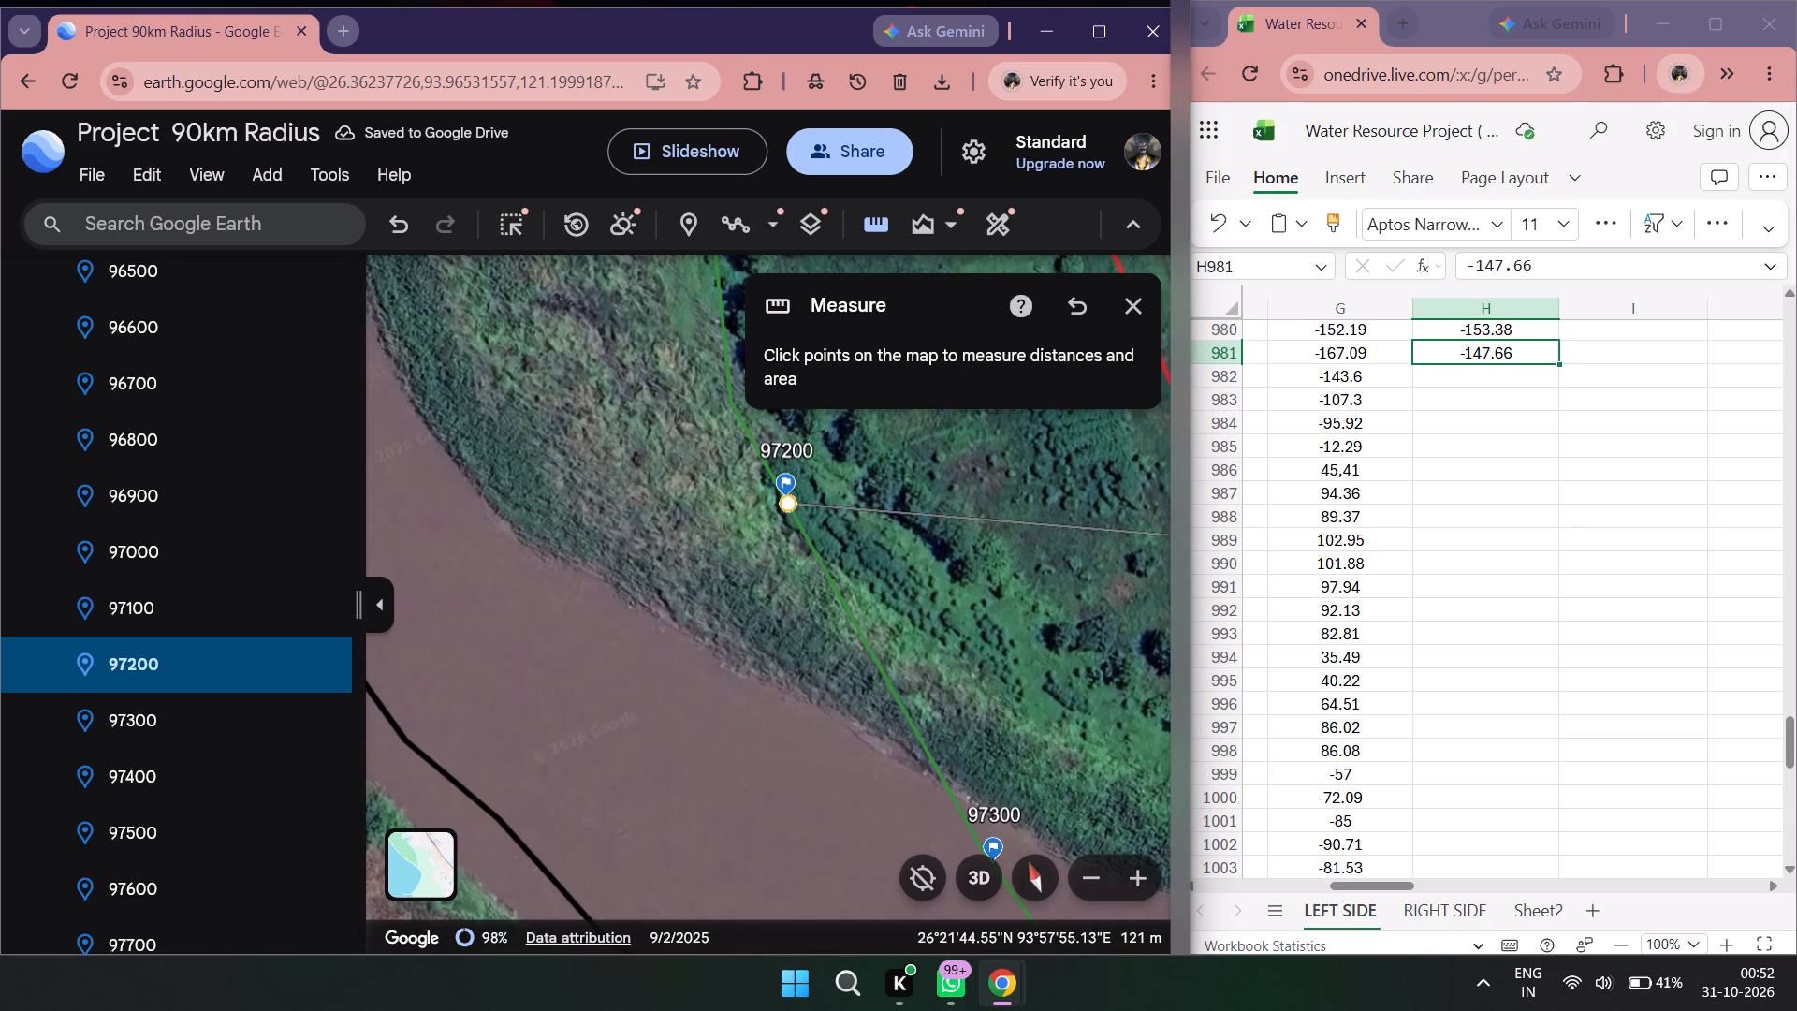
{"action": "double_click", "coordinate": [1527, 376]}
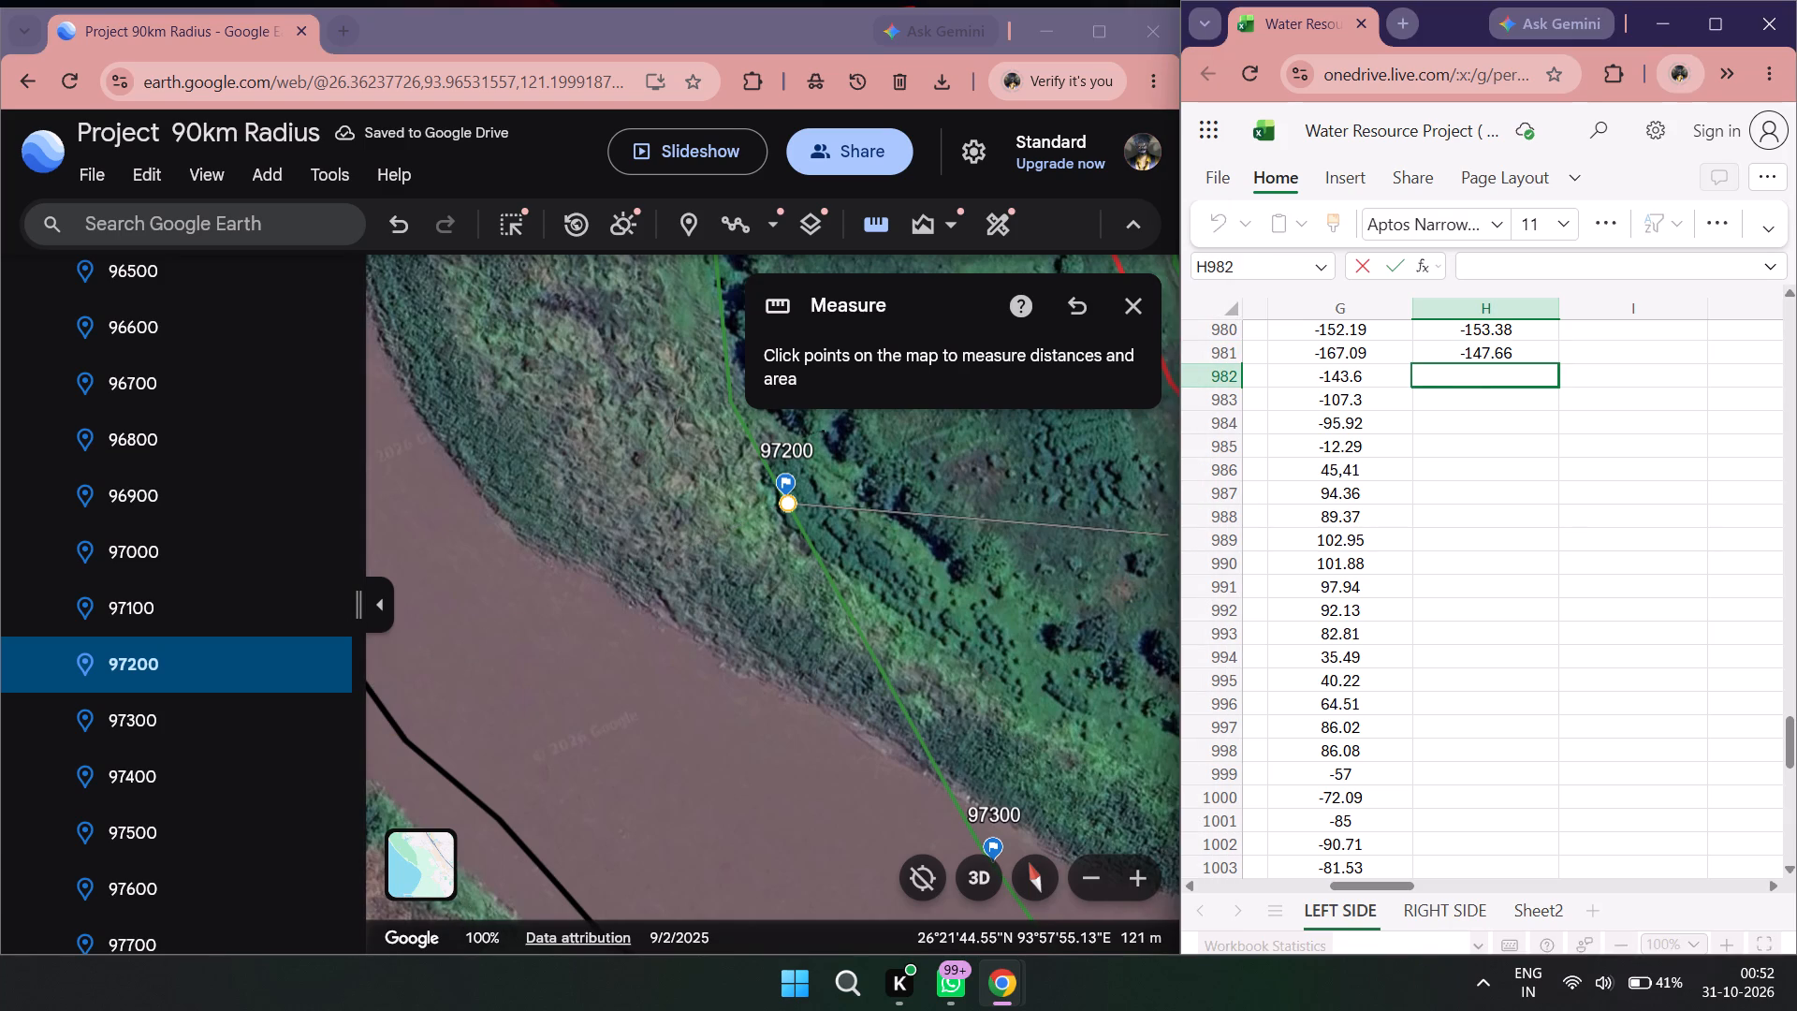
{"action": "type", "text": "-106"}
{"action": "key", "text": "period"}
{"action": "key", "text": "7"}
{"action": "key", "text": "9"}
Measure from placemark 97300 across to the black river line and record the shift as -76.53 in H983.
{"action": "scroll", "coordinate": [670, 620], "scroll_direction": "up", "scroll_amount": 1}
{"action": "scroll", "coordinate": [670, 620], "scroll_direction": "down", "scroll_amount": 3}
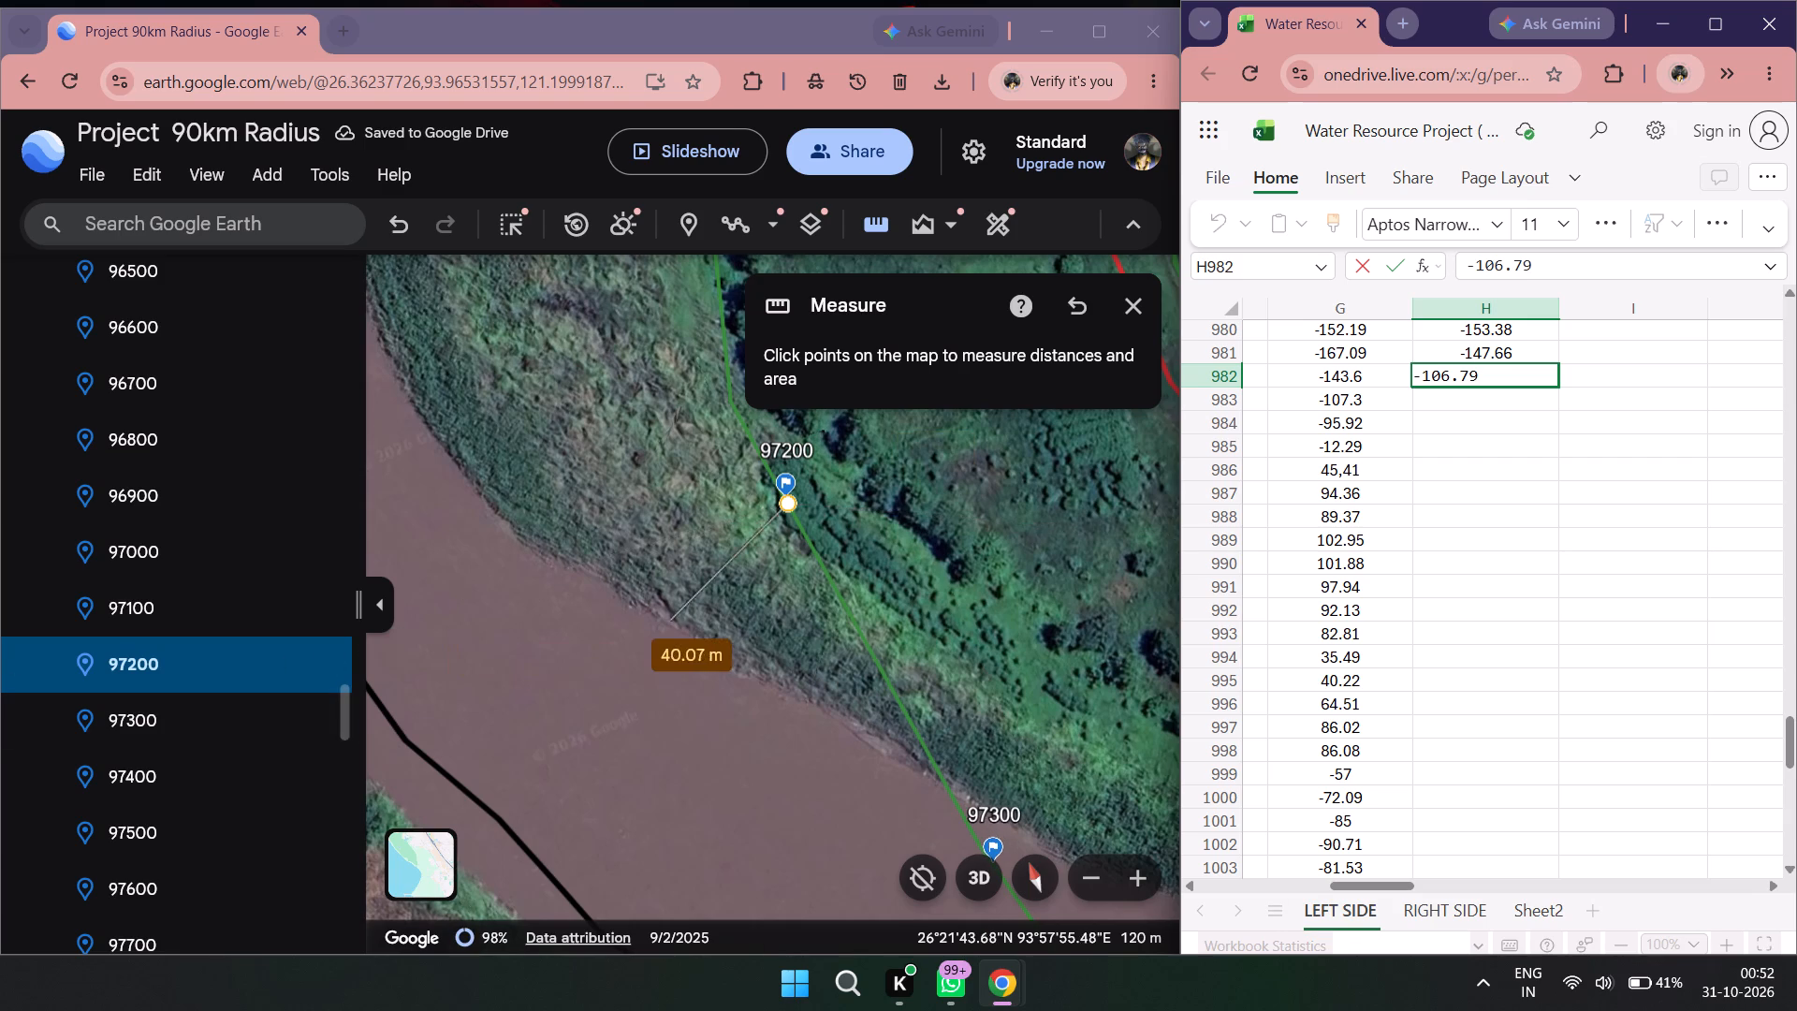
{"action": "scroll", "coordinate": [673, 618], "scroll_direction": "down", "scroll_amount": 5}
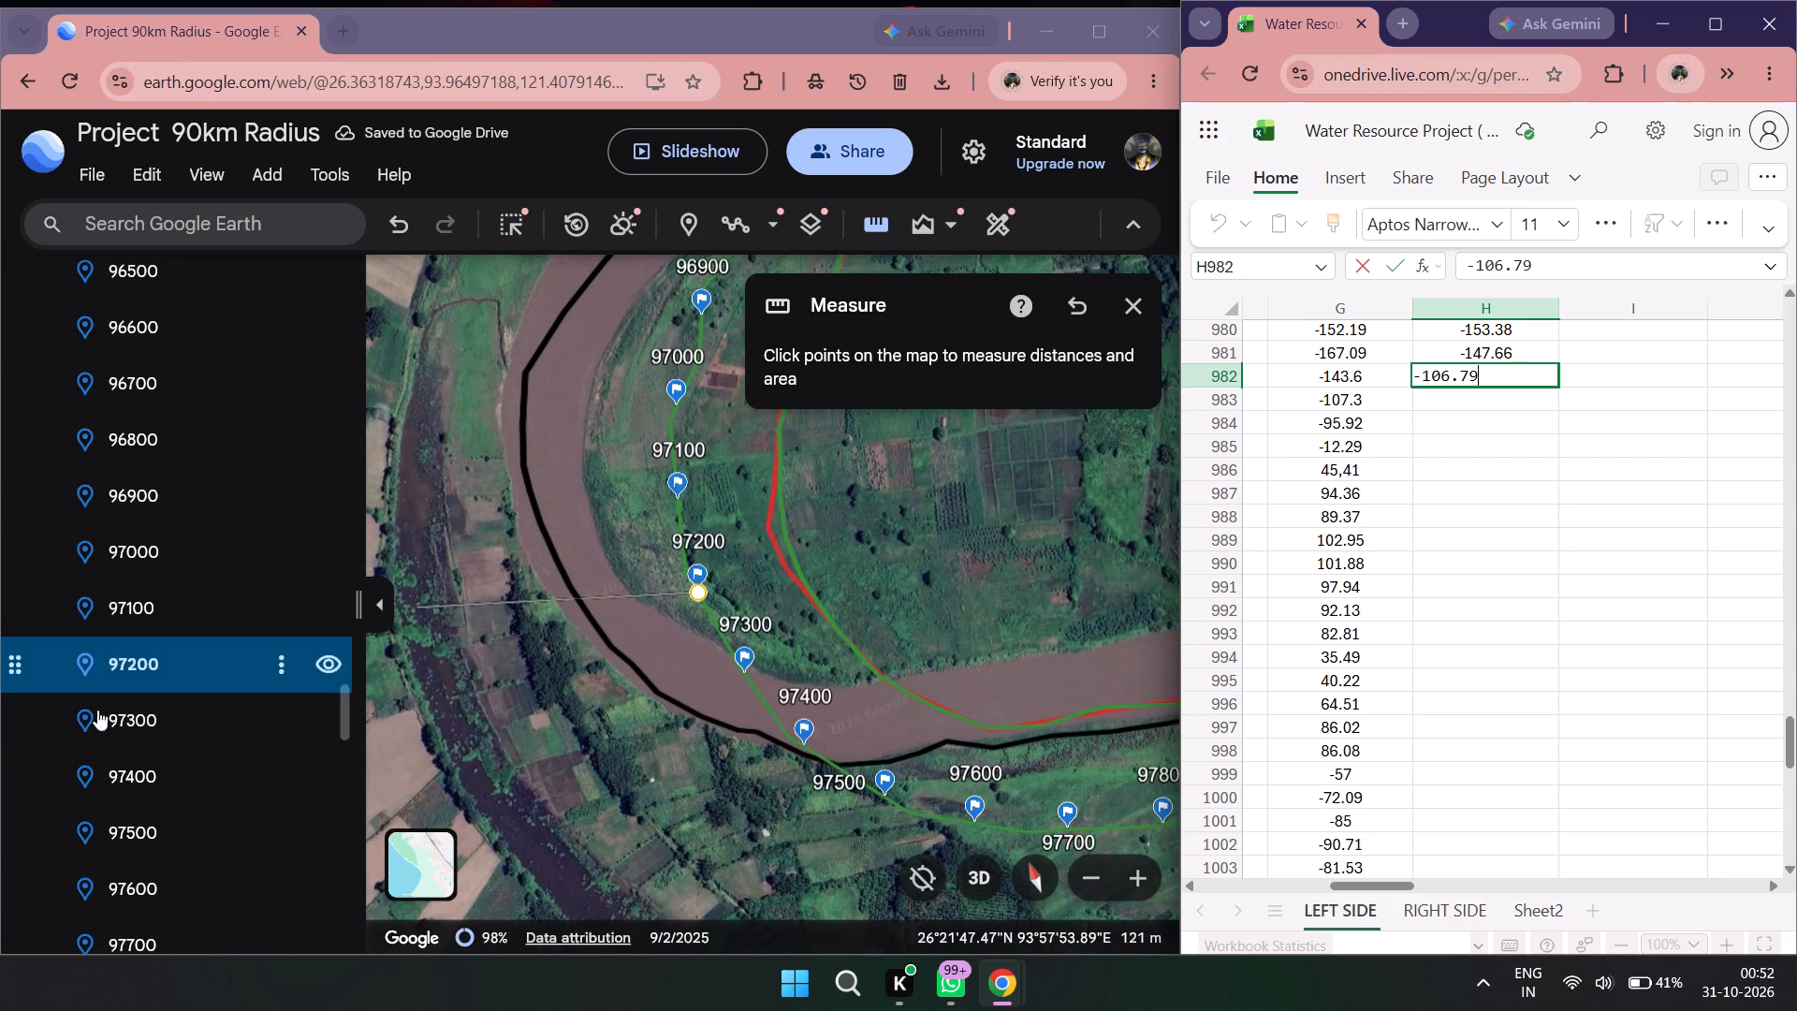
{"action": "double_click", "coordinate": [138, 727]}
{"action": "scroll", "coordinate": [726, 711], "scroll_direction": "down", "scroll_amount": 1}
{"action": "double_click", "coordinate": [890, 226]}
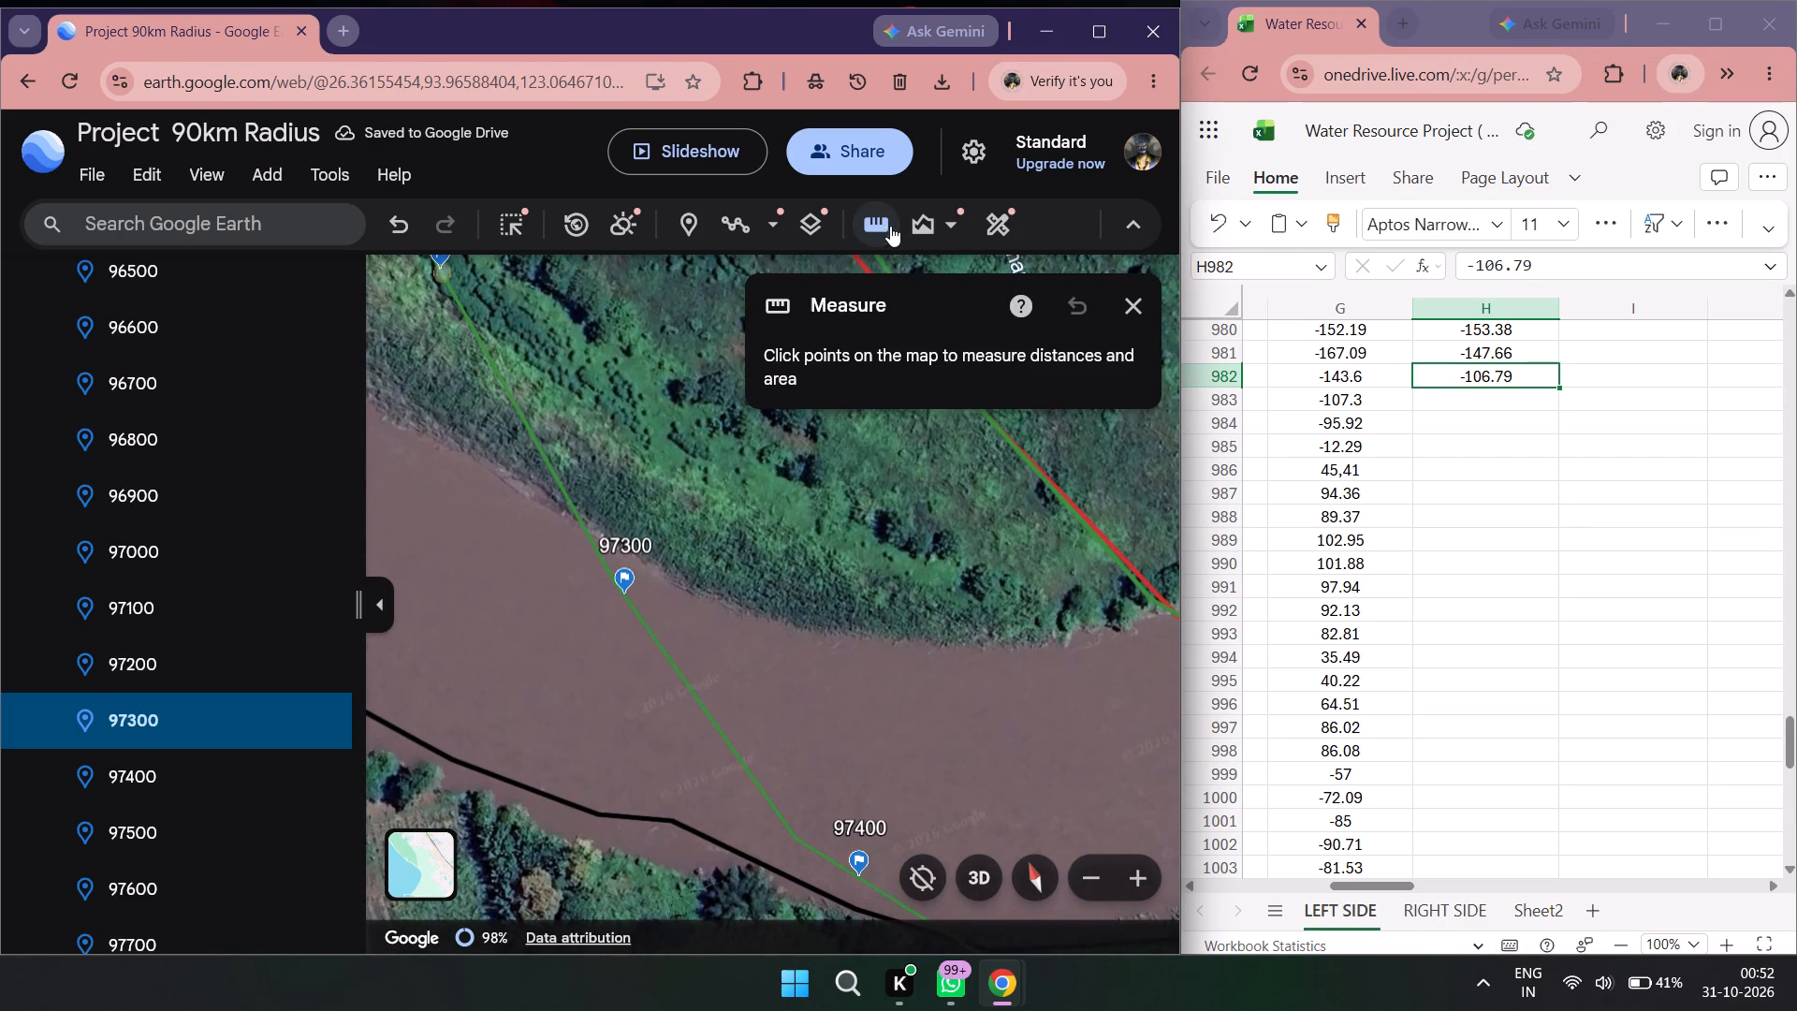
{"action": "left_click_drag", "start_coordinate": [668, 652], "coordinate": [816, 640]}
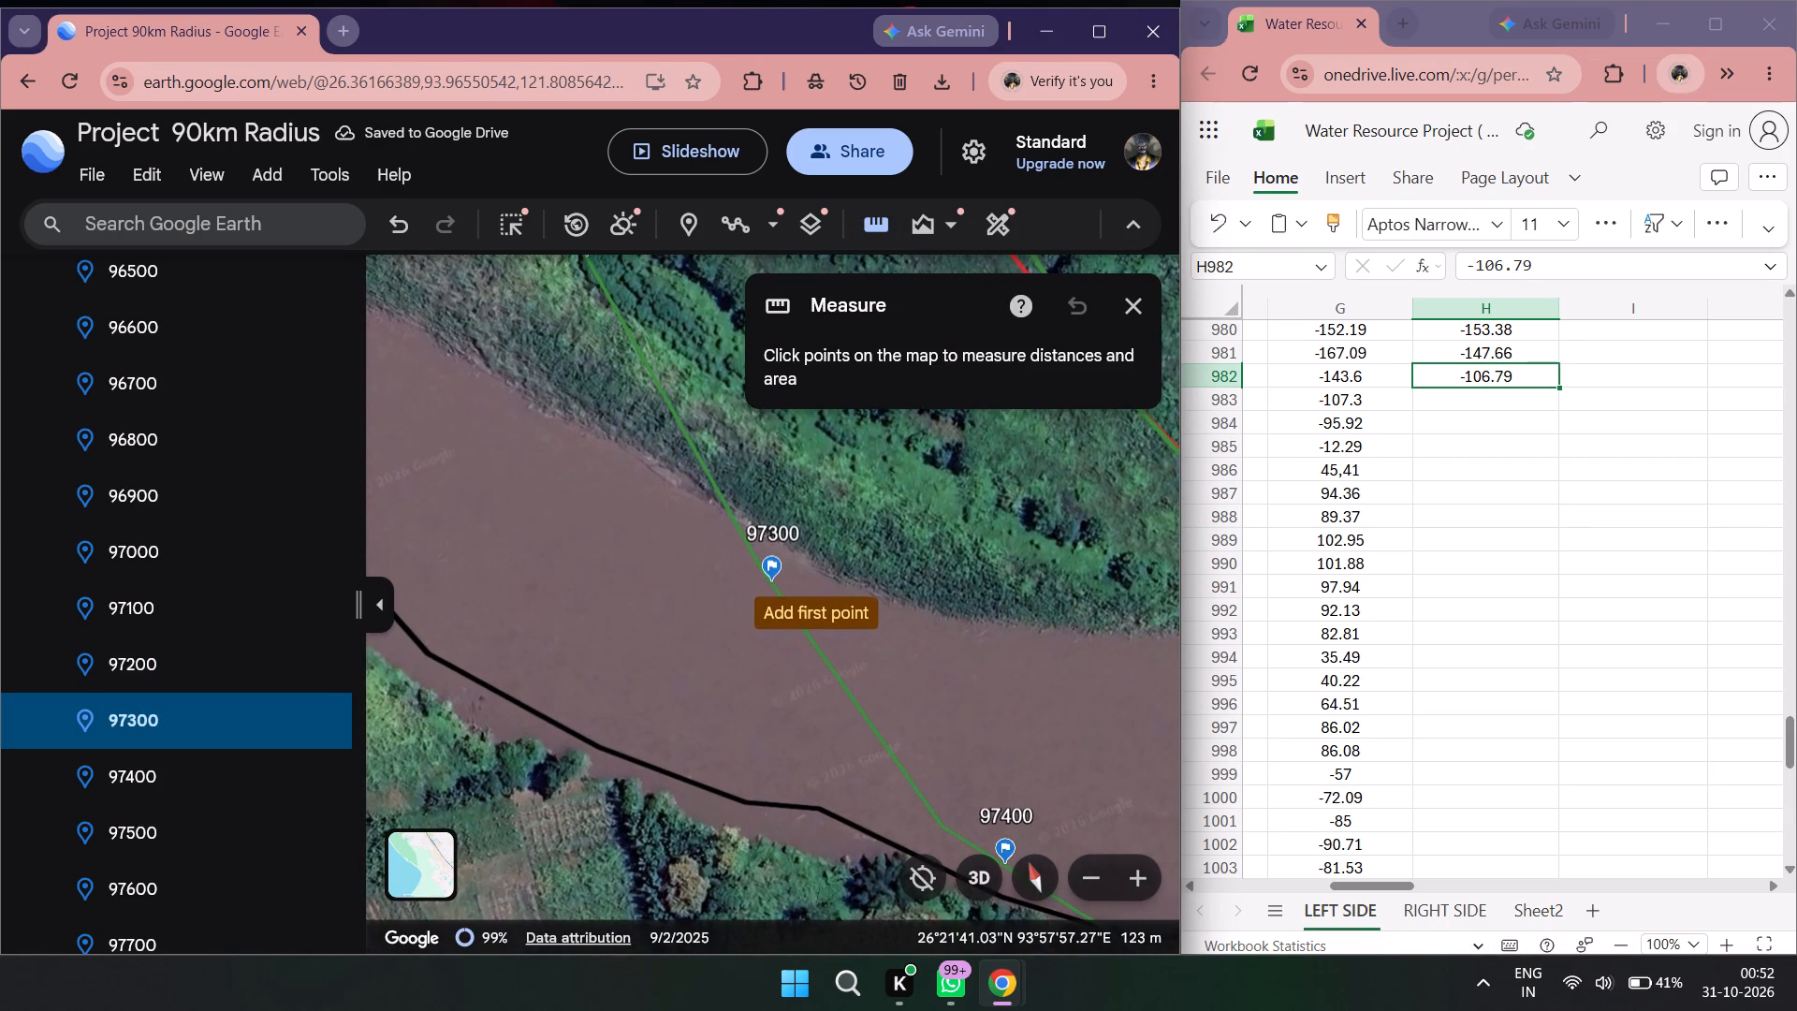
{"action": "left_click", "coordinate": [773, 583]}
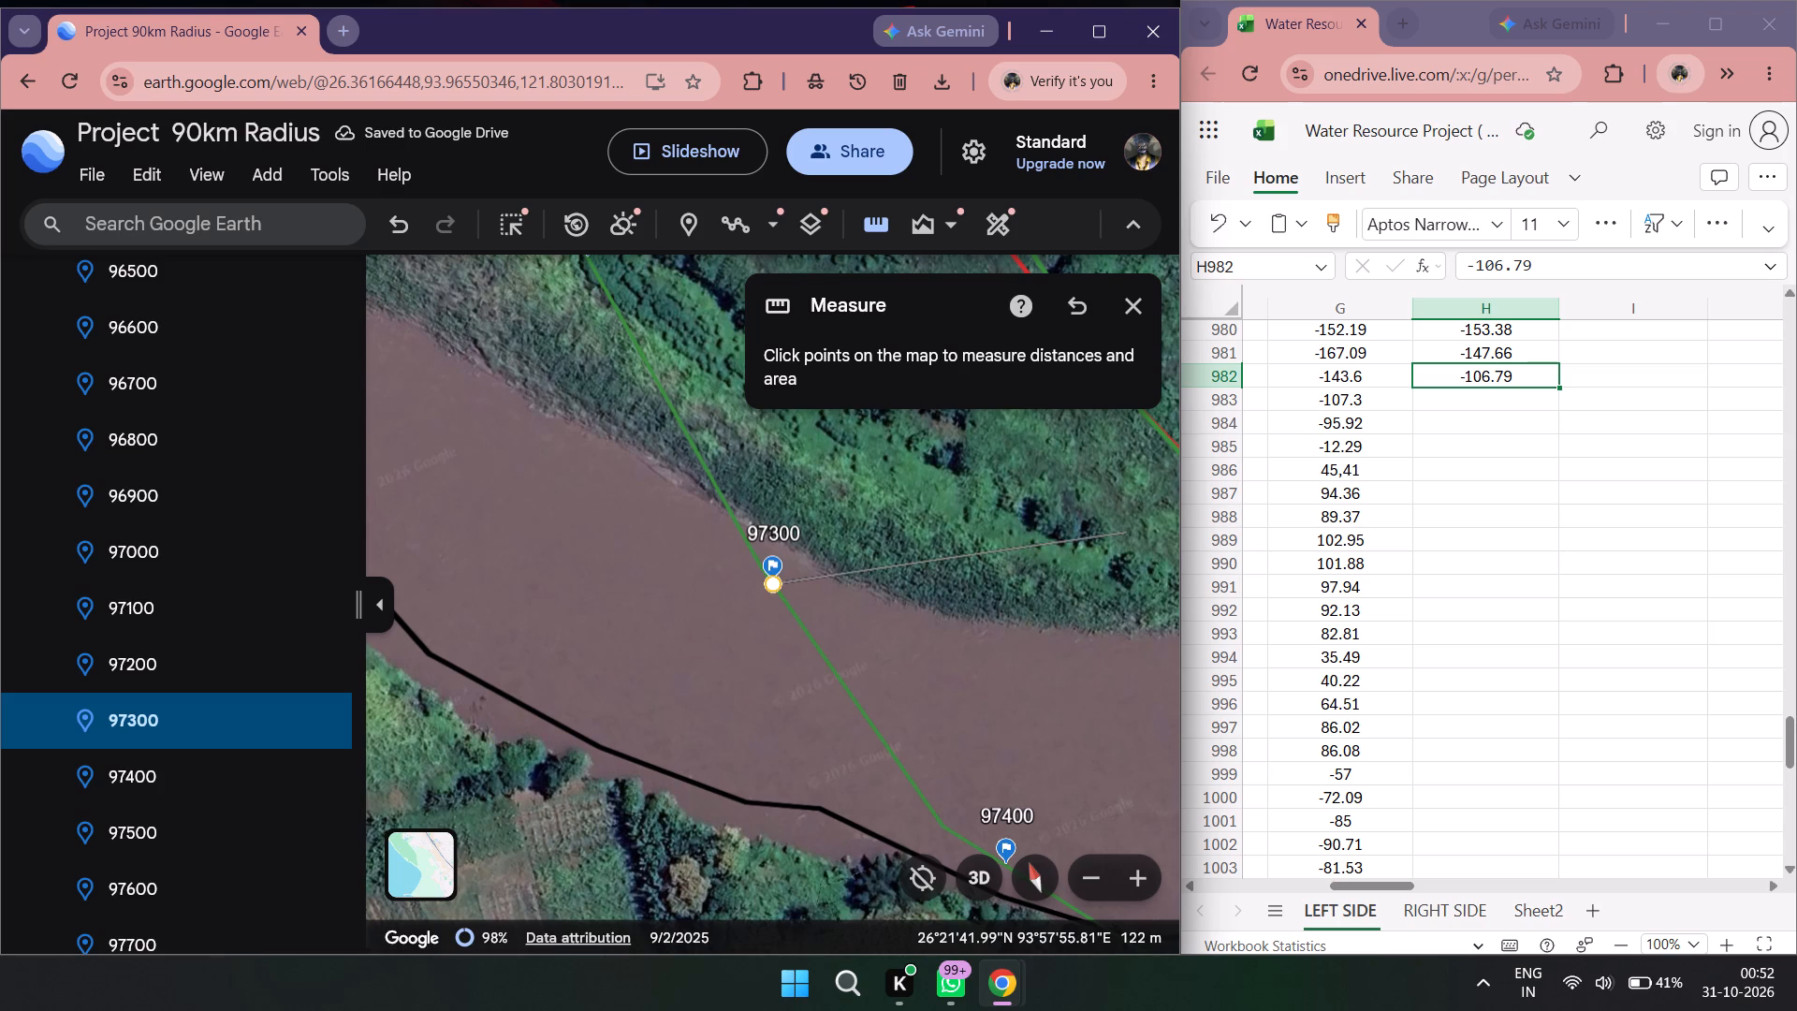
{"action": "double_click", "coordinate": [1474, 405]}
{"action": "key", "text": "minus"}
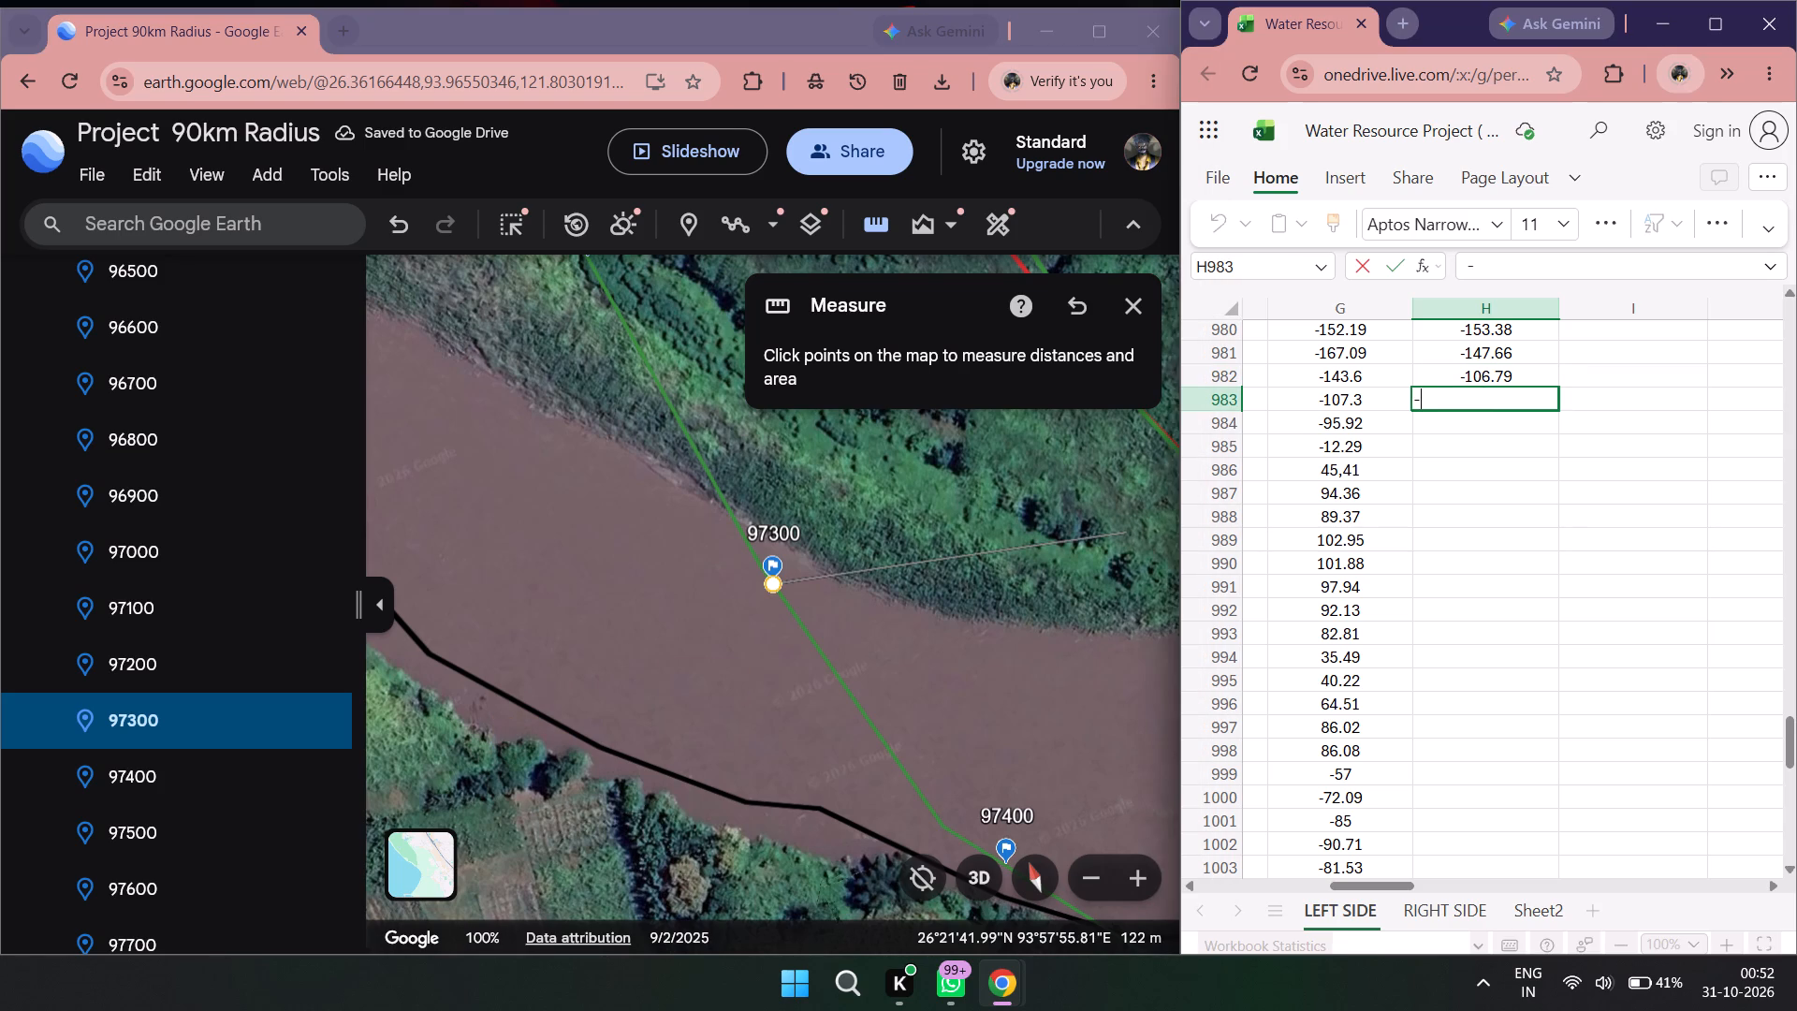
{"action": "type", "text": "76"}
{"action": "key", "text": "period"}
{"action": "key", "text": "5"}
{"action": "key", "text": "3"}
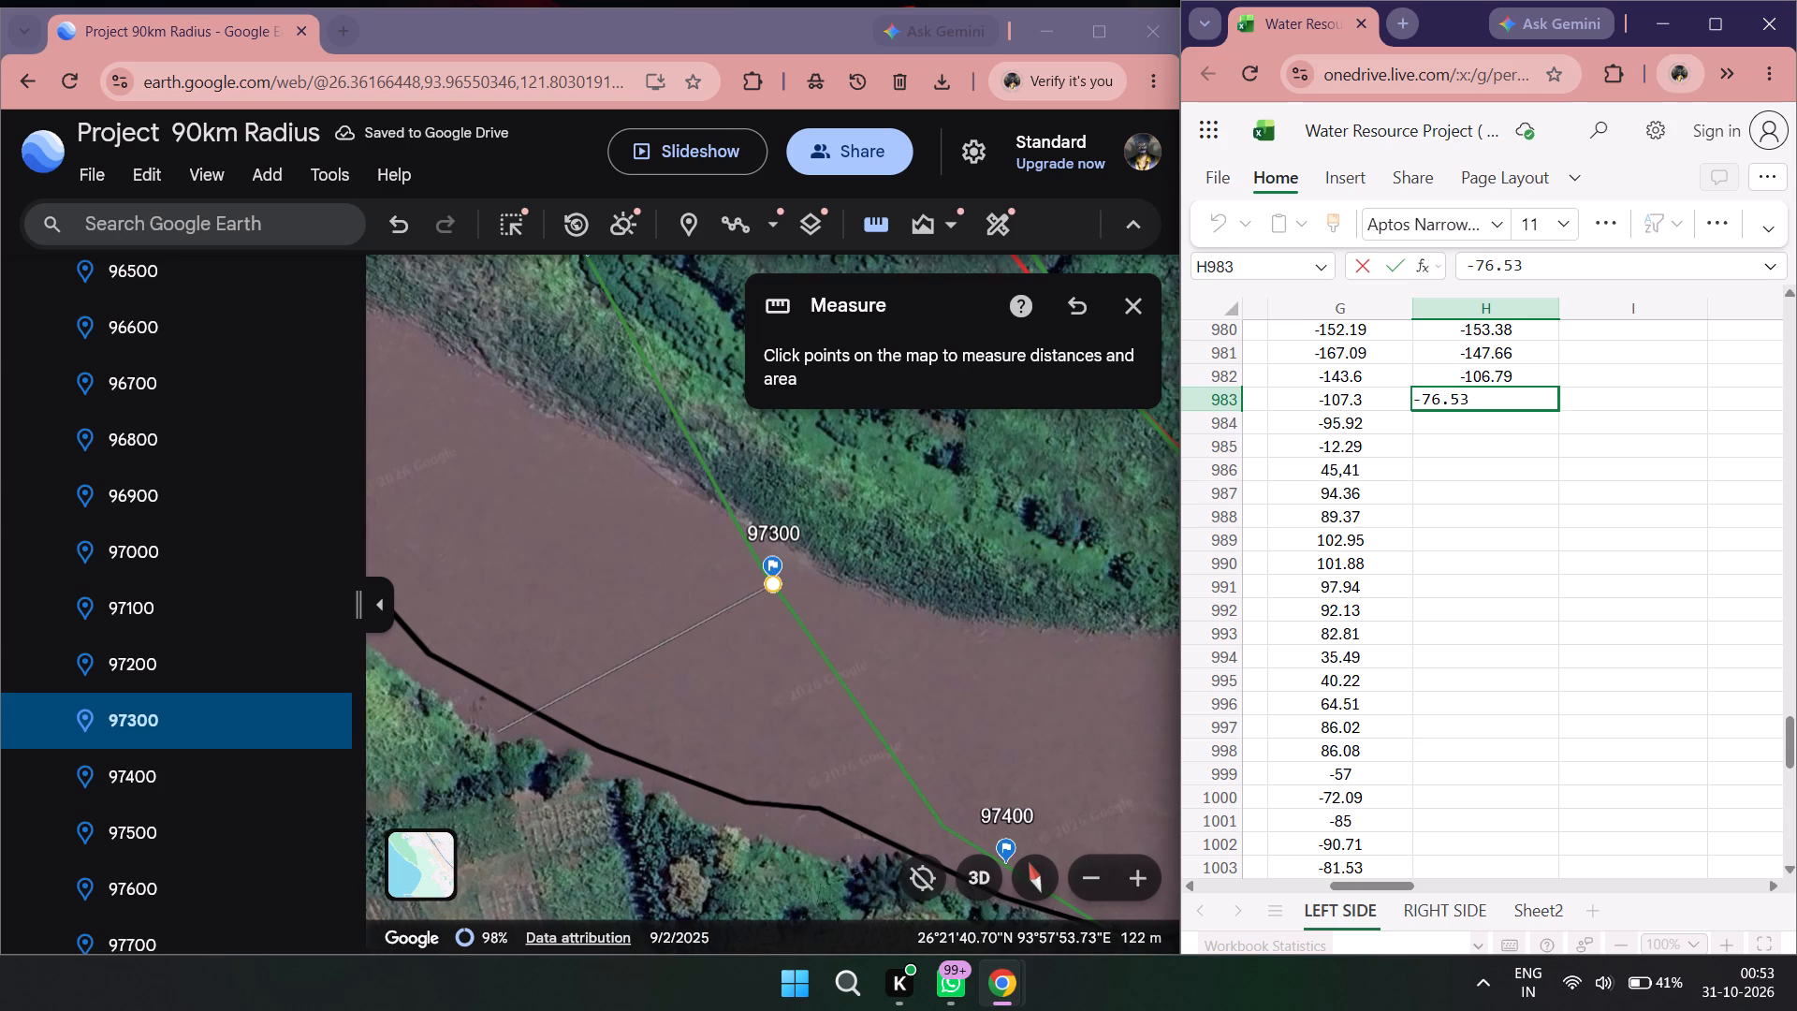
Measure from placemark 97400 across to the black river line and record the shift as -8.49 in H984.
{"action": "double_click", "coordinate": [180, 793]}
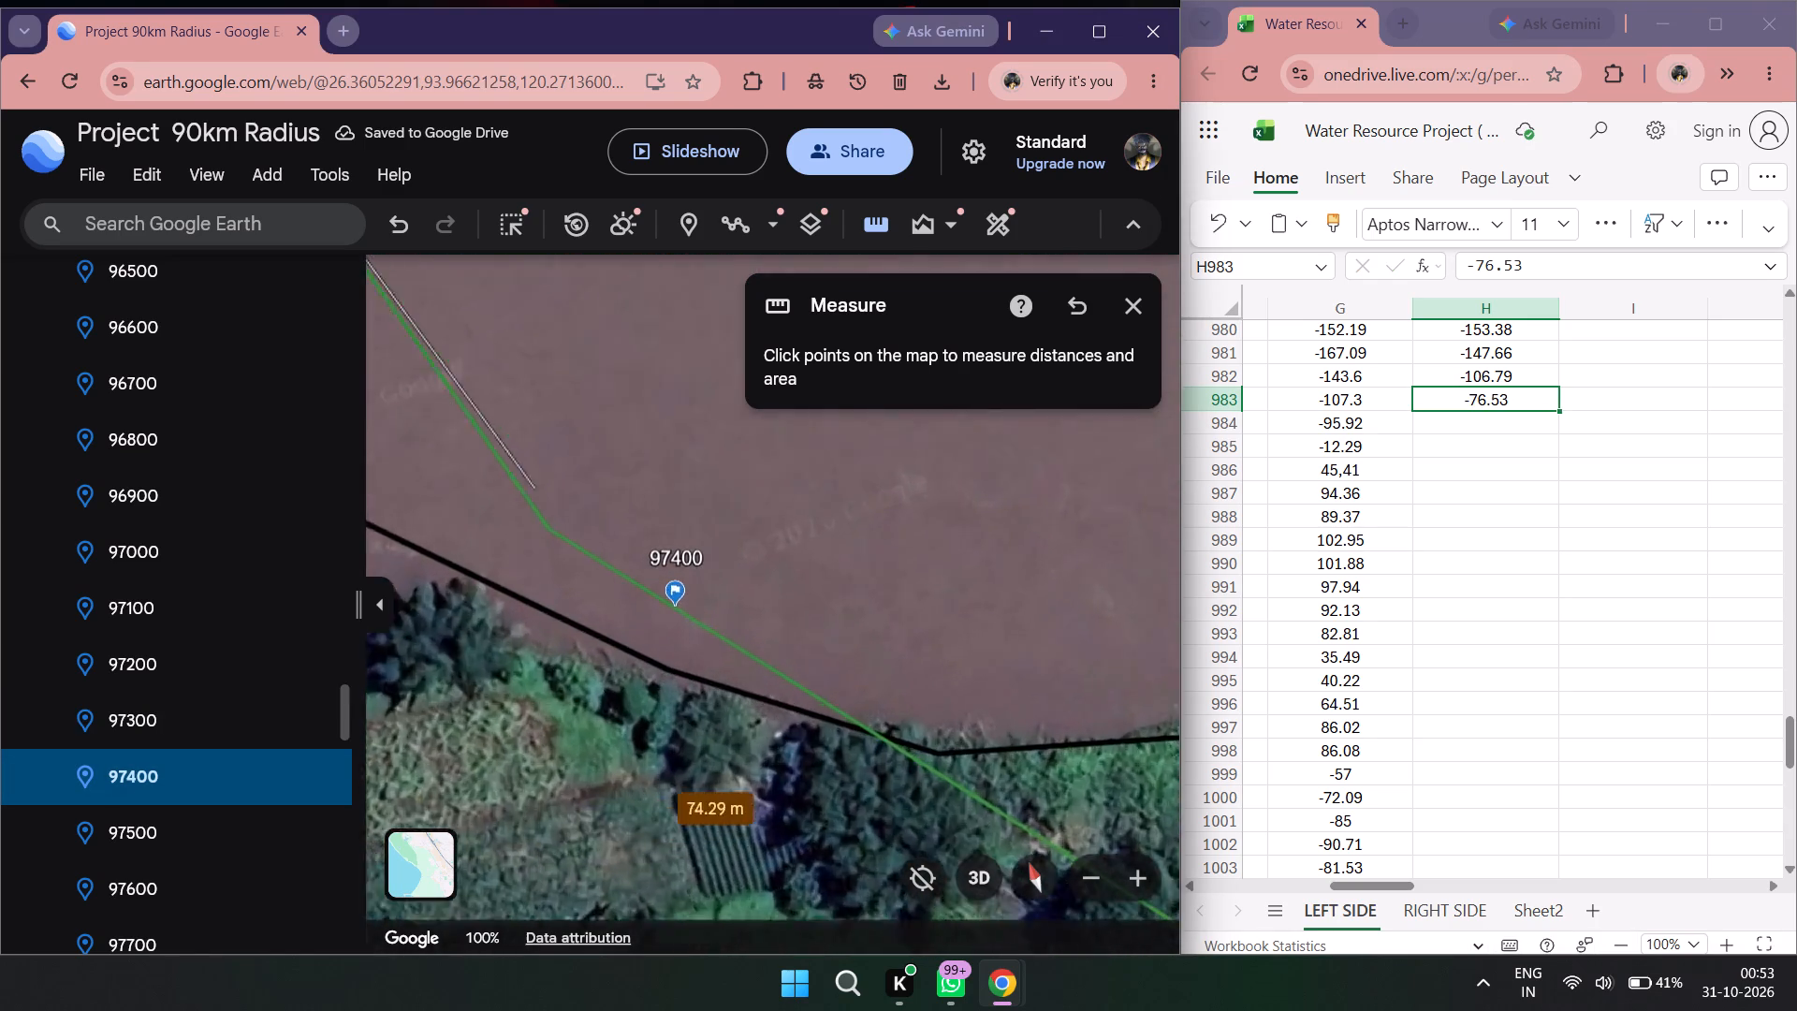
{"action": "scroll", "coordinate": [691, 766], "scroll_direction": "down", "scroll_amount": 1}
{"action": "double_click", "coordinate": [869, 224]}
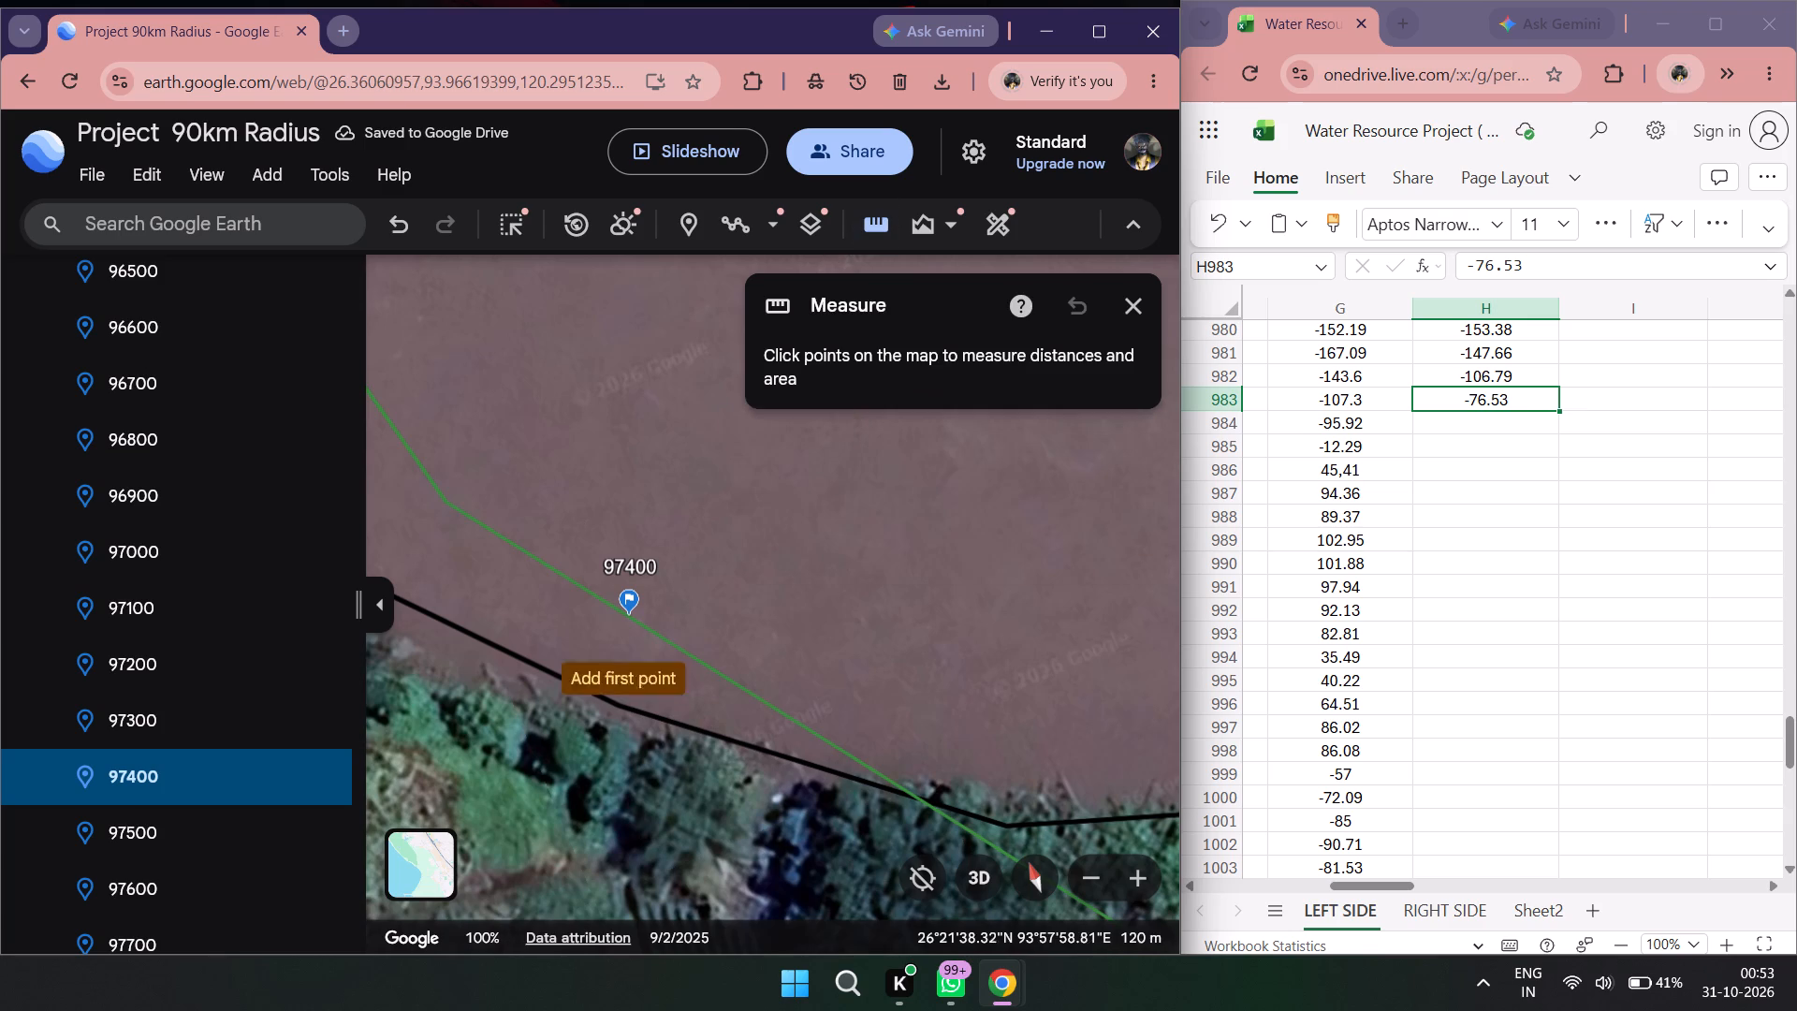
{"action": "left_click", "coordinate": [628, 613]}
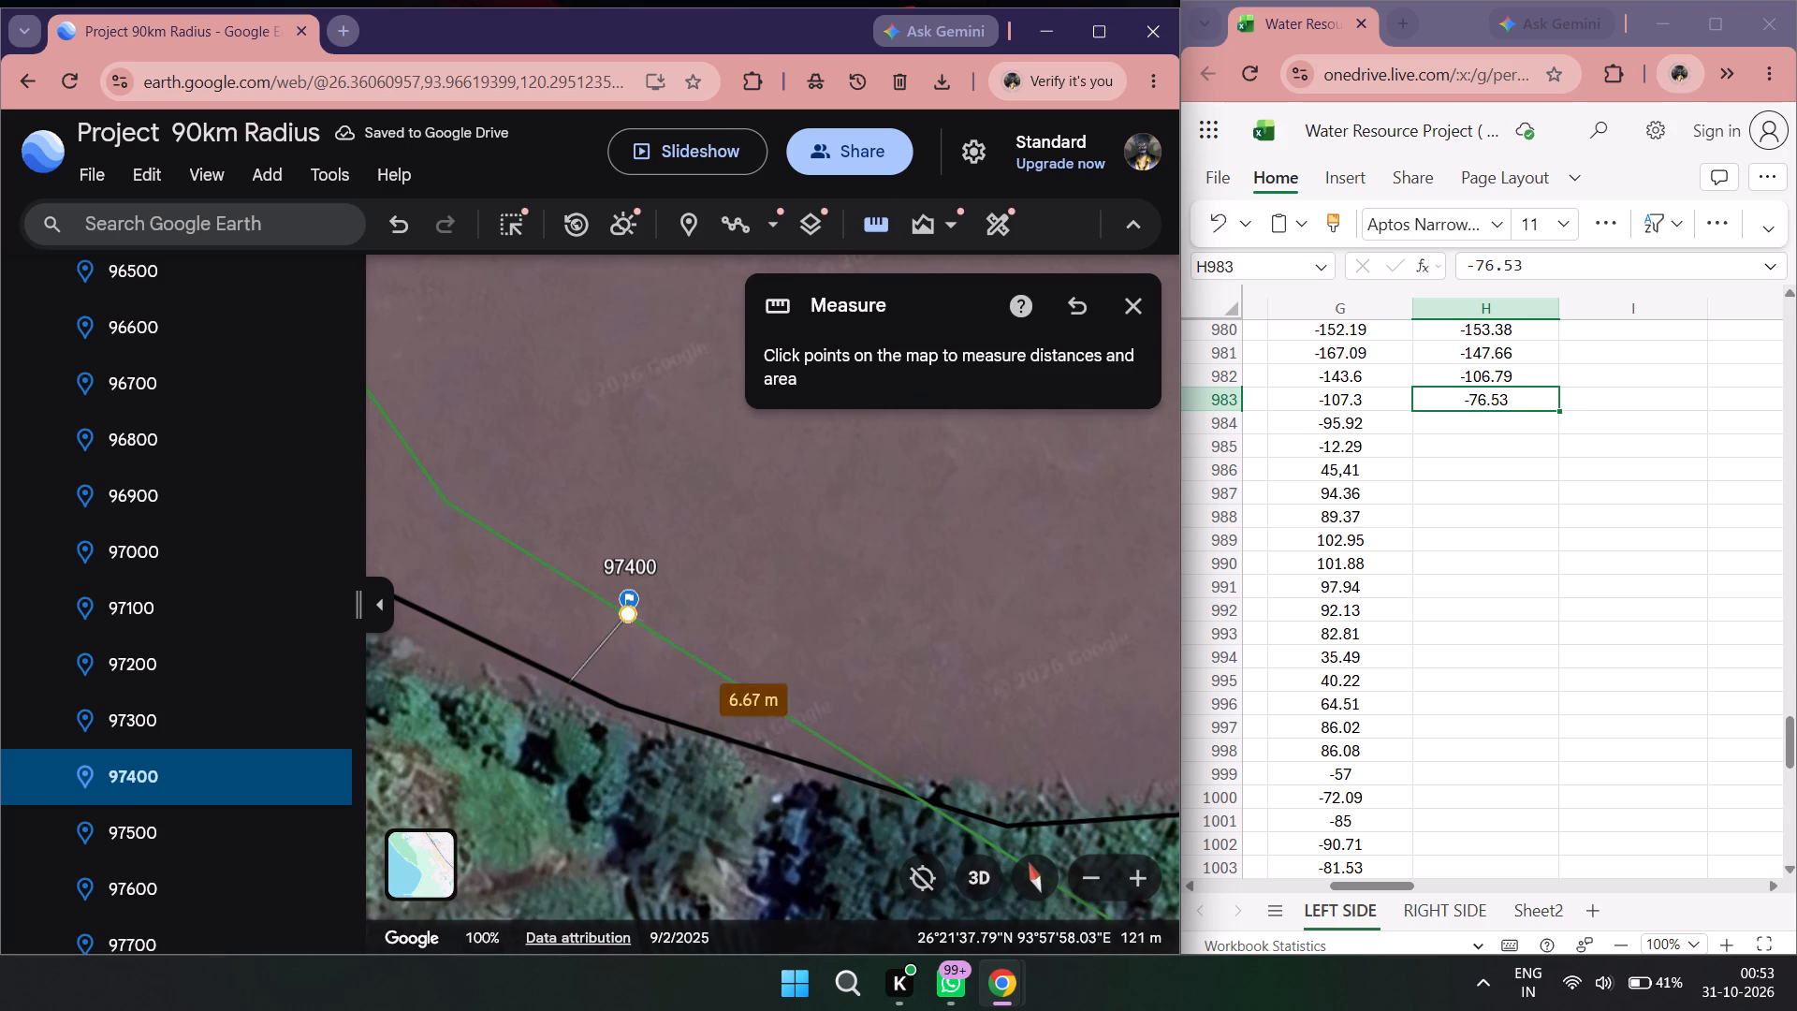
{"action": "double_click", "coordinate": [1458, 429]}
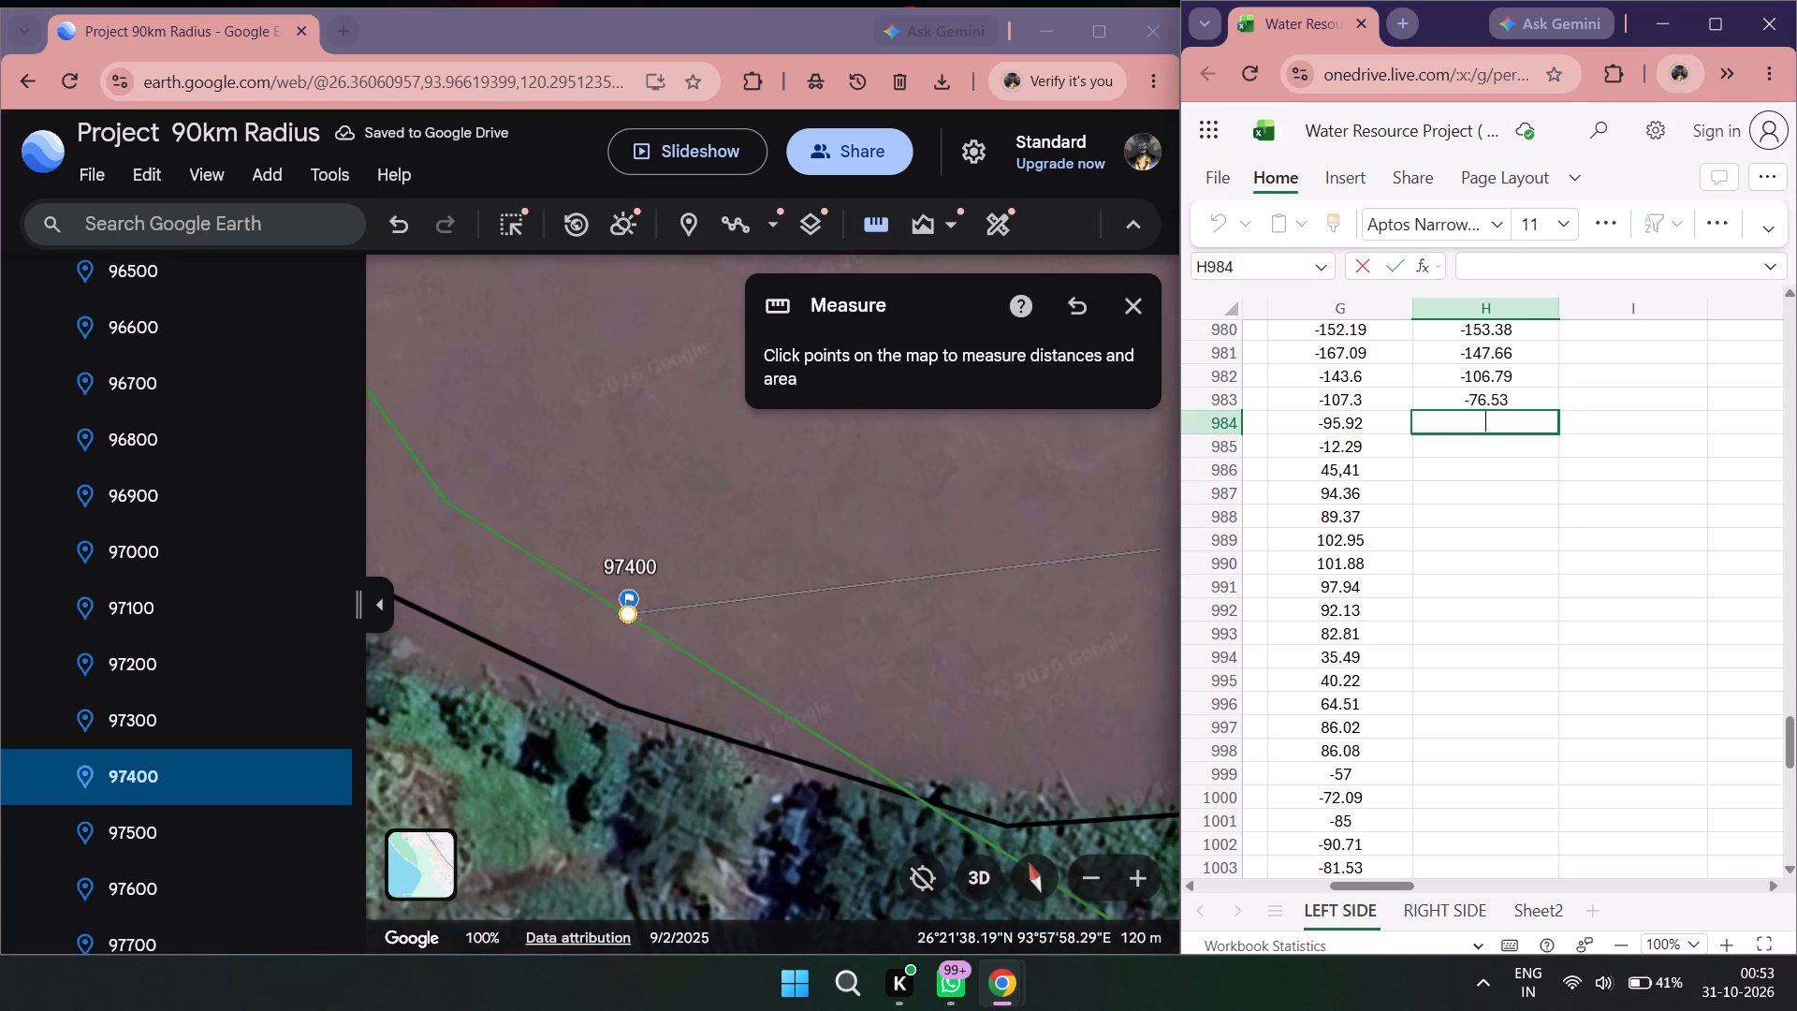
{"action": "type", "text": "-8.49"}
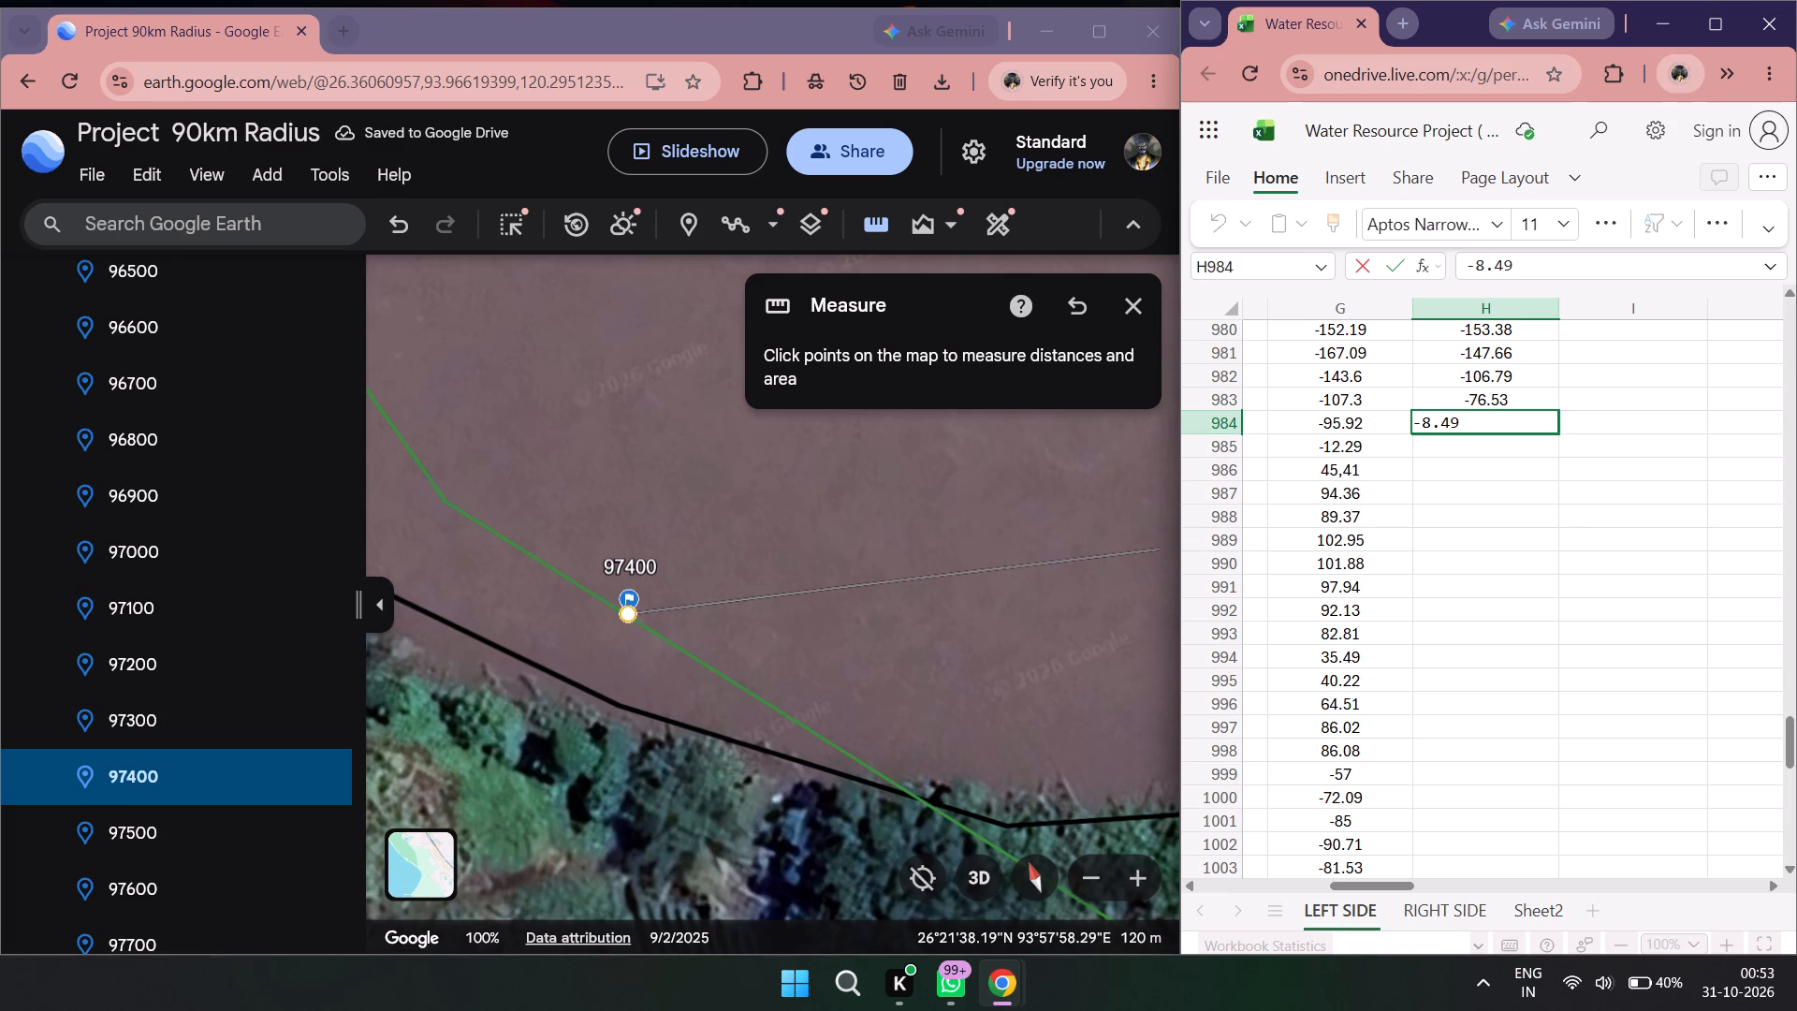
Measure from placemark 97500 across to the black river line and record the shift as 49.49 in H985.
{"action": "double_click", "coordinate": [168, 842]}
{"action": "scroll", "coordinate": [707, 635], "scroll_direction": "down", "scroll_amount": 4}
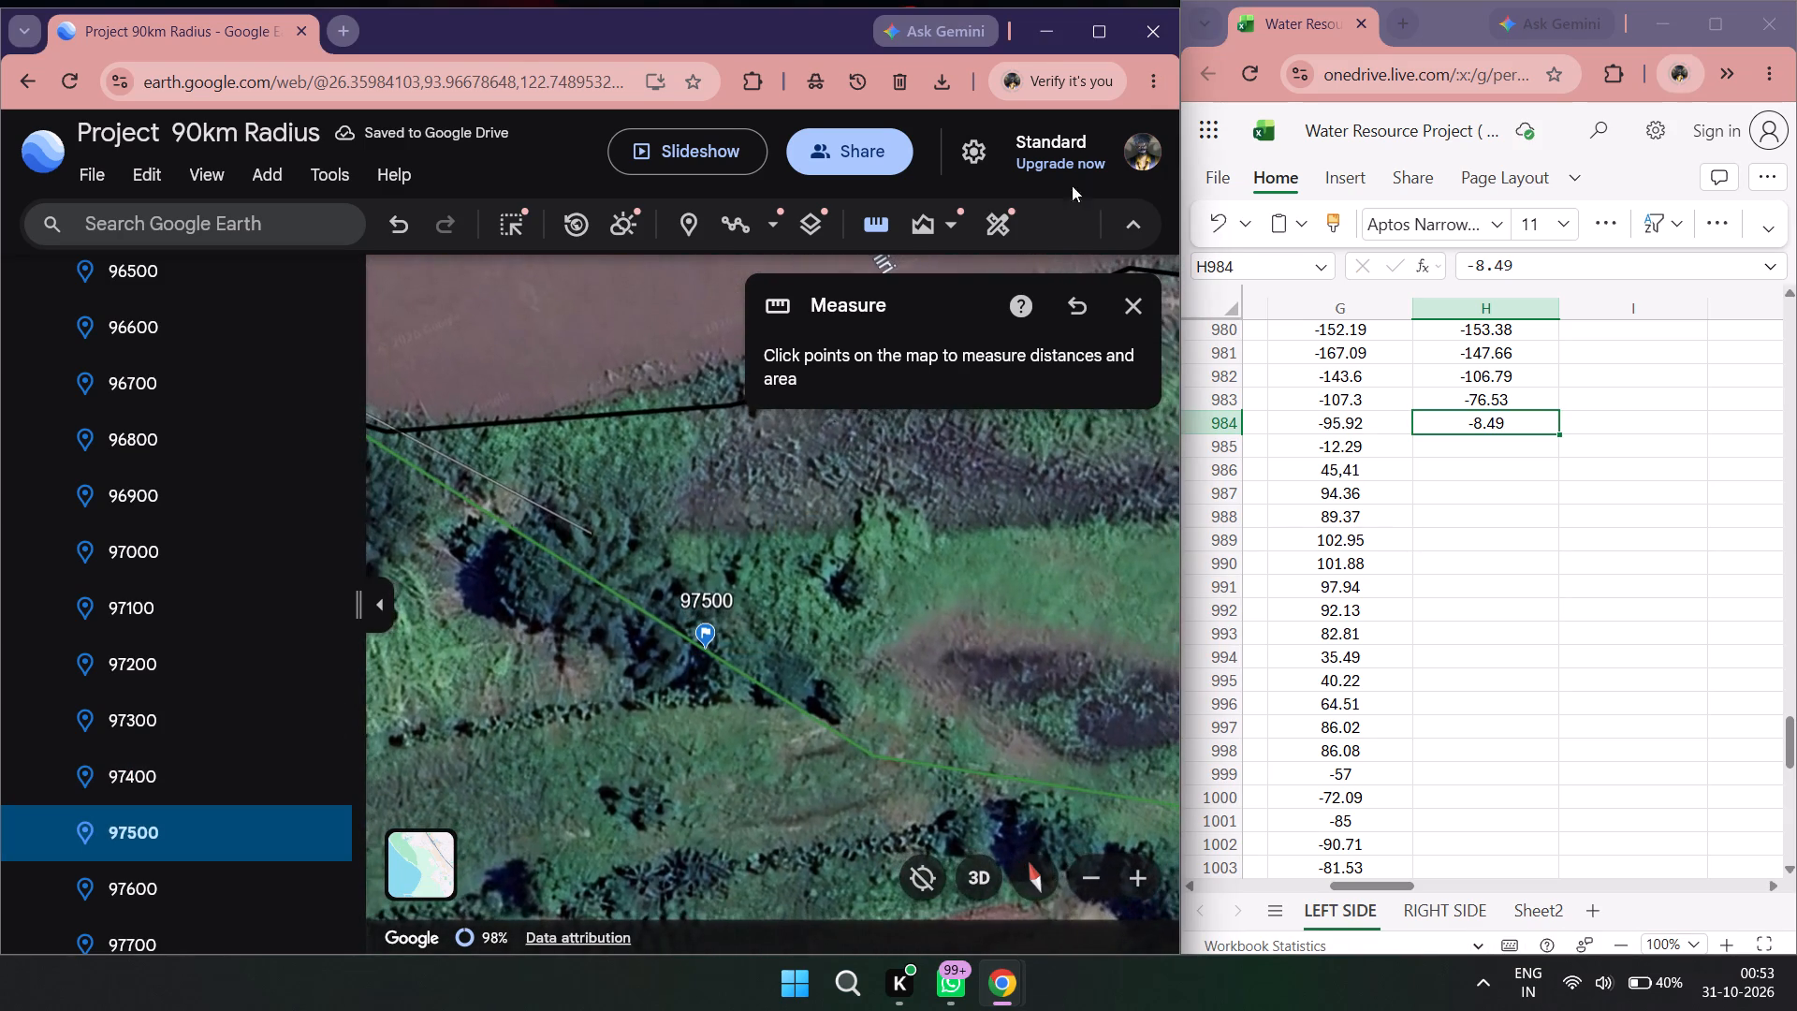
{"action": "double_click", "coordinate": [884, 219]}
{"action": "left_click_drag", "start_coordinate": [826, 562], "coordinate": [811, 646]}
{"action": "left_click", "coordinate": [693, 737]}
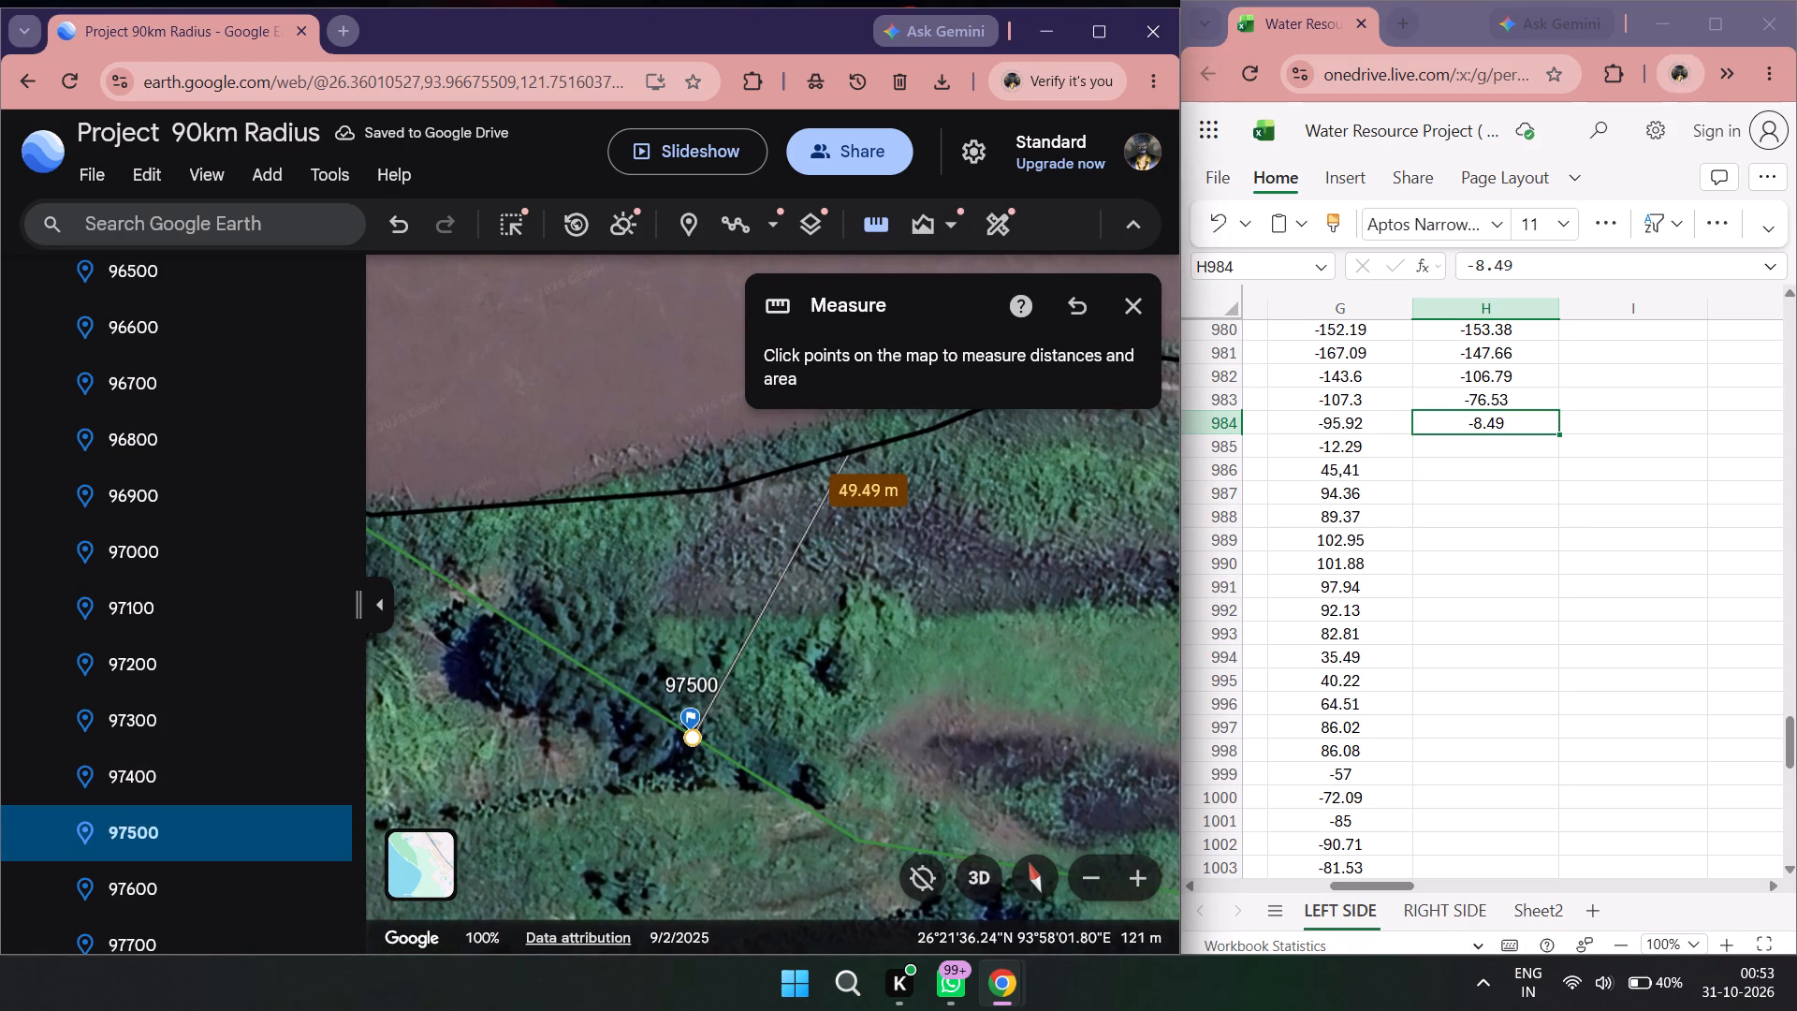
{"action": "double_click", "coordinate": [1468, 448]}
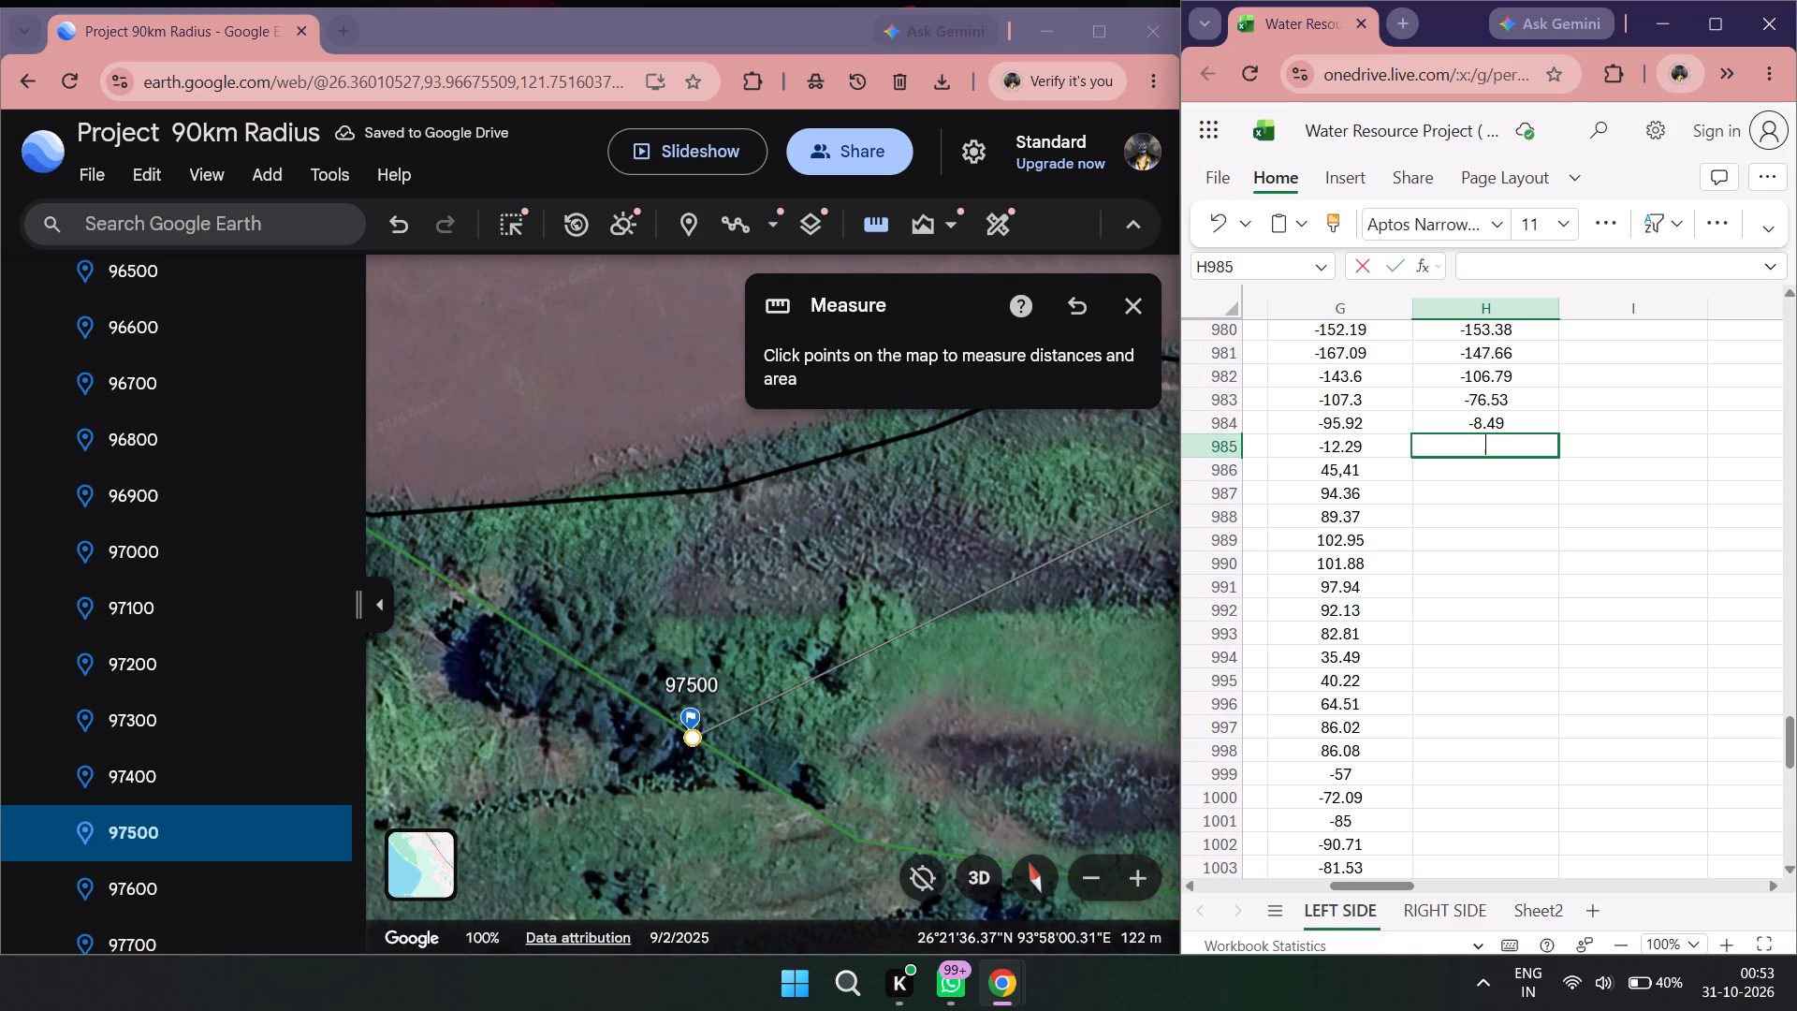
{"action": "key", "text": "4"}
{"action": "type", "text": "9."}
{"action": "type", "text": "49"}
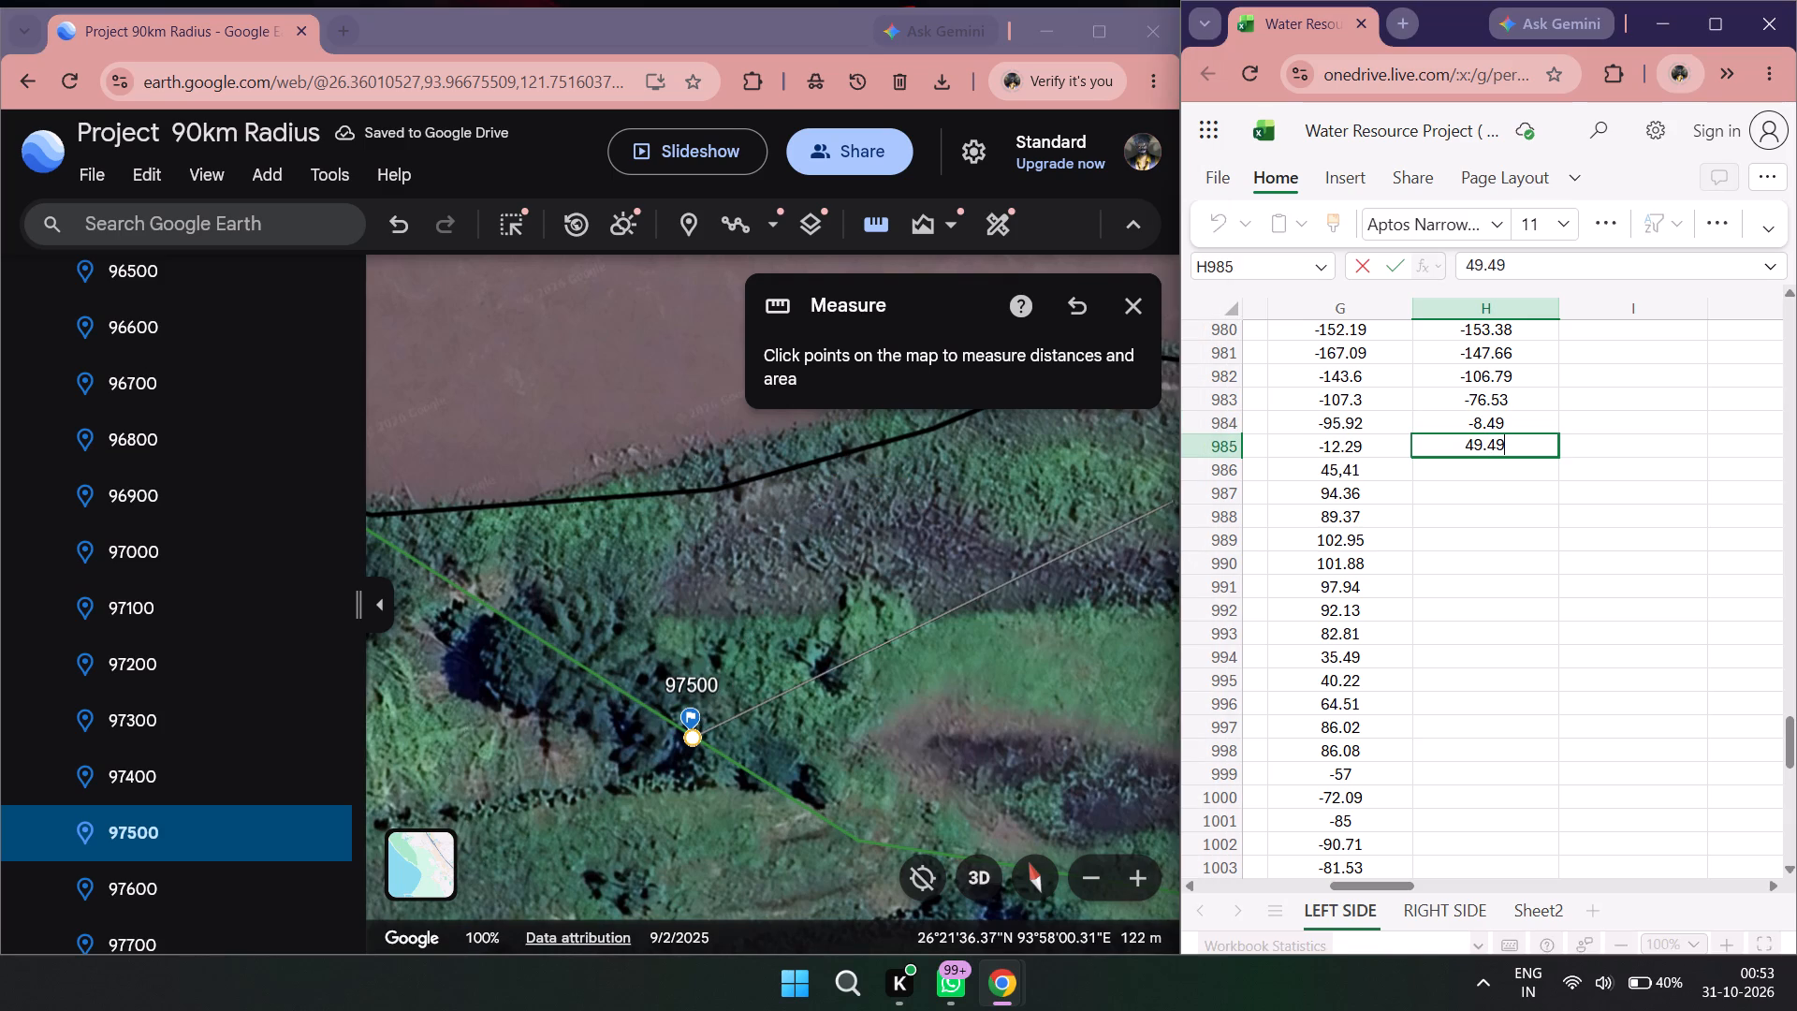
Measure from placemark 97600 across to the black river line and record the shift as 80.99 in H986.
{"action": "double_click", "coordinate": [158, 872]}
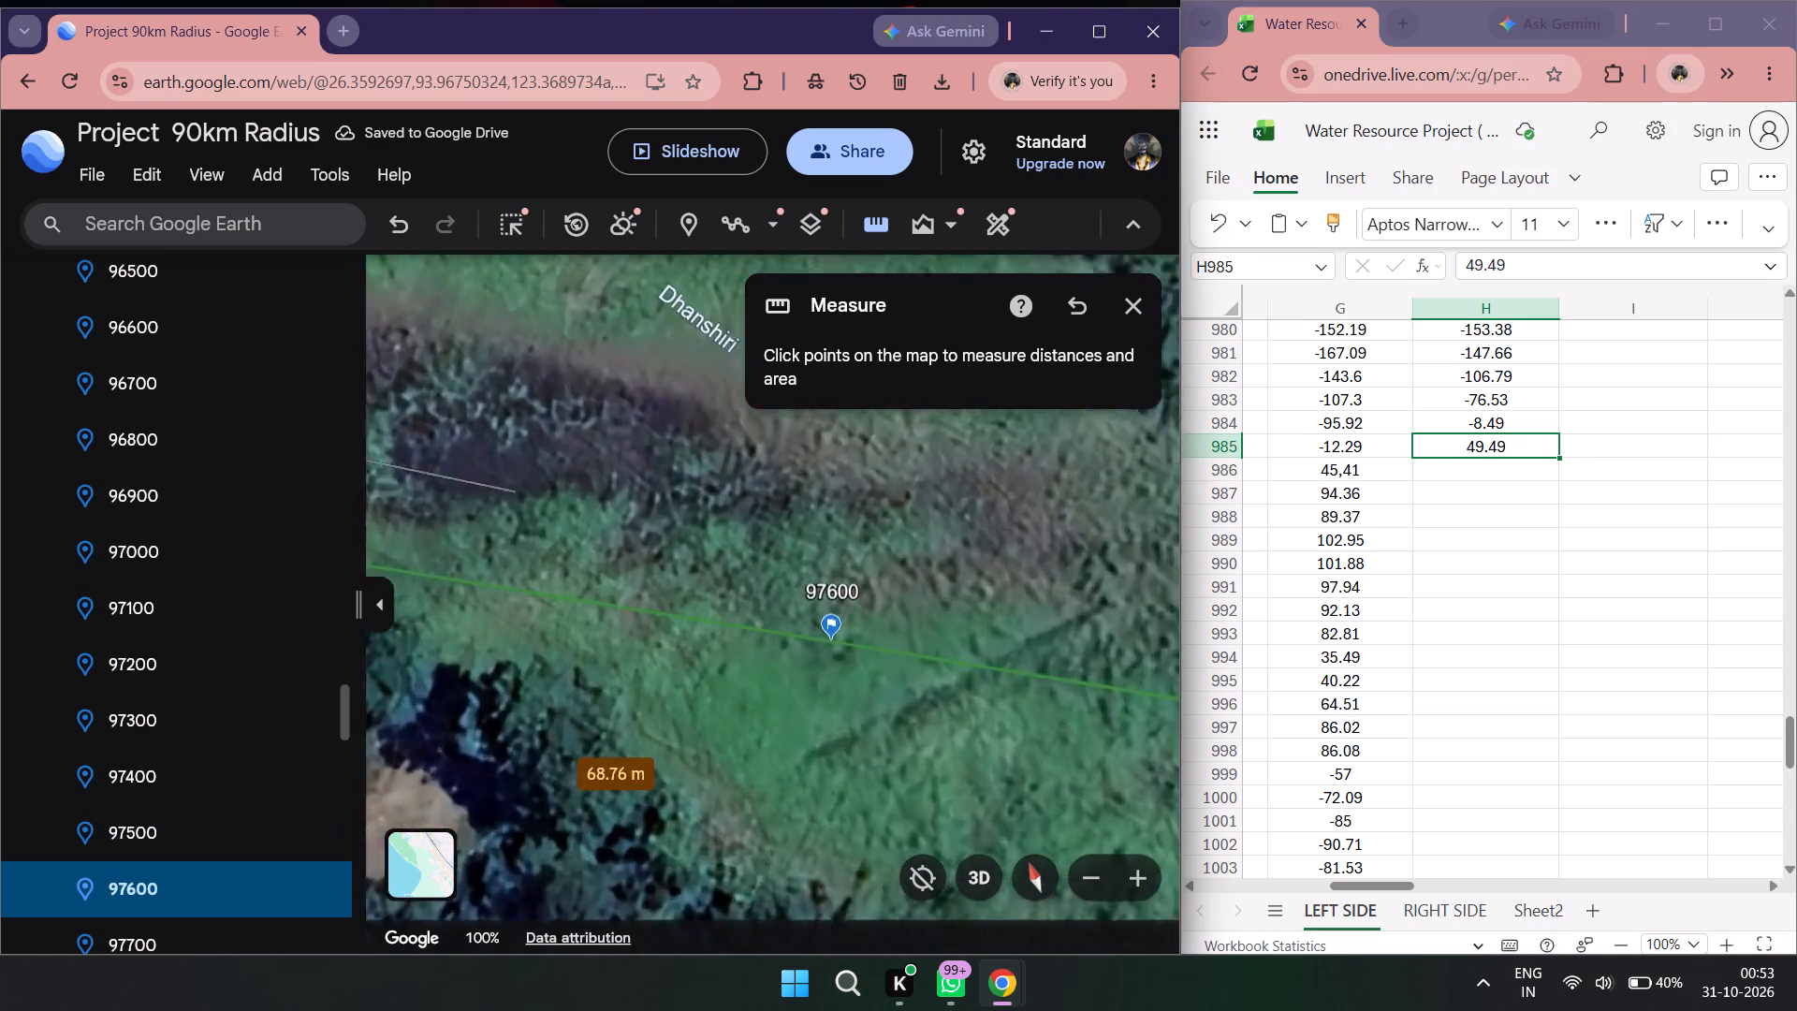
{"action": "scroll", "coordinate": [606, 726], "scroll_direction": "down", "scroll_amount": 5}
{"action": "scroll", "coordinate": [520, 670], "scroll_direction": "down", "scroll_amount": 3}
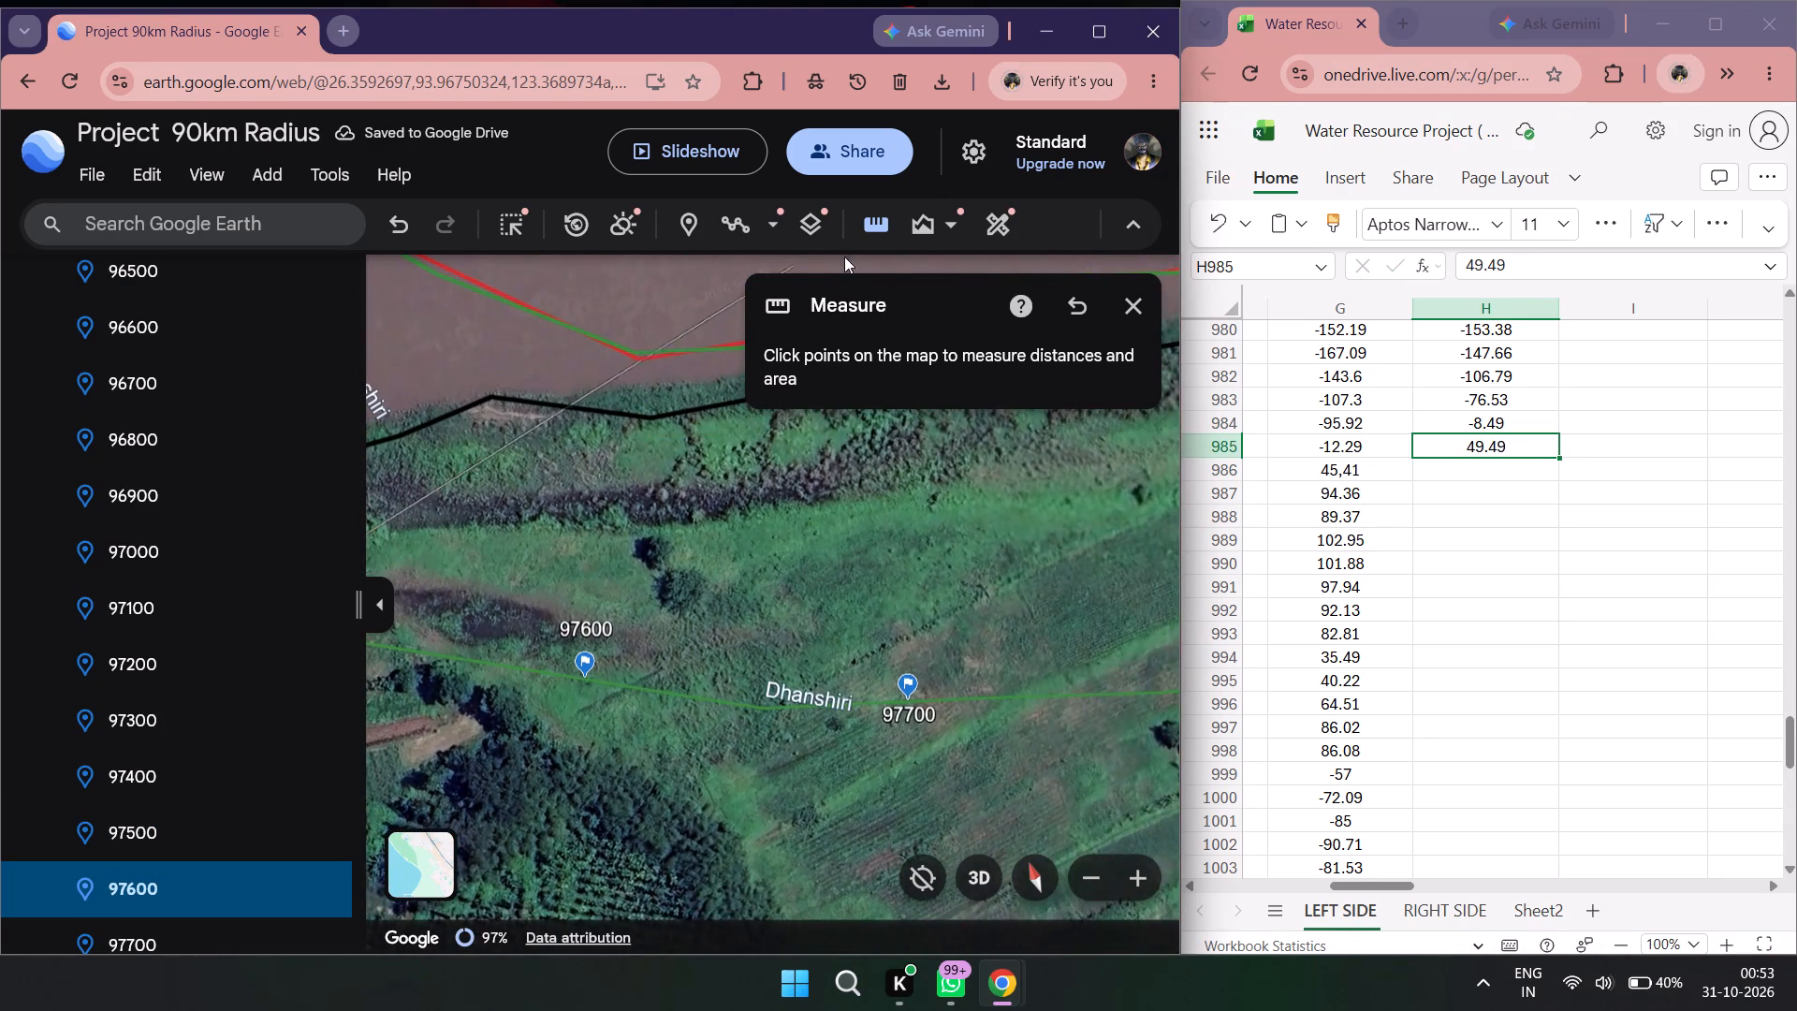
{"action": "double_click", "coordinate": [875, 215]}
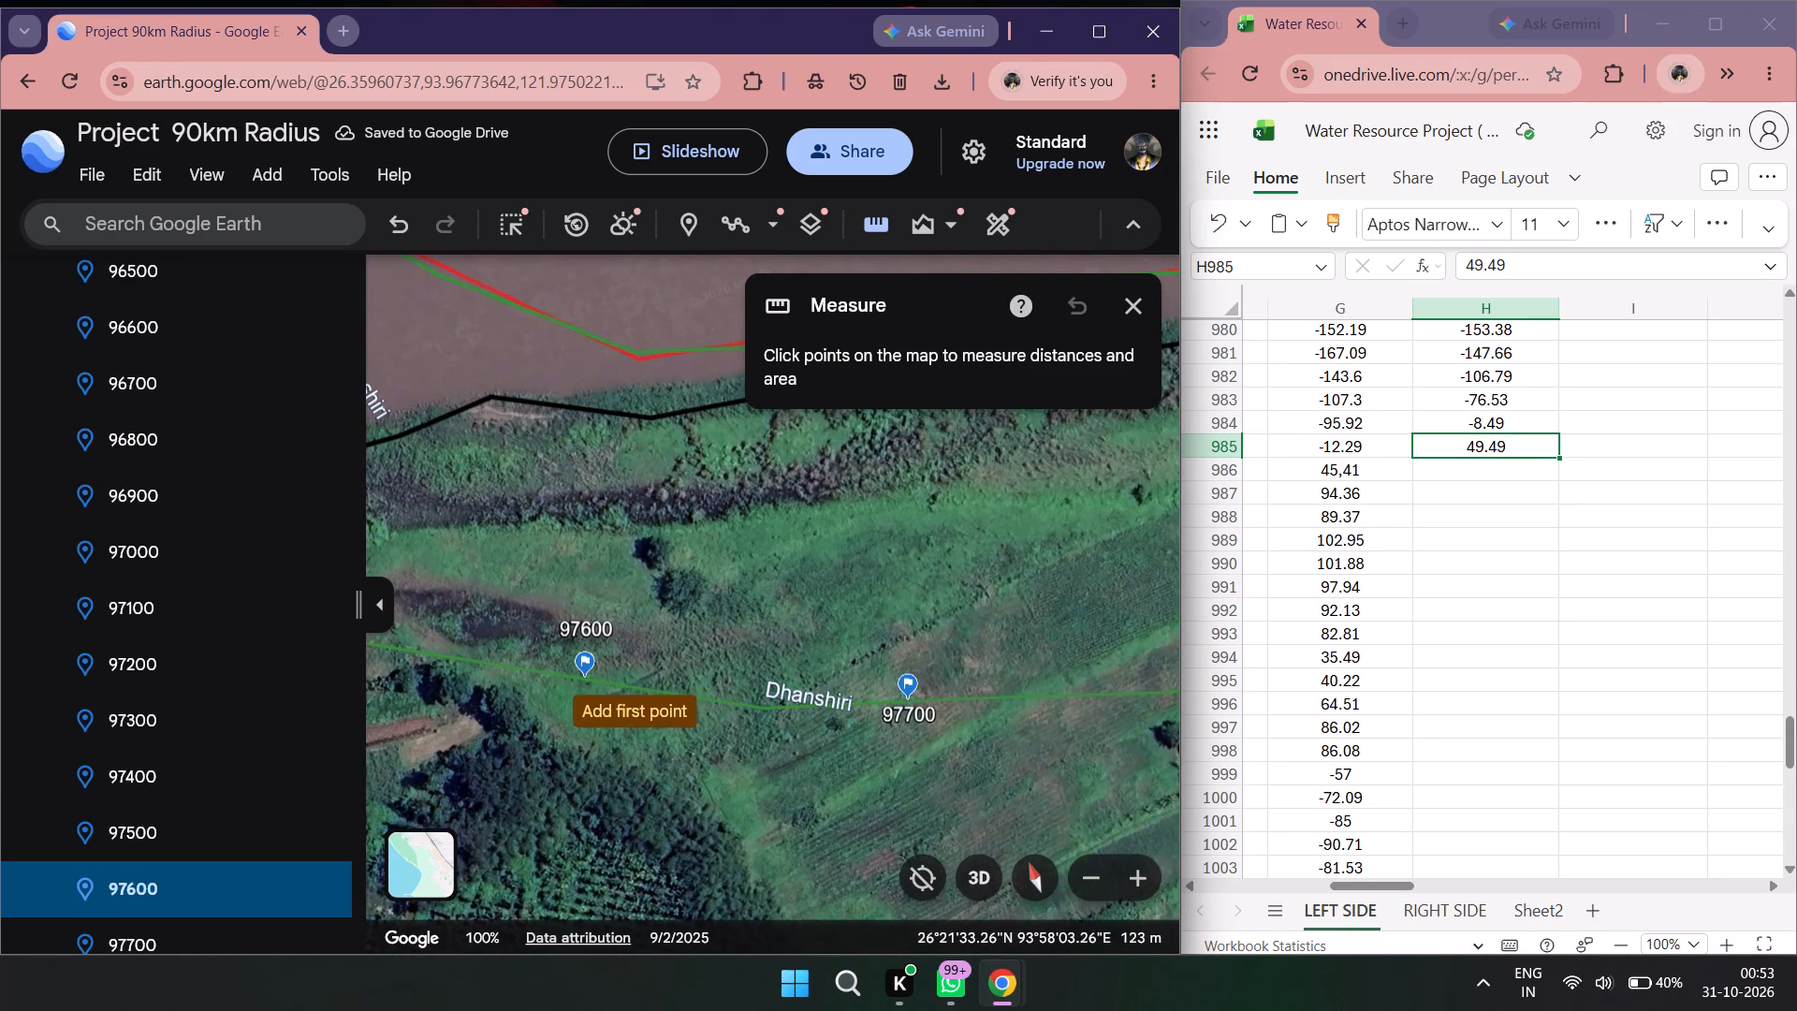
{"action": "left_click", "coordinate": [585, 679]}
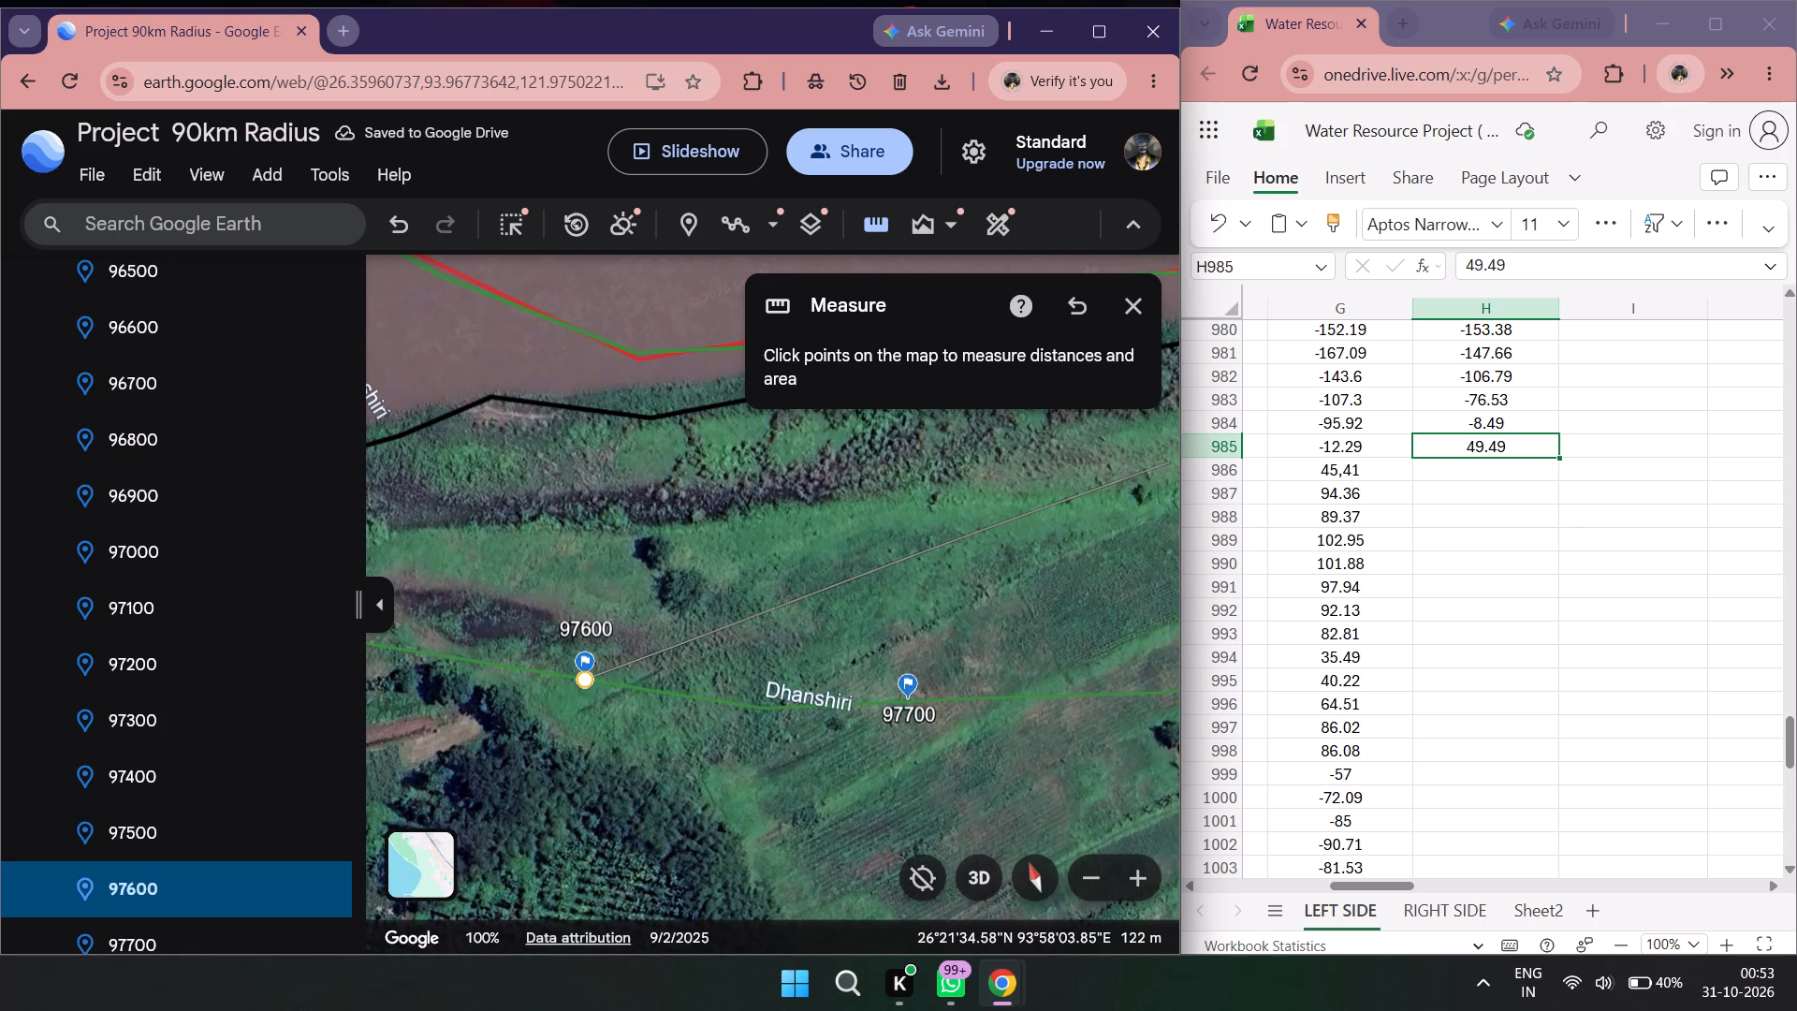
{"action": "double_click", "coordinate": [1445, 467]}
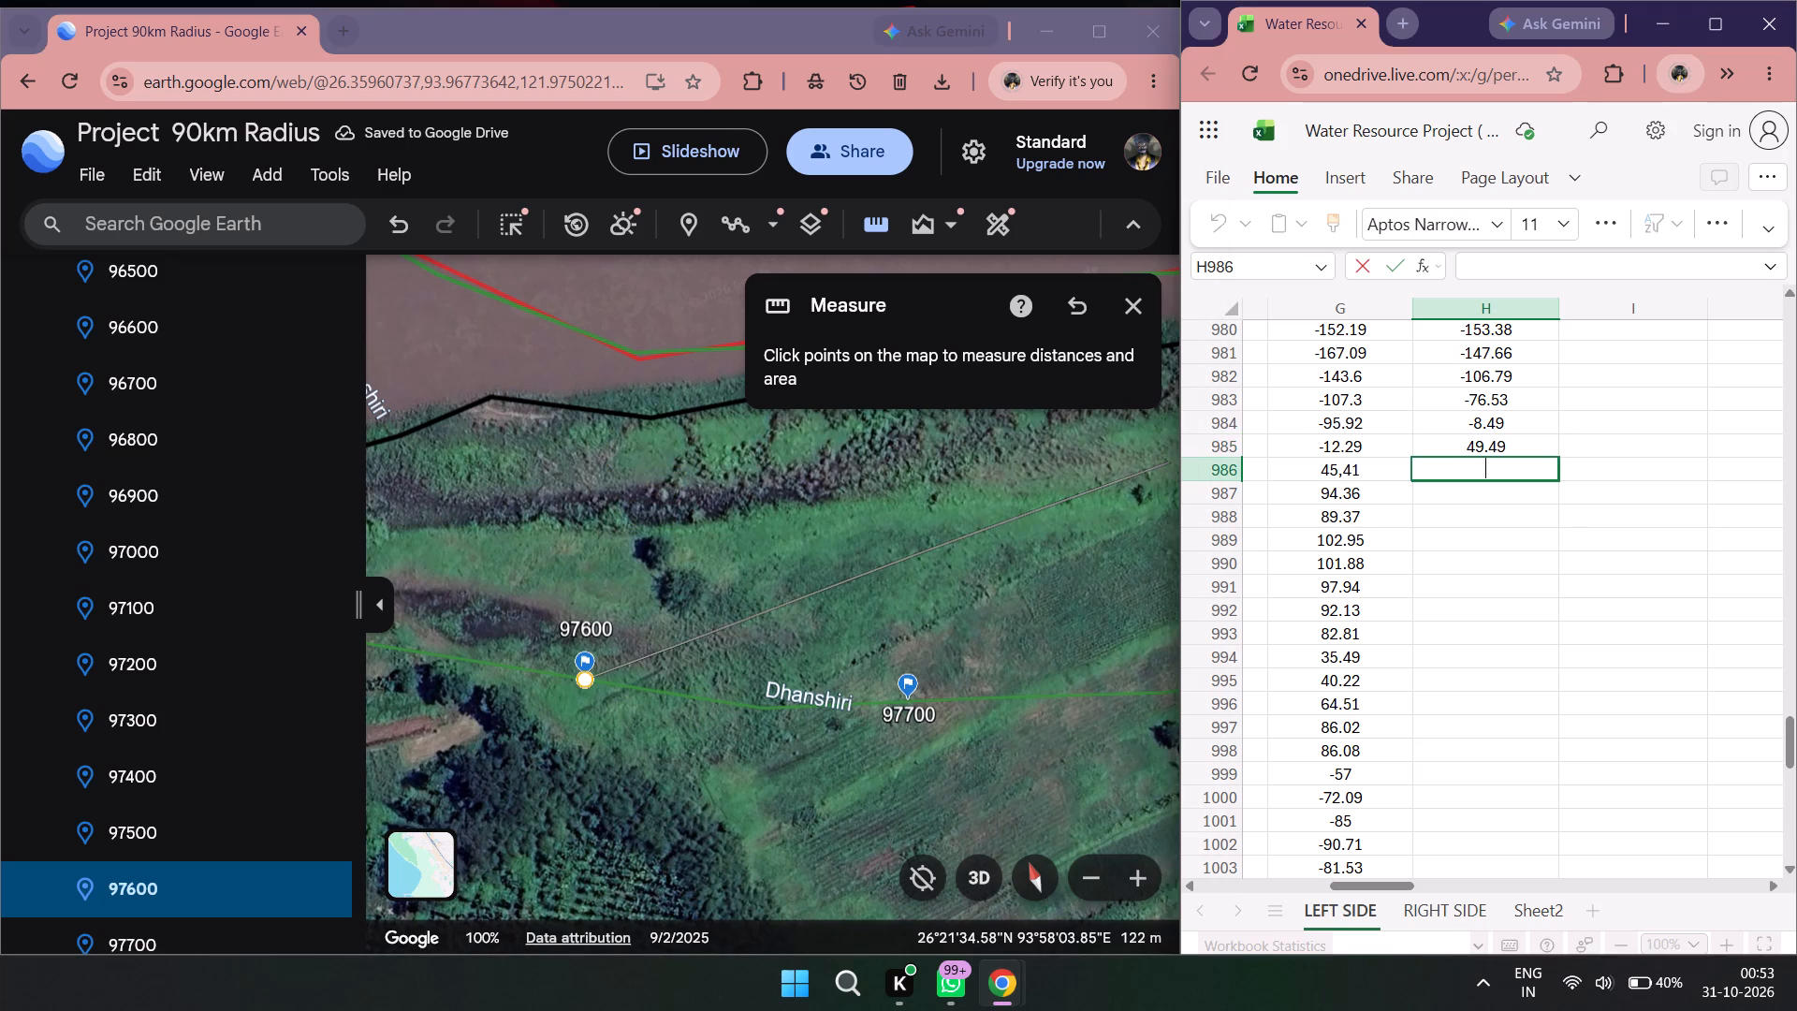
{"action": "type", "text": "80.99"}
Measure from placemark 97700 across to the black river line and record the shift as 98.29 in H987.
{"action": "scroll", "coordinate": [150, 665], "scroll_direction": "down", "scroll_amount": 4}
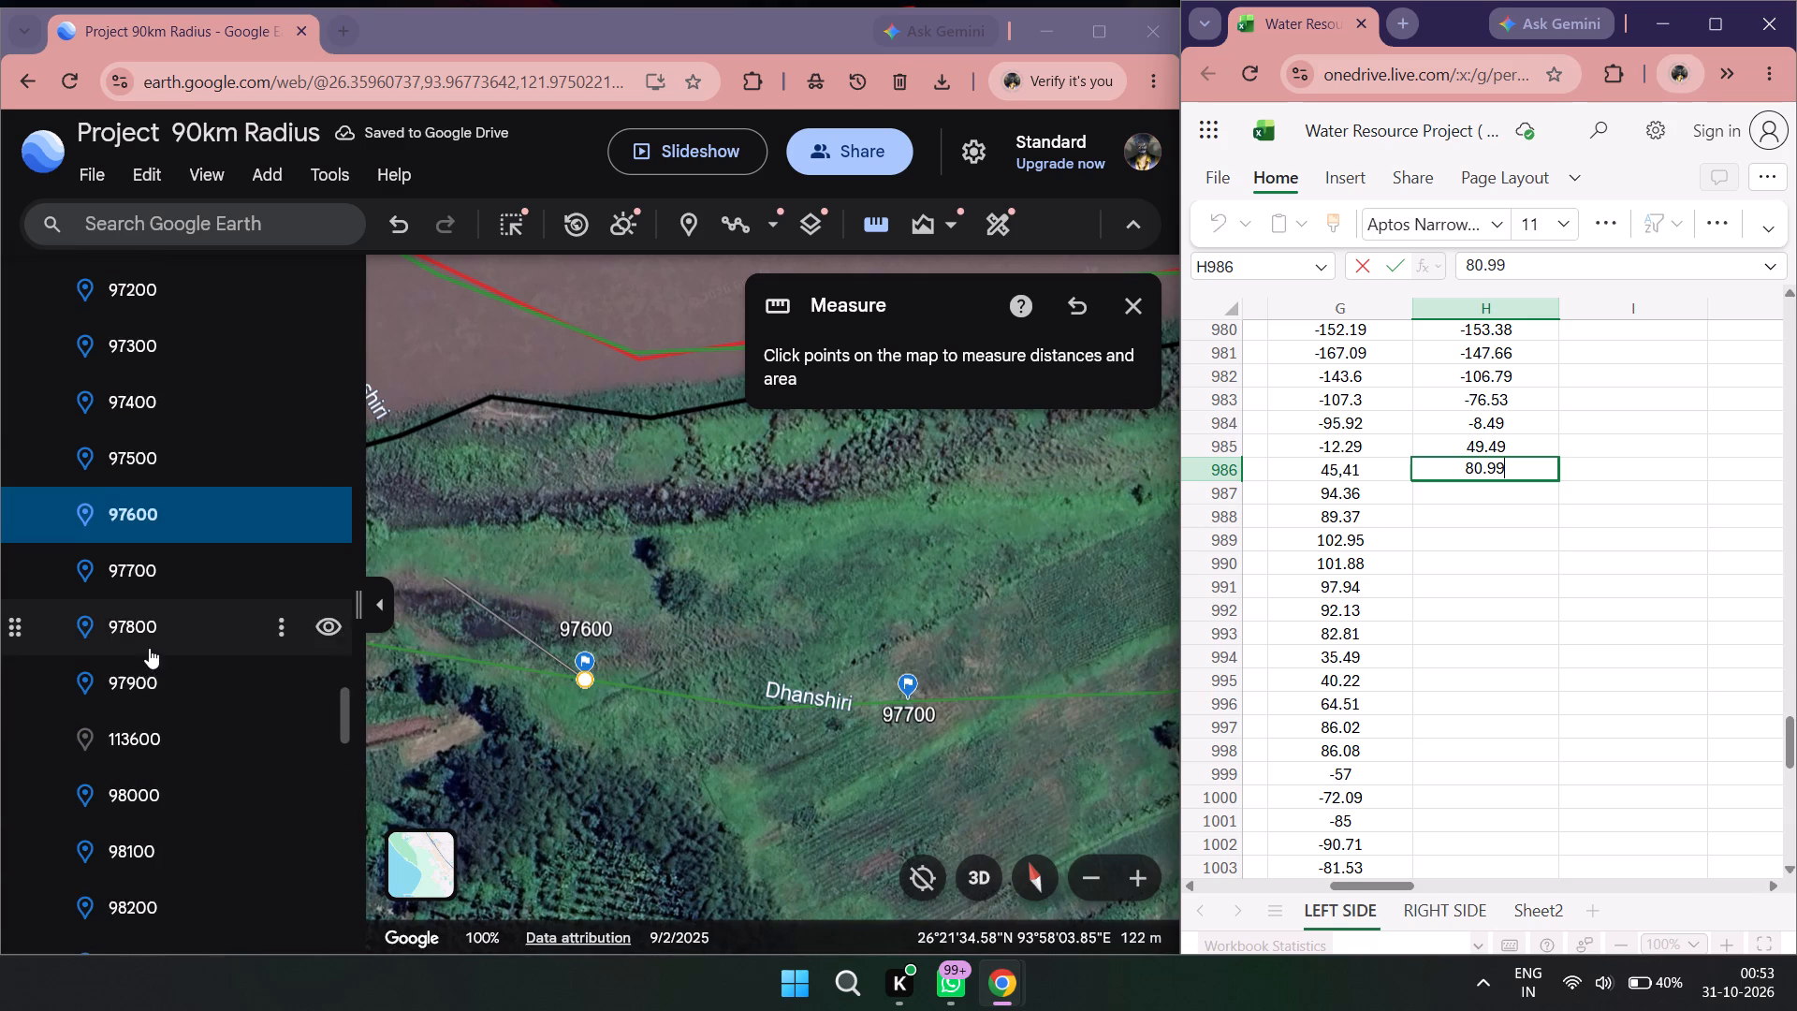
{"action": "scroll", "coordinate": [149, 648], "scroll_direction": "down", "scroll_amount": 2}
{"action": "double_click", "coordinate": [153, 382]}
{"action": "scroll", "coordinate": [871, 651], "scroll_direction": "down", "scroll_amount": 2}
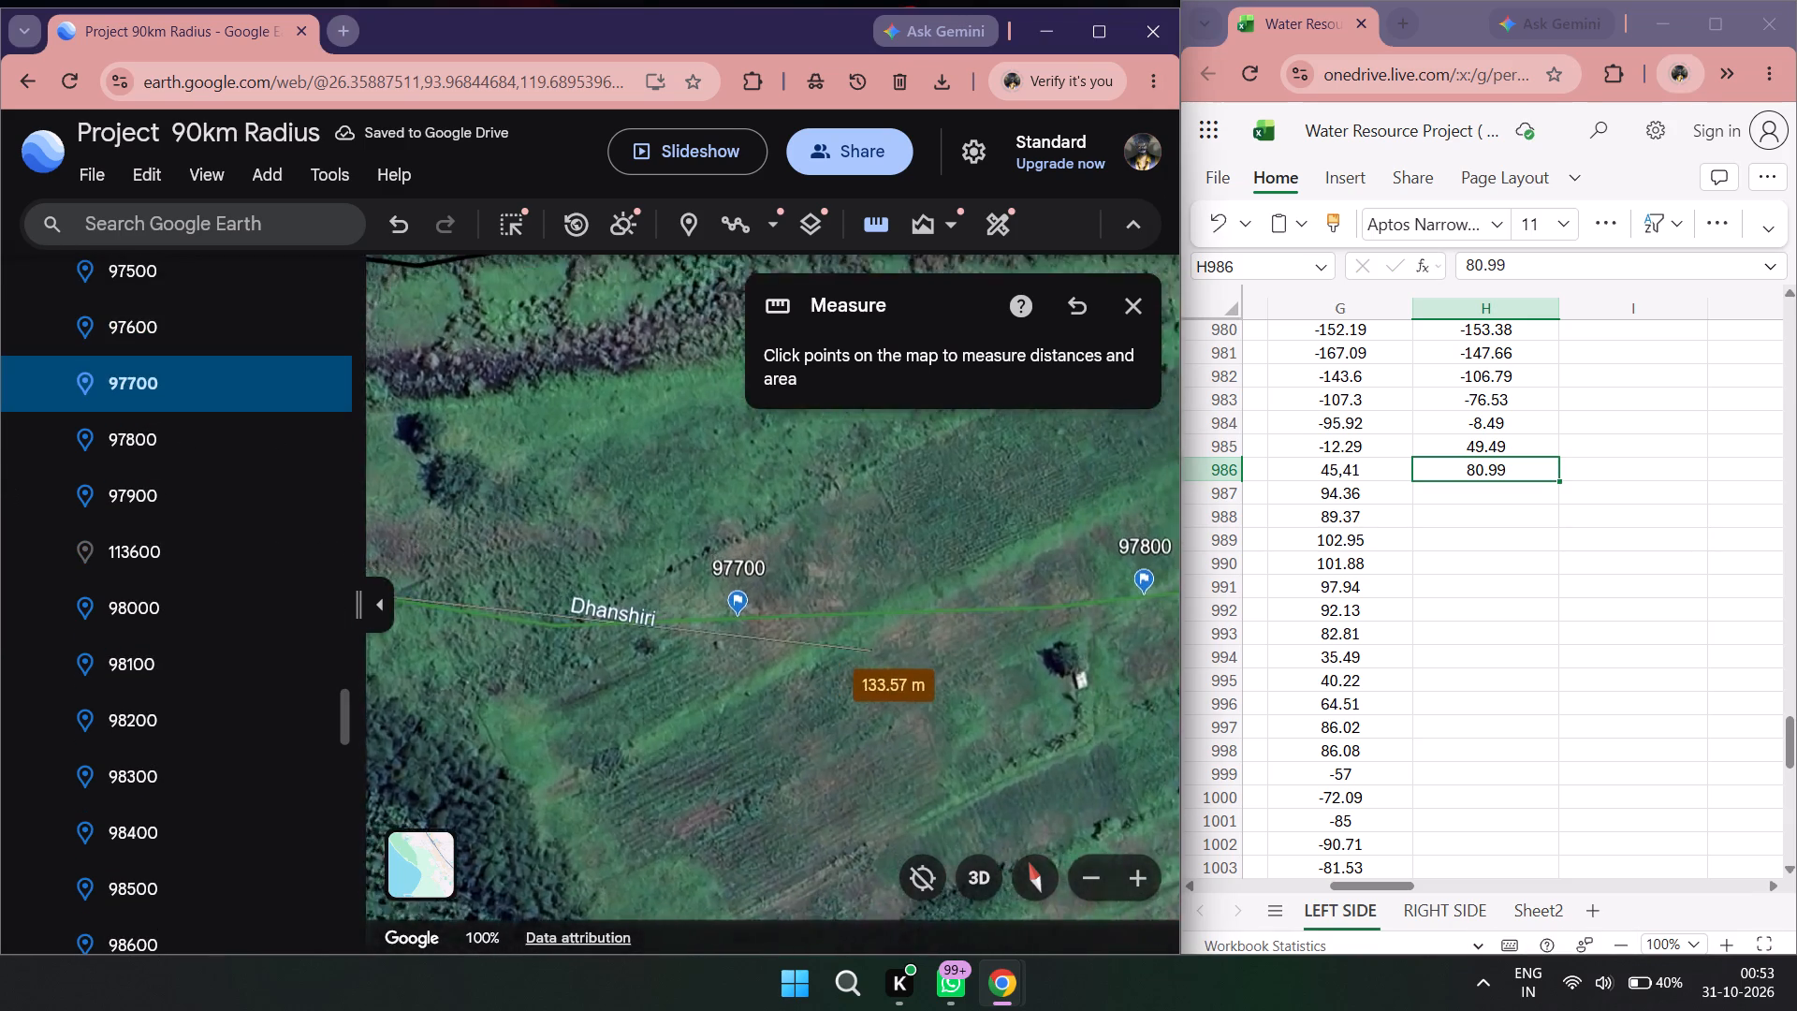
{"action": "left_click_drag", "start_coordinate": [825, 547], "coordinate": [771, 592]}
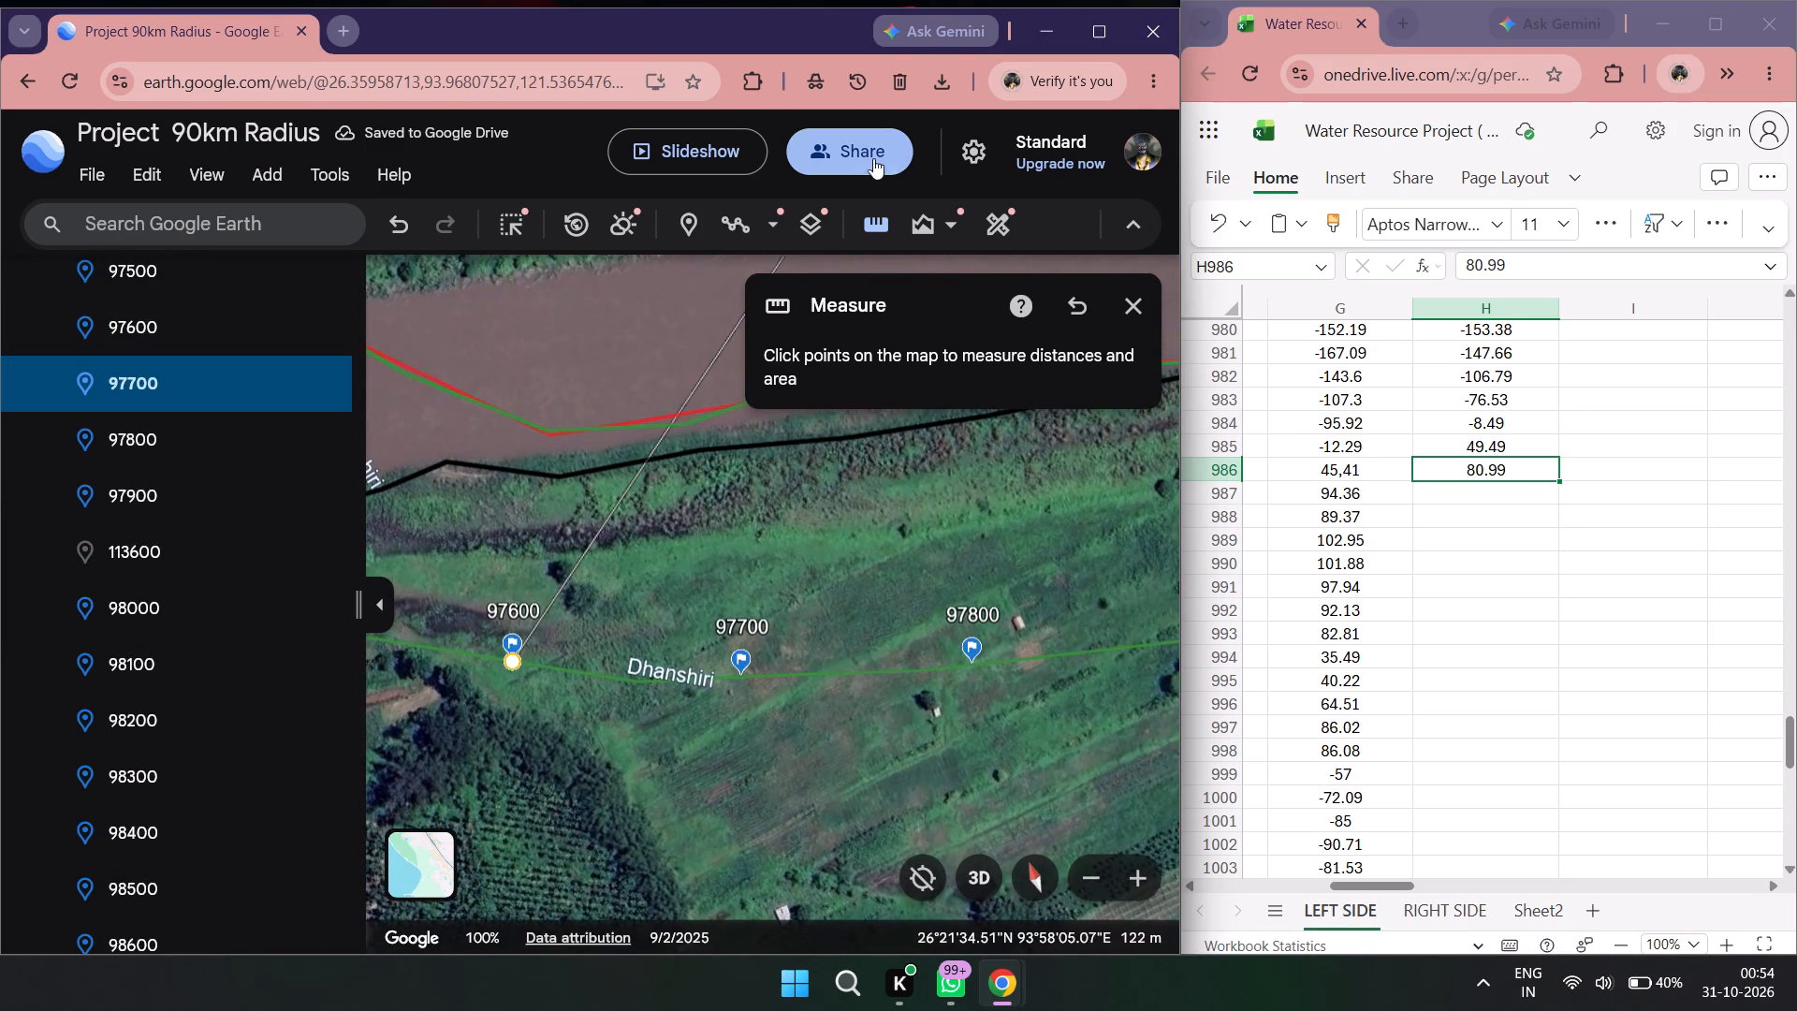
{"action": "double_click", "coordinate": [881, 205]}
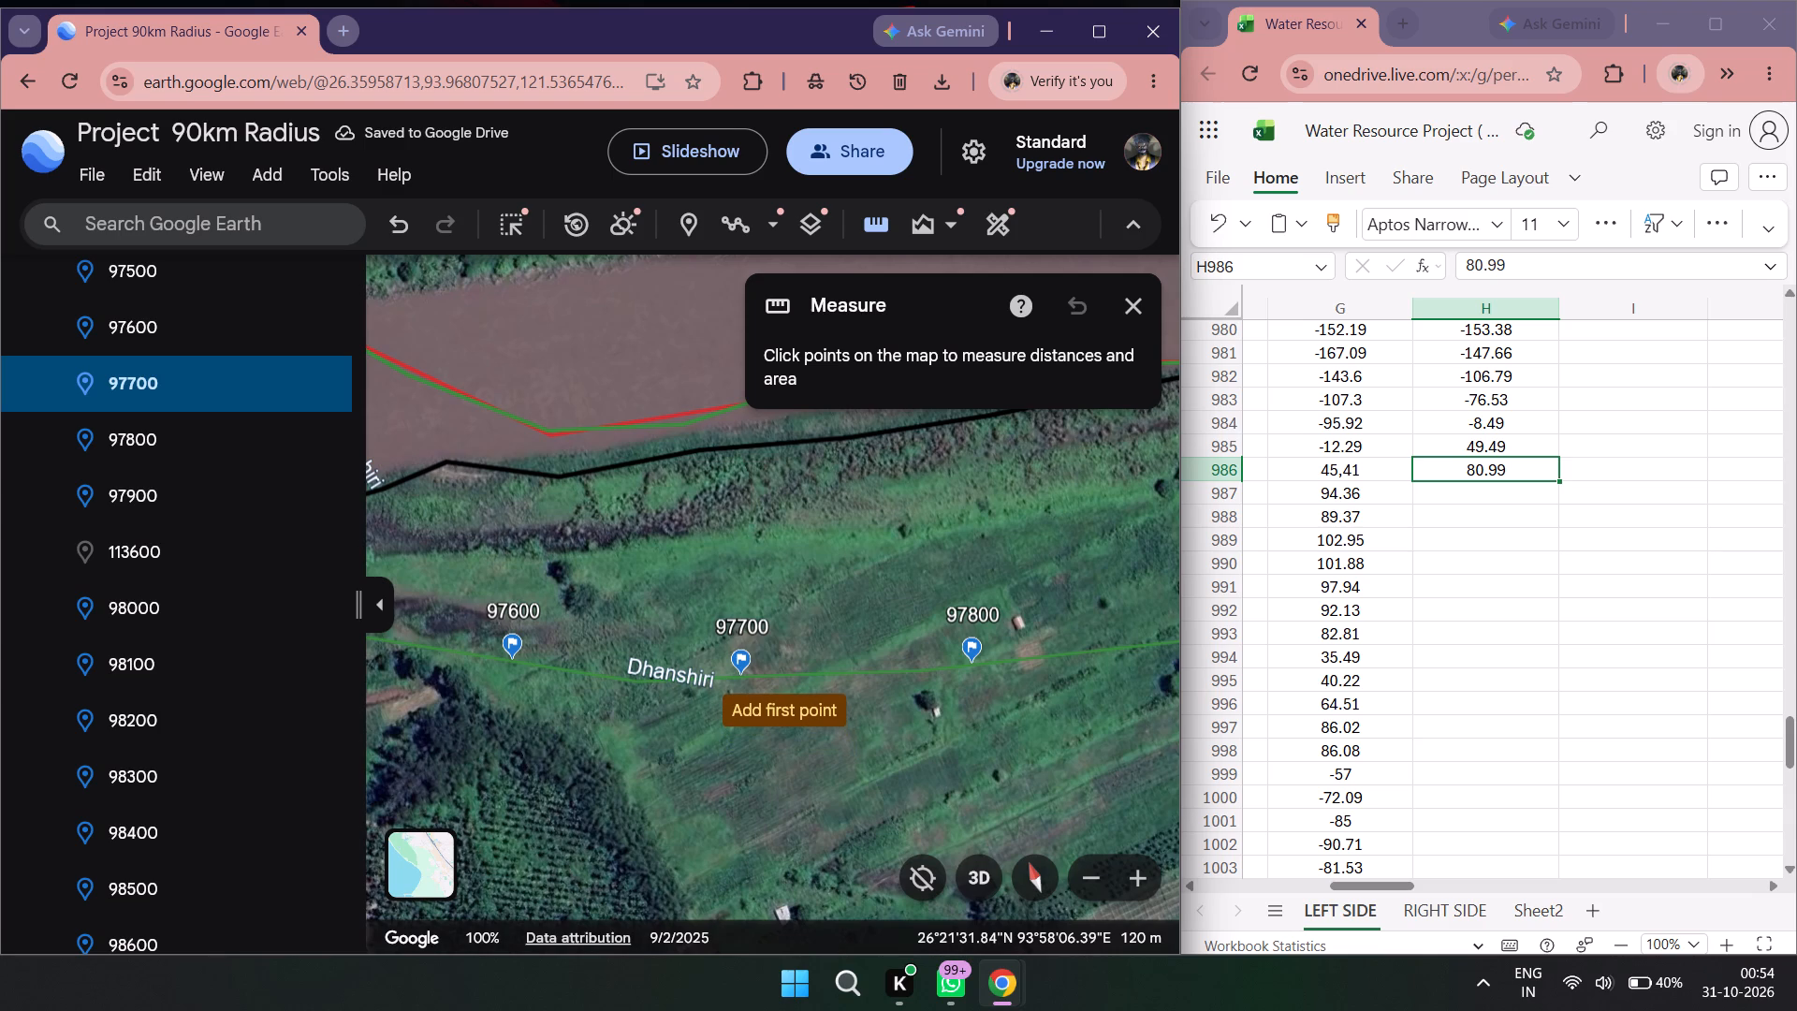
{"action": "left_click", "coordinate": [741, 675]}
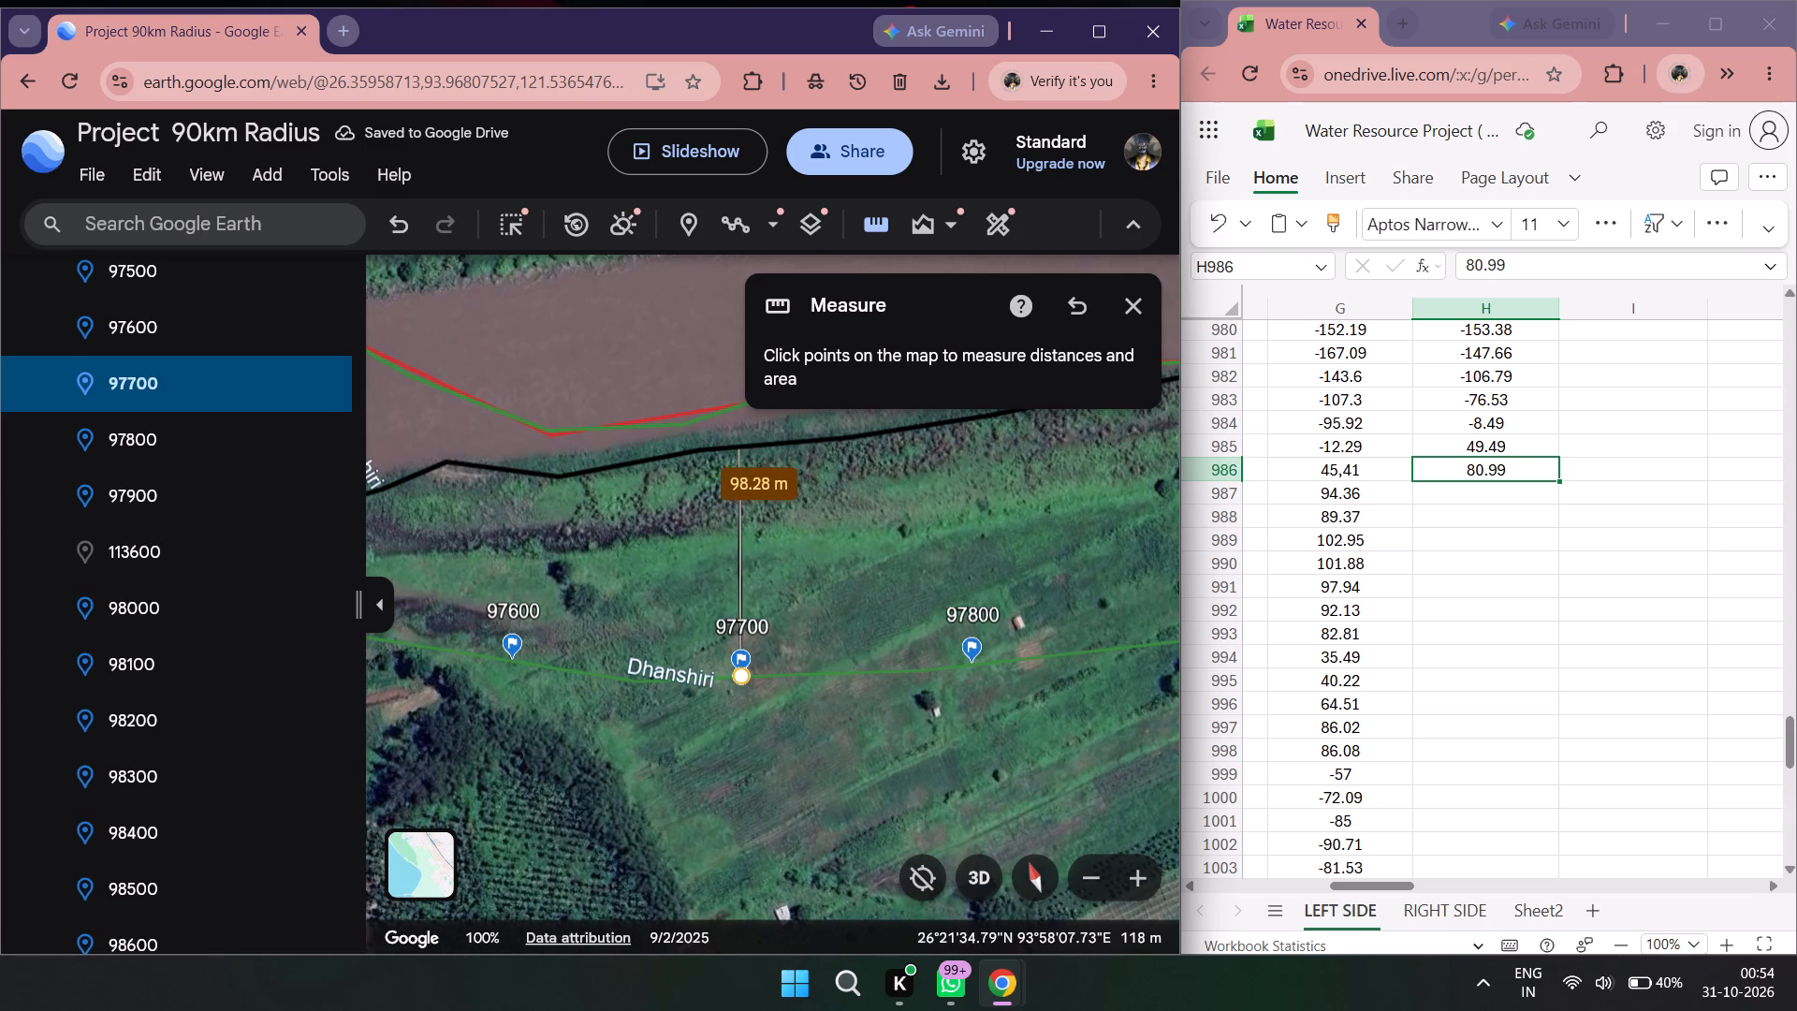
{"action": "double_click", "coordinate": [1466, 502]}
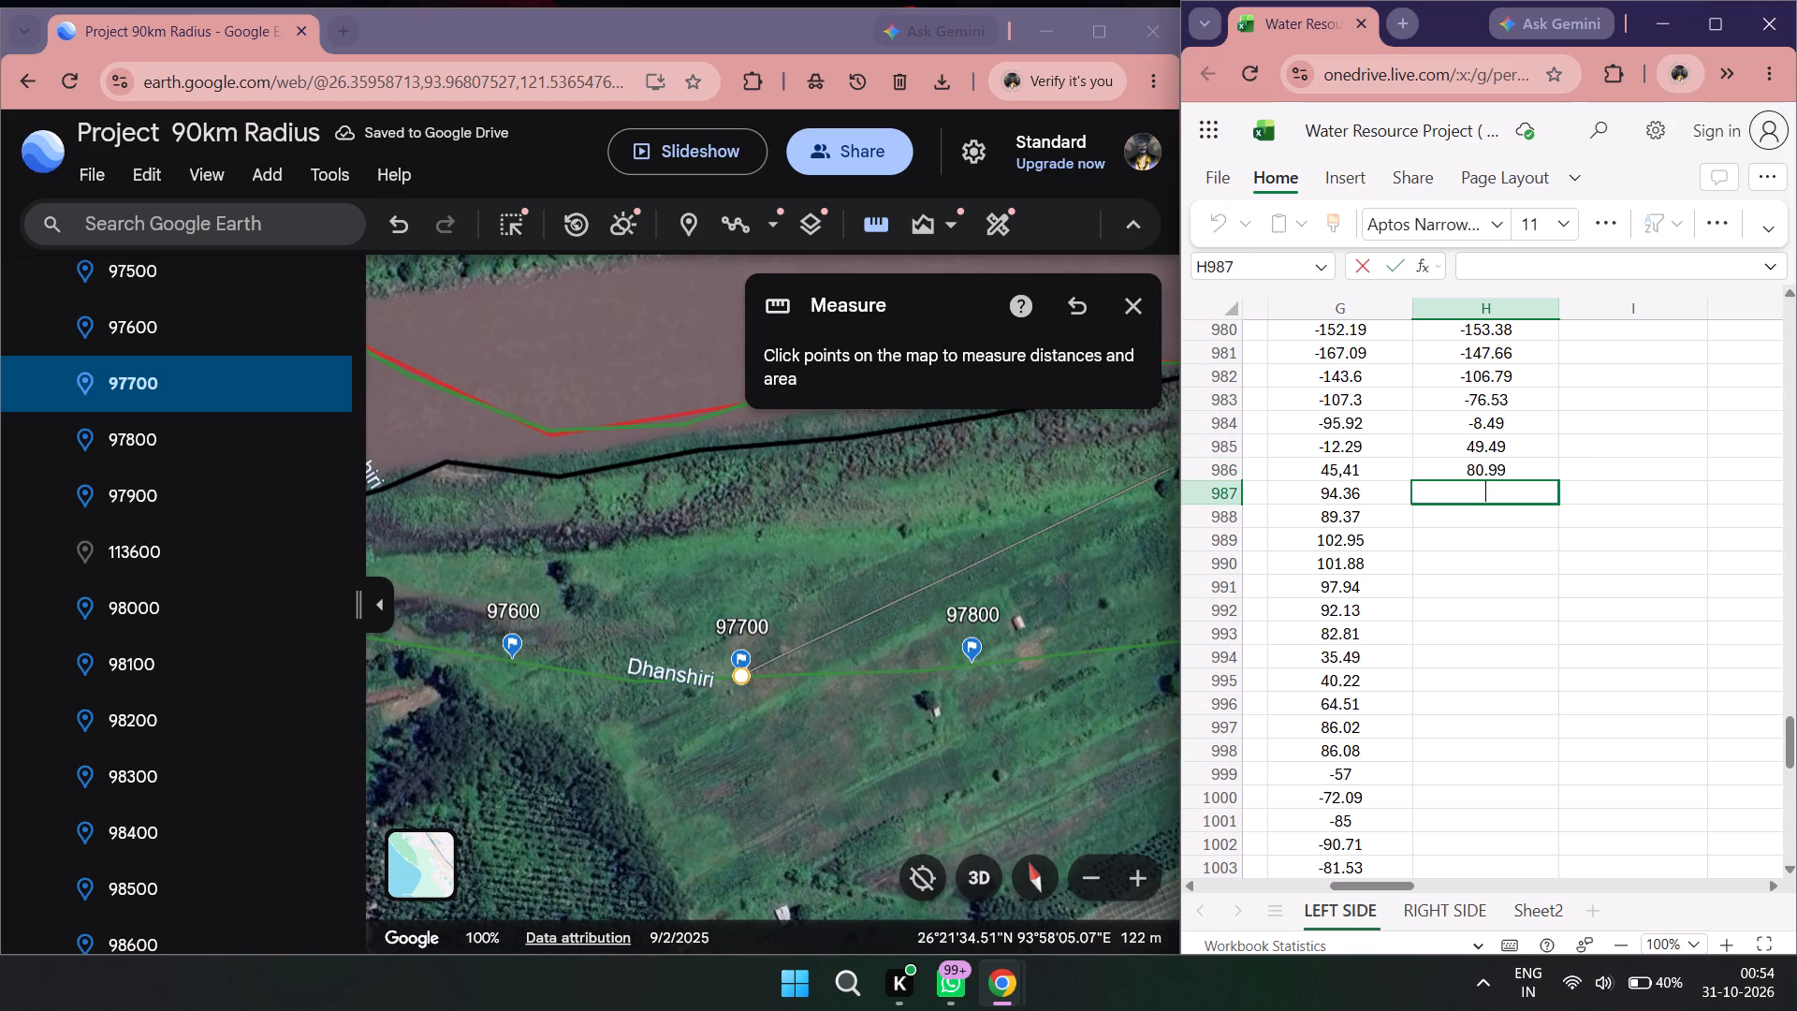
{"action": "type", "text": "98"}
{"action": "type", "text": ".29"}
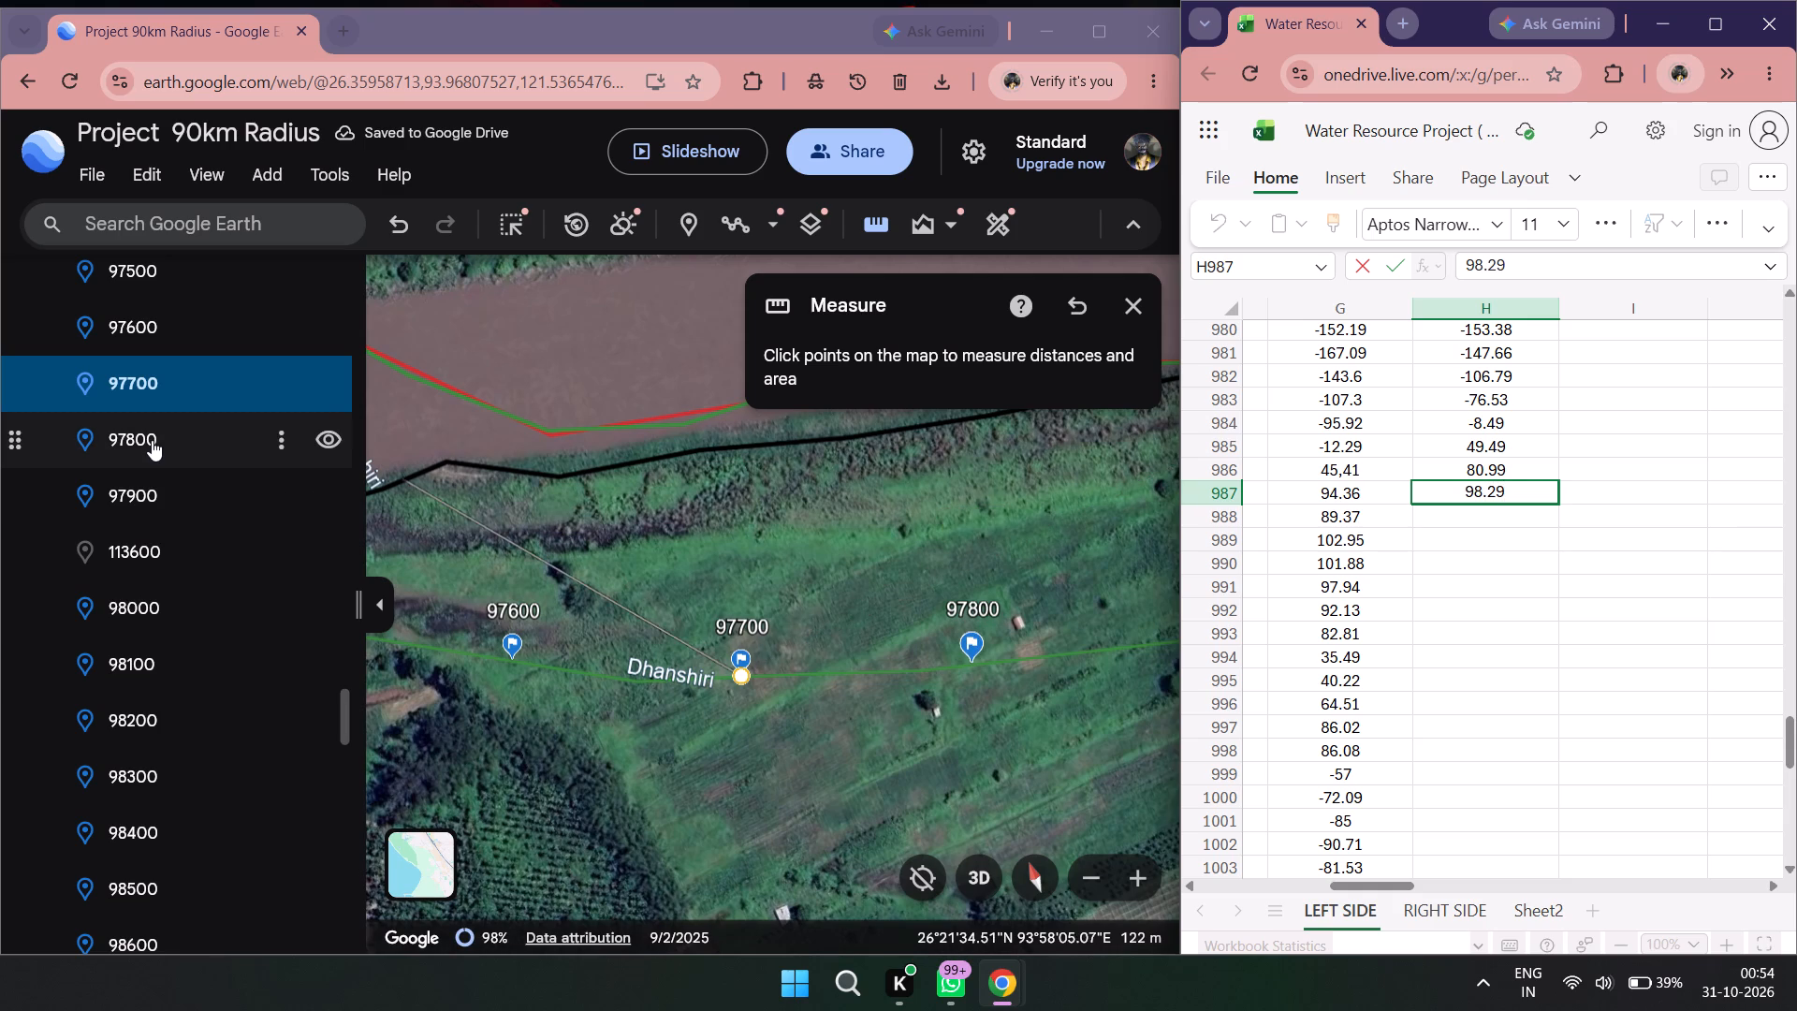
Measure from placemark 97800 across to the black river line and record the shift as 104.59 in H988.
{"action": "double_click", "coordinate": [152, 440]}
{"action": "scroll", "coordinate": [914, 546], "scroll_direction": "down", "scroll_amount": 2}
{"action": "left_click_drag", "start_coordinate": [895, 472], "coordinate": [824, 582]}
{"action": "left_click", "coordinate": [874, 229]}
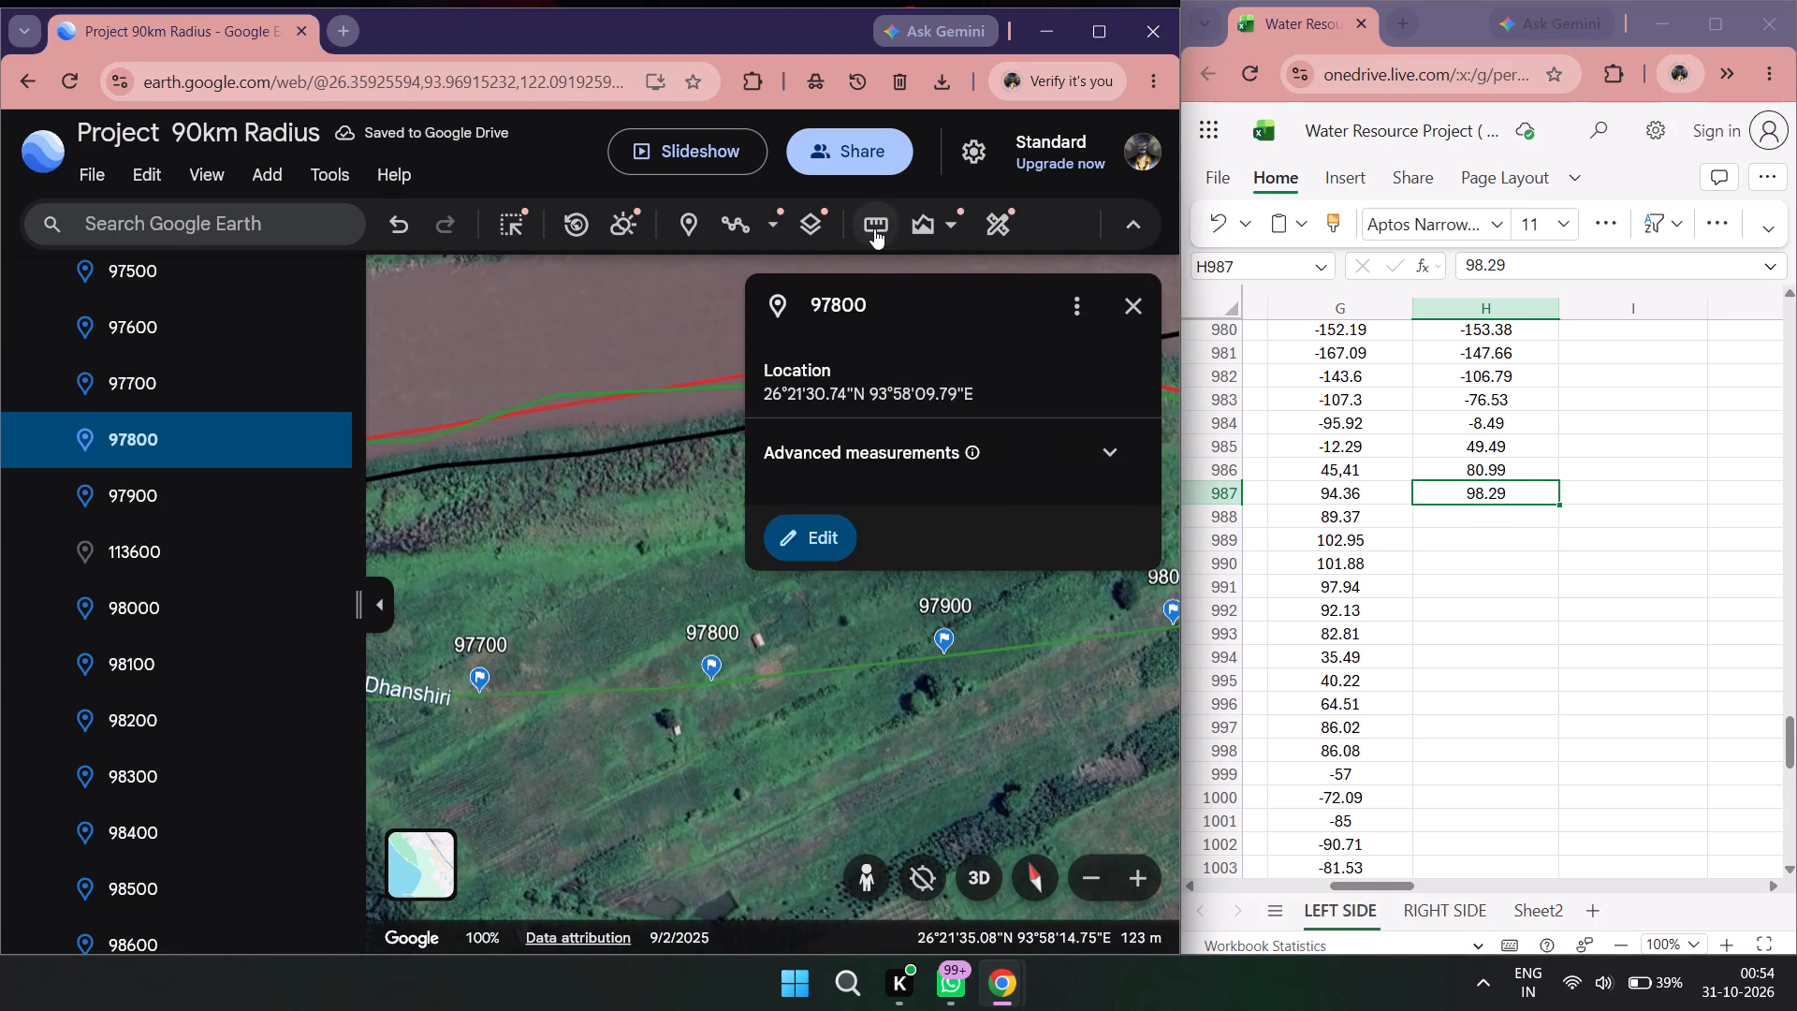
{"action": "left_click", "coordinate": [872, 224]}
{"action": "left_click", "coordinate": [709, 684]}
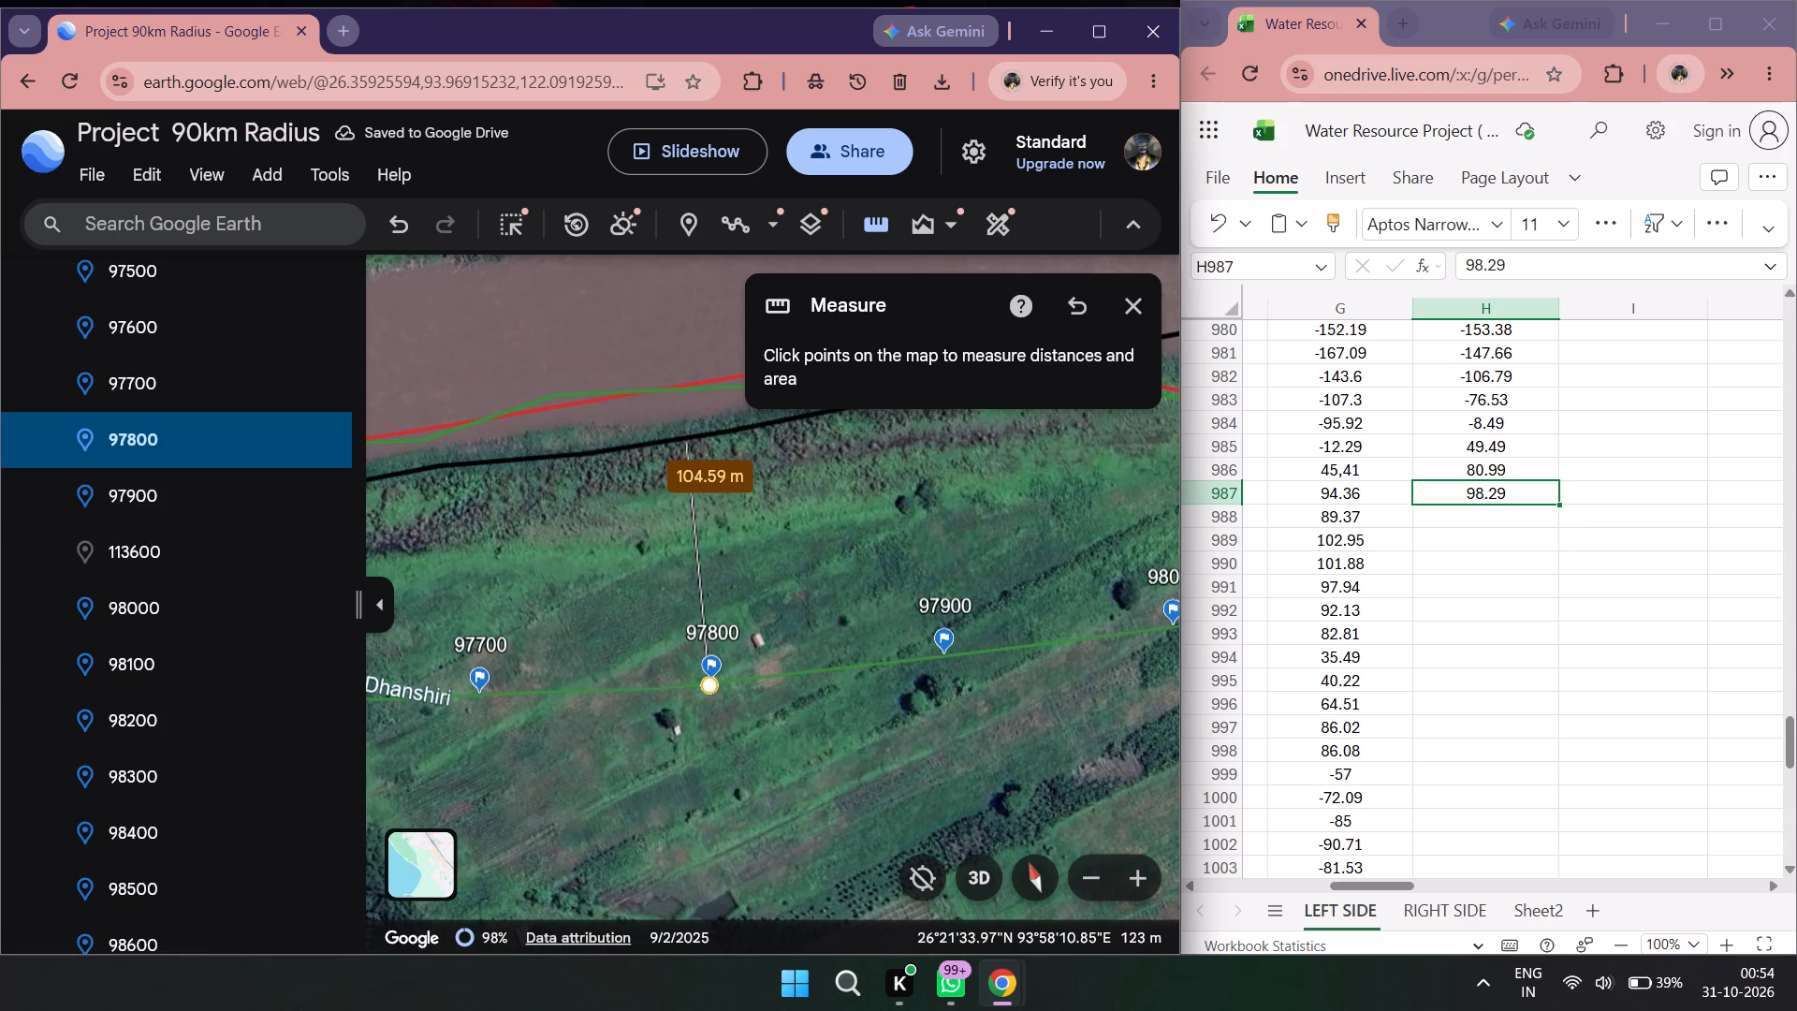
{"action": "double_click", "coordinate": [1484, 511]}
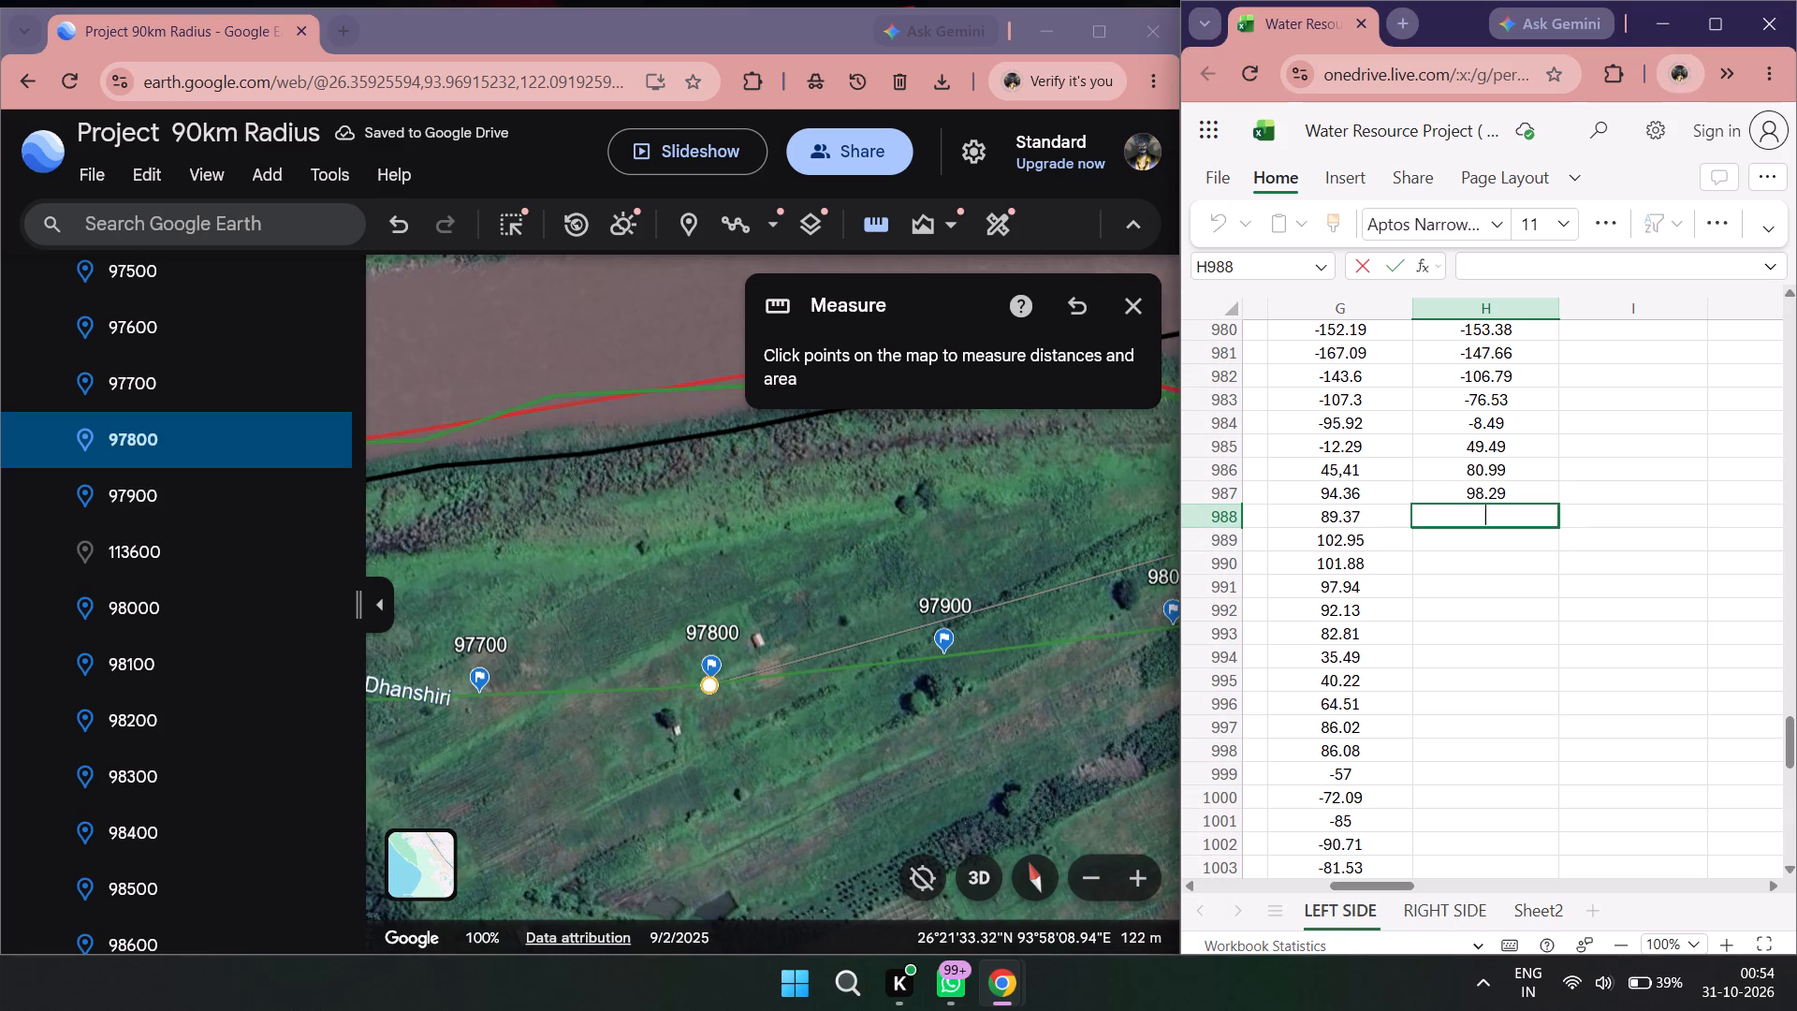
{"action": "type", "text": "104.59"}
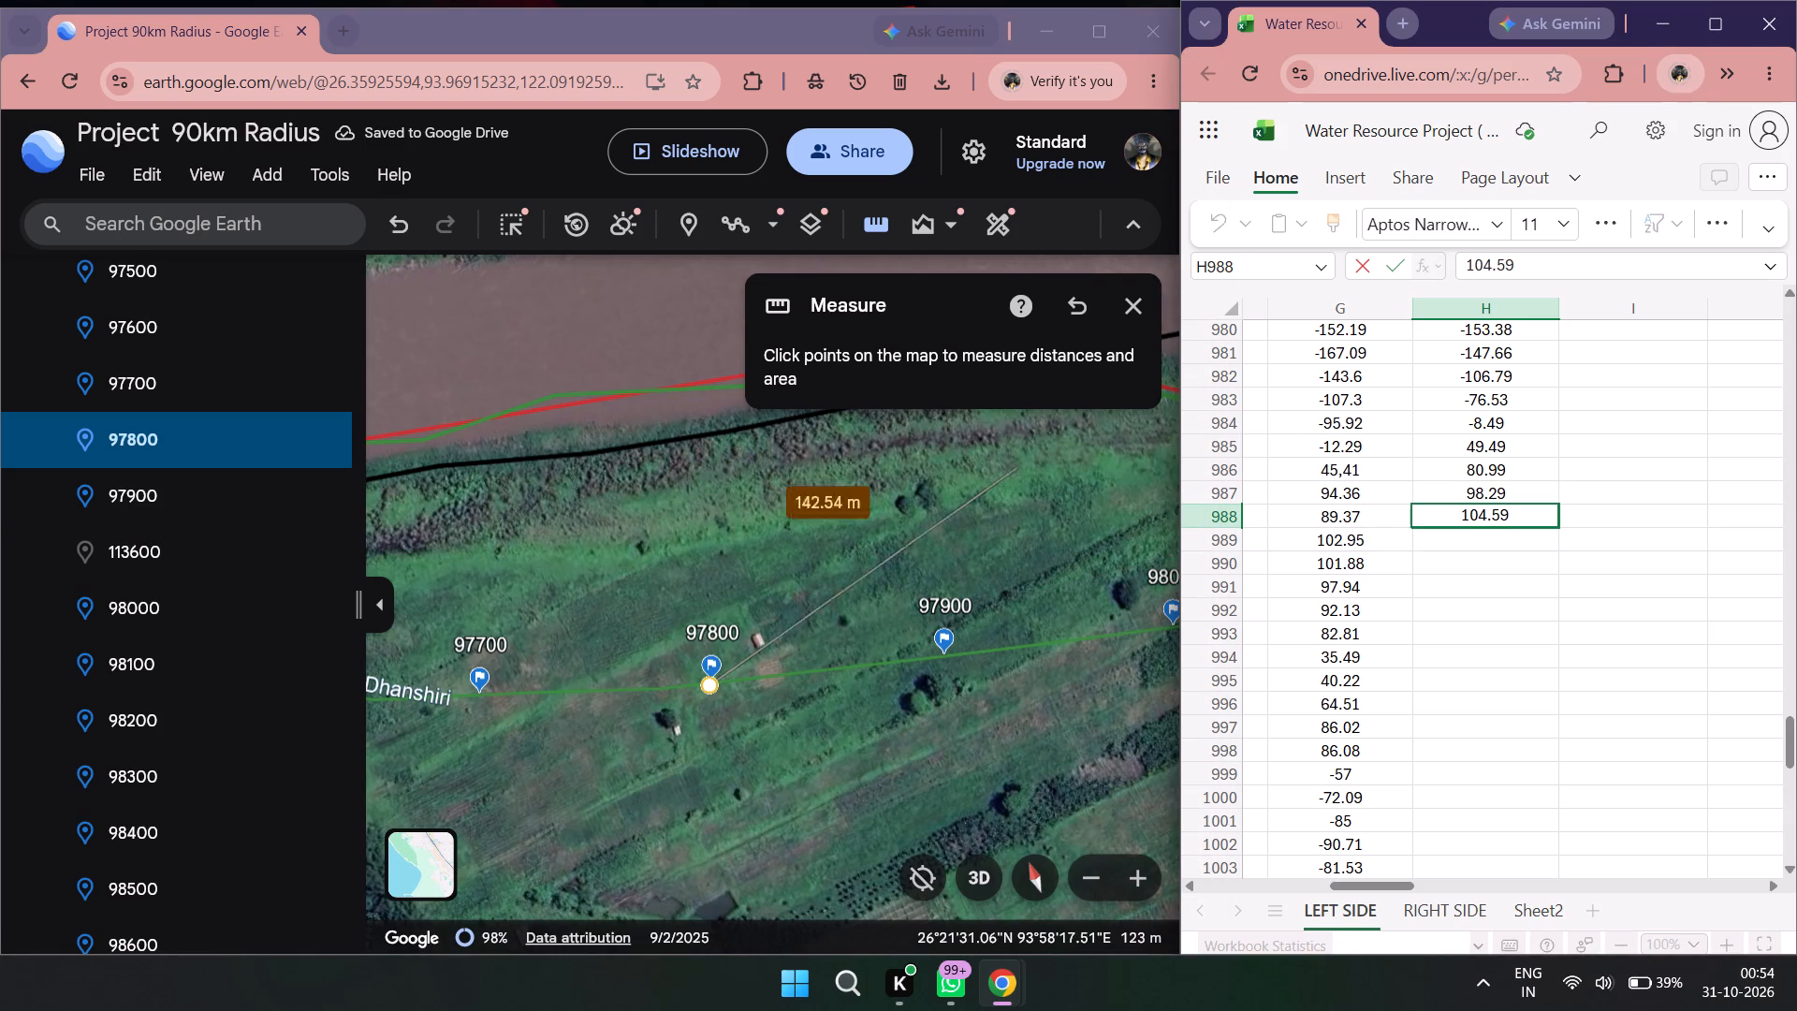
Measure from placemark 97900 across to the black river line and record the shift as 115 in H989.
{"action": "double_click", "coordinate": [159, 488]}
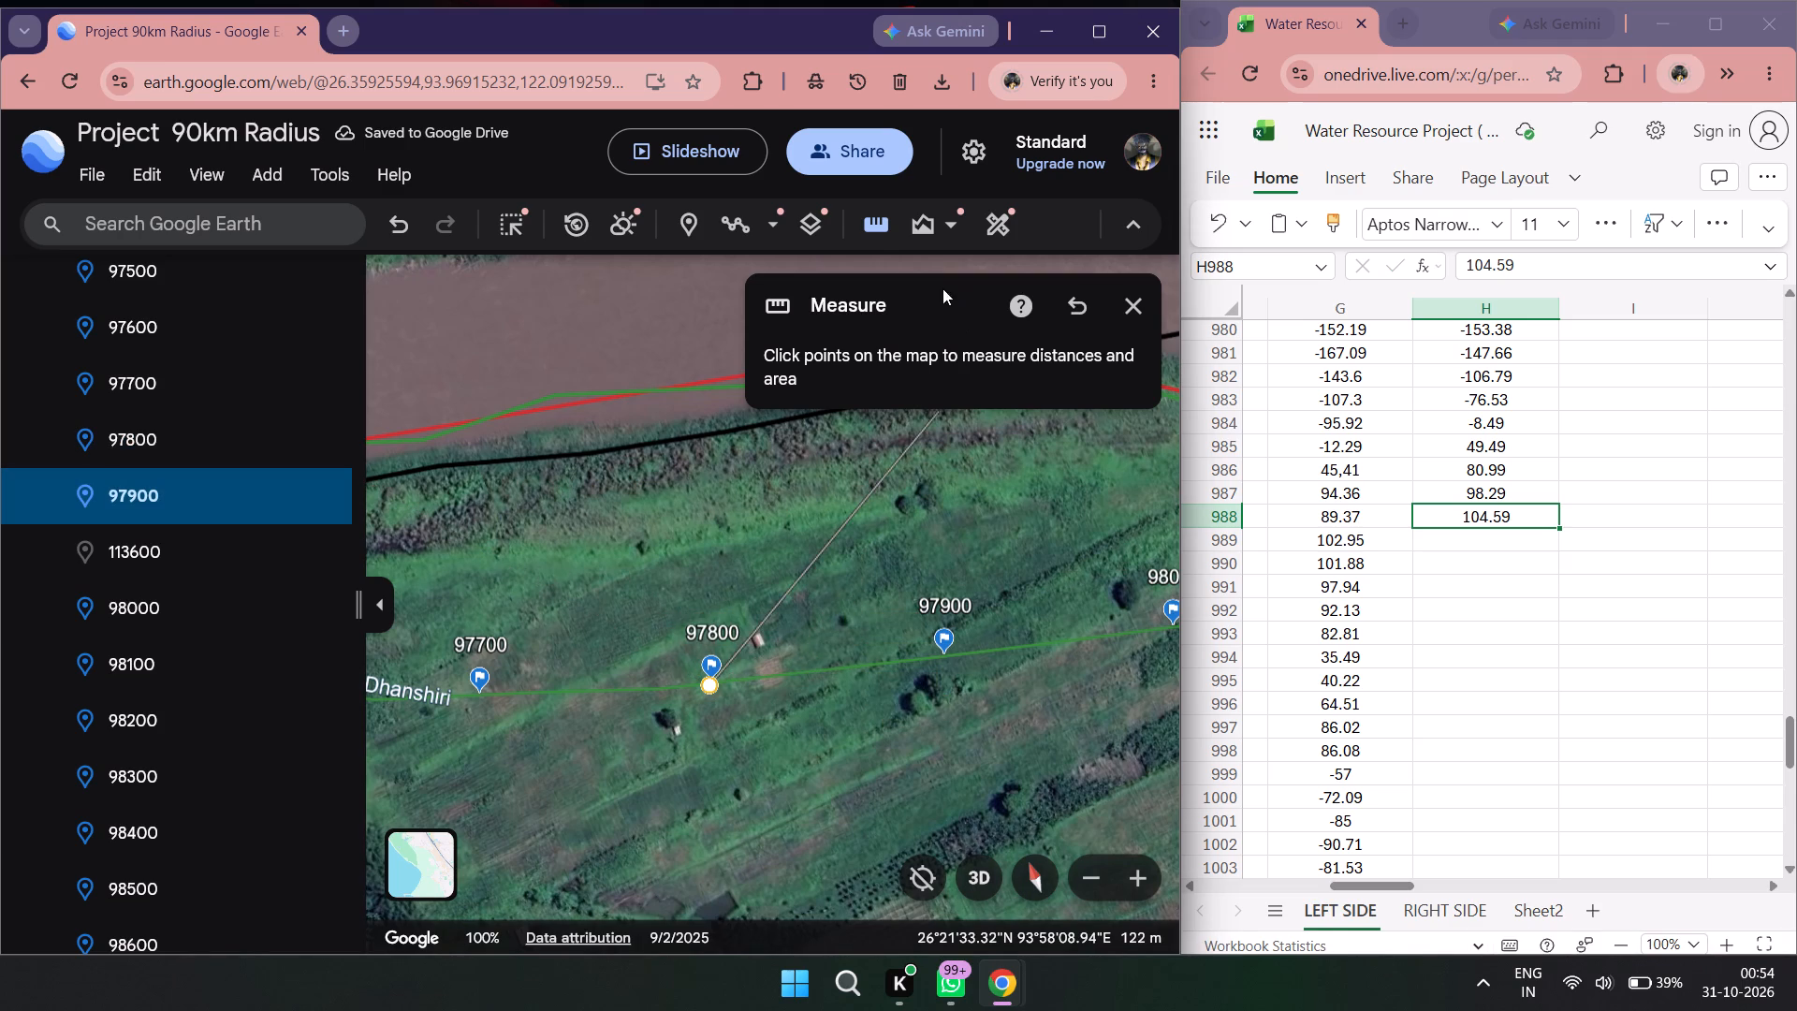
{"action": "double_click", "coordinate": [873, 235]}
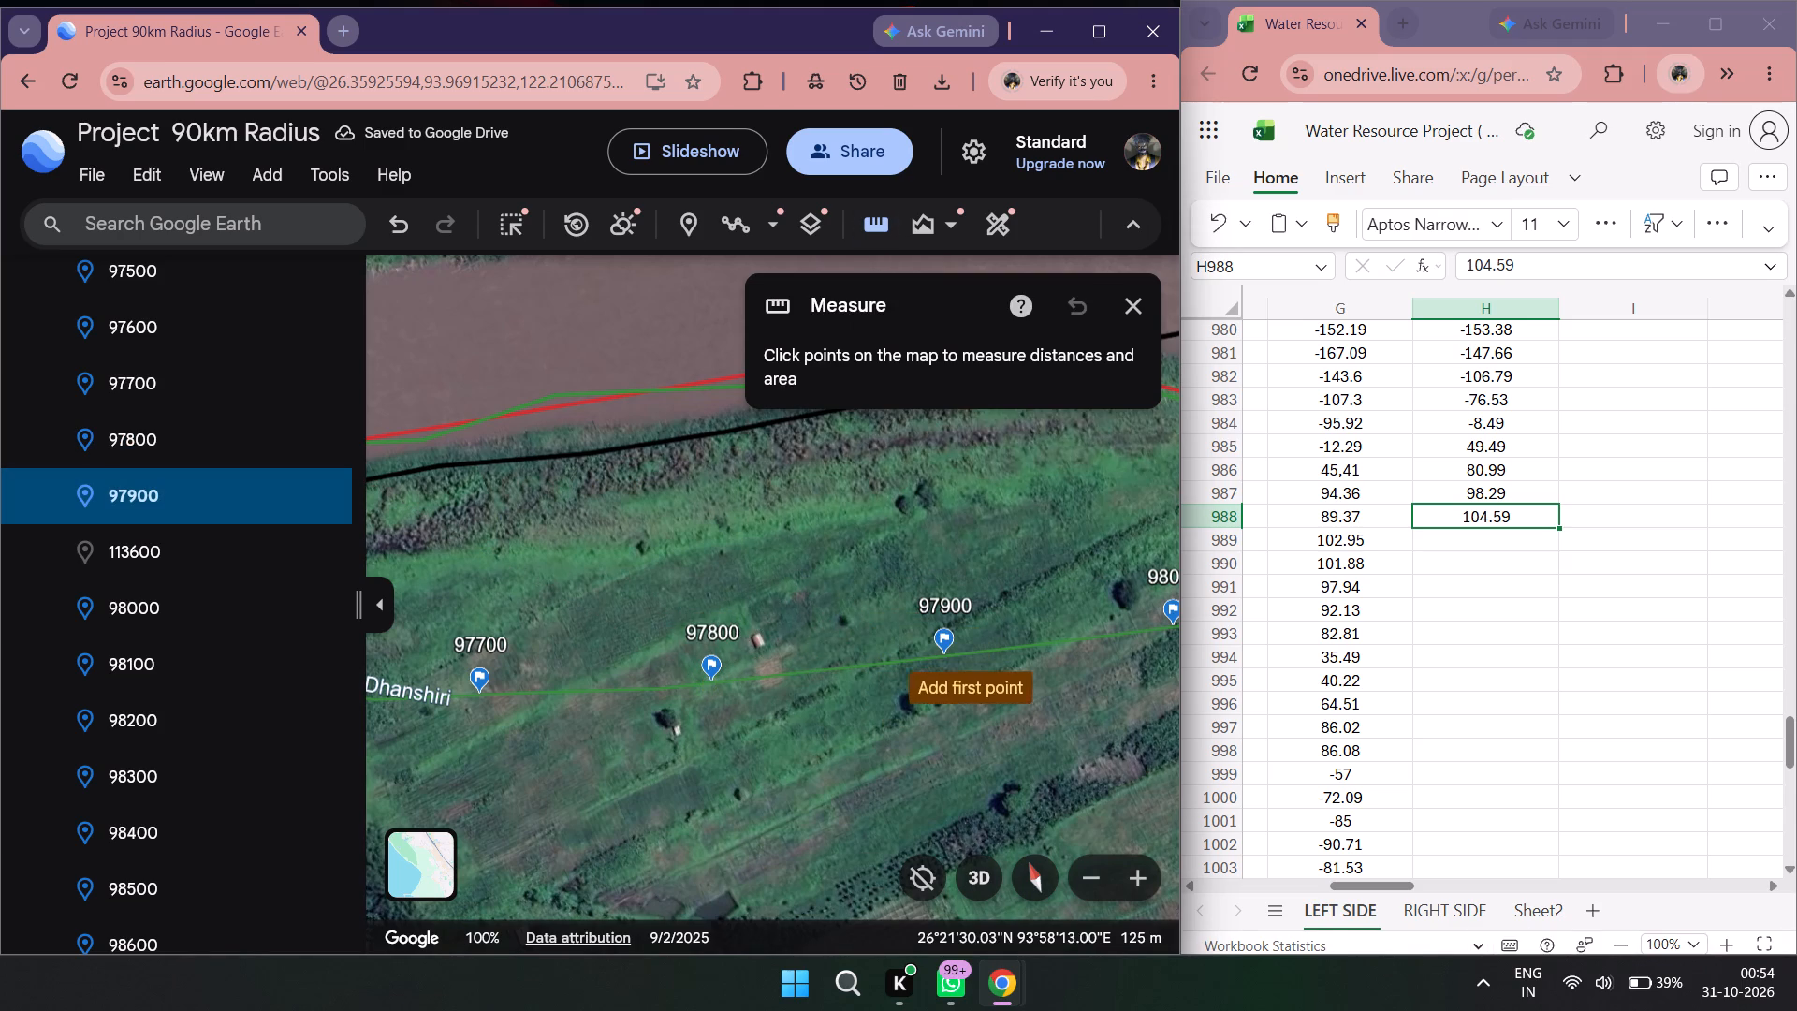
{"action": "left_click", "coordinate": [943, 657]}
{"action": "left_click_drag", "start_coordinate": [990, 521], "coordinate": [956, 634]}
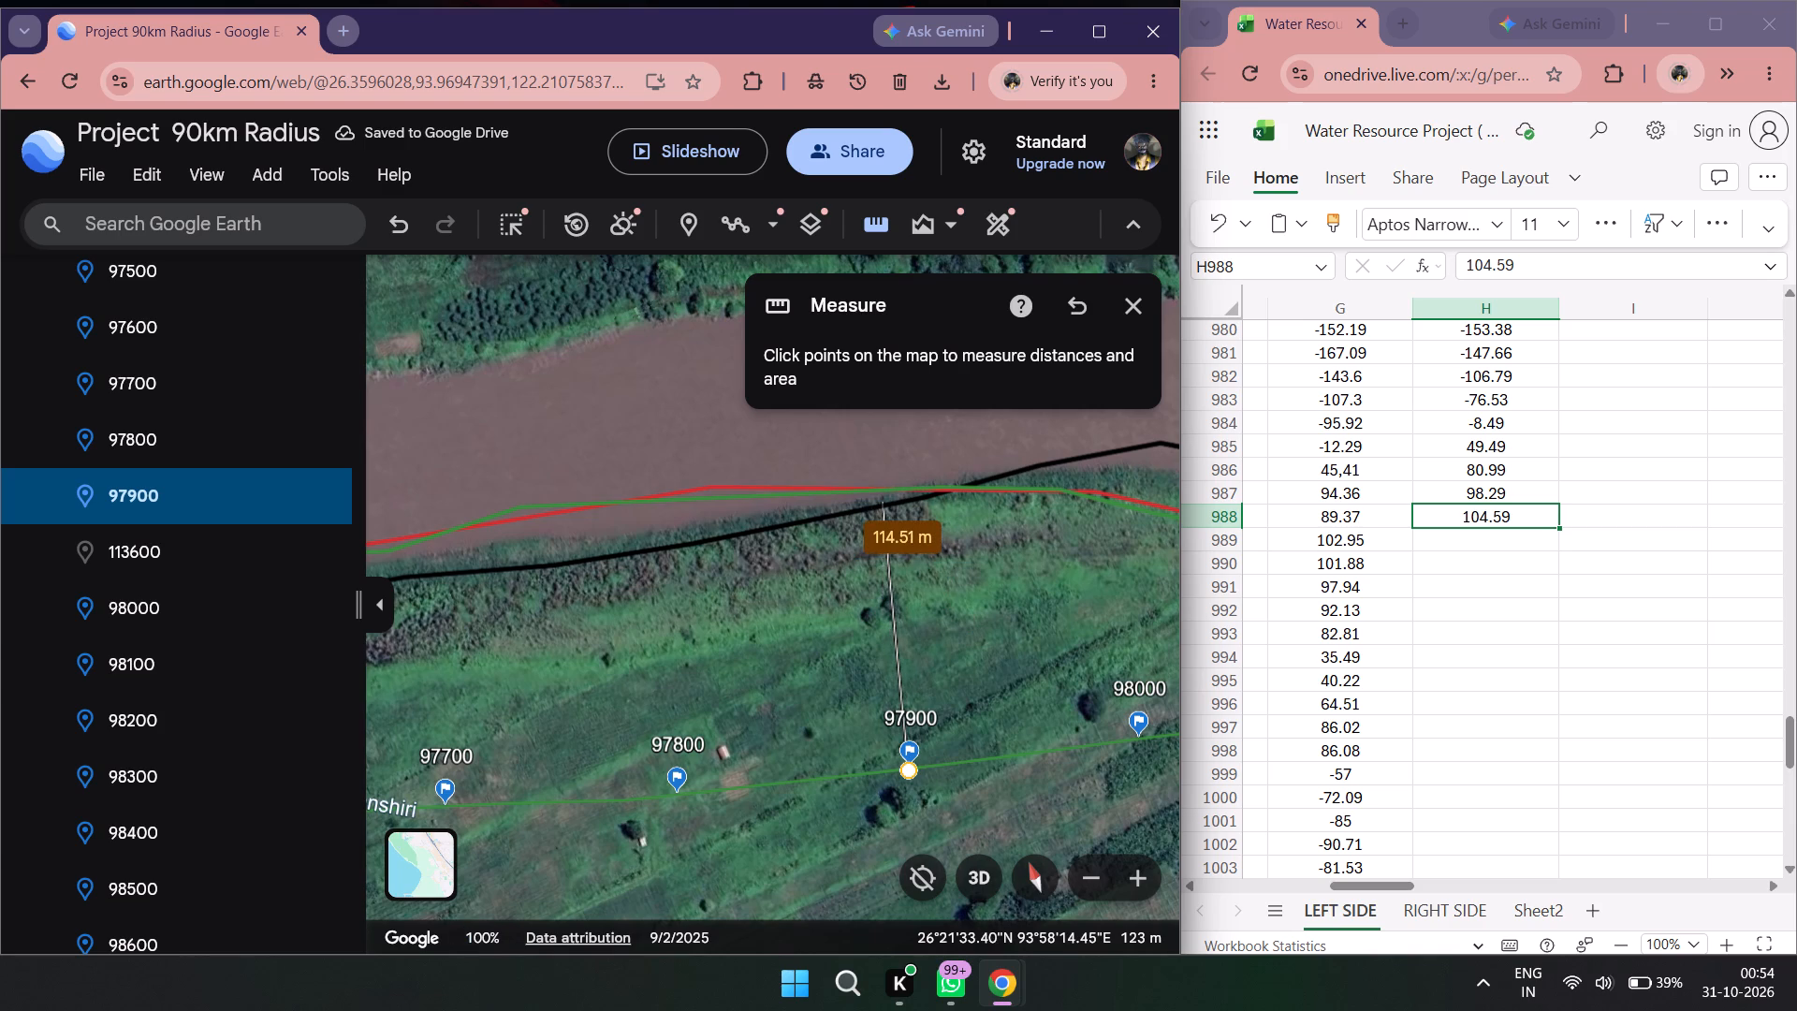
{"action": "double_click", "coordinate": [1490, 533]}
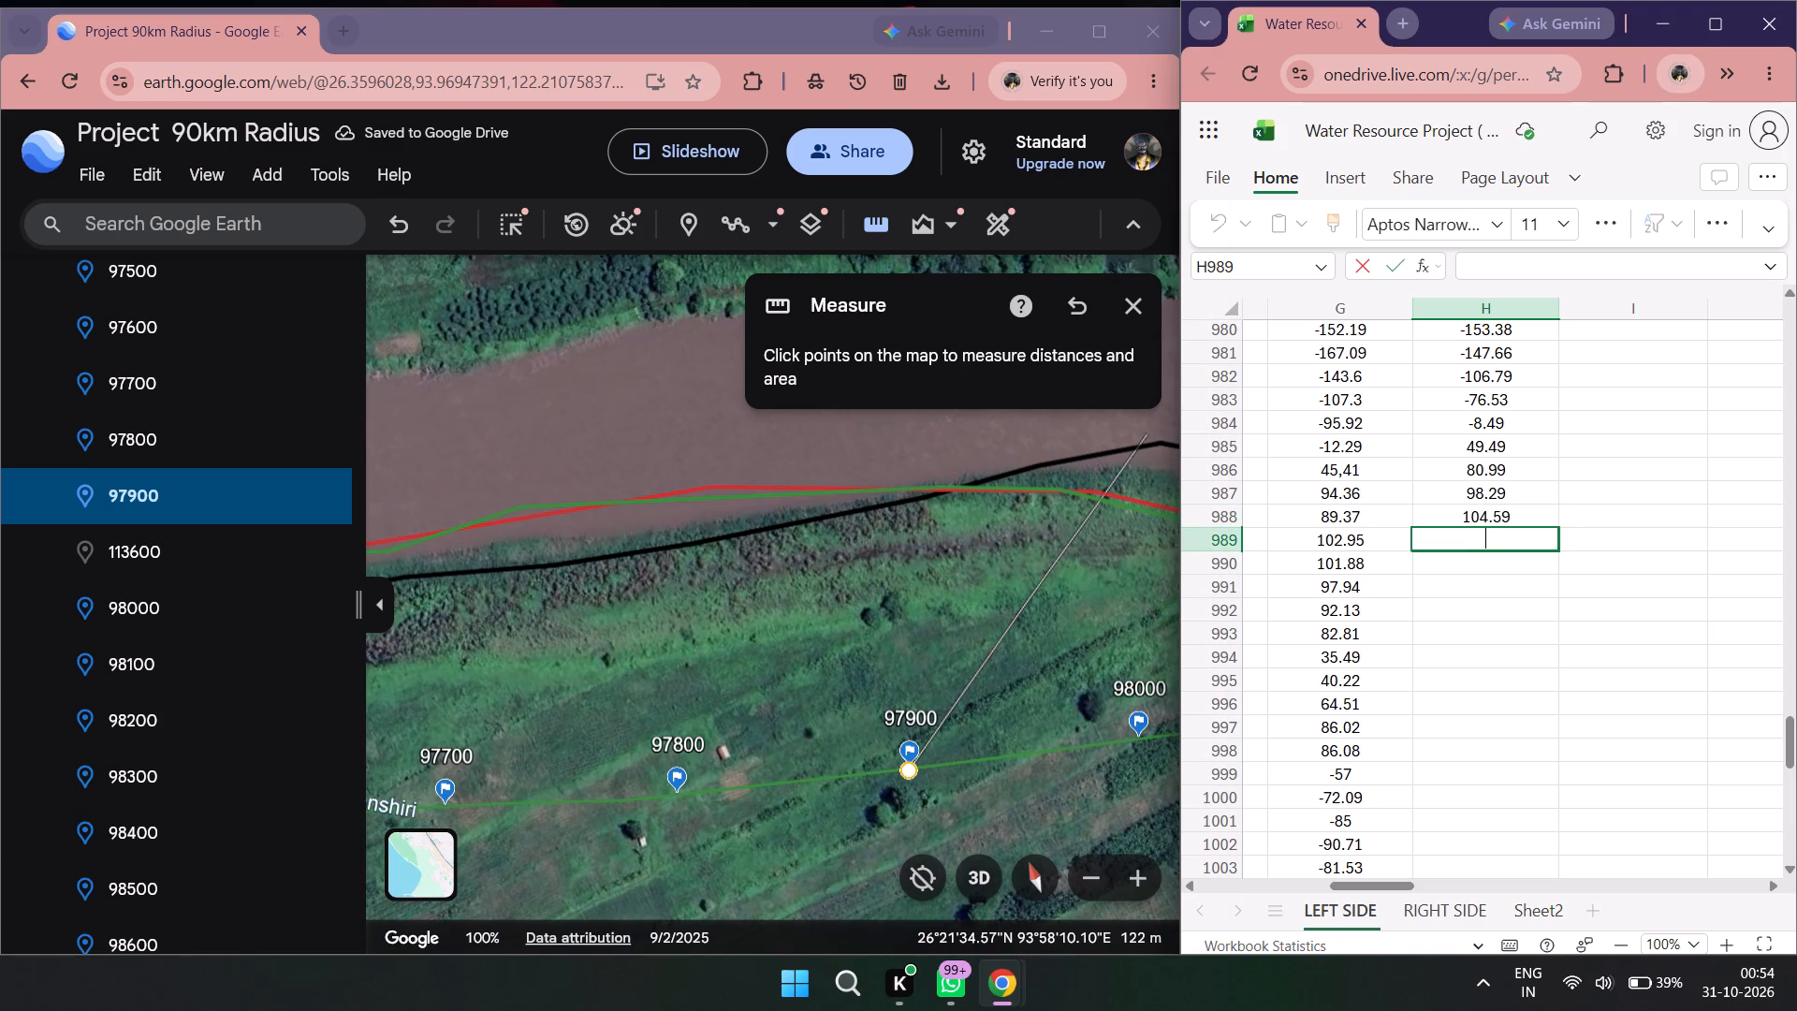
{"action": "type", "text": "115"}
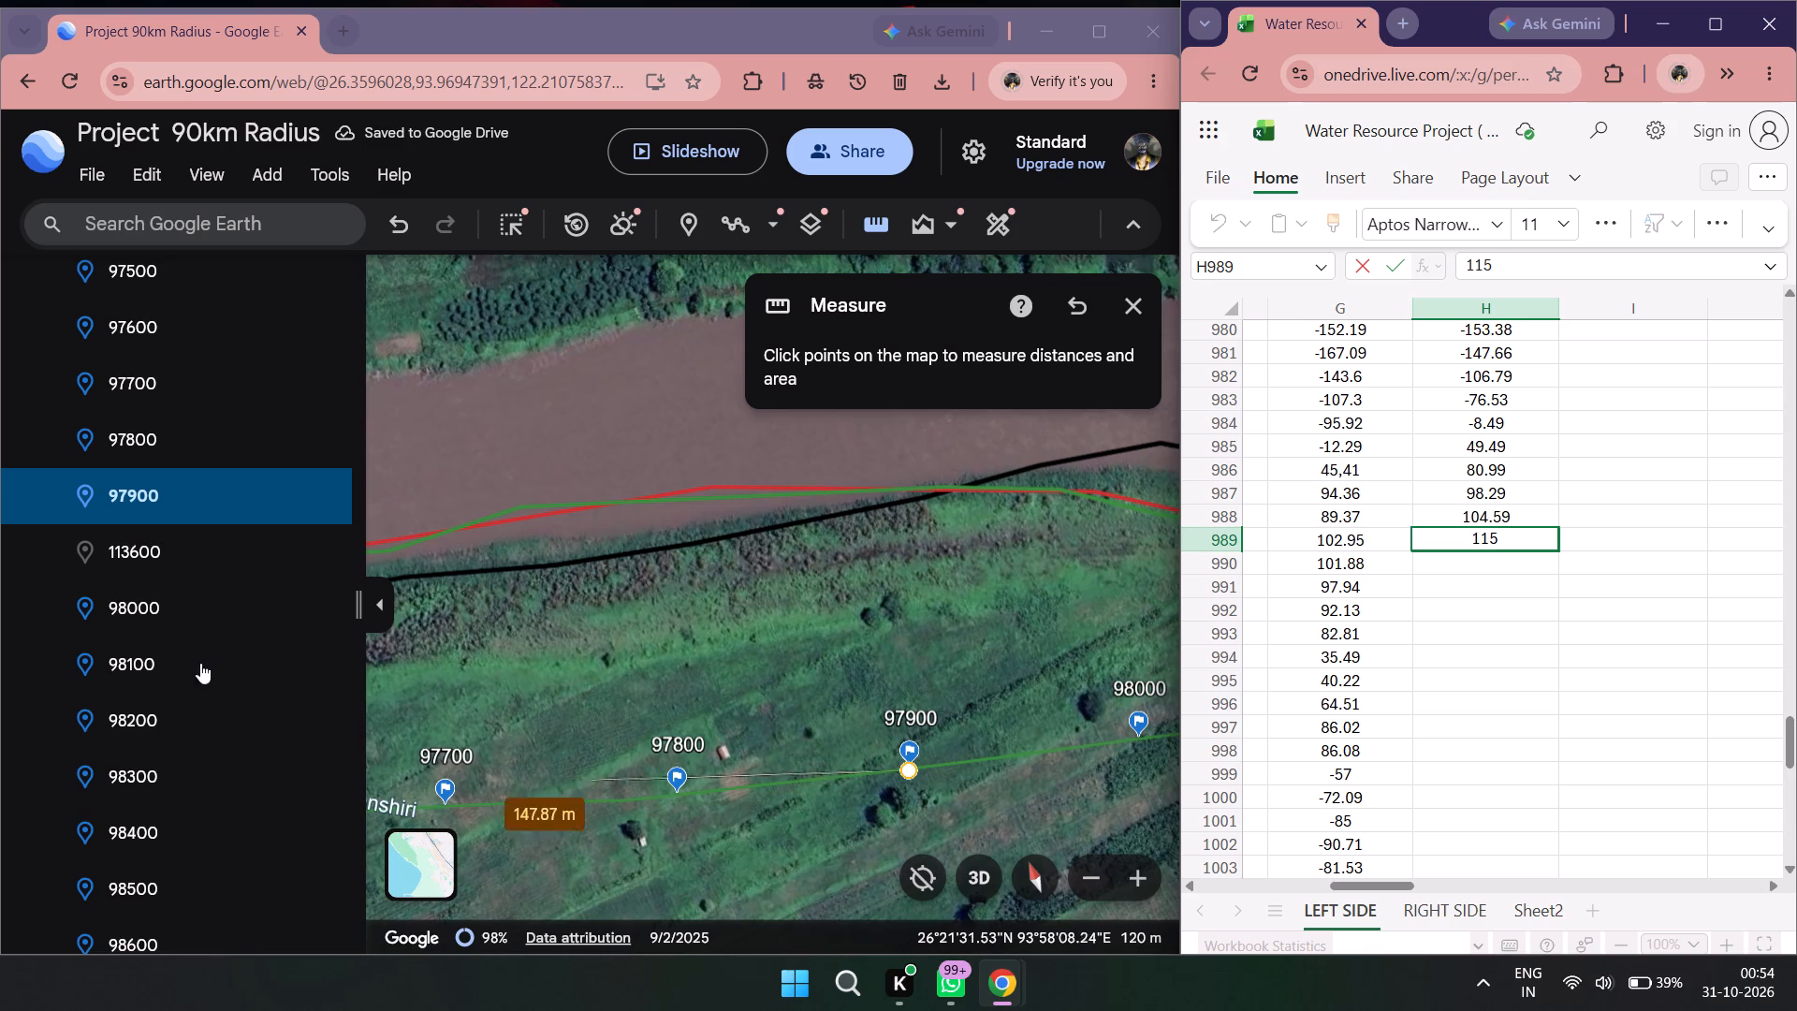
Measure from placemark 98000 across to the black river line and record the shift as 123.53 in H990.
{"action": "double_click", "coordinate": [78, 614]}
{"action": "scroll", "coordinate": [661, 609], "scroll_direction": "down", "scroll_amount": 3}
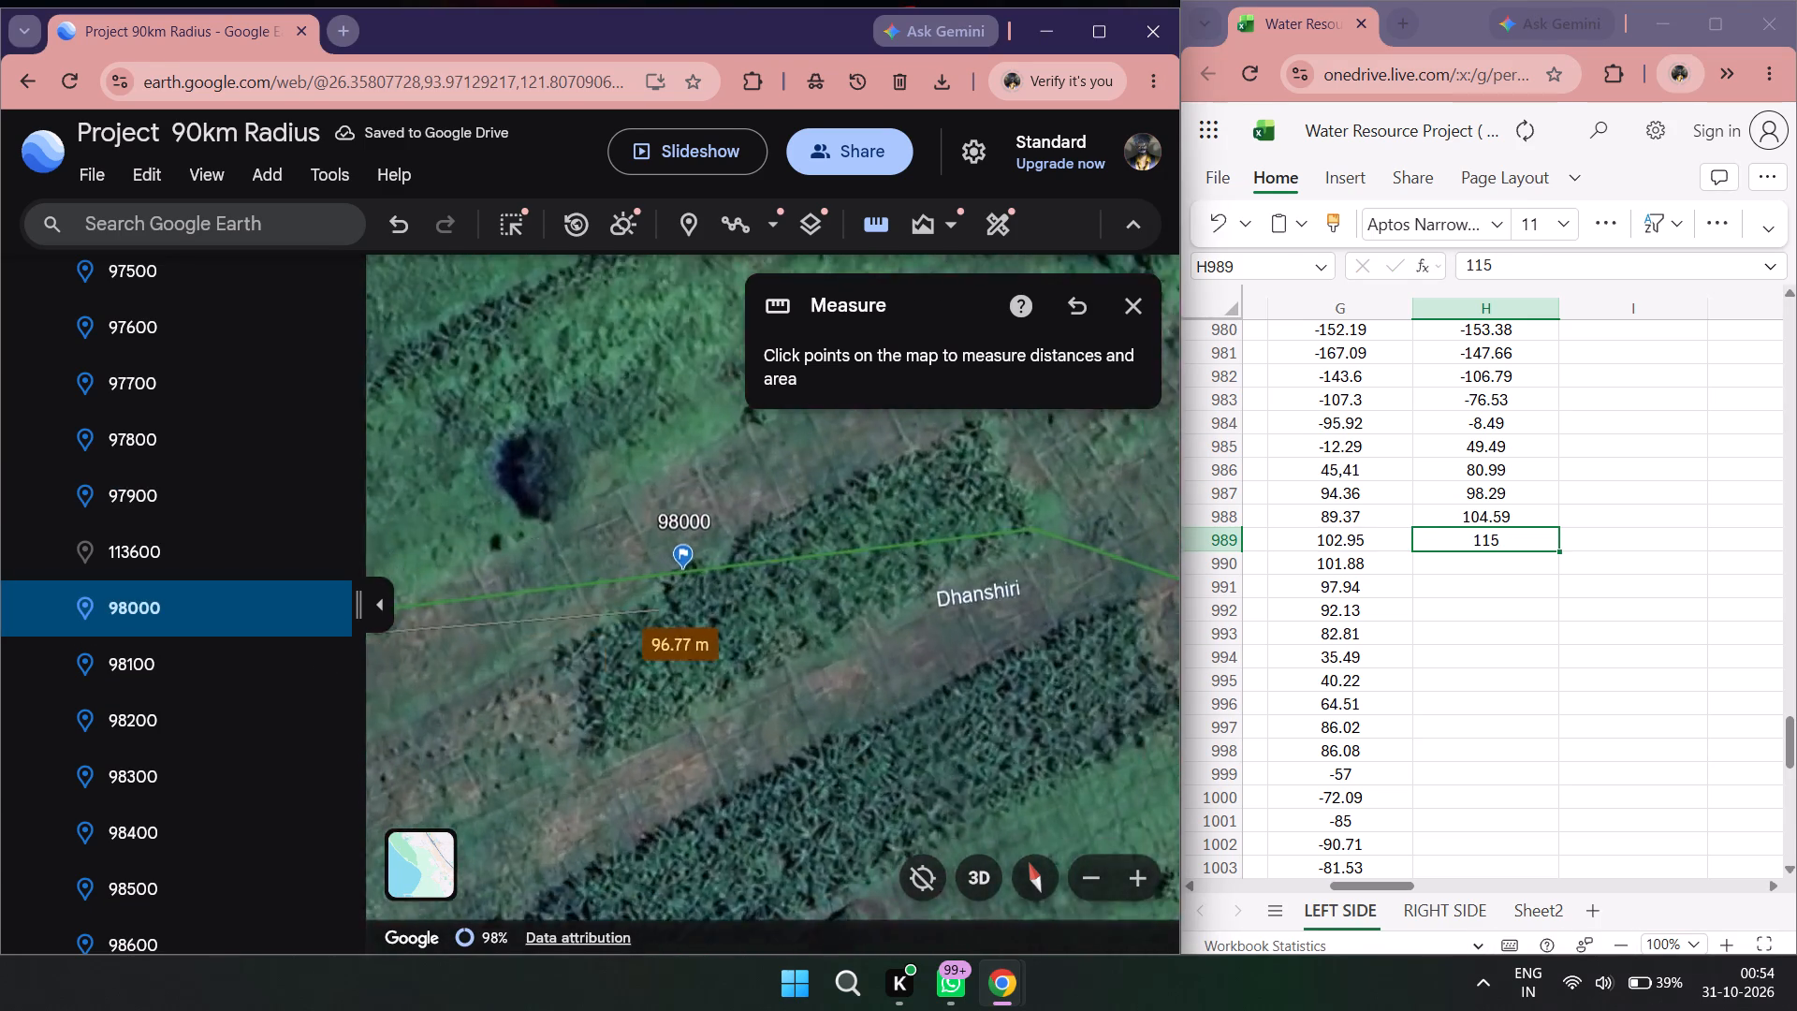
{"action": "left_click_drag", "start_coordinate": [671, 501], "coordinate": [662, 656]}
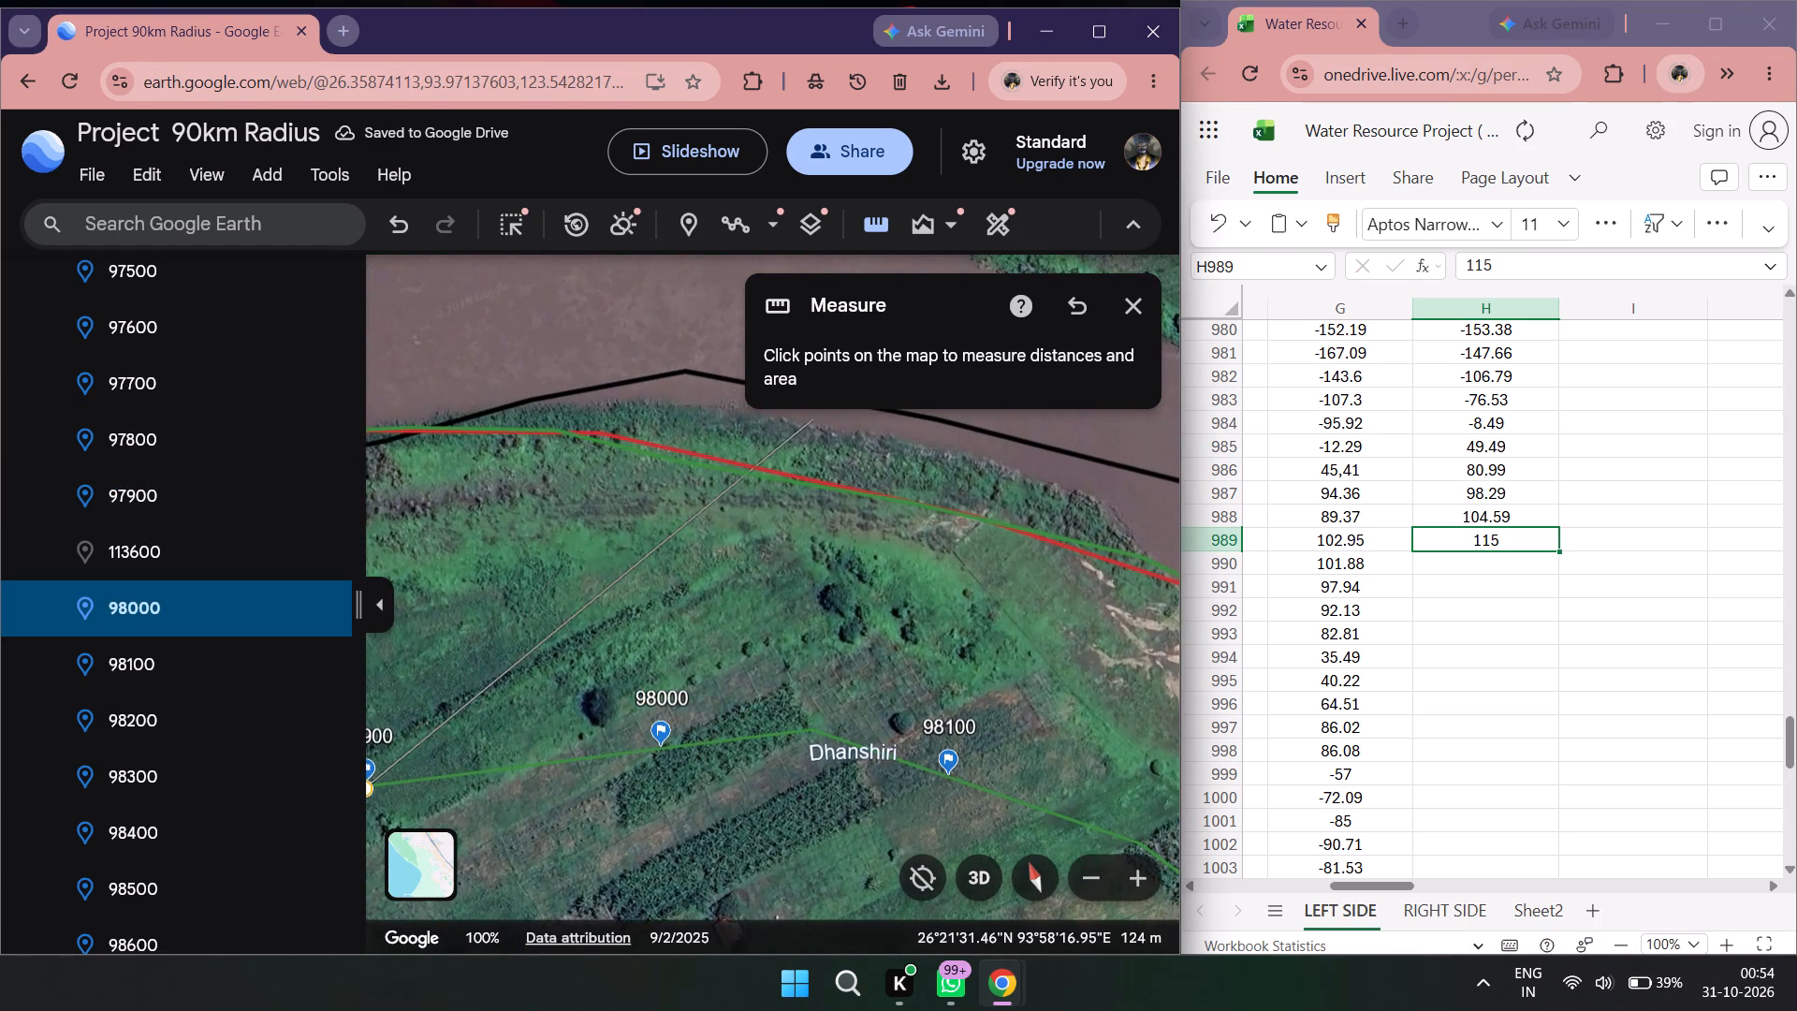
{"action": "double_click", "coordinate": [862, 229]}
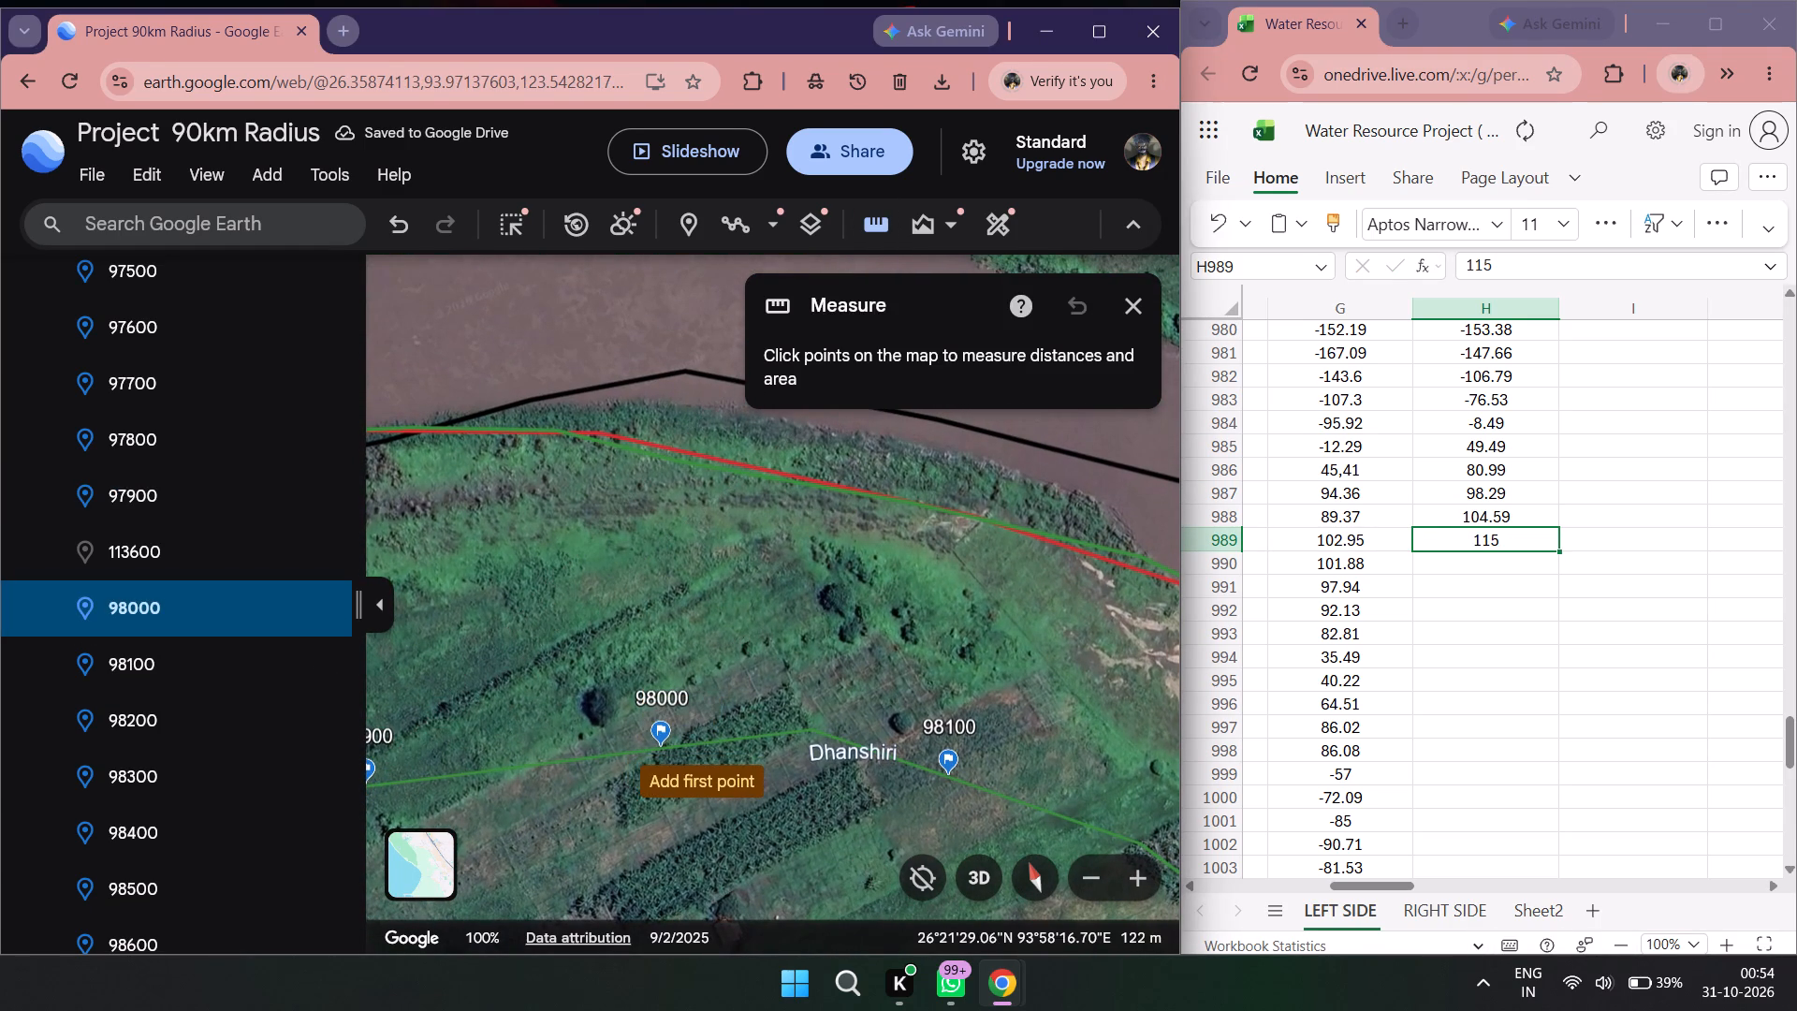
{"action": "left_click", "coordinate": [662, 749]}
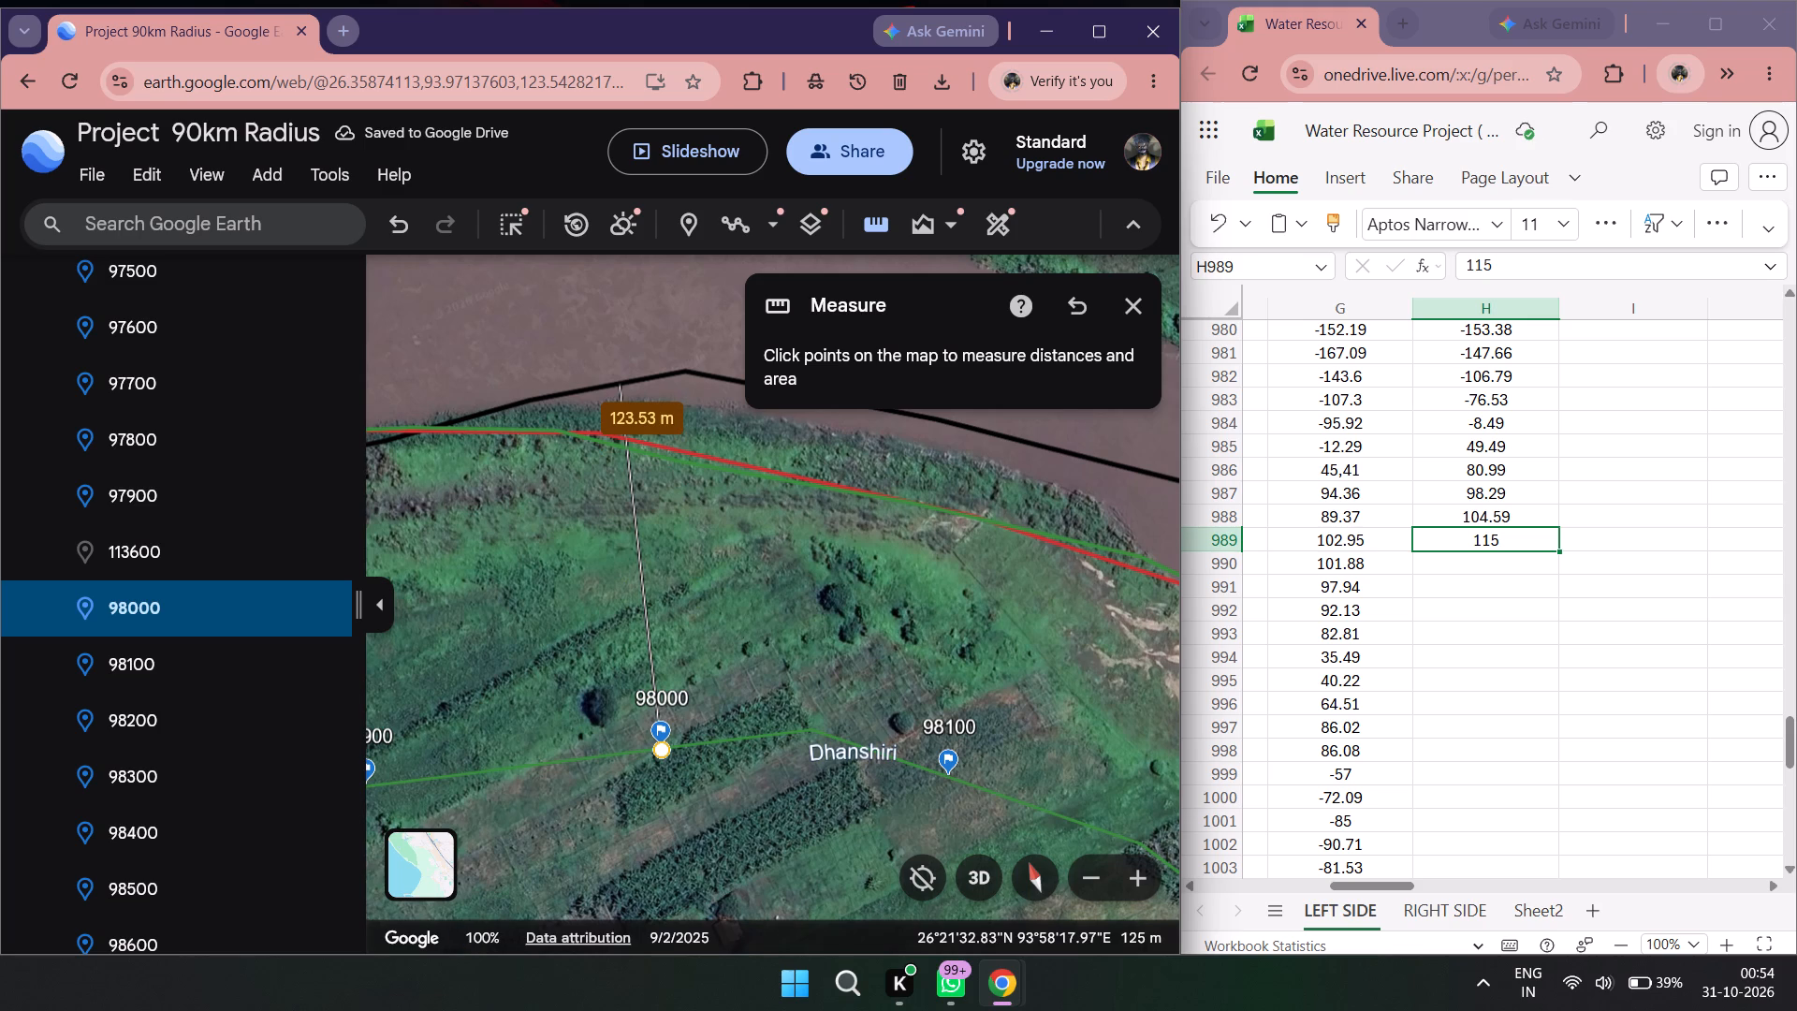
{"action": "double_click", "coordinate": [1442, 573]}
{"action": "type", "text": "123."}
{"action": "type", "text": "53"}
Measure from placemark 98100 across to the black river line and record the shift as 116.04 in H991.
{"action": "double_click", "coordinate": [194, 644]}
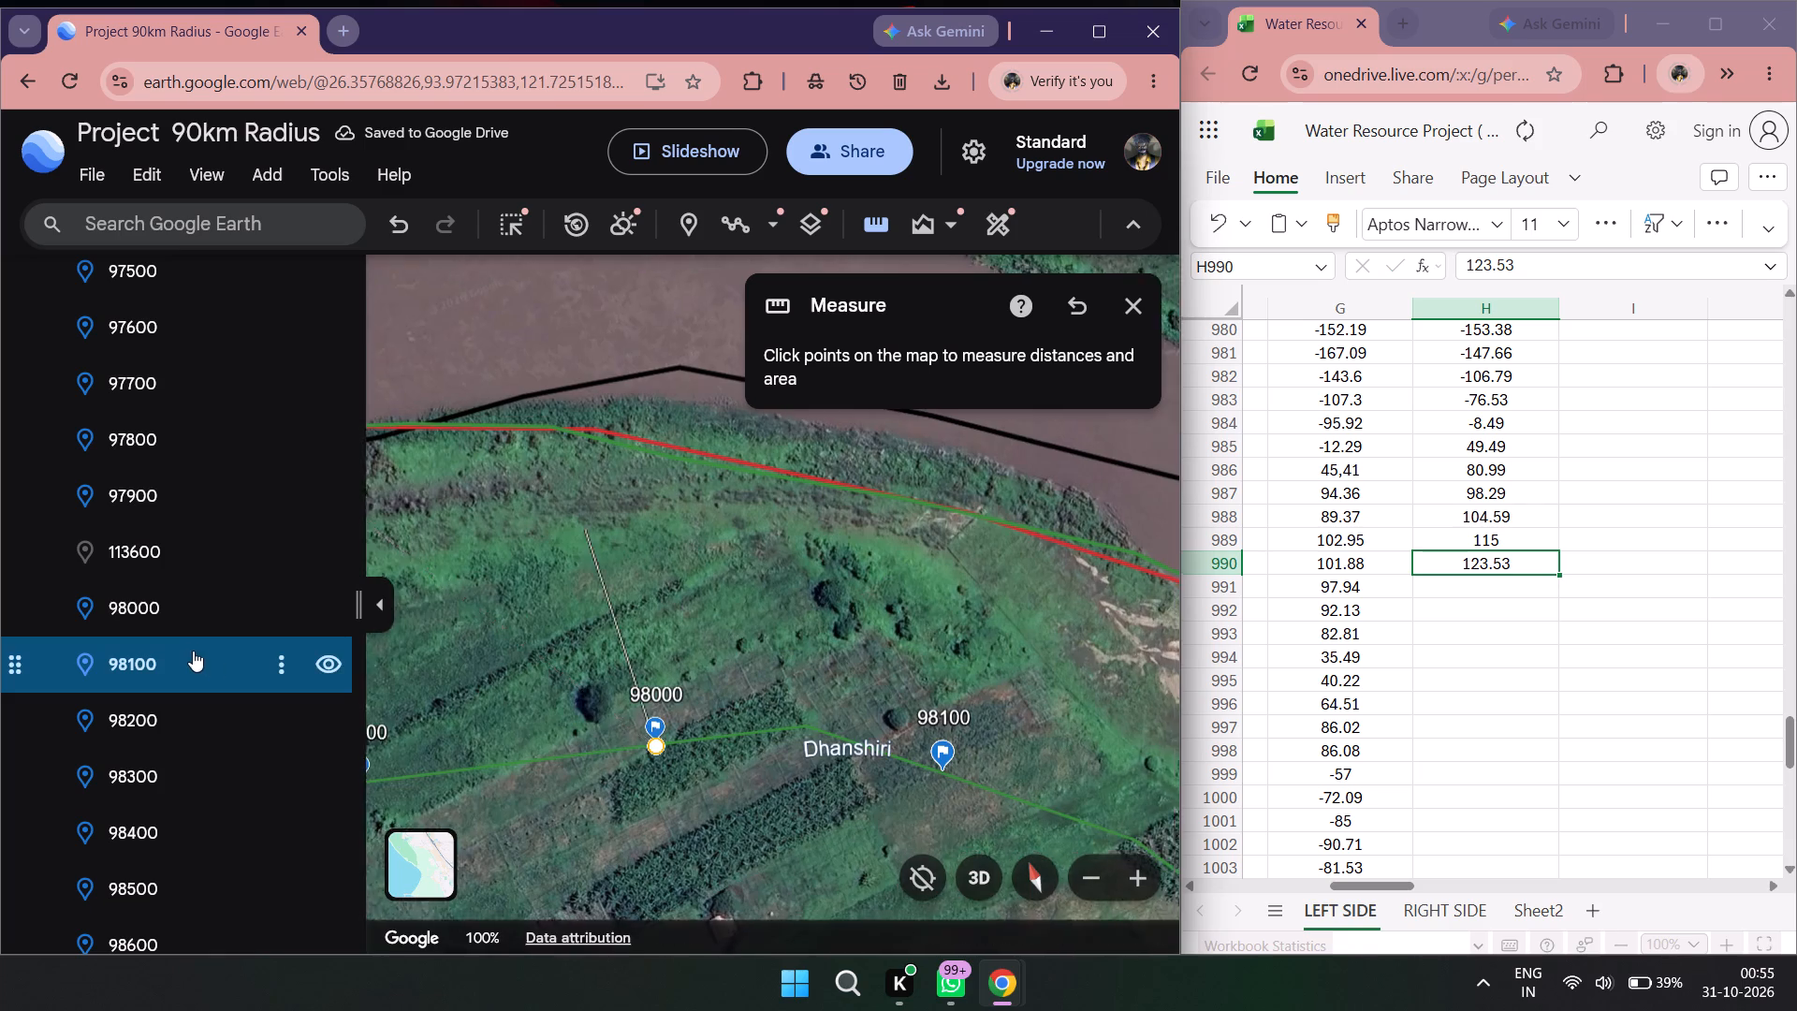
{"action": "scroll", "coordinate": [816, 666], "scroll_direction": "down", "scroll_amount": 1}
{"action": "left_click_drag", "start_coordinate": [814, 633], "coordinate": [787, 758]}
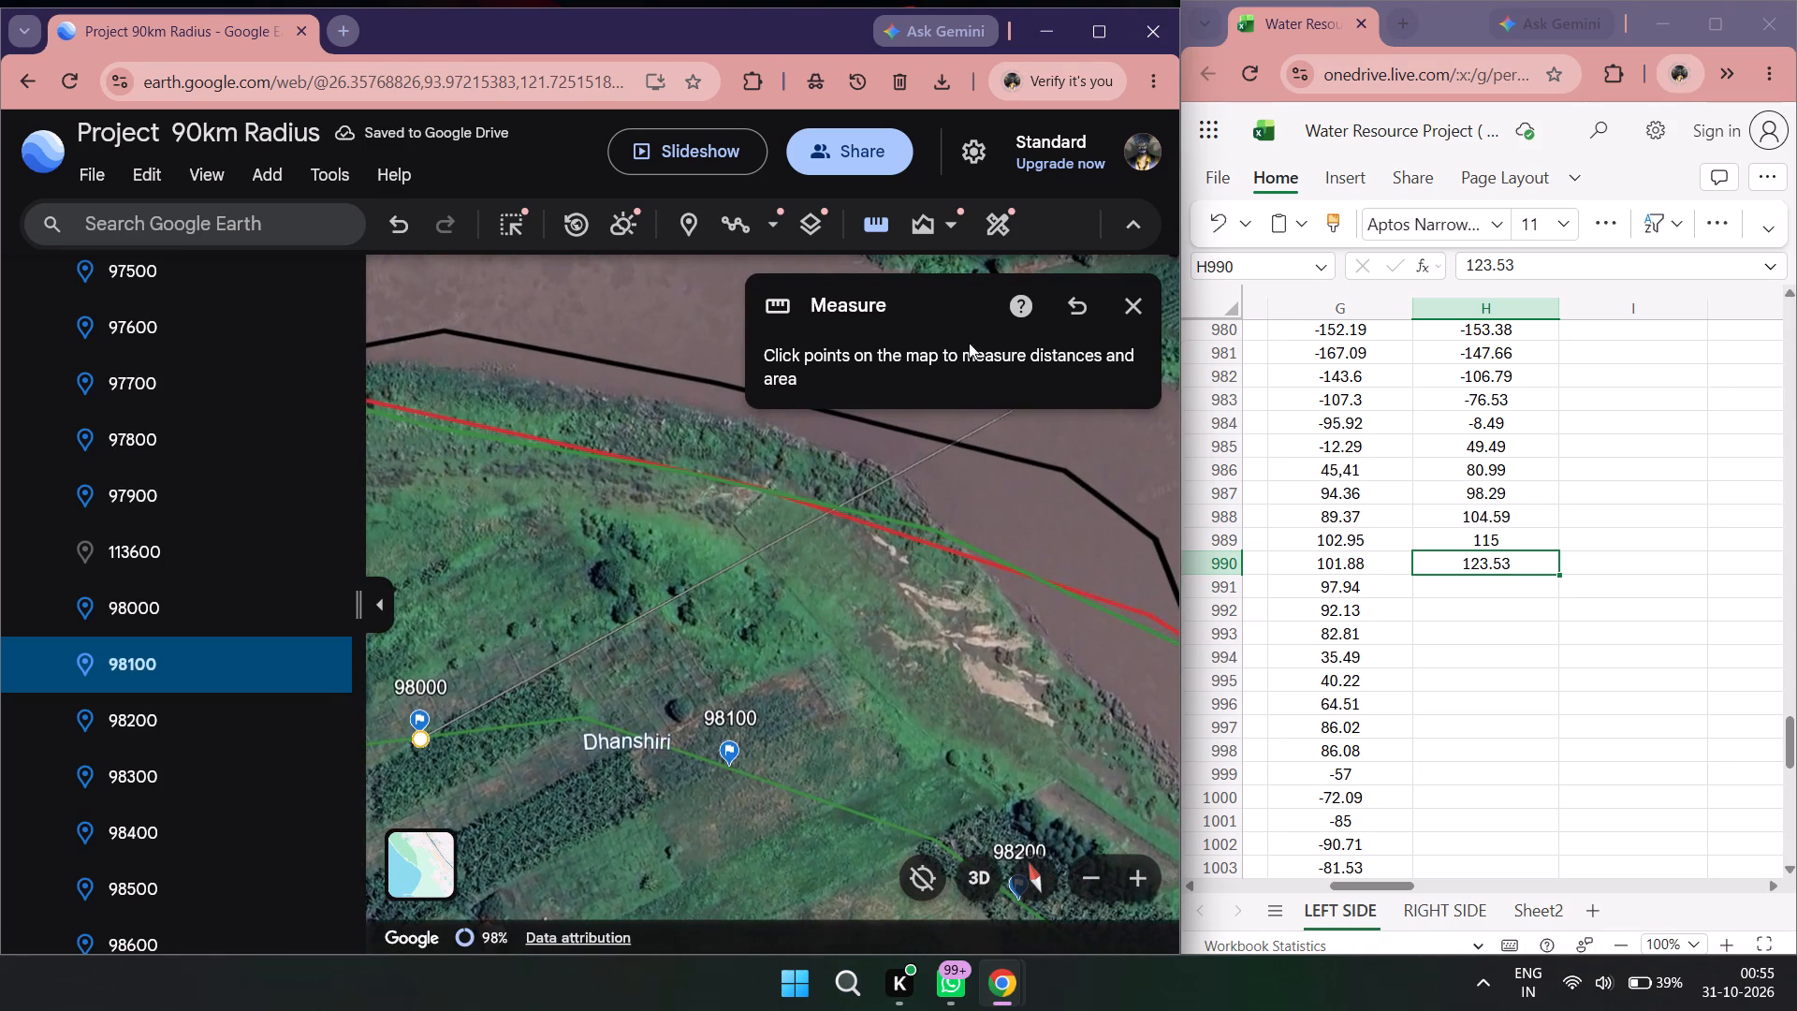
{"action": "double_click", "coordinate": [873, 235]}
{"action": "left_click", "coordinate": [728, 768]}
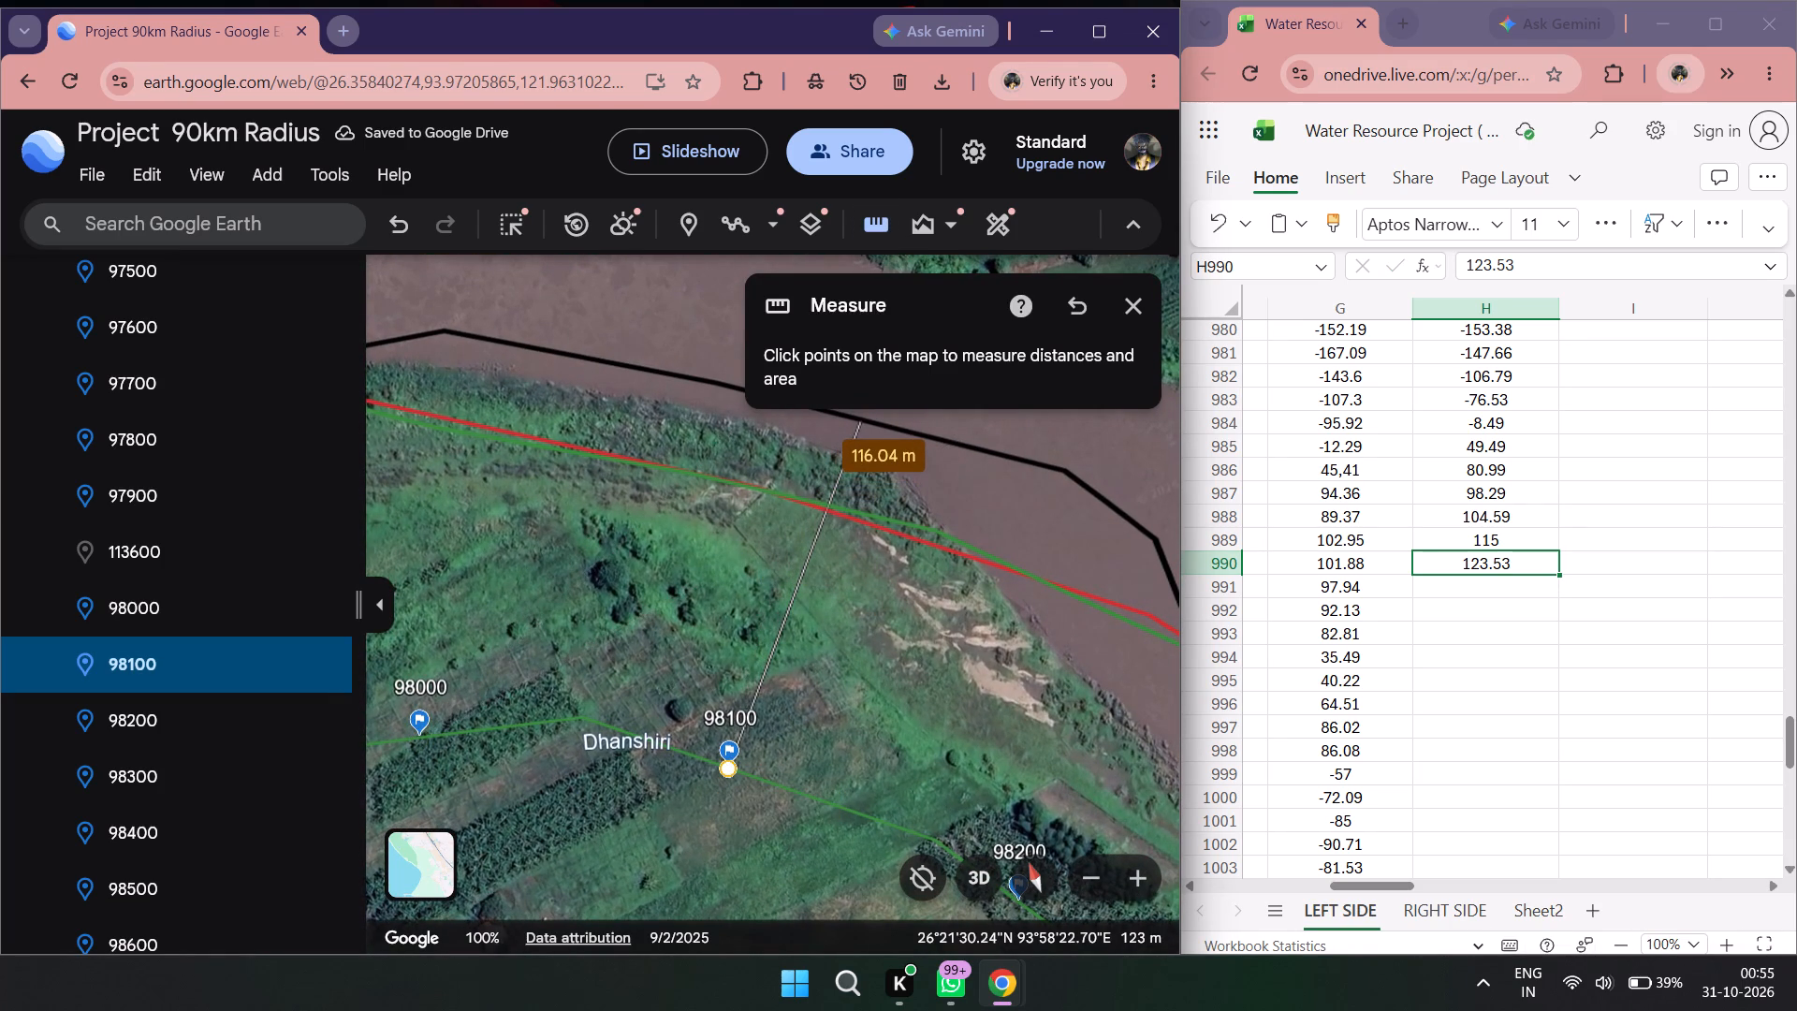
{"action": "double_click", "coordinate": [1463, 593]}
{"action": "type", "text": "116.0"}
{"action": "key", "text": "4"}
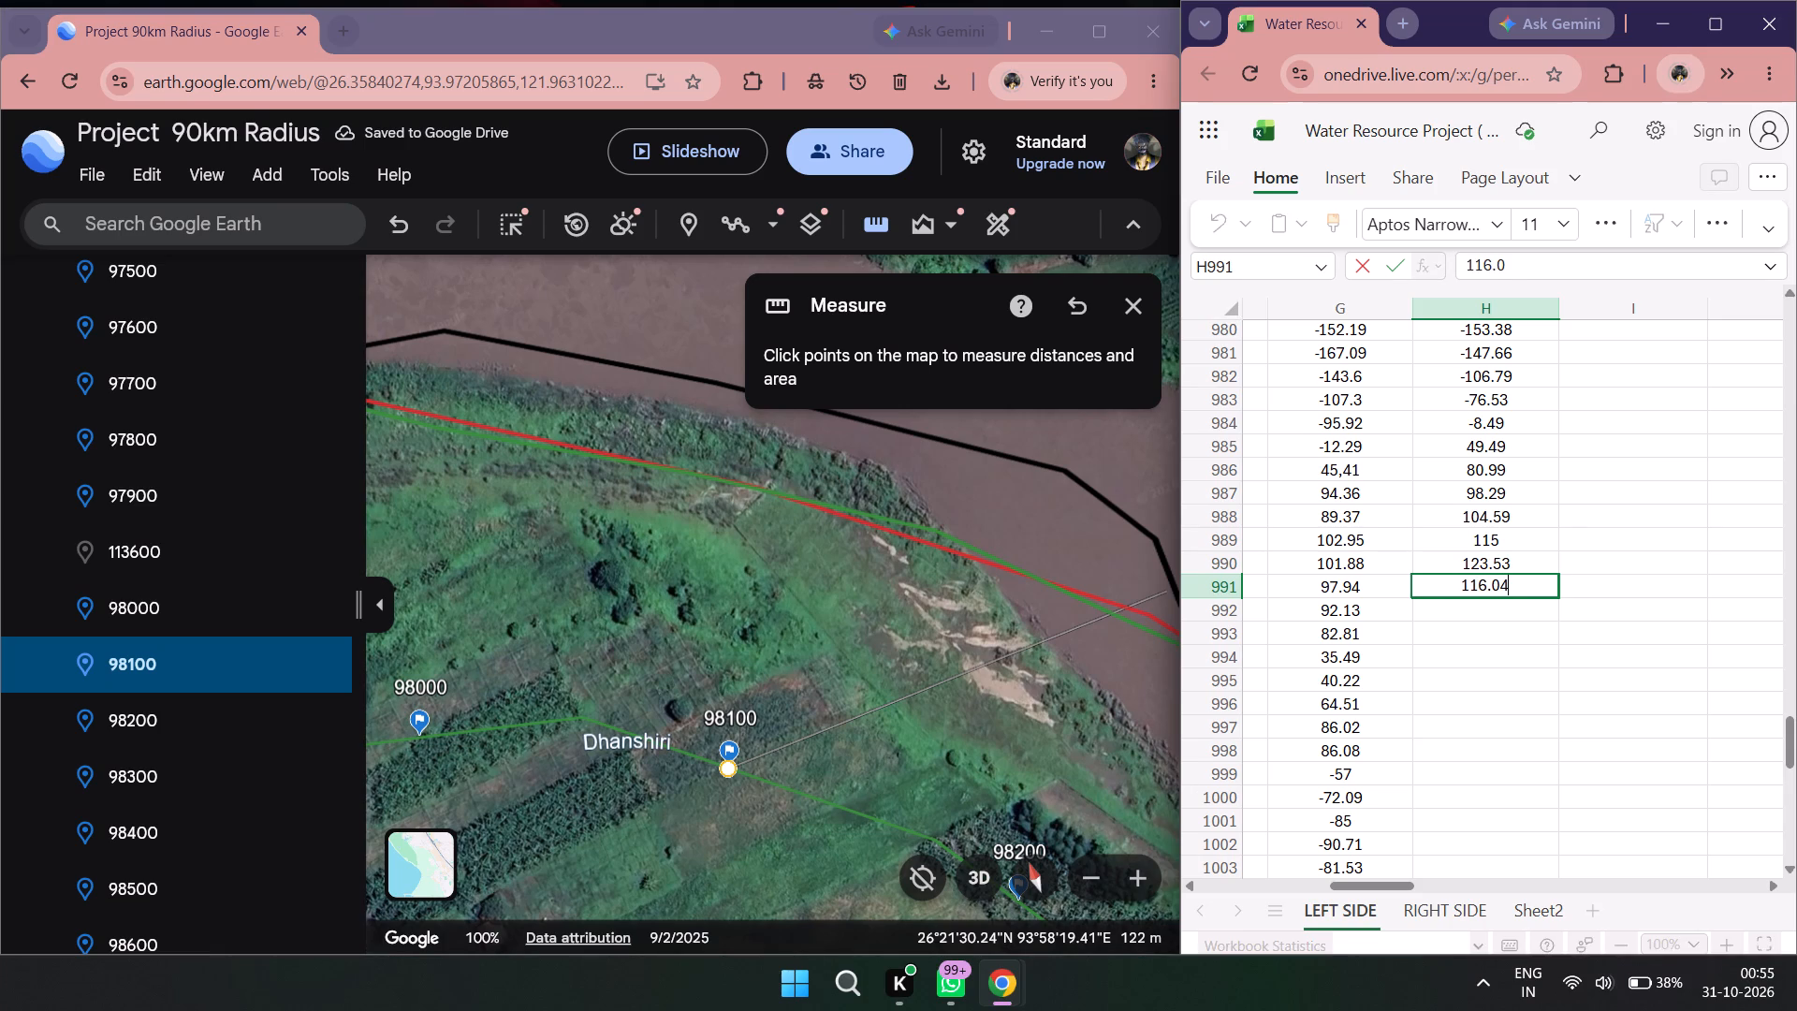
Measure from placemark 98200 across to the black river line and record the shift as 82.41 in H992.
{"action": "double_click", "coordinate": [204, 726]}
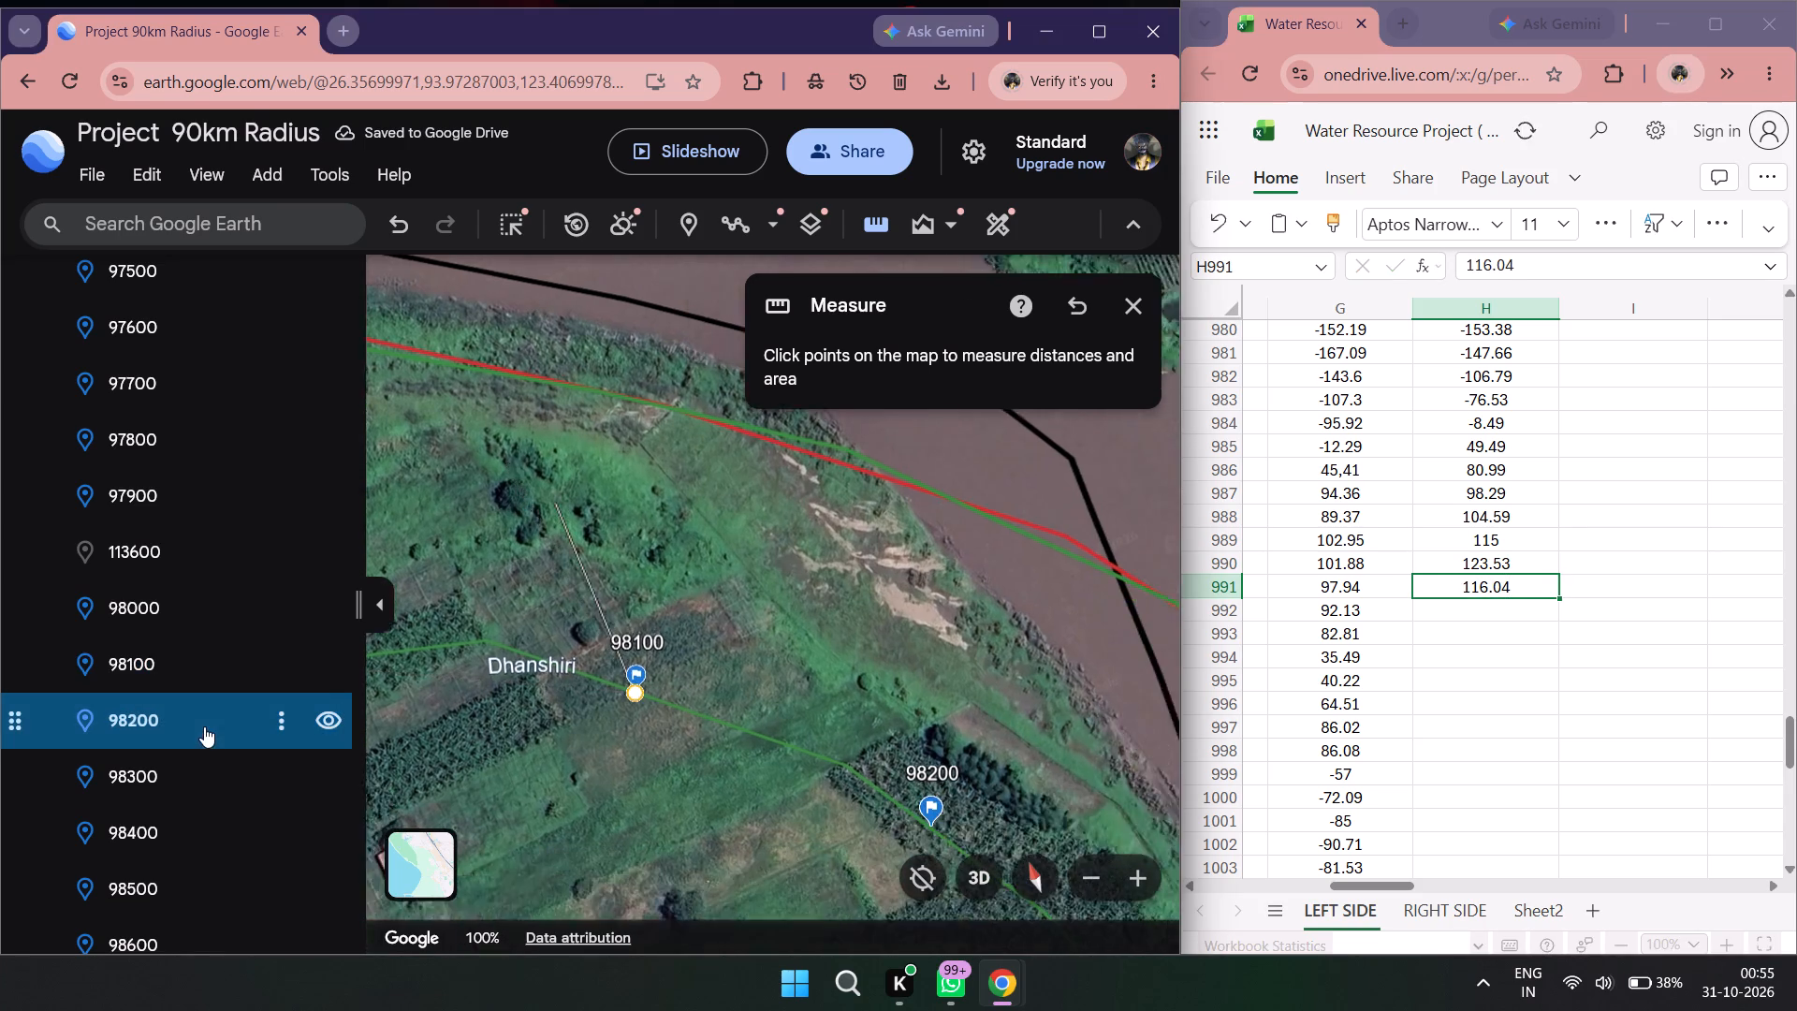
{"action": "scroll", "coordinate": [713, 694], "scroll_direction": "down", "scroll_amount": 3}
{"action": "scroll", "coordinate": [791, 585], "scroll_direction": "down", "scroll_amount": 1}
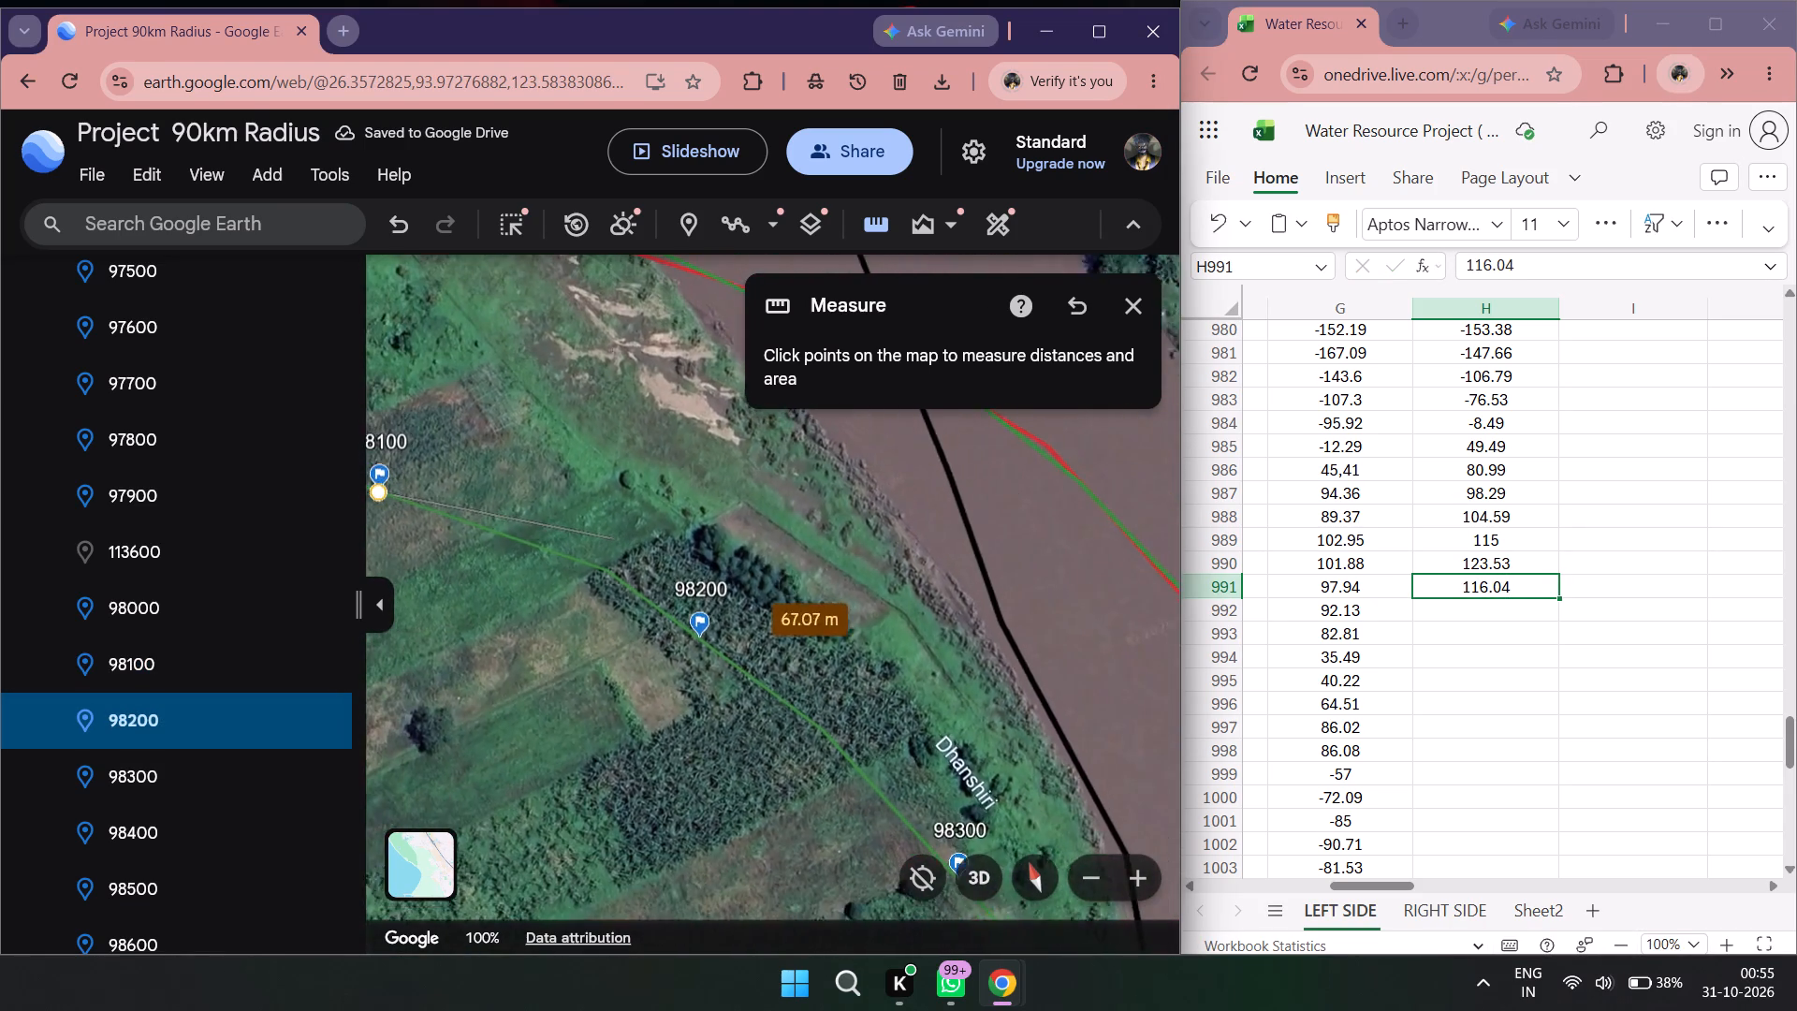
{"action": "left_click_drag", "start_coordinate": [791, 585], "coordinate": [773, 725]}
{"action": "double_click", "coordinate": [884, 233]}
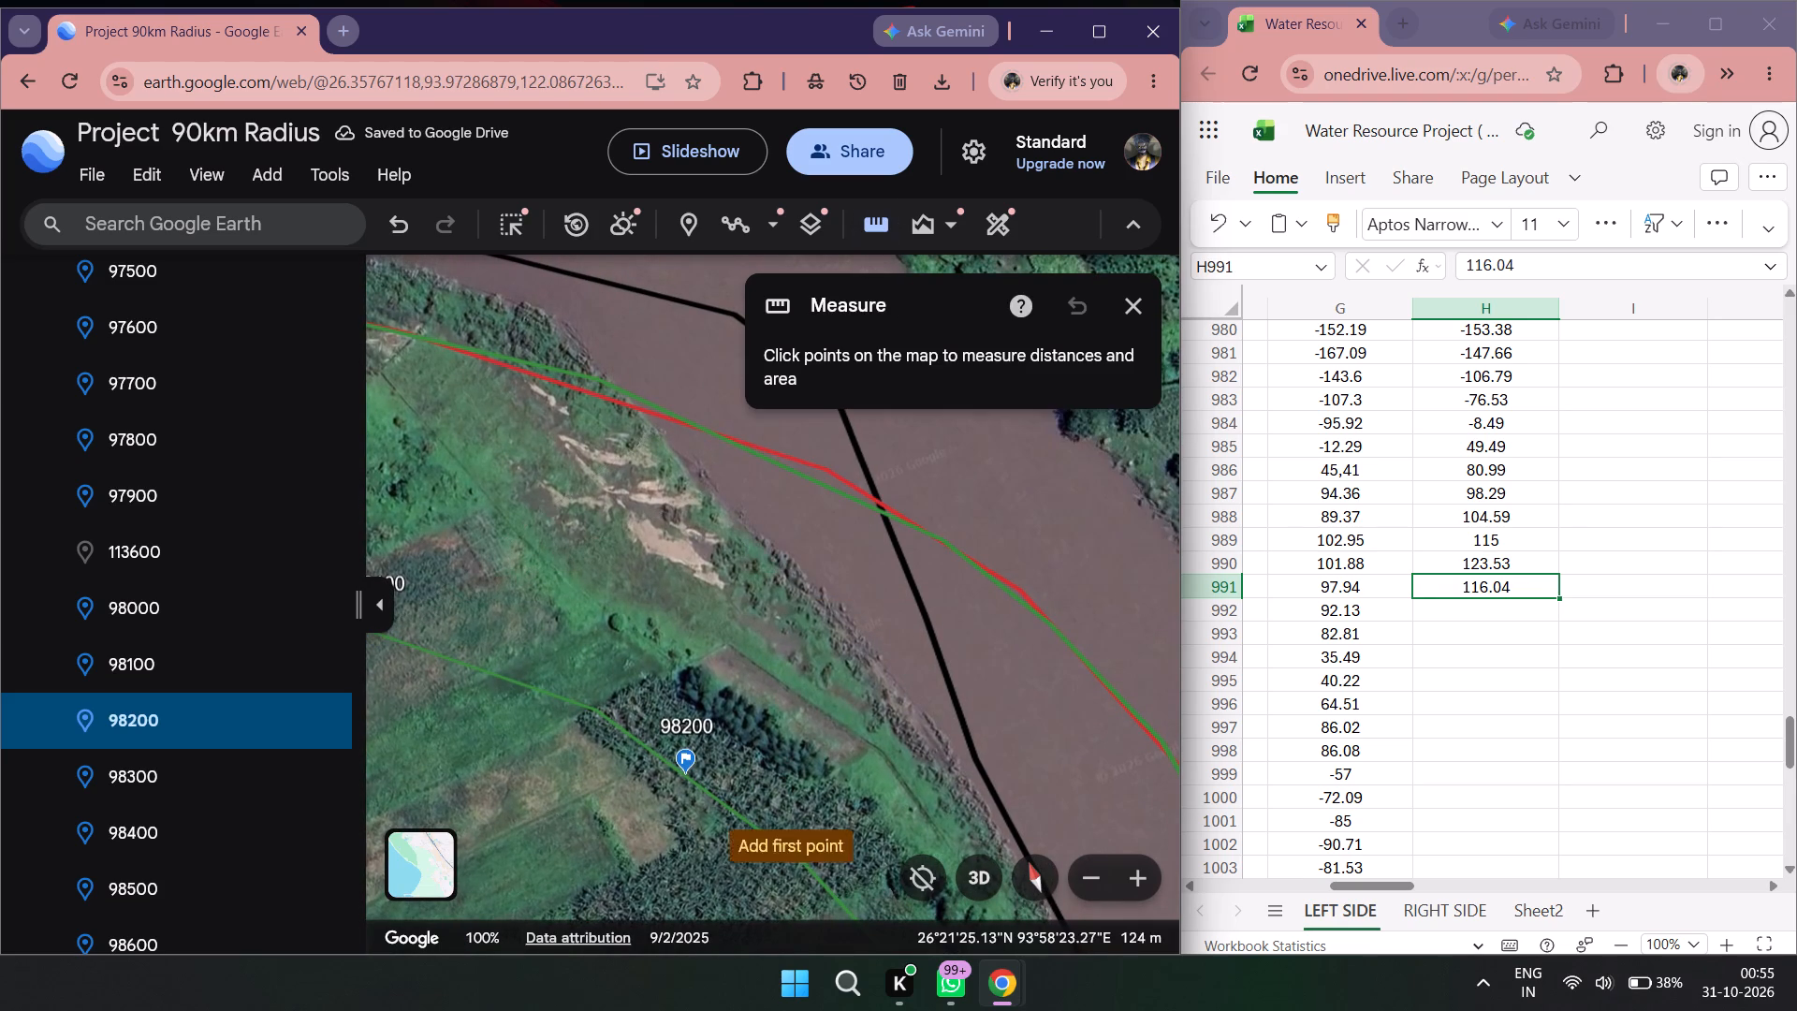
{"action": "left_click", "coordinate": [685, 776]}
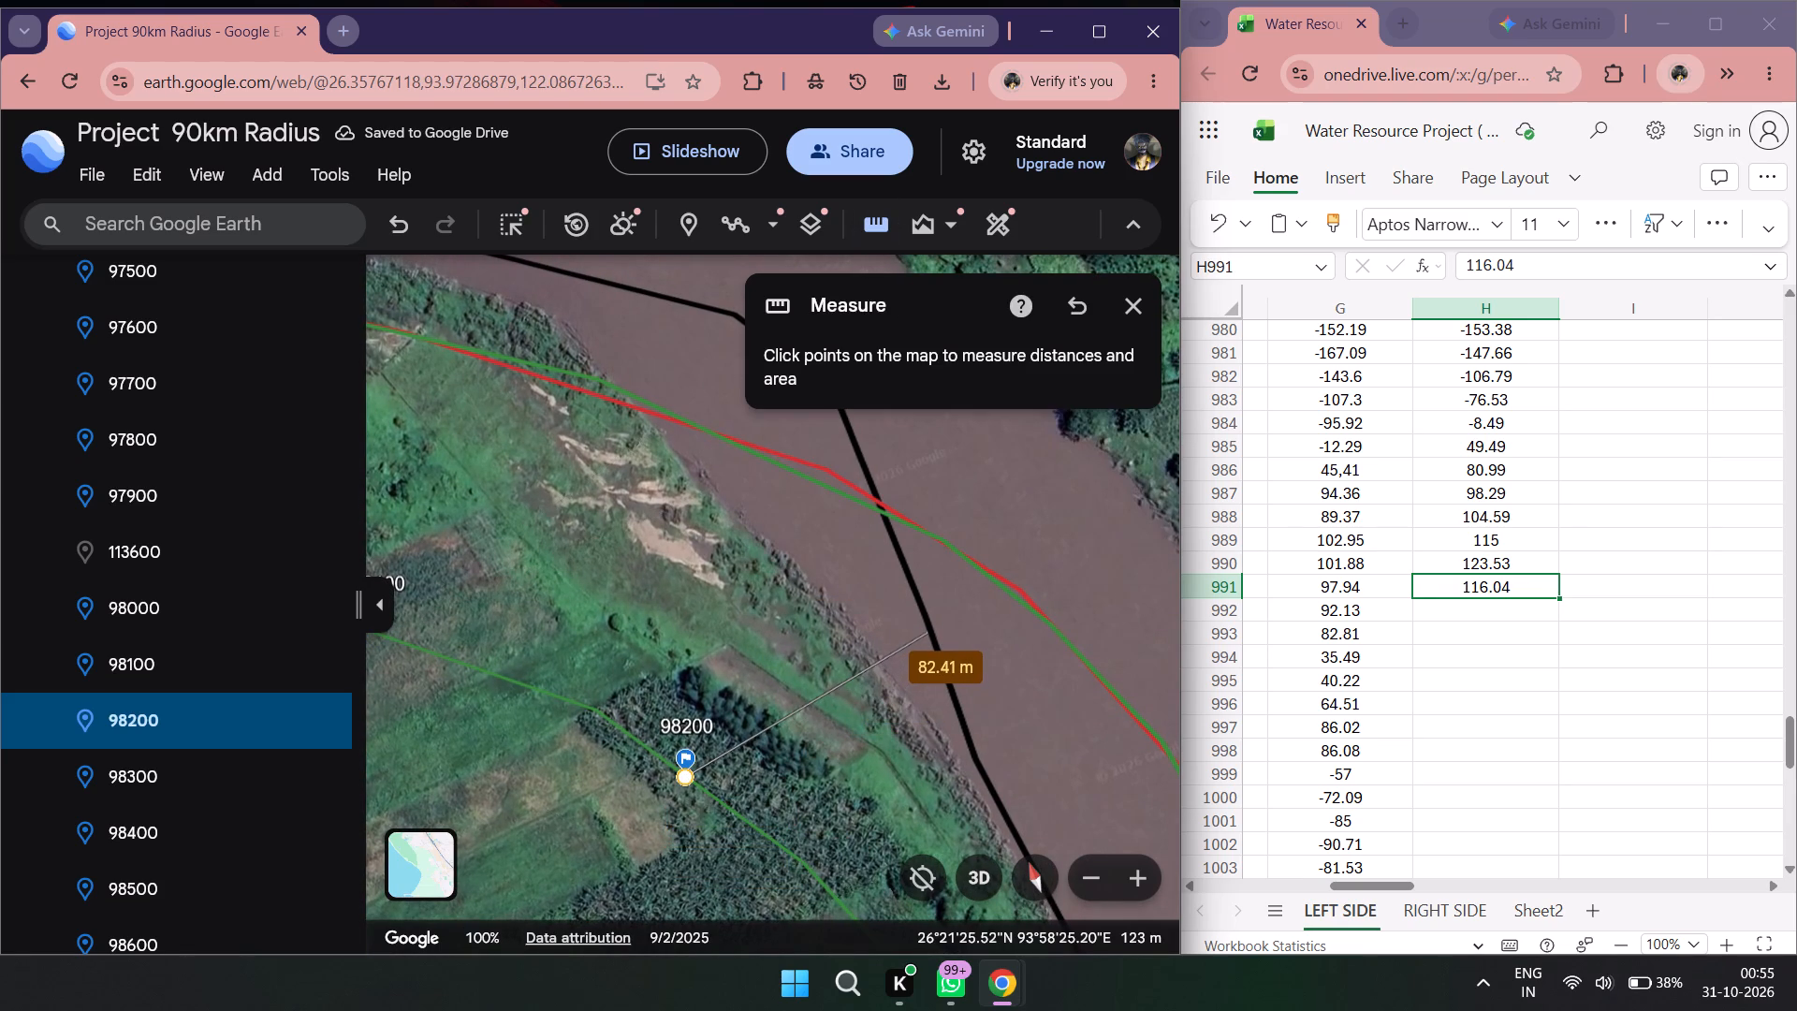
{"action": "double_click", "coordinate": [1460, 616]}
{"action": "type", "text": "82.41"}
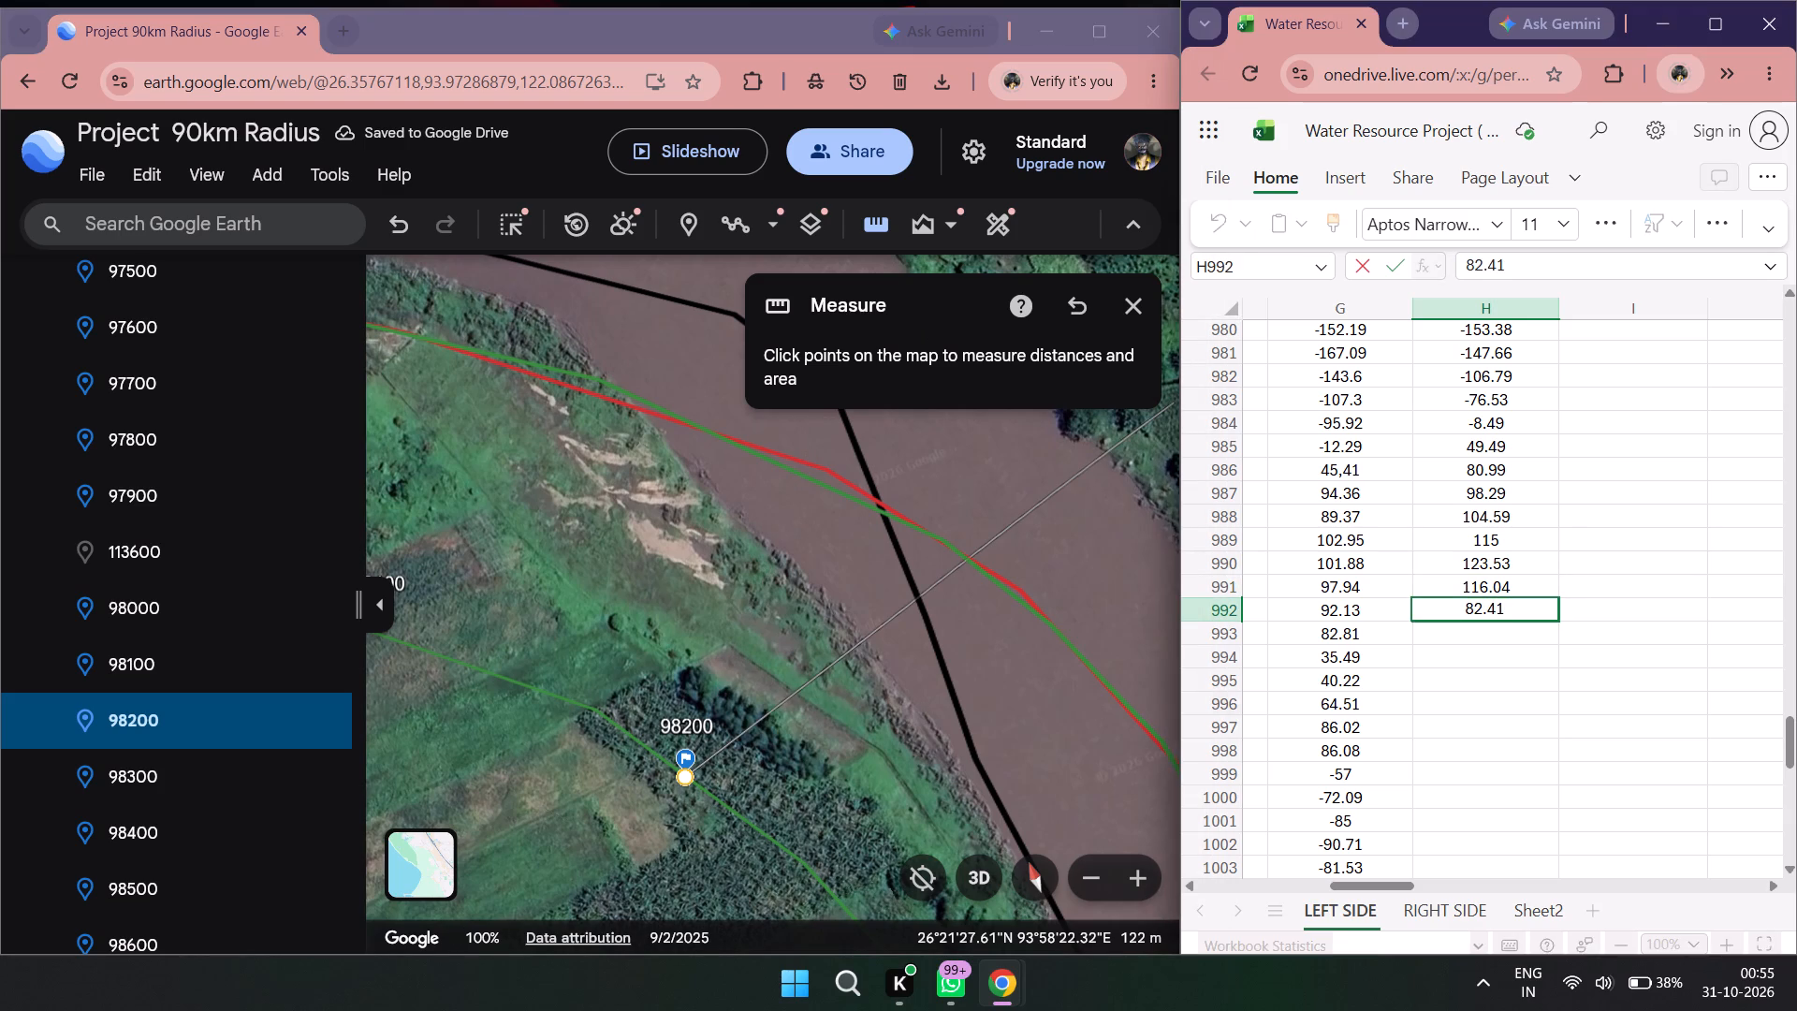
Measure from placemark 98300 across to the black river line and record the shift as 45.36 in H993.
{"action": "double_click", "coordinate": [183, 781]}
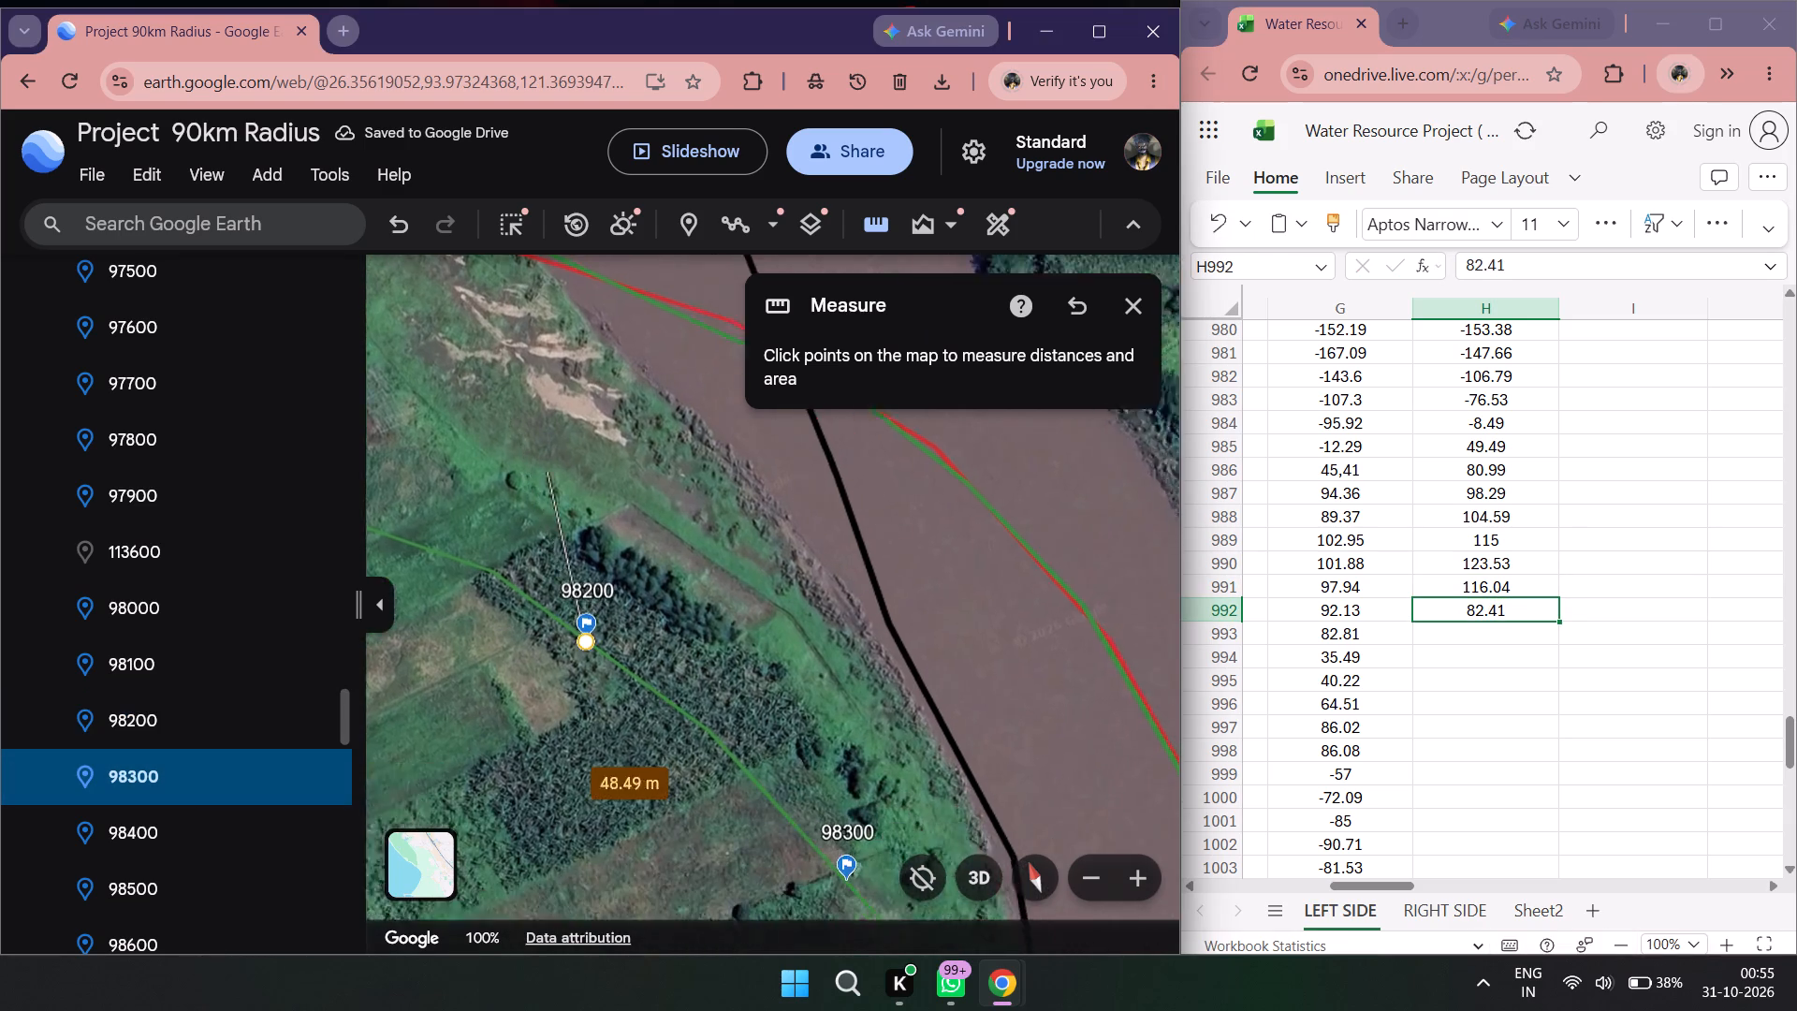
{"action": "scroll", "coordinate": [755, 682], "scroll_direction": "down", "scroll_amount": 2}
{"action": "left_click", "coordinate": [880, 212]}
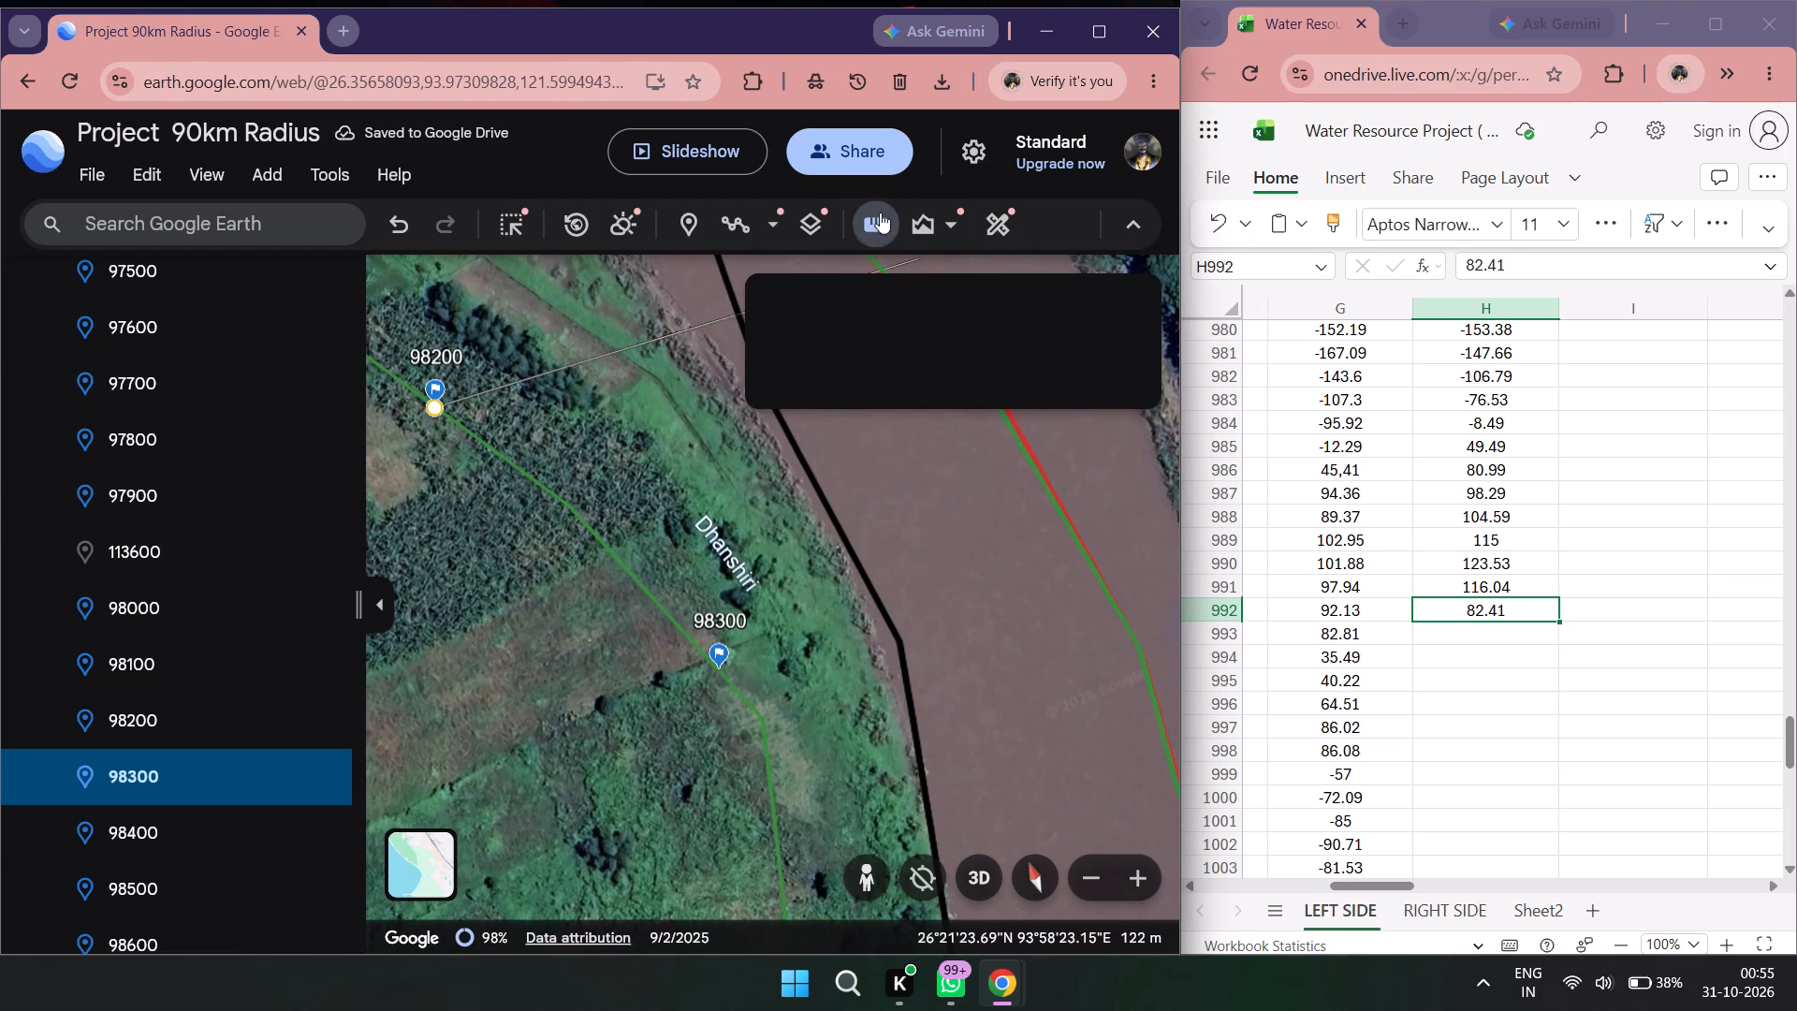
{"action": "left_click", "coordinate": [889, 227]}
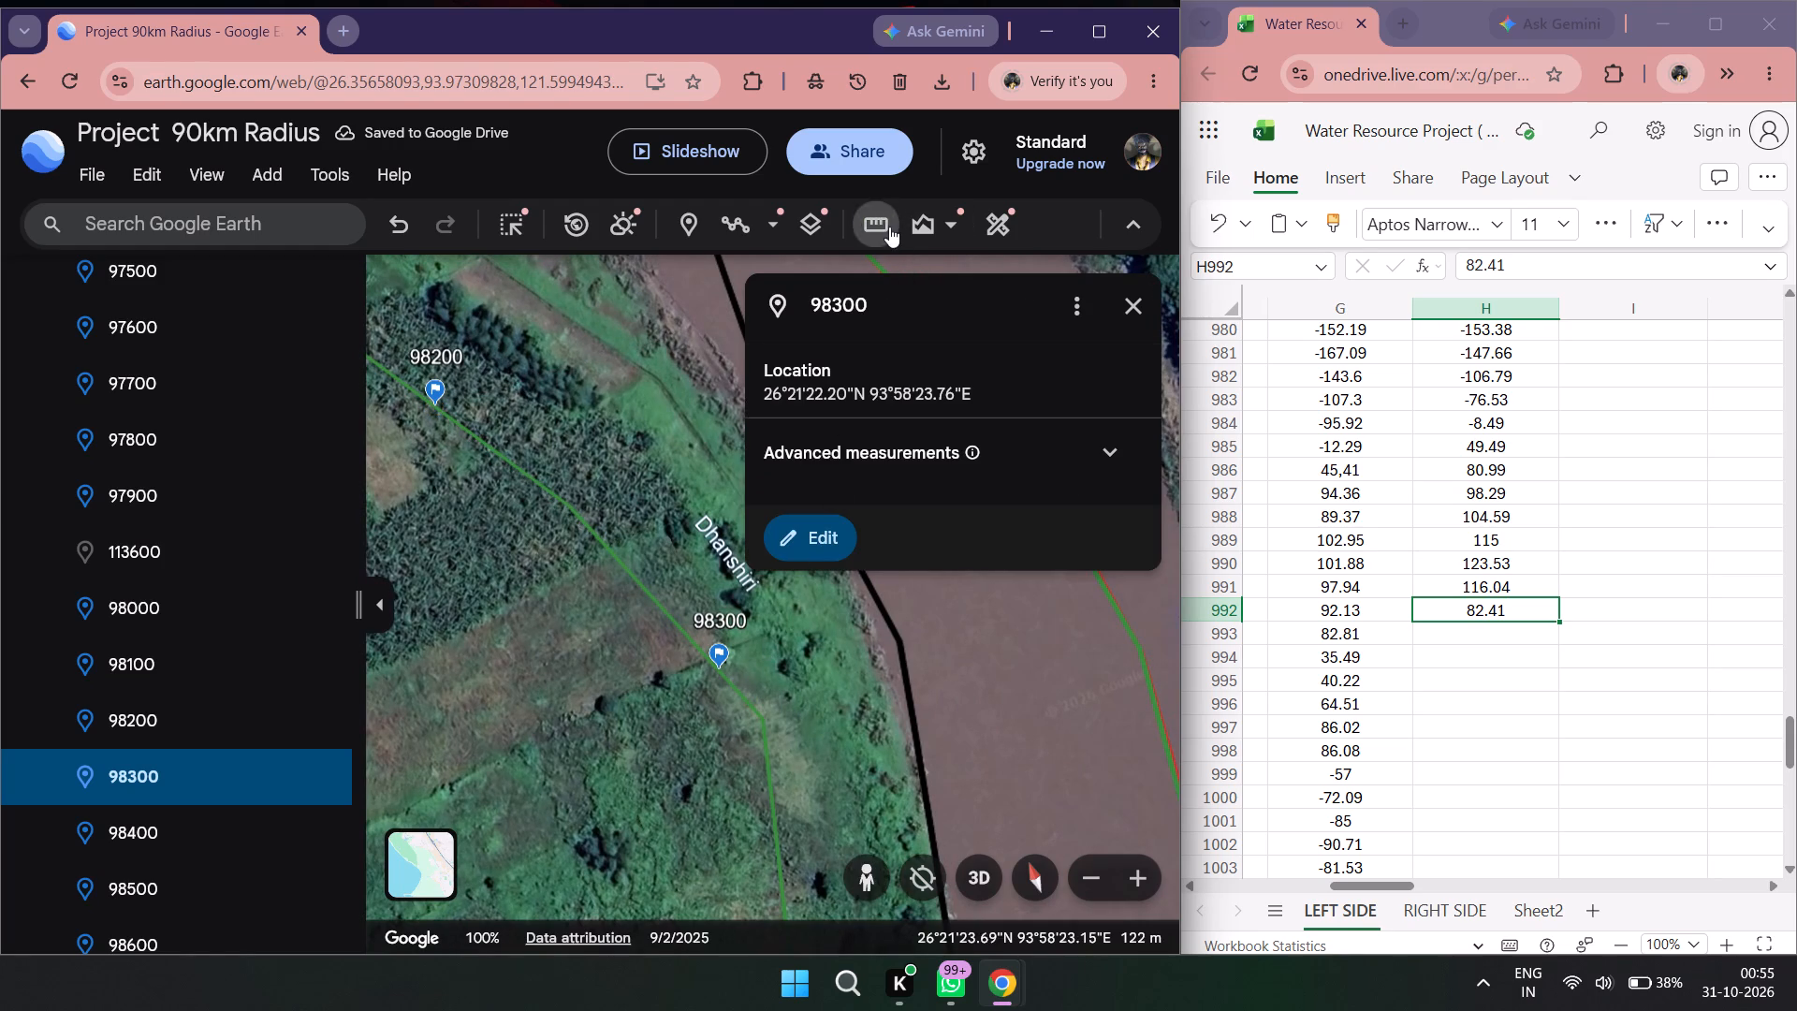
{"action": "left_click_drag", "start_coordinate": [778, 586], "coordinate": [767, 631]}
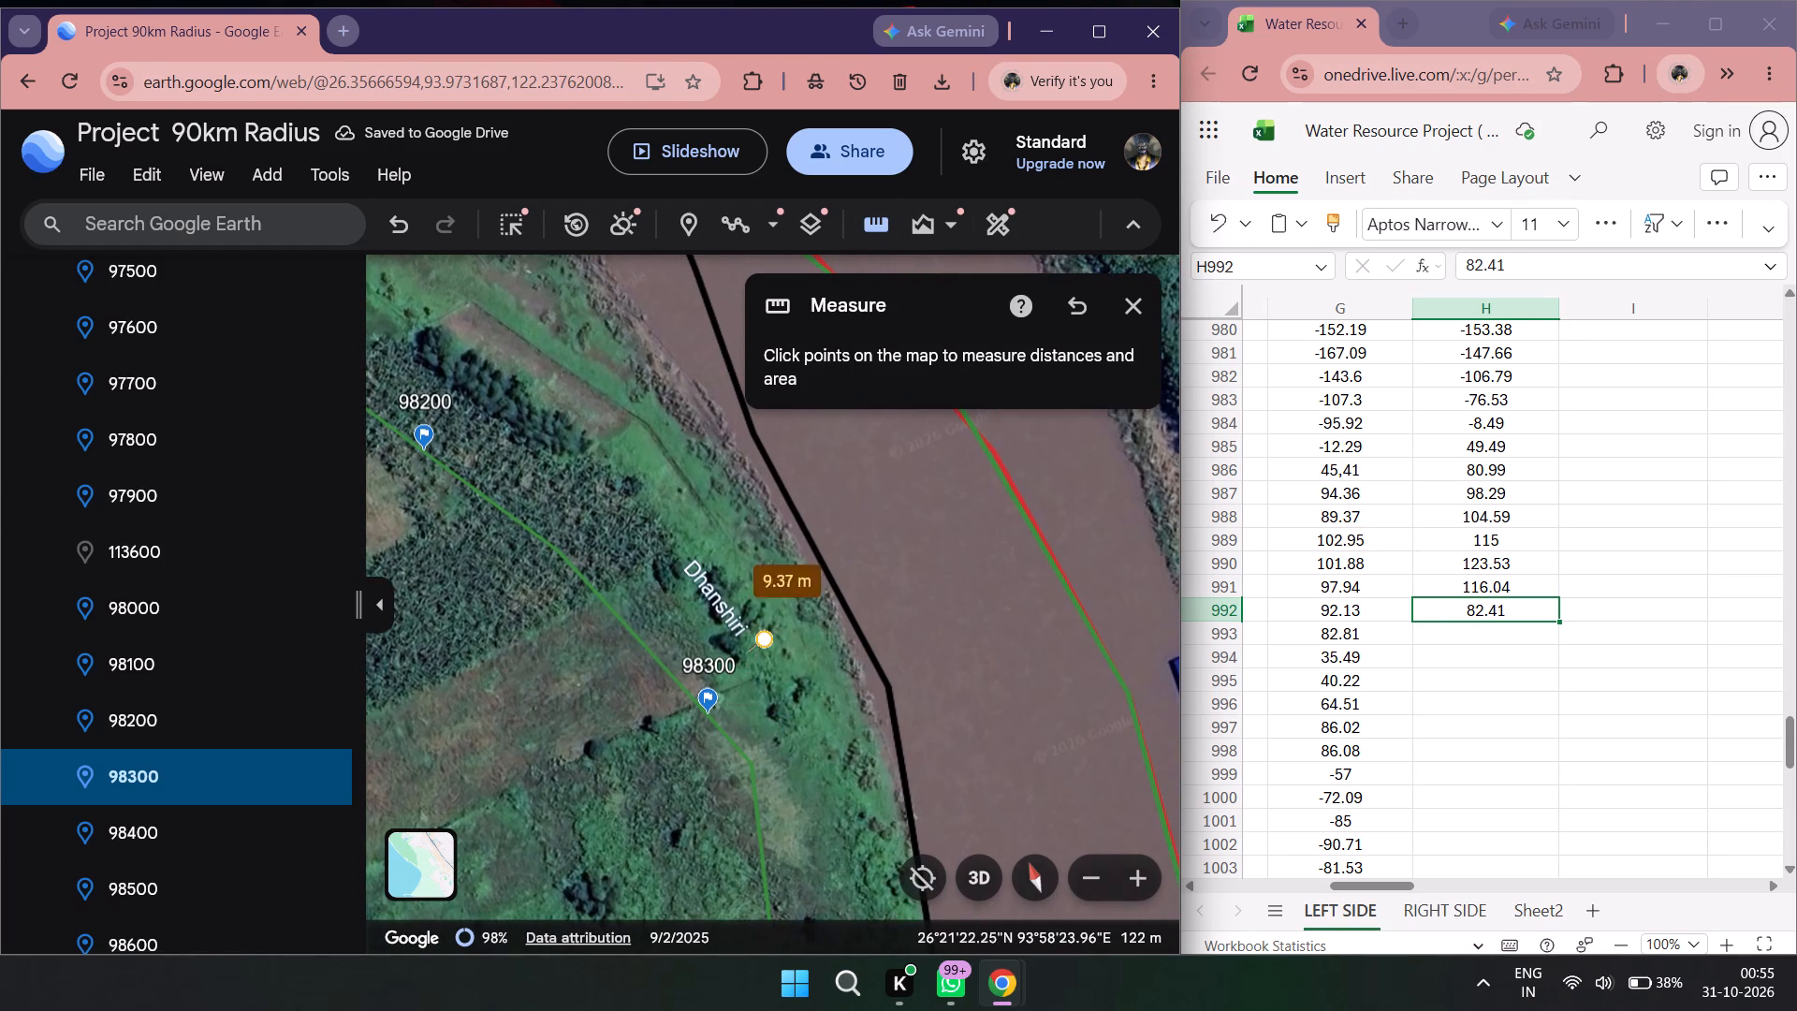
{"action": "double_click", "coordinate": [884, 225]}
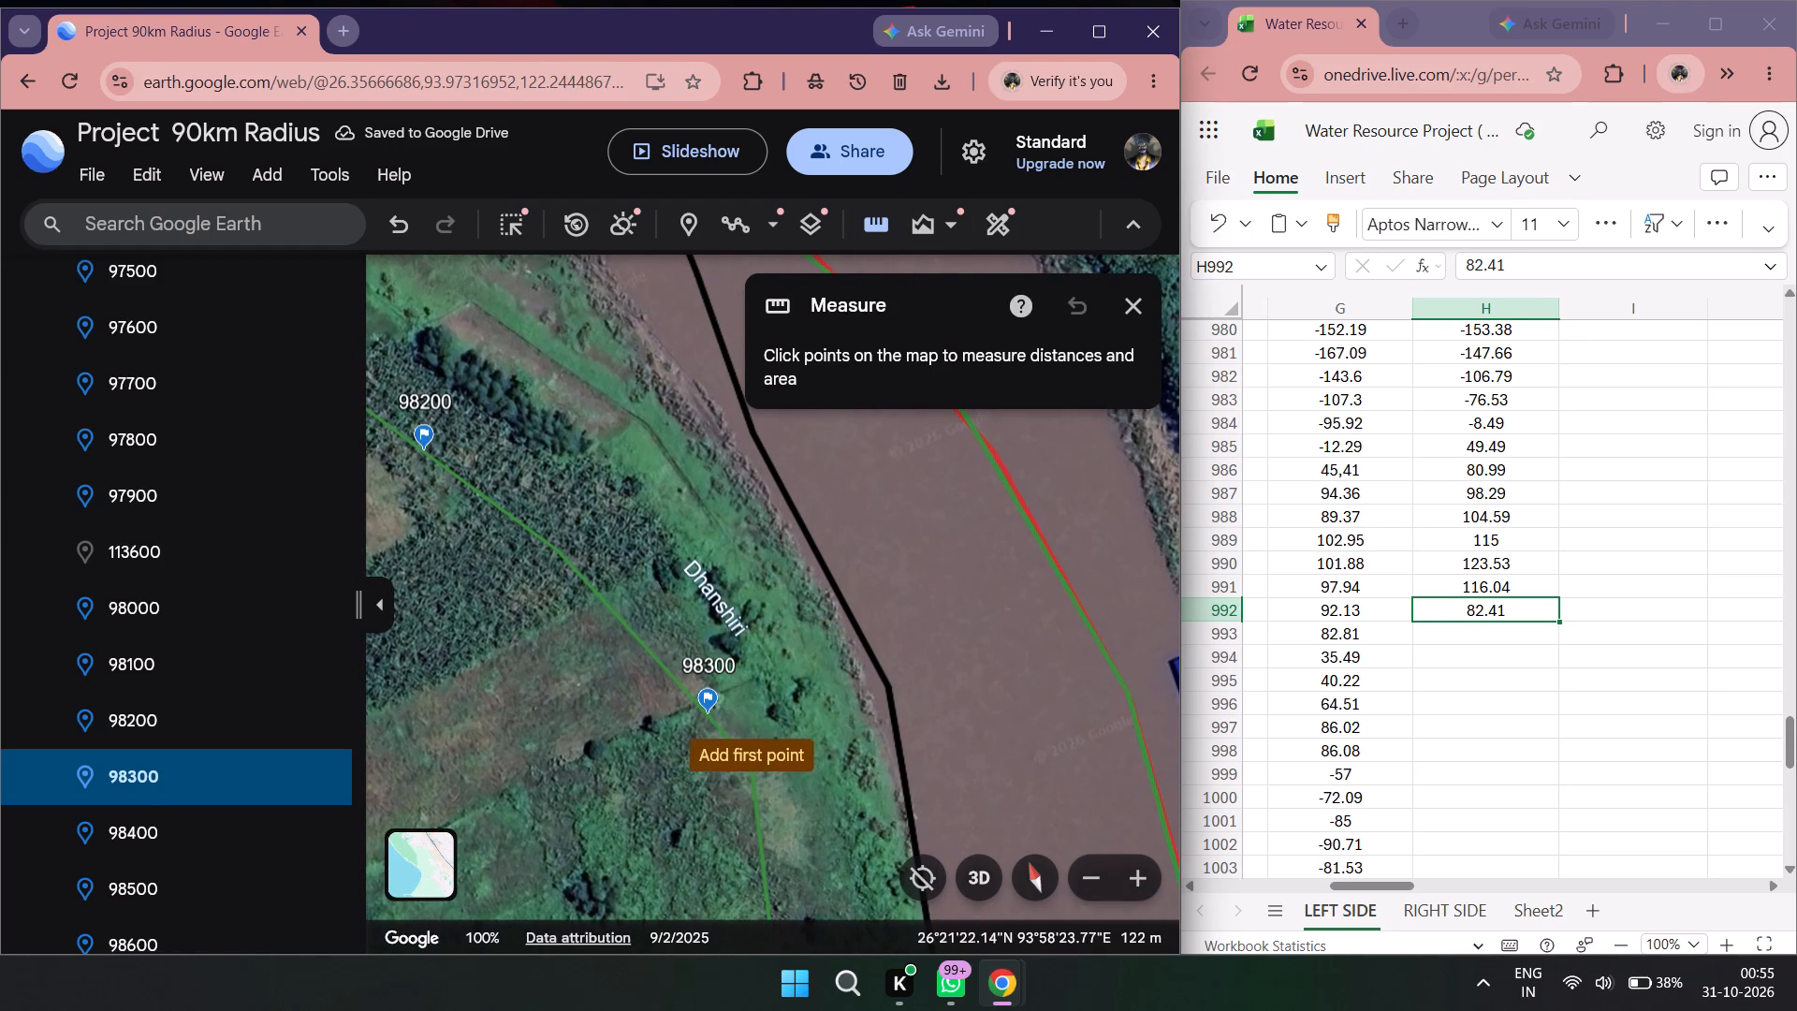
{"action": "left_click", "coordinate": [705, 716]}
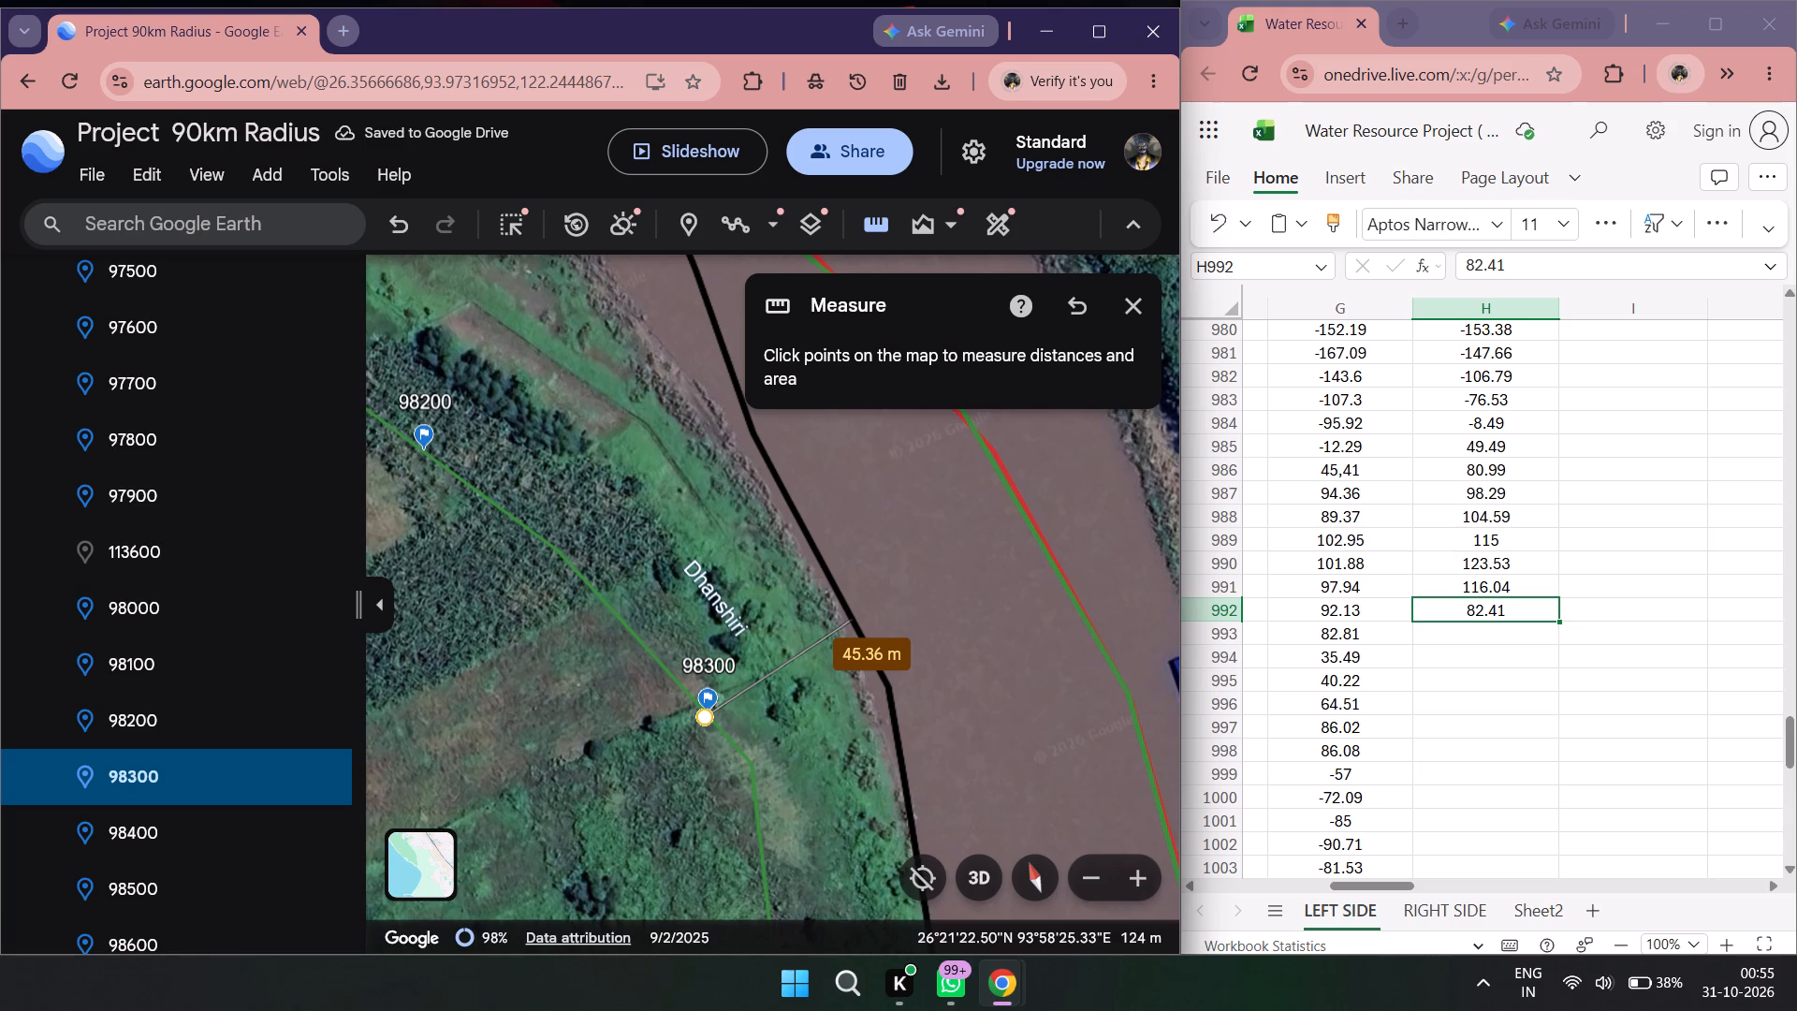
{"action": "left_click", "coordinate": [1448, 633]}
{"action": "left_click", "coordinate": [1449, 632]}
{"action": "type", "text": "45"}
{"action": "type", "text": ".36"}
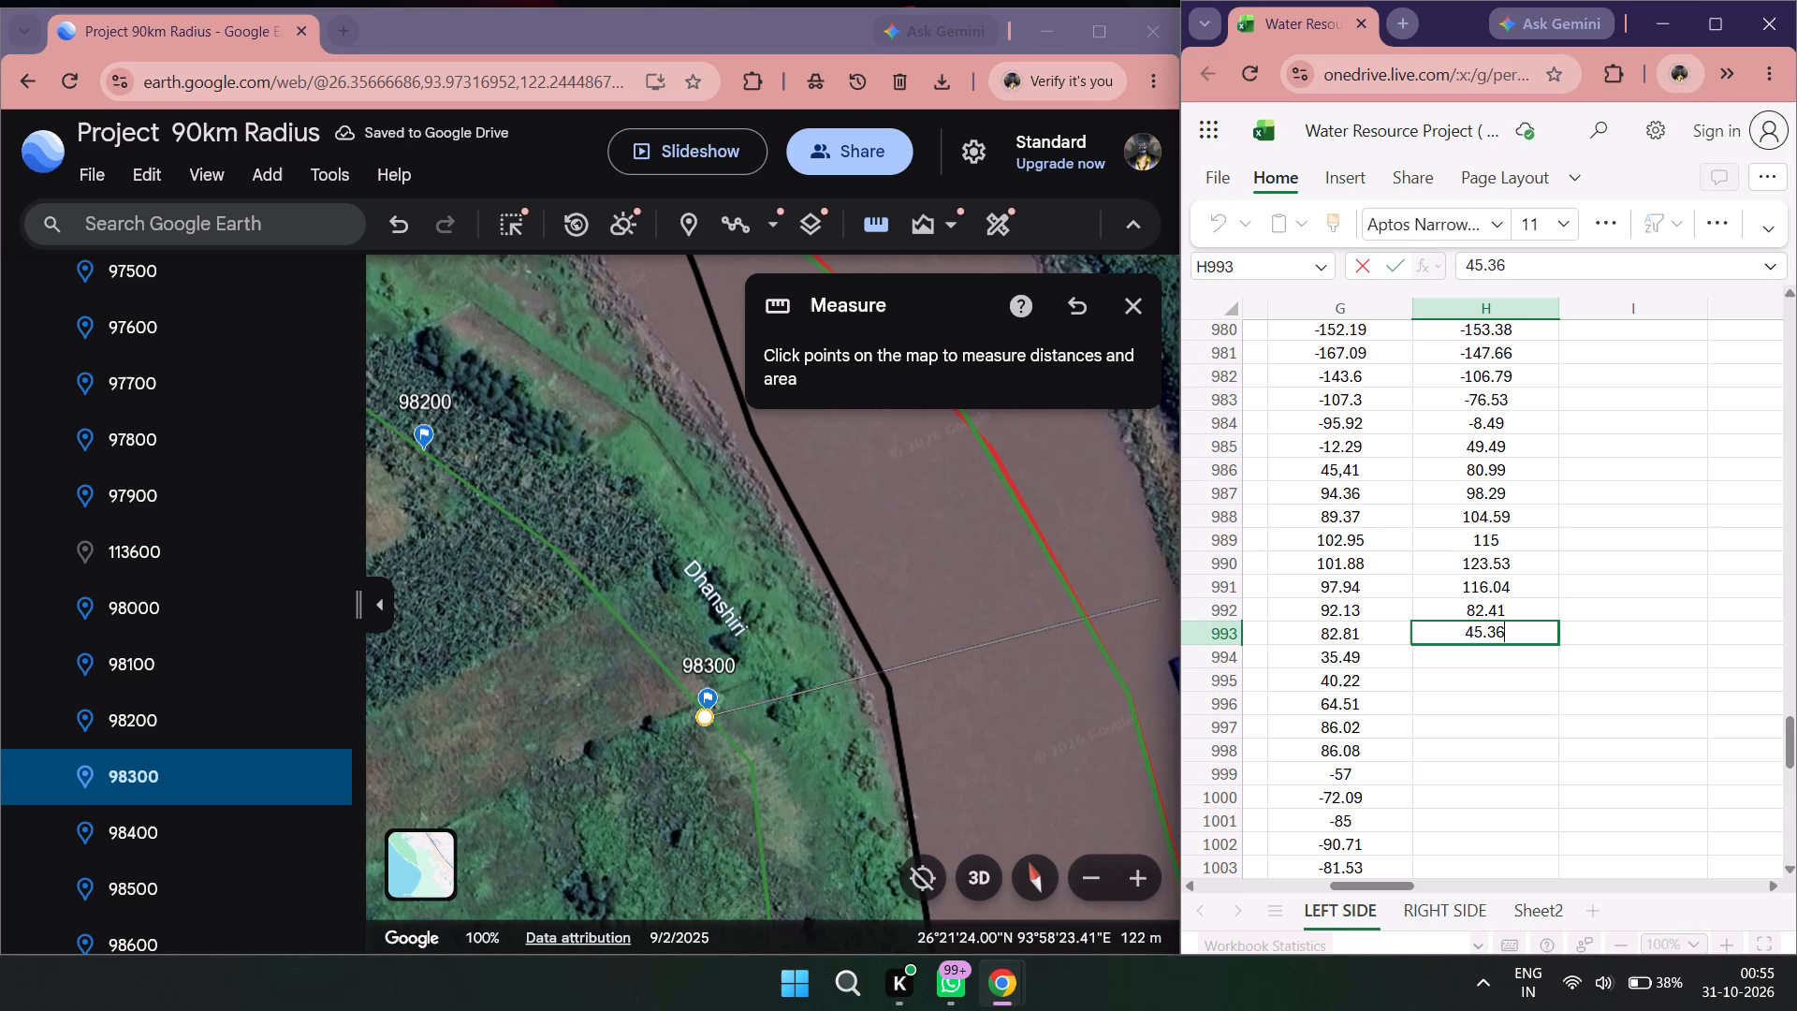
Measure from placemark 98400 across to the black river line and record the shift as 43.53 in H994.
{"action": "double_click", "coordinate": [191, 842]}
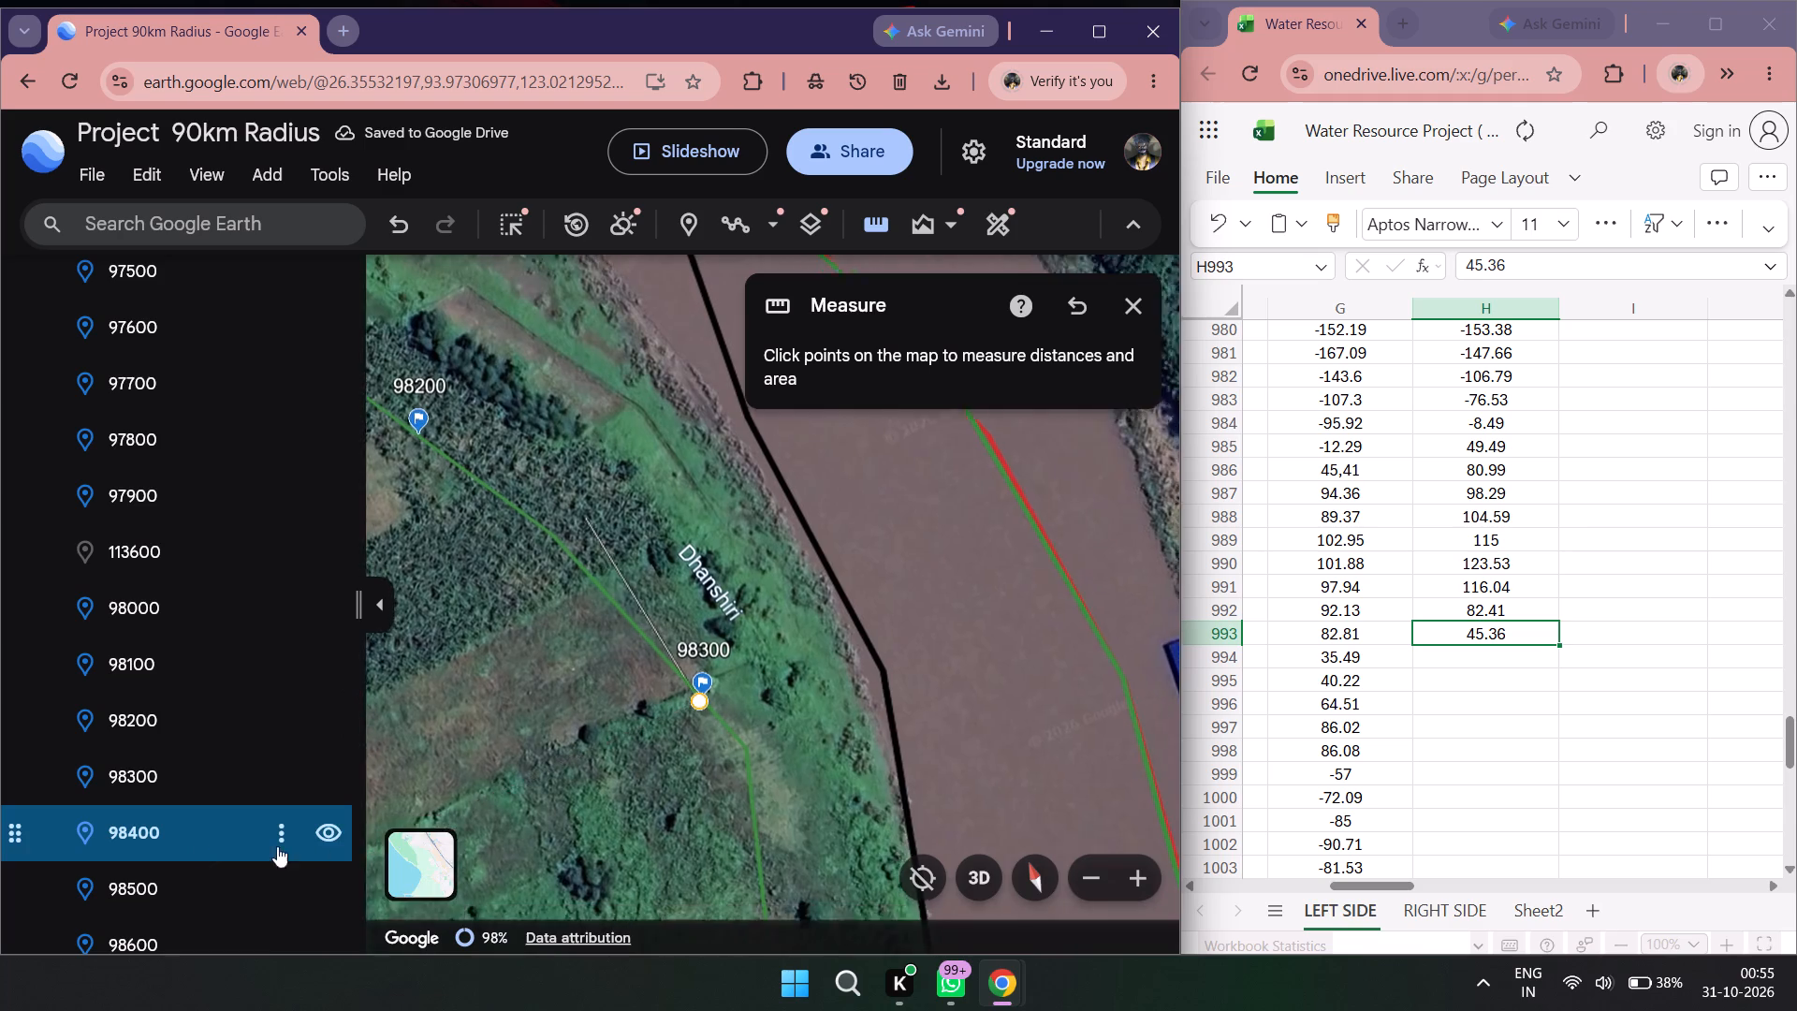
{"action": "scroll", "coordinate": [738, 756], "scroll_direction": "down", "scroll_amount": 2}
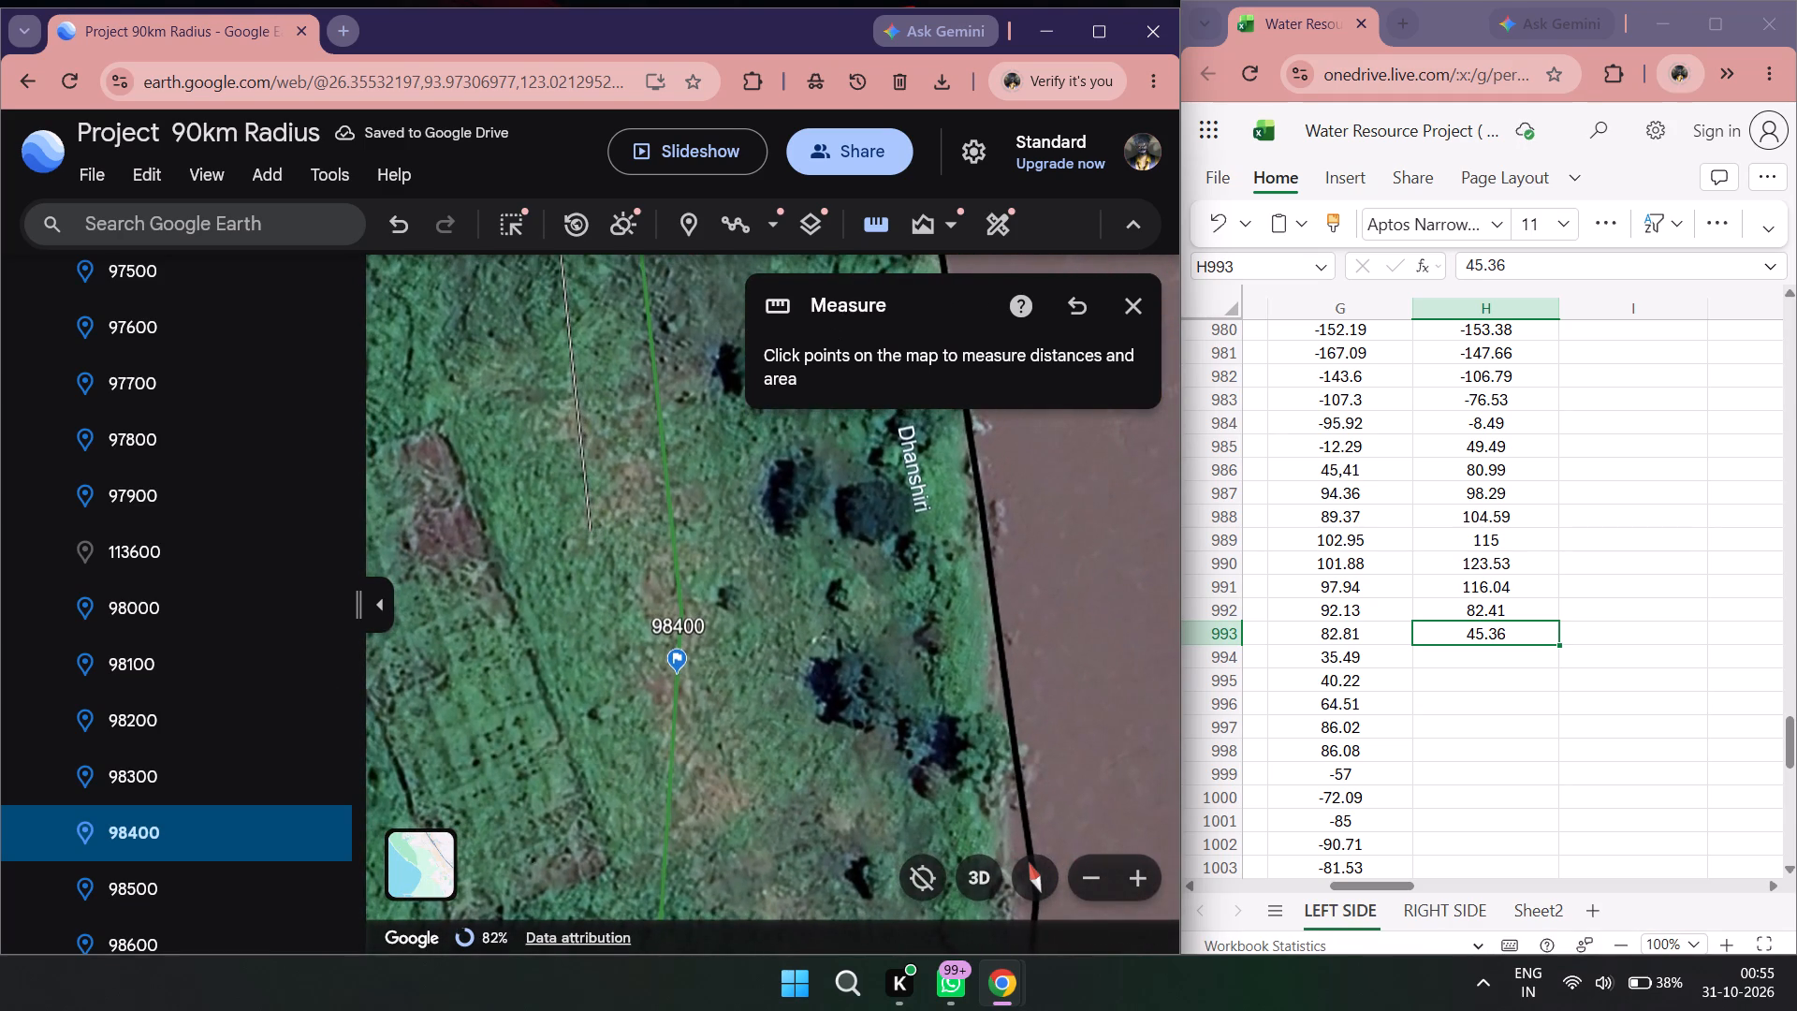
{"action": "double_click", "coordinate": [877, 227]}
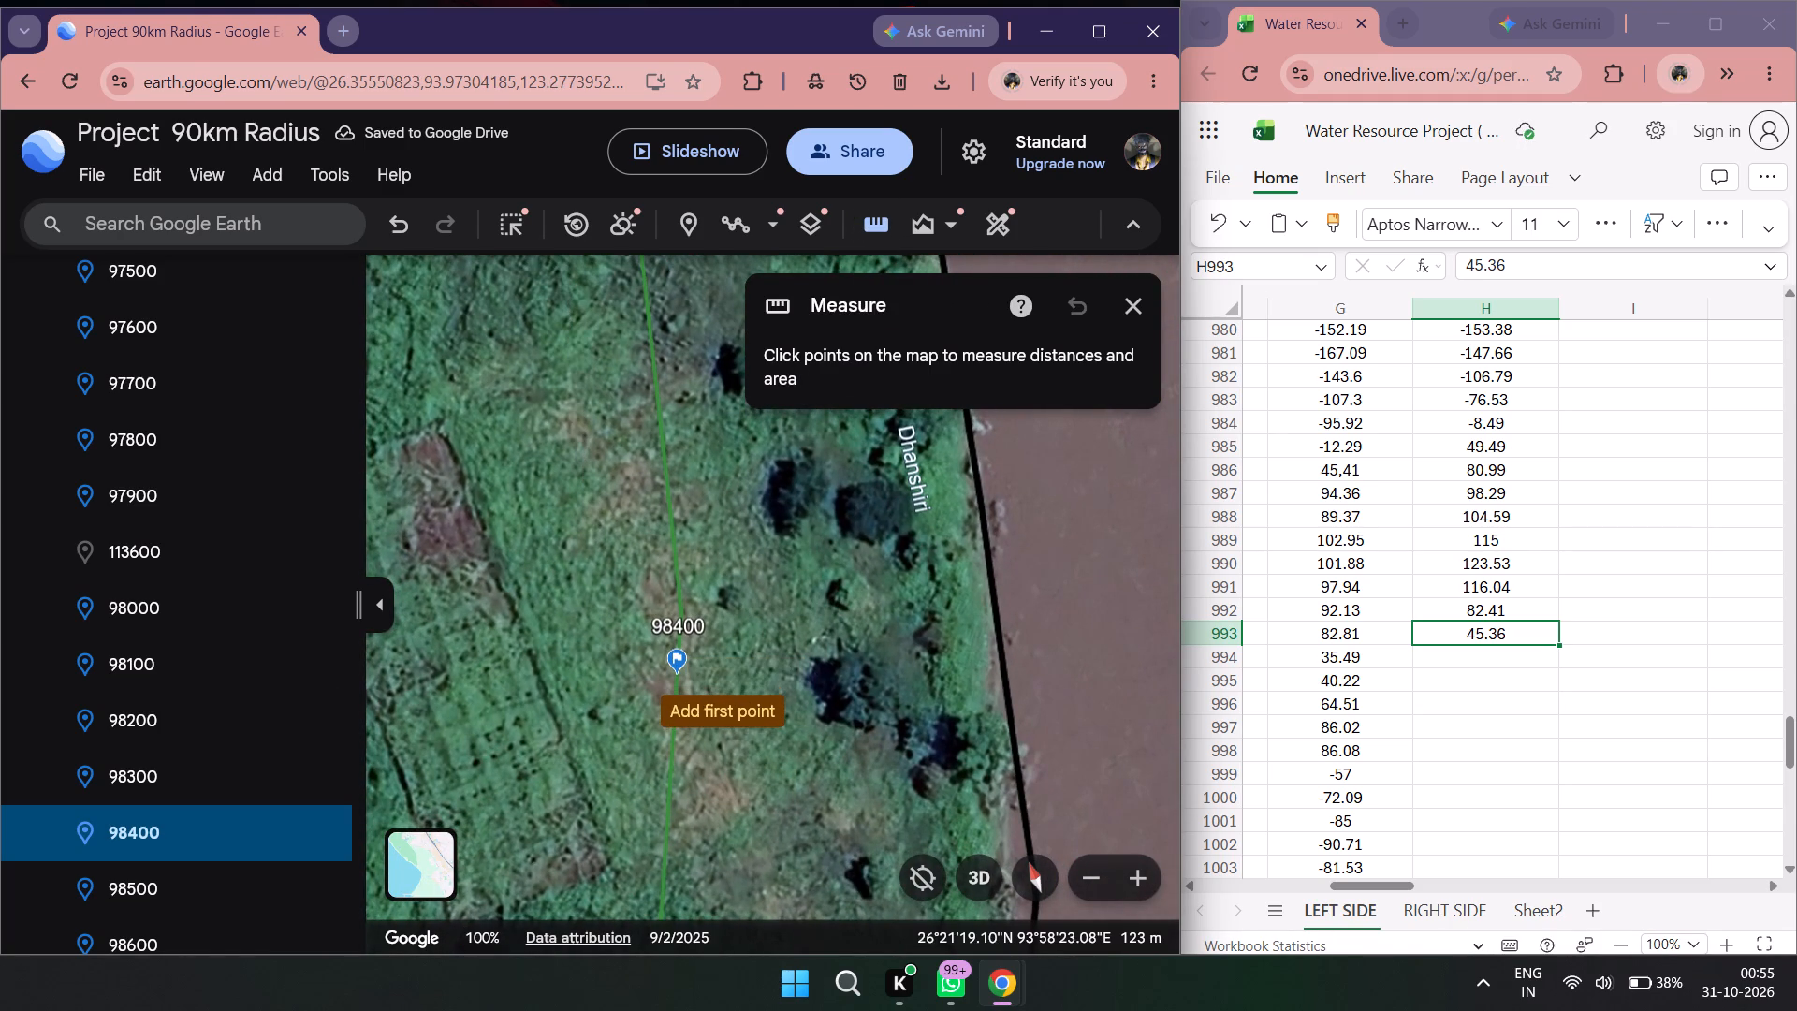
{"action": "left_click", "coordinate": [677, 673]}
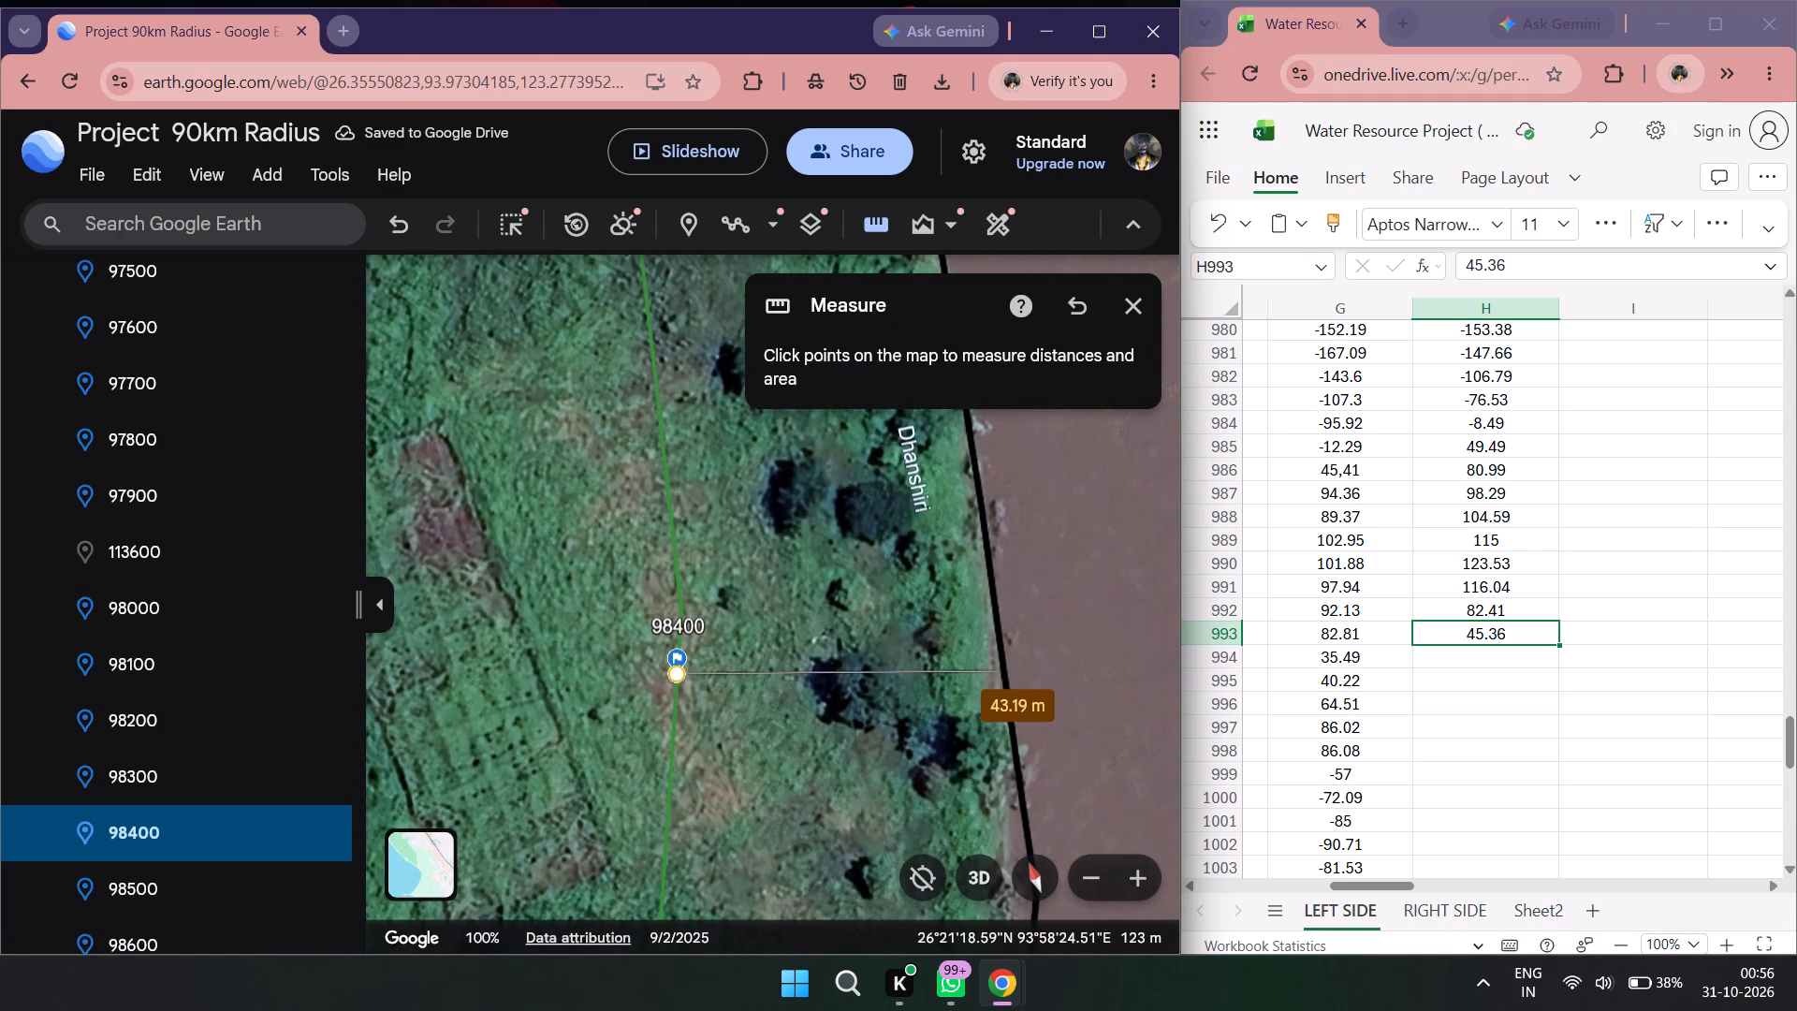
{"action": "double_click", "coordinate": [1489, 664]}
{"action": "type", "text": "43."}
{"action": "type", "text": "53"}
Measure from placemark 98500 across to the black river line and record the shift as 52.17 in H995.
{"action": "scroll", "coordinate": [41, 807], "scroll_direction": "down", "scroll_amount": 3}
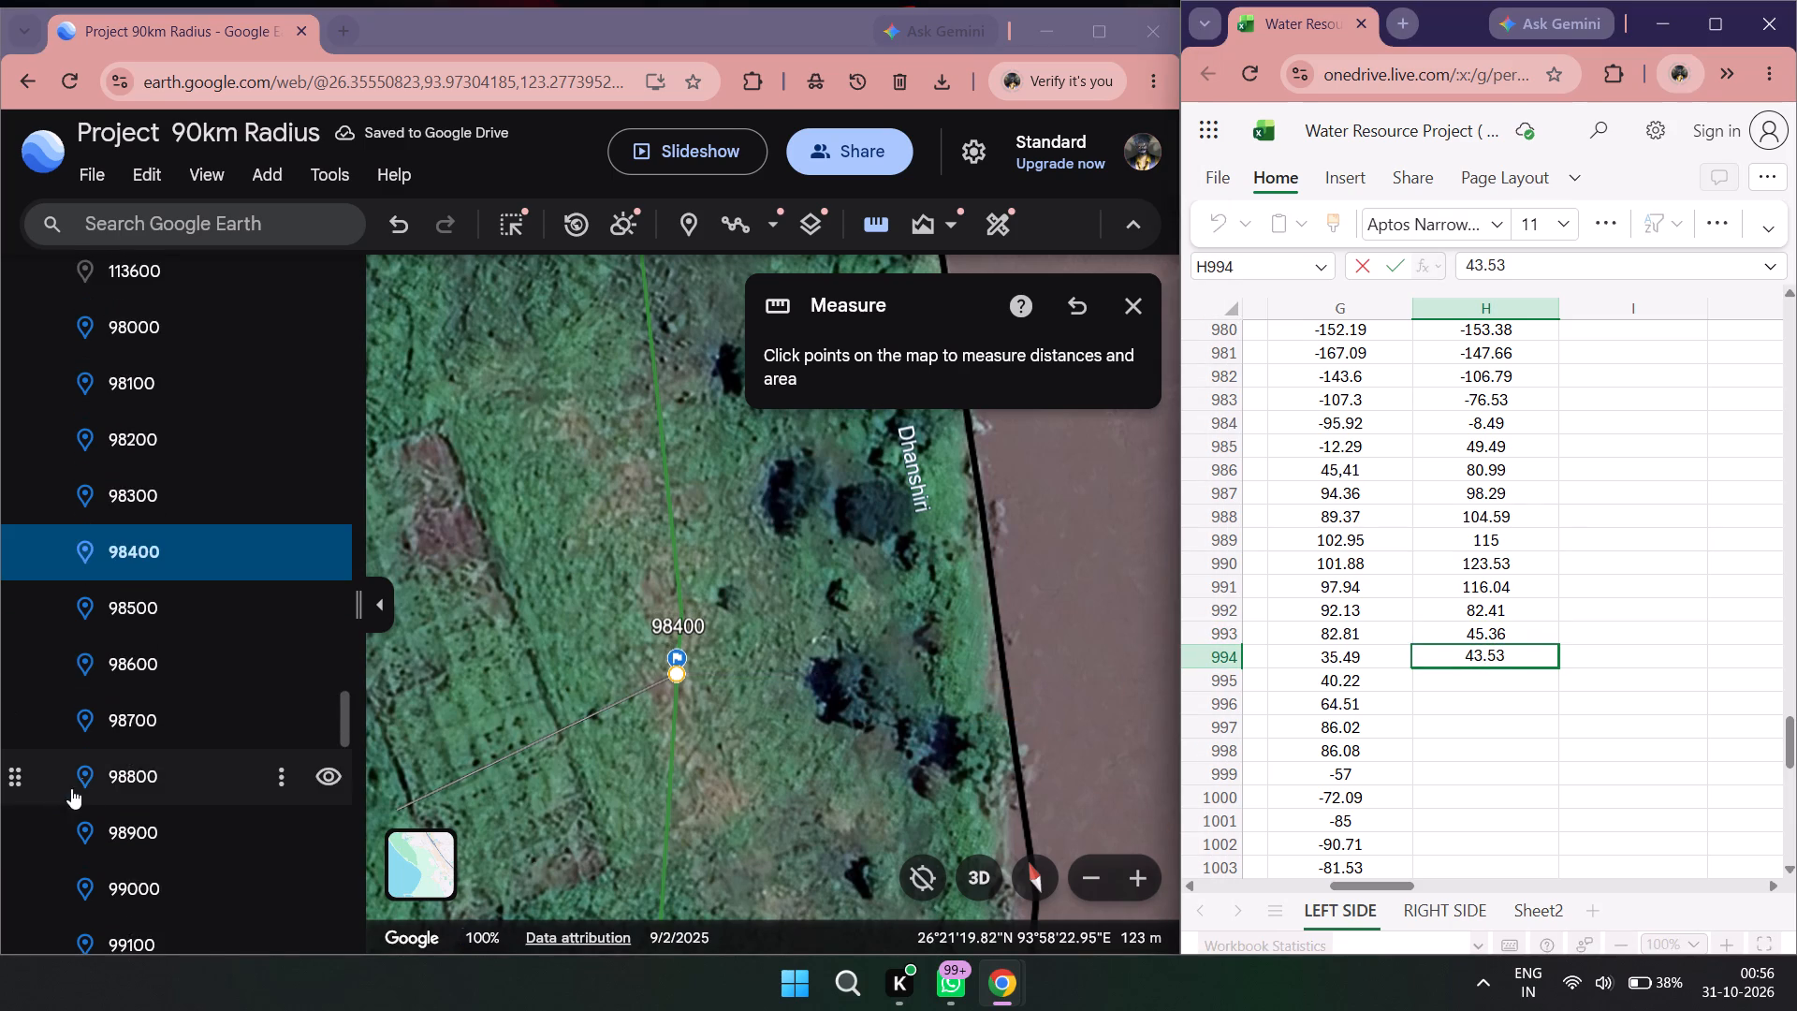
{"action": "scroll", "coordinate": [96, 730], "scroll_direction": "down", "scroll_amount": 2}
{"action": "double_click", "coordinate": [171, 432]}
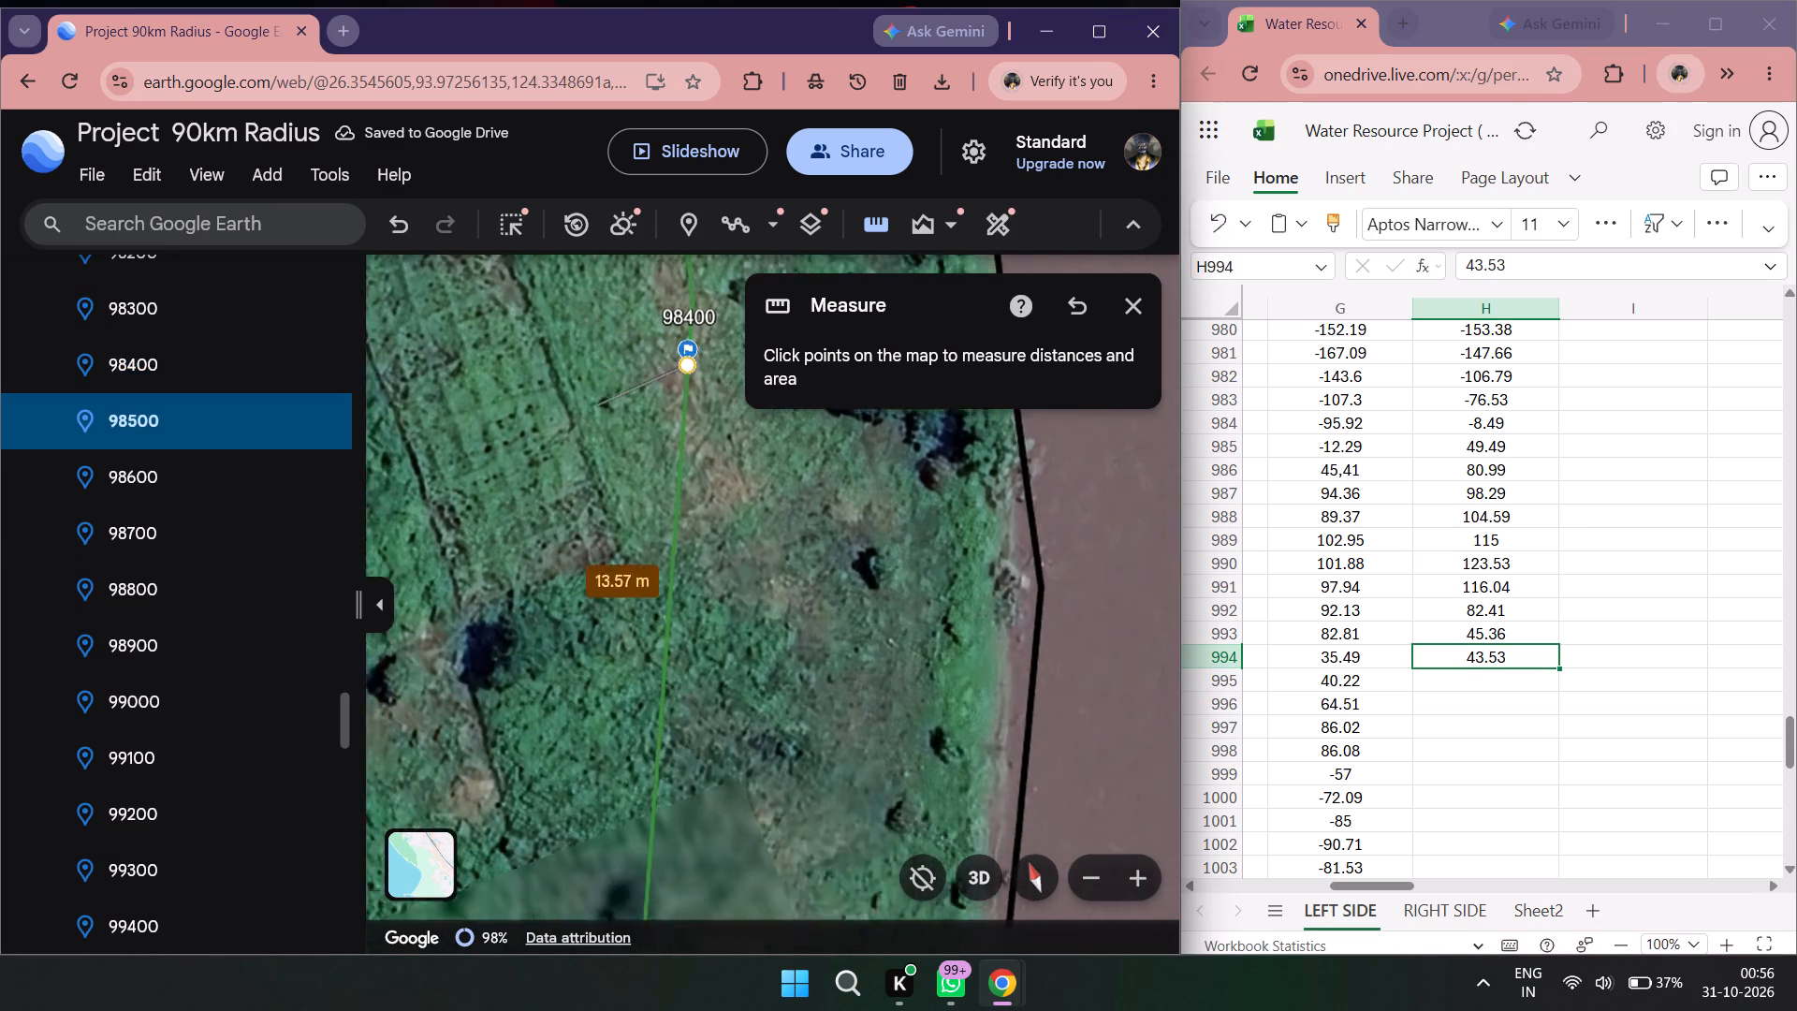
{"action": "scroll", "coordinate": [667, 692], "scroll_direction": "down", "scroll_amount": 3}
{"action": "double_click", "coordinate": [875, 225]}
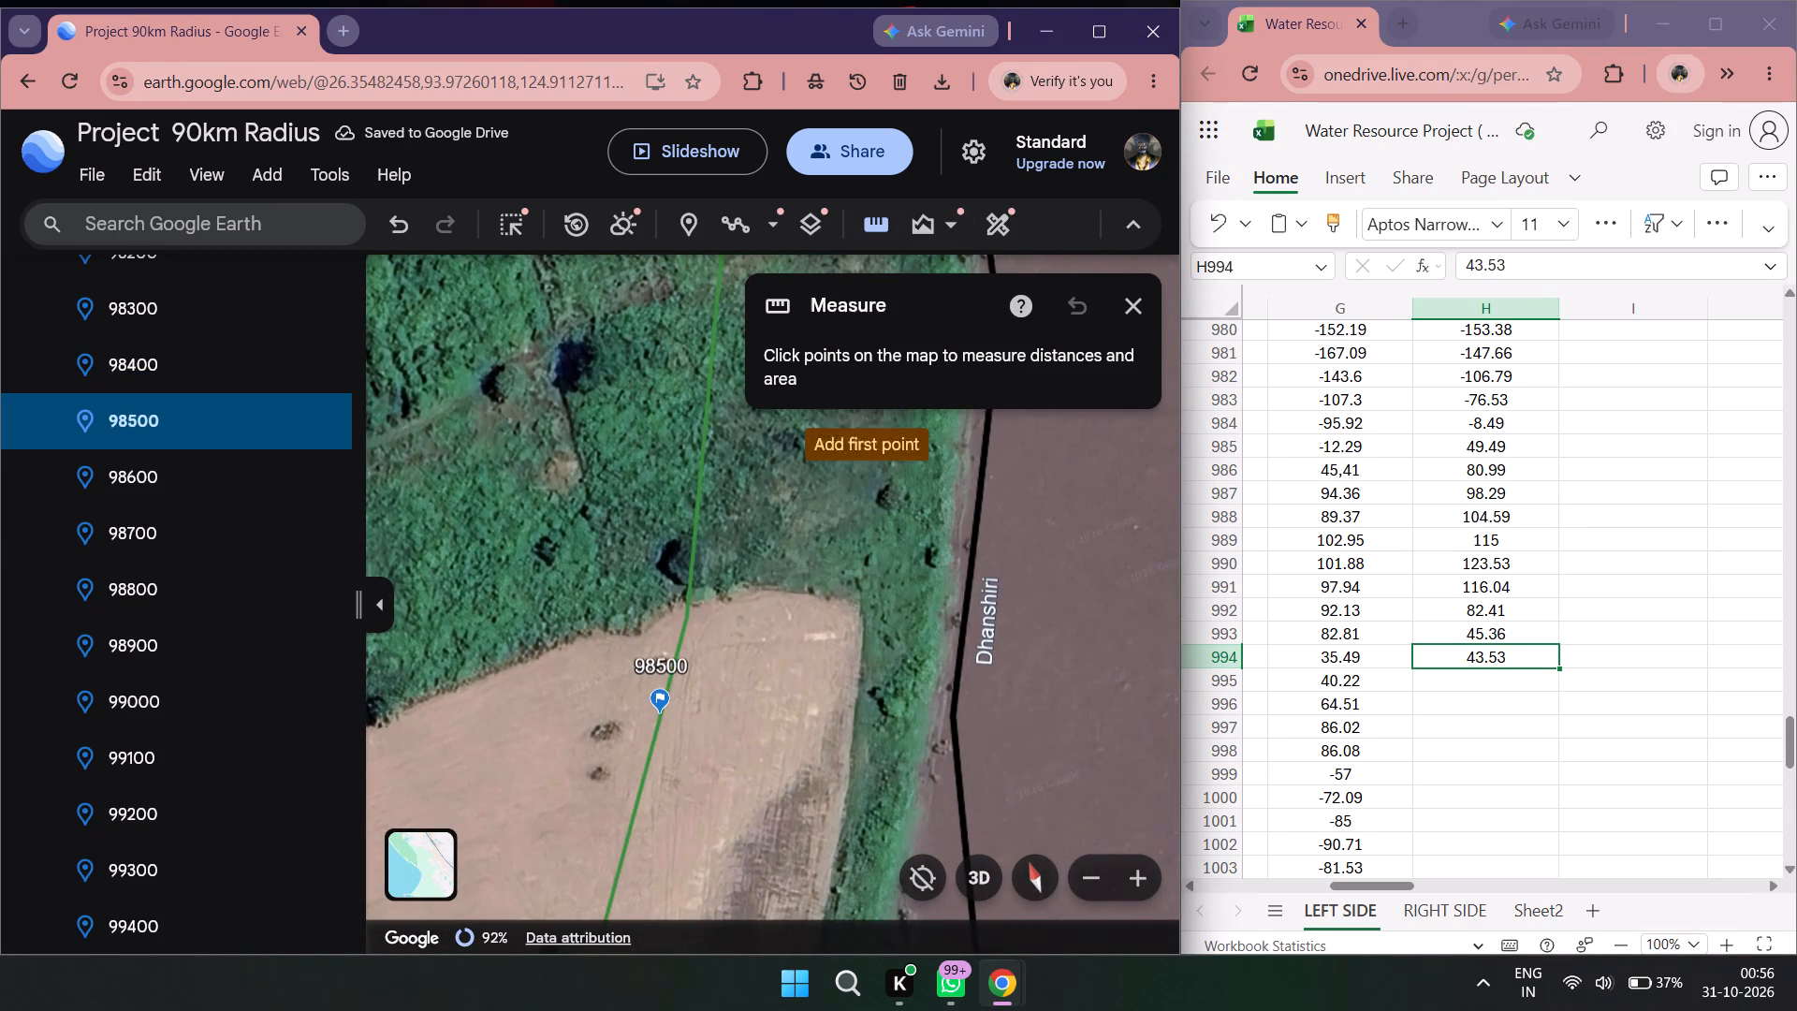
{"action": "left_click", "coordinate": [662, 715]}
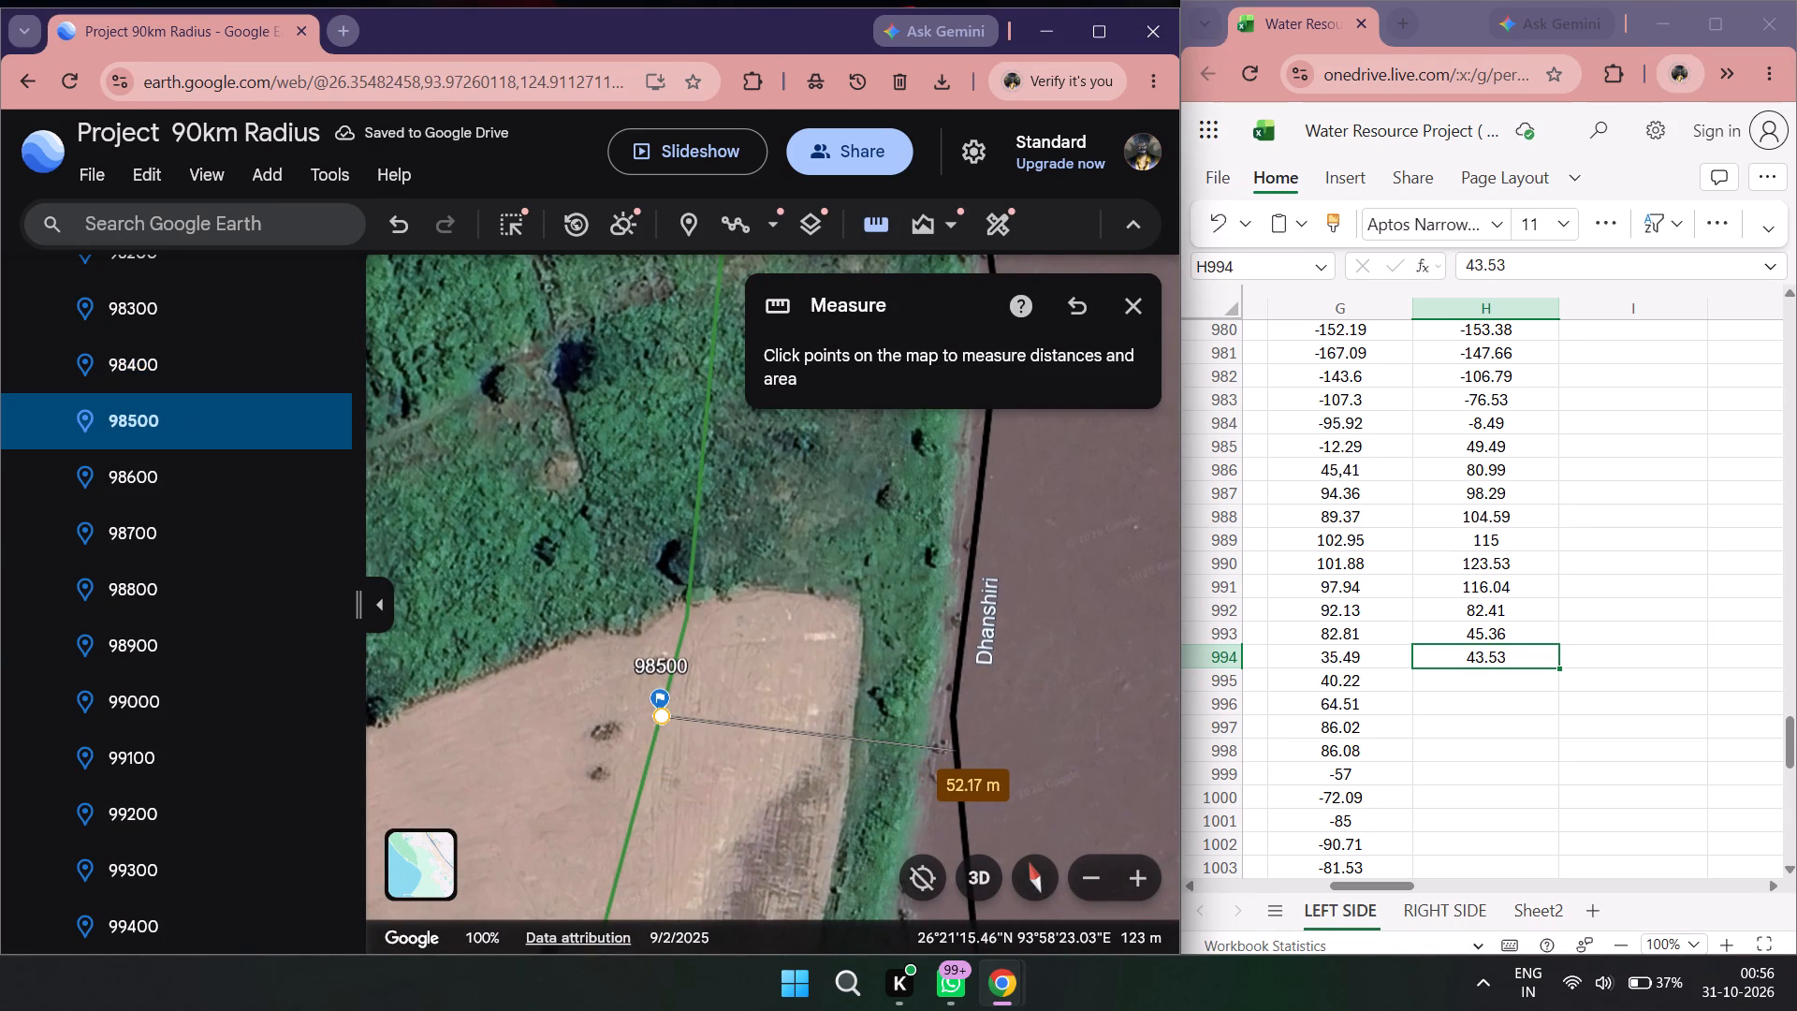
{"action": "double_click", "coordinate": [1459, 678]}
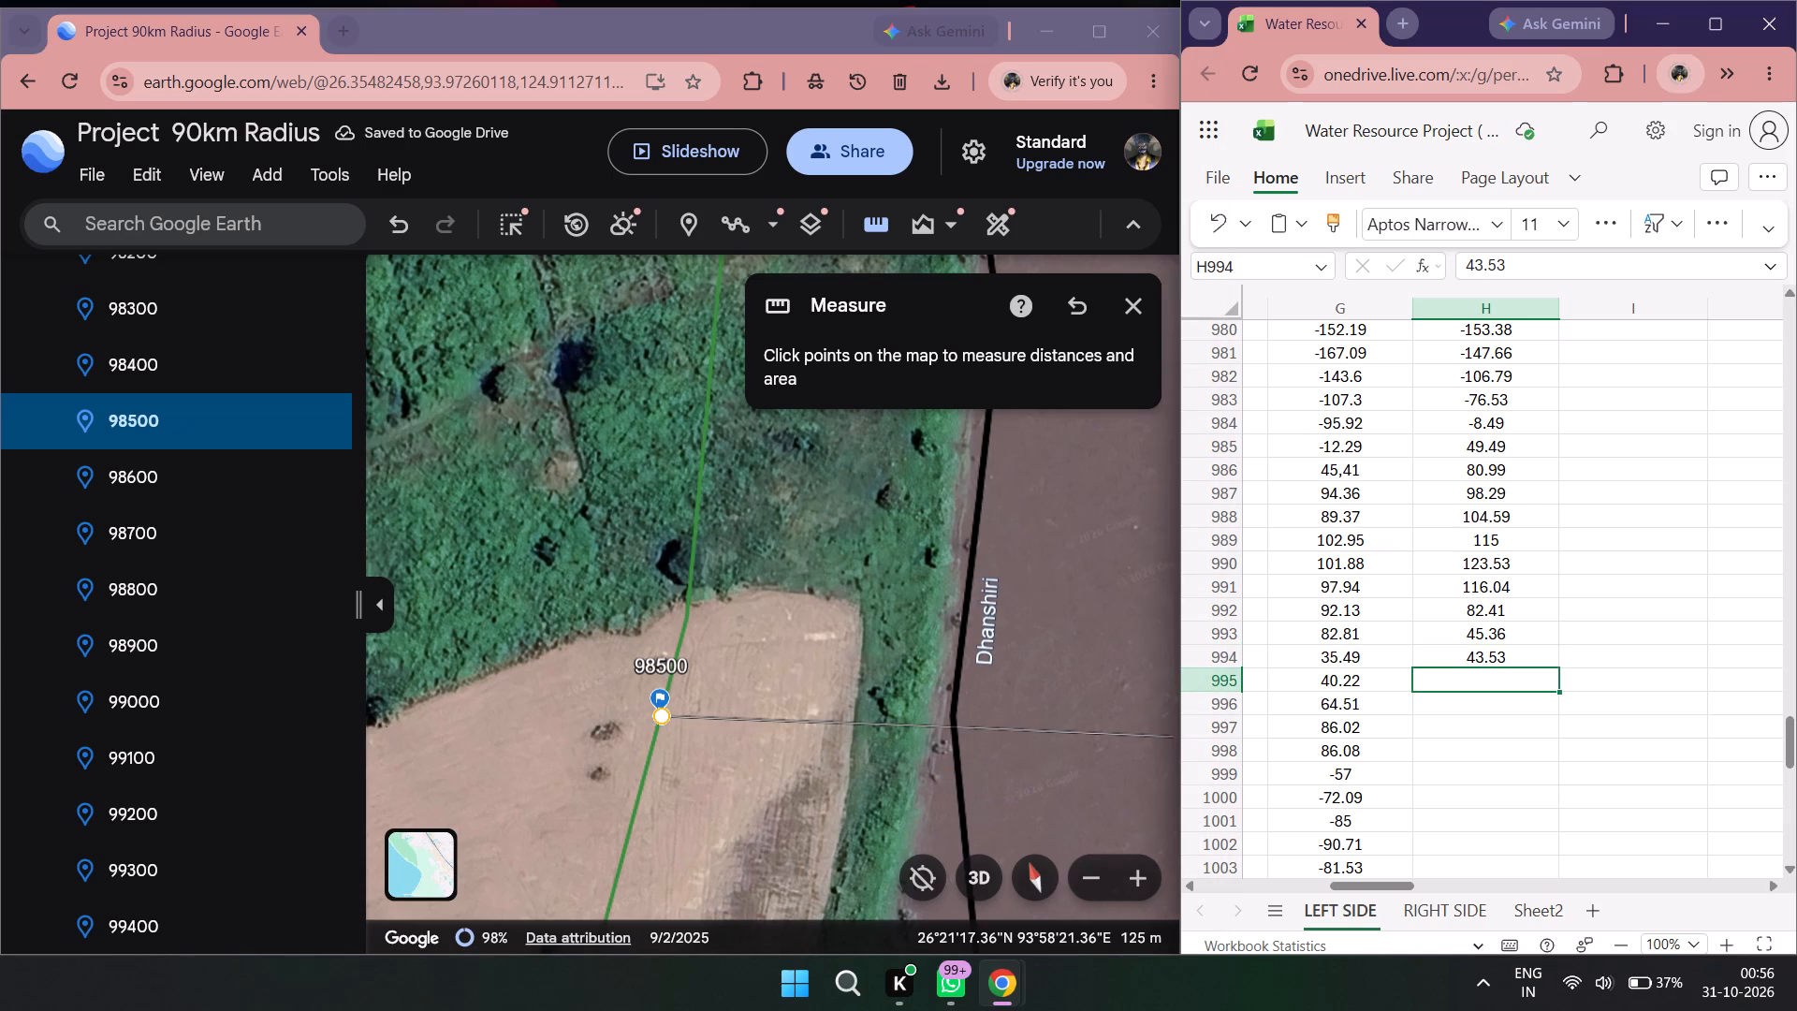
{"action": "type", "text": "52.1"}
{"action": "key", "text": "7"}
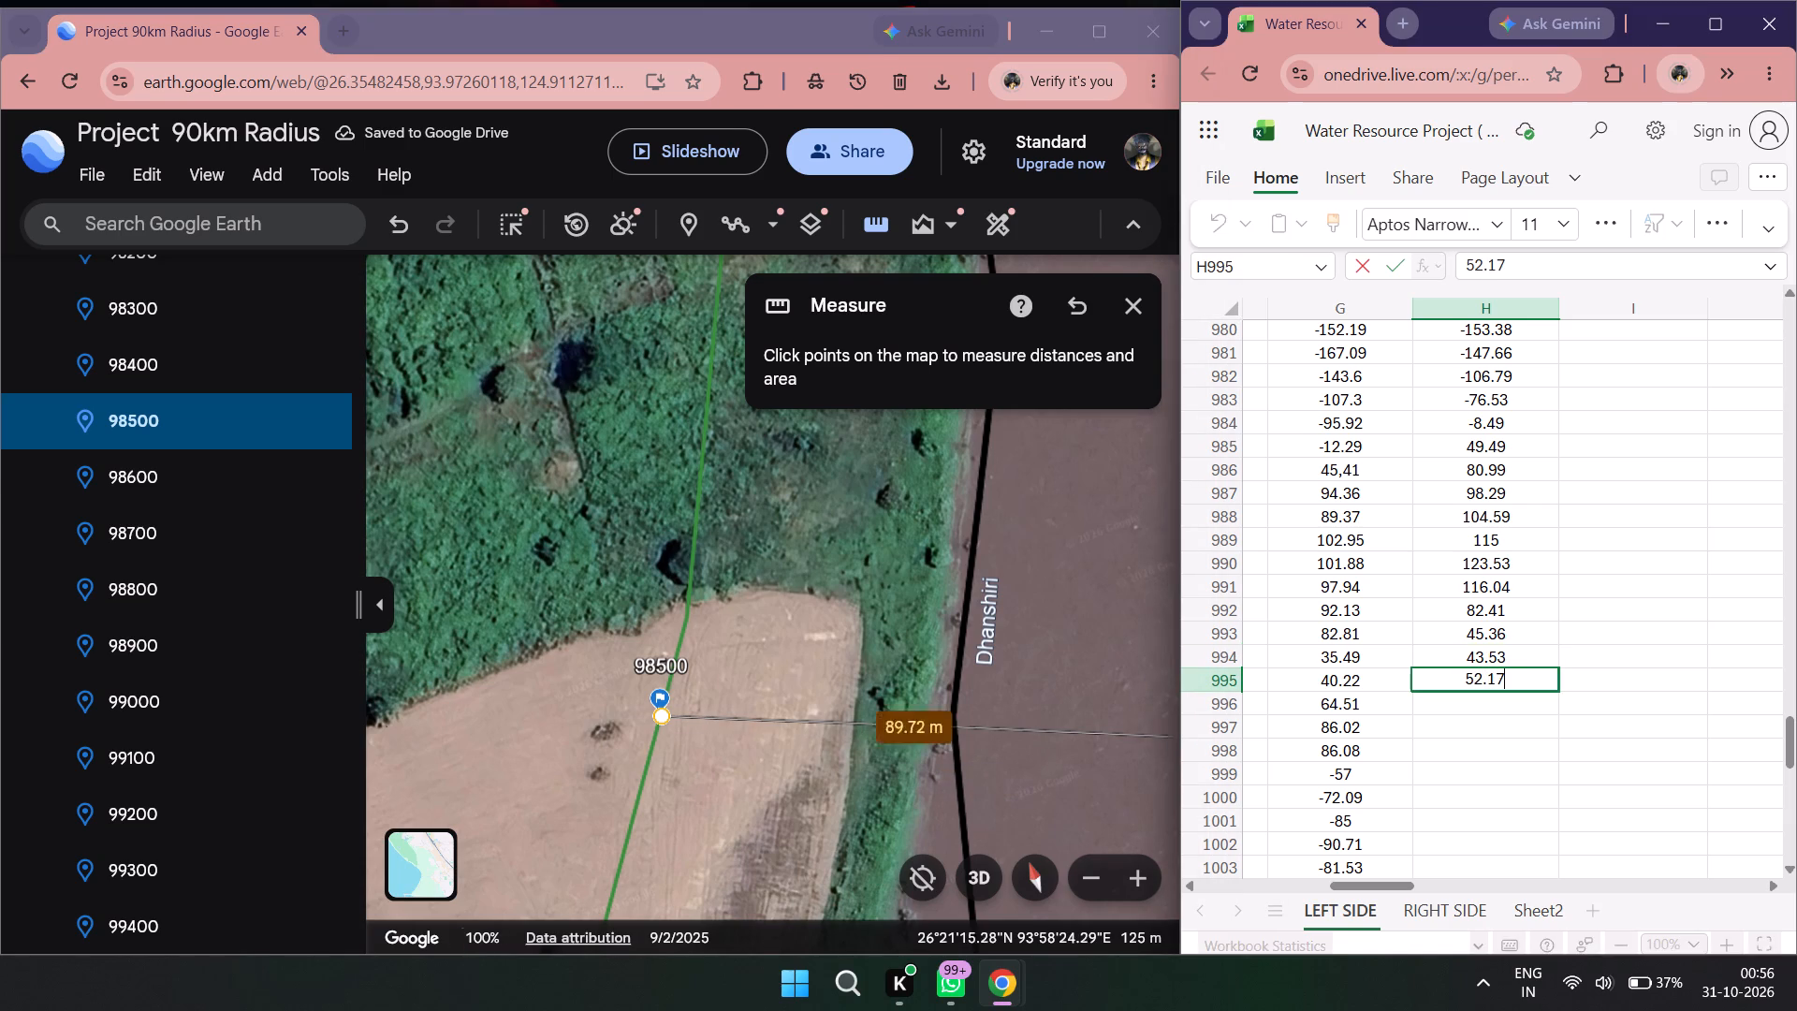
Measure from placemark 98600 across to the black river line and record the shift as 96.05 in H996.
{"action": "double_click", "coordinate": [81, 476]}
{"action": "scroll", "coordinate": [746, 750], "scroll_direction": "down", "scroll_amount": 3}
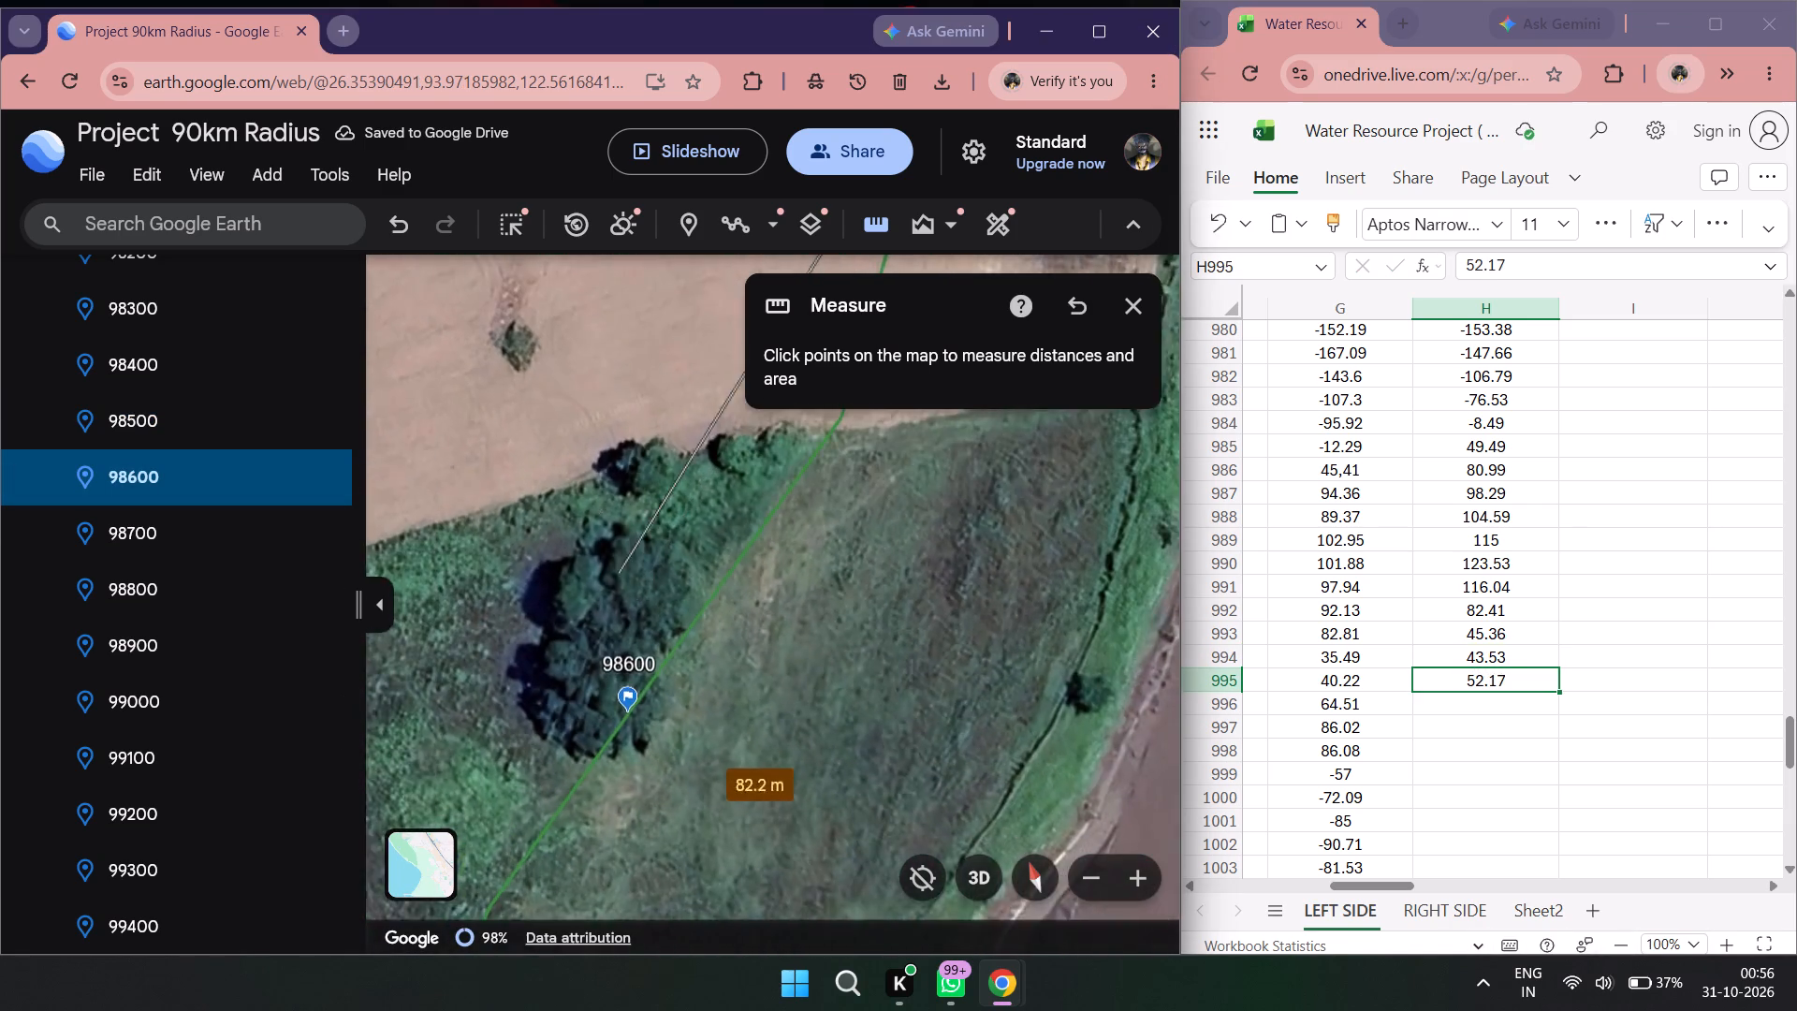
{"action": "scroll", "coordinate": [796, 767], "scroll_direction": "down", "scroll_amount": 2}
{"action": "left_click_drag", "start_coordinate": [776, 757], "coordinate": [765, 637]}
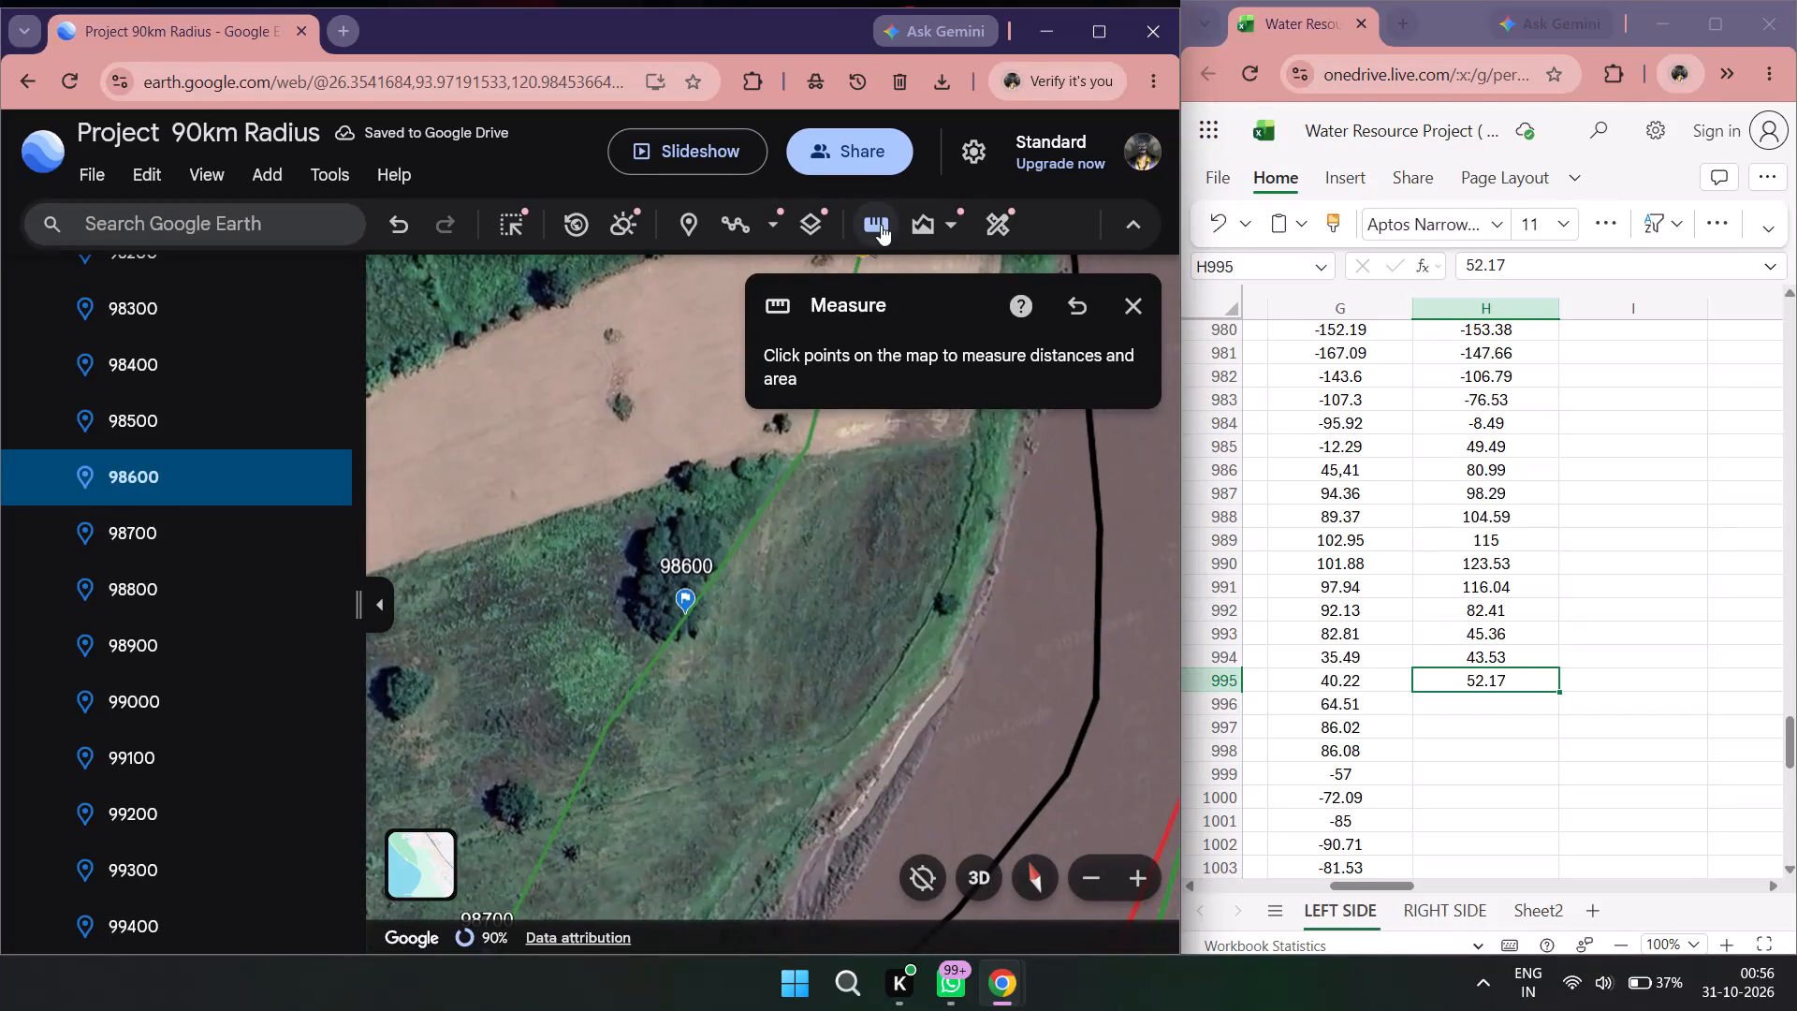
{"action": "double_click", "coordinate": [881, 225]}
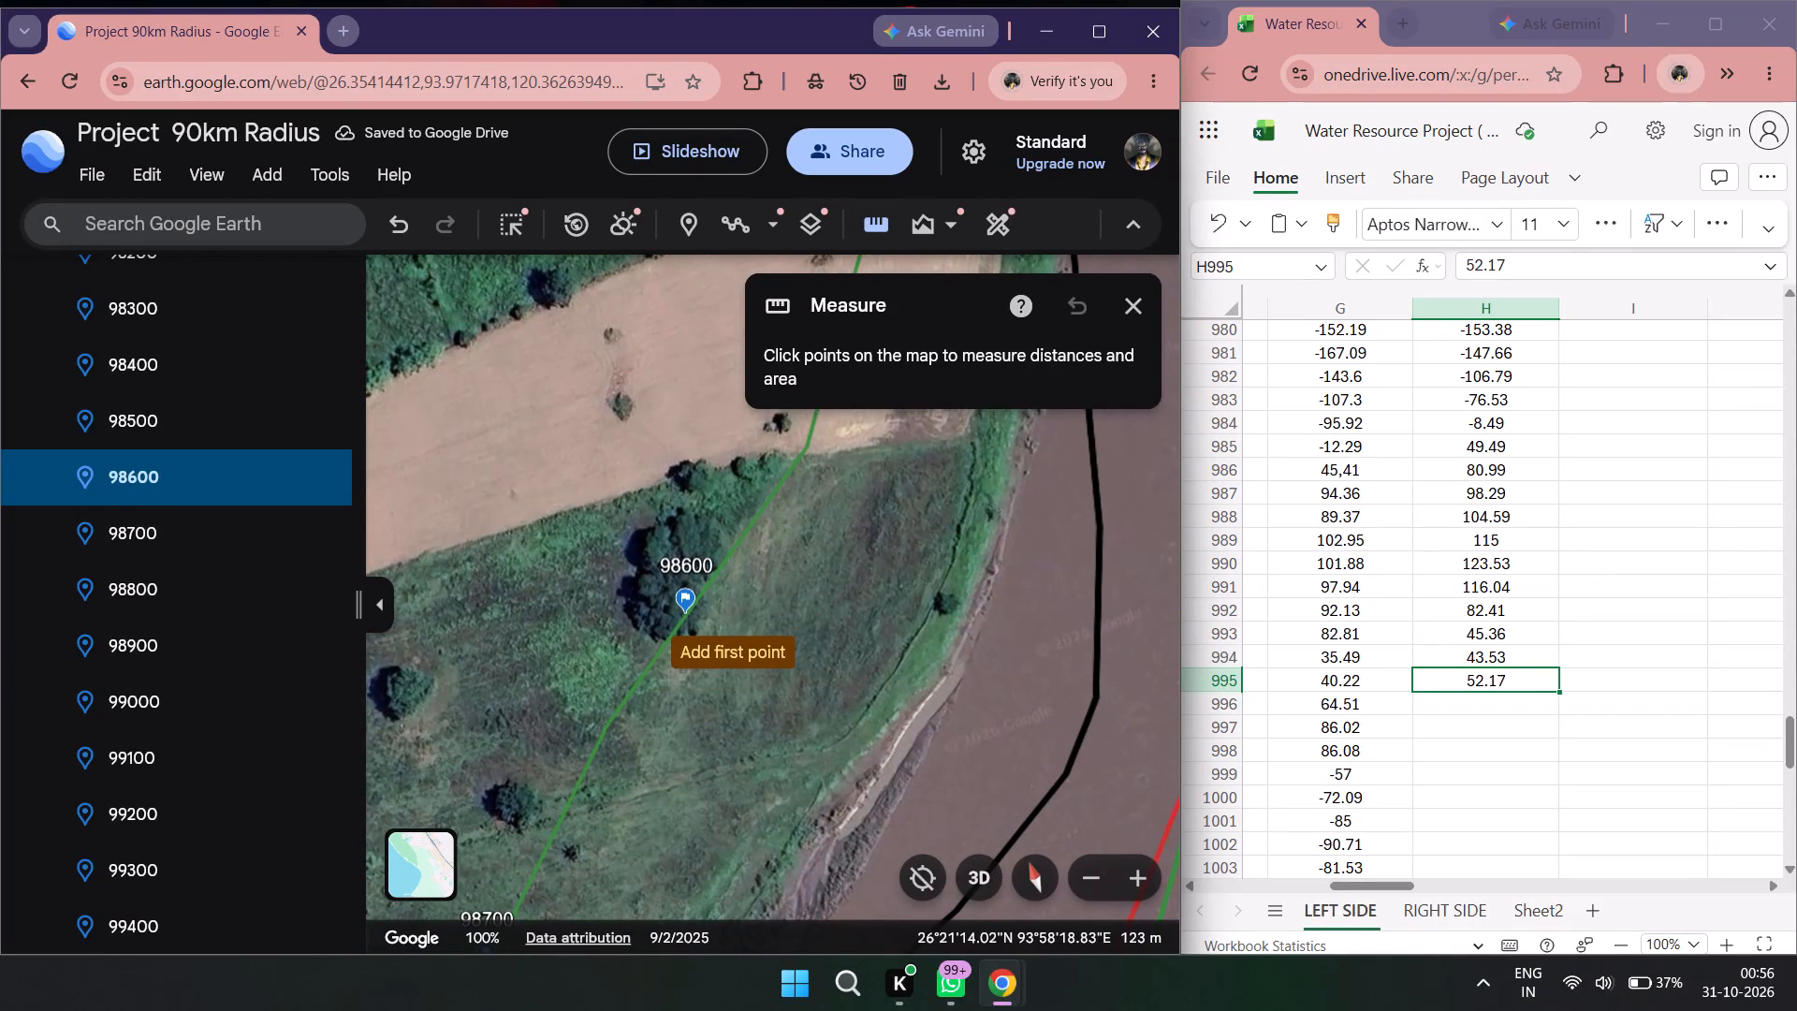
{"action": "left_click", "coordinate": [684, 618]}
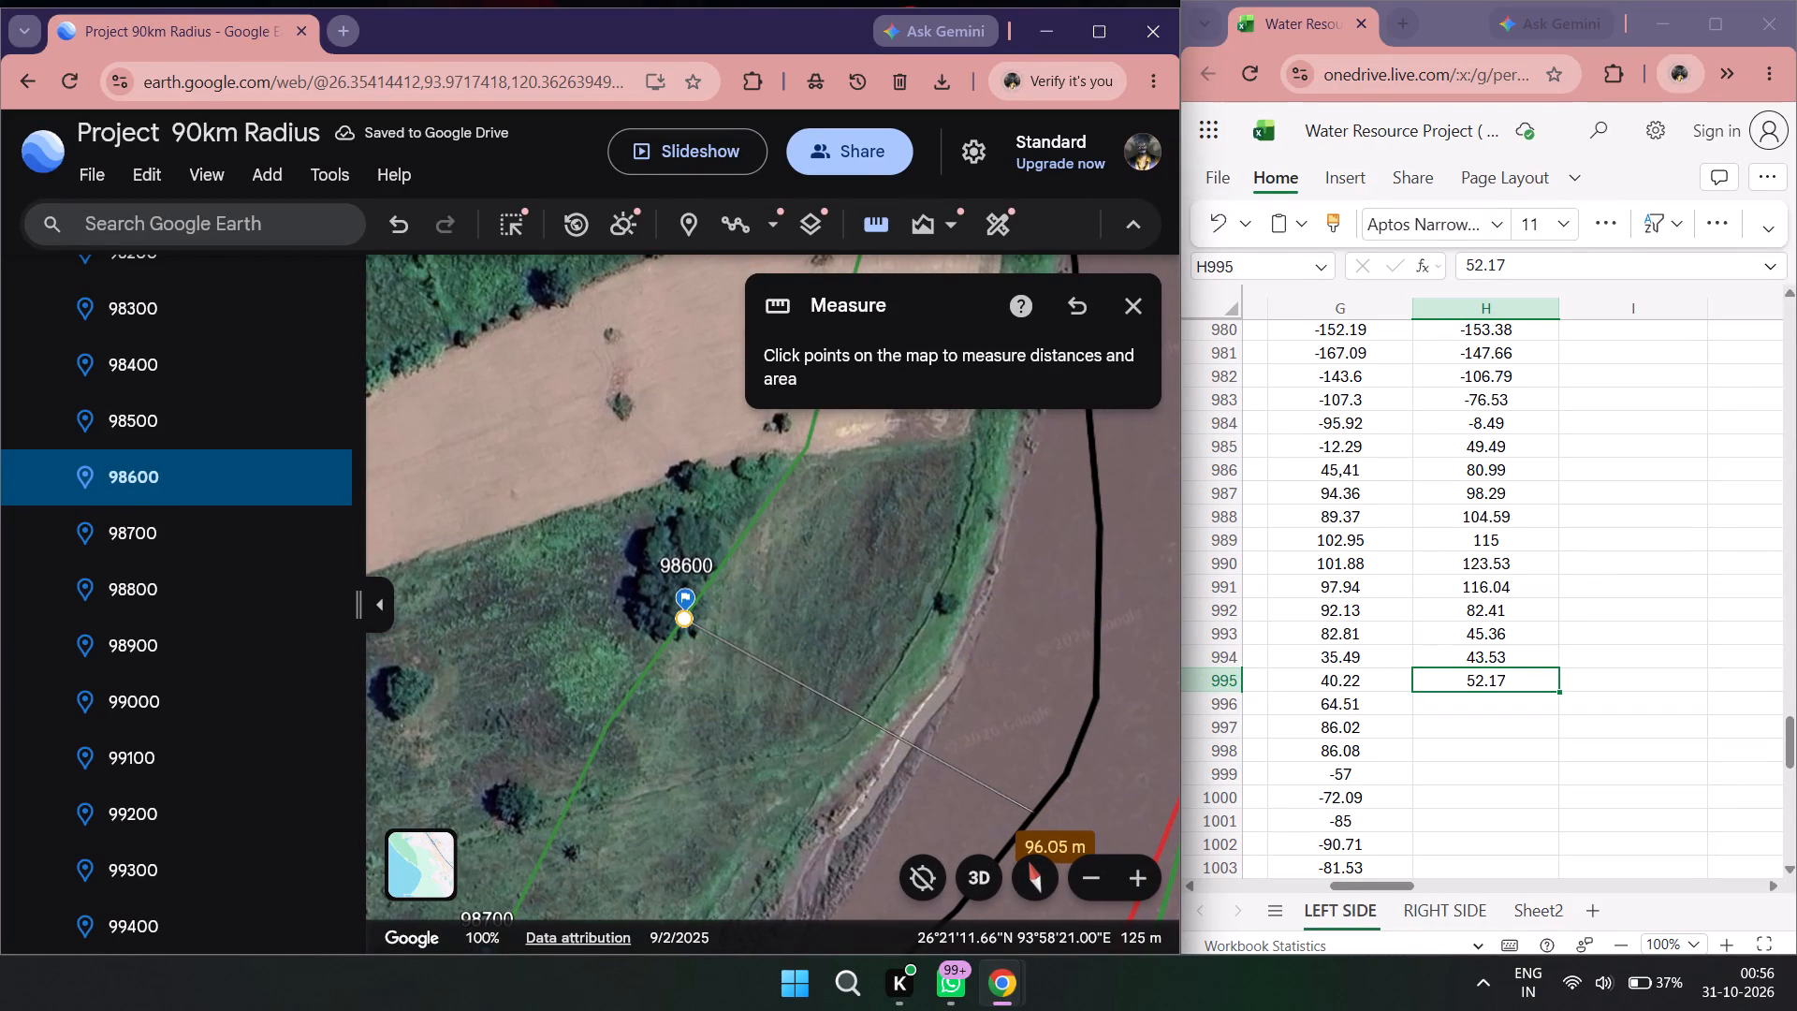
{"action": "double_click", "coordinate": [1439, 703]}
{"action": "key", "text": "9"}
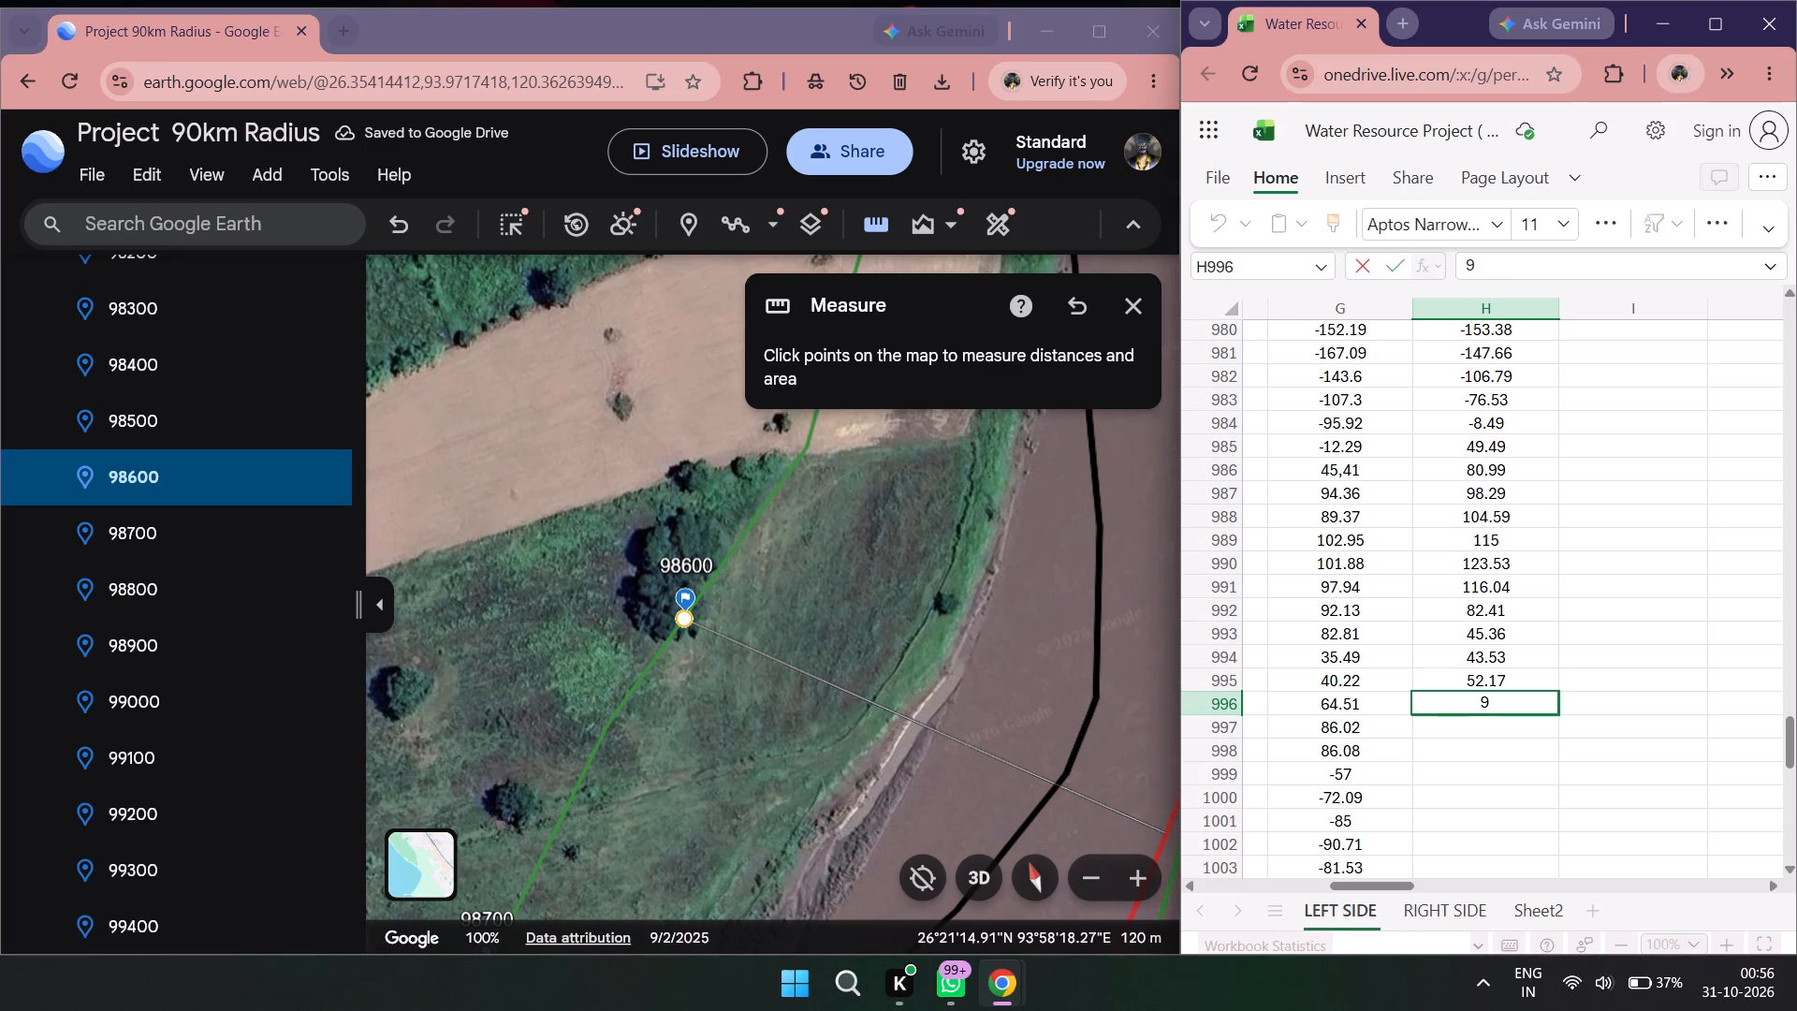
{"action": "type", "text": "6.0"}
{"action": "key", "text": "5"}
Measure from placemark 98700 across to the black river line and record the shift as 70.46 in H997.
{"action": "scroll", "coordinate": [828, 740], "scroll_direction": "down", "scroll_amount": 5}
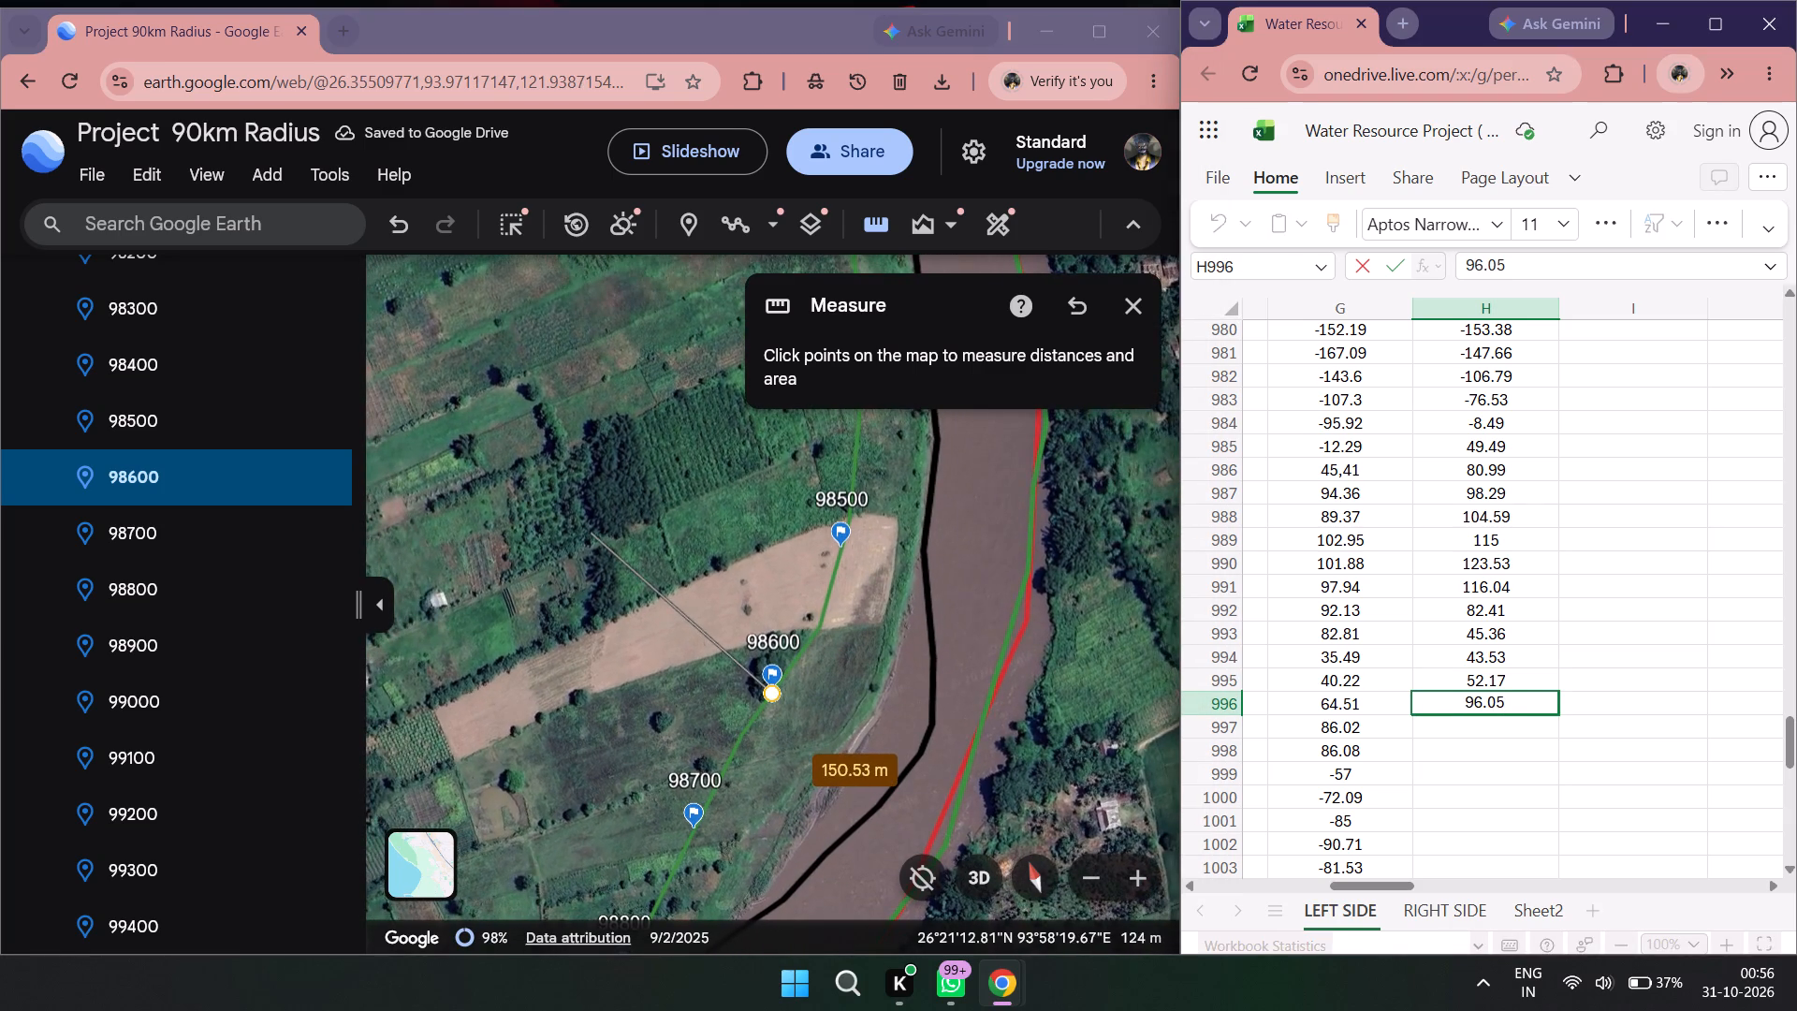
{"action": "double_click", "coordinate": [118, 528]}
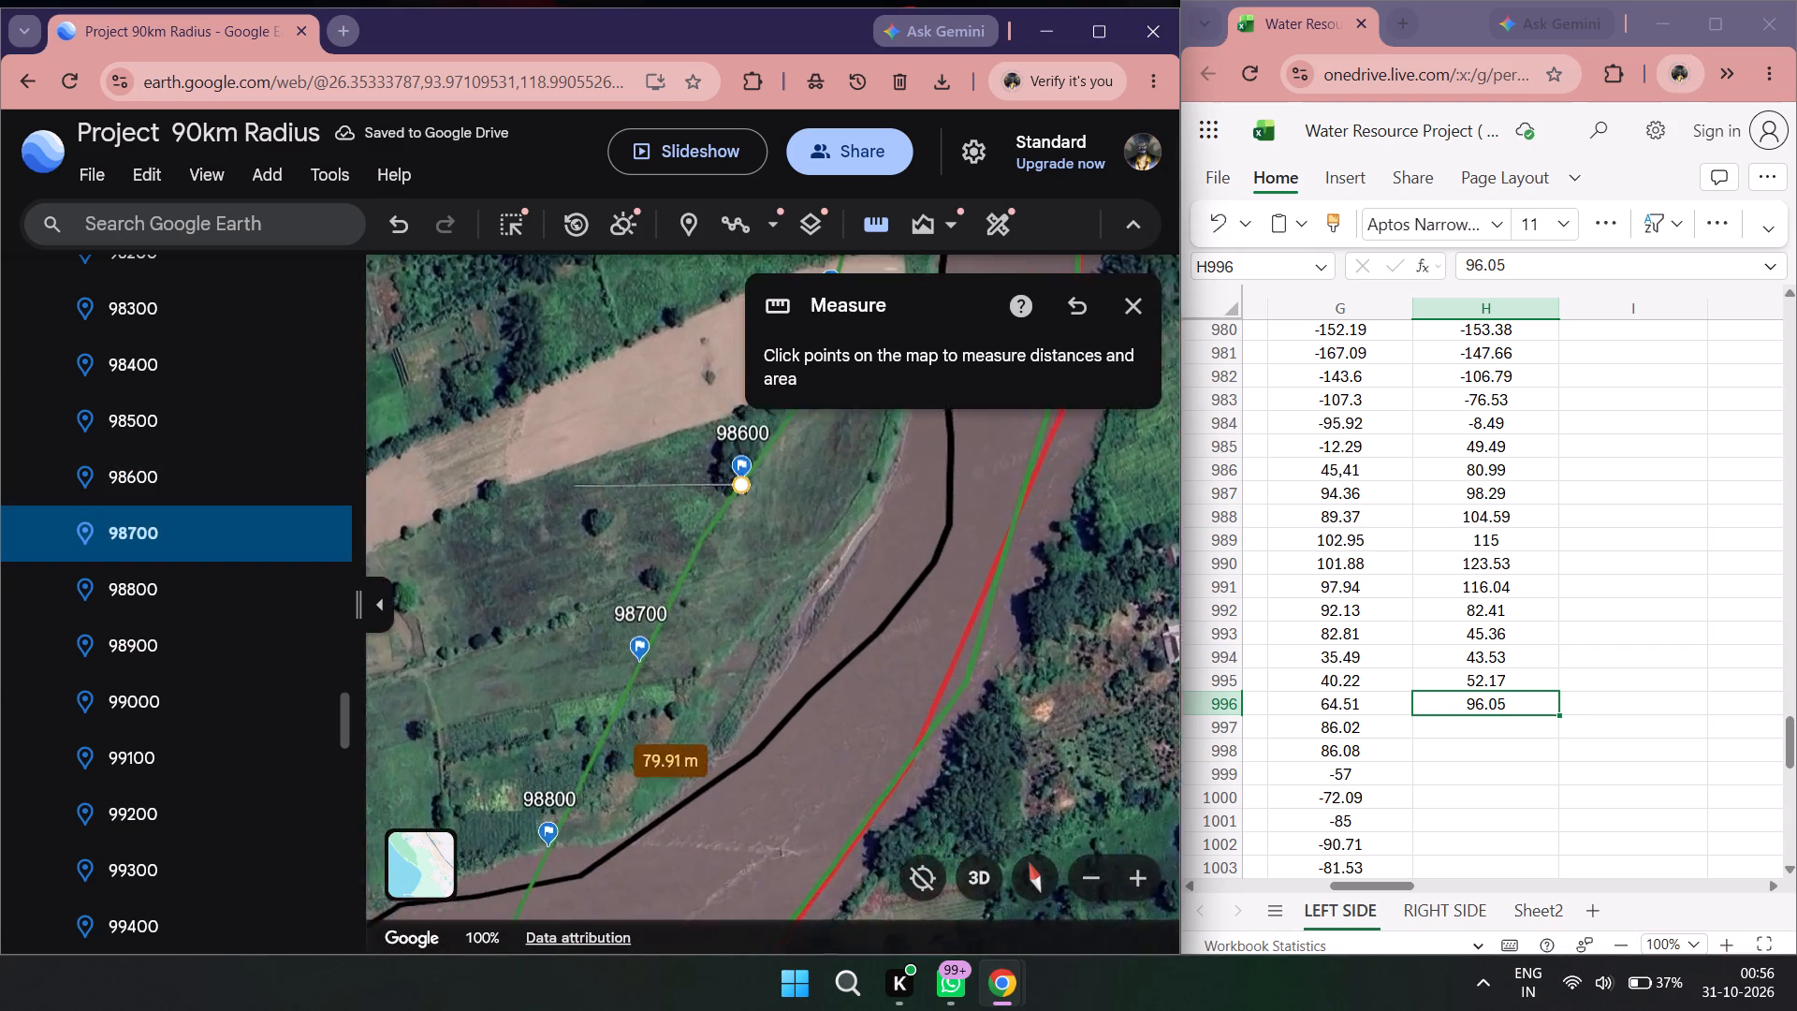
{"action": "scroll", "coordinate": [783, 560], "scroll_direction": "down", "scroll_amount": 1}
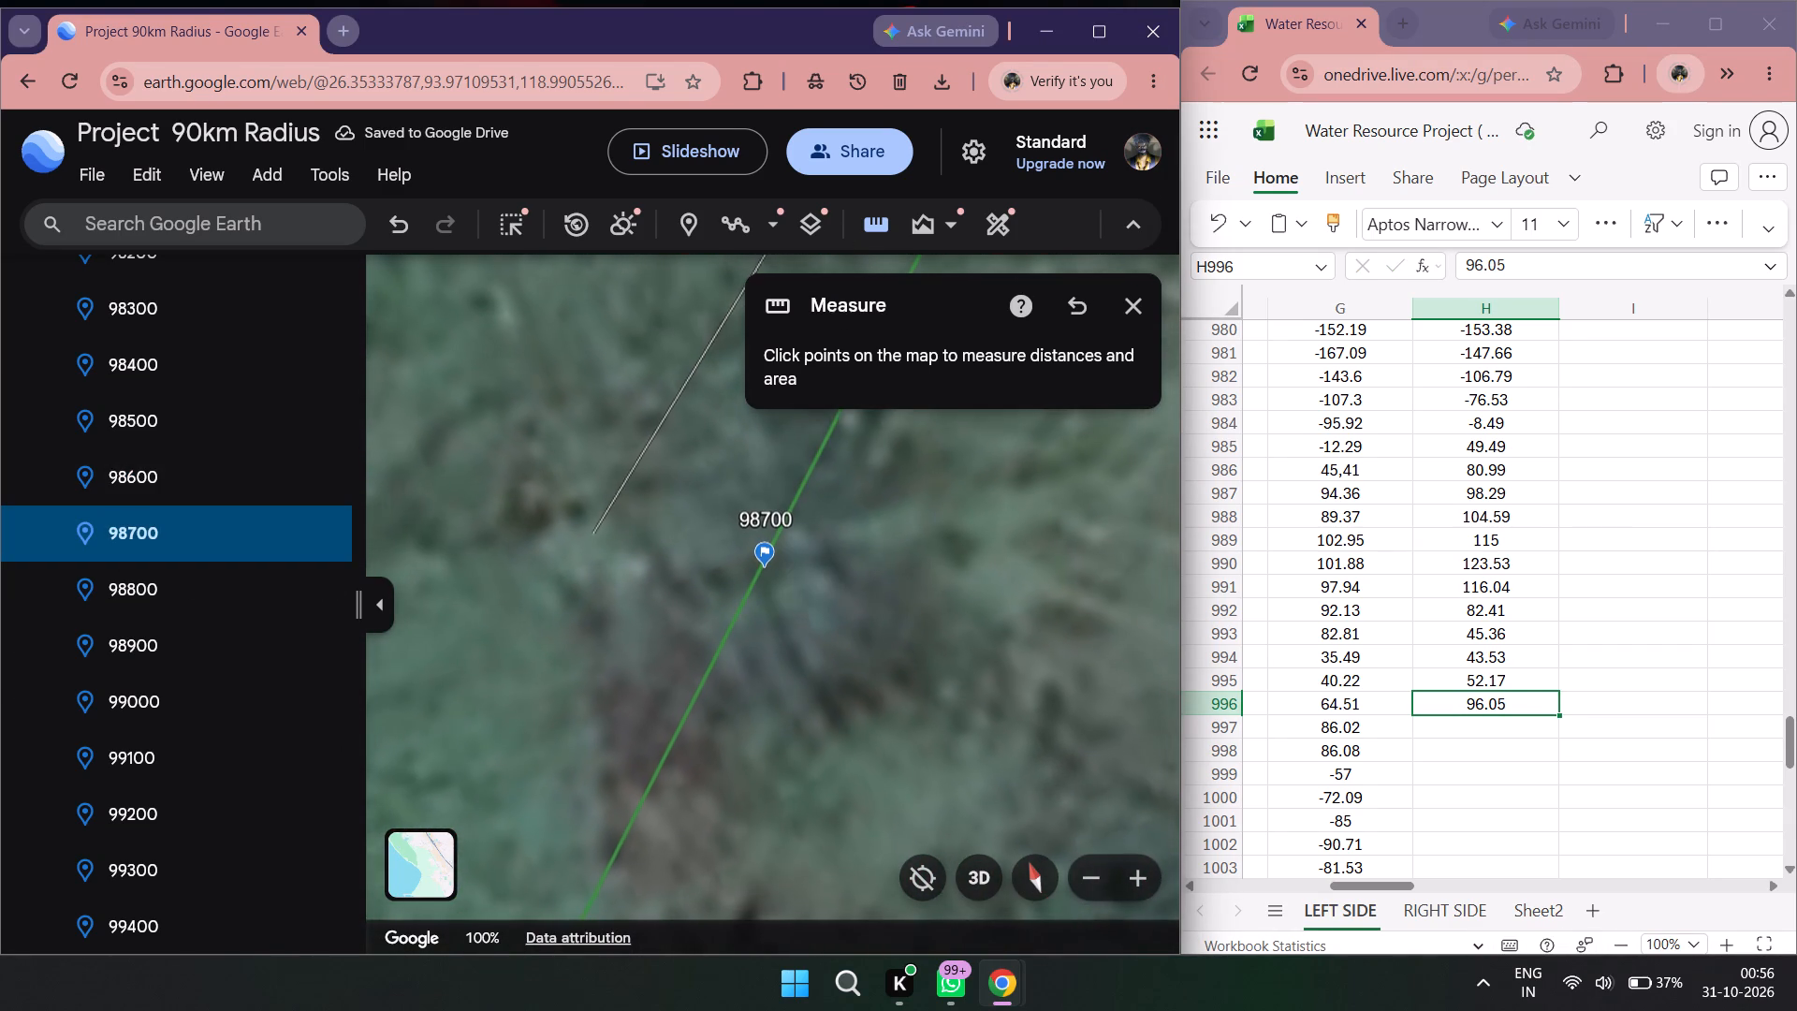
{"action": "double_click", "coordinate": [870, 219]}
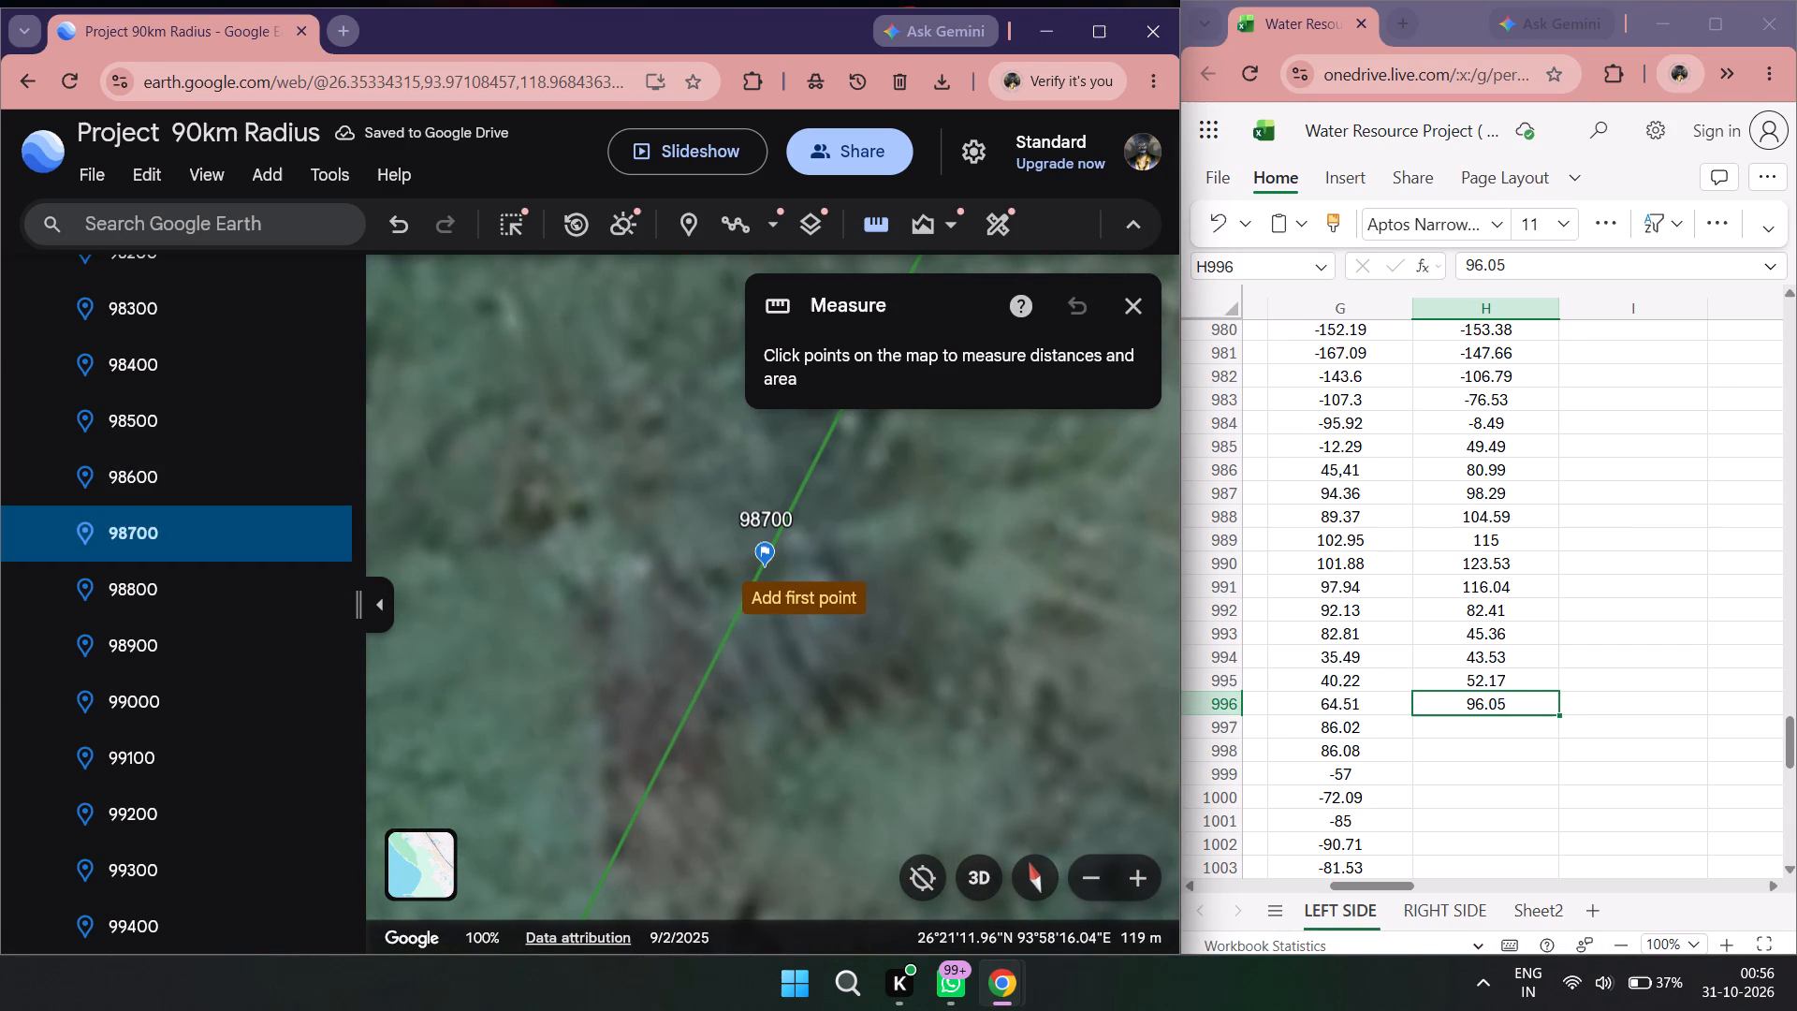
{"action": "left_click", "coordinate": [764, 565]}
{"action": "scroll", "coordinate": [945, 665], "scroll_direction": "down", "scroll_amount": 4}
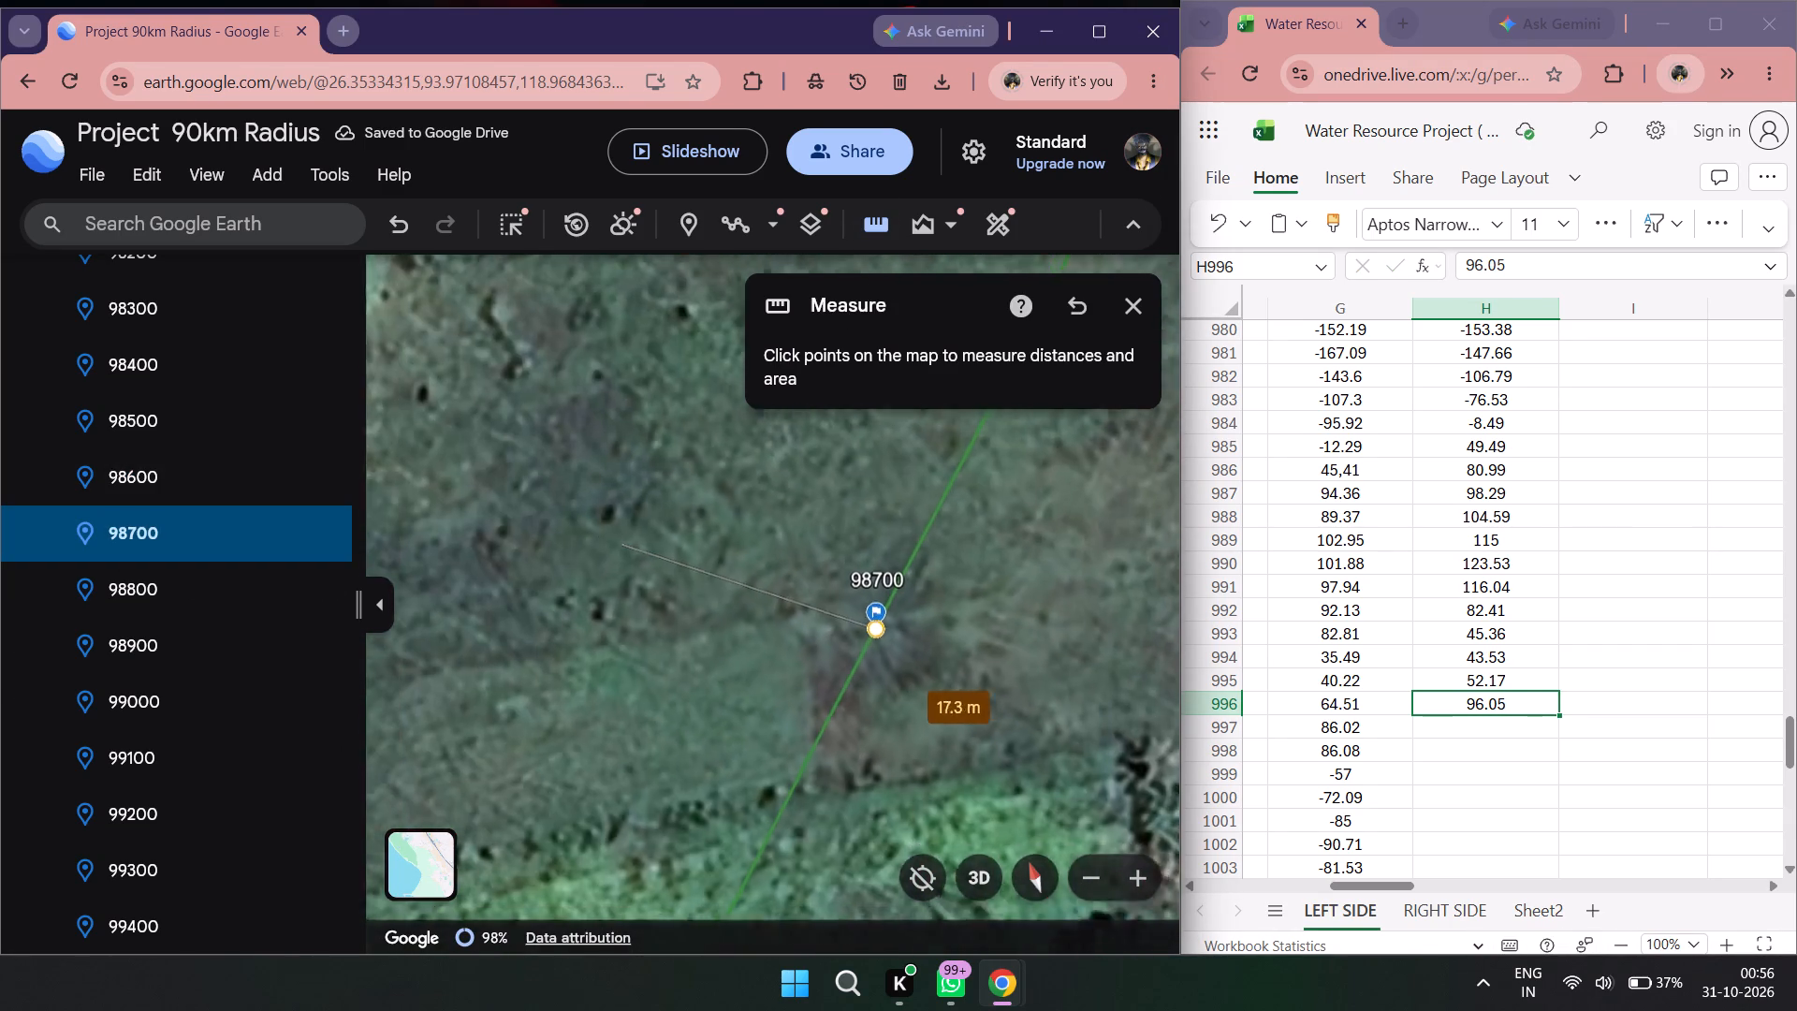
{"action": "scroll", "coordinate": [1004, 705], "scroll_direction": "down", "scroll_amount": 3}
{"action": "left_click_drag", "start_coordinate": [1002, 703], "coordinate": [709, 508]}
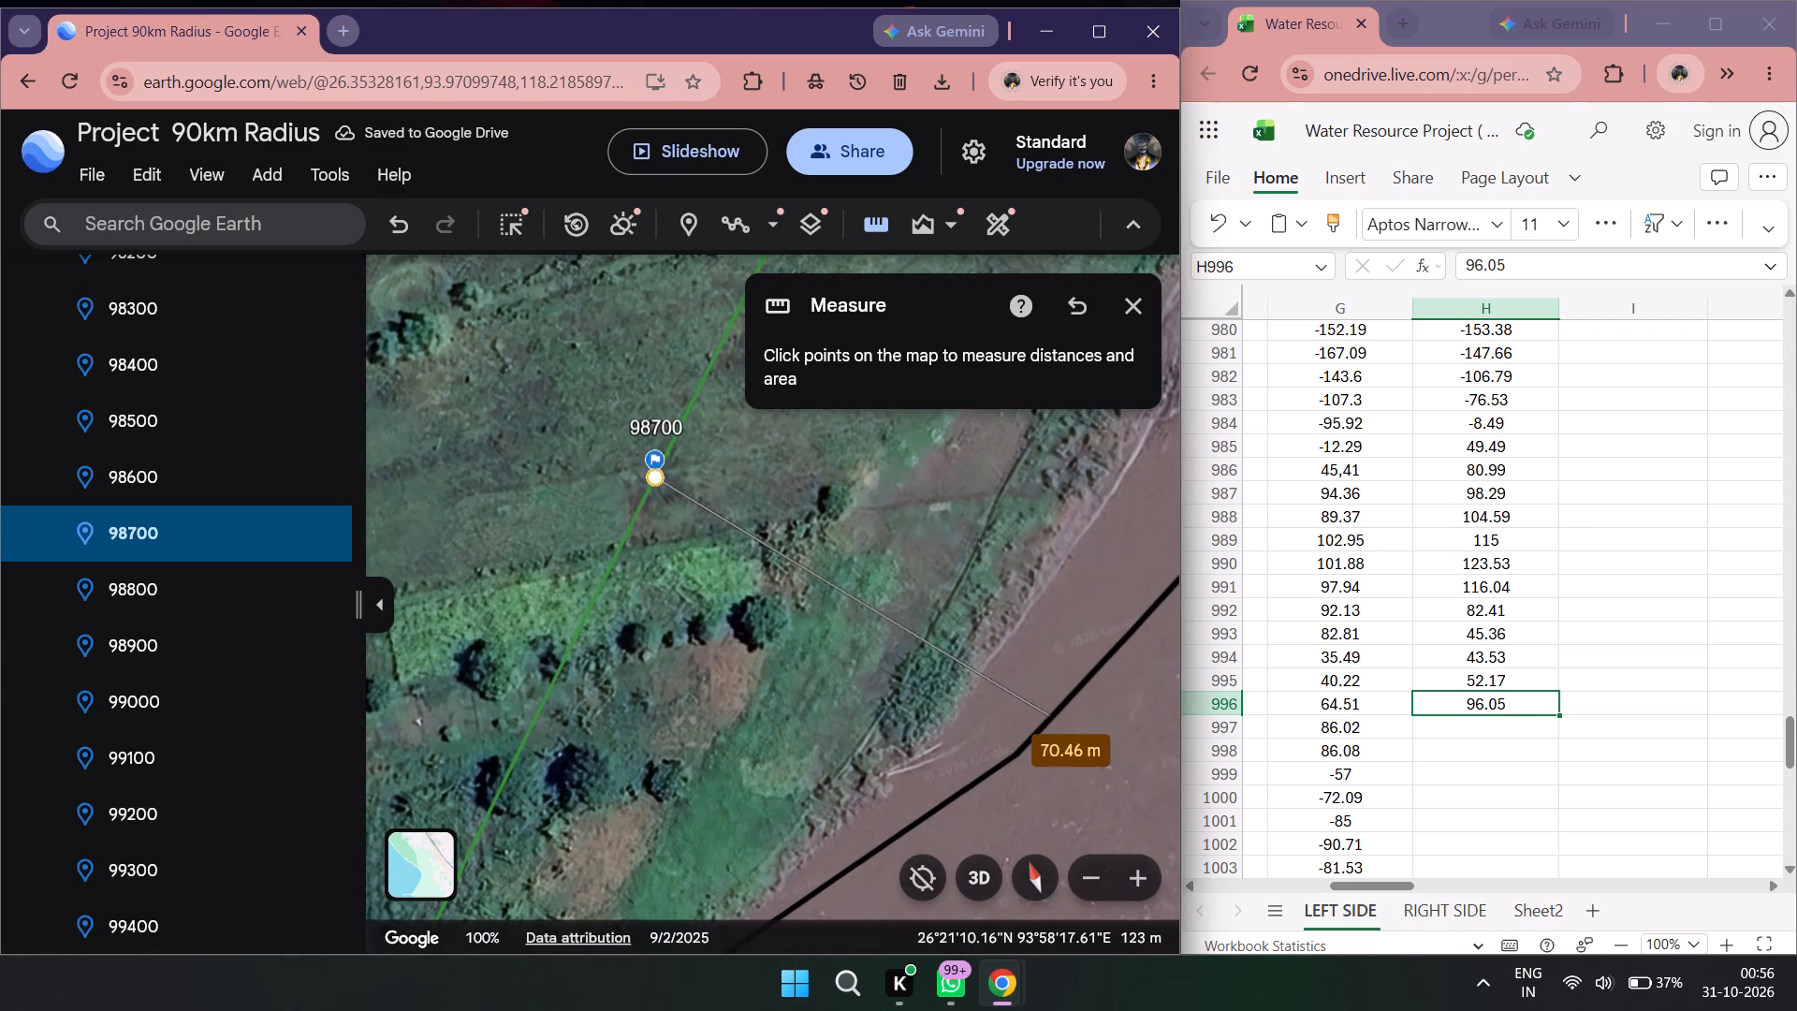
{"action": "double_click", "coordinate": [1472, 737]}
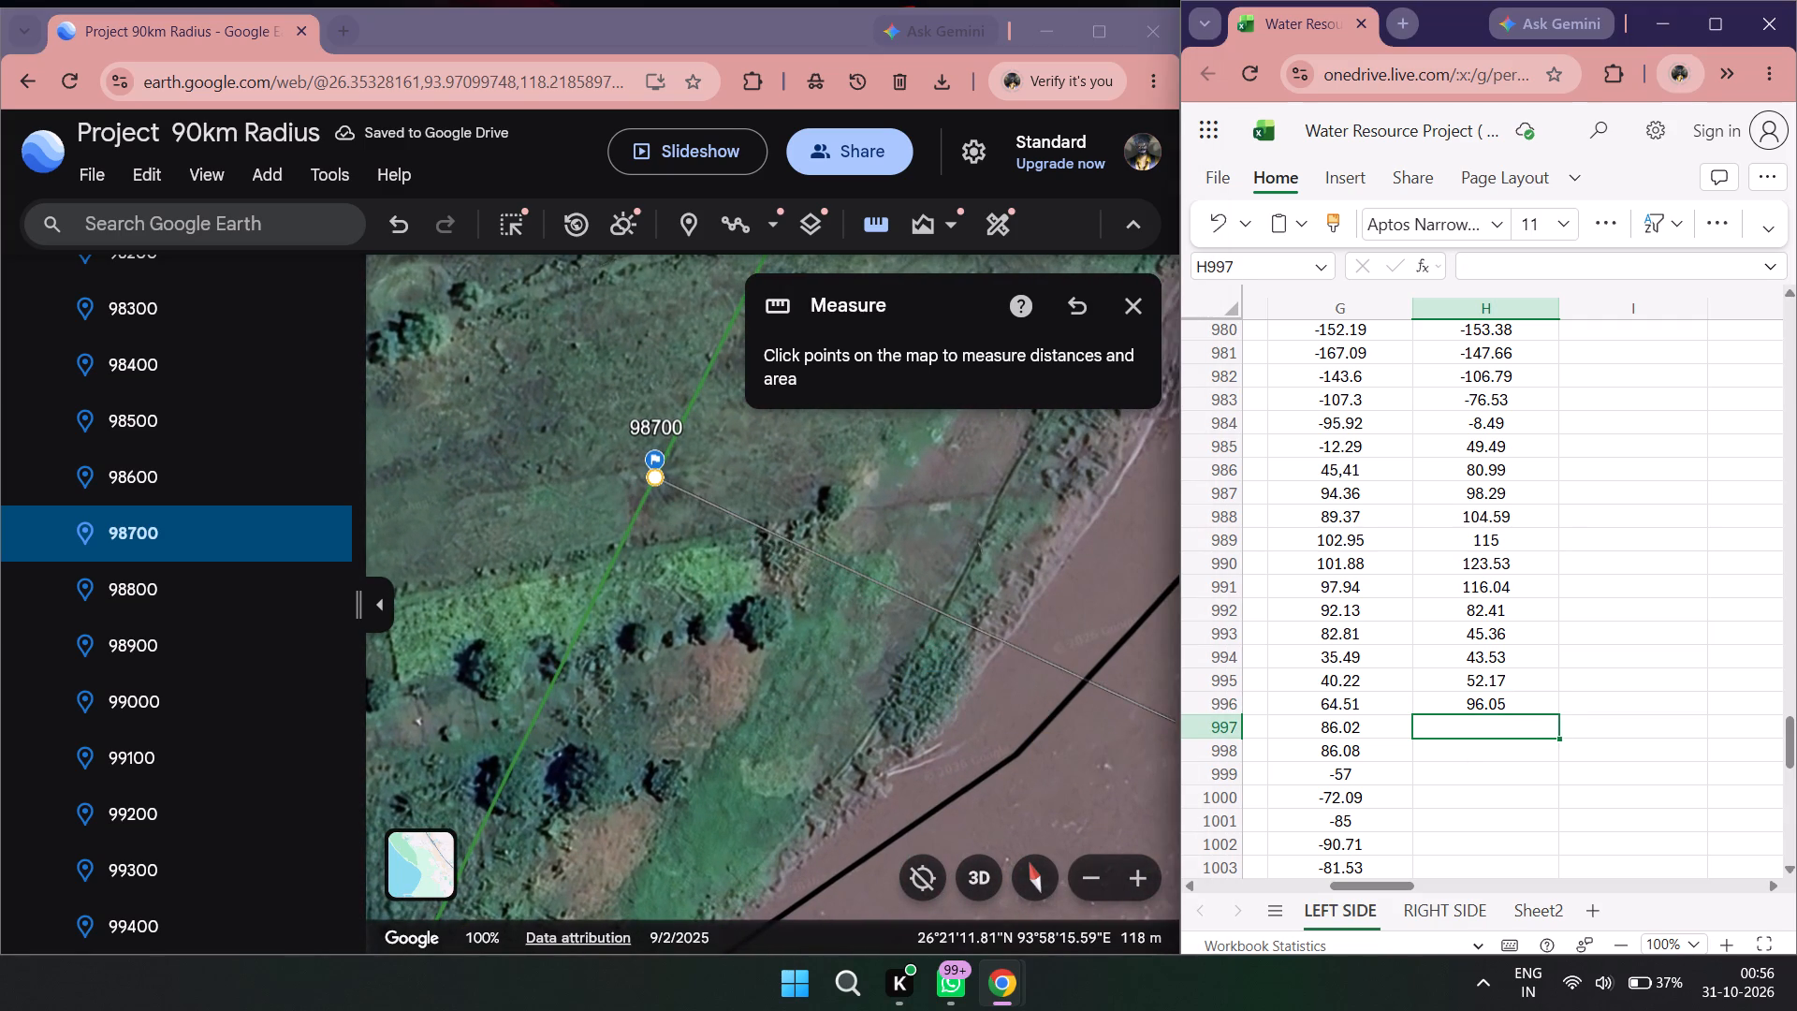
{"action": "double_click", "coordinate": [1478, 724]}
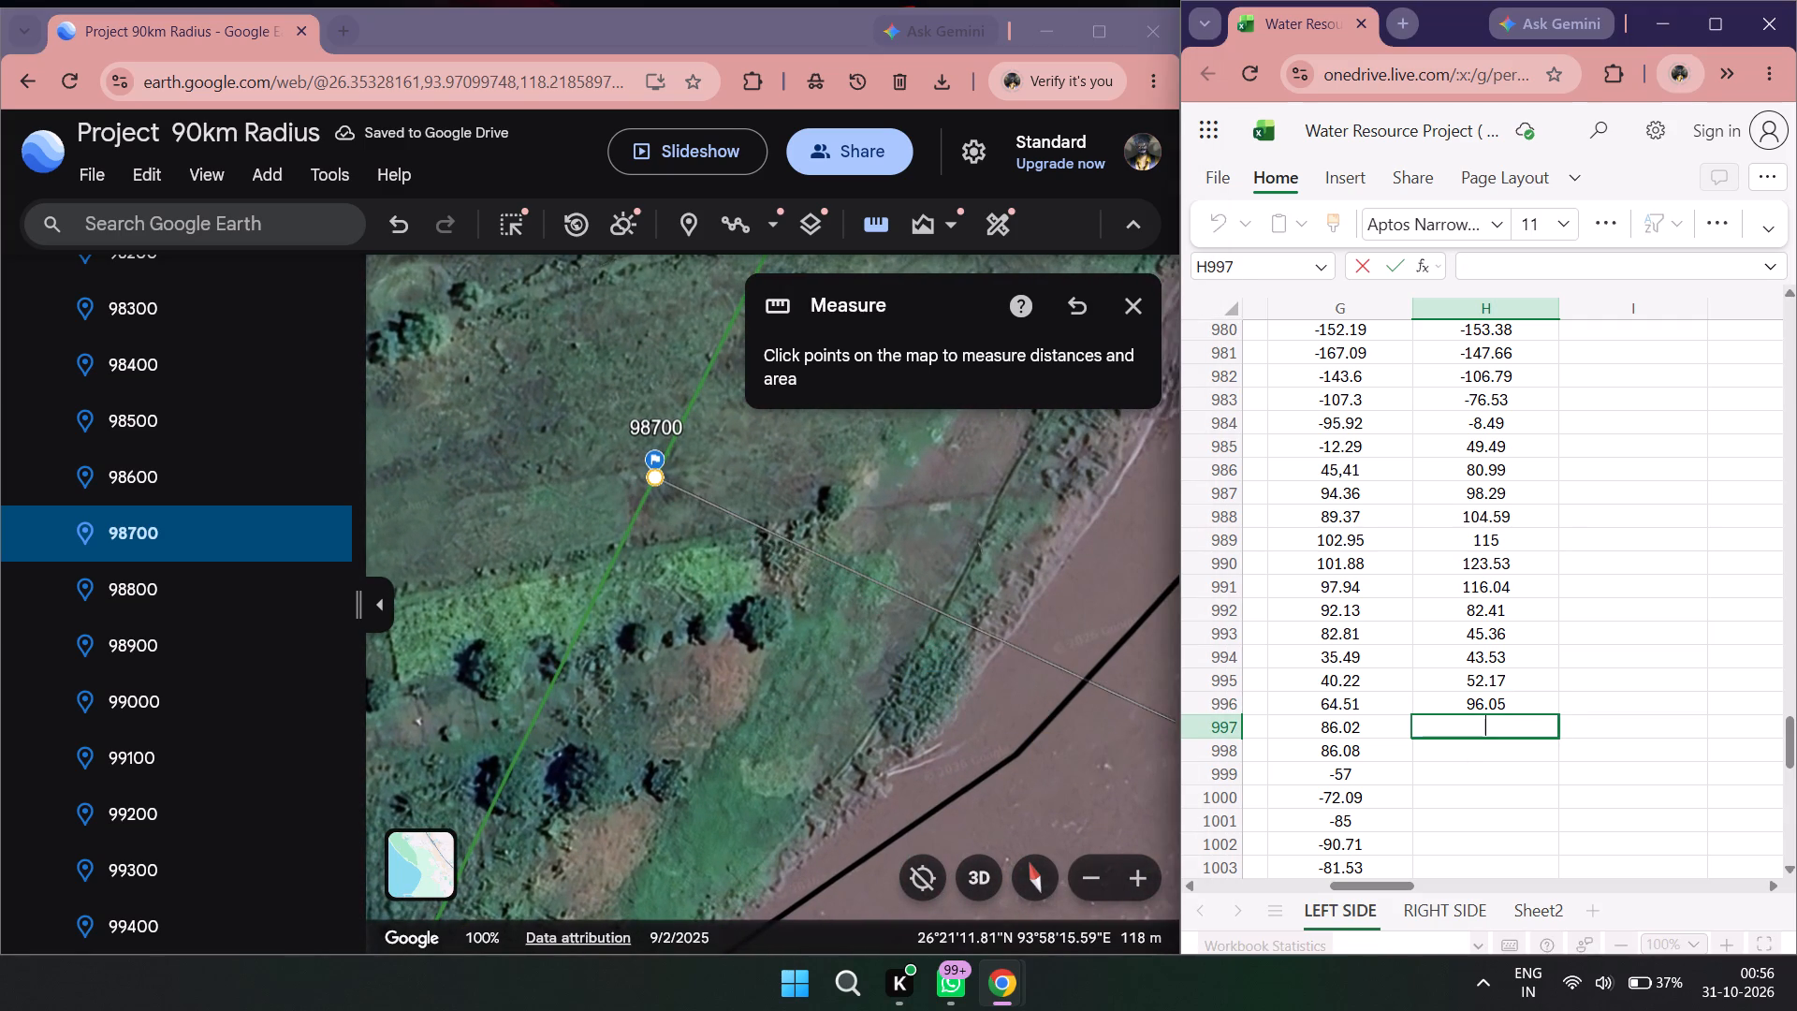
{"action": "type", "text": "70."}
{"action": "type", "text": "46"}
Measure from placemark 98800 across to the black river line and record the shift as 22.27 in H998.
{"action": "double_click", "coordinate": [214, 596]}
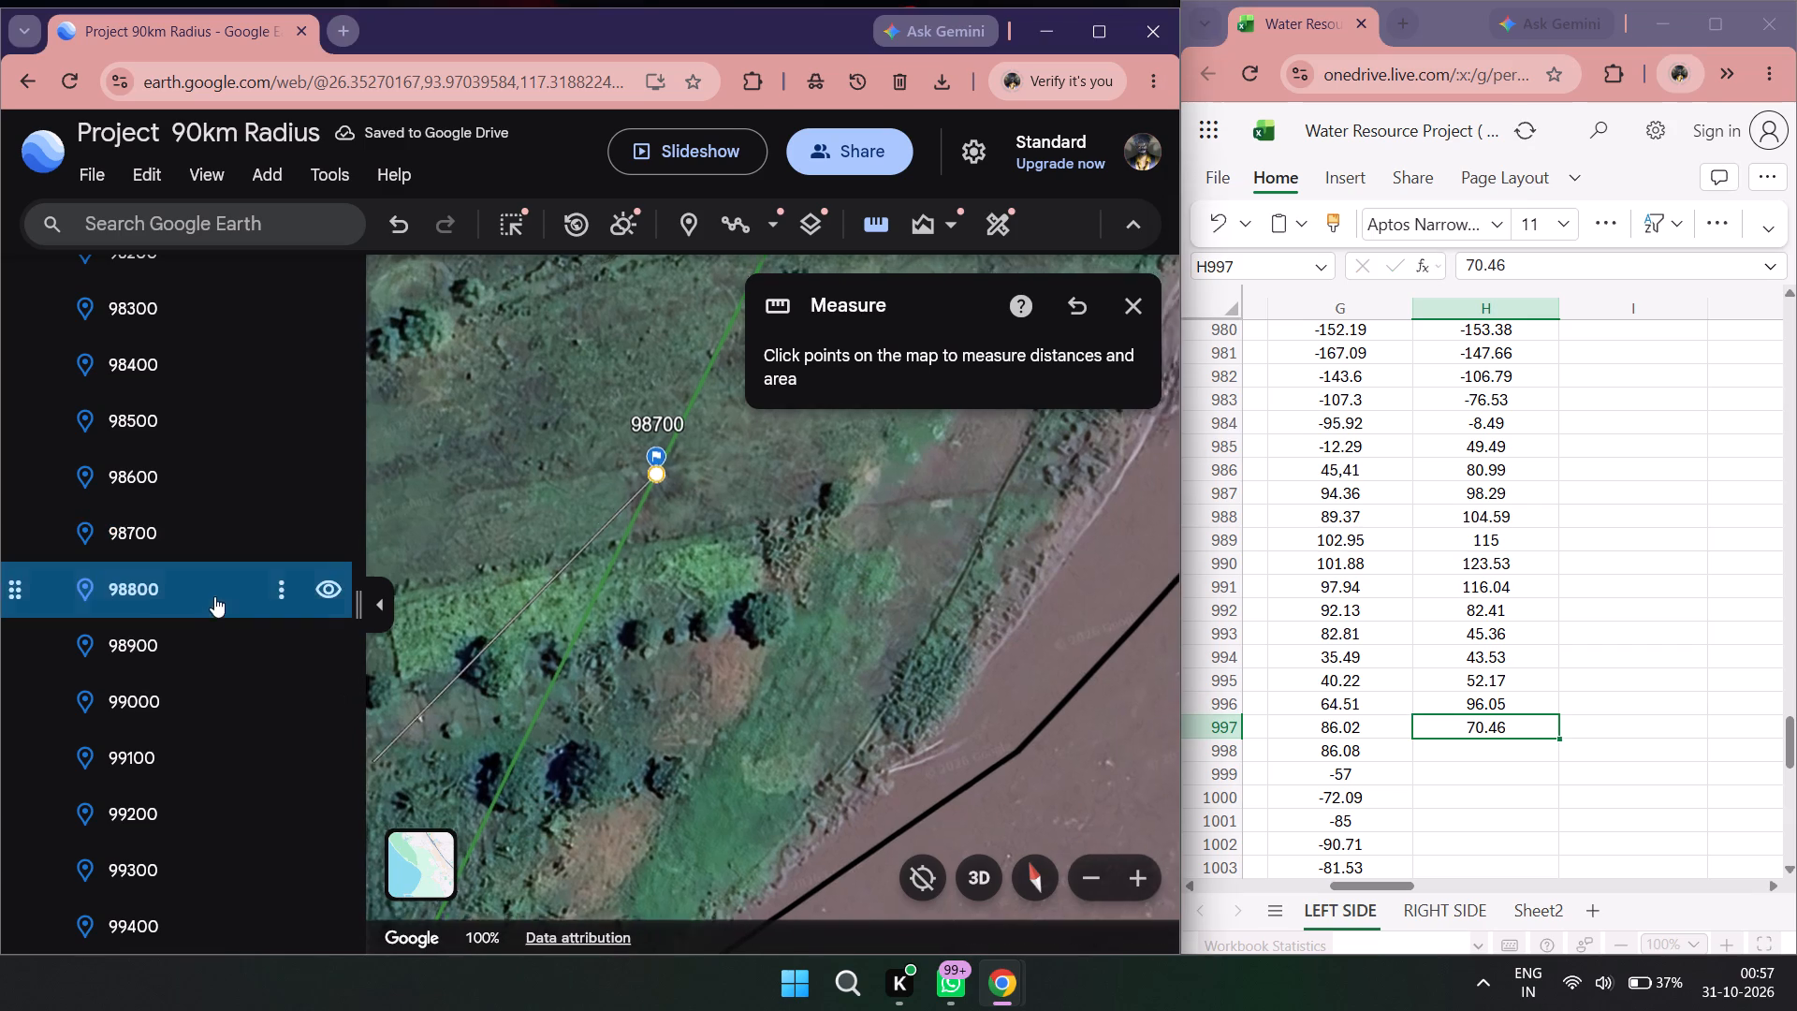
{"action": "scroll", "coordinate": [639, 675], "scroll_direction": "down", "scroll_amount": 2}
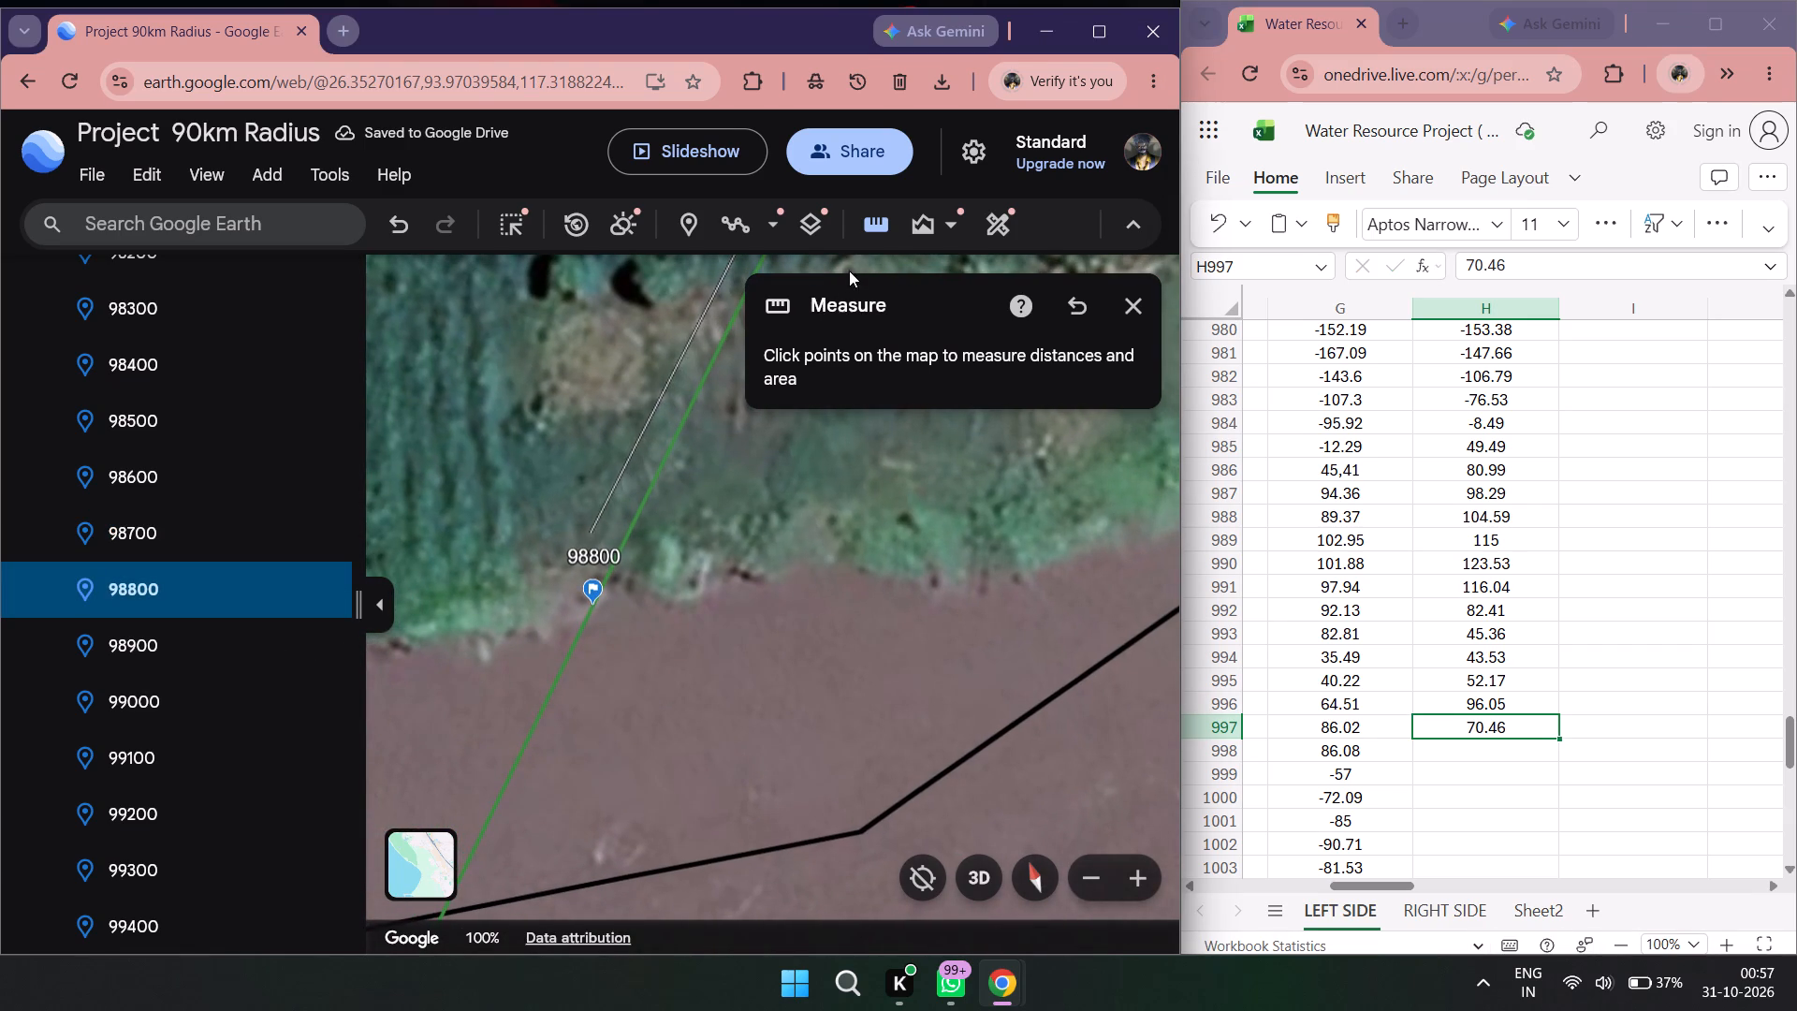
{"action": "double_click", "coordinate": [867, 238]}
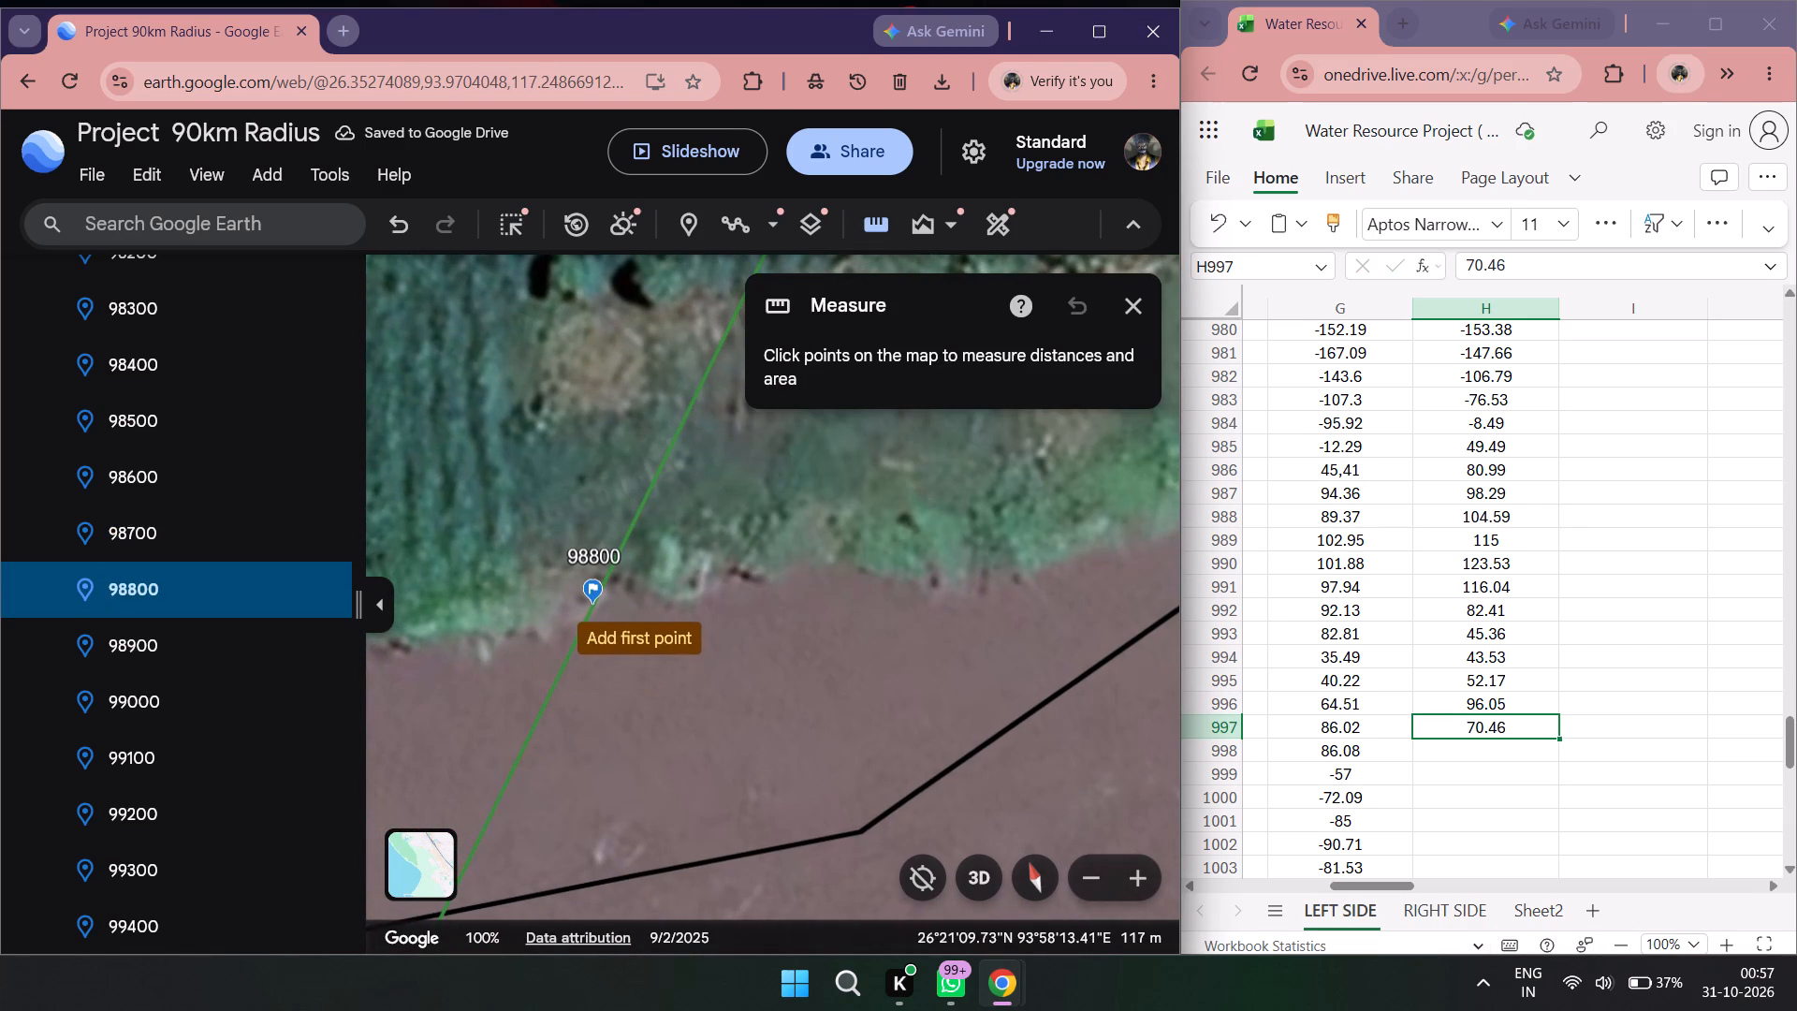
{"action": "left_click", "coordinate": [596, 603]}
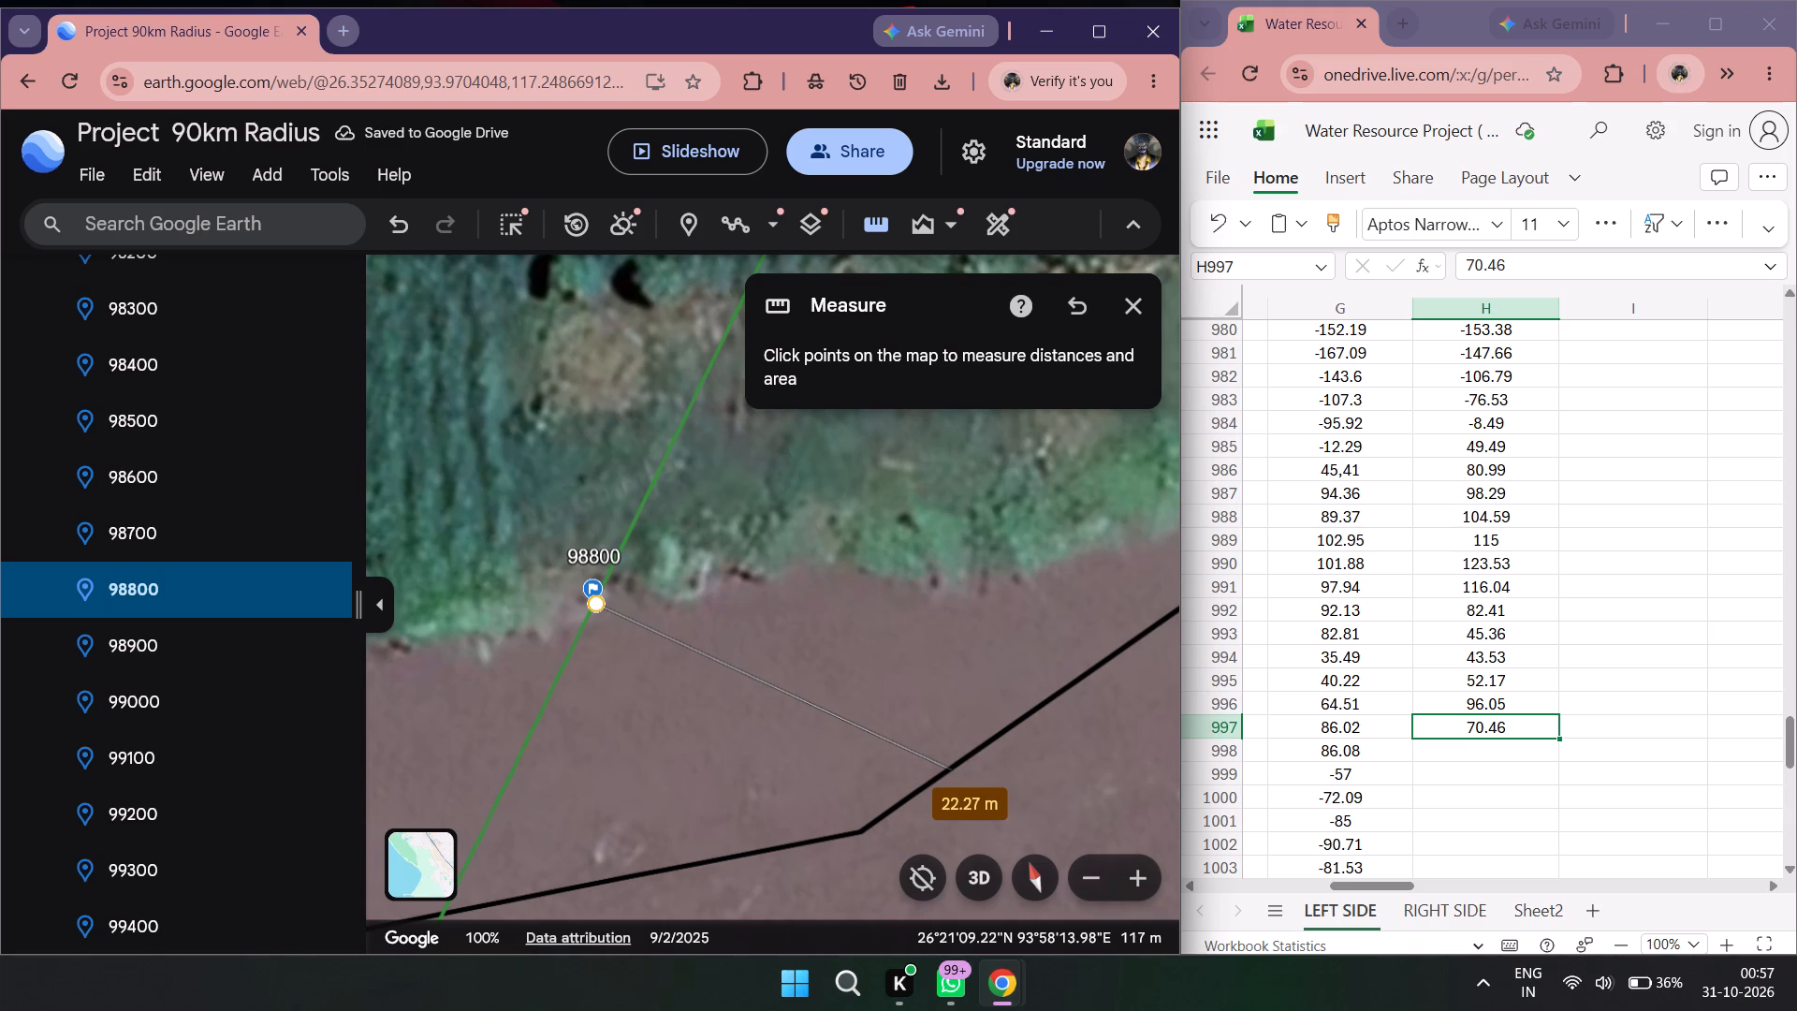
{"action": "double_click", "coordinate": [1452, 752]}
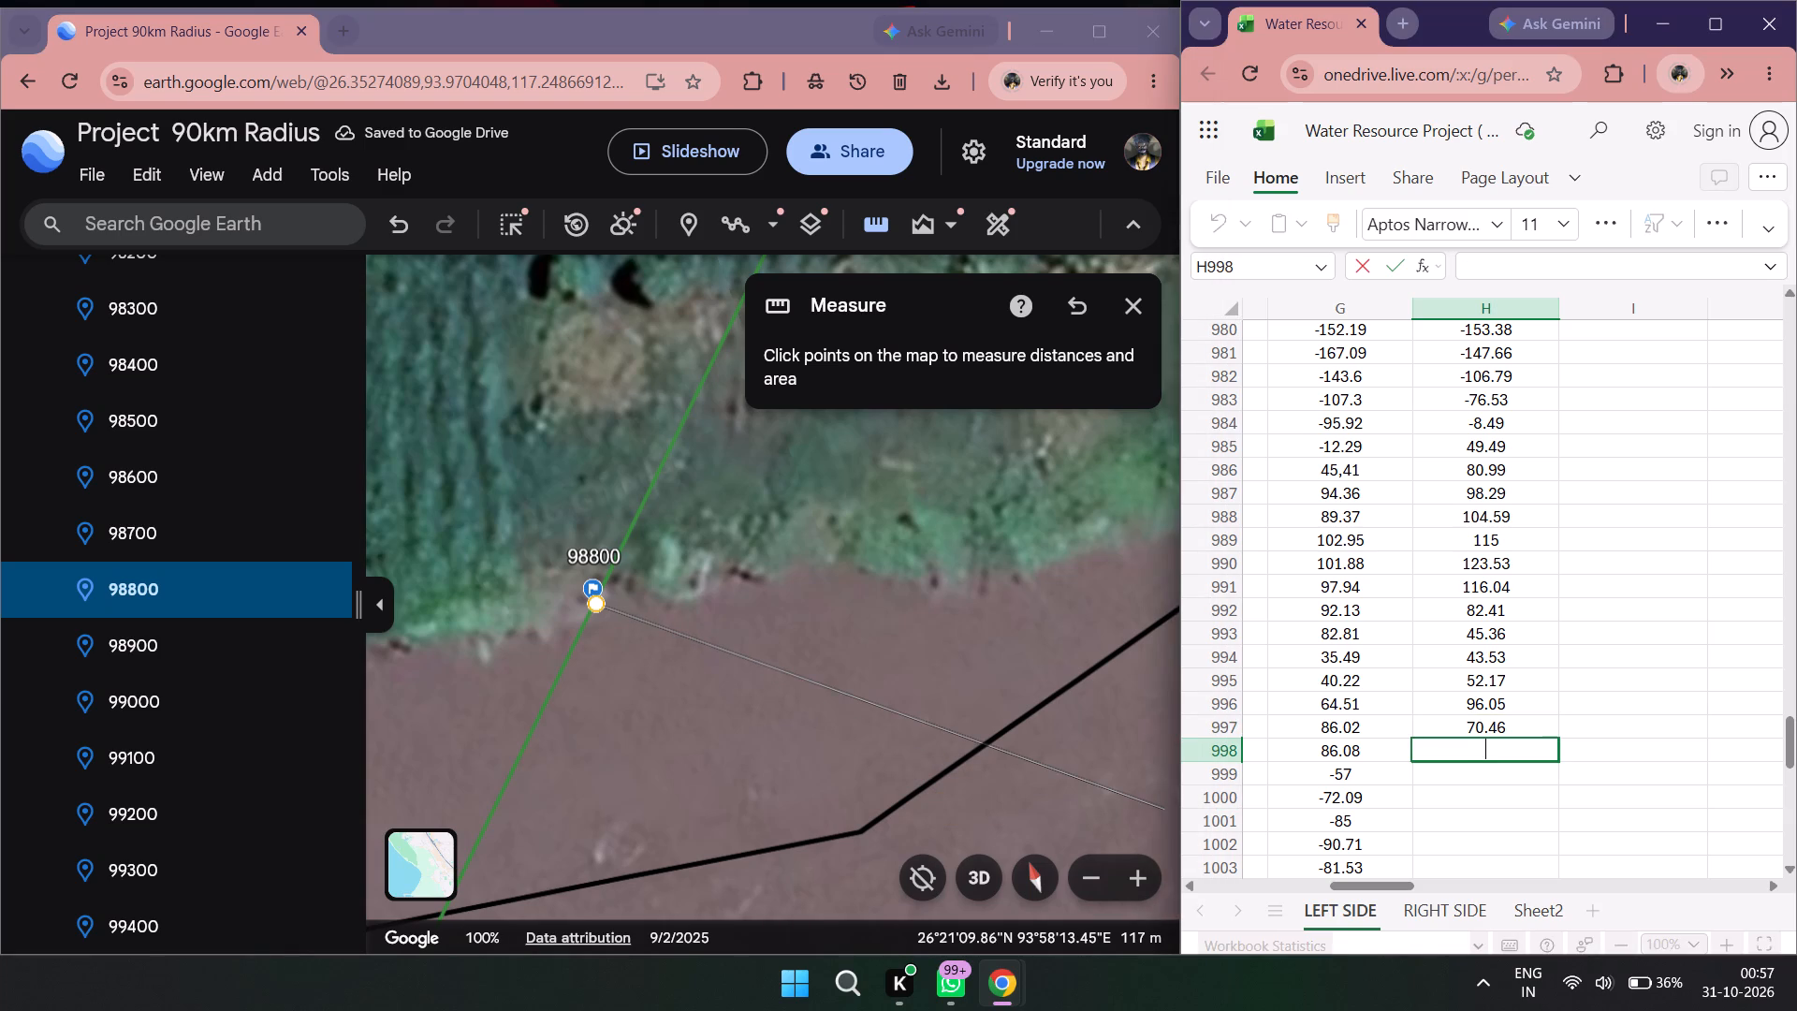
{"action": "type", "text": "22.27"}
Measure from placemark 98900 across to the black river line and record the shift as -52.51 in H999.
{"action": "scroll", "coordinate": [662, 648], "scroll_direction": "down", "scroll_amount": 2}
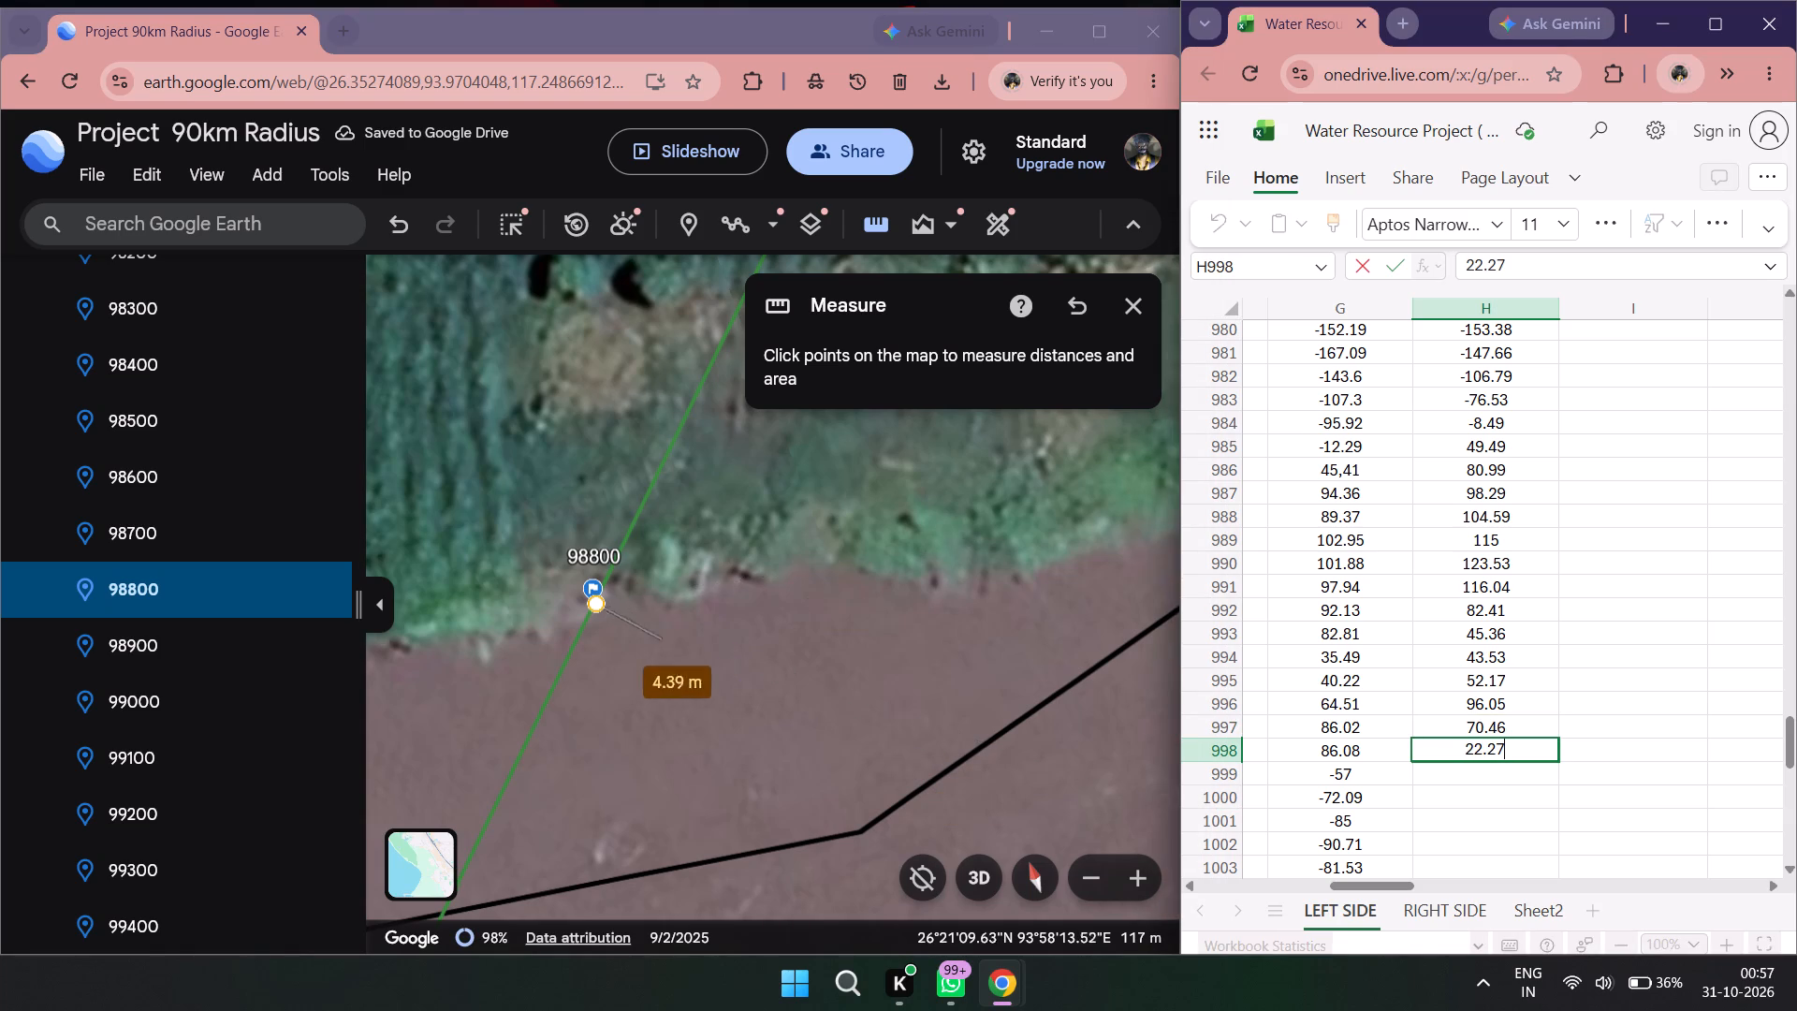
{"action": "scroll", "coordinate": [662, 654], "scroll_direction": "down", "scroll_amount": 2}
{"action": "double_click", "coordinate": [194, 630]}
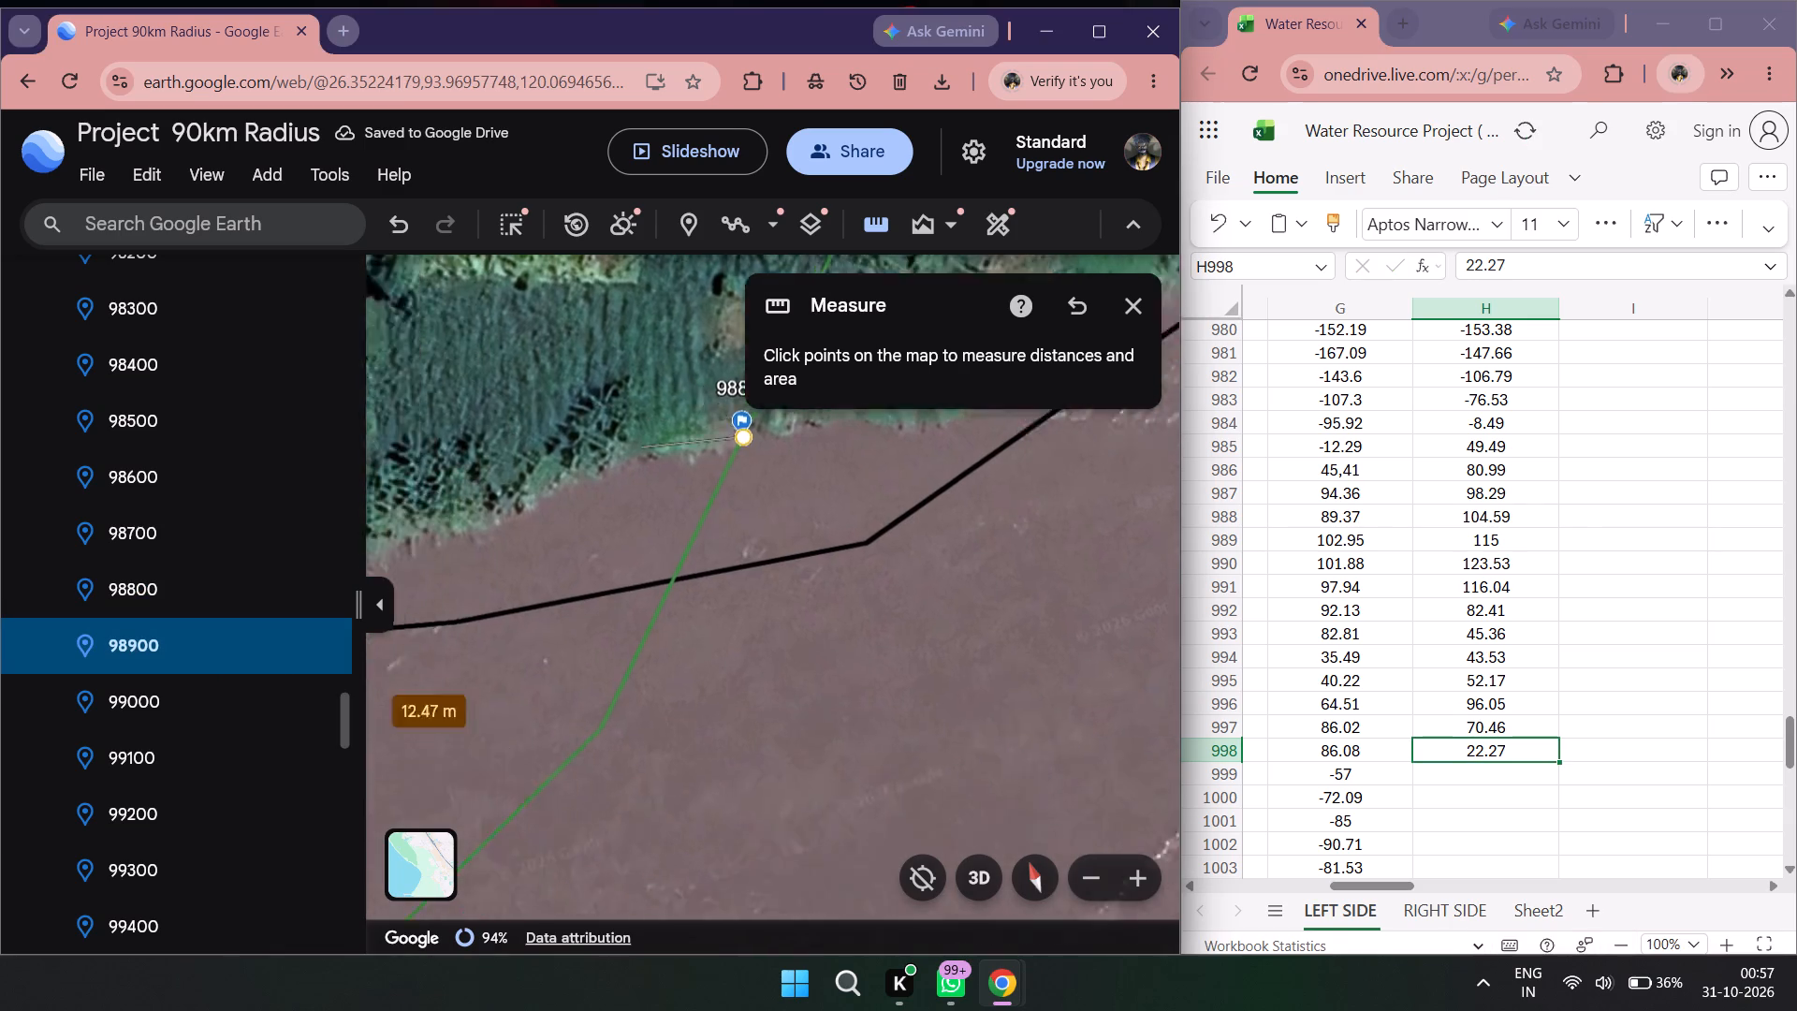
{"action": "scroll", "coordinate": [625, 705], "scroll_direction": "down", "scroll_amount": 6}
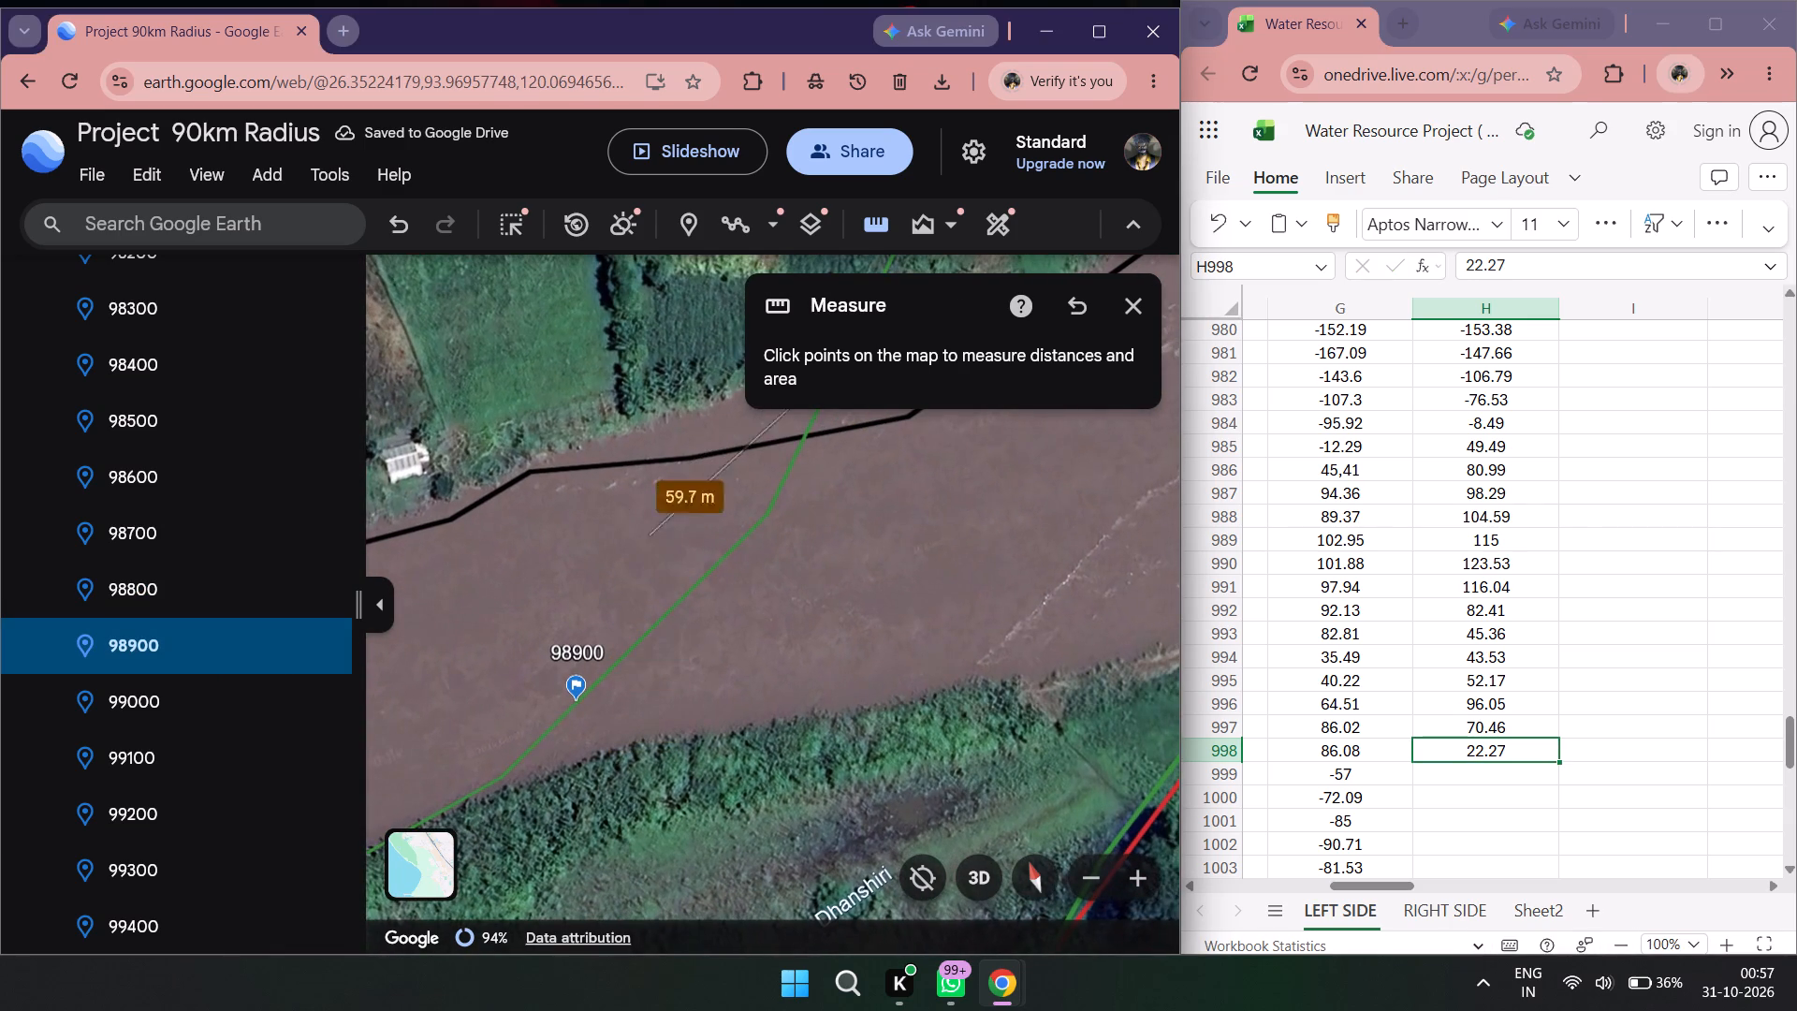
{"action": "double_click", "coordinate": [871, 220]}
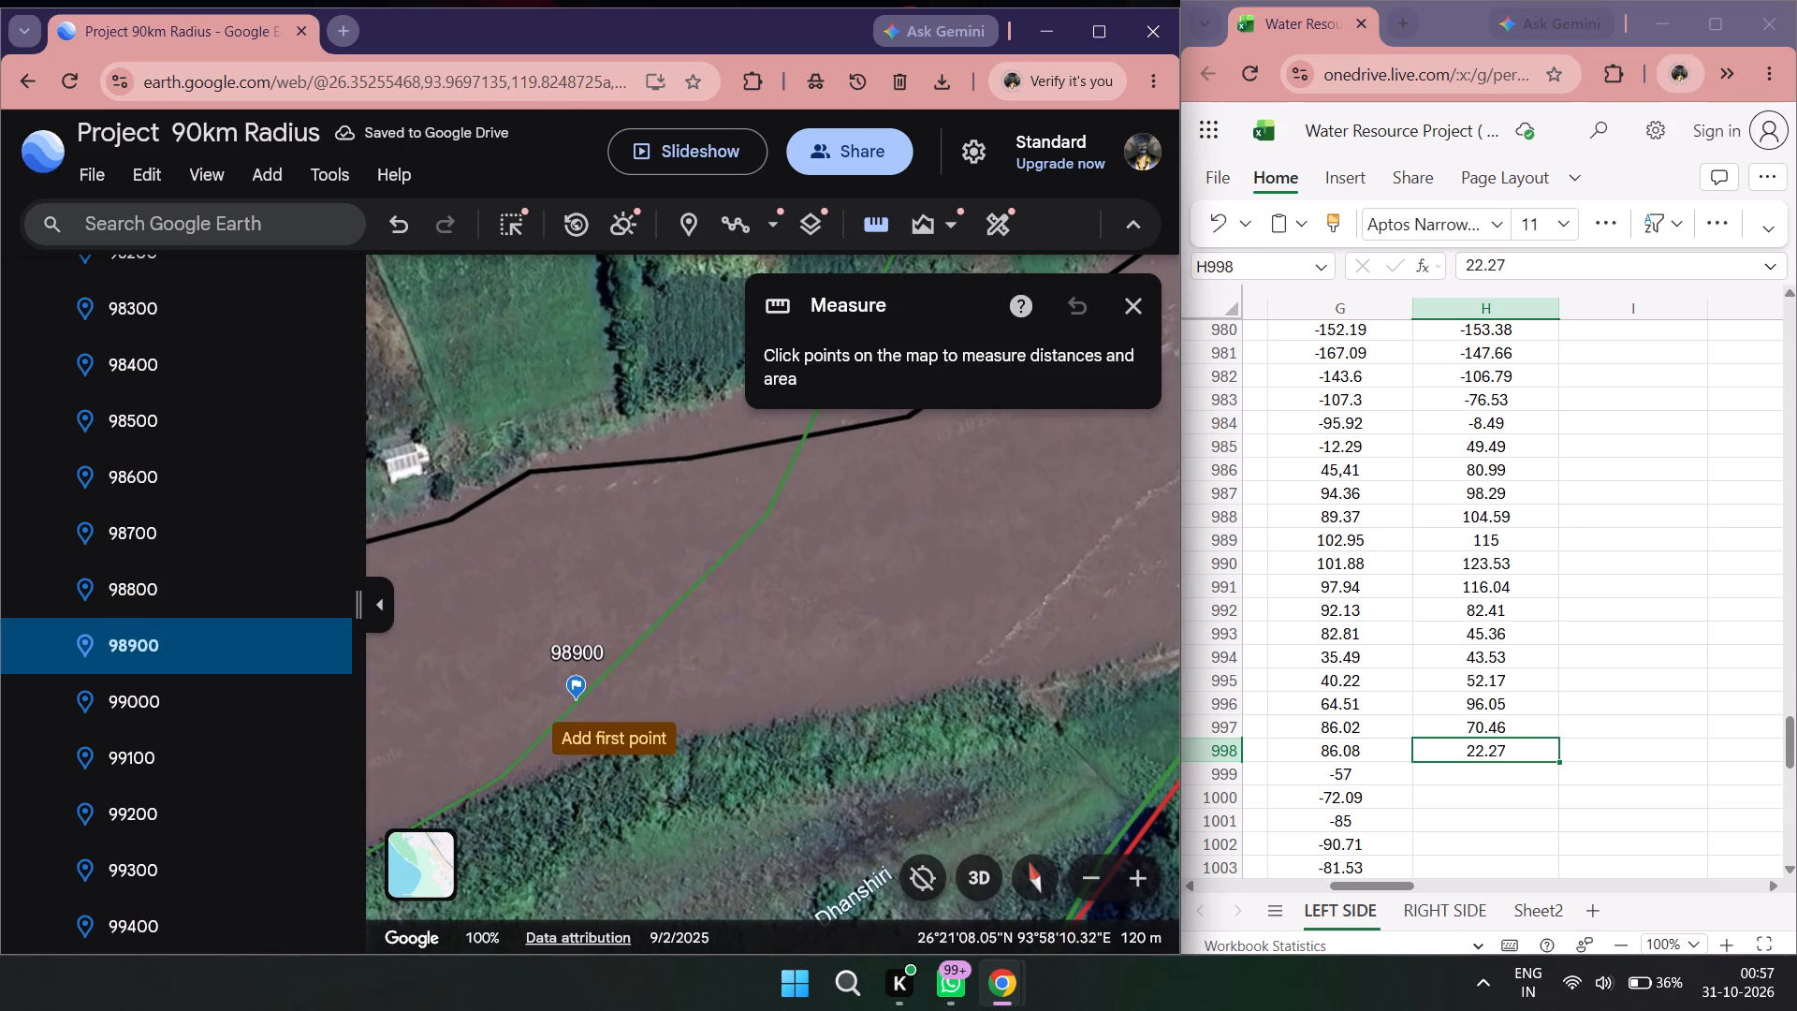
{"action": "left_click", "coordinate": [571, 703]}
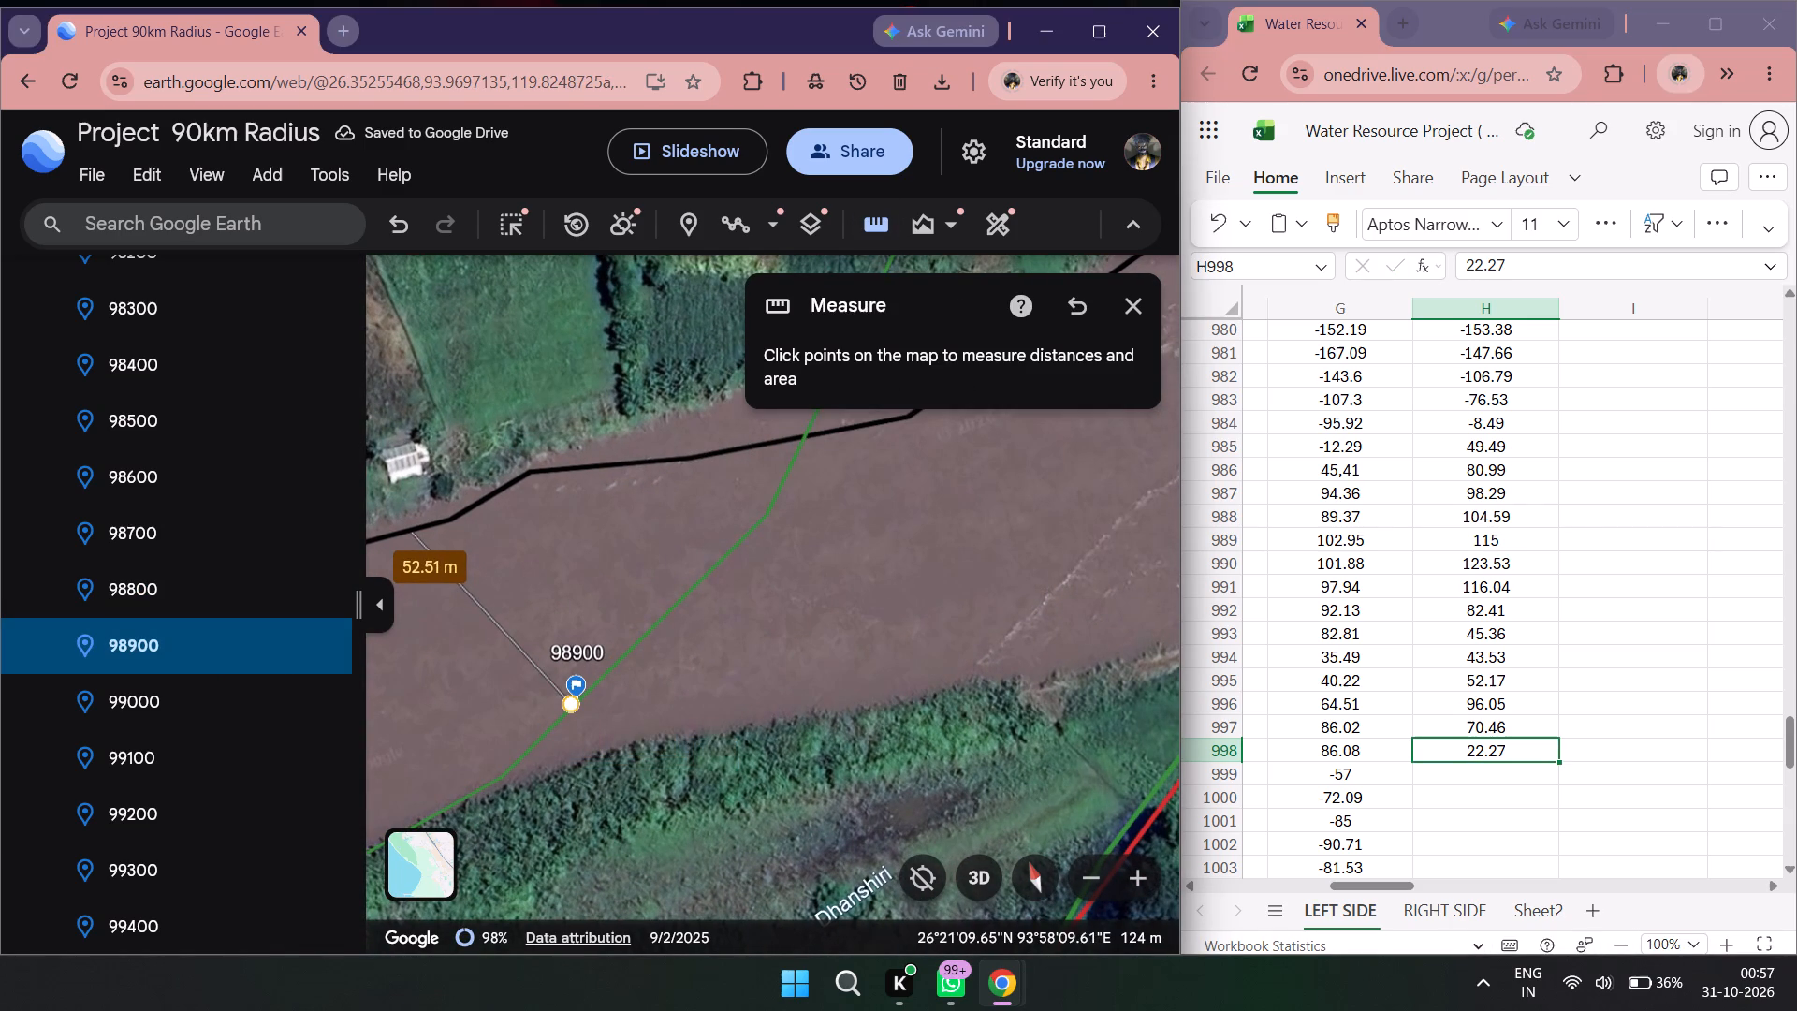
{"action": "double_click", "coordinate": [1429, 776]}
{"action": "type", "text": "-52"}
{"action": "type", "text": ".51"}
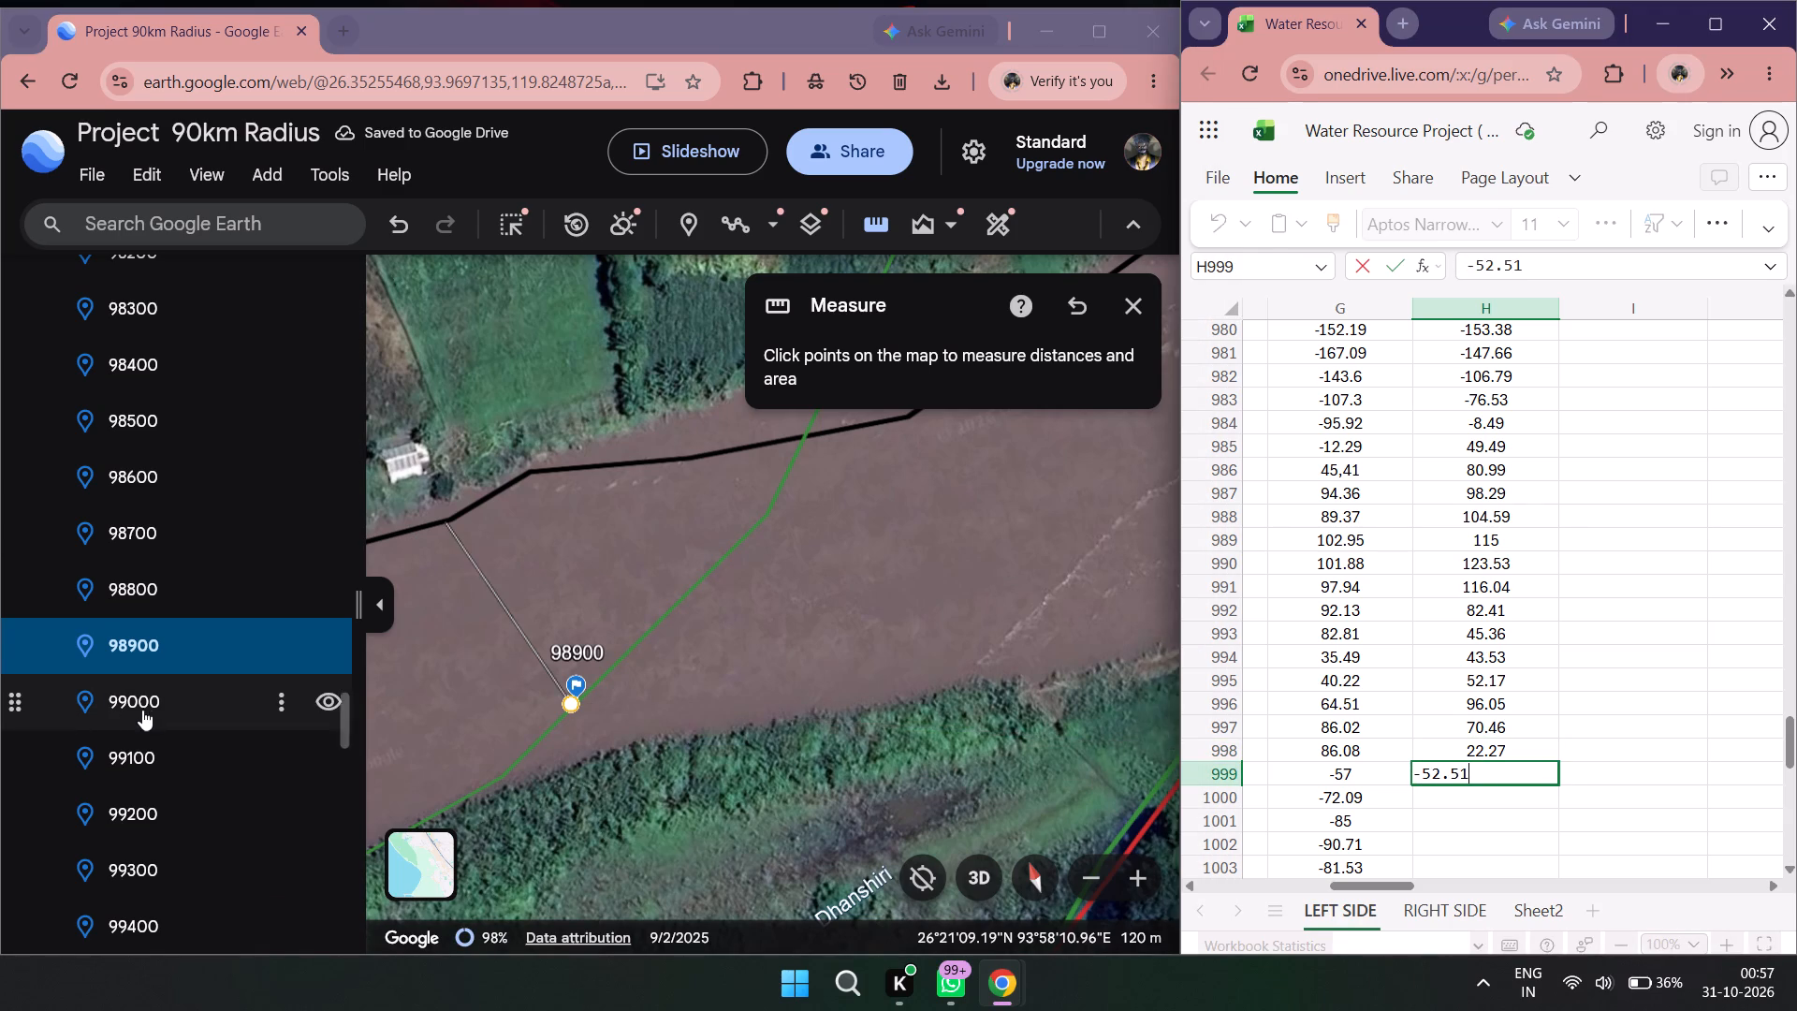
Measure from placemark 99000 across to the black river line and record the shift as -70.61 in H1000.
{"action": "double_click", "coordinate": [145, 705]}
{"action": "scroll", "coordinate": [600, 854], "scroll_direction": "down", "scroll_amount": 6}
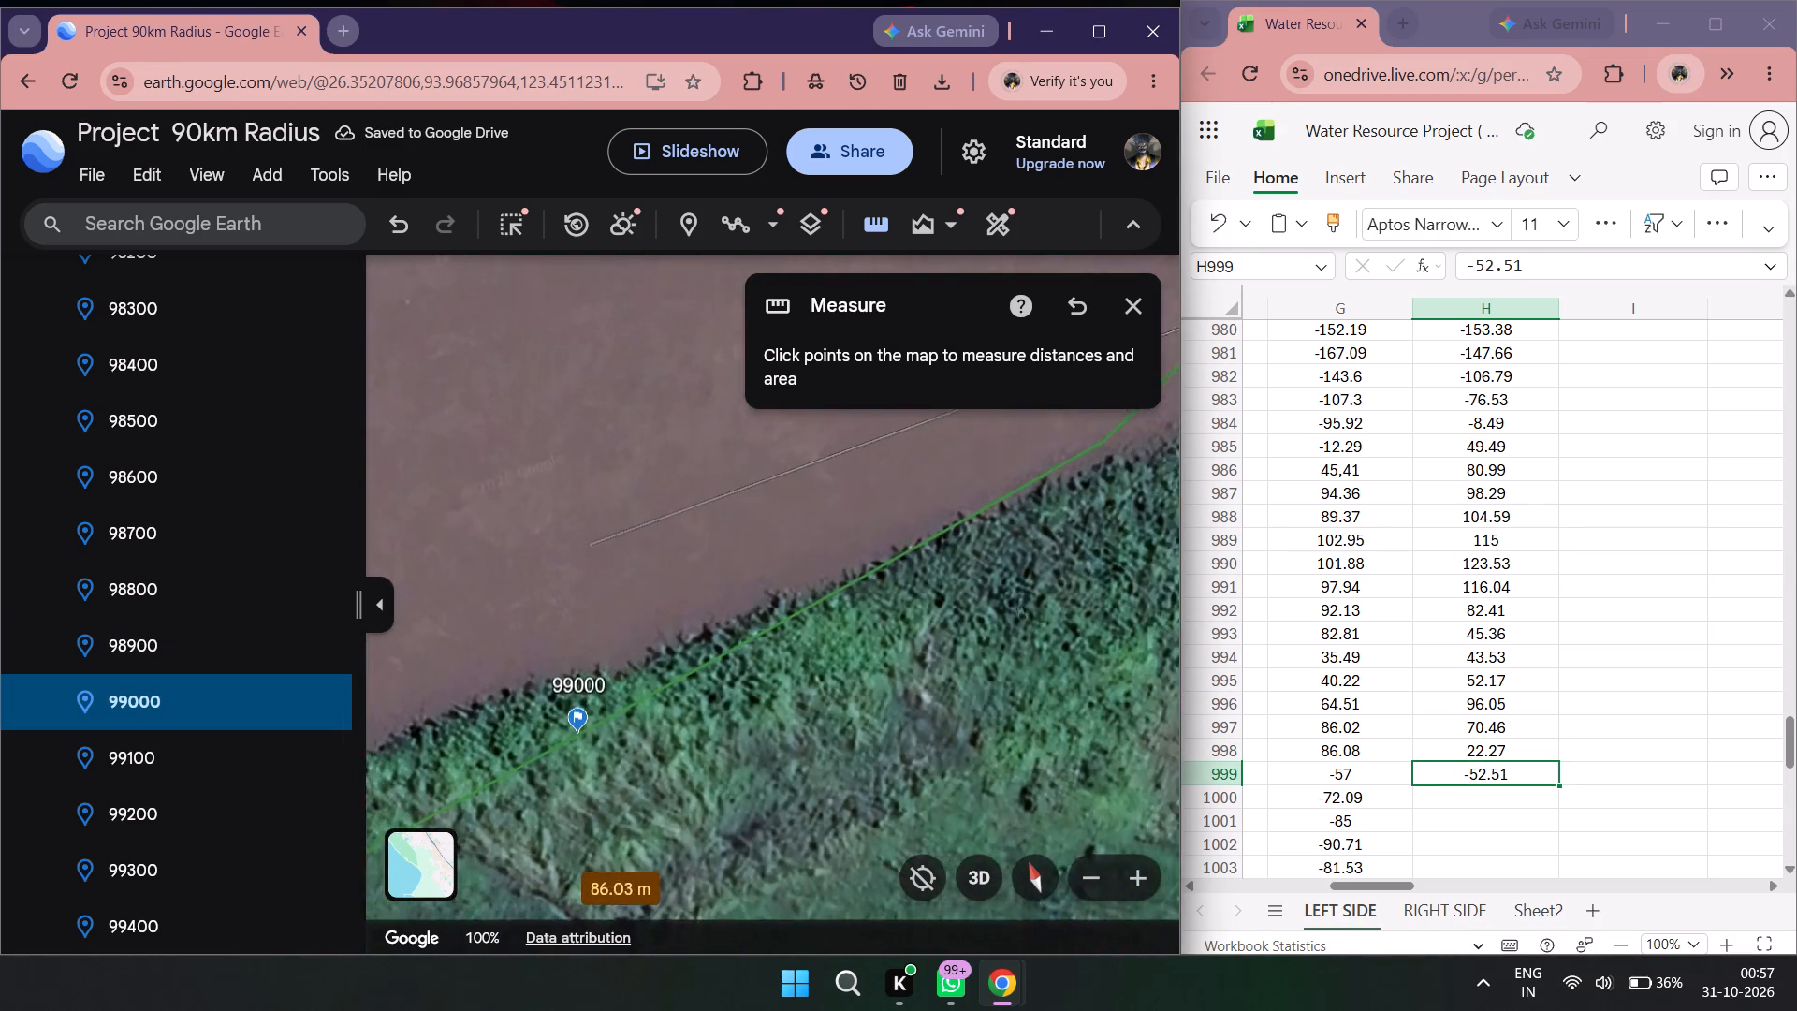
{"action": "scroll", "coordinate": [600, 854], "scroll_direction": "down", "scroll_amount": 2}
{"action": "double_click", "coordinate": [869, 220]}
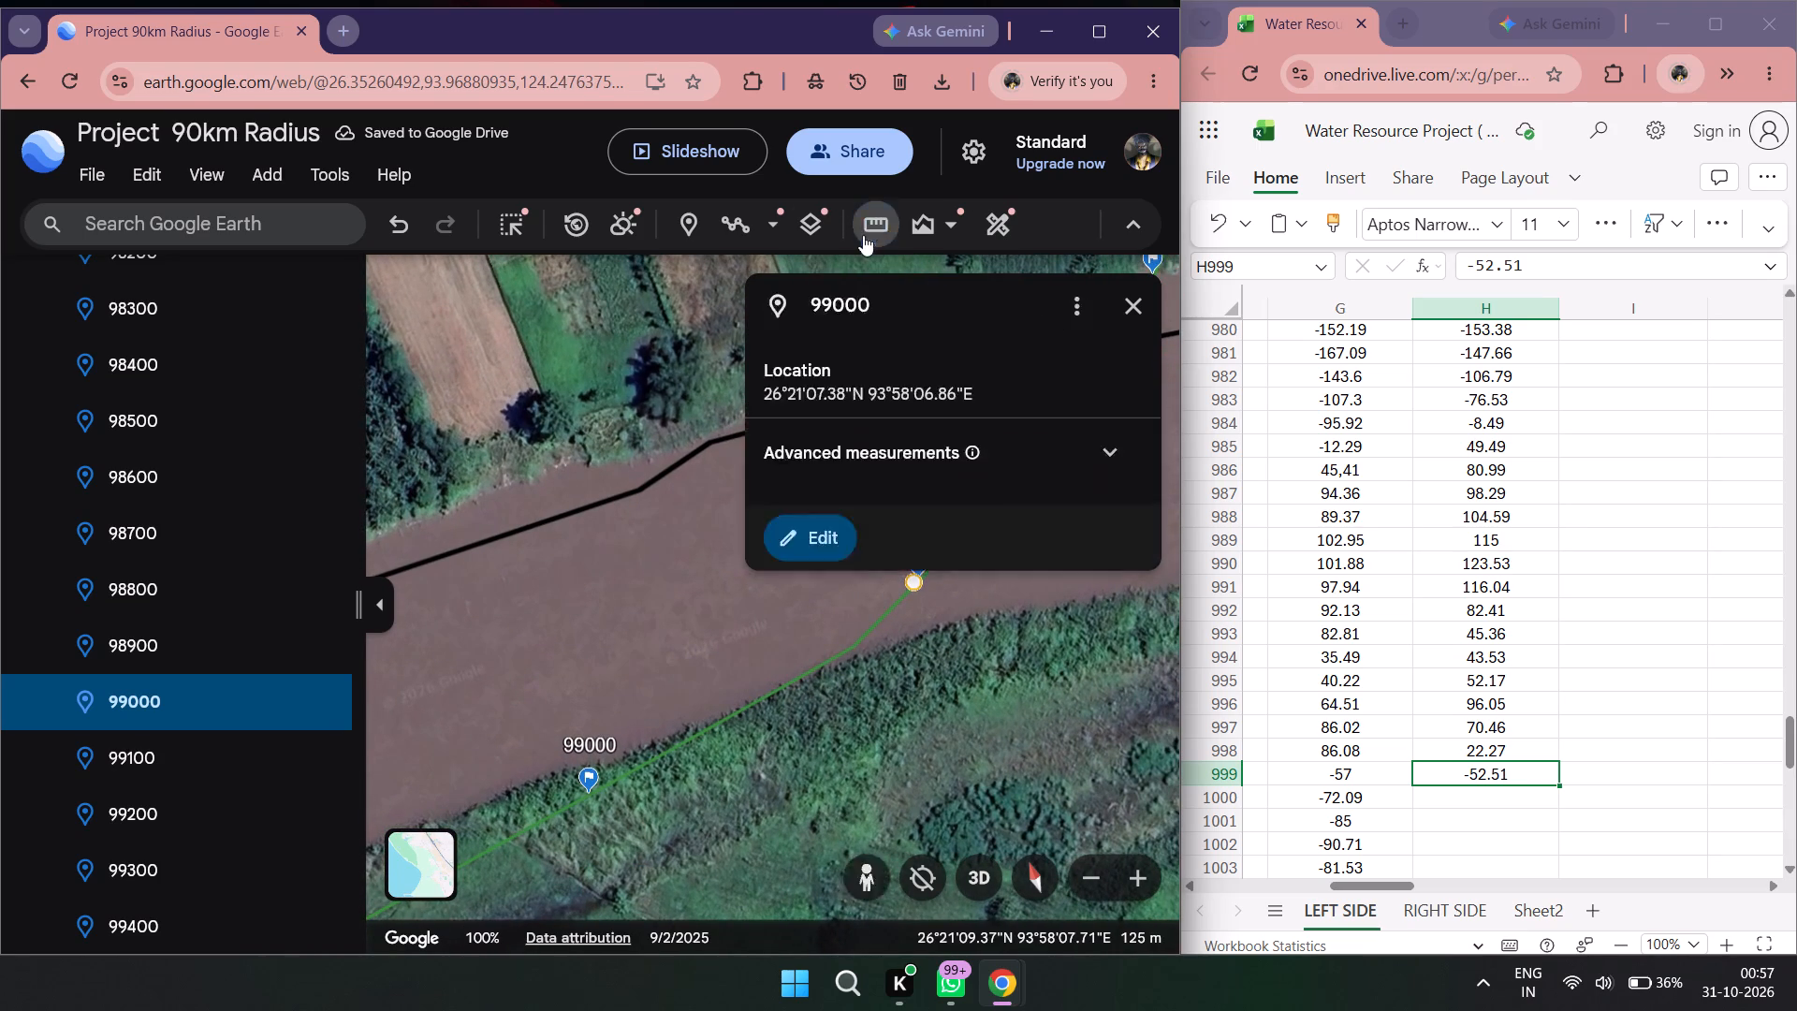
{"action": "left_click", "coordinate": [590, 796]}
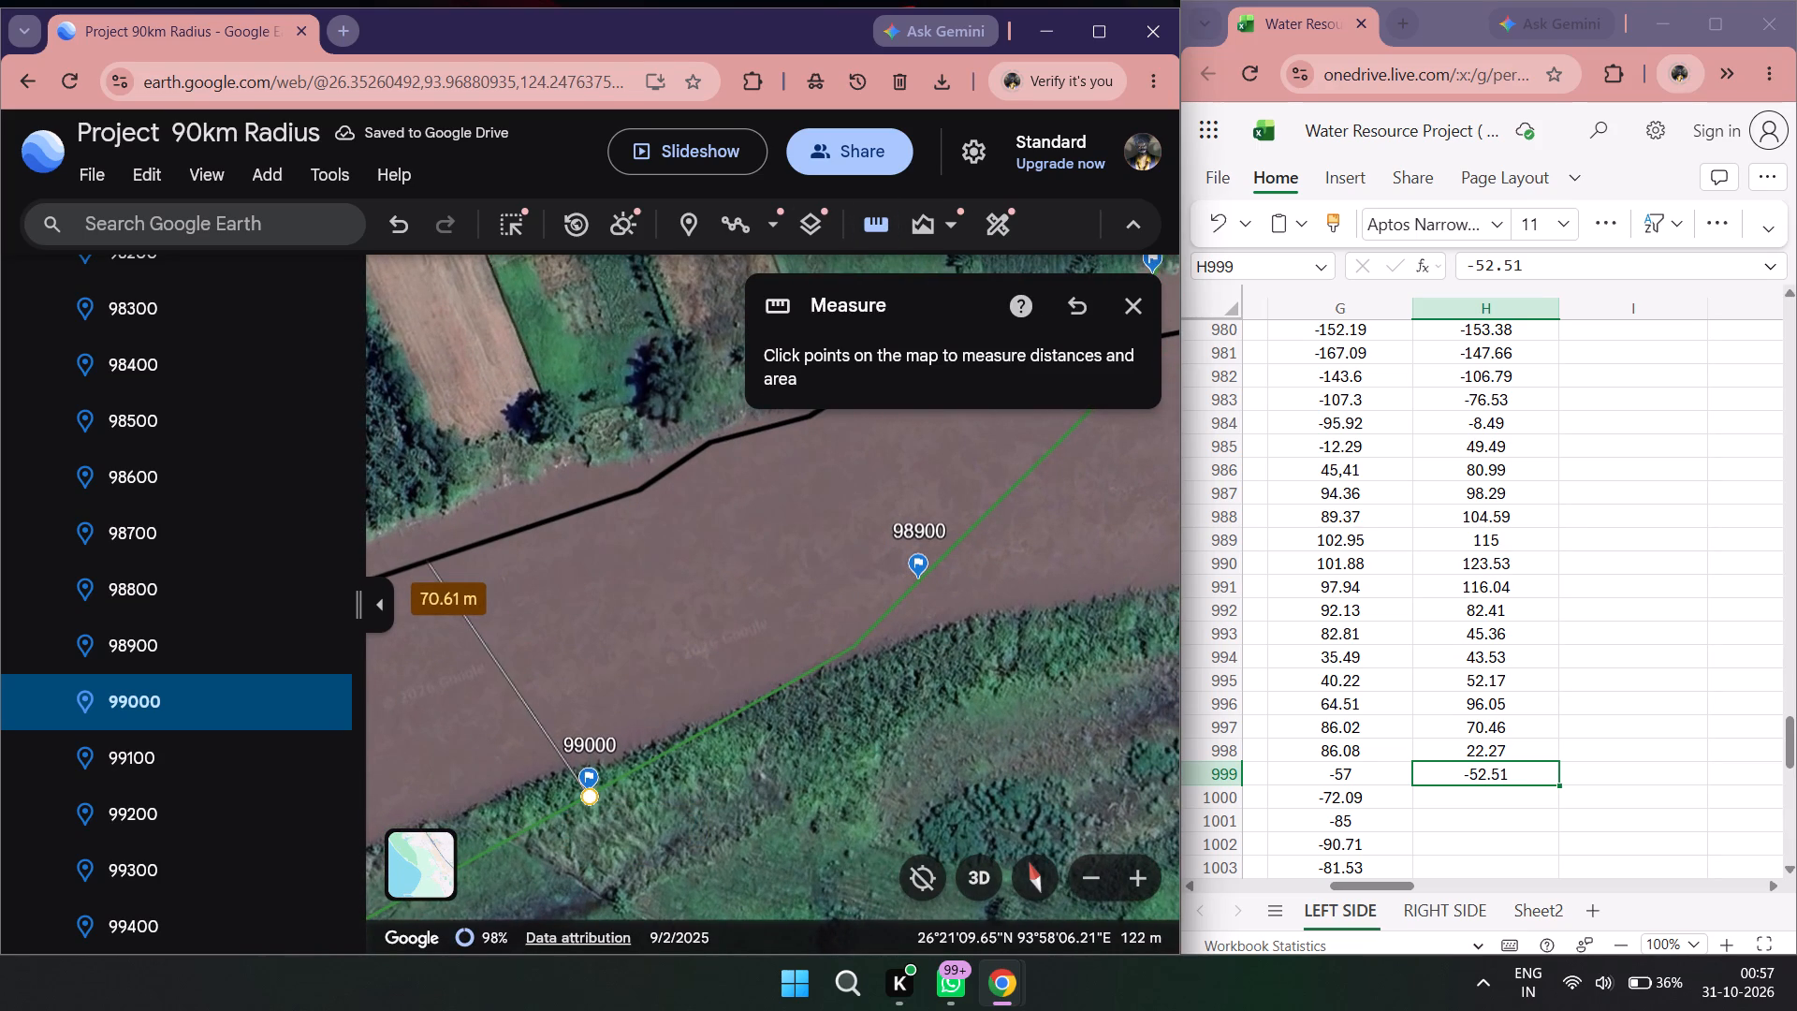
{"action": "double_click", "coordinate": [1516, 800]}
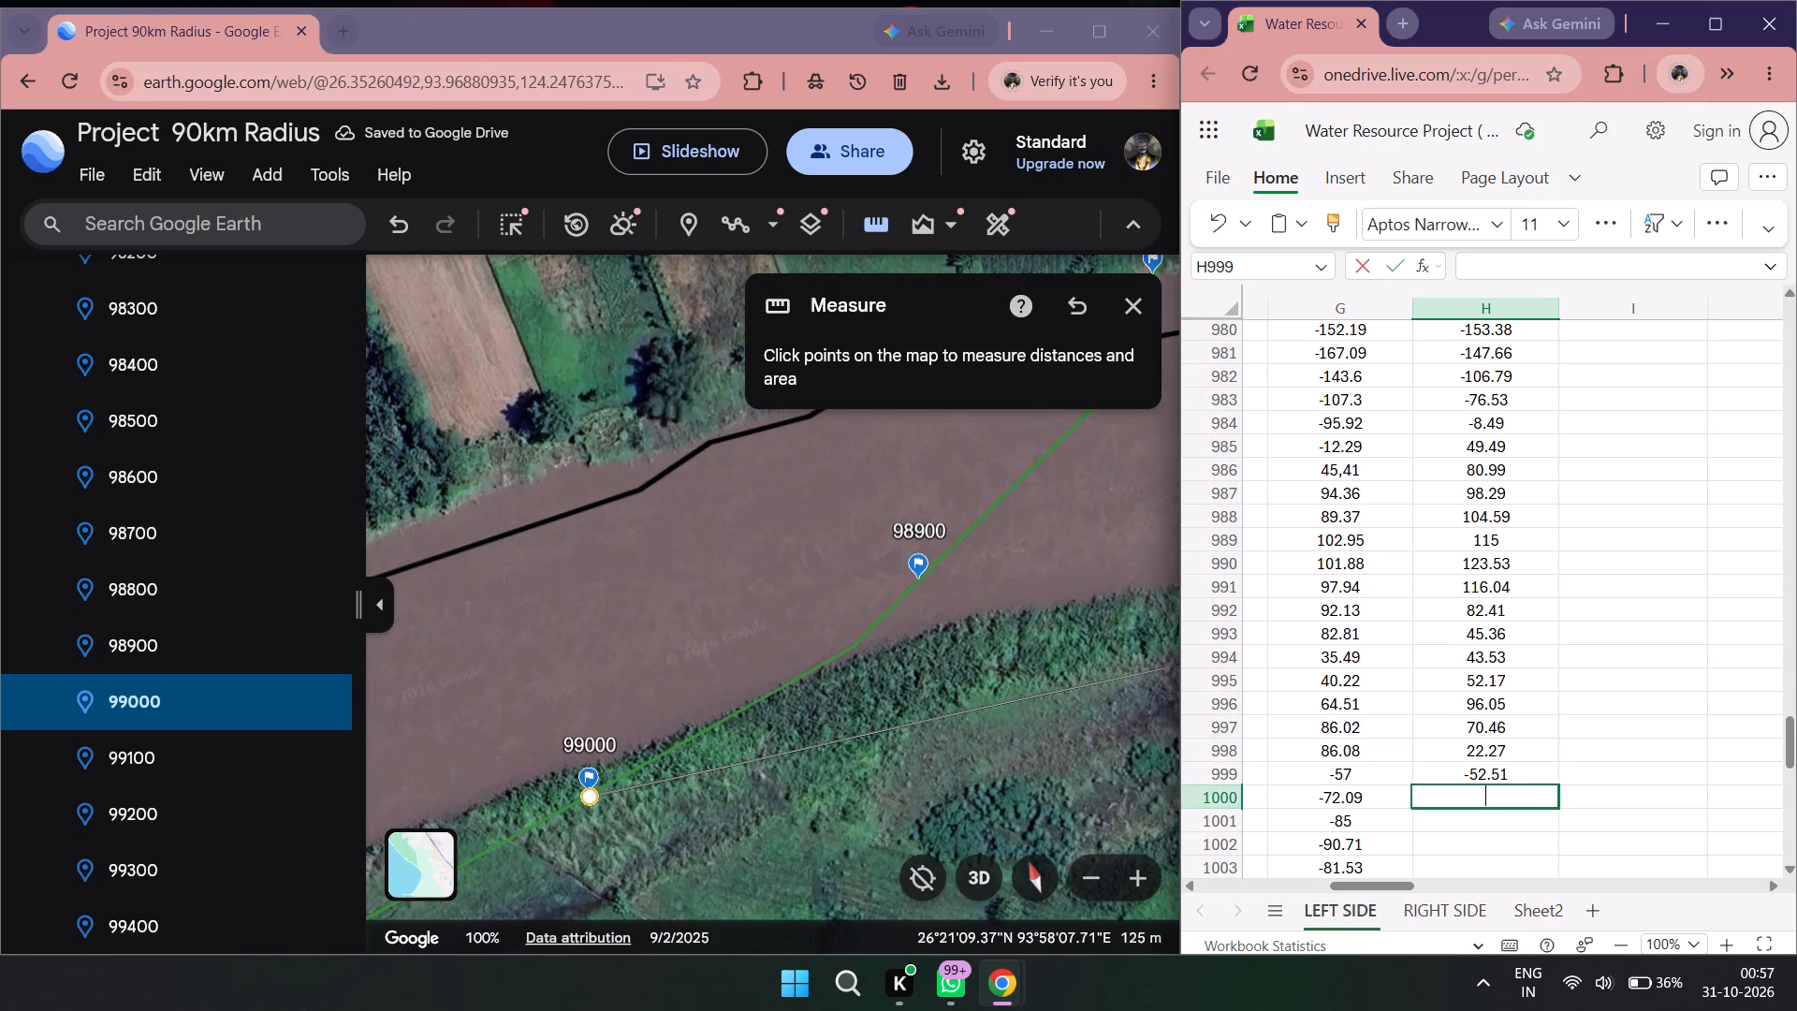
{"action": "type", "text": "-70.61"}
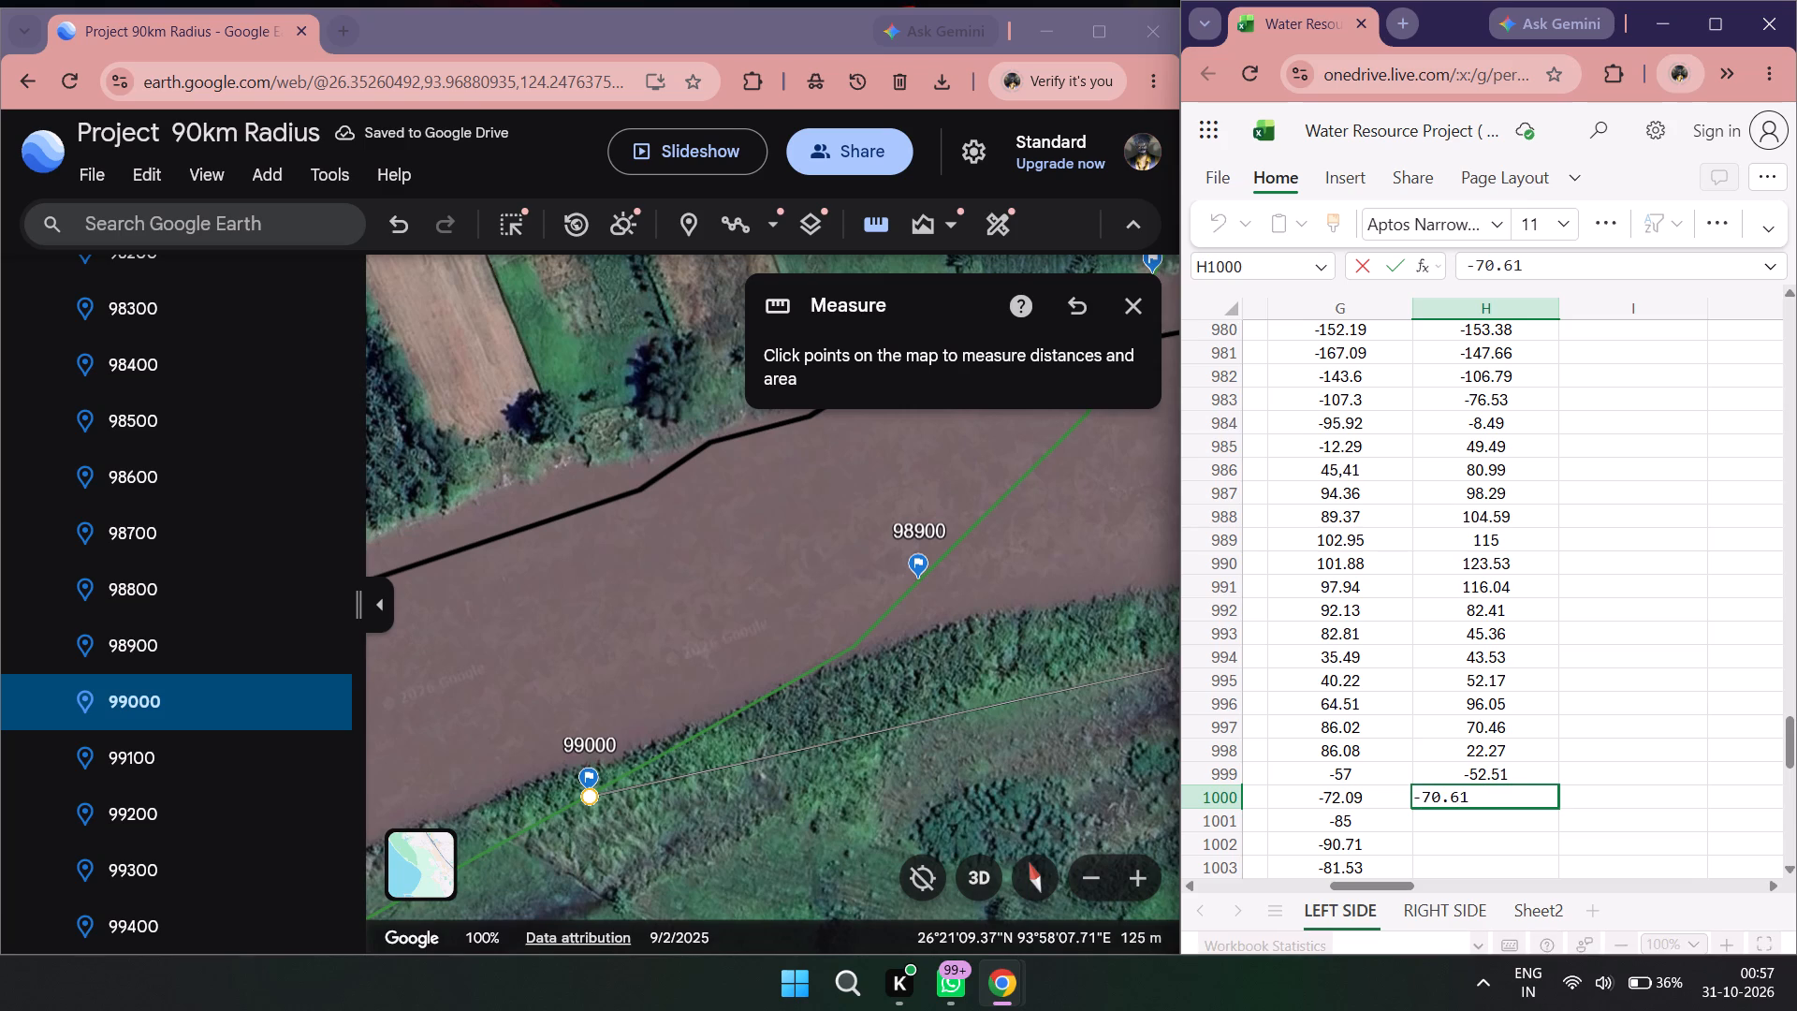
Measure from placemark 99100 across to the black river line and record the shift as -82.89 in H1001.
{"action": "double_click", "coordinate": [210, 771]}
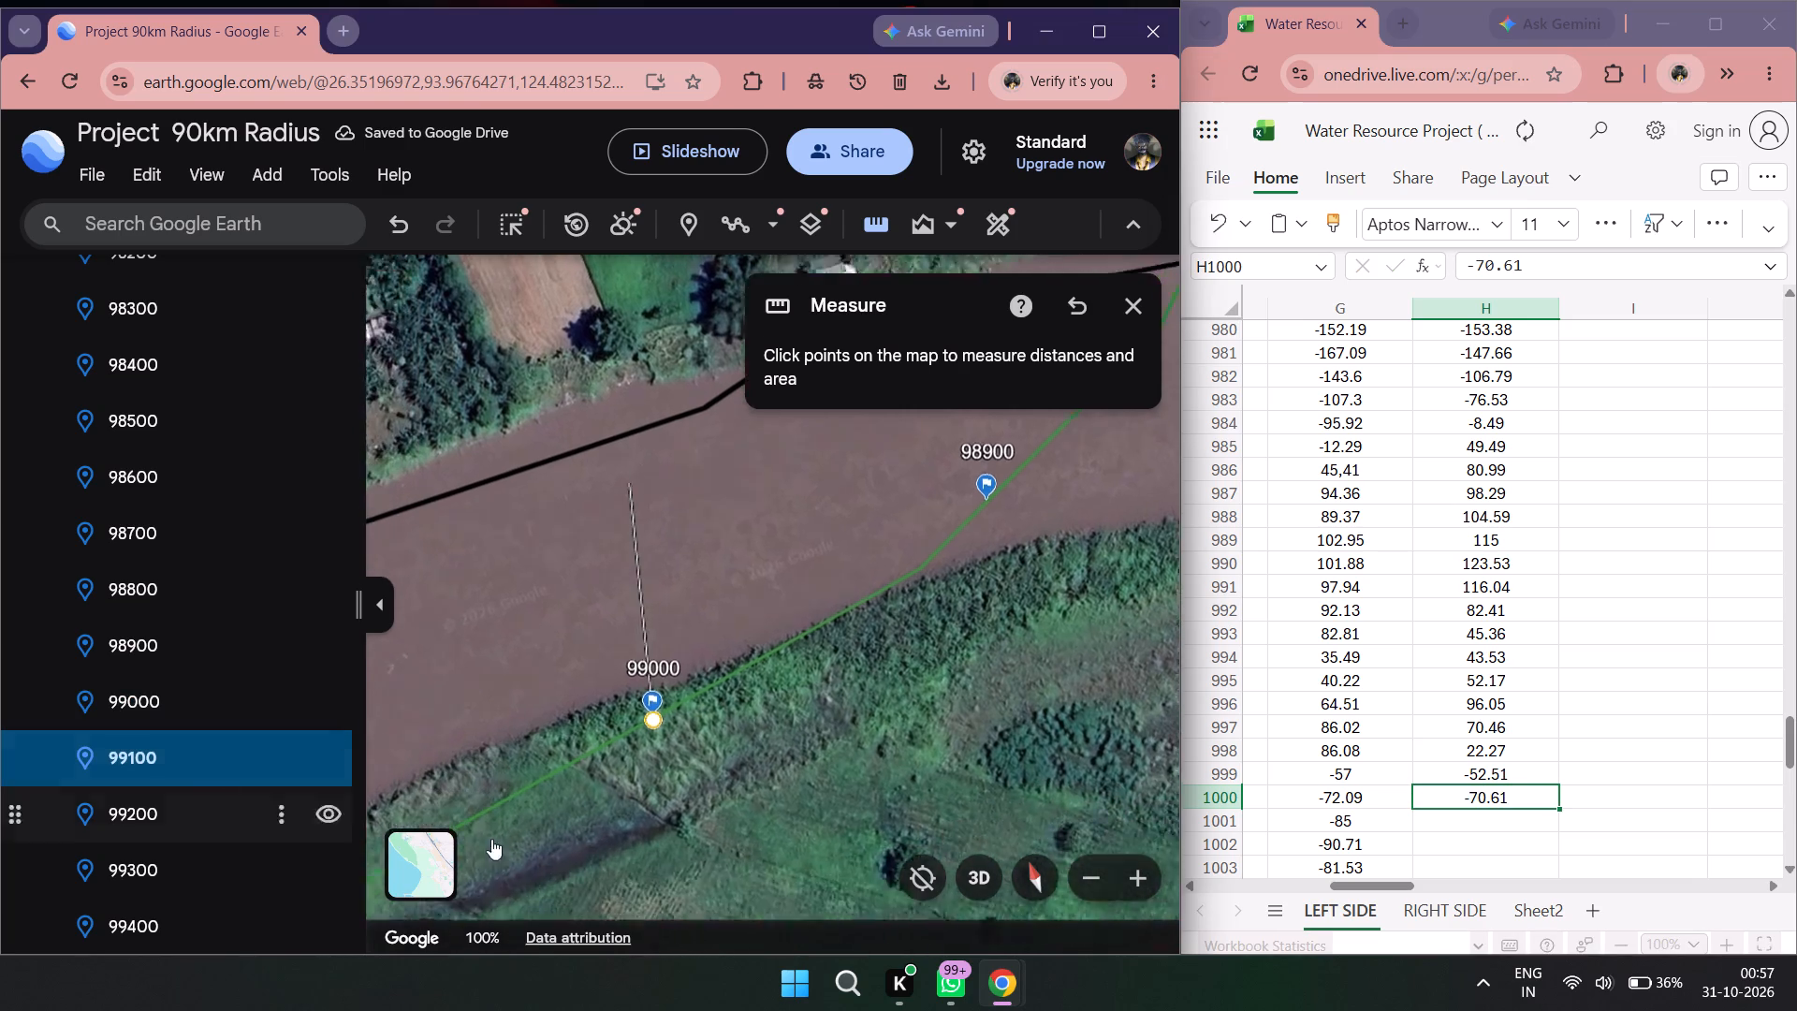
{"action": "scroll", "coordinate": [728, 788], "scroll_direction": "down", "scroll_amount": 5}
{"action": "left_click_drag", "start_coordinate": [727, 787], "coordinate": [852, 786]}
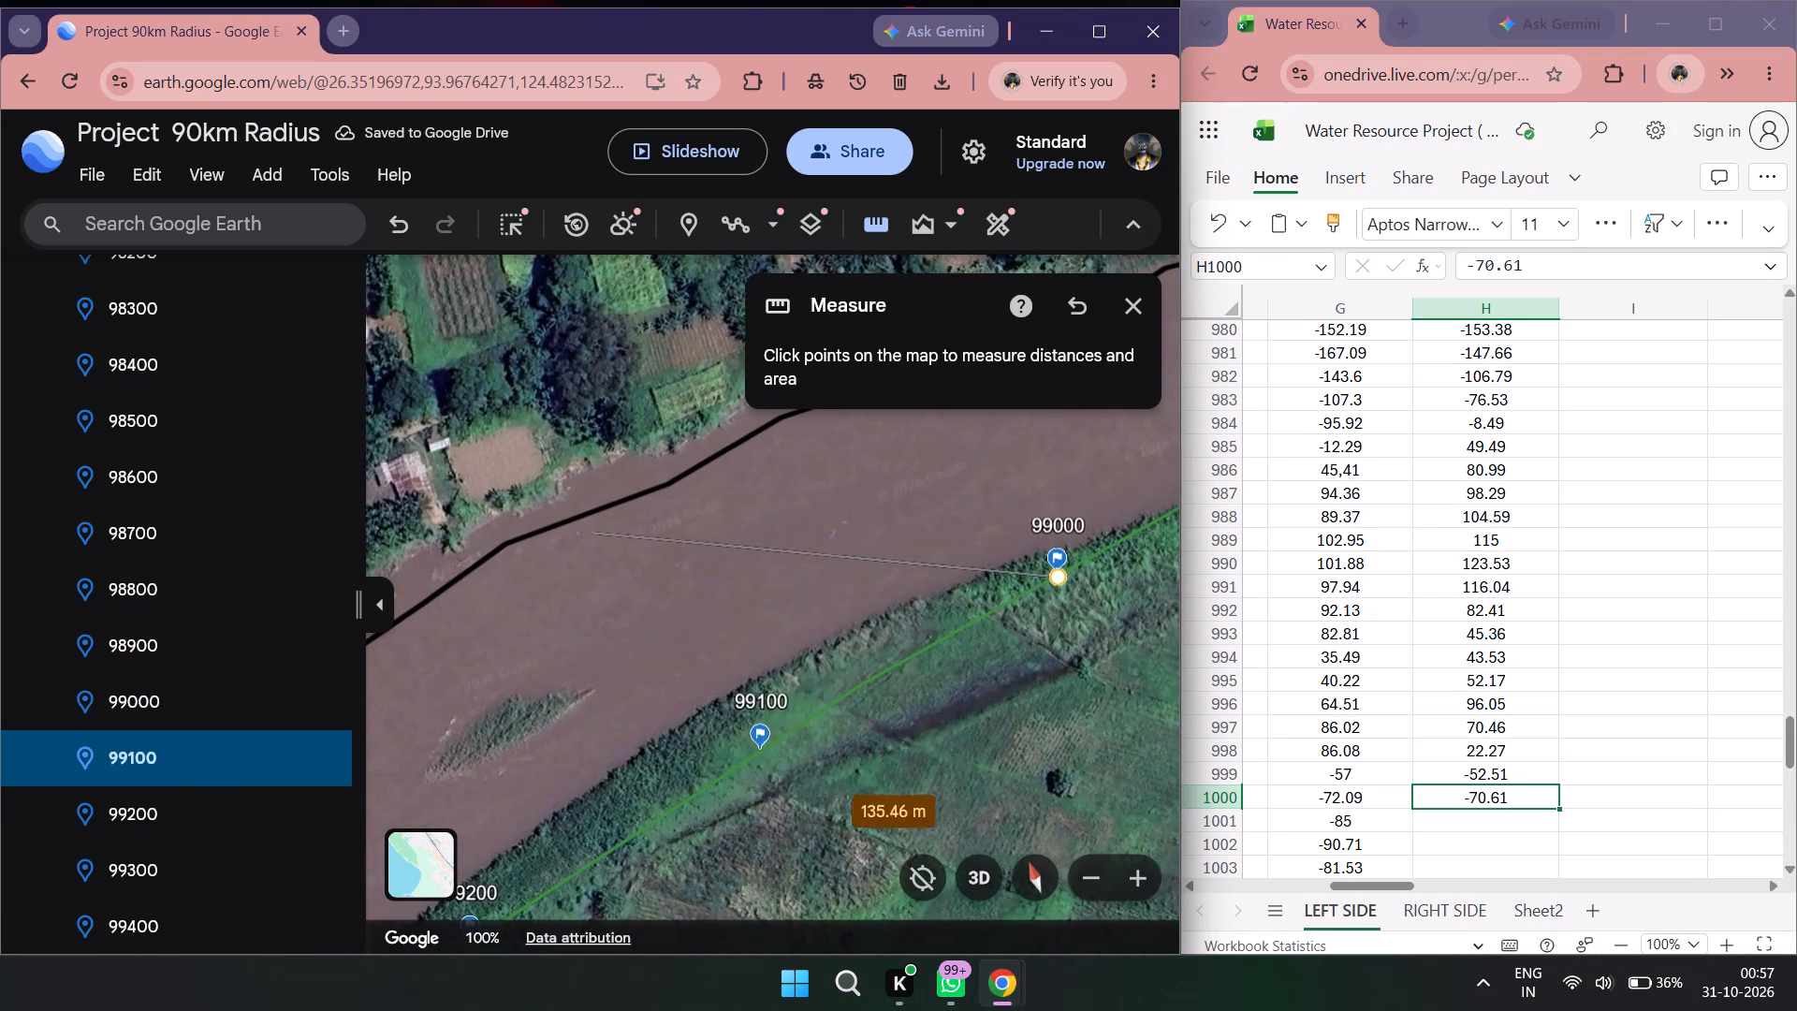
{"action": "double_click", "coordinate": [880, 216]}
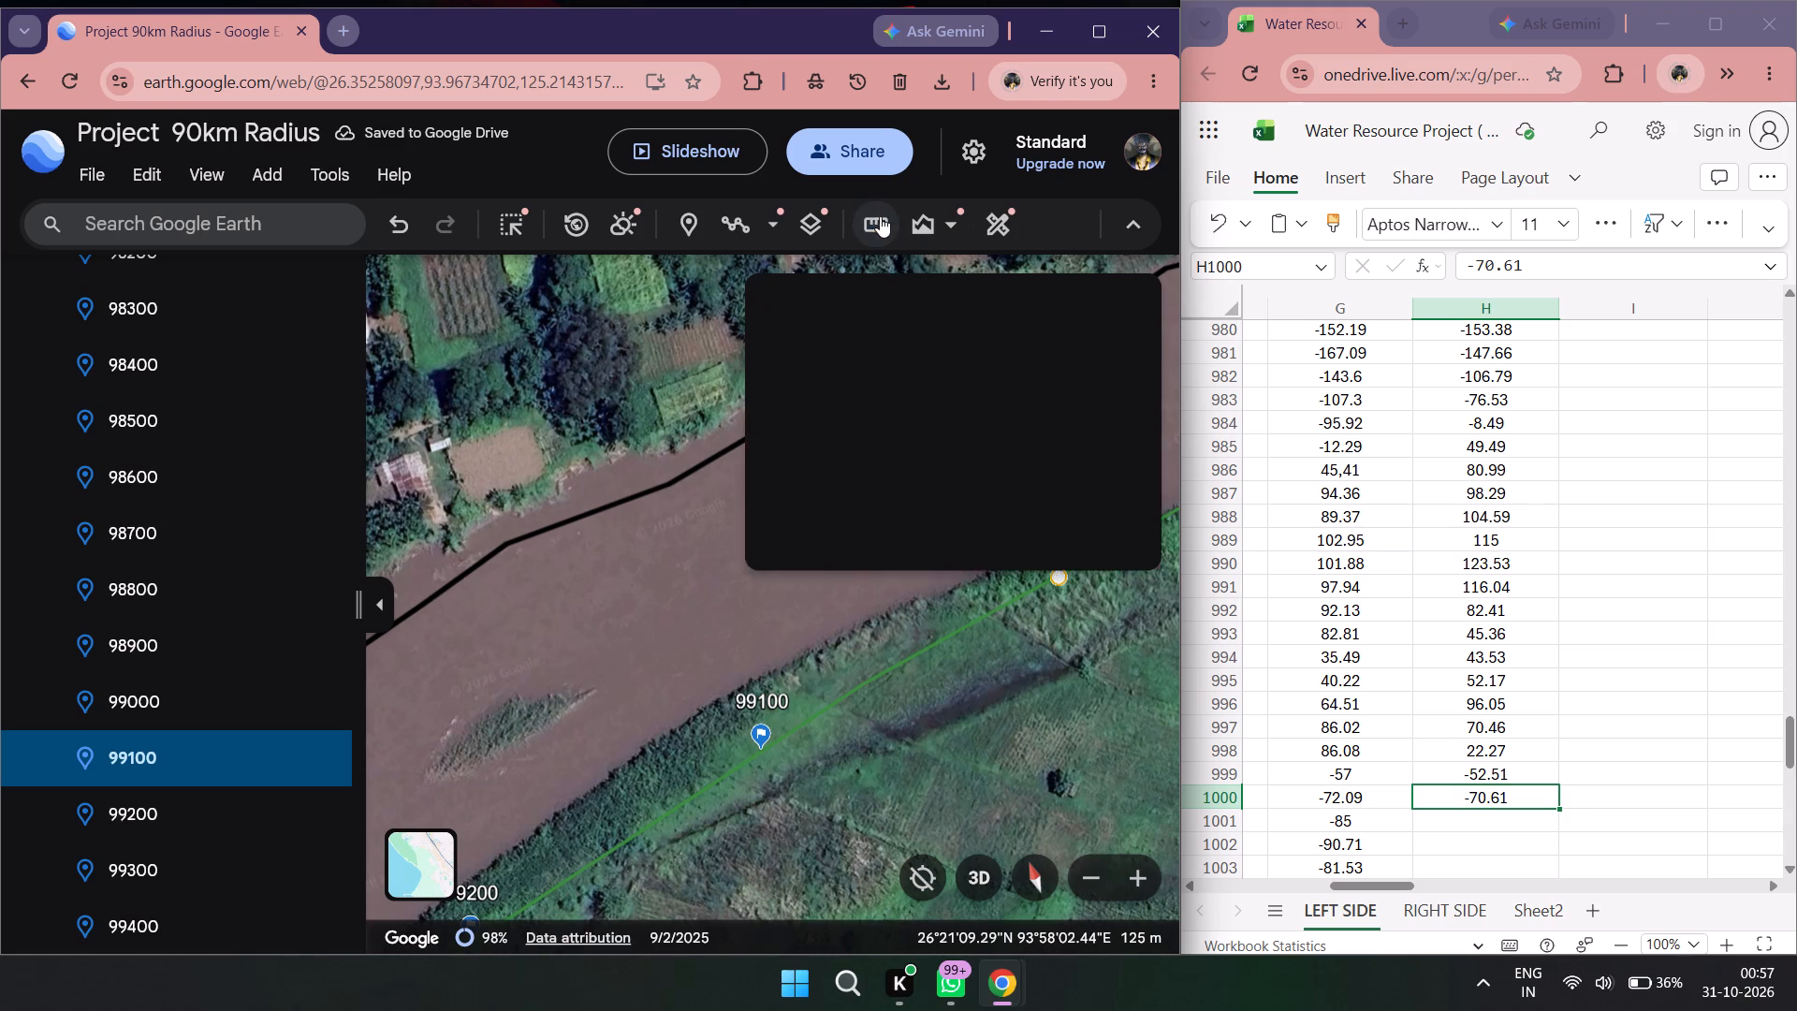
{"action": "left_click", "coordinate": [761, 749]}
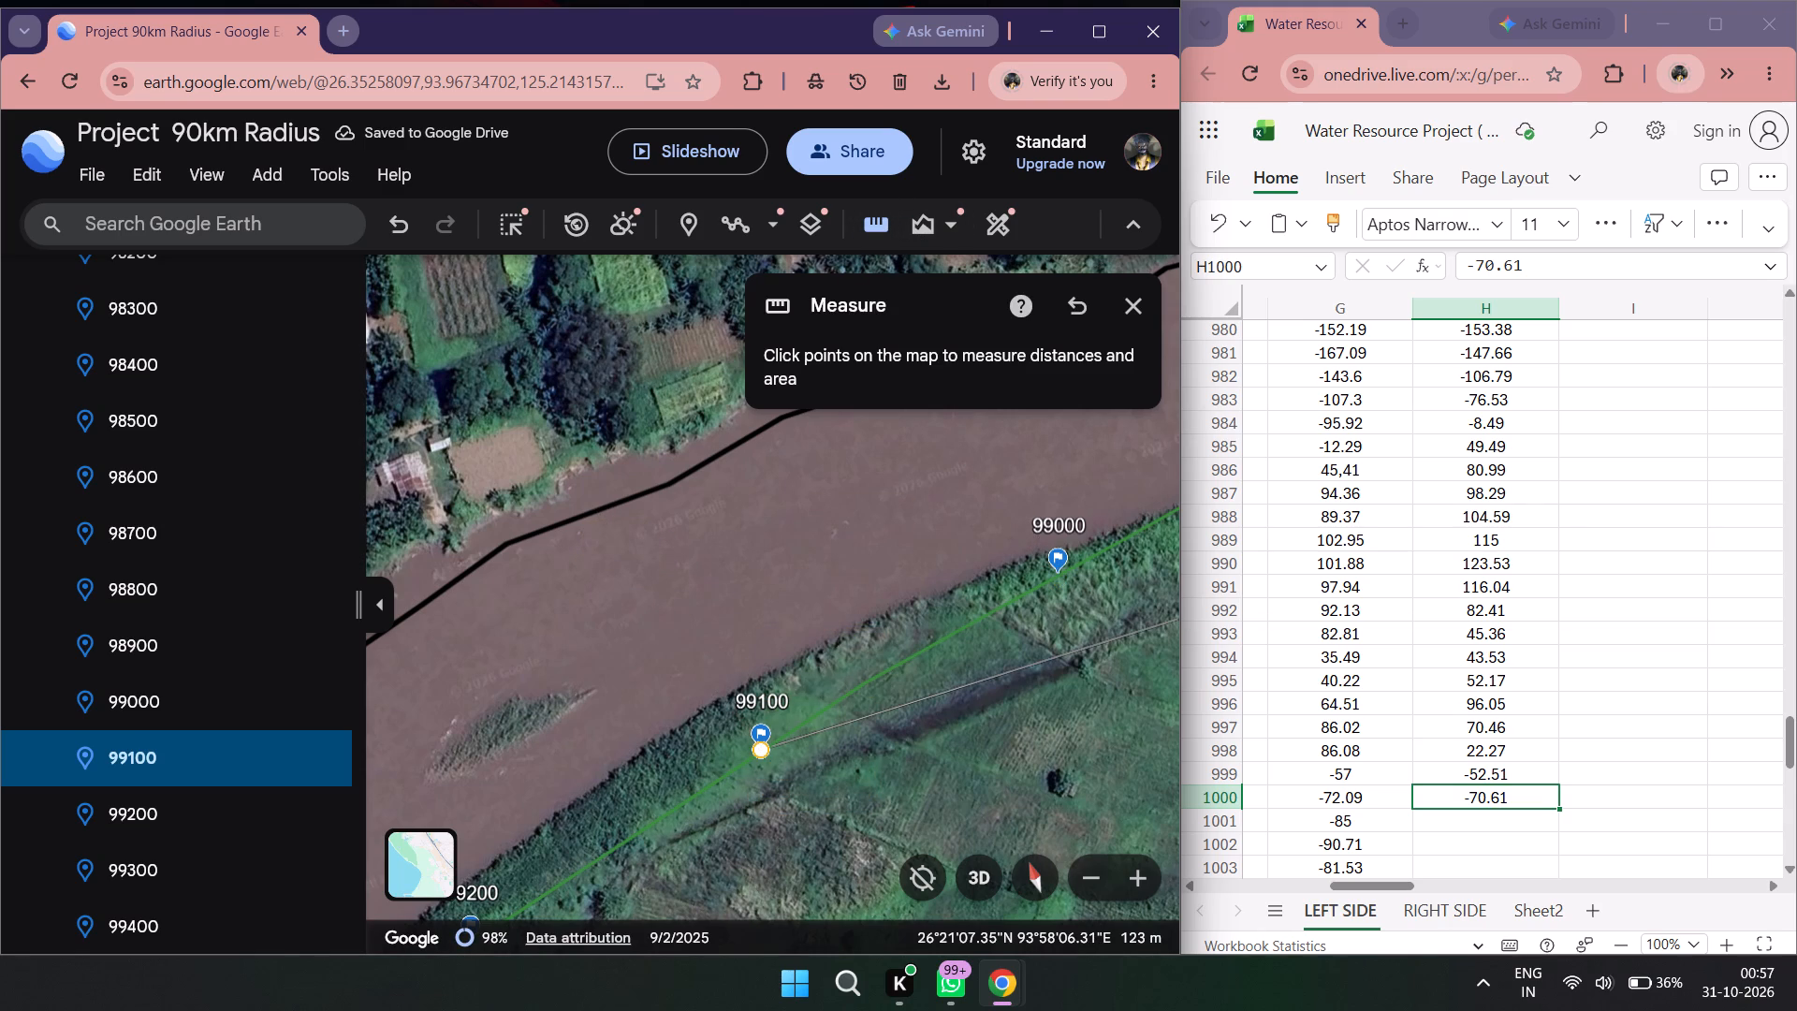
{"action": "double_click", "coordinate": [1493, 825]}
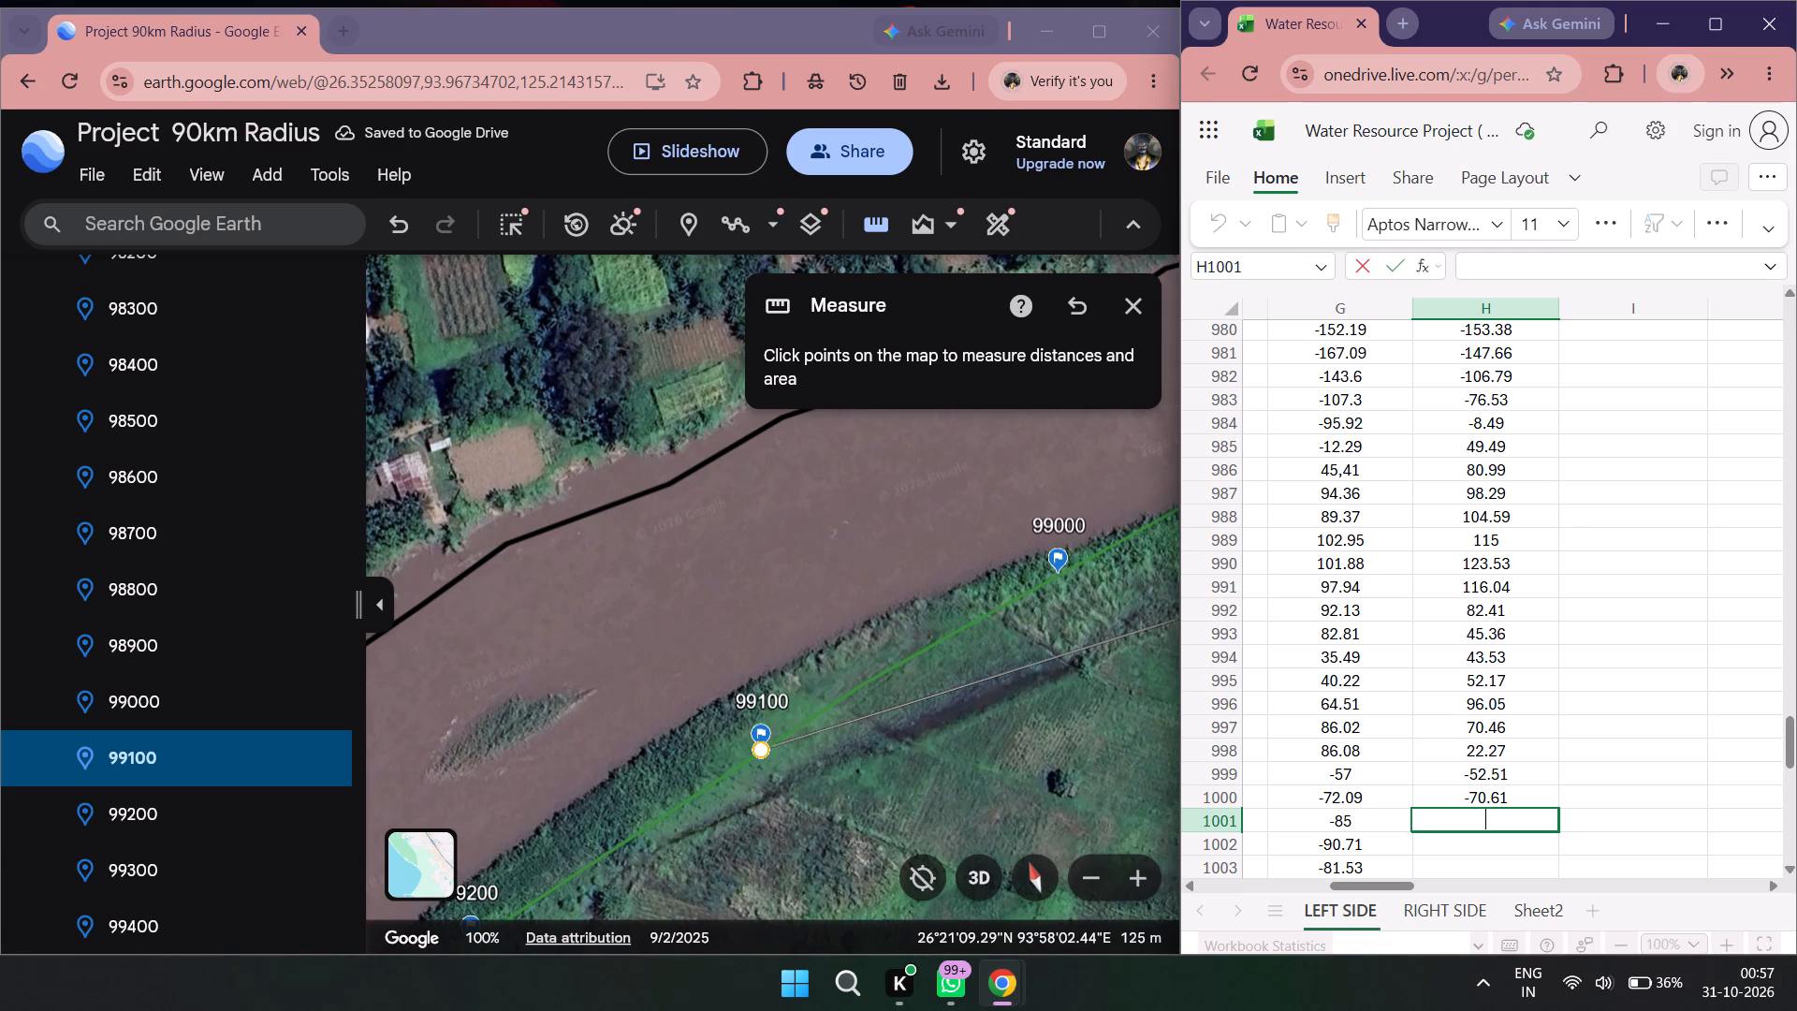
{"action": "type", "text": "-82.89"}
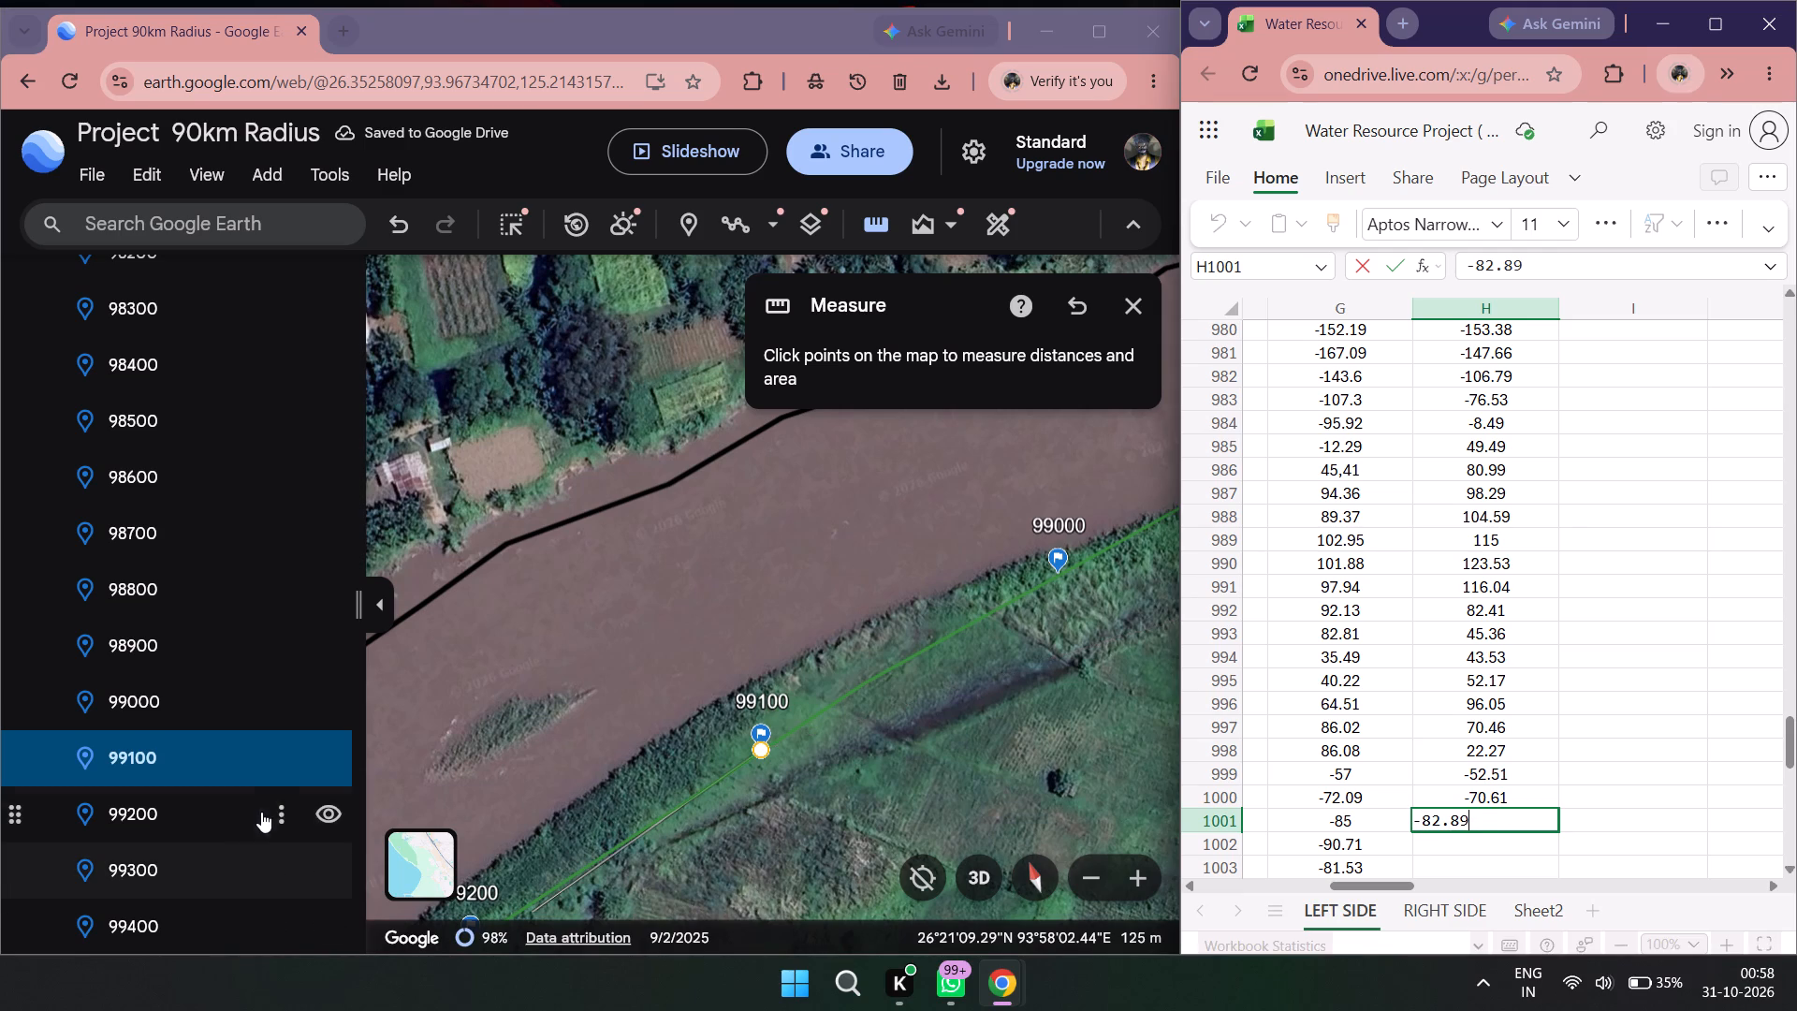
Measure from placemark 99200 across to the black river line and record the shift as -89.88 in H1002.
{"action": "double_click", "coordinate": [218, 815]}
{"action": "scroll", "coordinate": [717, 771], "scroll_direction": "down", "scroll_amount": 3}
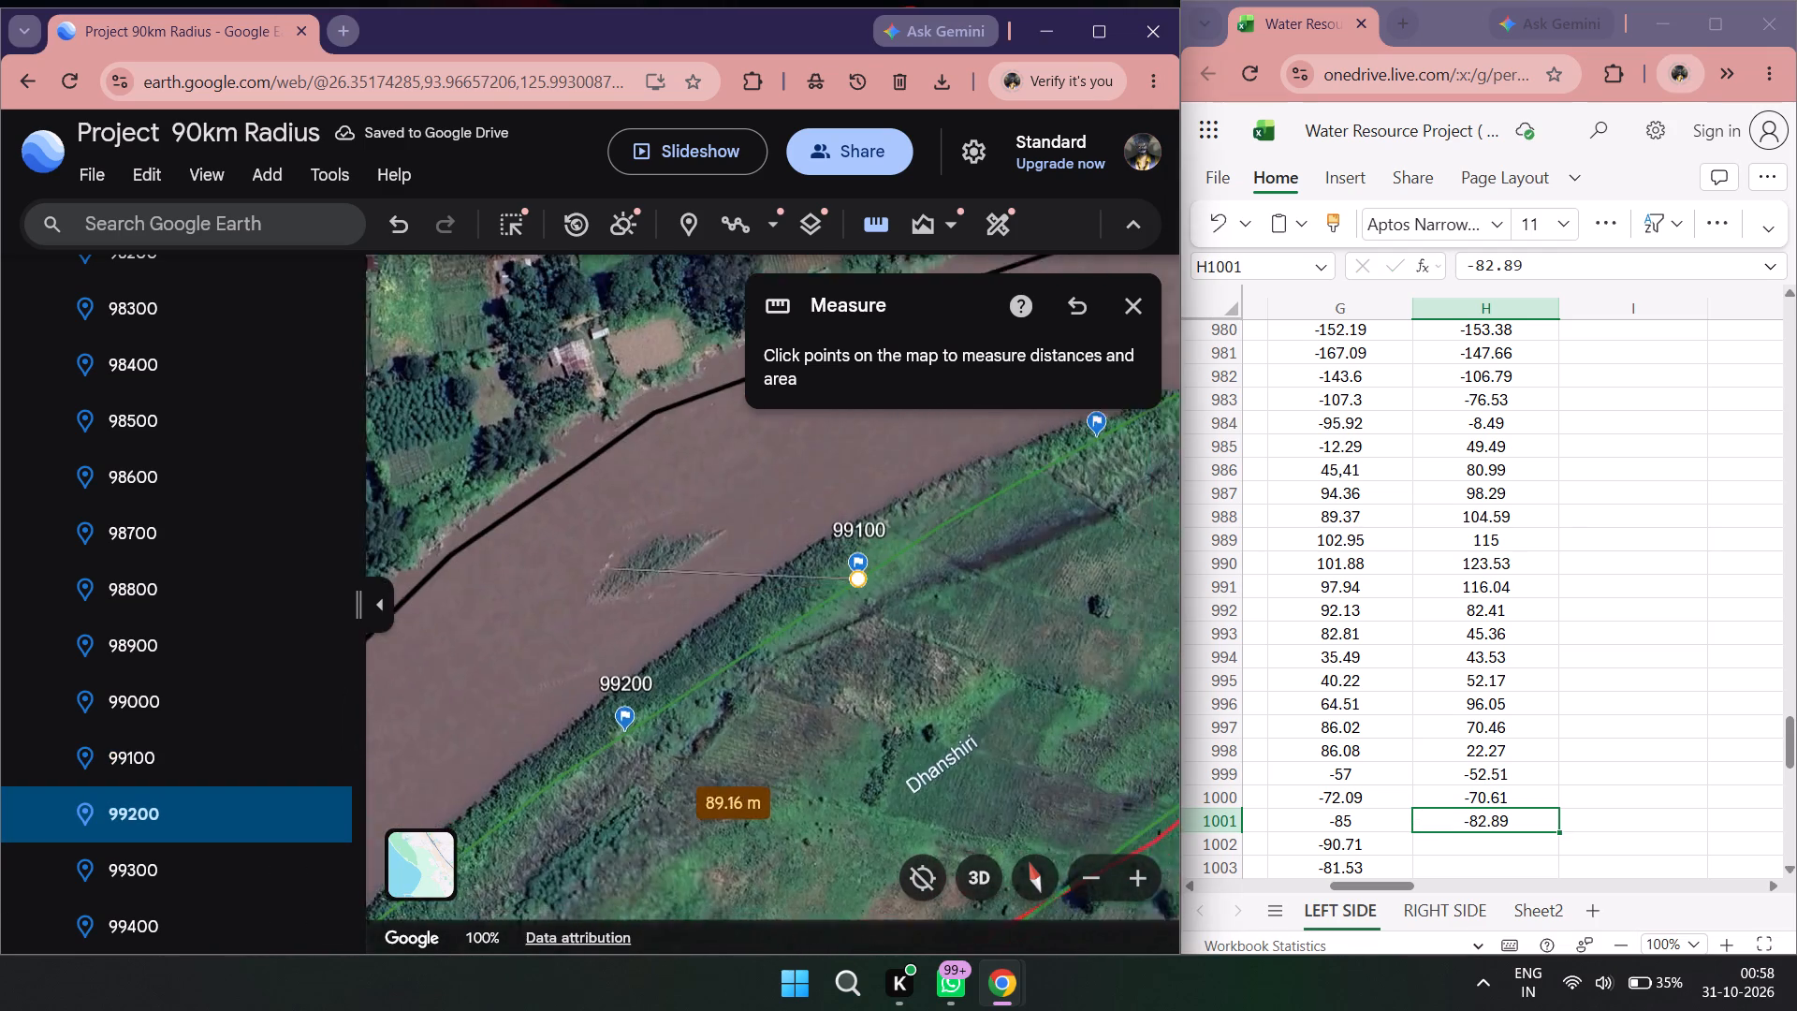
{"action": "left_click_drag", "start_coordinate": [694, 753], "coordinate": [892, 710]}
{"action": "double_click", "coordinate": [872, 227]}
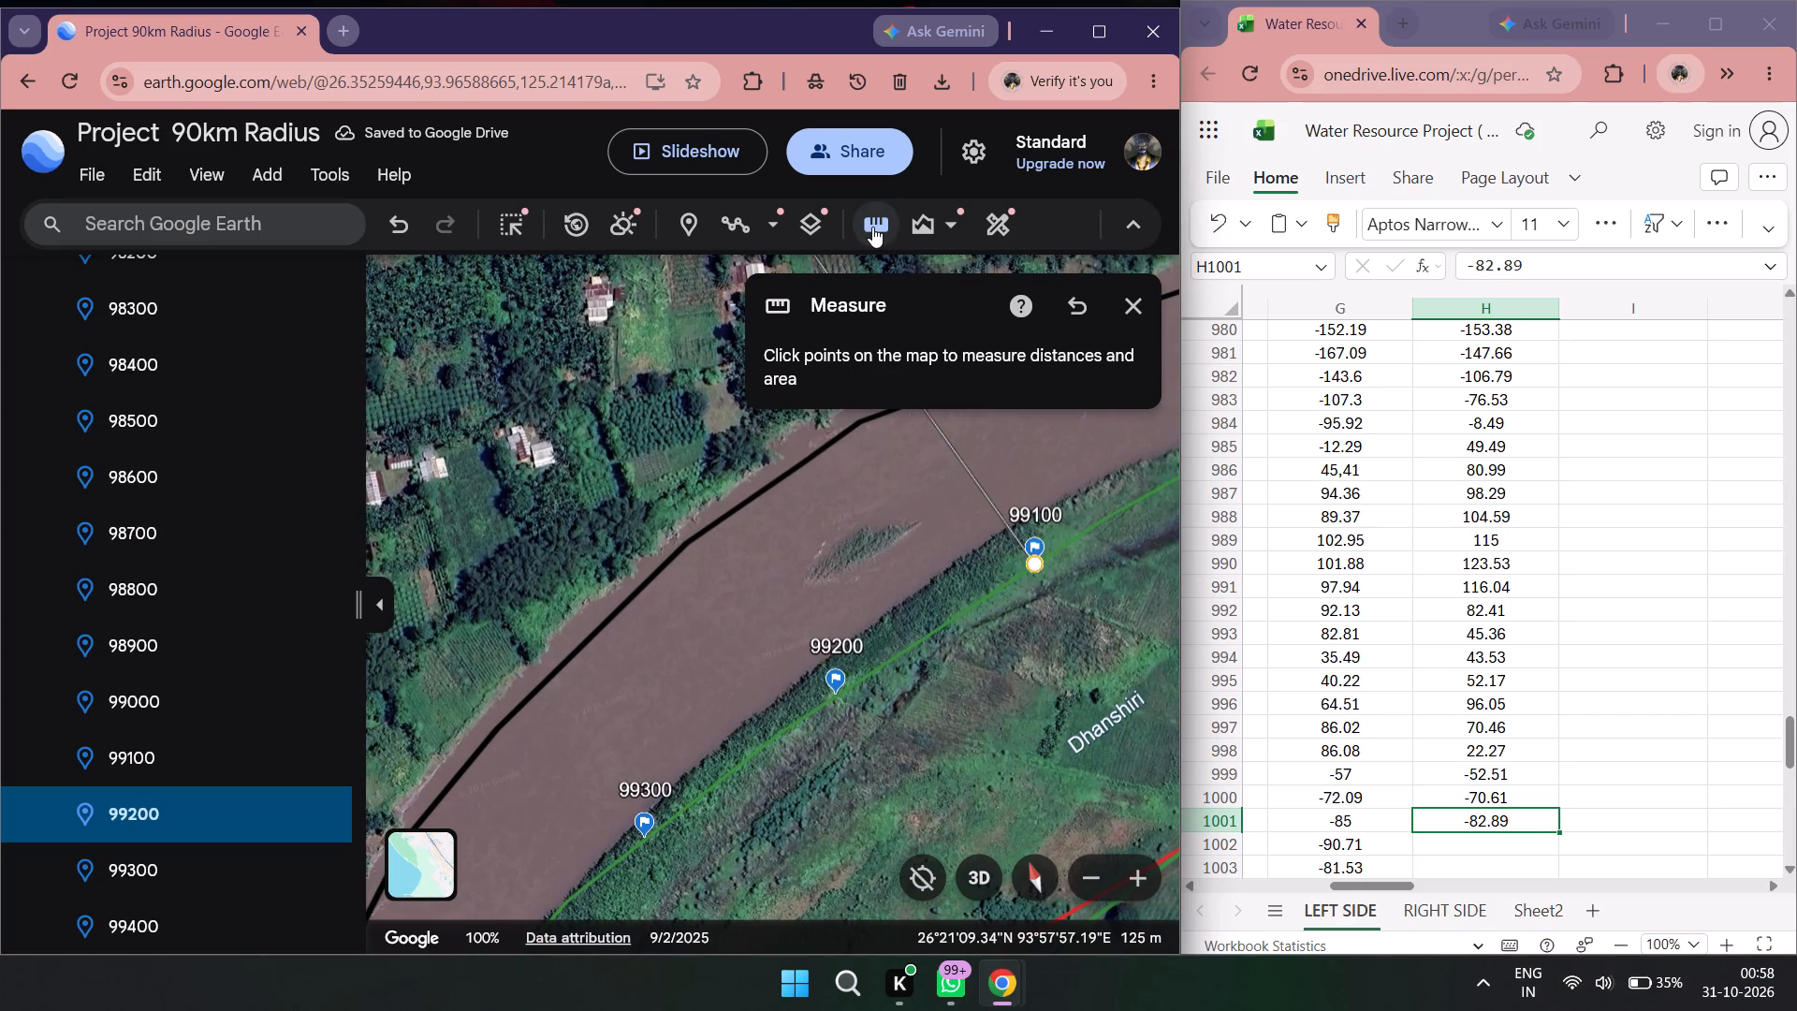
{"action": "left_click", "coordinate": [833, 698]}
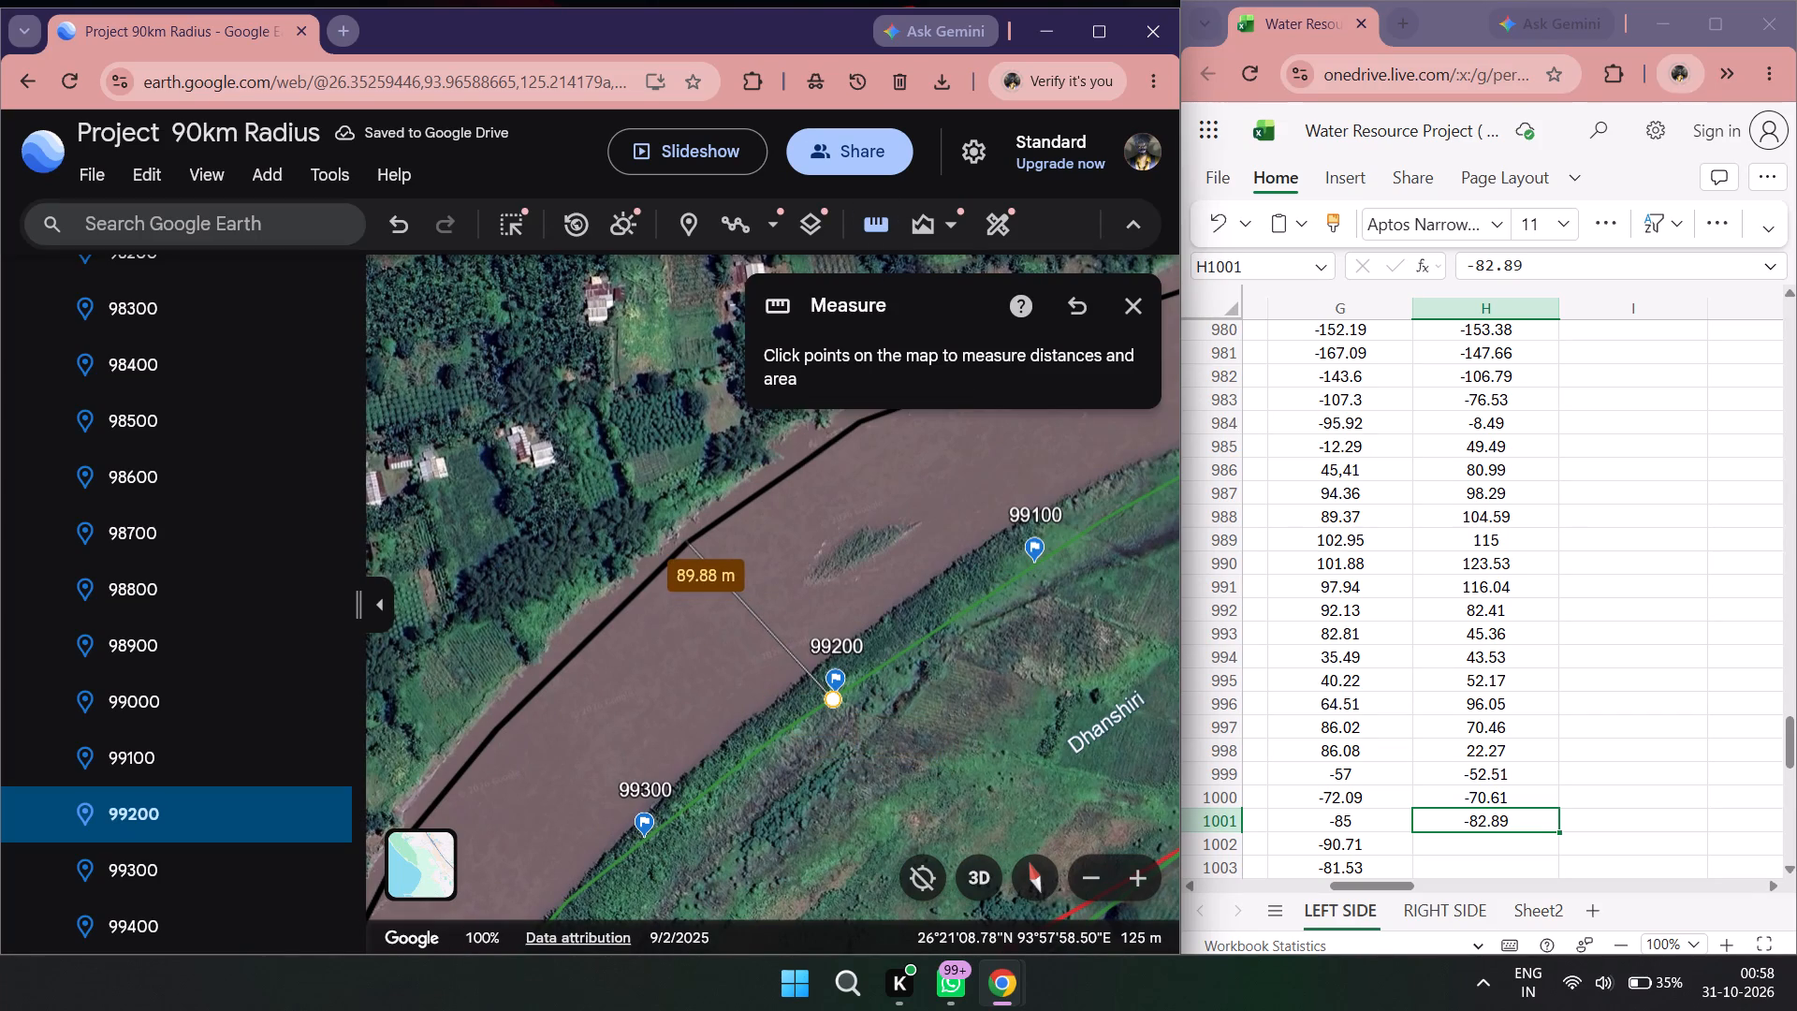
{"action": "double_click", "coordinate": [1457, 845]}
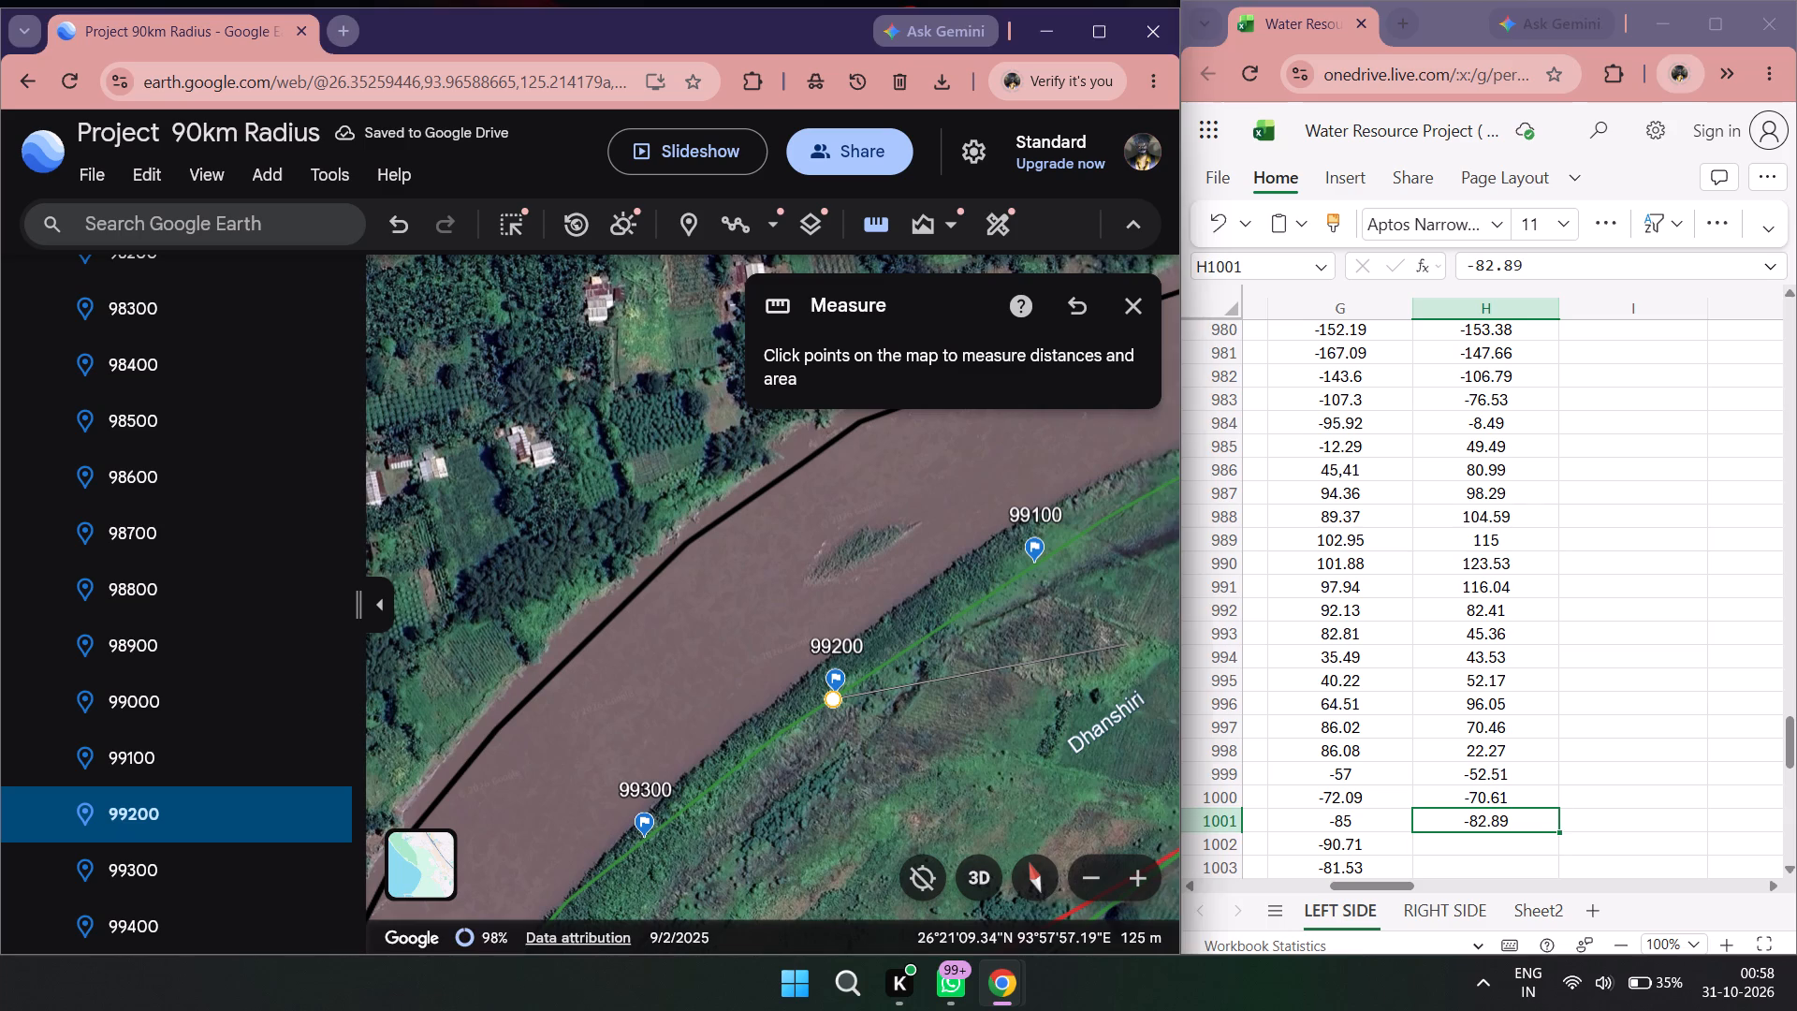
{"action": "type", "text": "-89.88"}
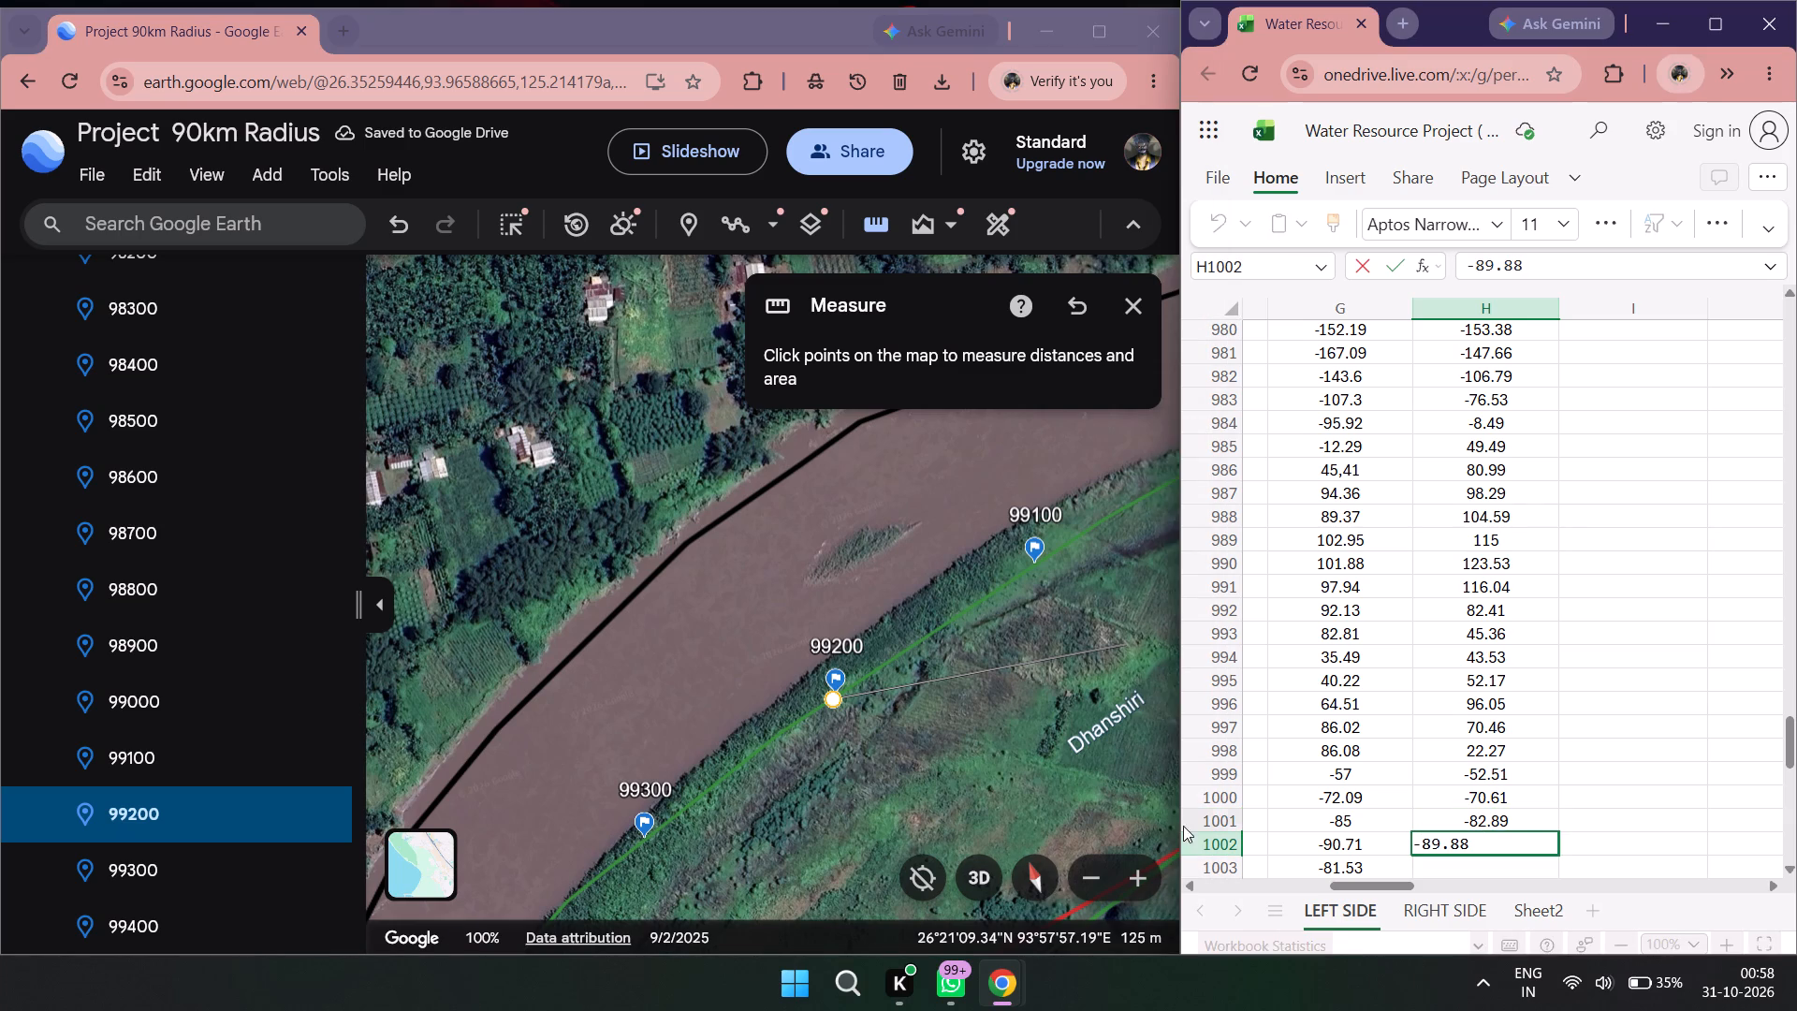
Measure from placemark 99300 across to the black river line and record the shift as -77.14 in H1003.
{"action": "scroll", "coordinate": [884, 672], "scroll_direction": "down", "scroll_amount": 8}
{"action": "scroll", "coordinate": [891, 649], "scroll_direction": "up", "scroll_amount": 5}
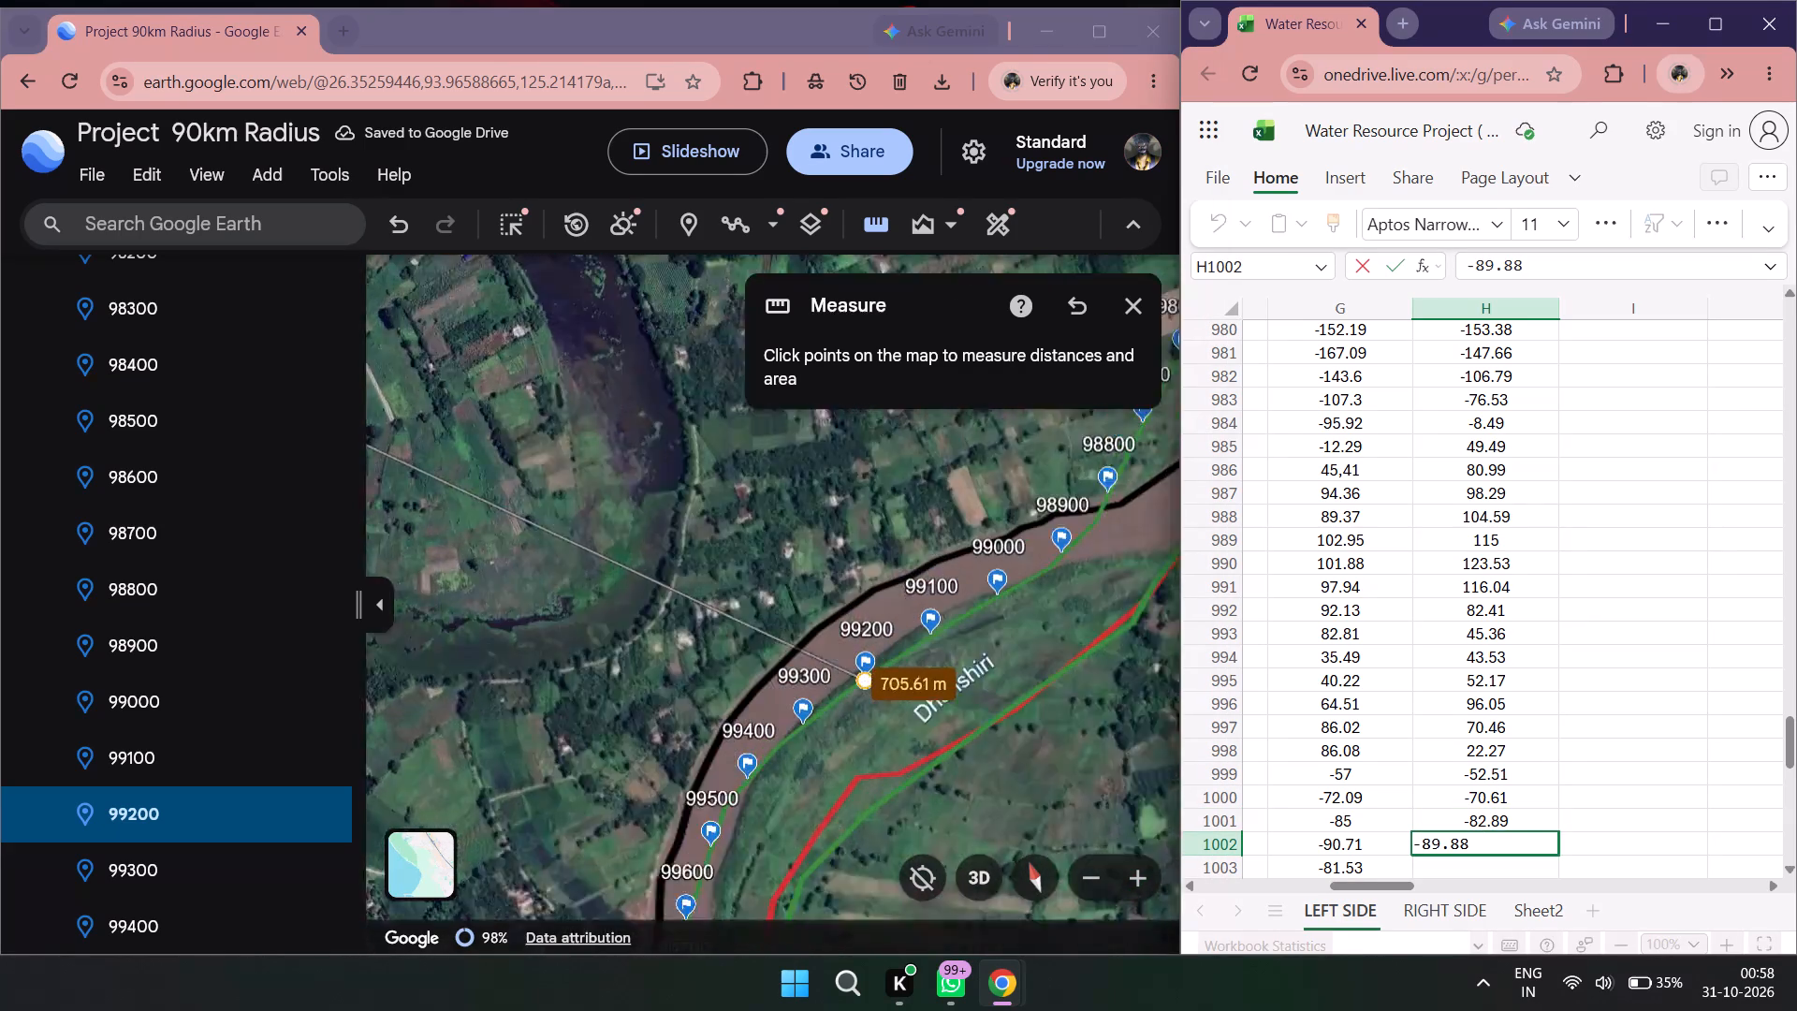
{"action": "left_click_drag", "start_coordinate": [901, 855], "coordinate": [975, 720]}
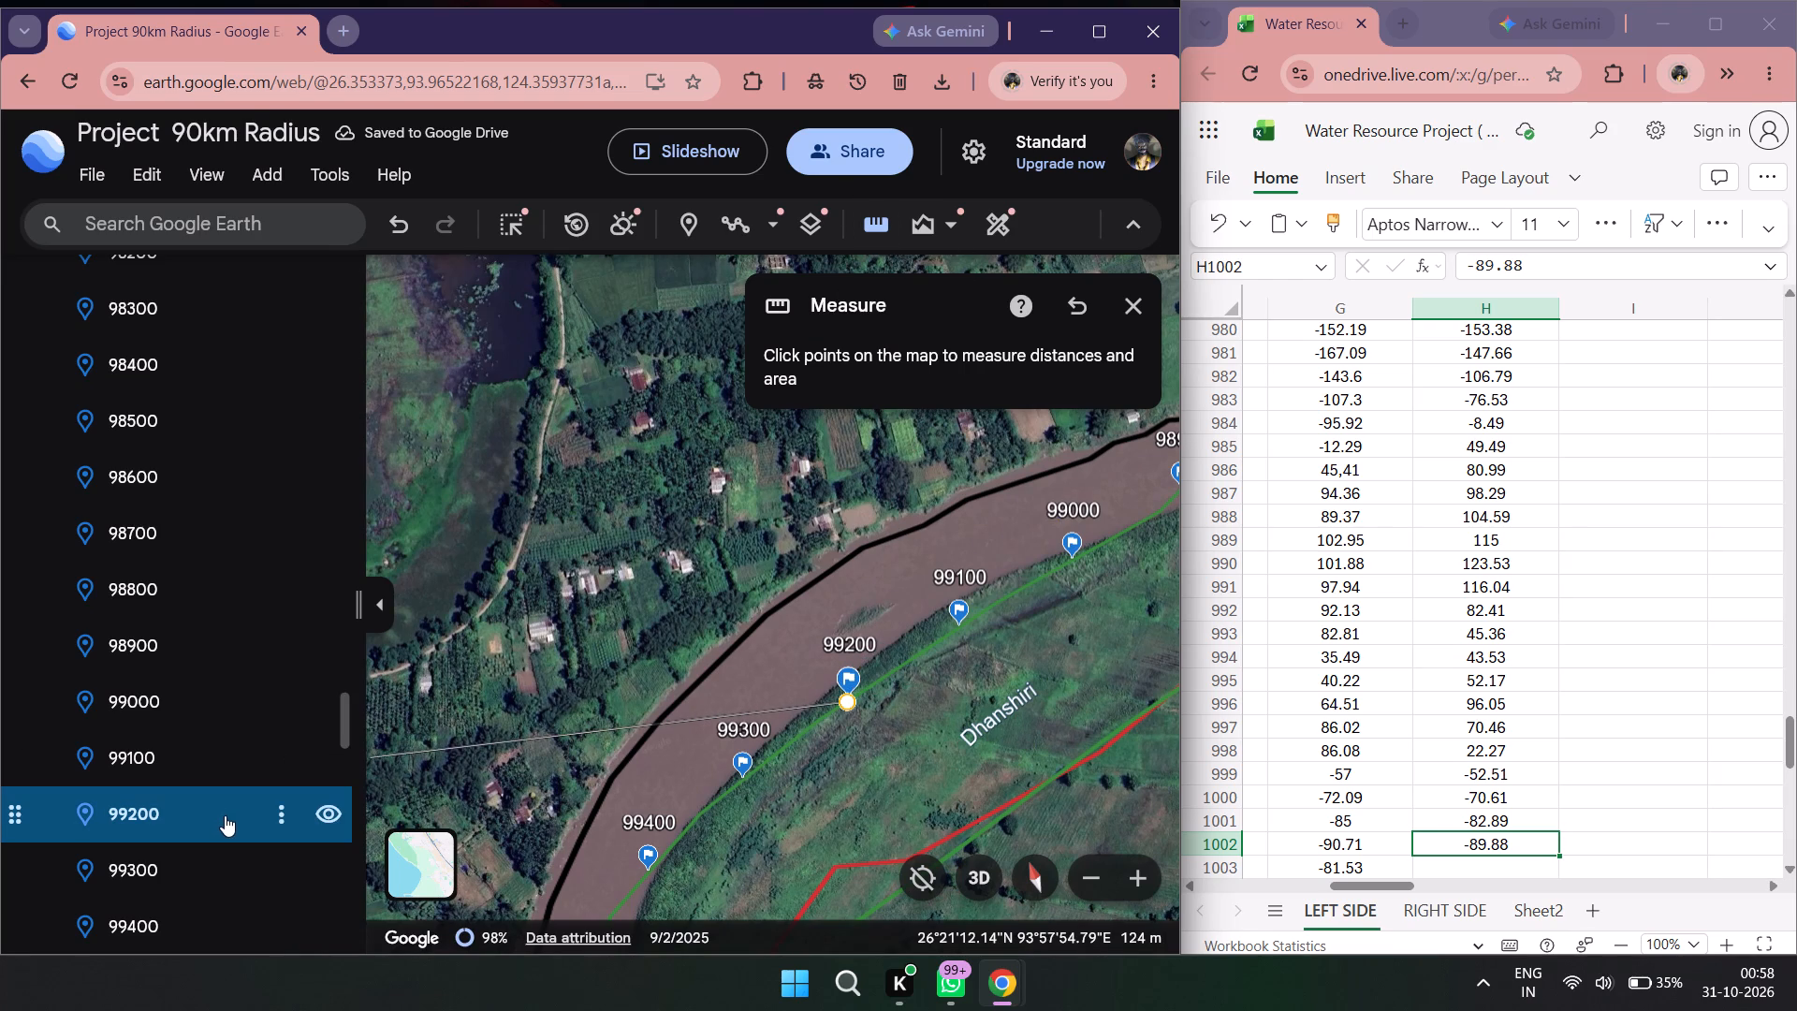
{"action": "double_click", "coordinate": [189, 857]}
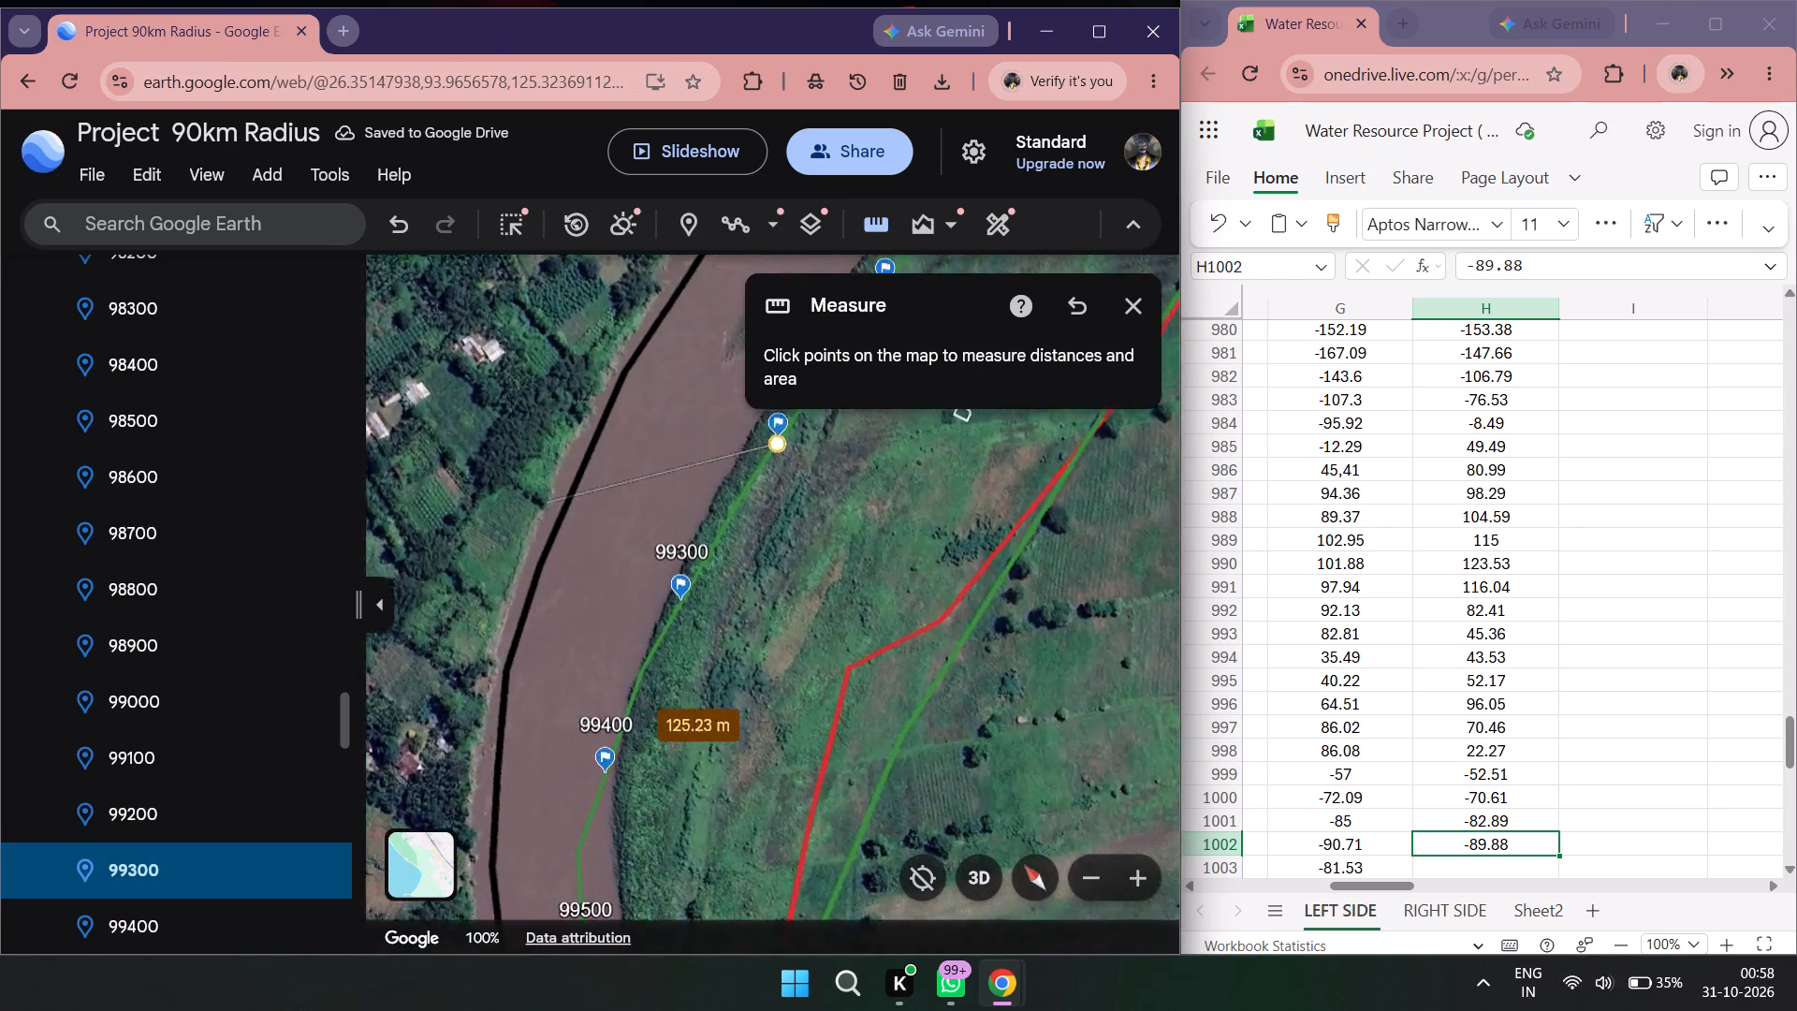
{"action": "left_click_drag", "start_coordinate": [690, 668], "coordinate": [941, 657]}
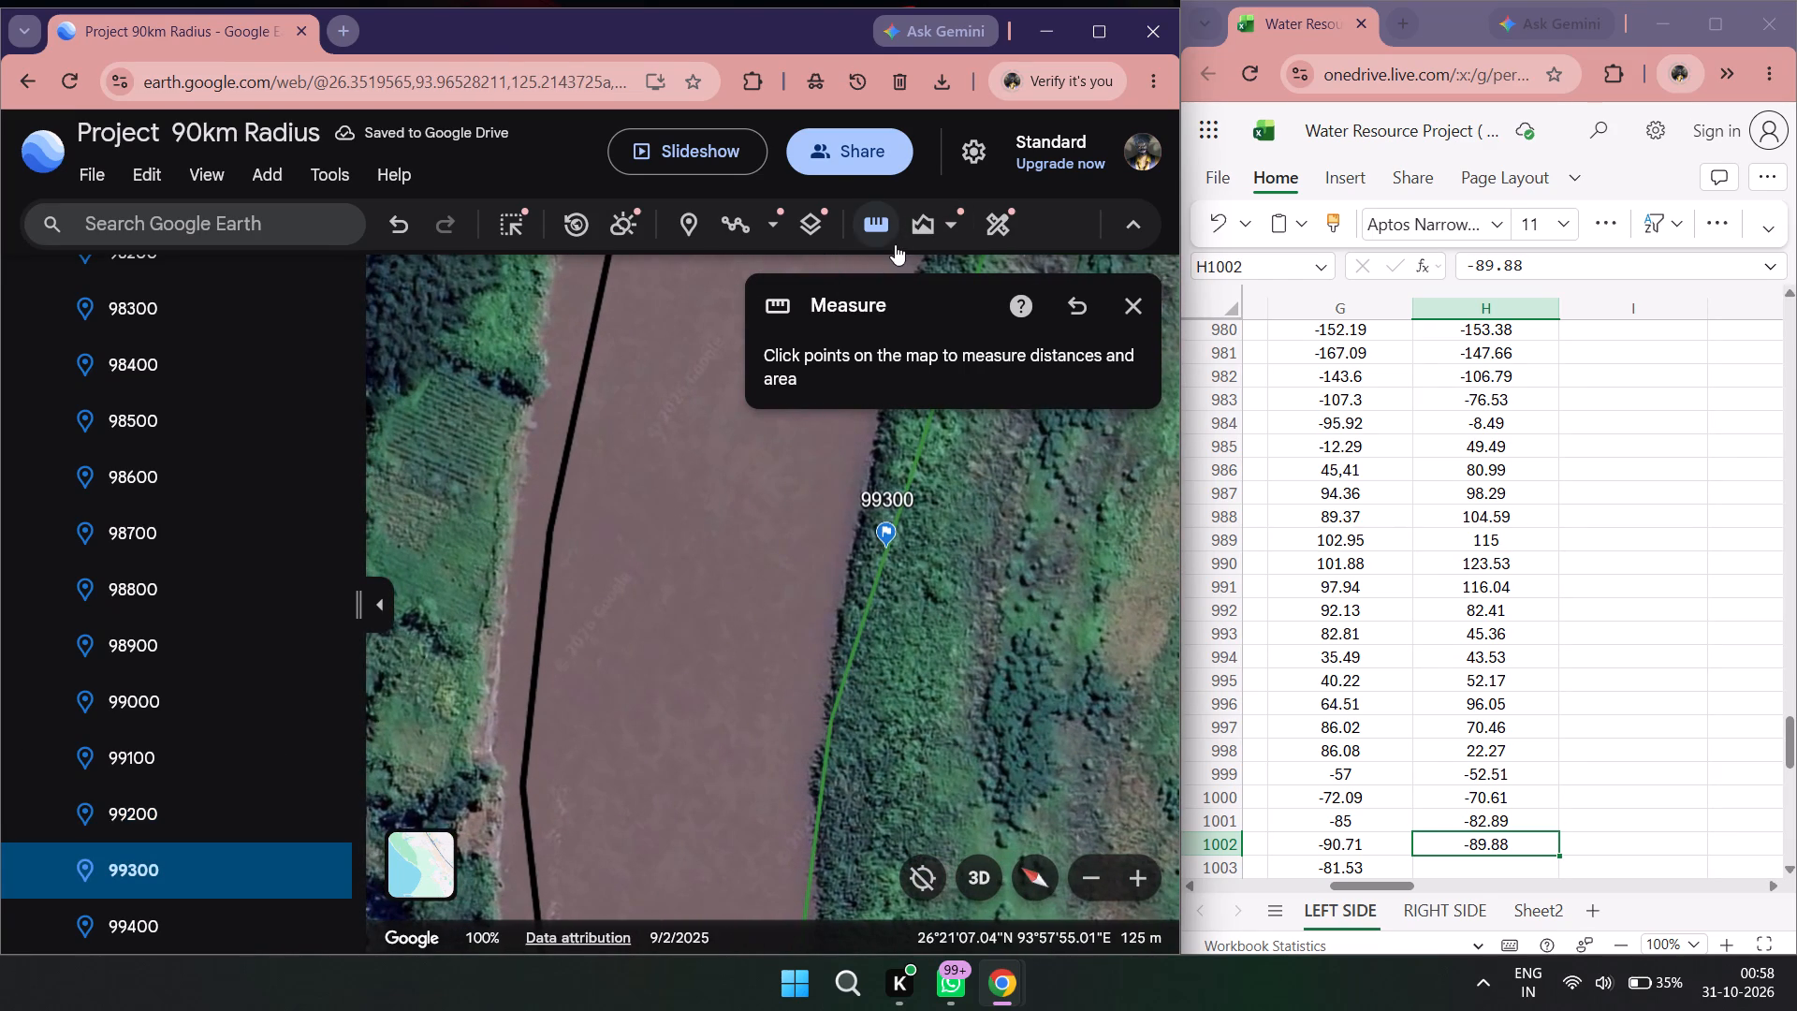
{"action": "double_click", "coordinate": [866, 232]}
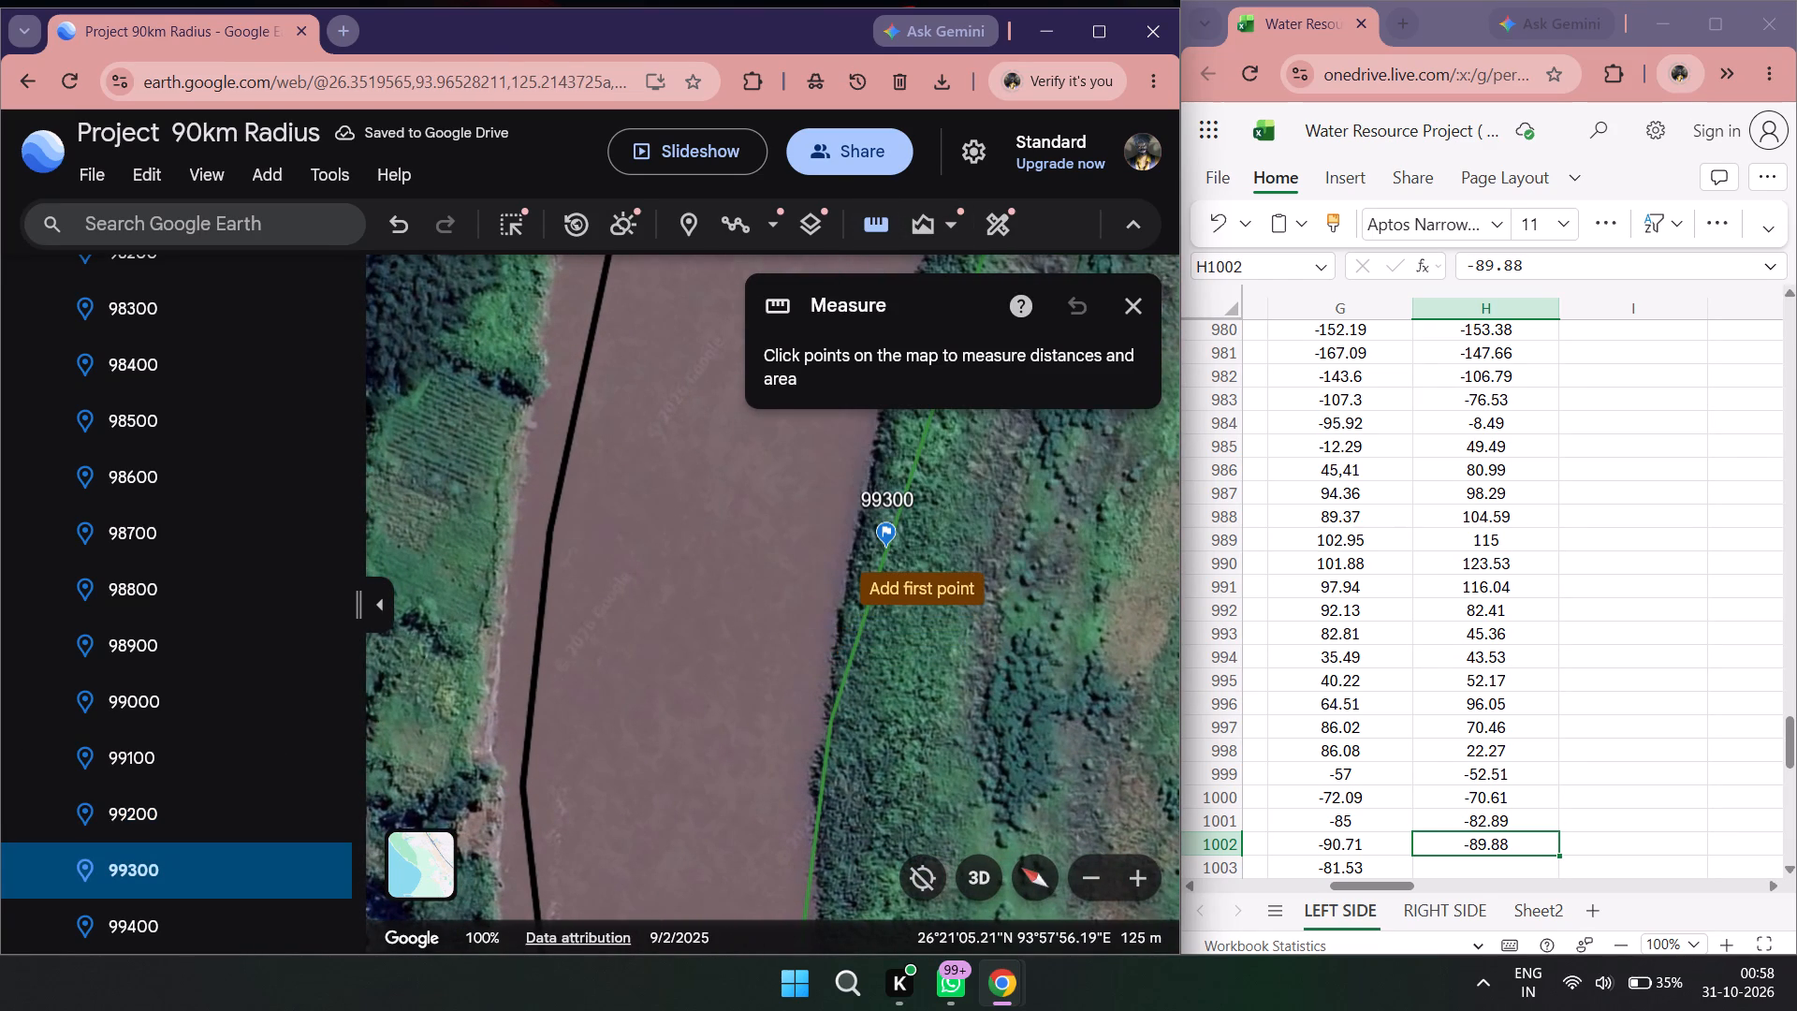
{"action": "left_click", "coordinate": [888, 552]}
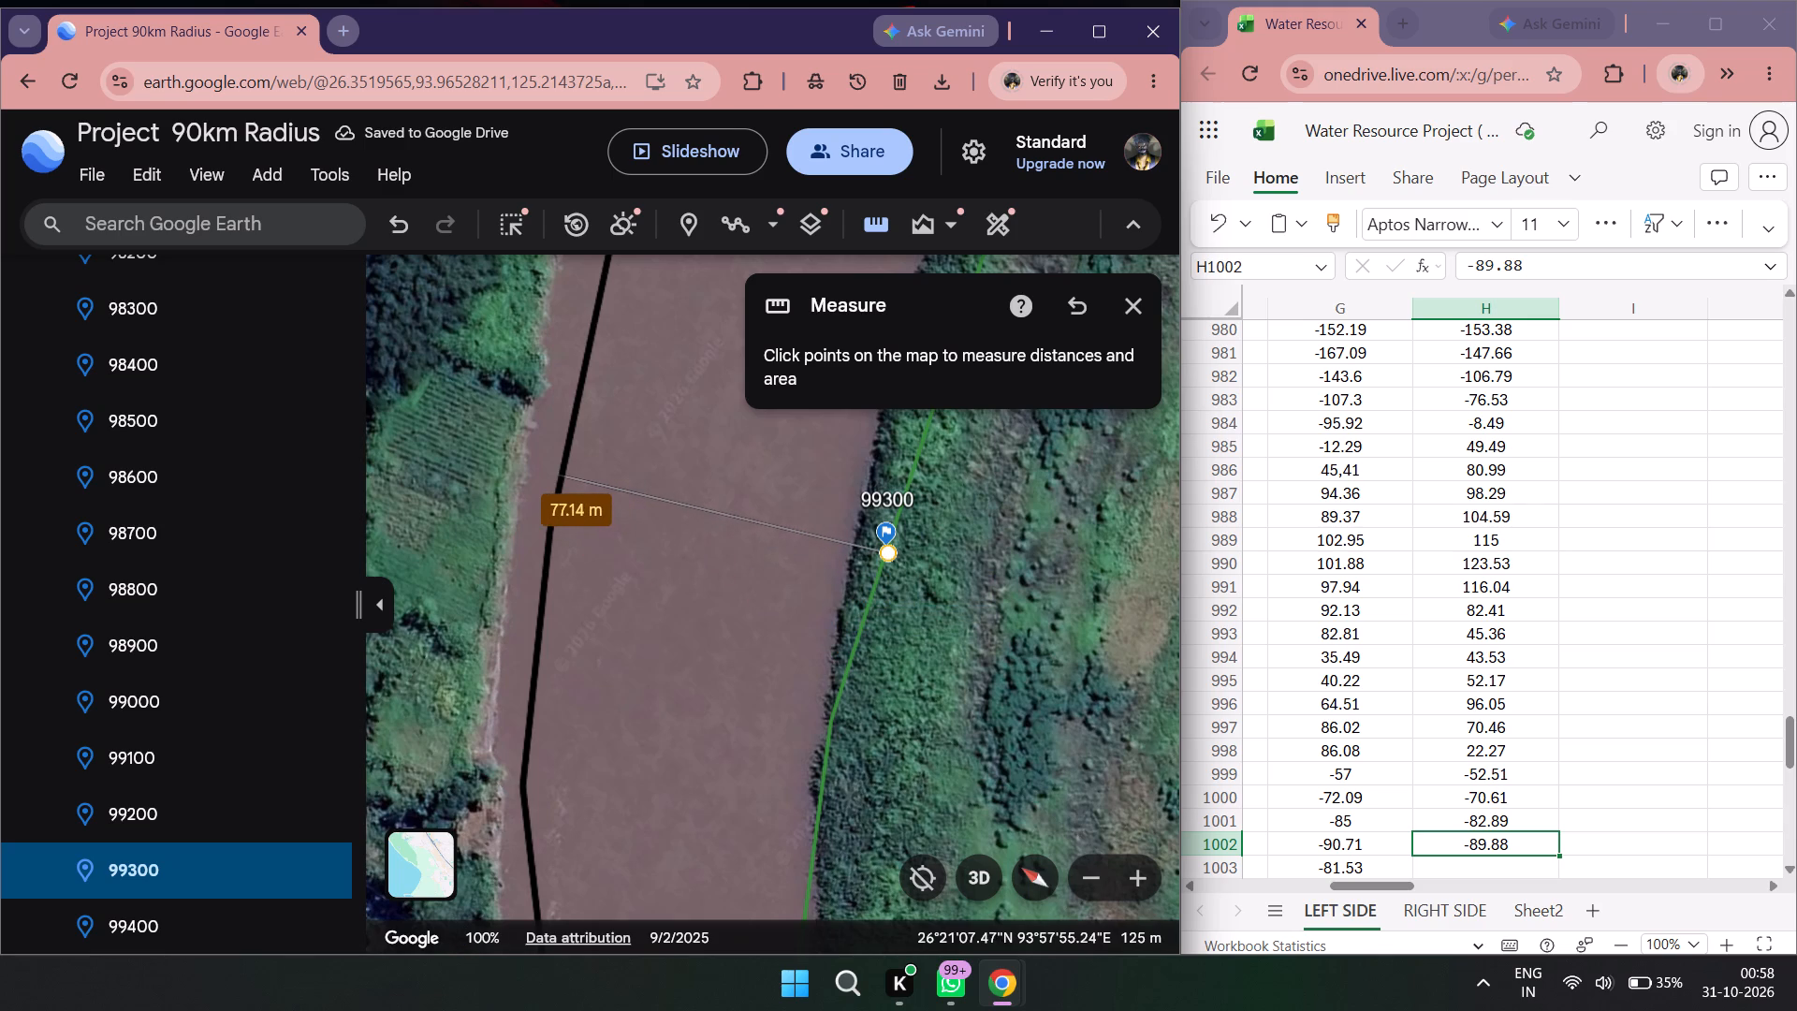
{"action": "scroll", "coordinate": [1436, 534], "scroll_direction": "down", "scroll_amount": 3}
{"action": "double_click", "coordinate": [1462, 520]}
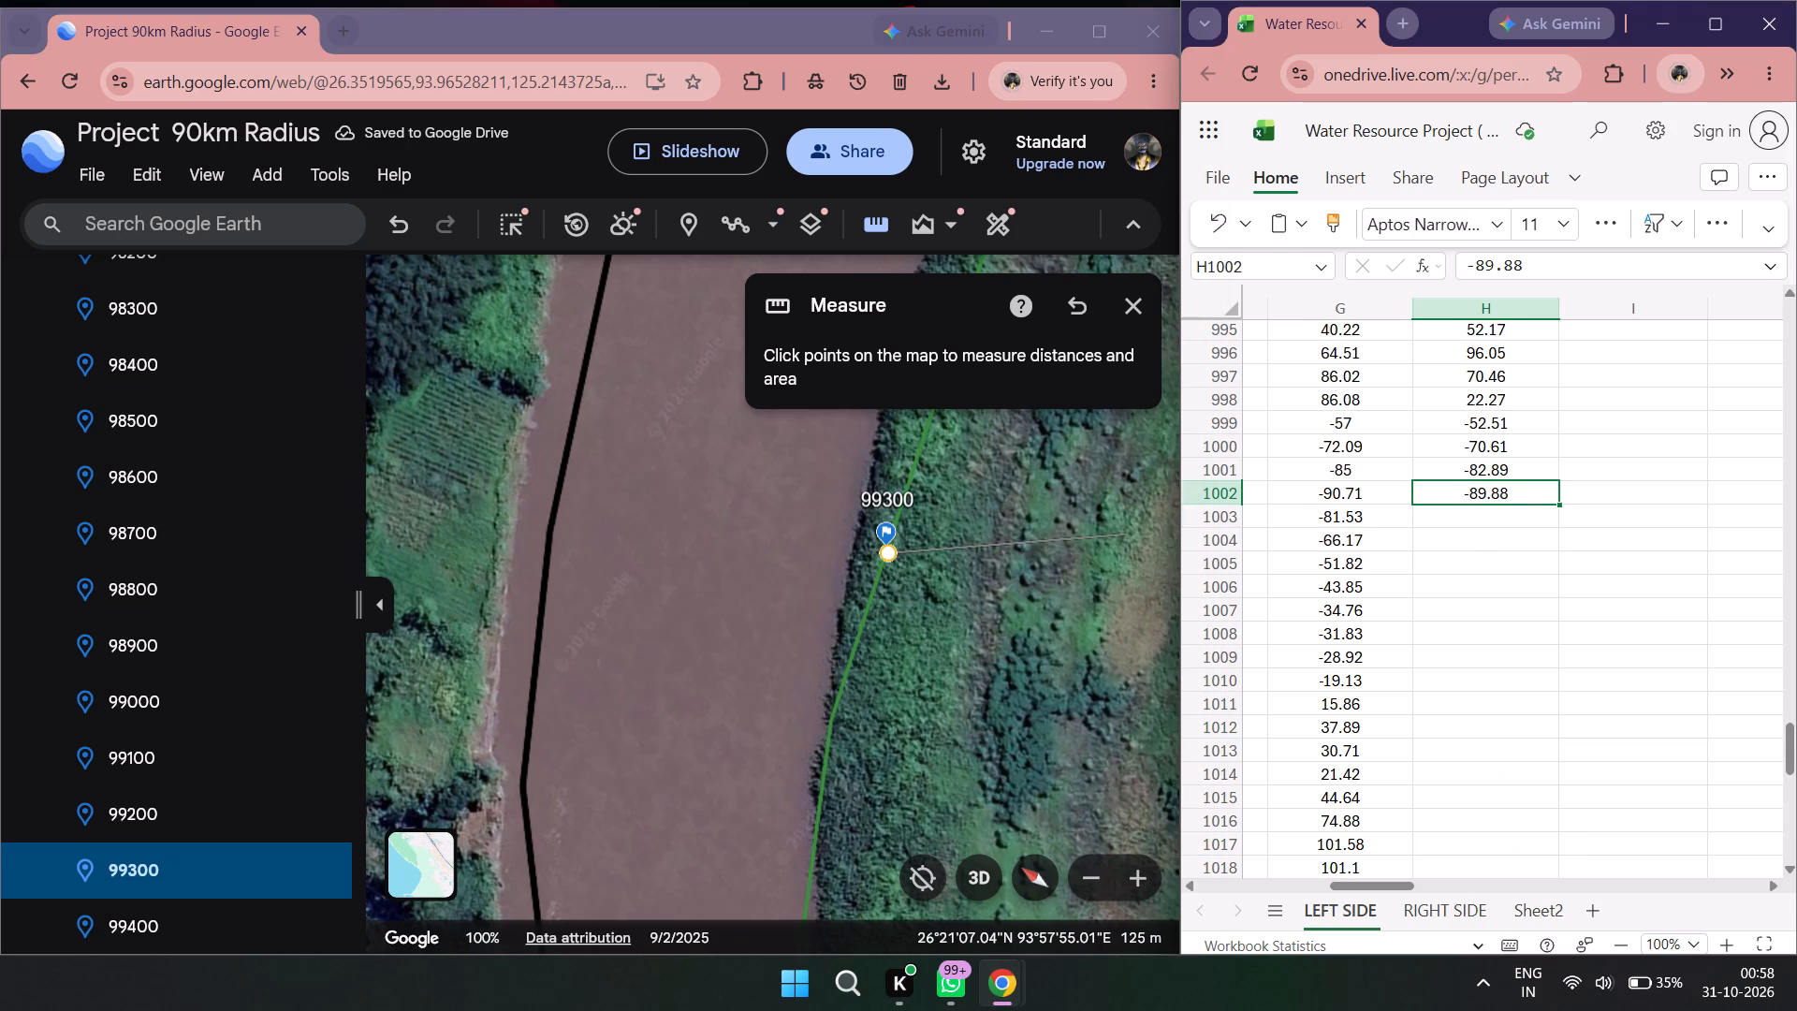
{"action": "type", "text": "-77.14"}
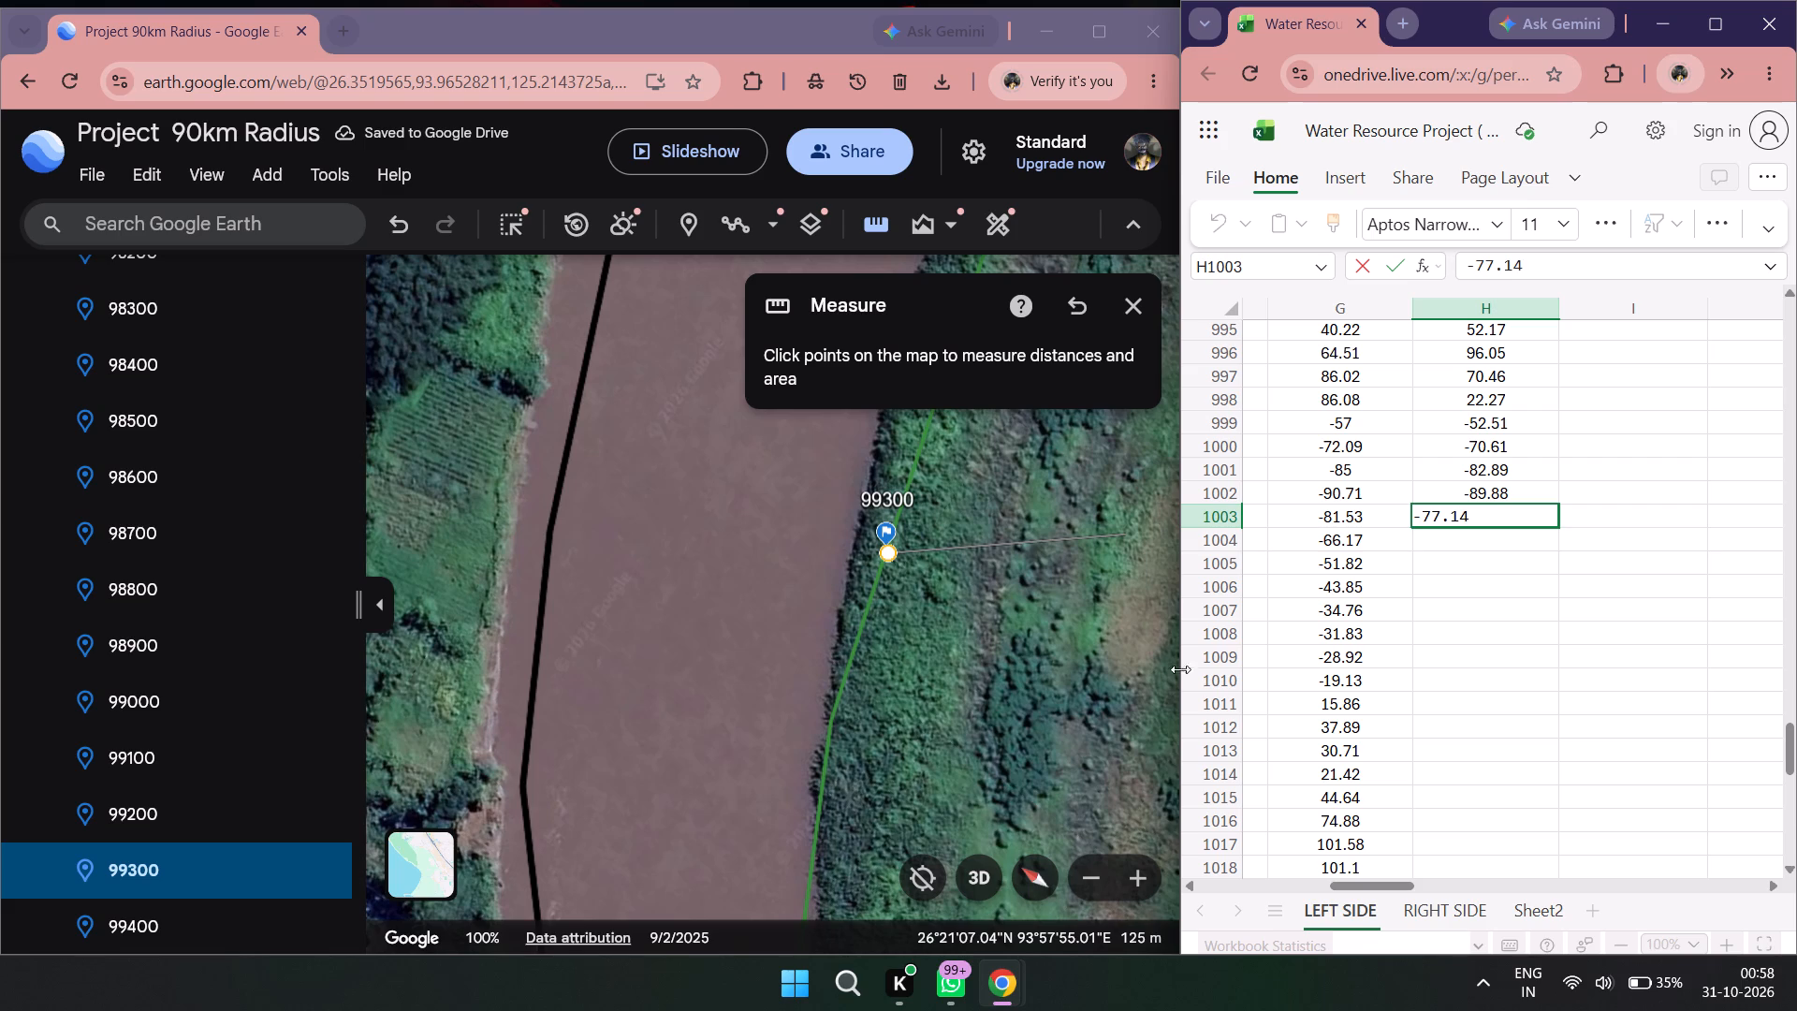
Measure from placemark 99400 across to the black river line and record the shift as -58.95 in H1004.
{"action": "scroll", "coordinate": [185, 757], "scroll_direction": "down", "scroll_amount": 7}
{"action": "scroll", "coordinate": [67, 517], "scroll_direction": "up", "scroll_amount": 2}
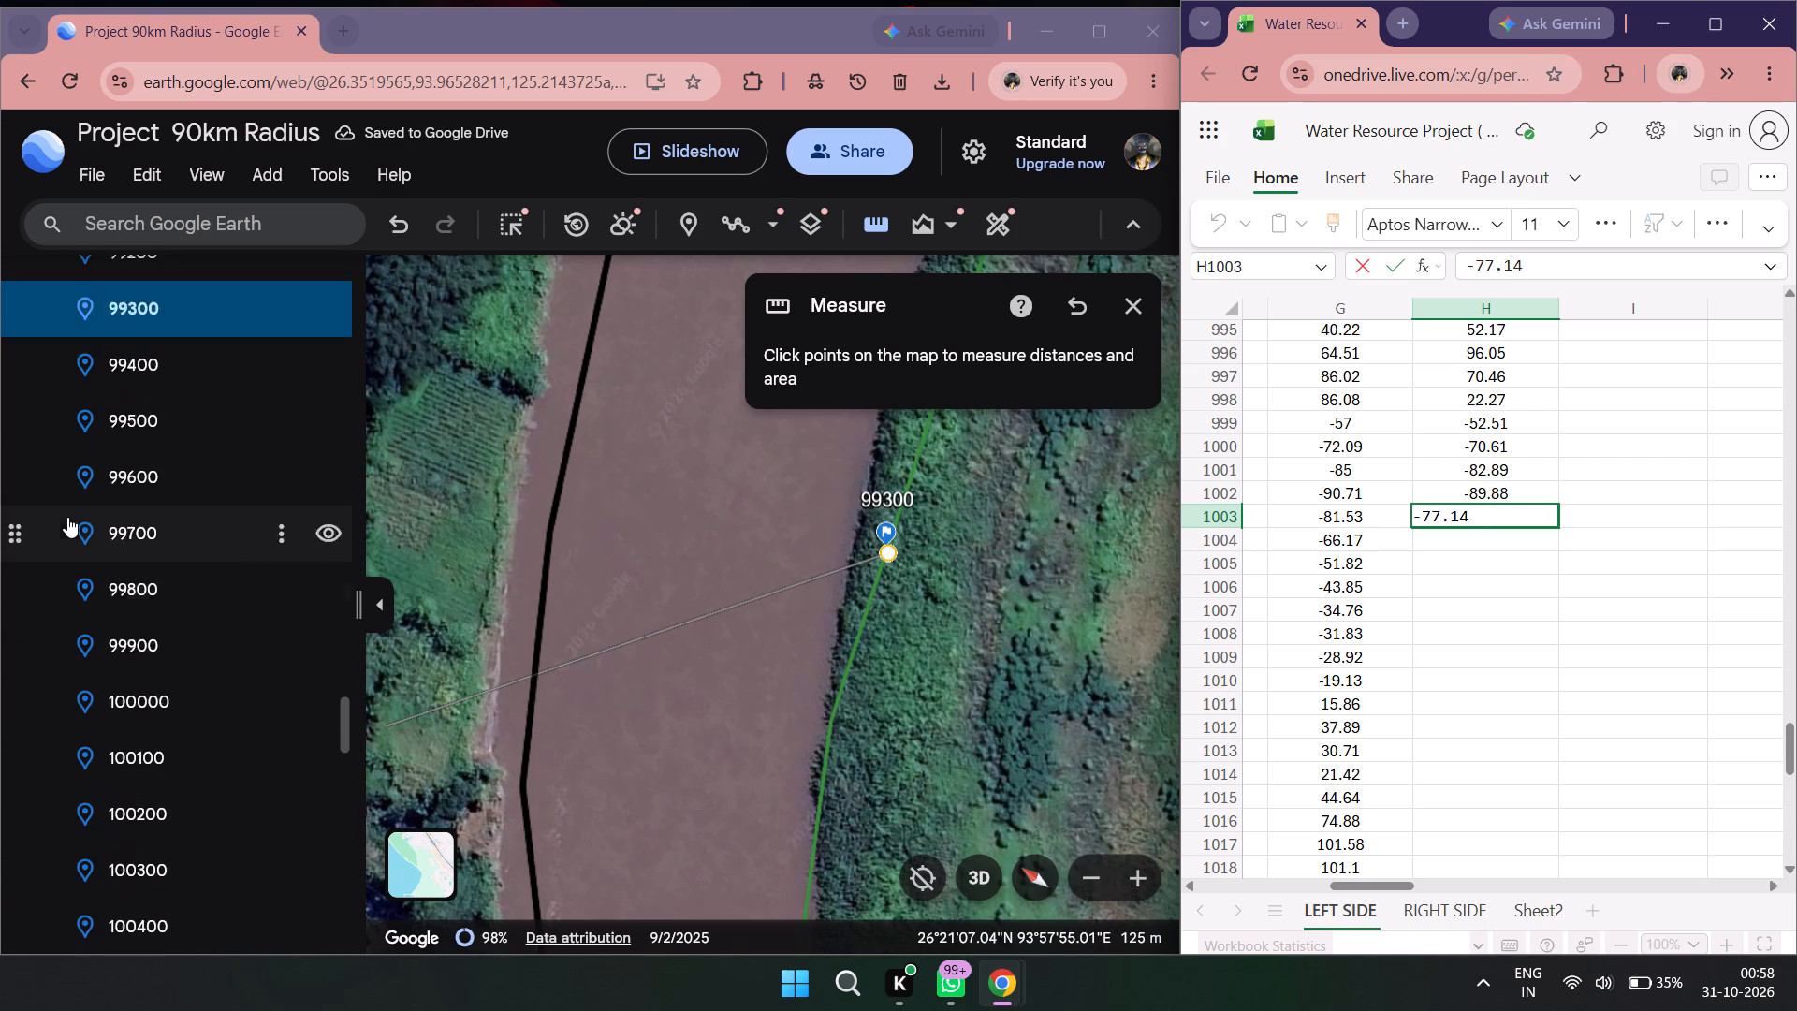
{"action": "left_click", "coordinate": [120, 432]}
{"action": "left_click", "coordinate": [108, 447]}
{"action": "scroll", "coordinate": [712, 581], "scroll_direction": "down", "scroll_amount": 2}
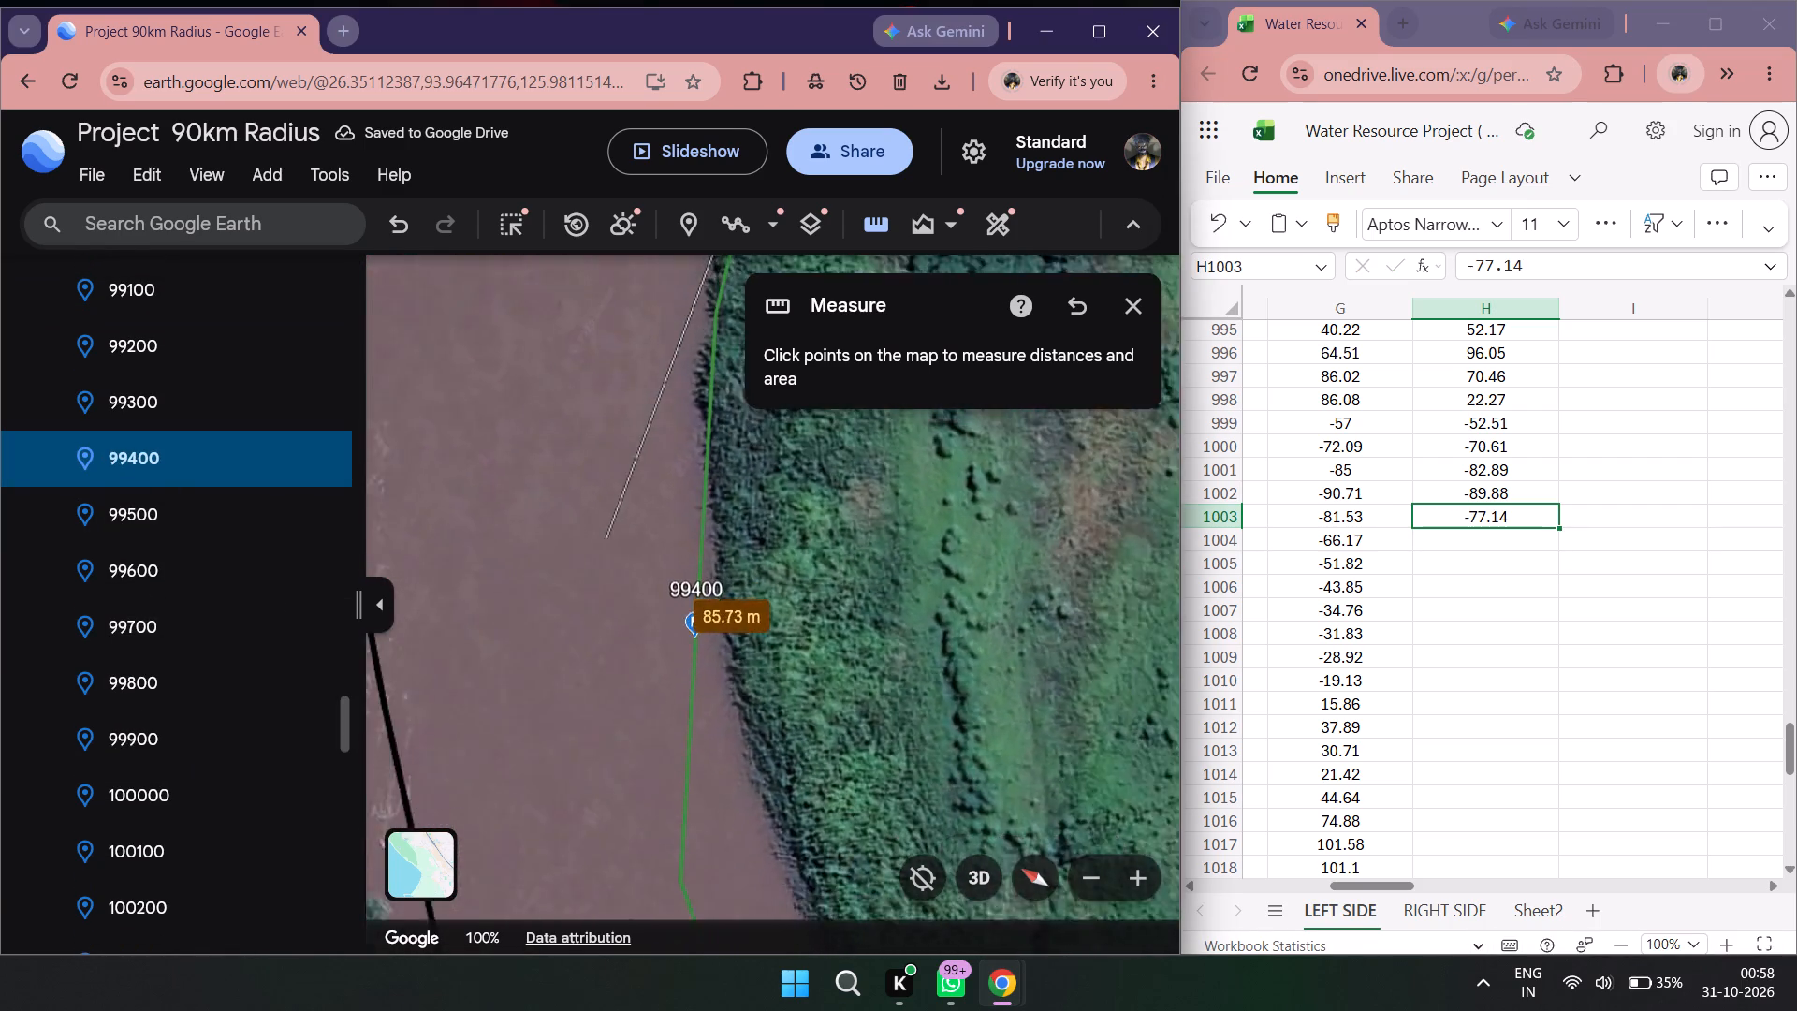
{"action": "left_click_drag", "start_coordinate": [647, 608], "coordinate": [819, 608]}
{"action": "double_click", "coordinate": [871, 220]}
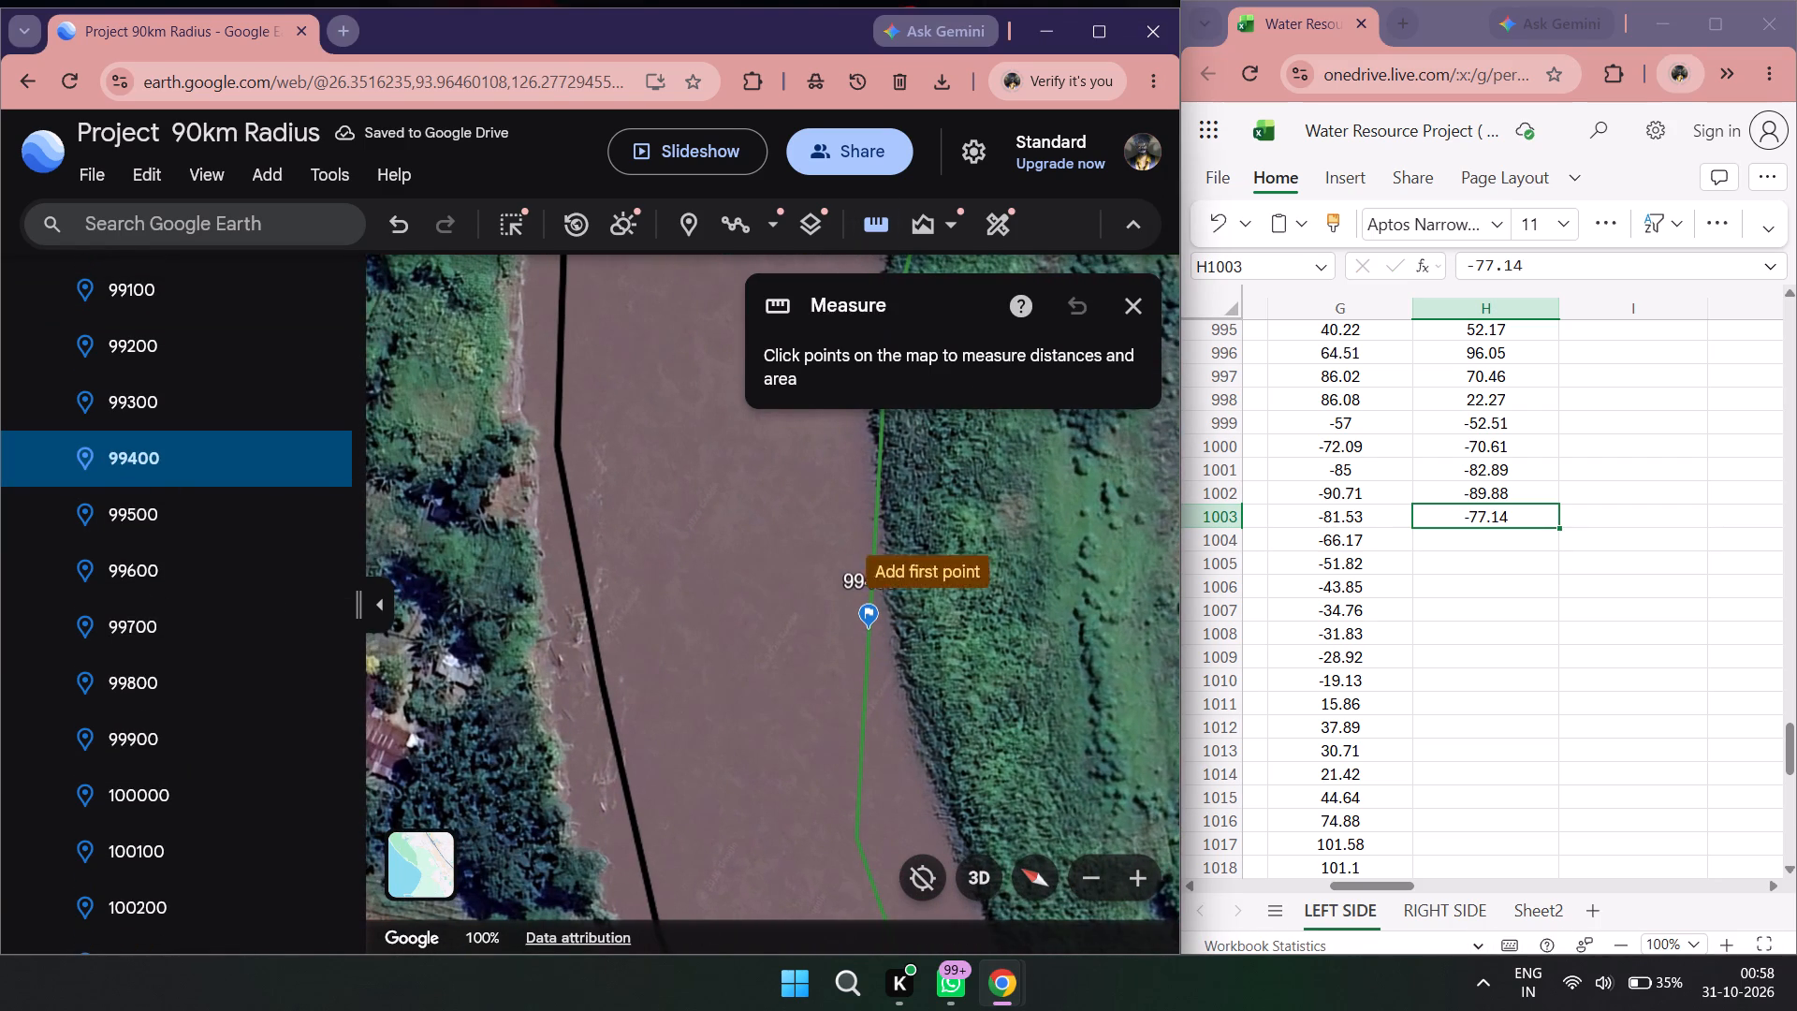
{"action": "left_click", "coordinate": [871, 631]}
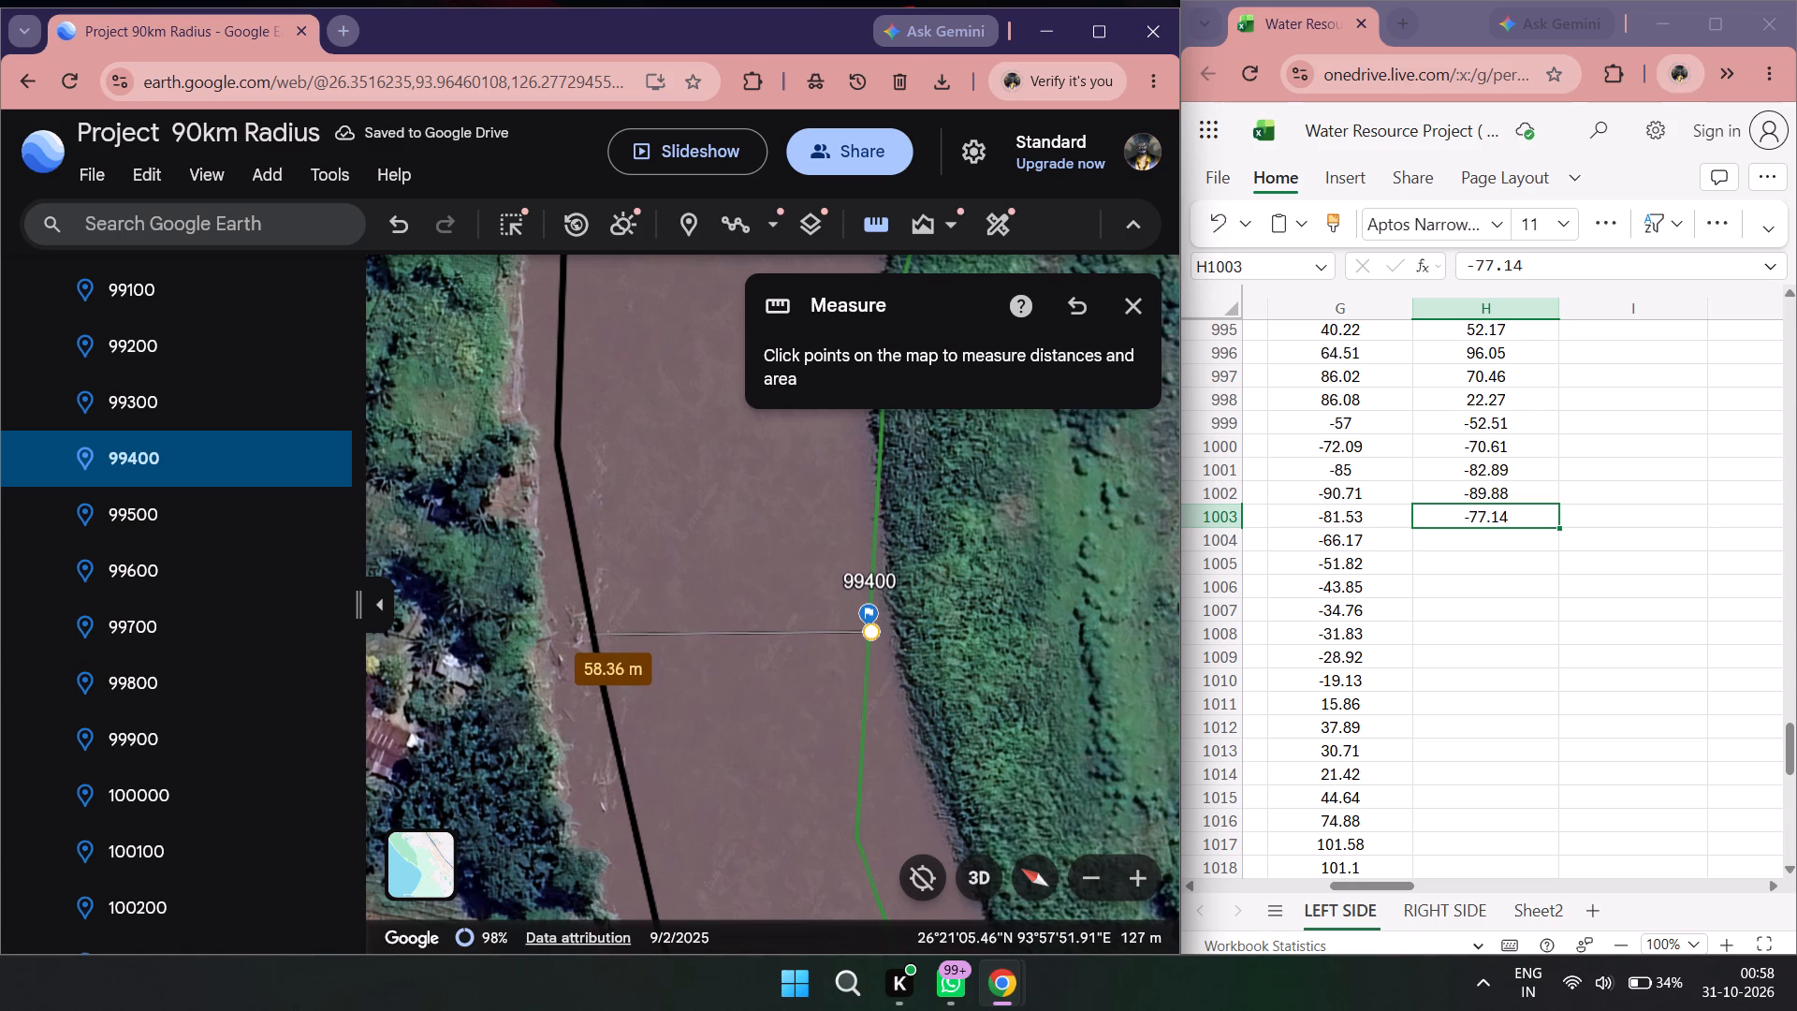
{"action": "double_click", "coordinate": [1509, 537]}
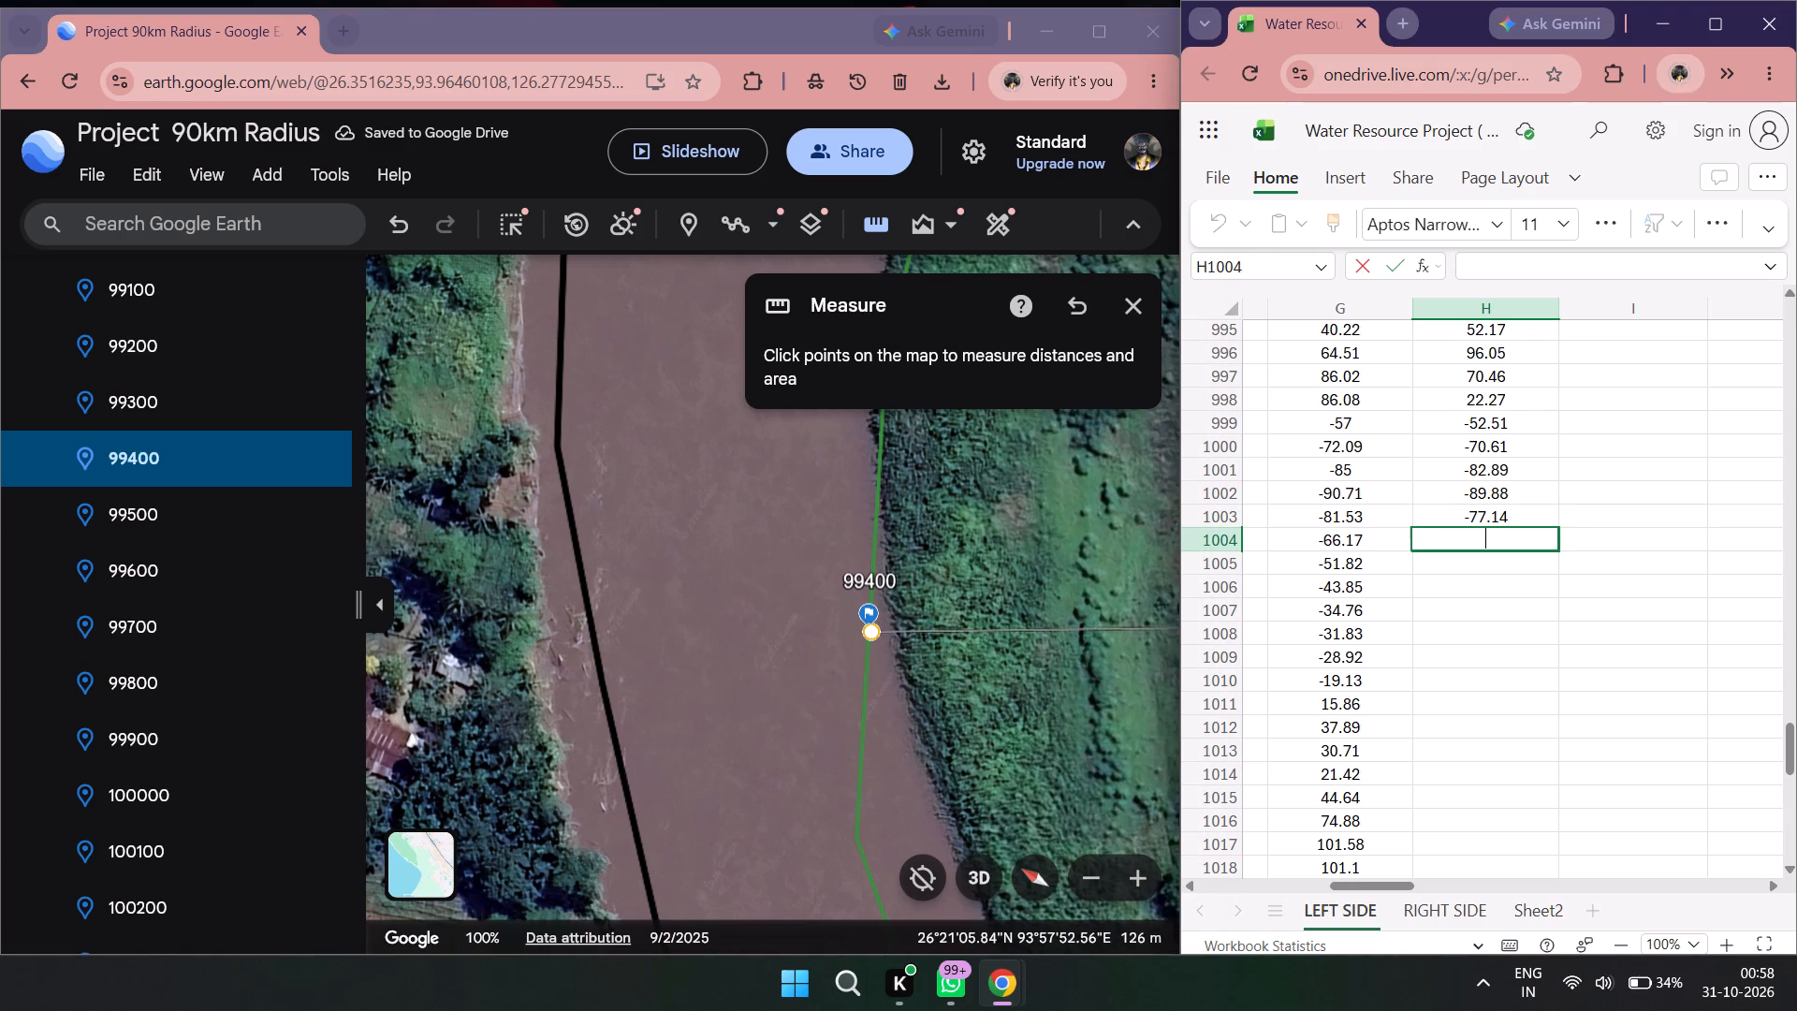
{"action": "key", "text": "minus"}
{"action": "type", "text": "58.95"}
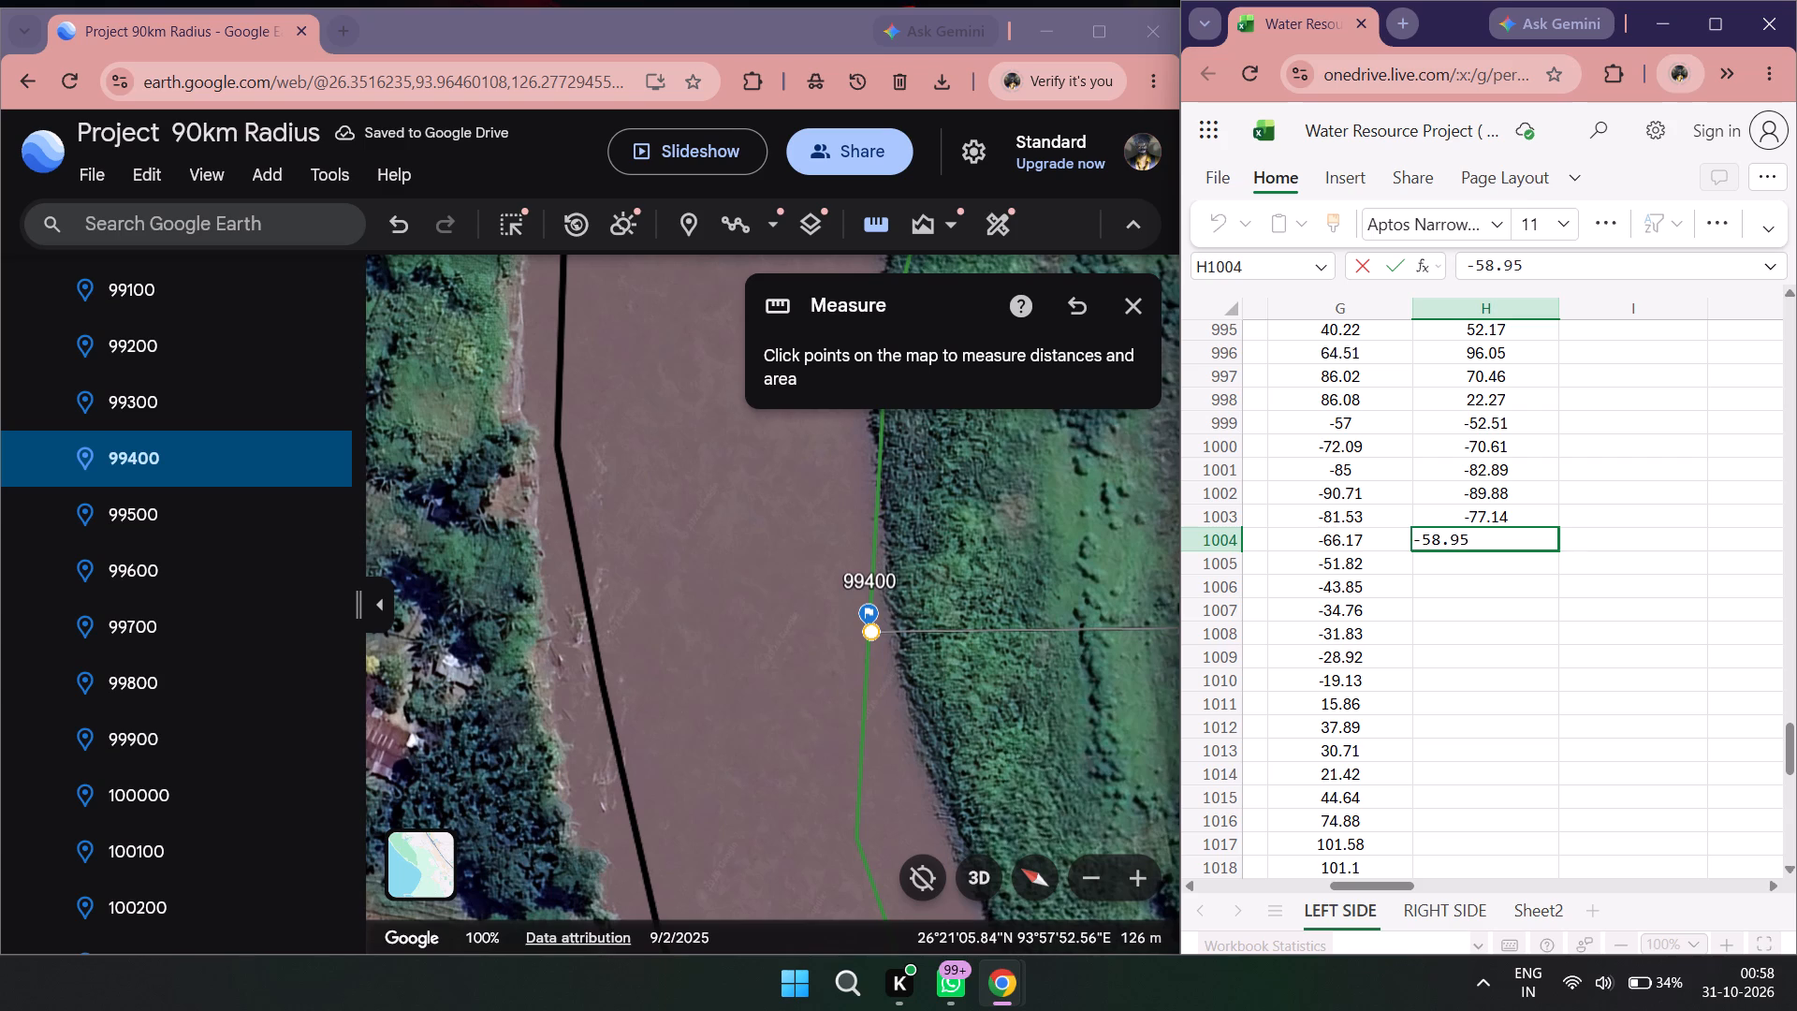
Measure from placemark 99500 across to the black river line and record the shift as -44.65 in H1005.
{"action": "double_click", "coordinate": [172, 505]}
{"action": "scroll", "coordinate": [685, 607], "scroll_direction": "down", "scroll_amount": 2}
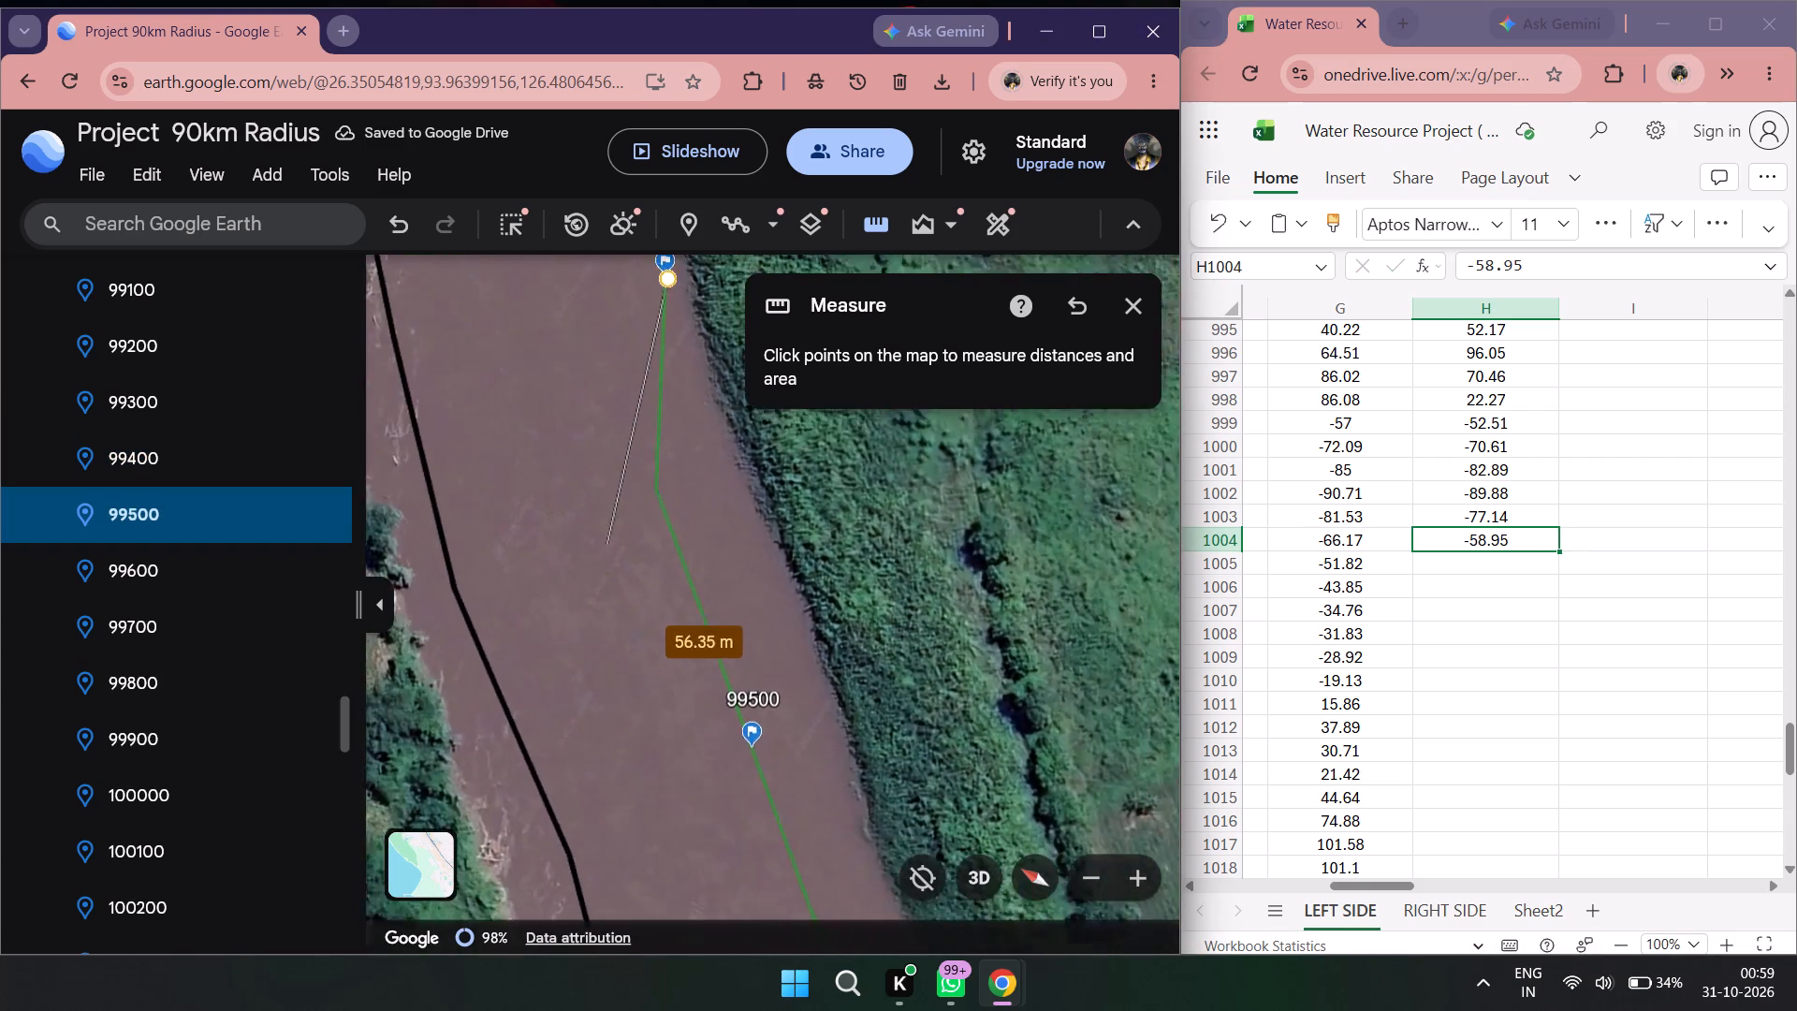
{"action": "left_click_drag", "start_coordinate": [680, 620], "coordinate": [673, 454]}
{"action": "double_click", "coordinate": [869, 227]}
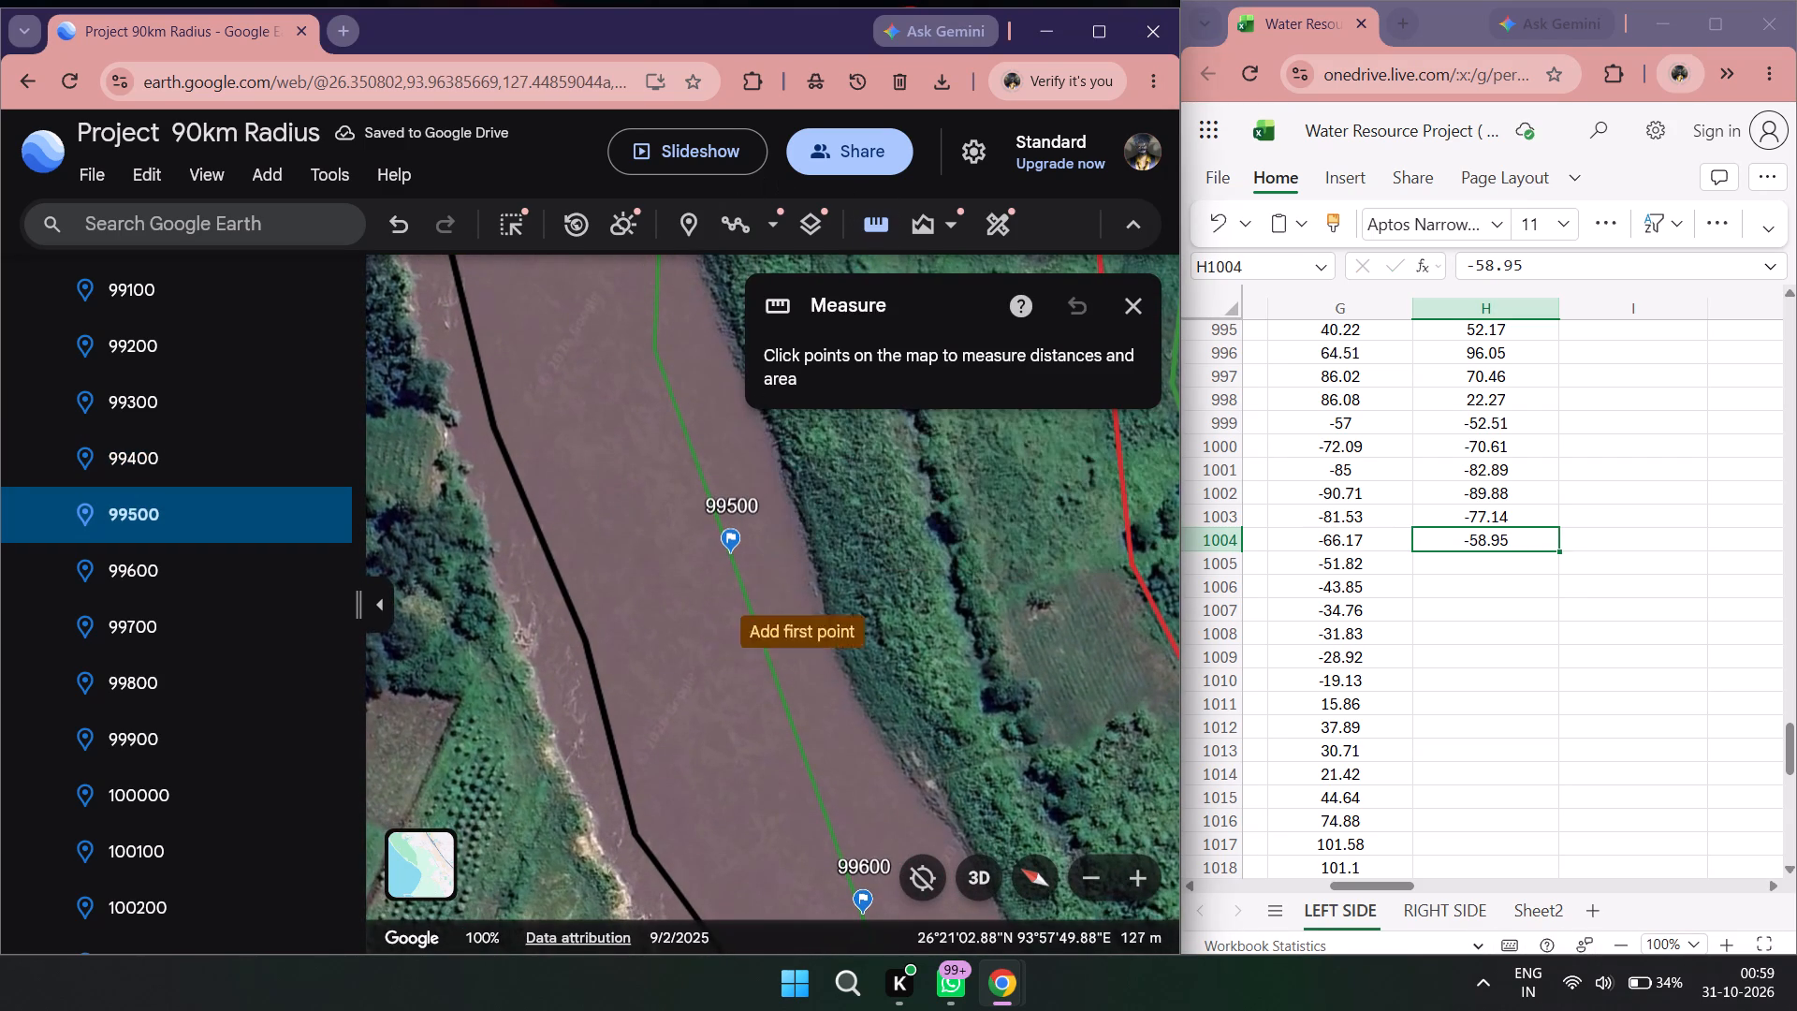
{"action": "left_click", "coordinate": [731, 554]}
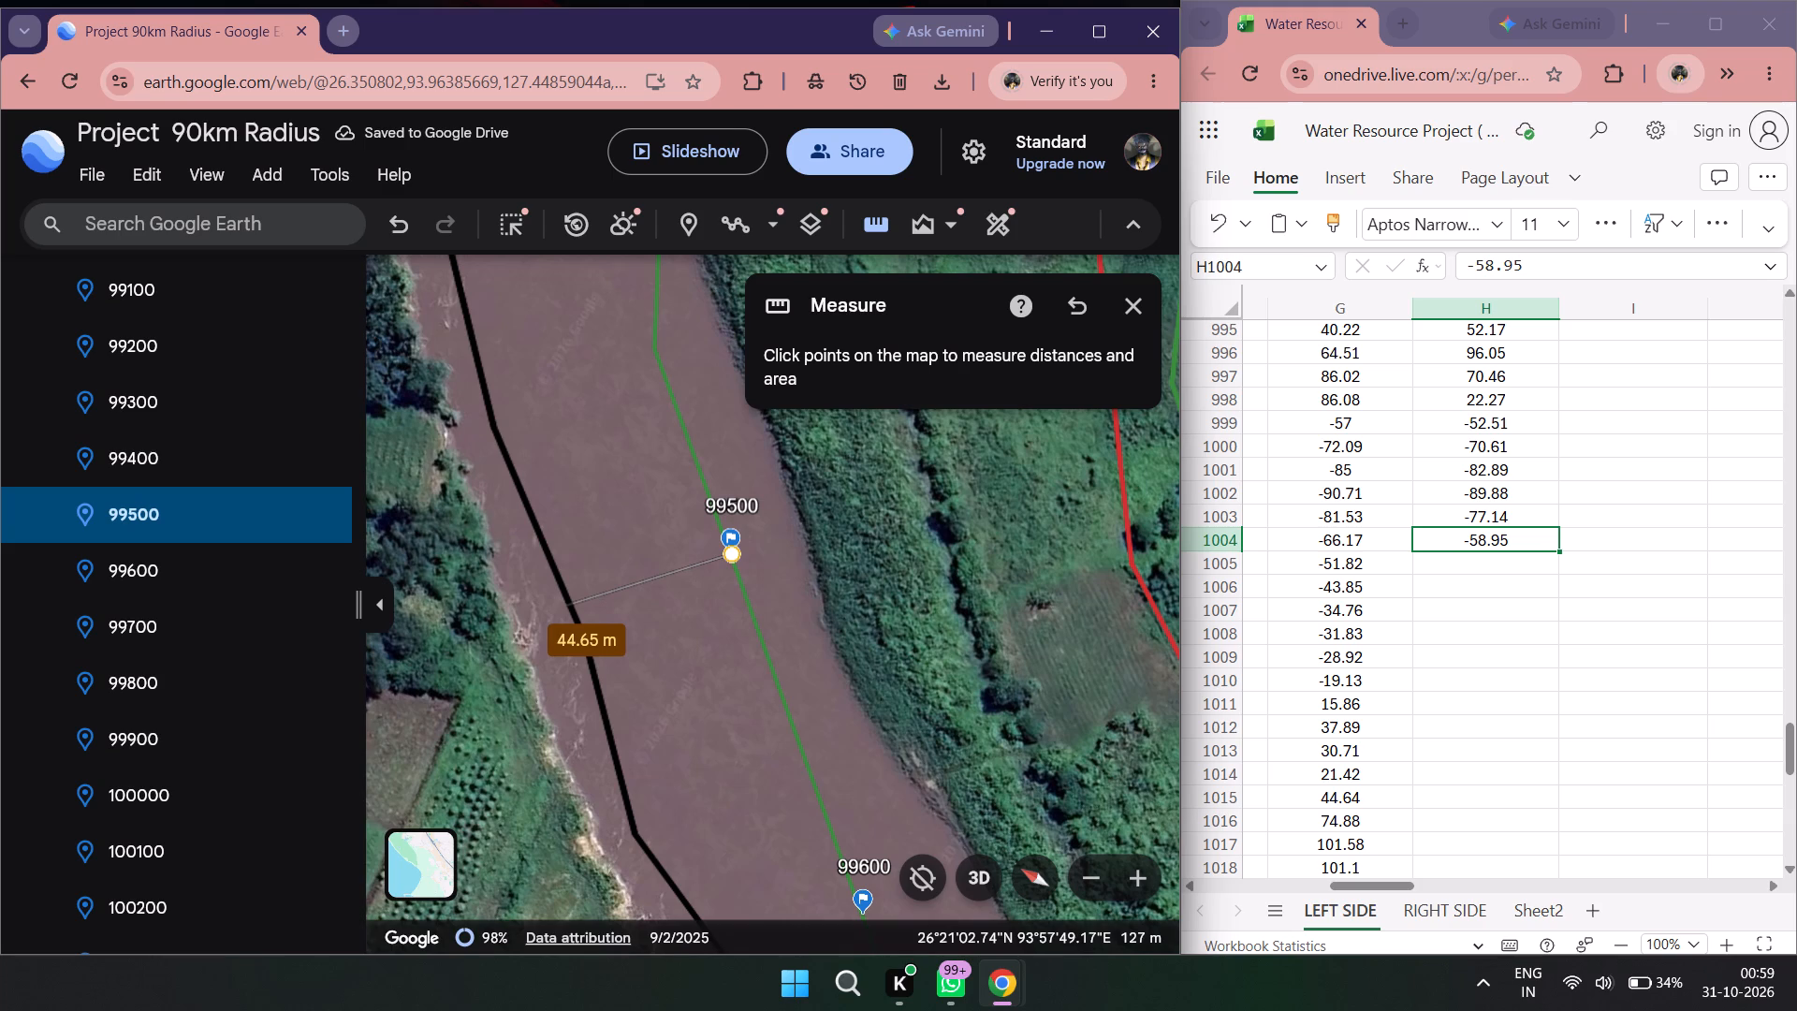
{"action": "double_click", "coordinate": [1507, 557]}
{"action": "type", "text": "-44."}
{"action": "type", "text": "65"}
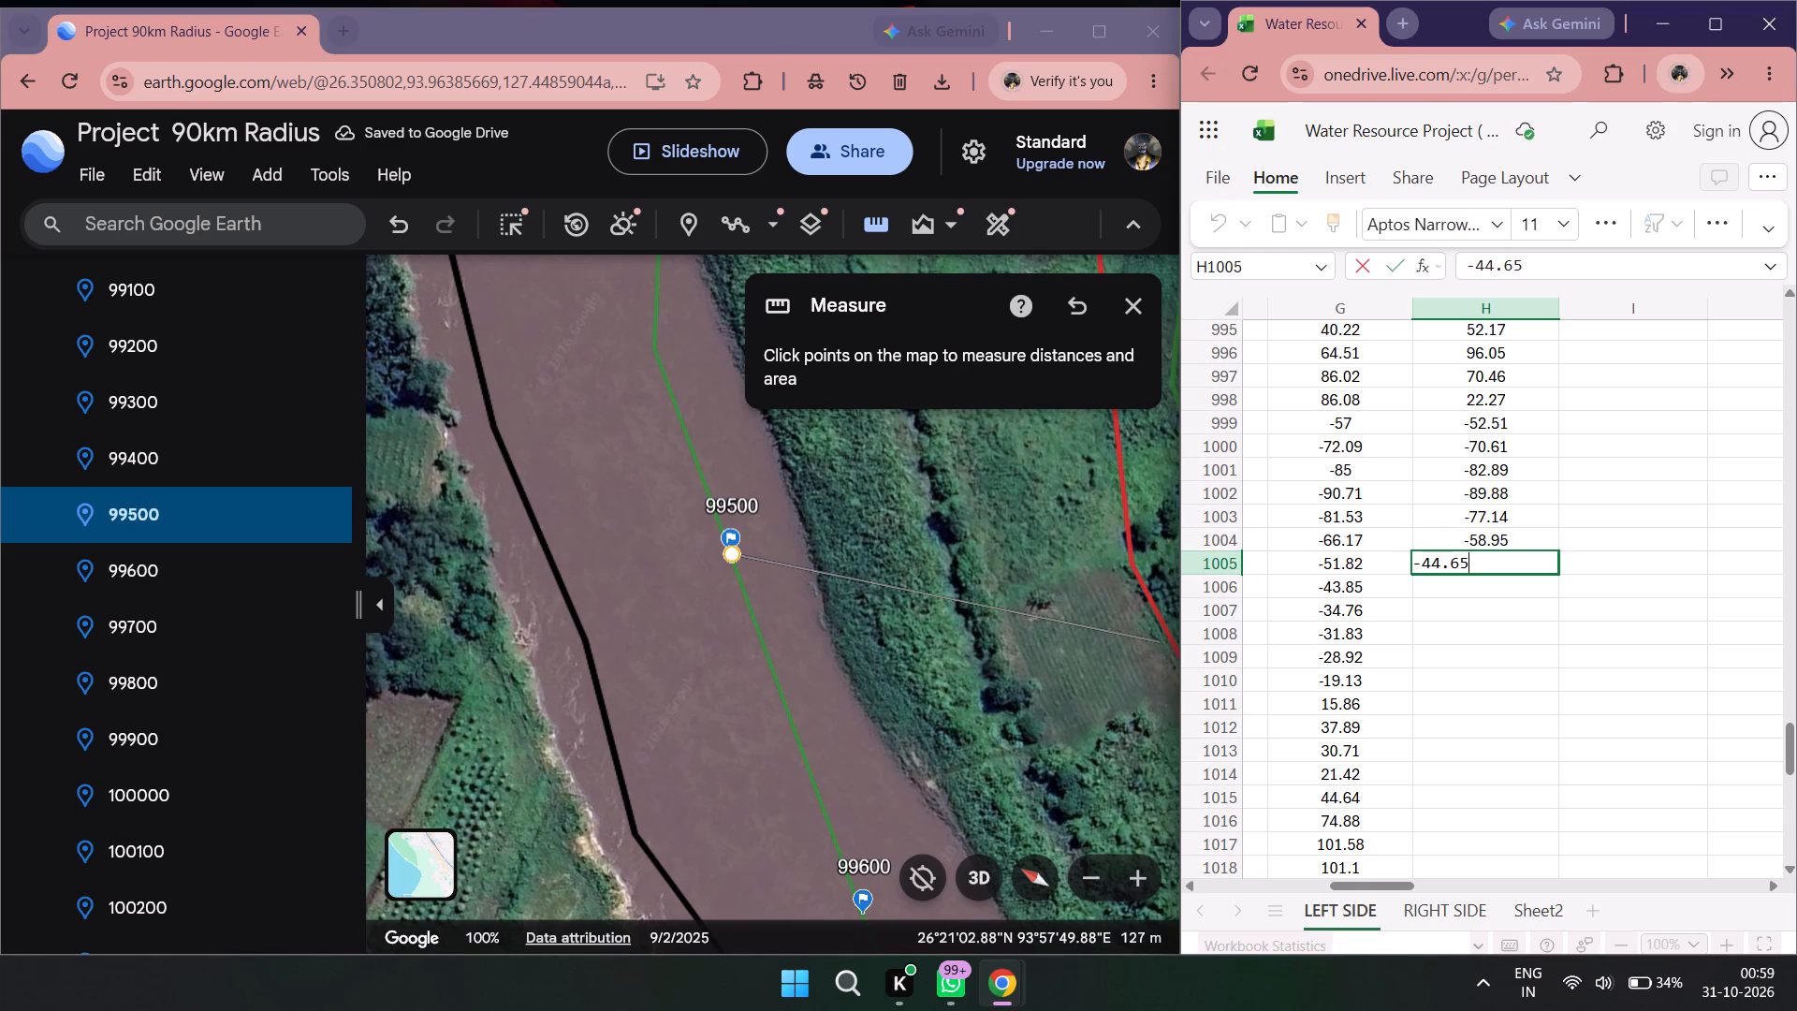
Measure from placemark 99600 across to the black river line, record the shift as -34.6 in H1006, and stop measuring.
{"action": "double_click", "coordinate": [178, 569]}
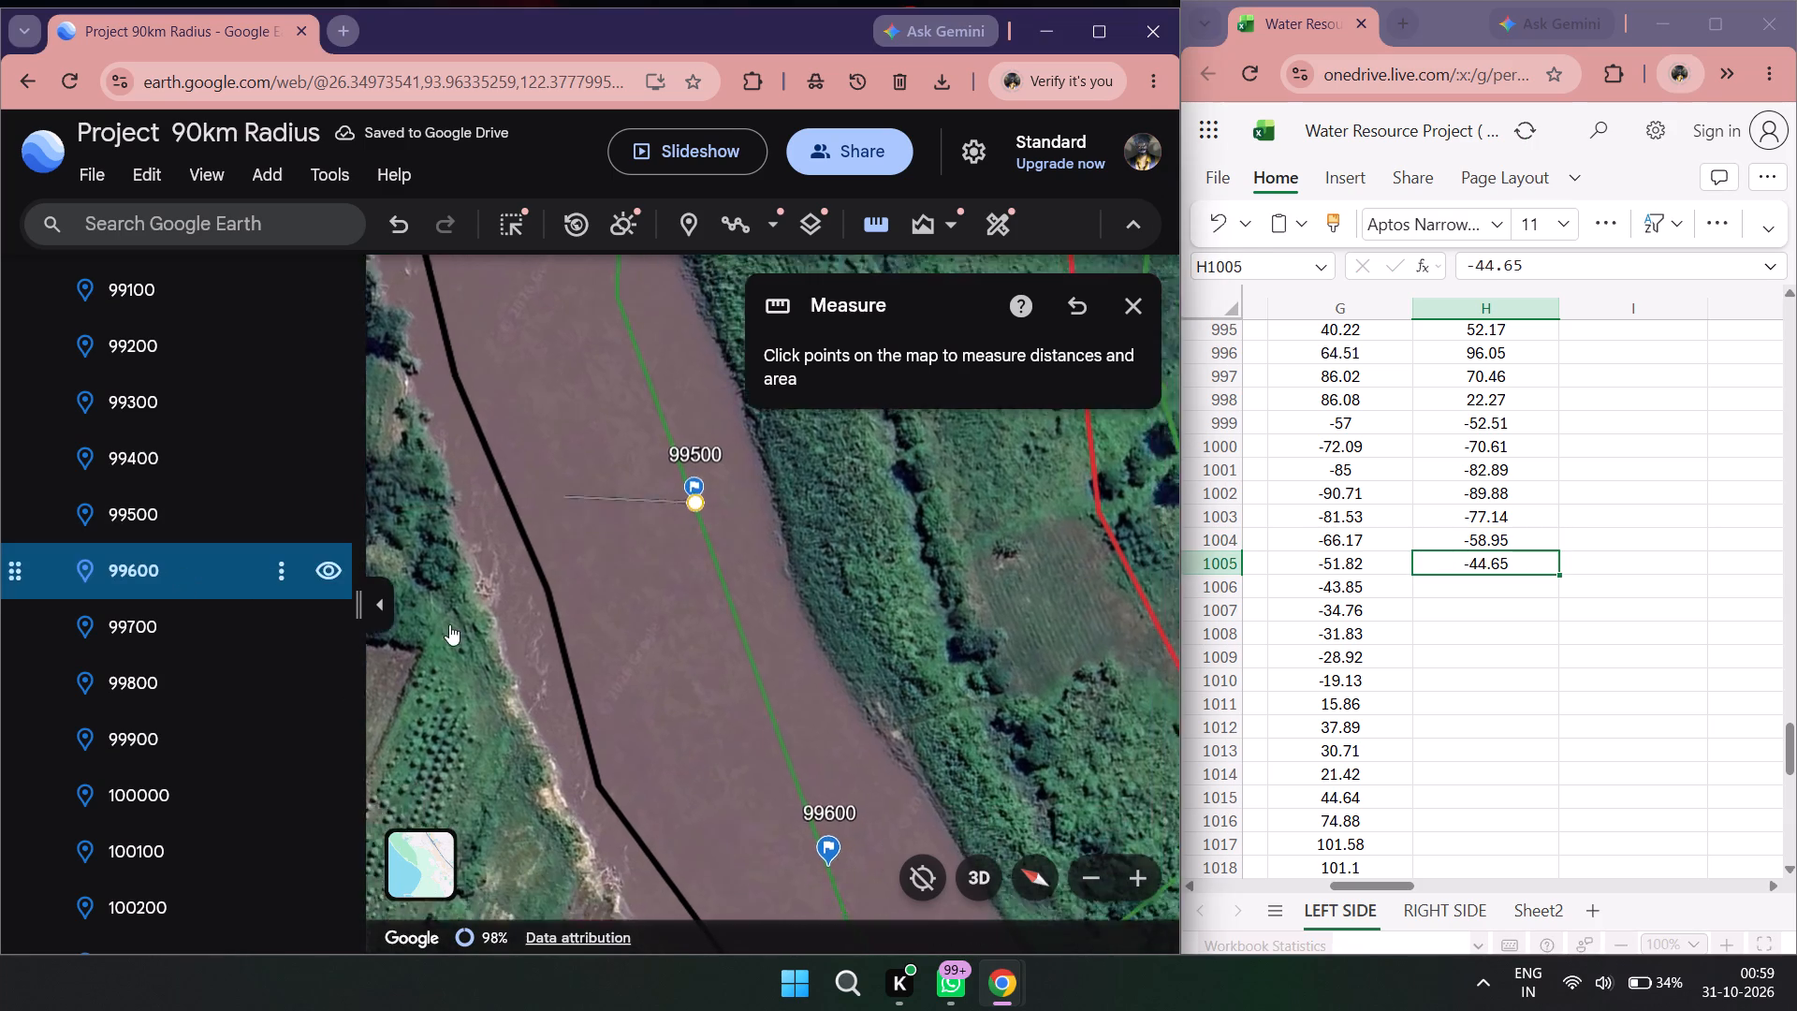
{"action": "scroll", "coordinate": [576, 647], "scroll_direction": "down", "scroll_amount": 2}
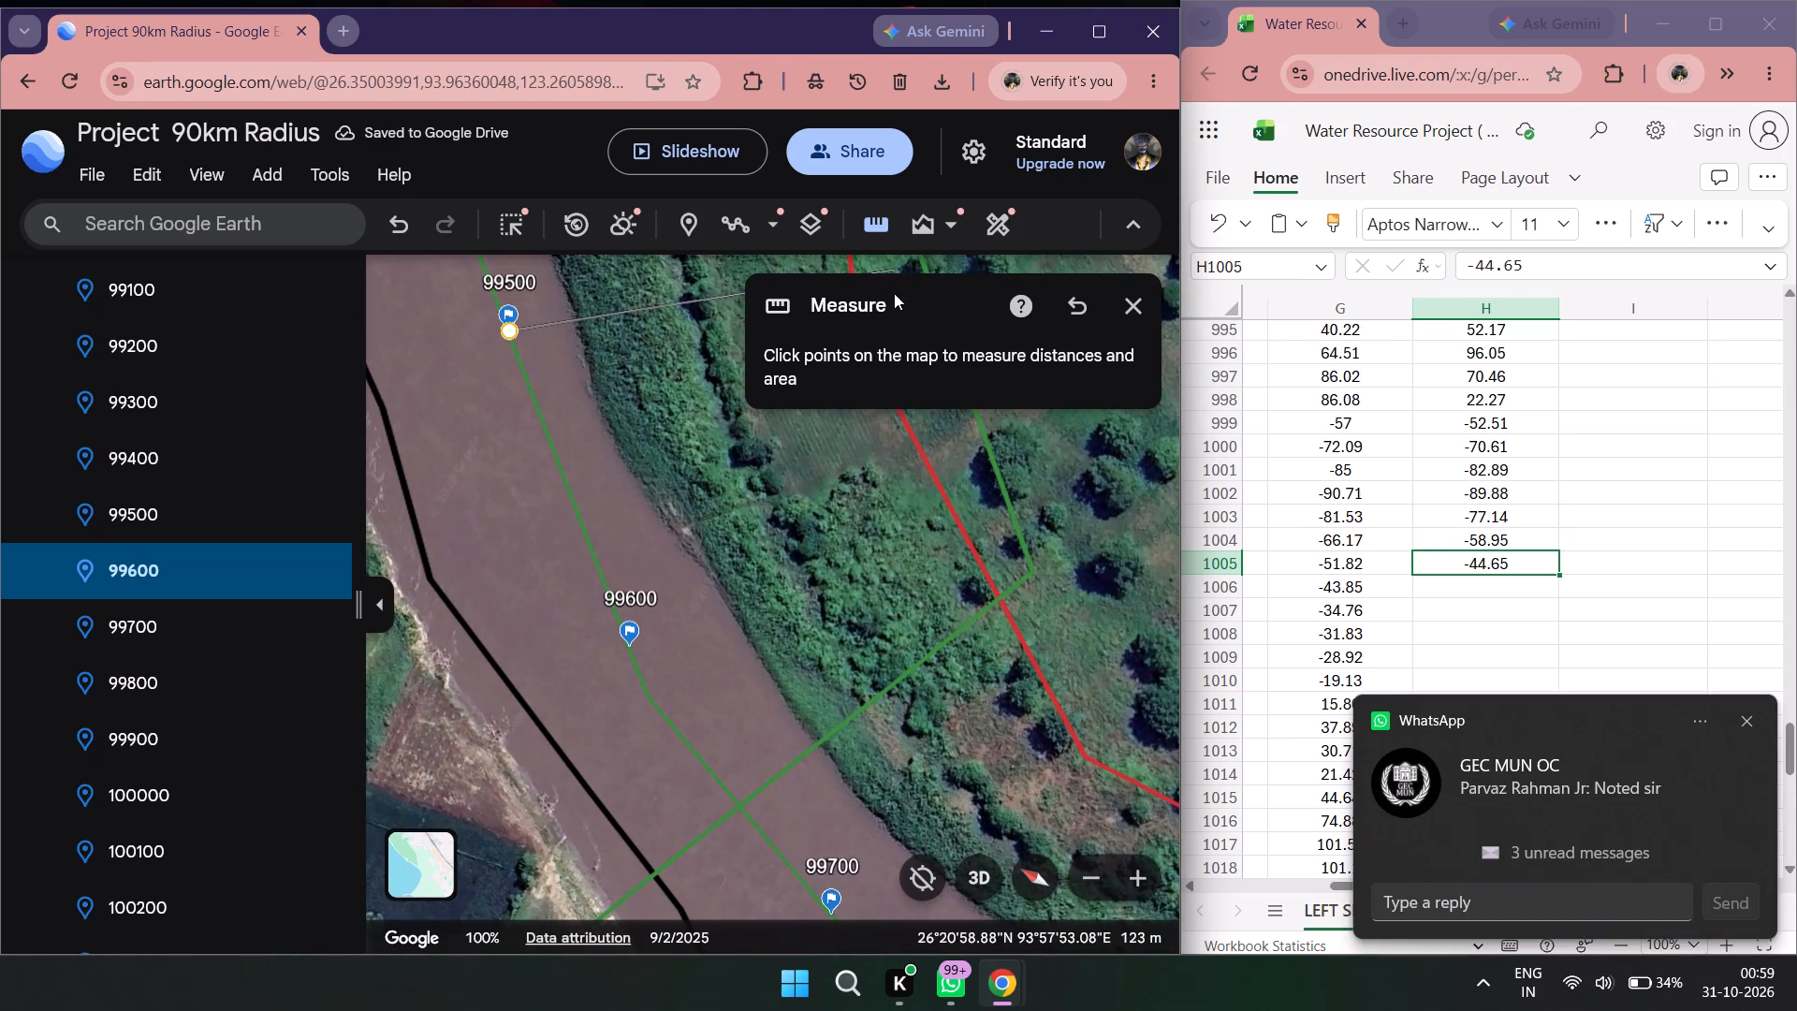
{"action": "scroll", "coordinate": [885, 633], "scroll_direction": "down", "scroll_amount": 2}
{"action": "scroll", "coordinate": [885, 633], "scroll_direction": "up", "scroll_amount": 3}
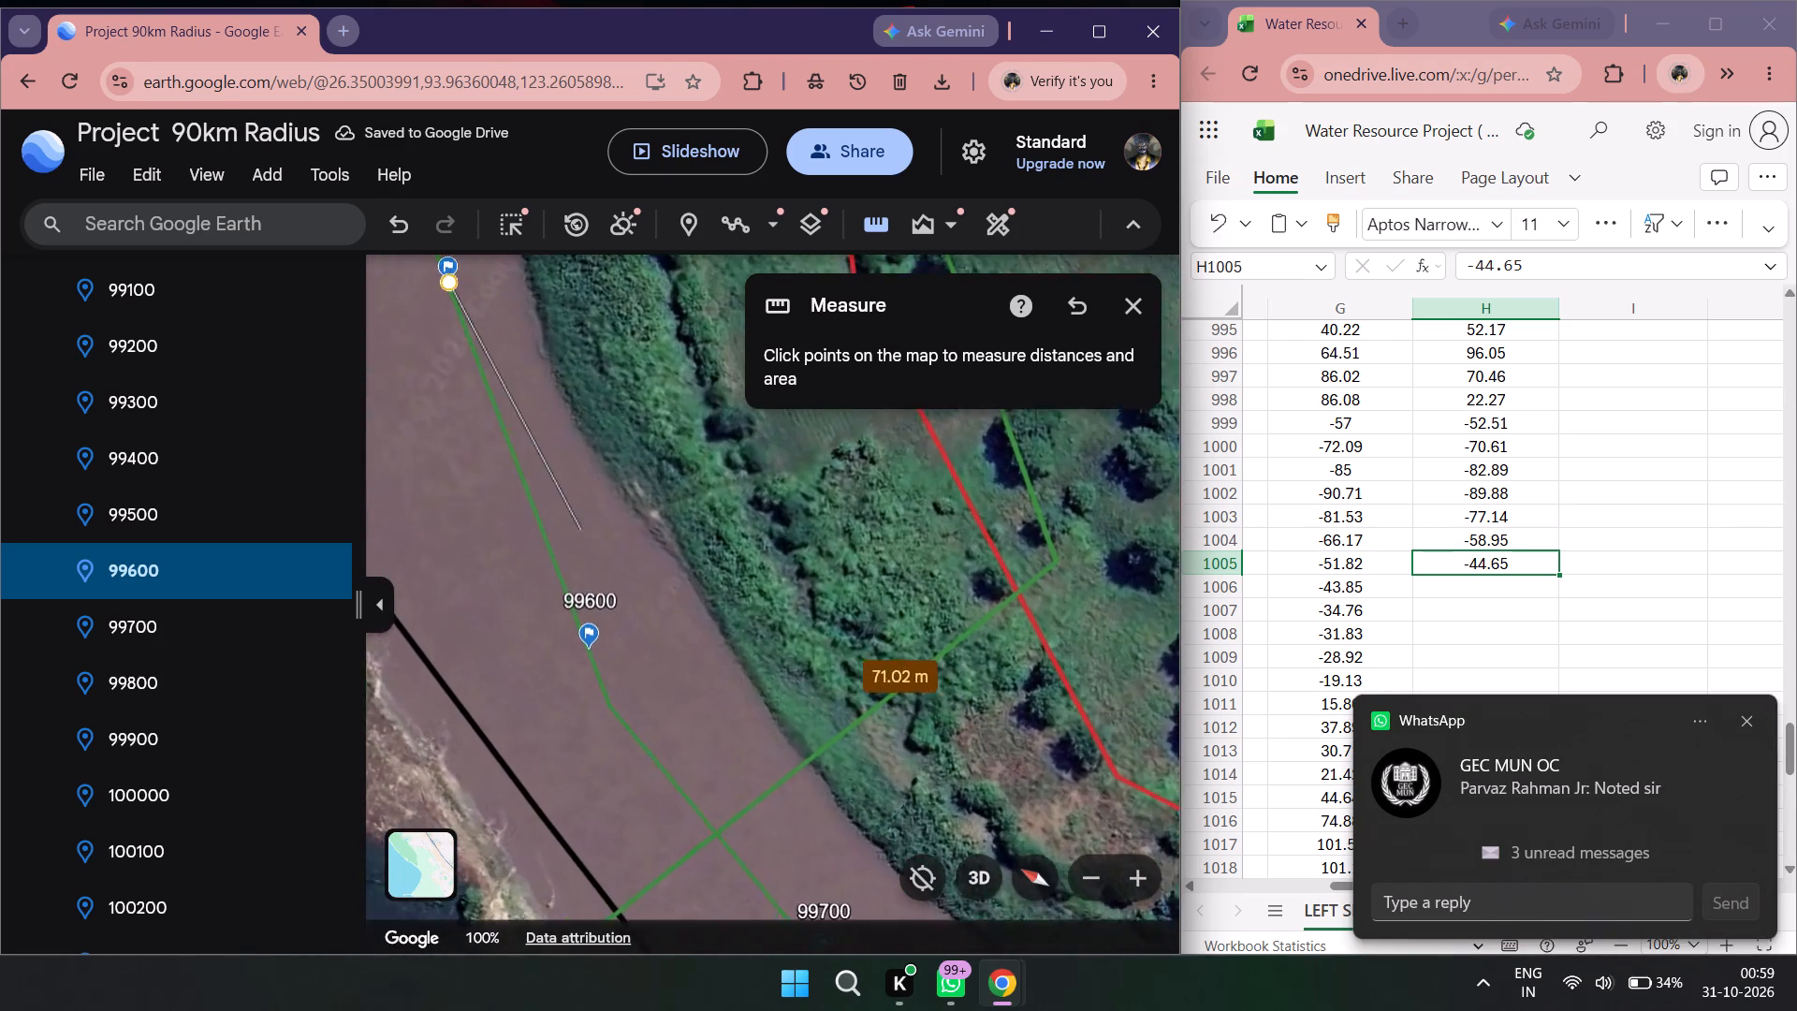
{"action": "left_click_drag", "start_coordinate": [764, 631], "coordinate": [860, 602]}
{"action": "double_click", "coordinate": [877, 230]}
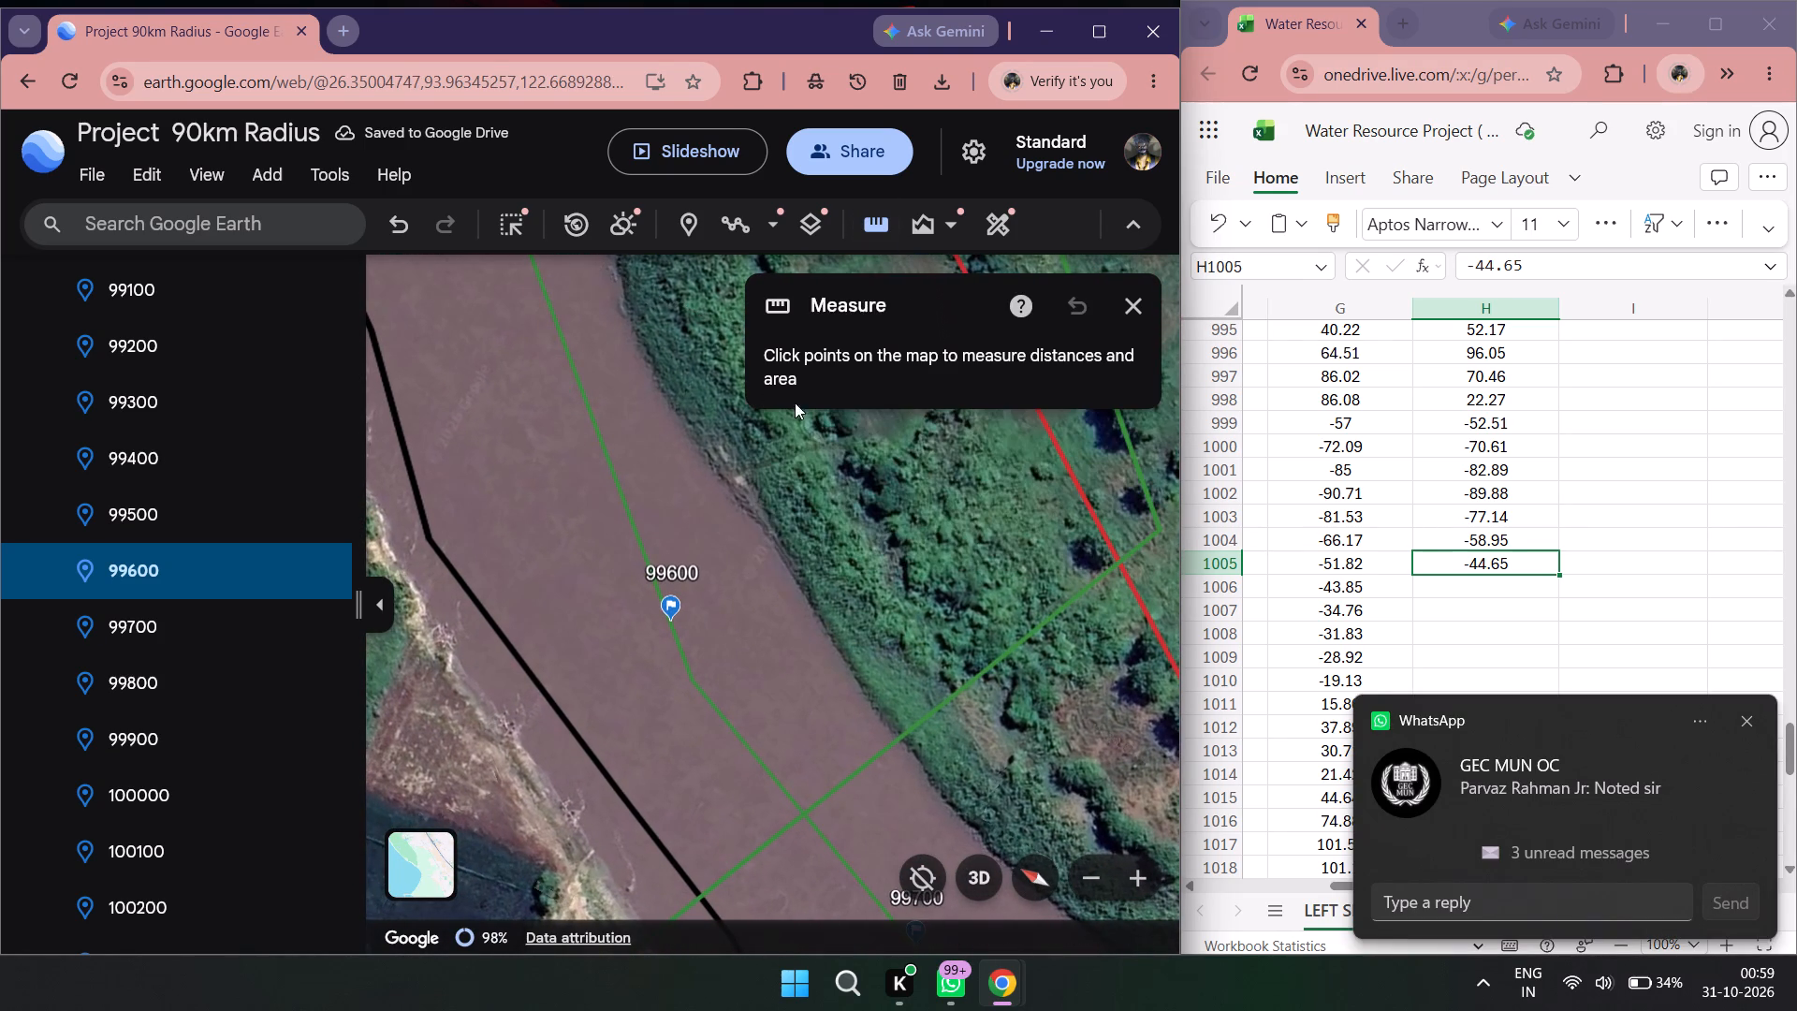
{"action": "left_click", "coordinate": [668, 622]}
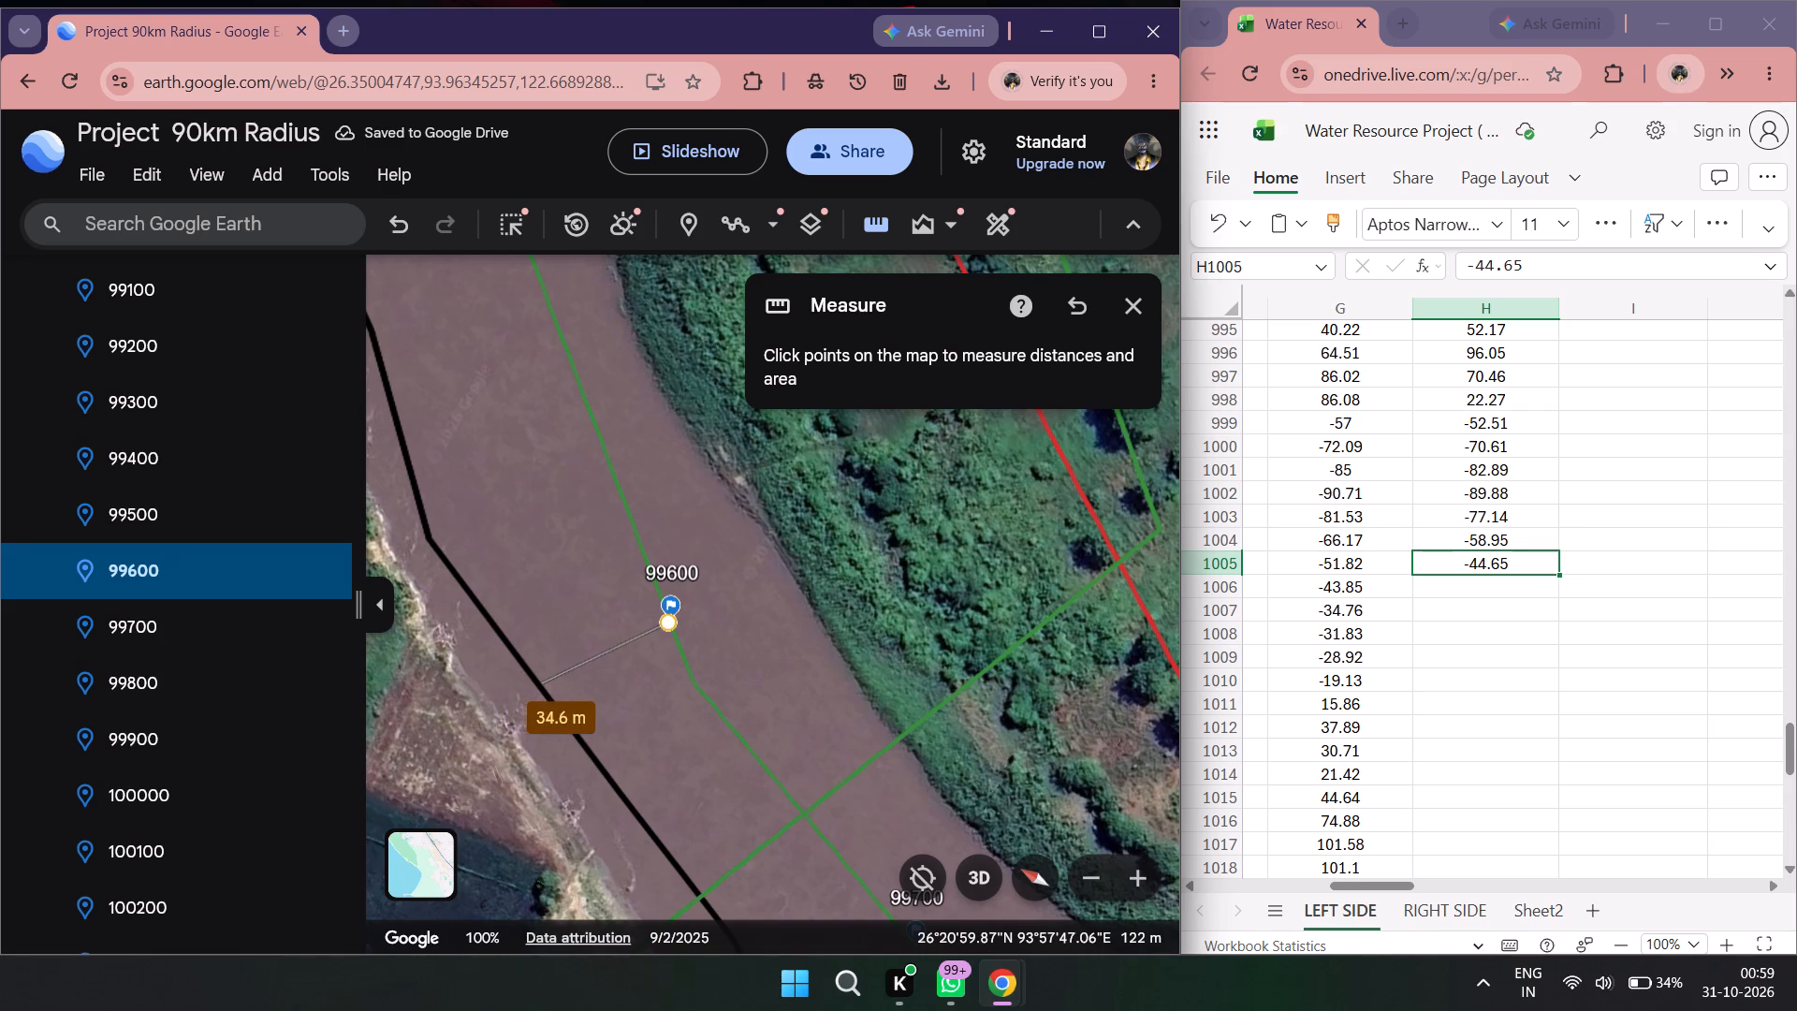
{"action": "double_click", "coordinate": [1490, 593]}
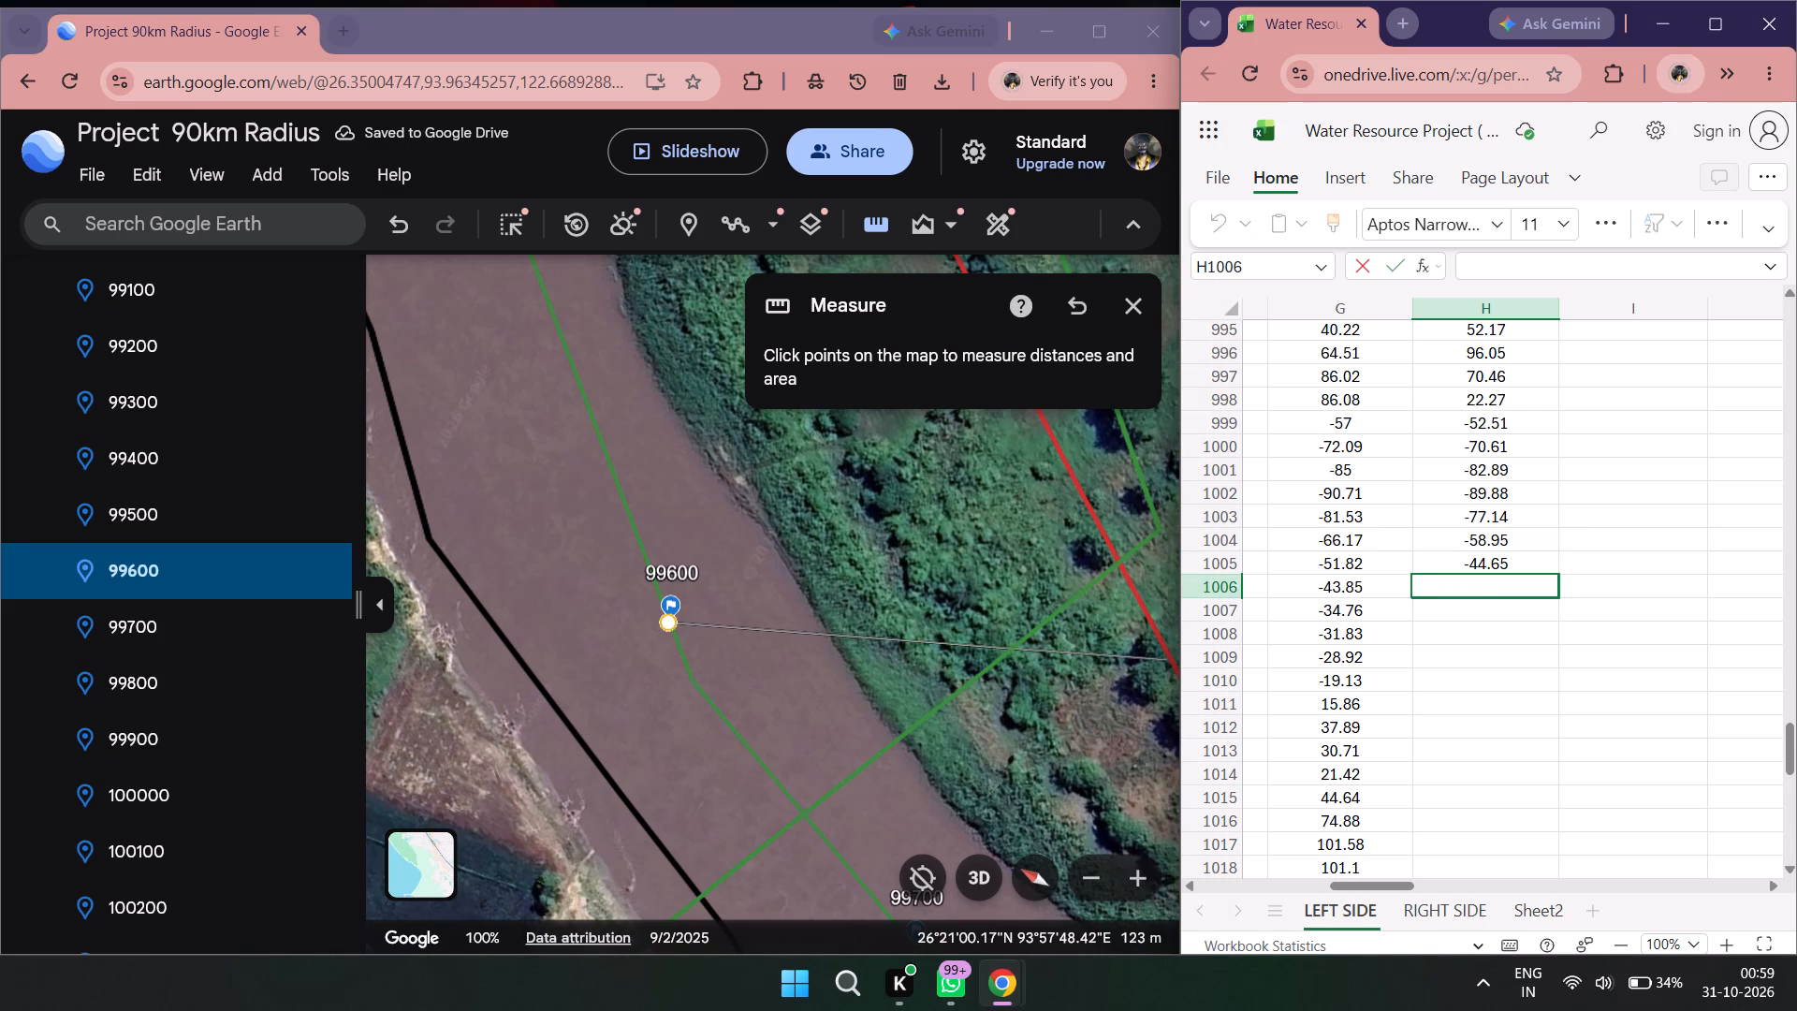
{"action": "type", "text": "-34.6"}
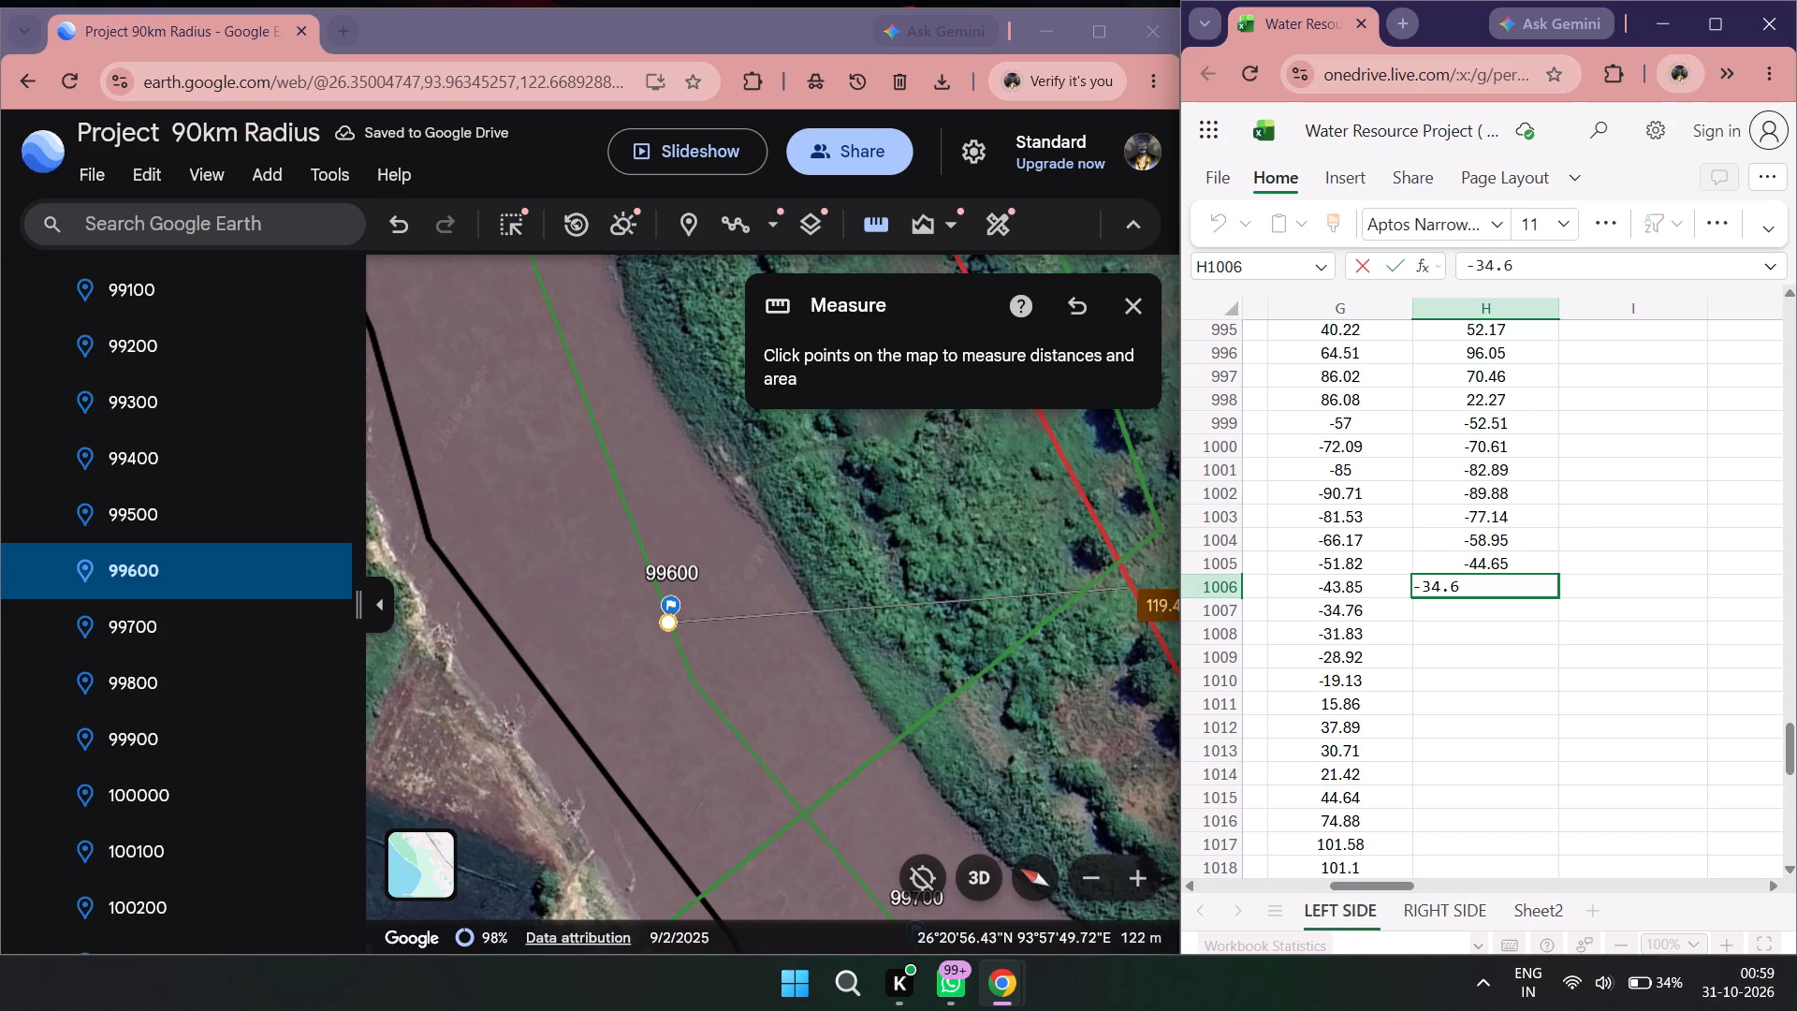
{"action": "left_click", "coordinate": [882, 232]}
Identify the green line crossing the river between placemarks 99600 and 99700 and examine the surrounding river bend.
{"action": "scroll", "coordinate": [934, 639], "scroll_direction": "down", "scroll_amount": 1}
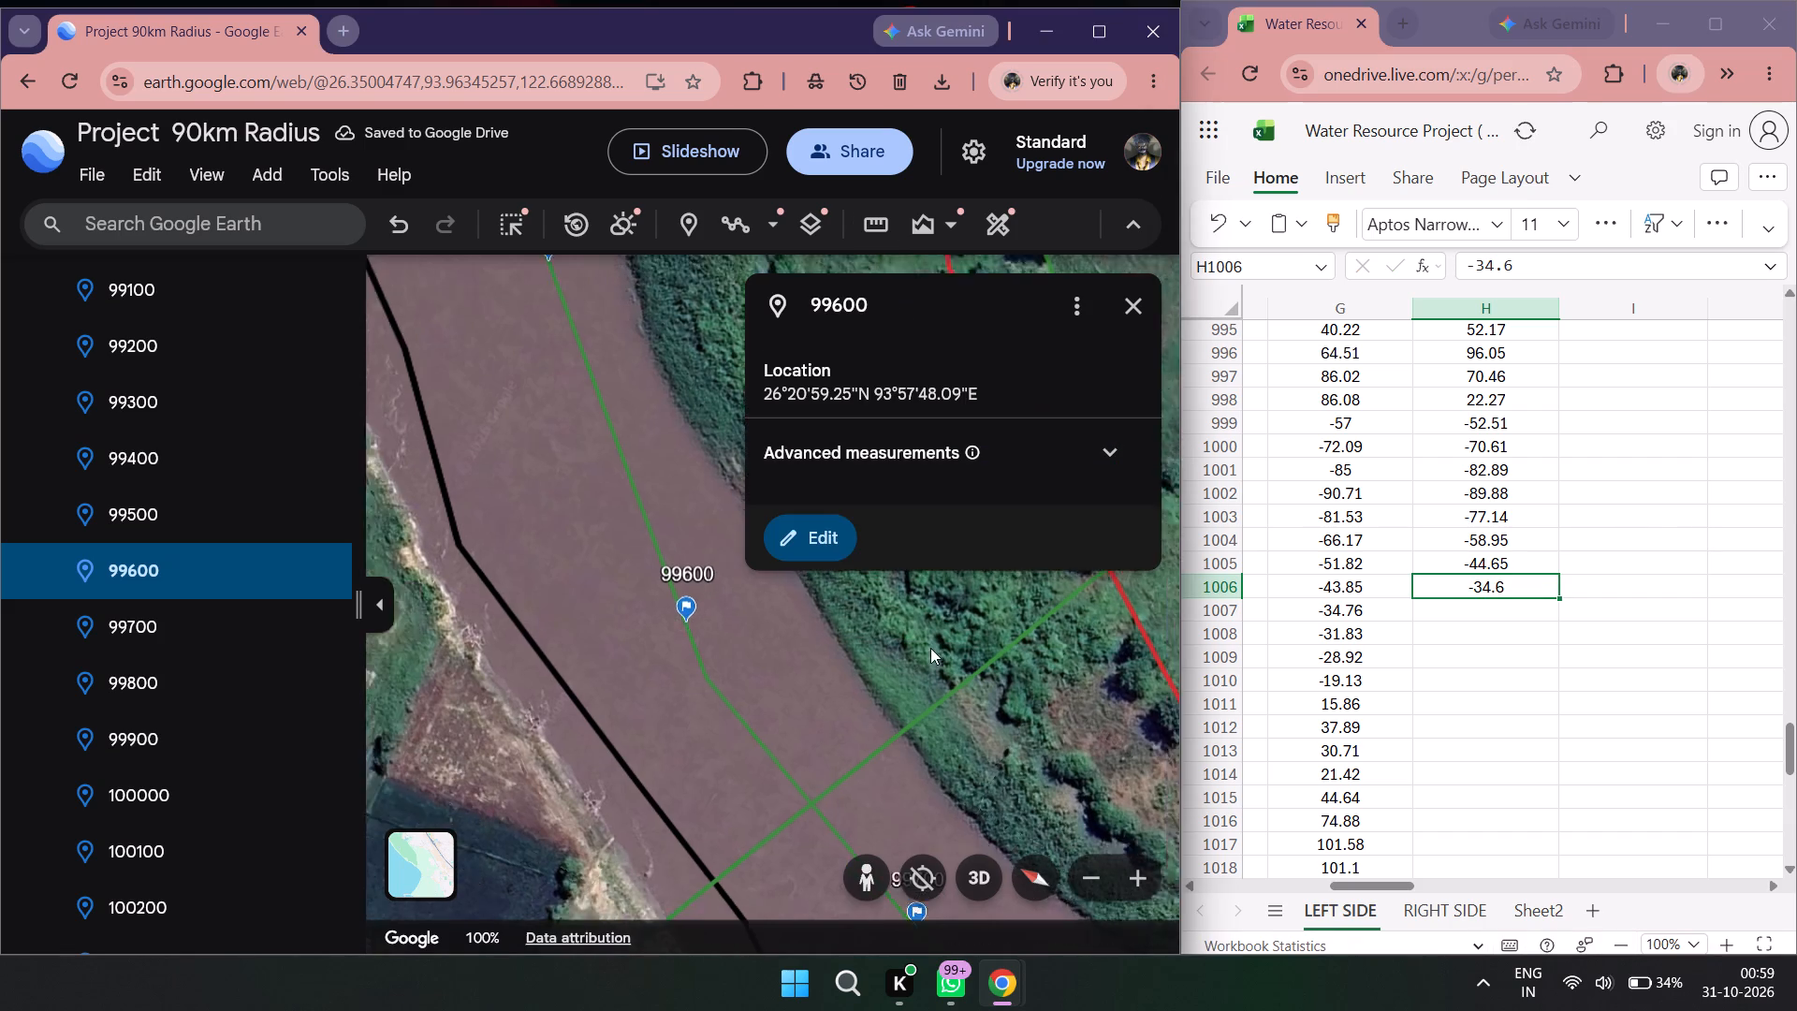
{"action": "scroll", "coordinate": [930, 648], "scroll_direction": "down", "scroll_amount": 1}
{"action": "left_click", "coordinate": [1136, 294]}
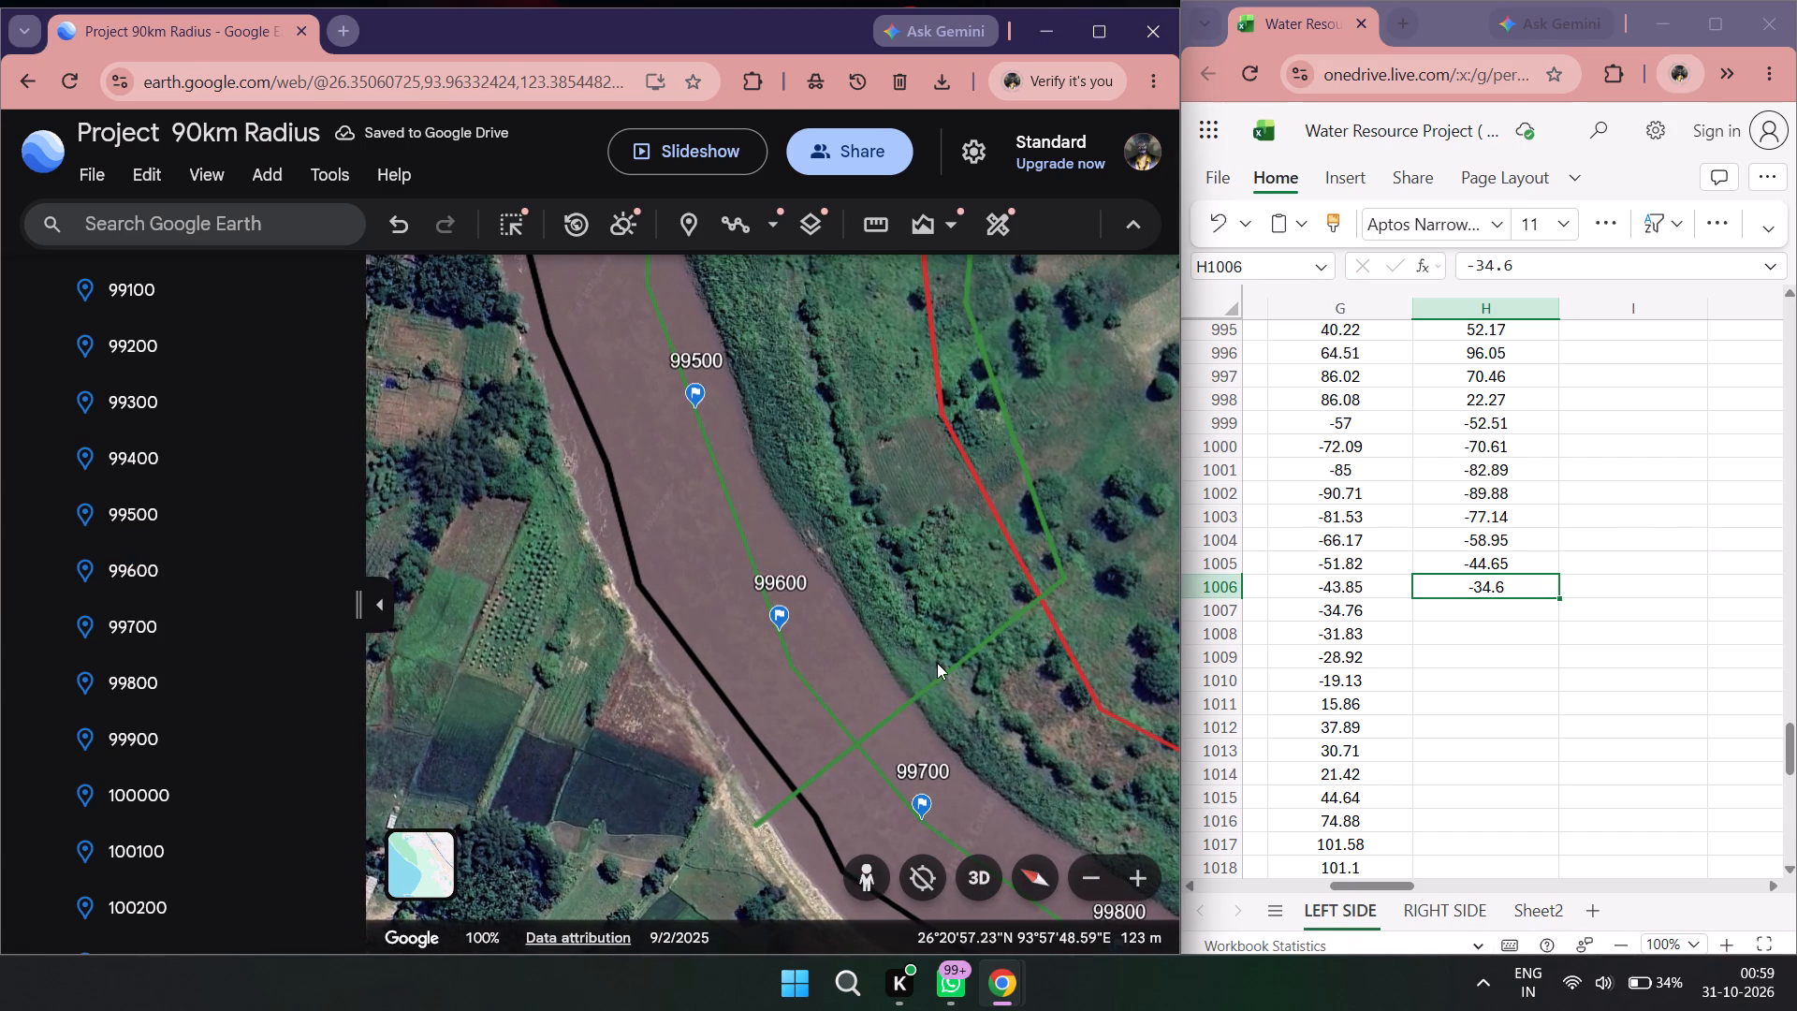
{"action": "left_click", "coordinate": [968, 658]}
{"action": "left_click", "coordinate": [961, 658]}
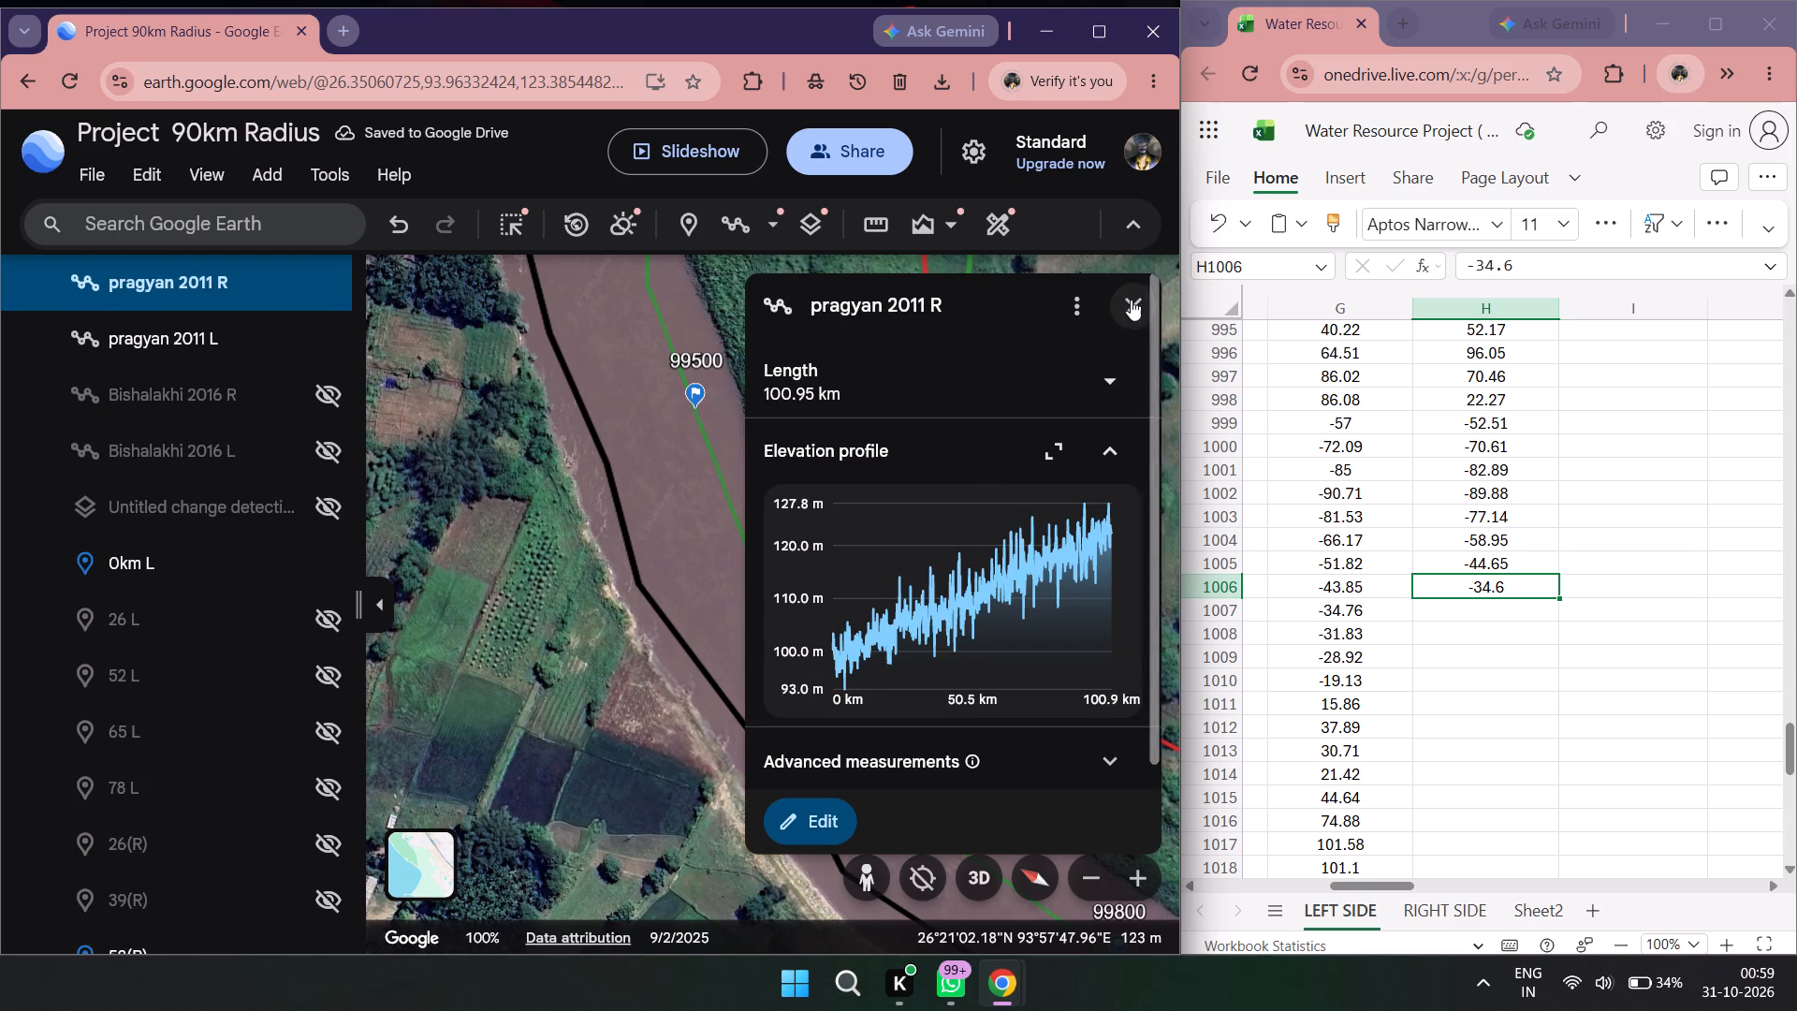
{"action": "left_click", "coordinate": [1131, 300]}
{"action": "scroll", "coordinate": [986, 678], "scroll_direction": "down", "scroll_amount": 4}
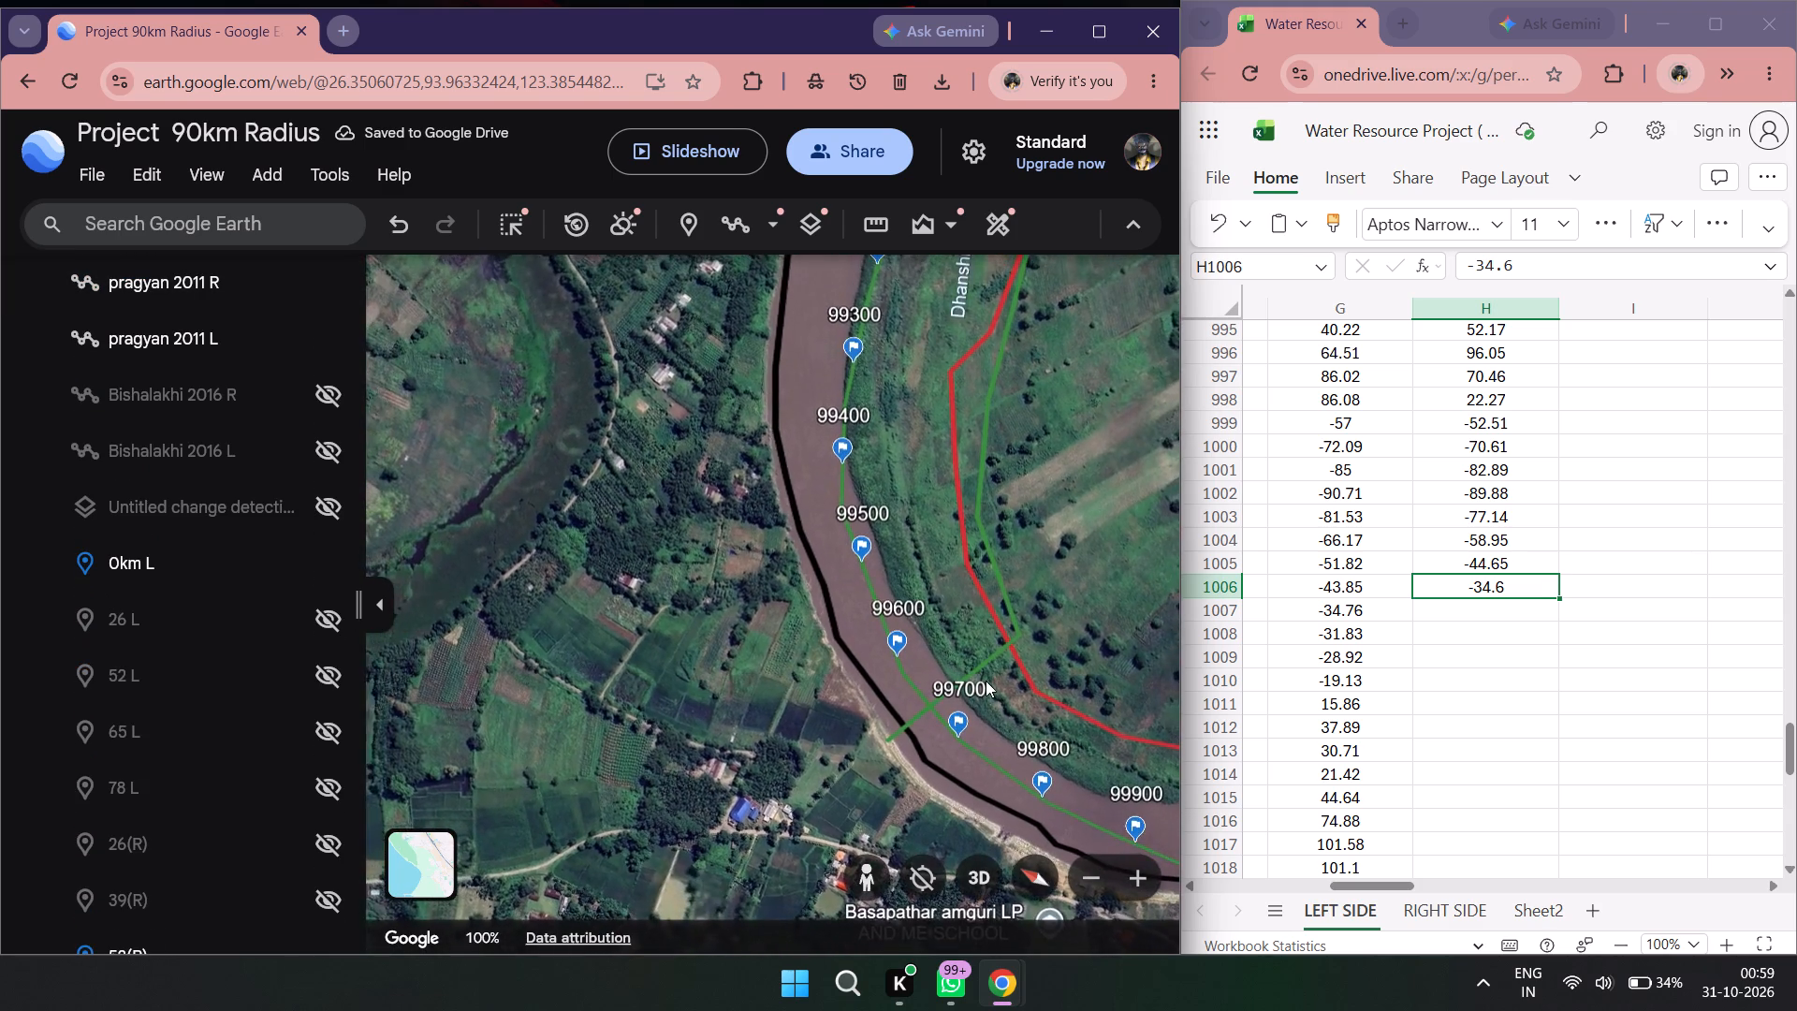
{"action": "scroll", "coordinate": [986, 681], "scroll_direction": "down", "scroll_amount": 5}
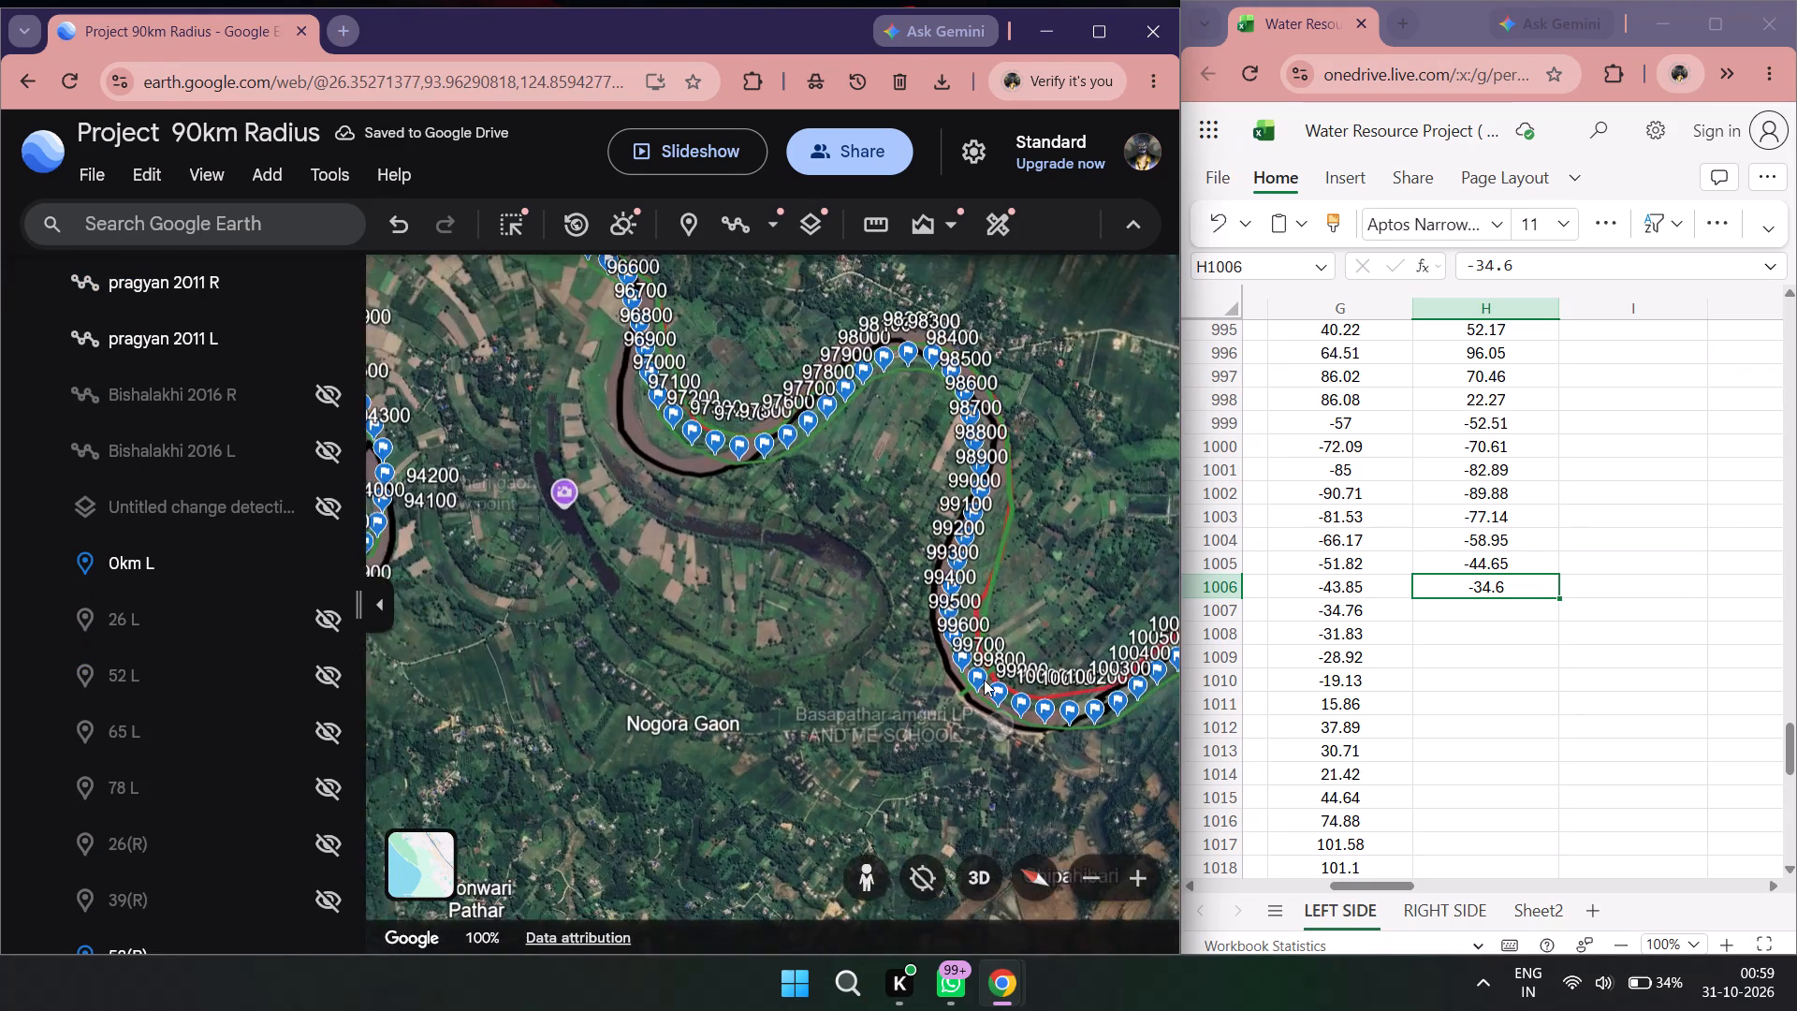
{"action": "scroll", "coordinate": [984, 680], "scroll_direction": "up", "scroll_amount": 8}
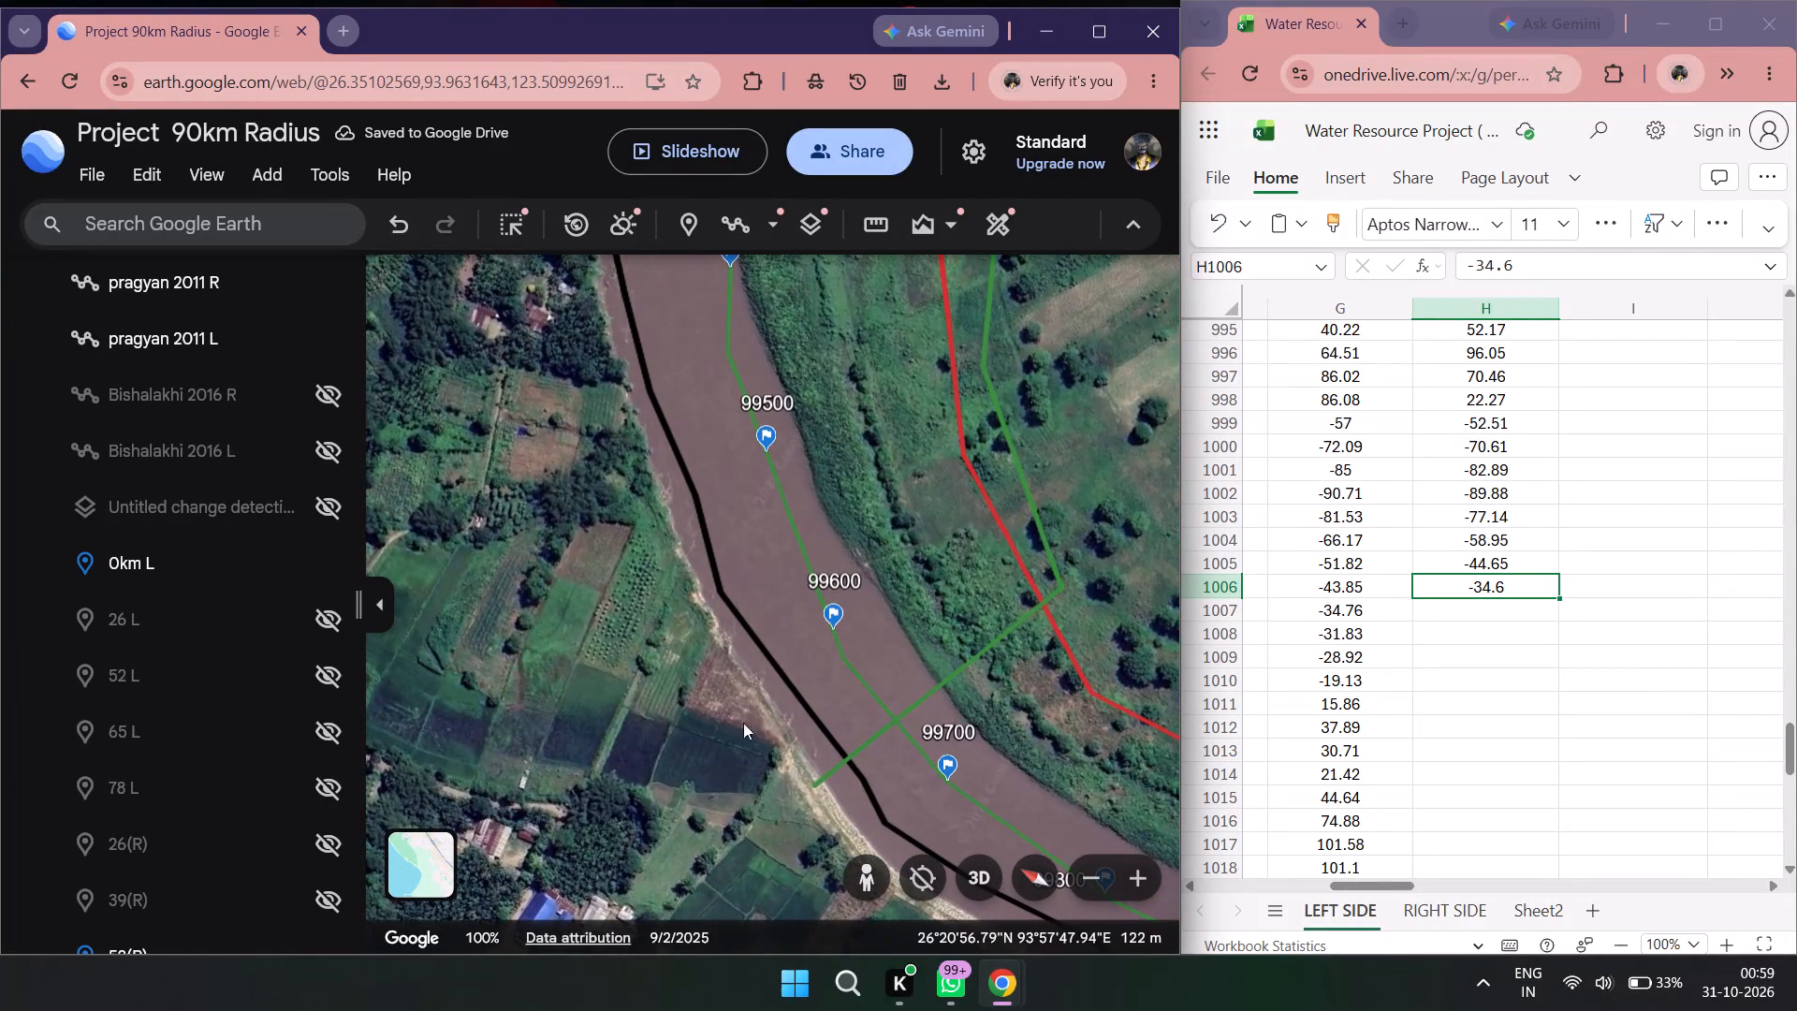
Check placemark 99600 and the placemarks following it against the chainages in column A of LEFT SIDE.
{"action": "left_click", "coordinate": [838, 610]}
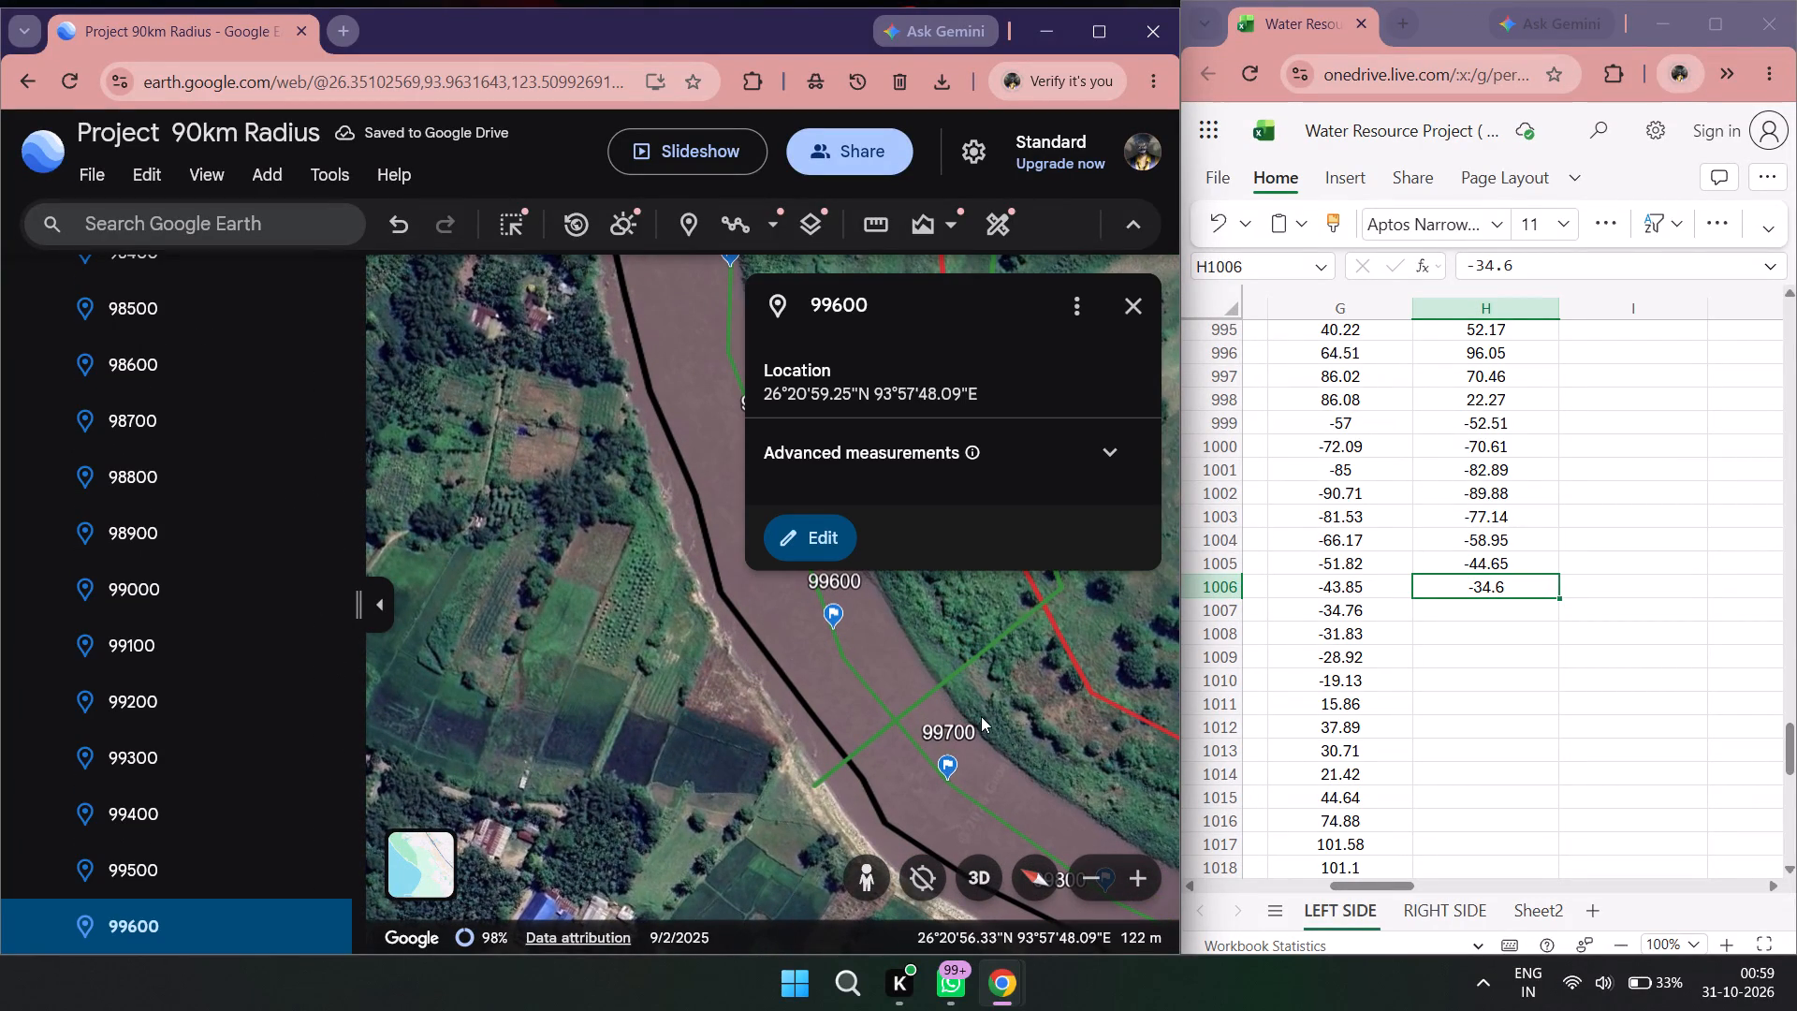
{"action": "left_click_drag", "start_coordinate": [981, 716], "coordinate": [906, 678]}
{"action": "left_click_drag", "start_coordinate": [940, 655], "coordinate": [894, 735]}
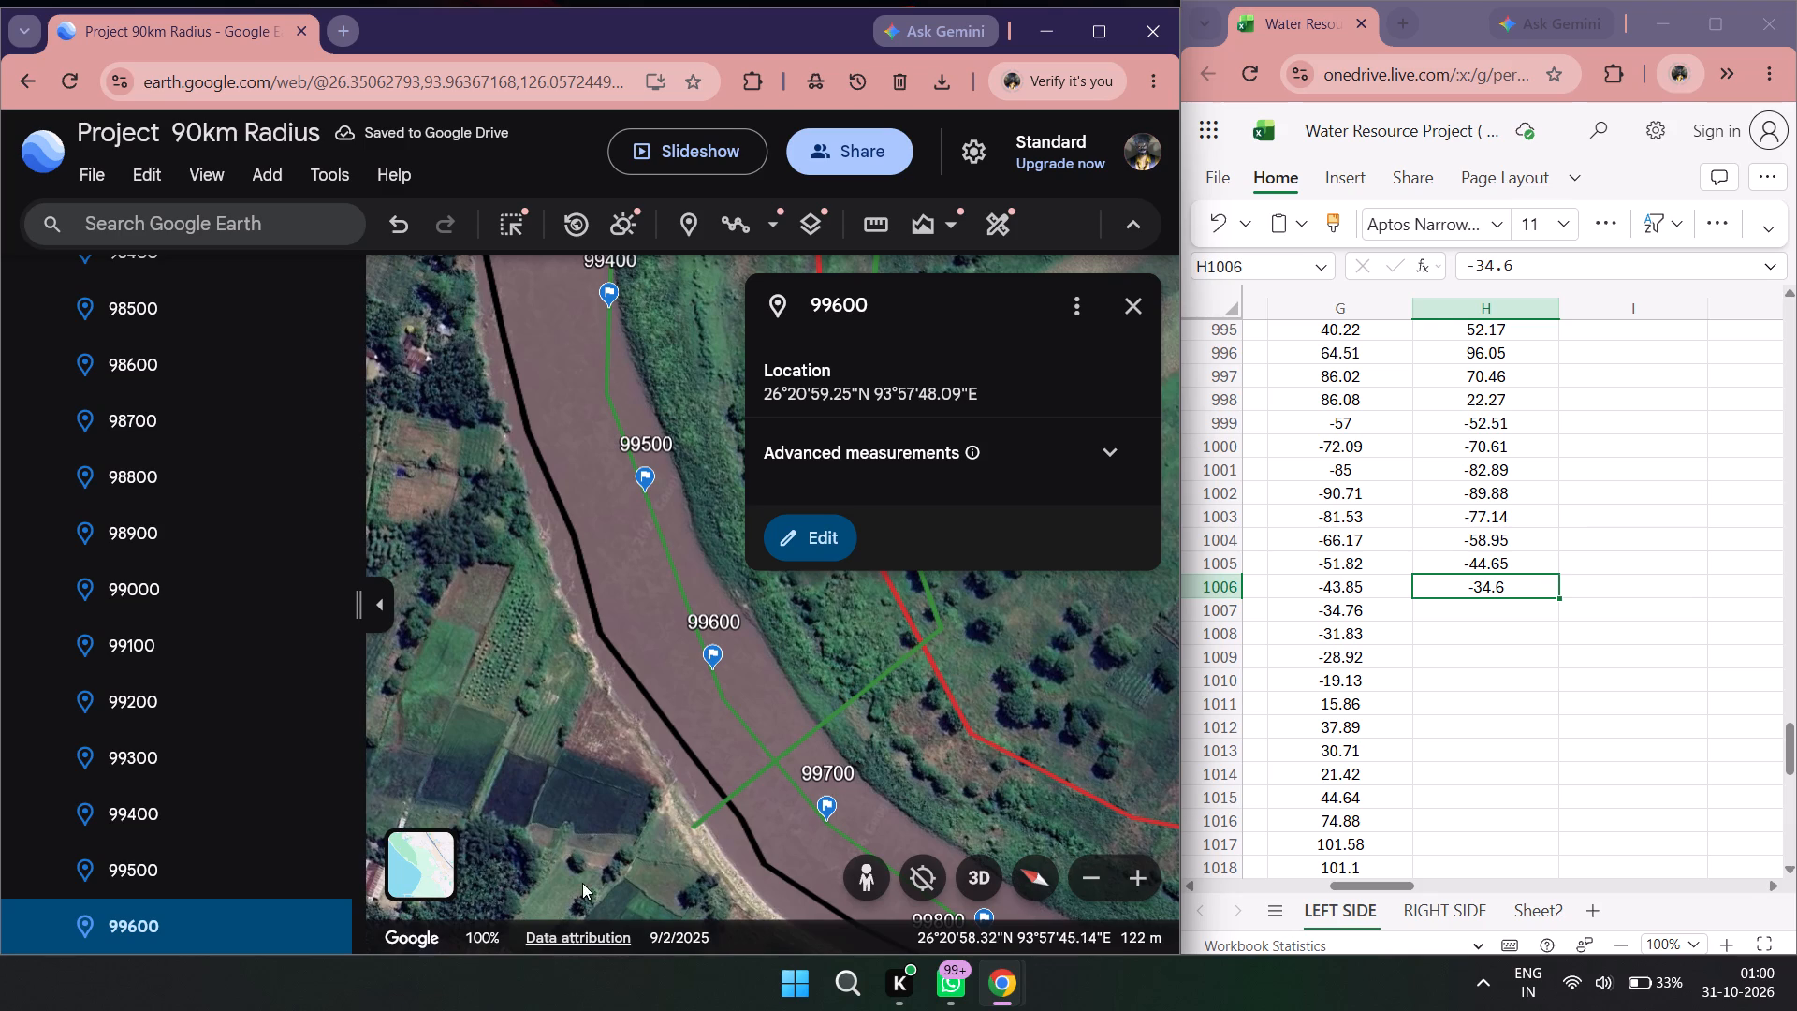
{"action": "scroll", "coordinate": [210, 864], "scroll_direction": "down", "scroll_amount": 3}
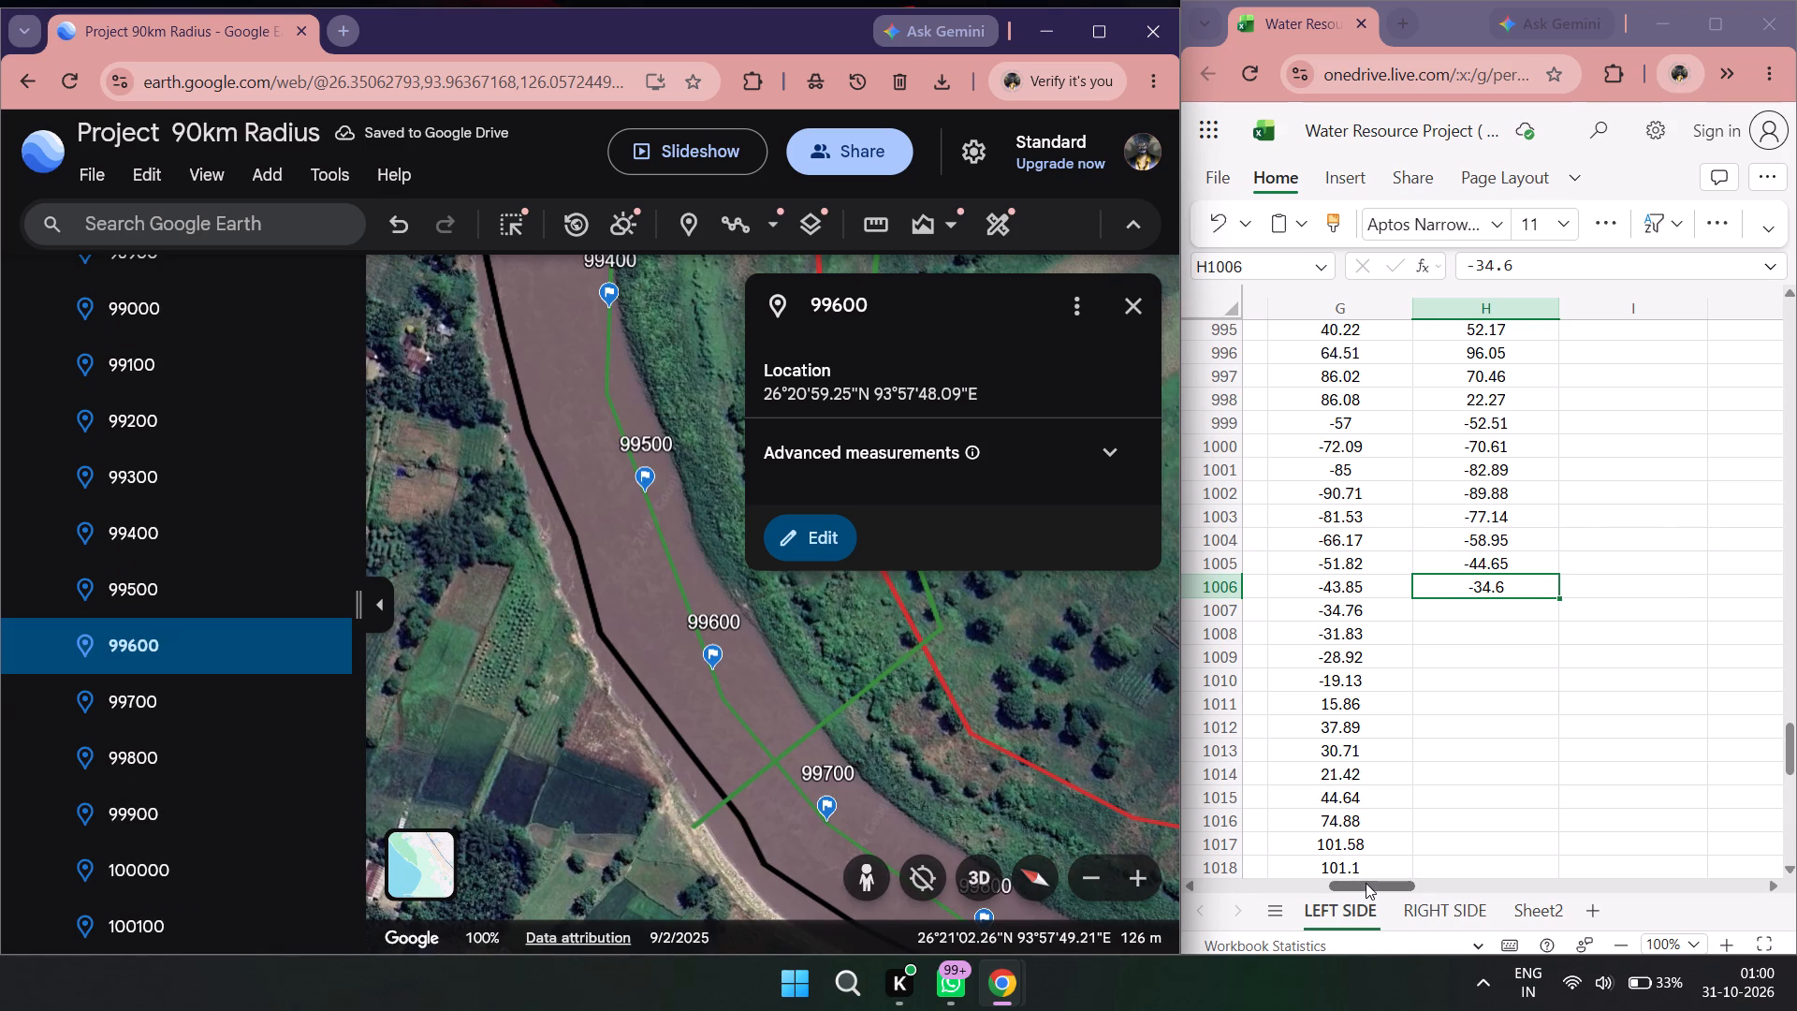
{"action": "left_click_drag", "start_coordinate": [1366, 883], "coordinate": [1176, 916]}
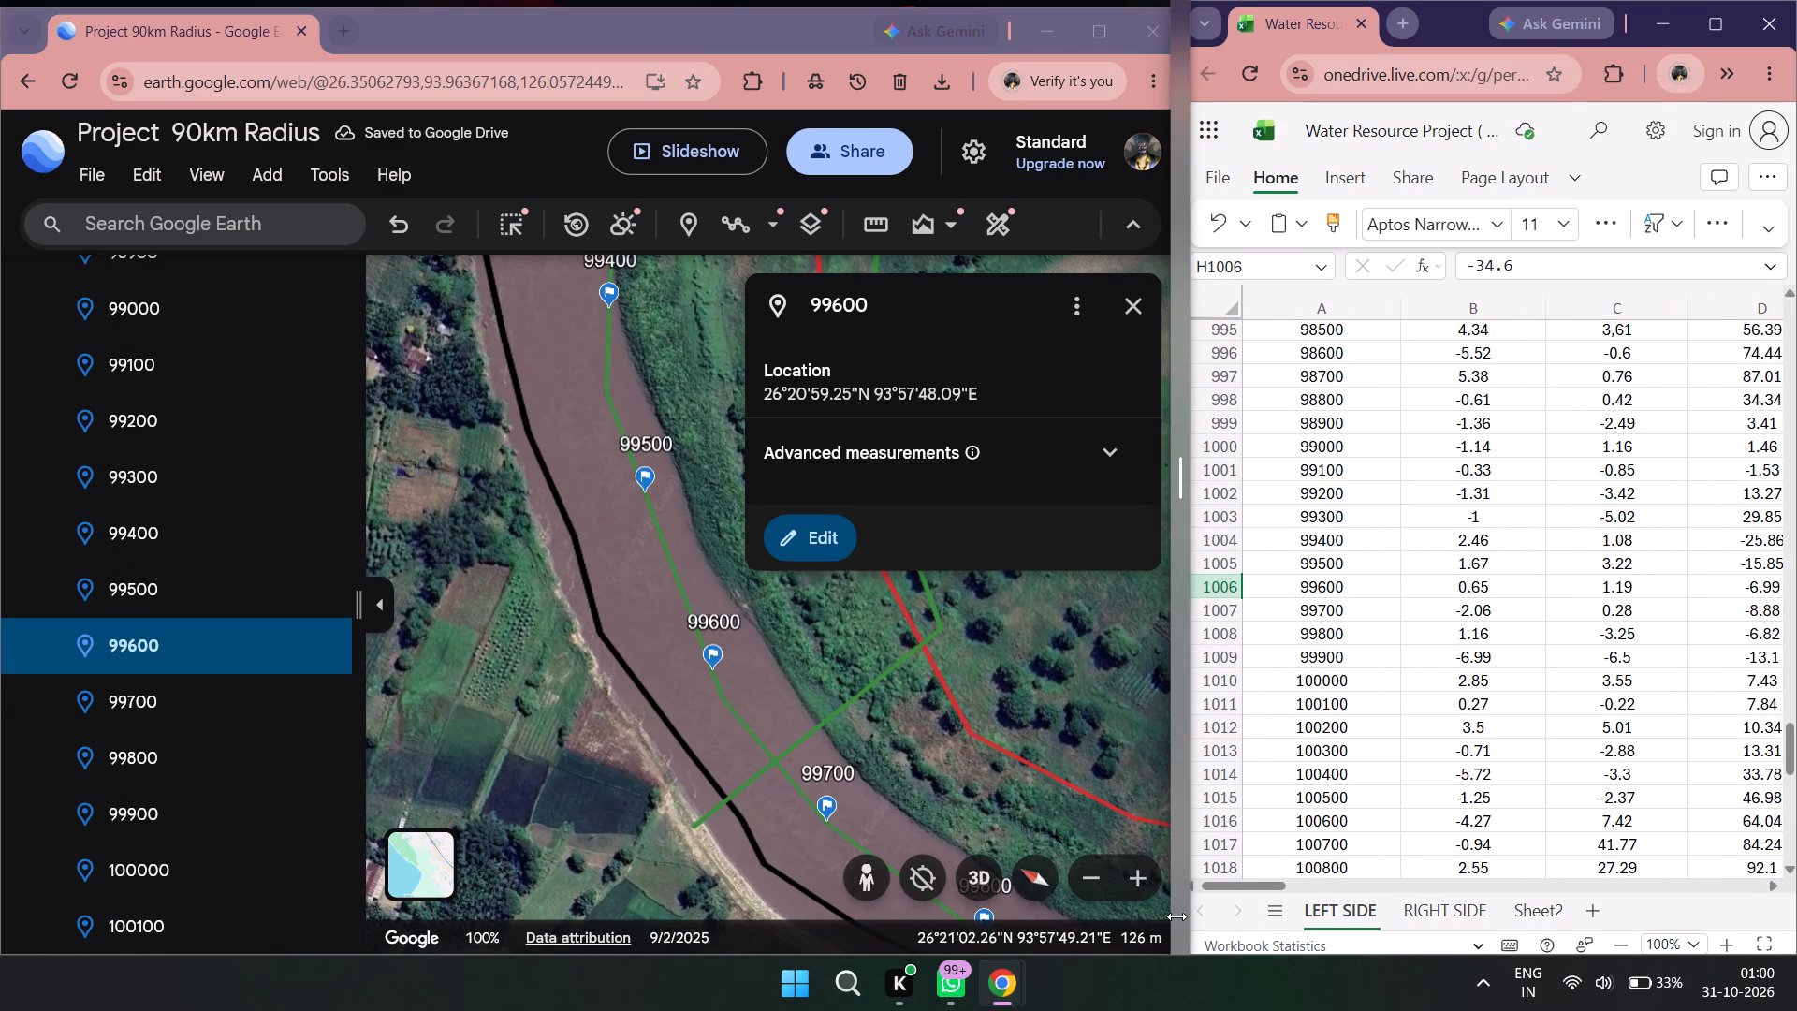